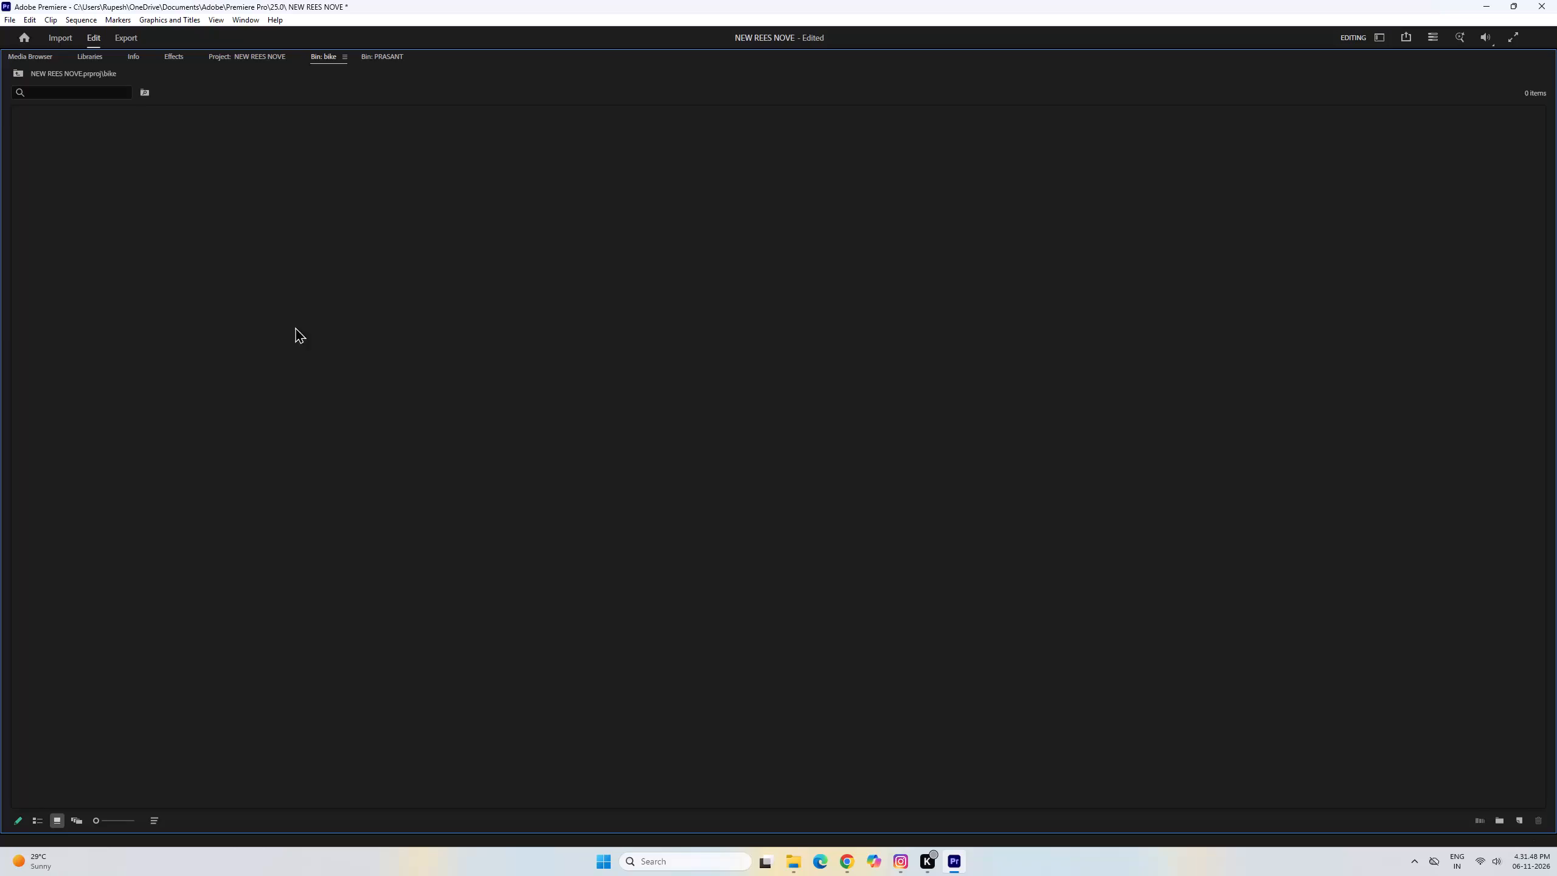
Import the video clips, starting from C1336, from the "bike rell" folder on New Volume (H:) into the bike bin.
double_click(458, 401)
left_click(68, 342)
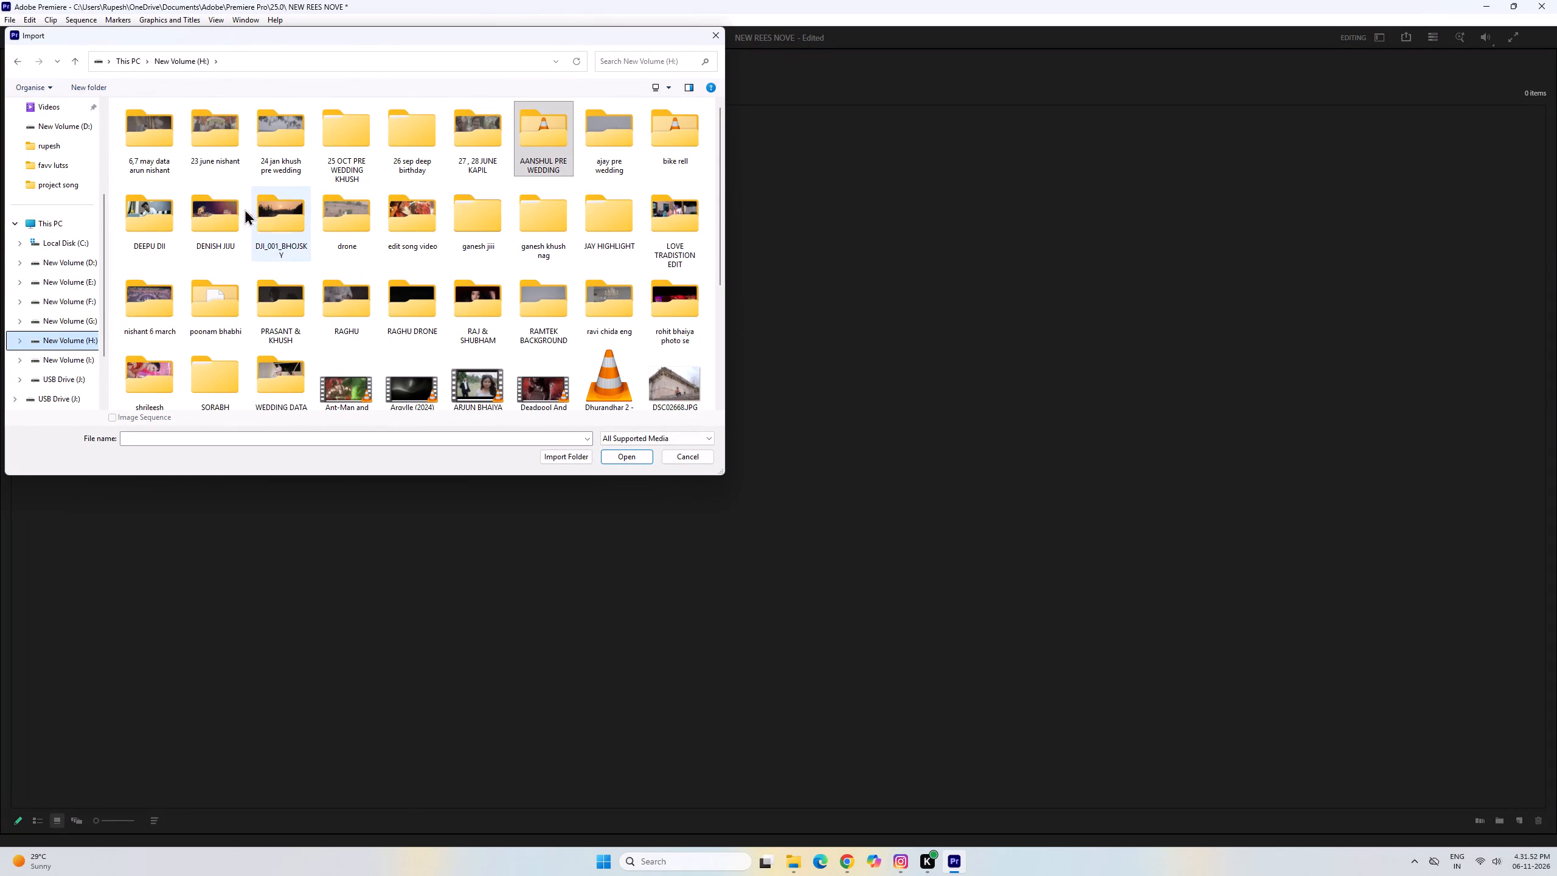
double_click(684, 156)
left_click_drag(119, 136, 610, 156)
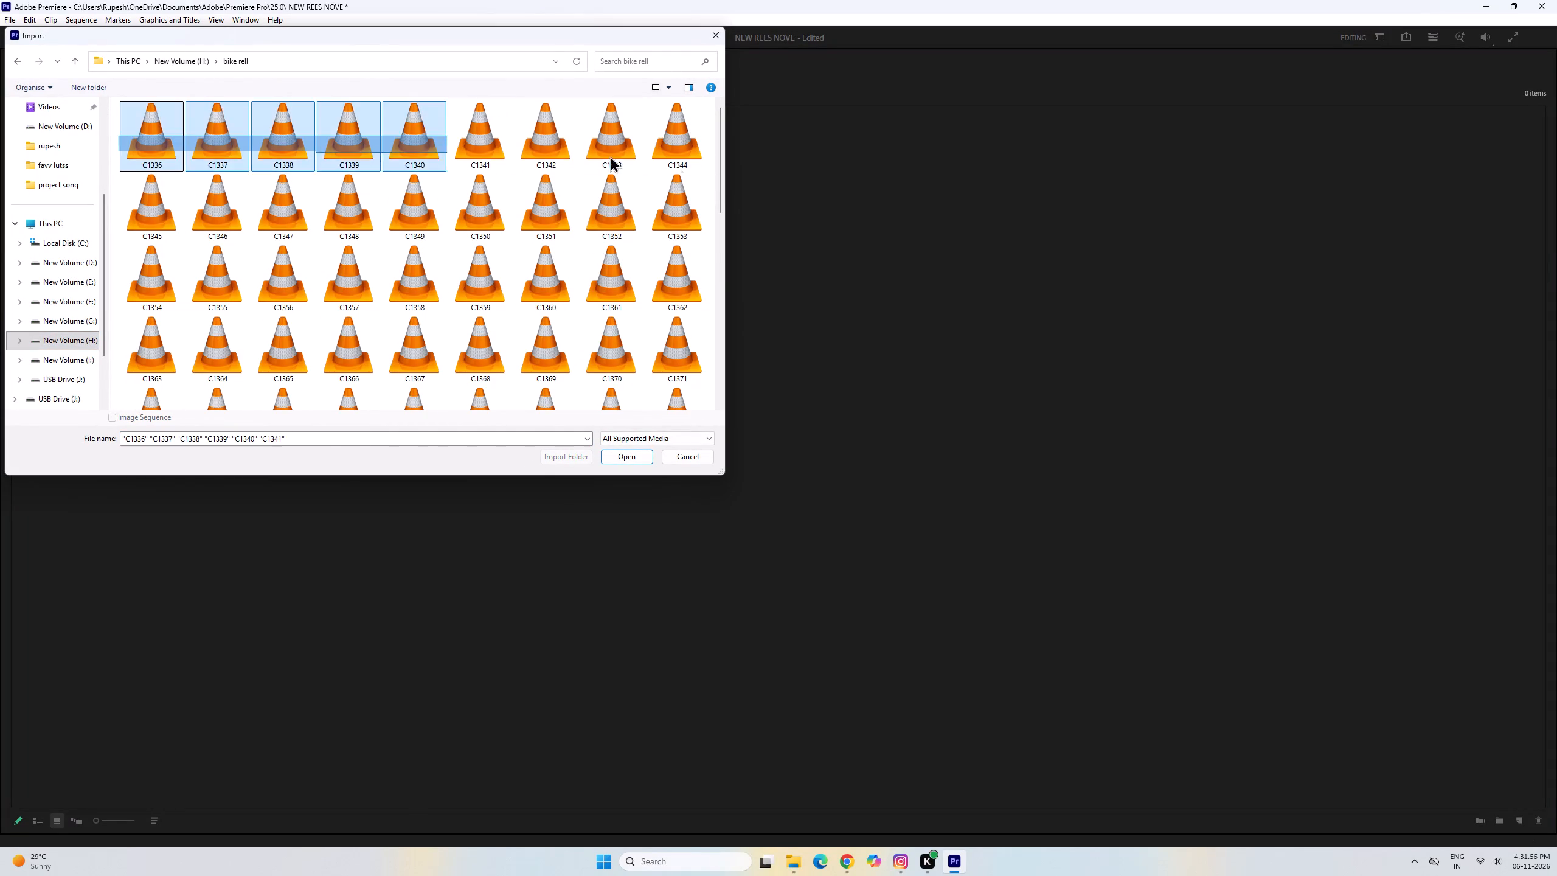
left_click_drag(610, 156, 740, 796)
left_click(616, 452)
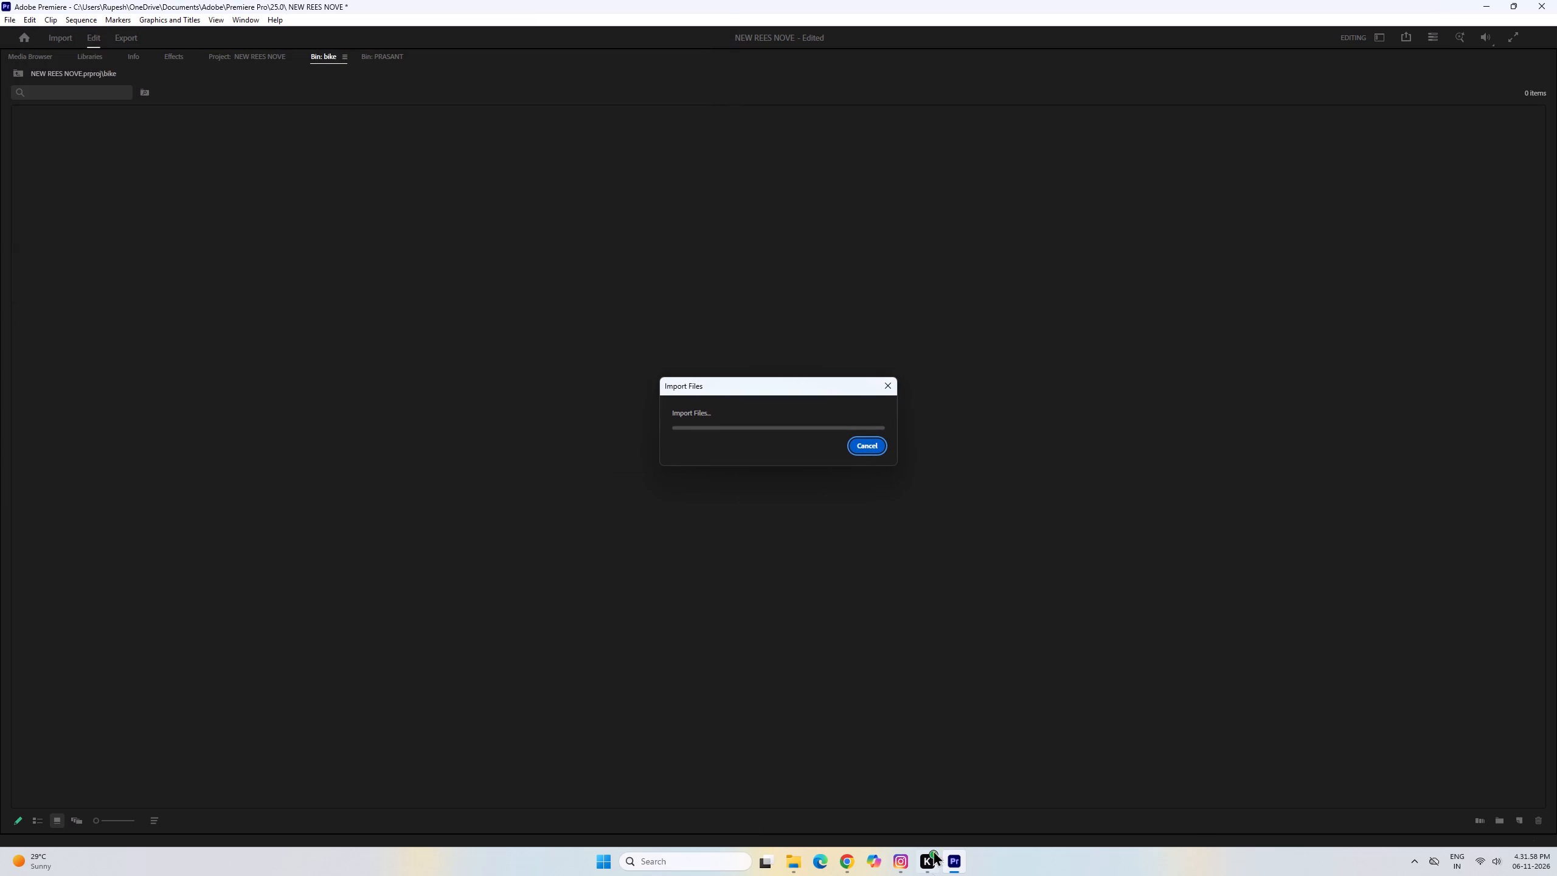
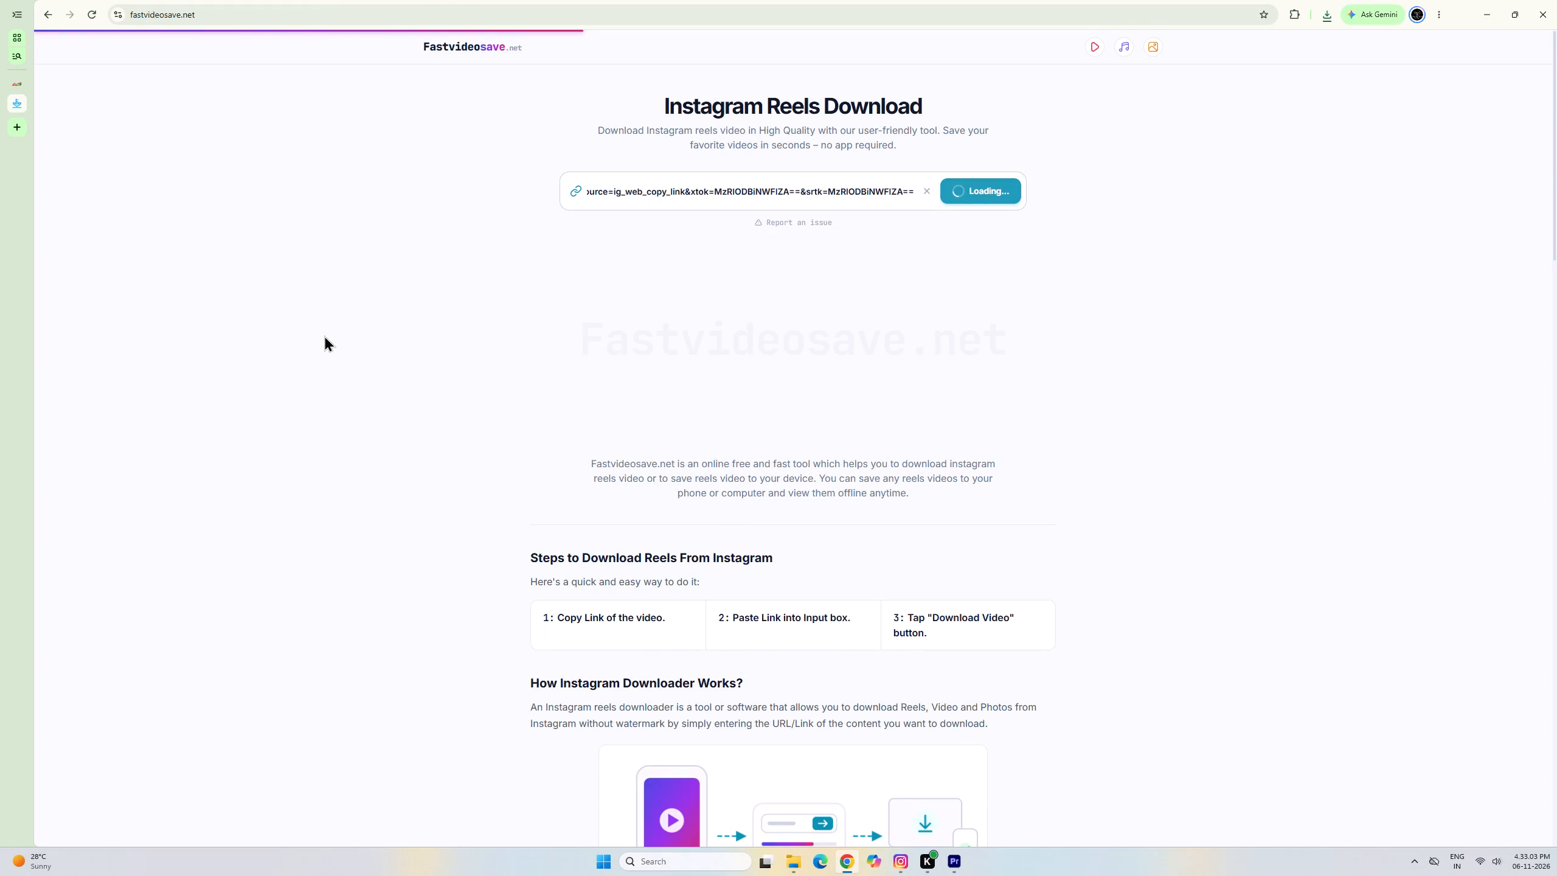
Download the loaded Instagram reel from Server 1 and open the browser's download history.
left_click(791, 537)
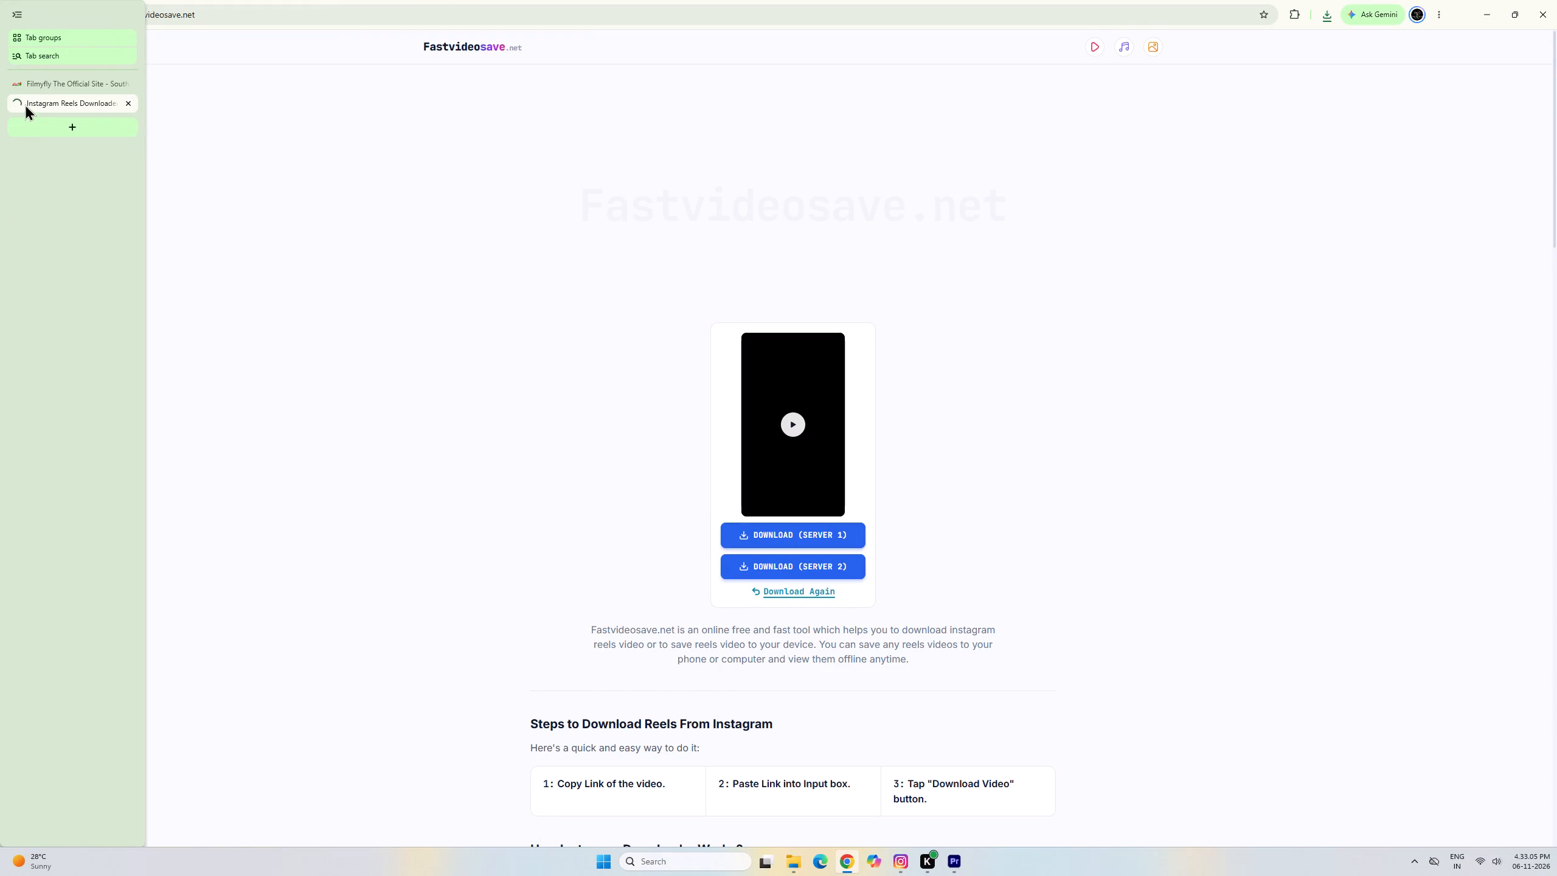
left_click(31, 127)
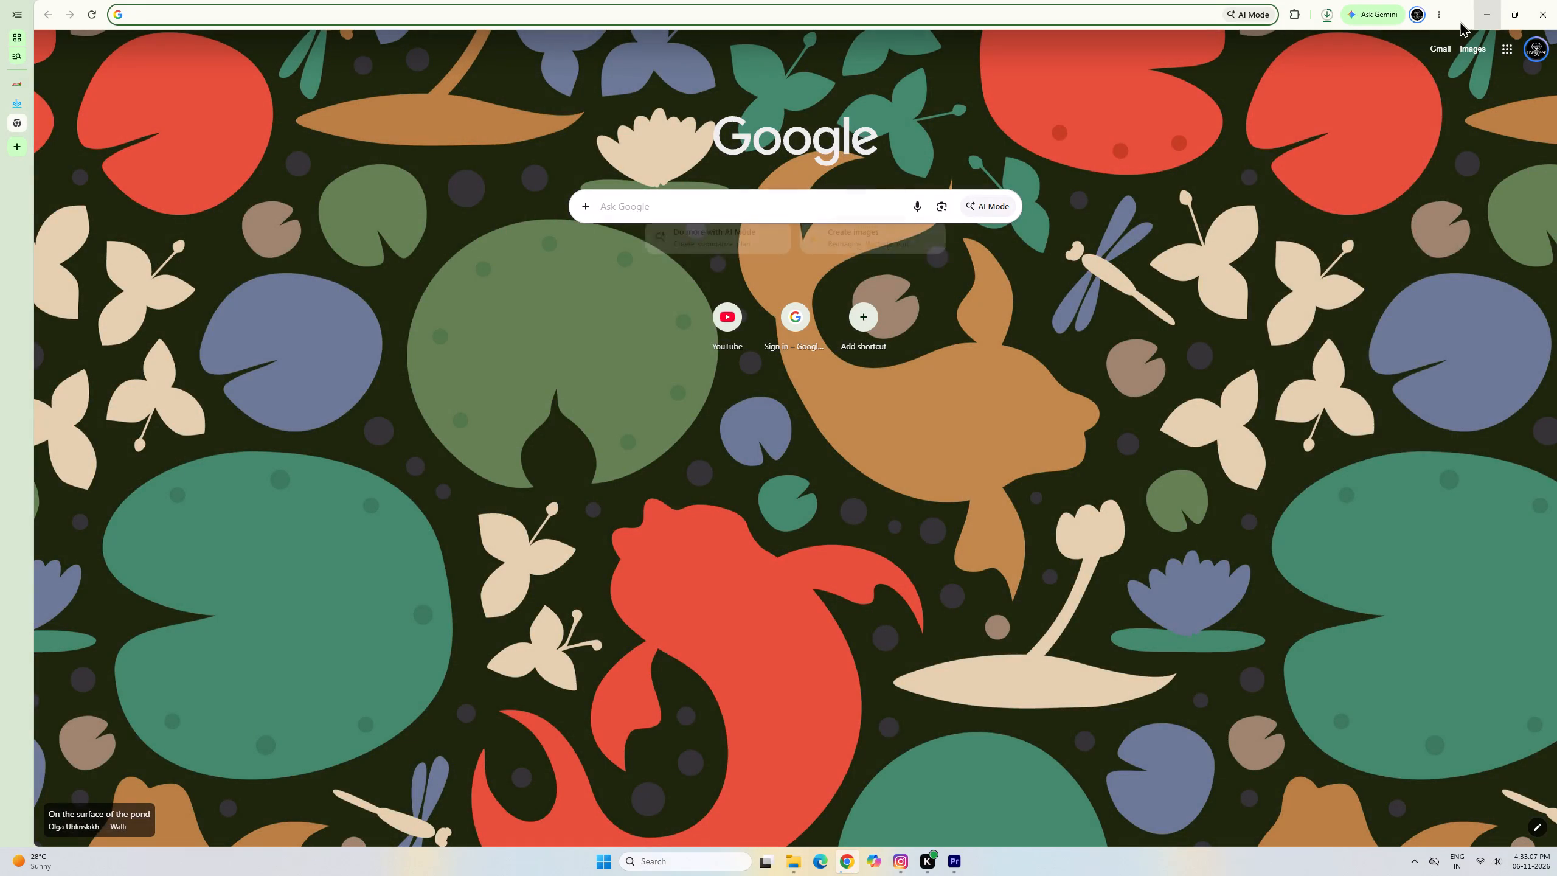
left_click(1442, 19)
left_click(1321, 162)
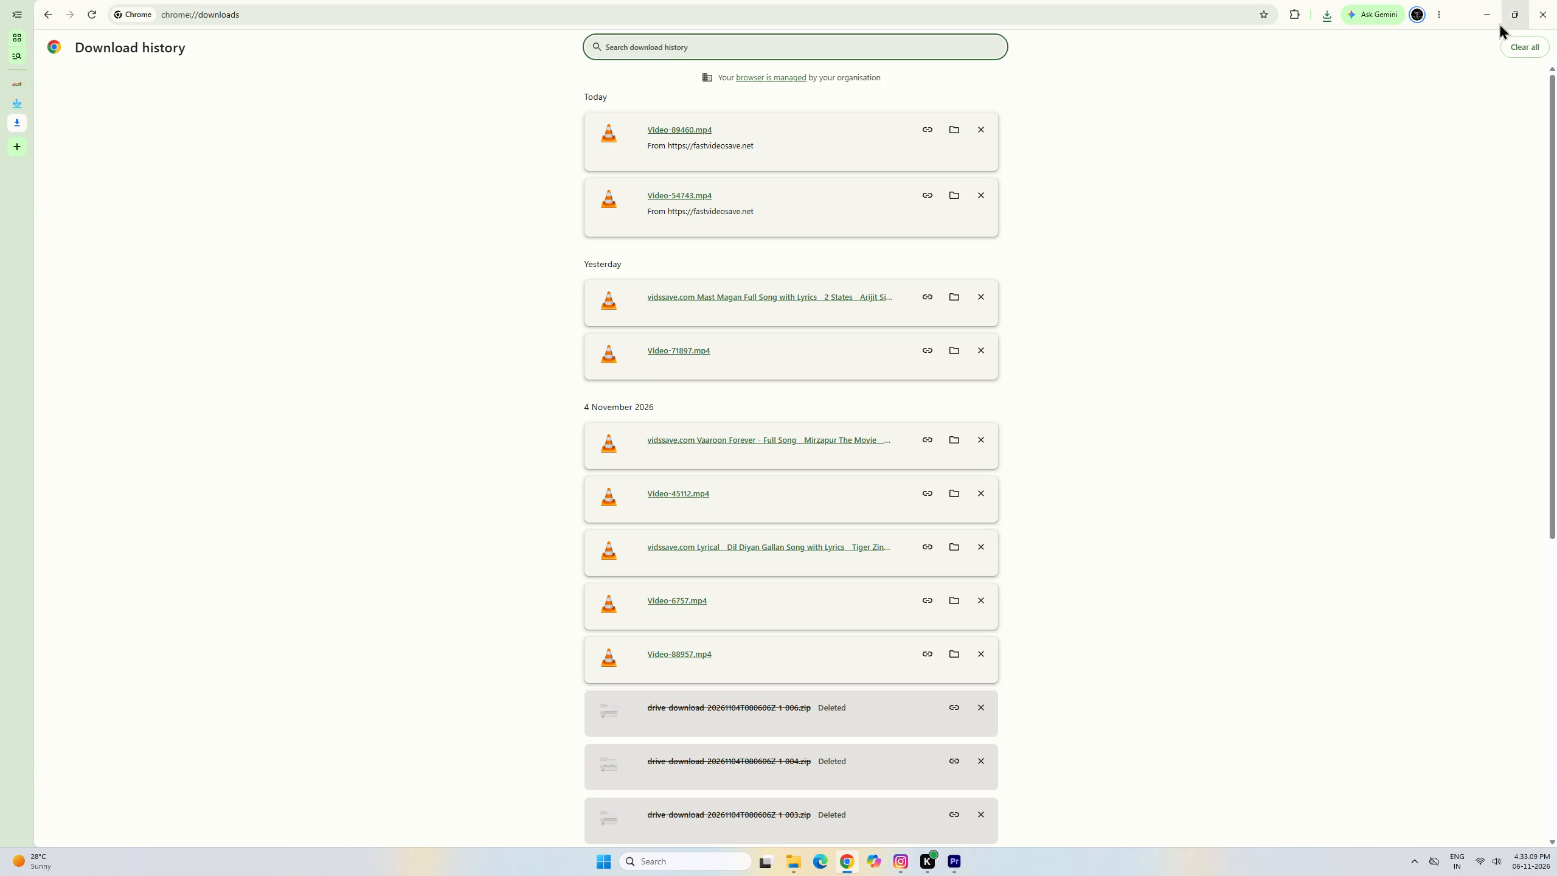
left_click(1494, 18)
Switch to Premiere, sort the bike bin's clips by name and enlarge their thumbnails.
left_click(1164, 714)
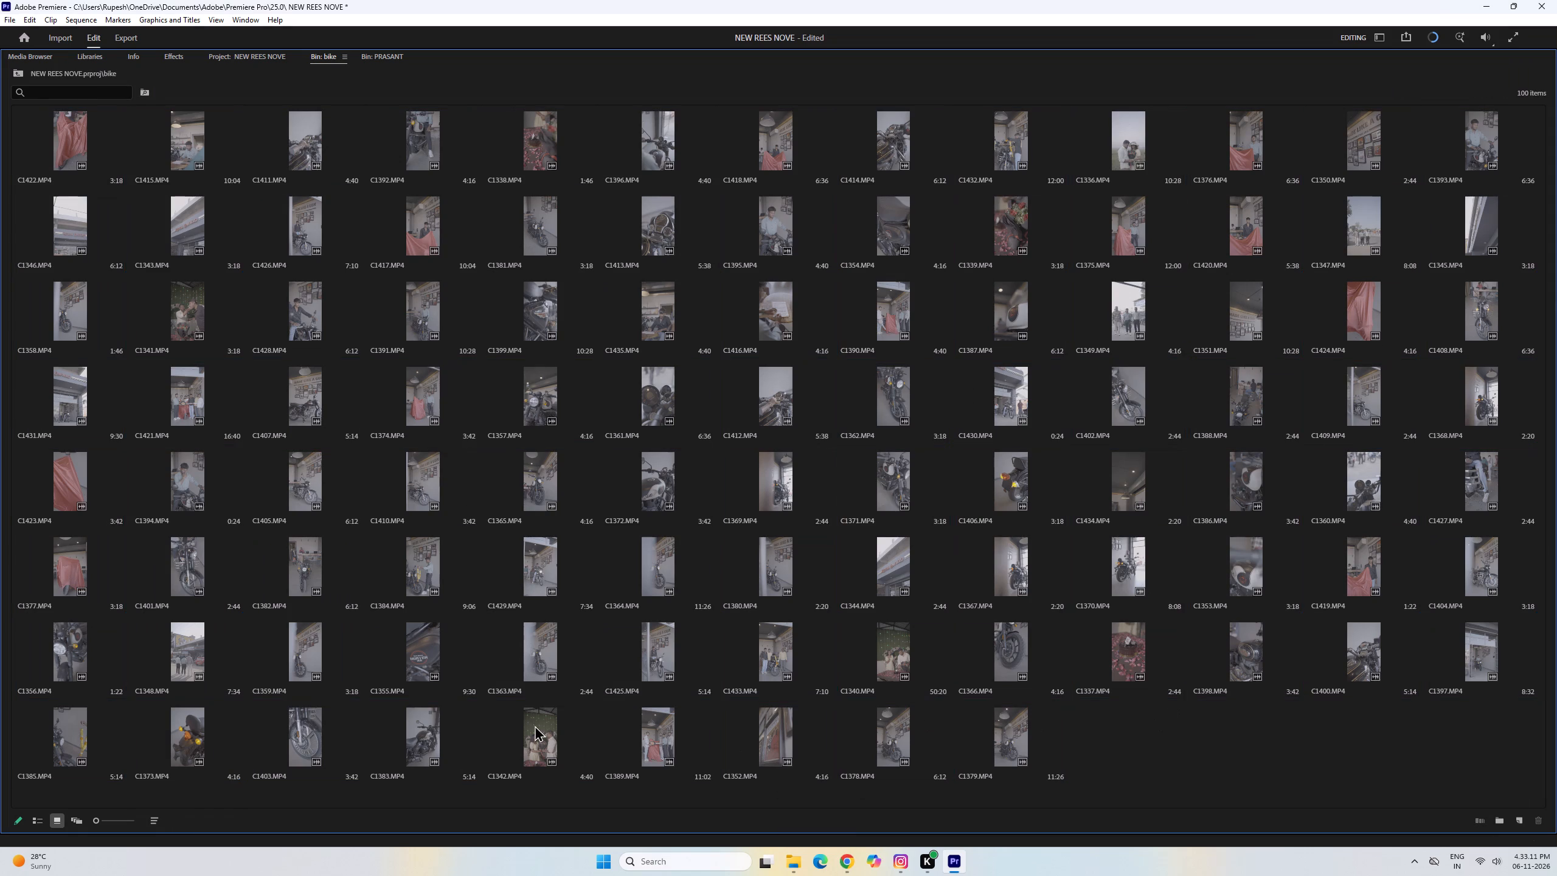
left_click(156, 824)
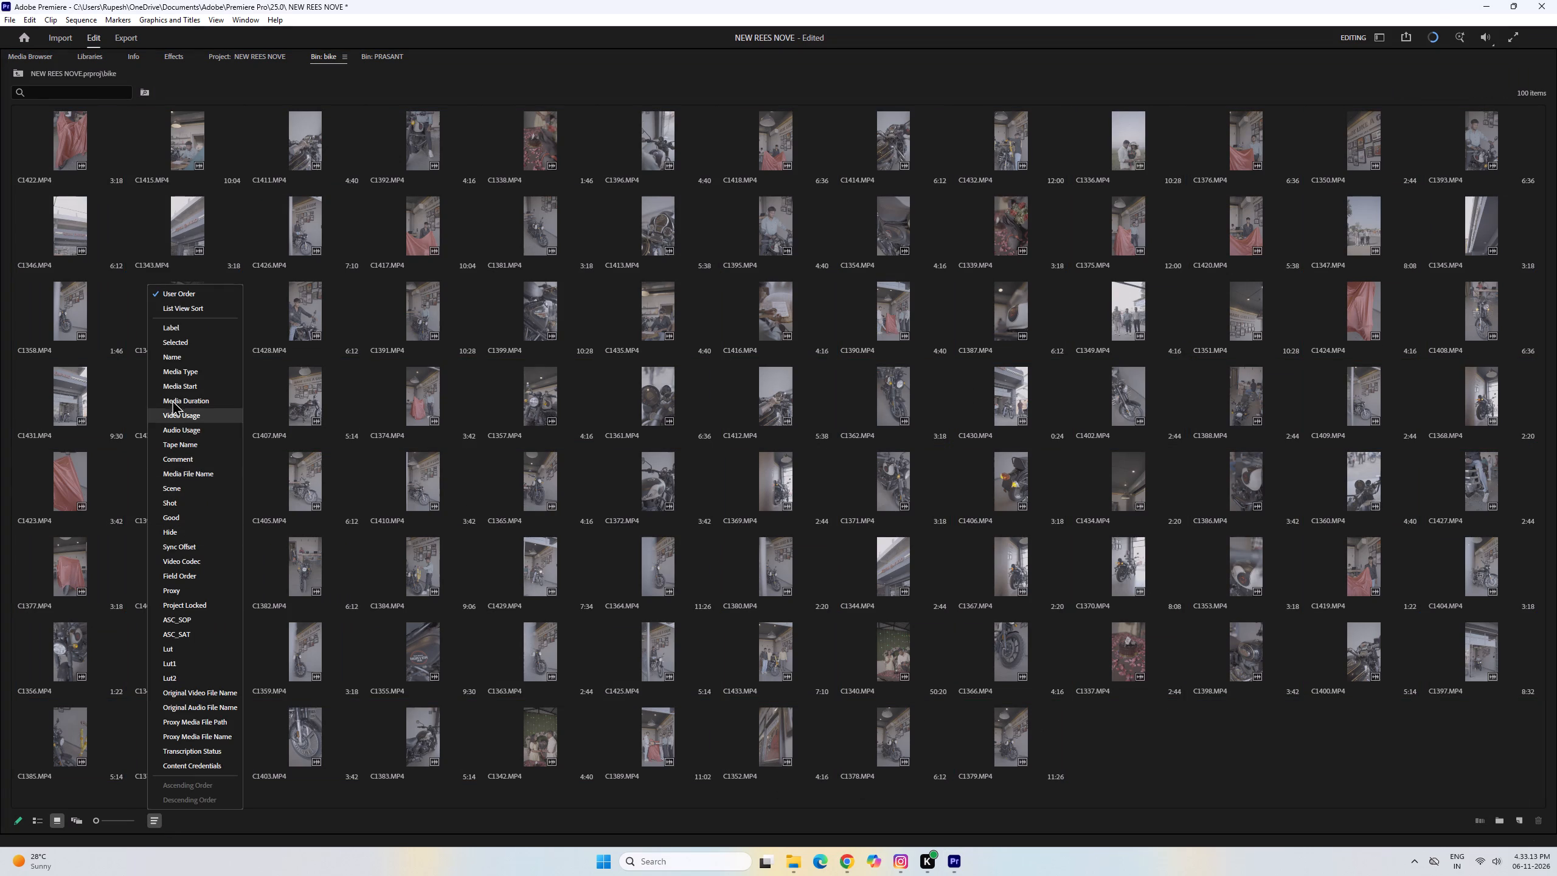
left_click(167, 360)
type("=====")
scroll(934, 292, "up", 5)
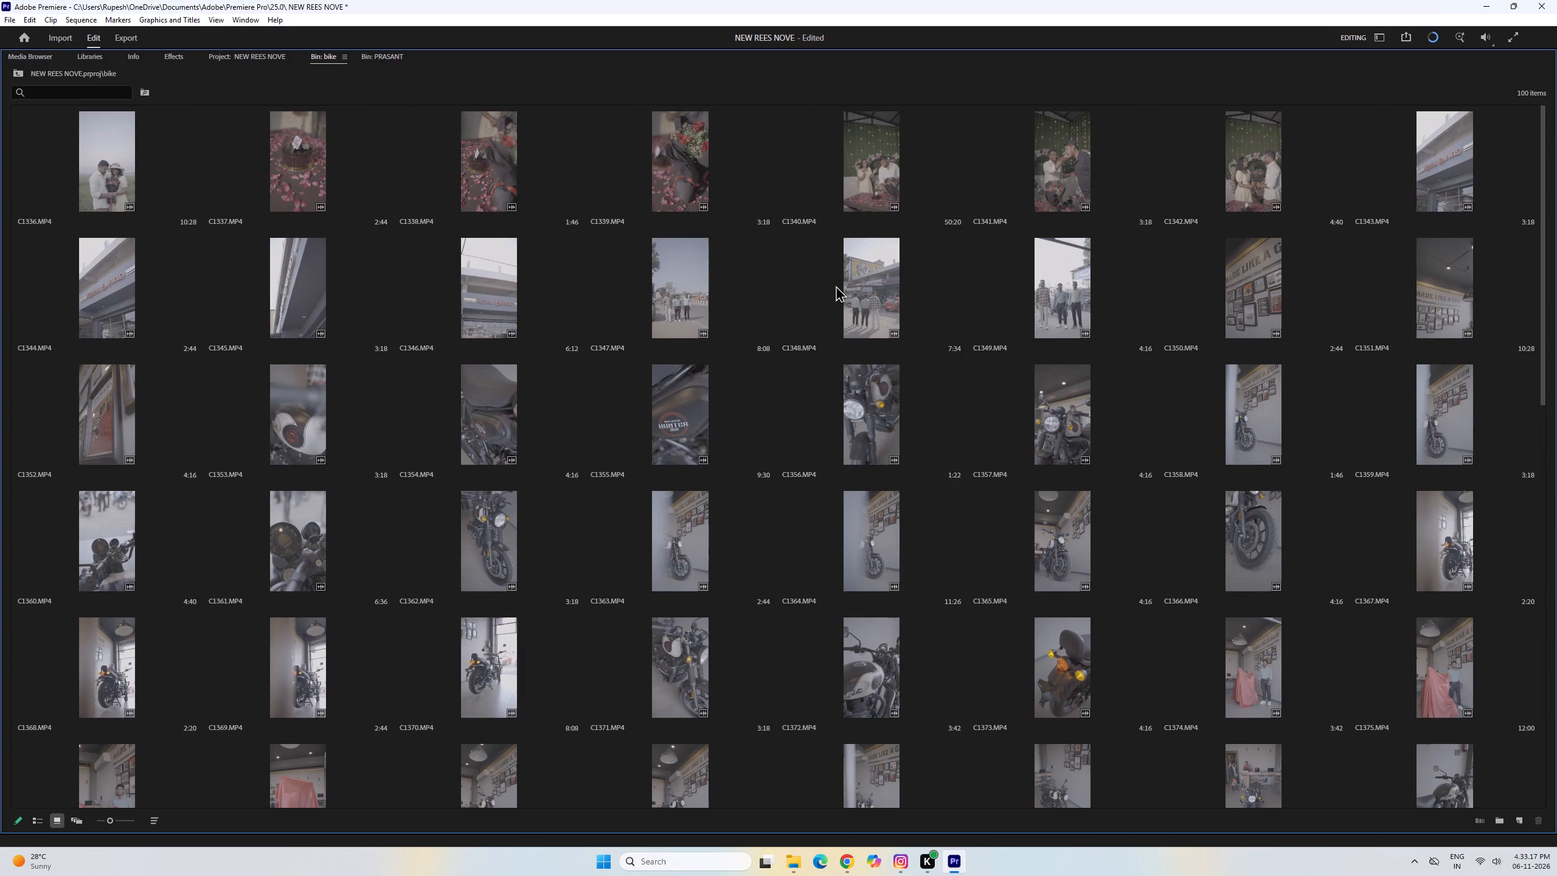
Delete the clip C1336.MP4 from the bike bin.
left_click(71, 149)
key("Delete")
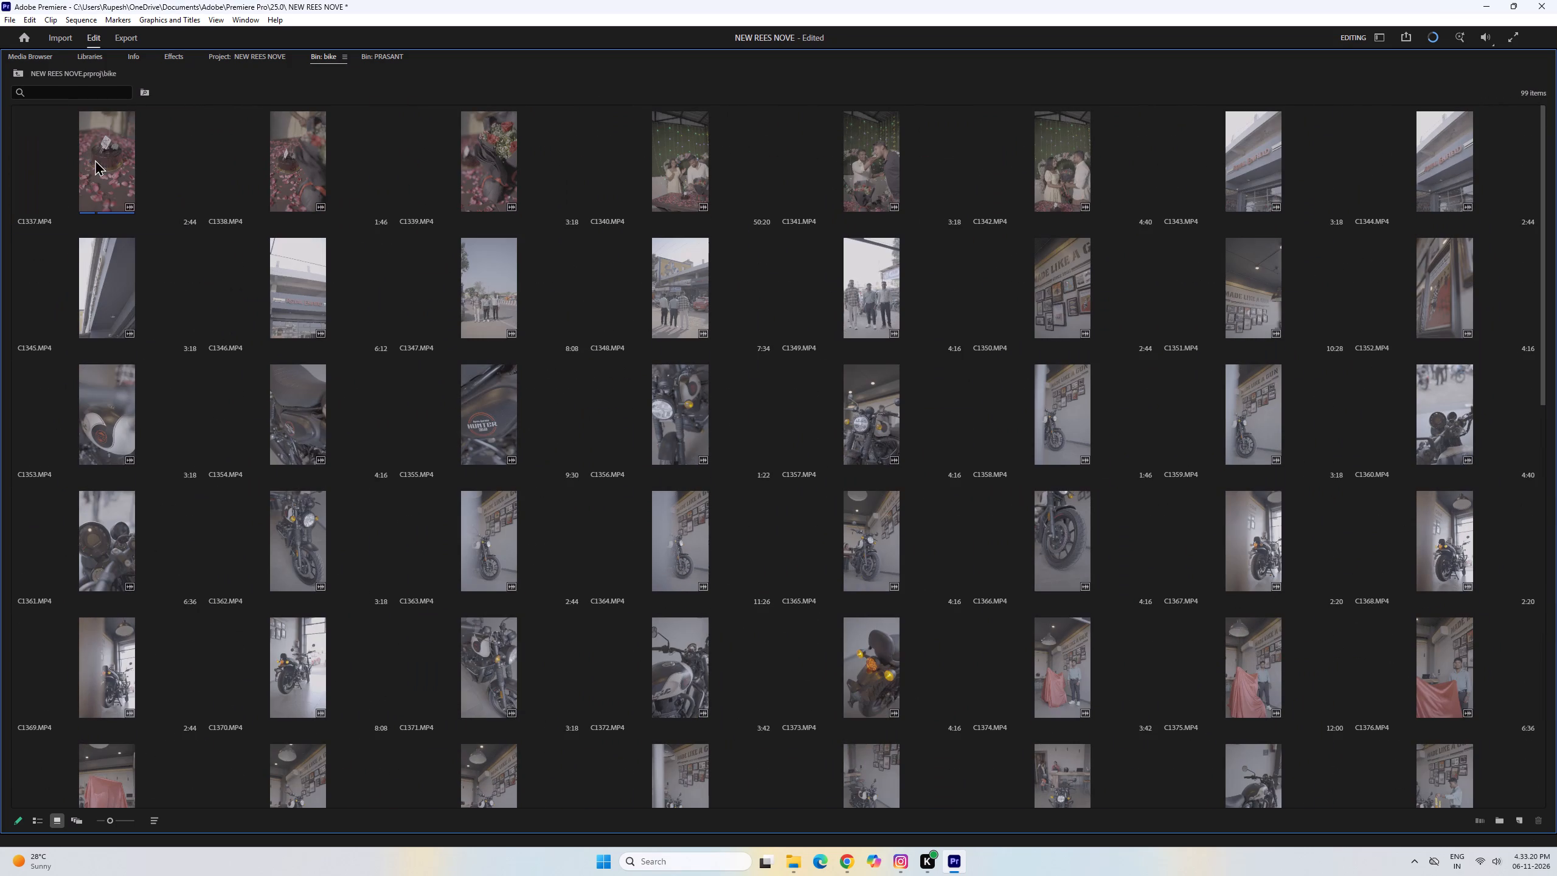
Delete the six clips C1337.MP4 through C1342.MP4, showing the cake and the celebration, from the bike bin.
scroll(605, 385, "down", 14)
scroll(781, 498, "up", 4)
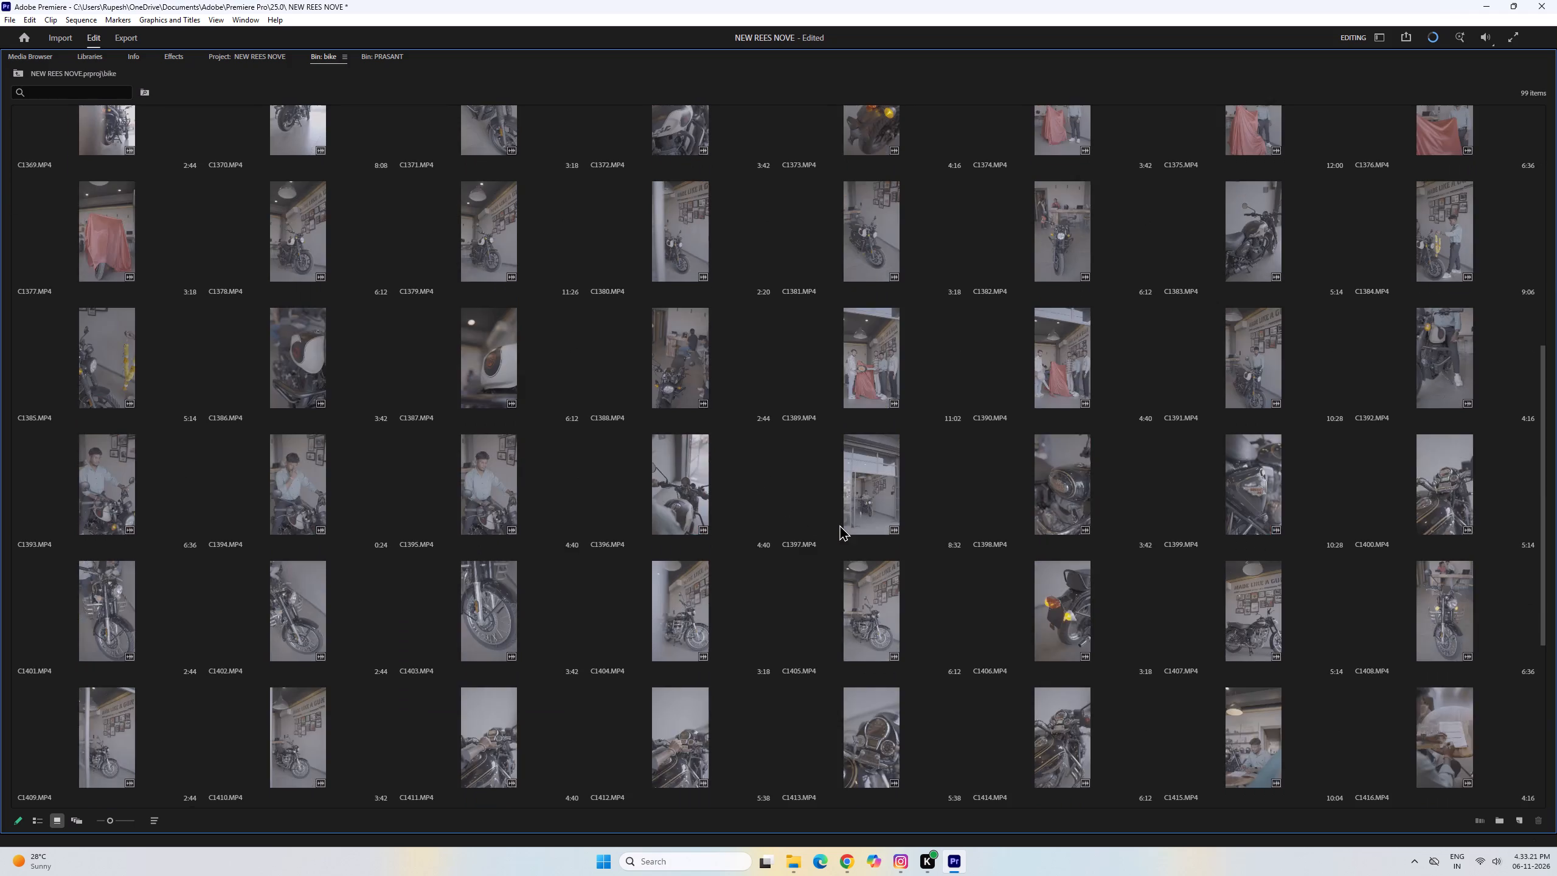
scroll(839, 524, "up", 6)
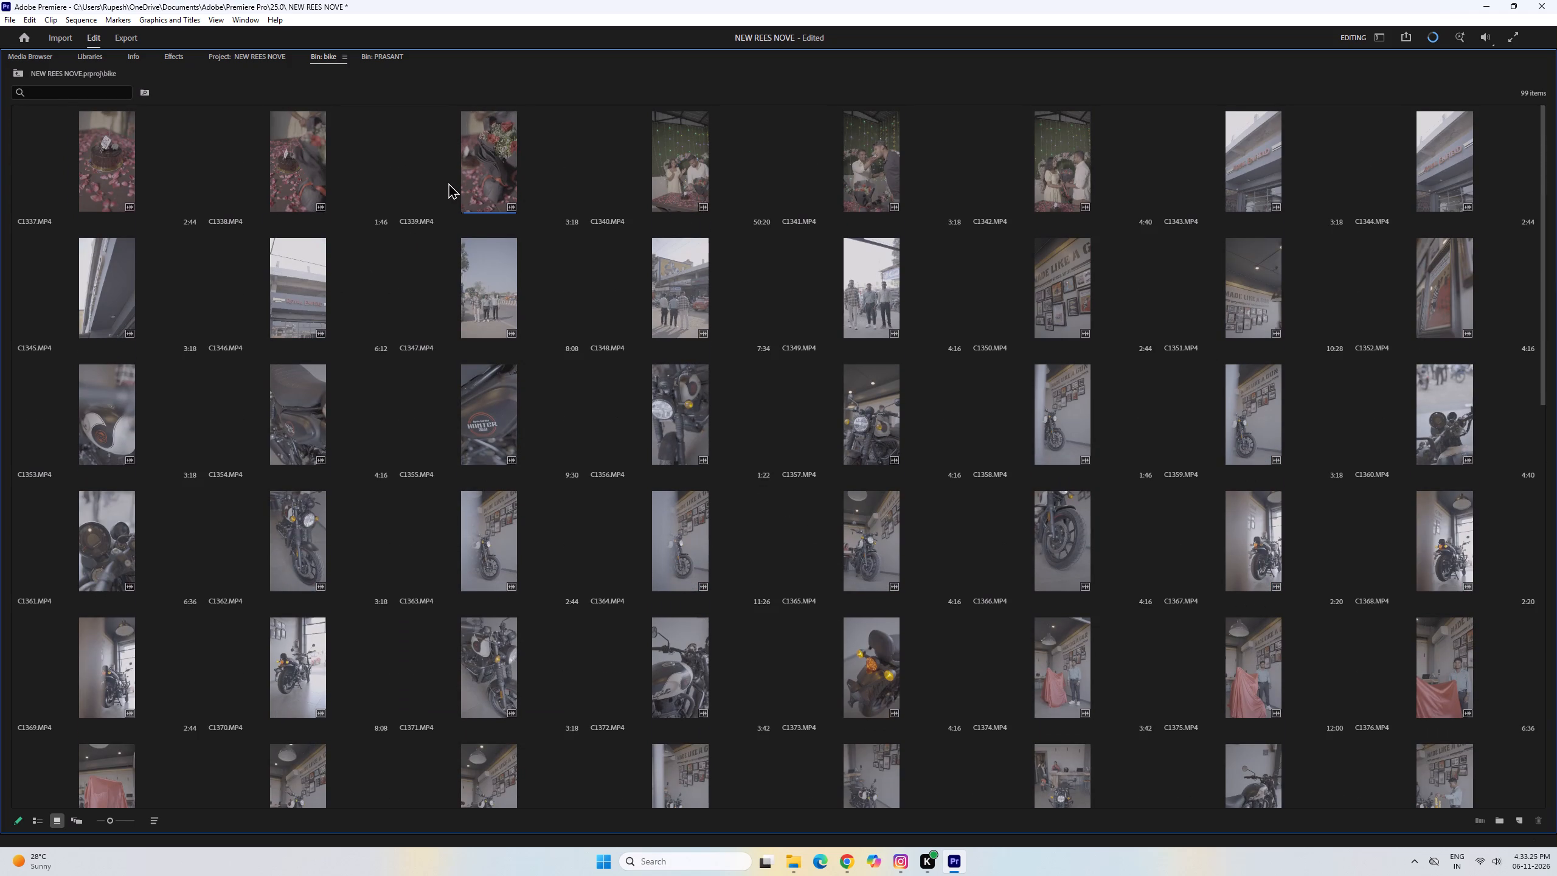
left_click(147, 175)
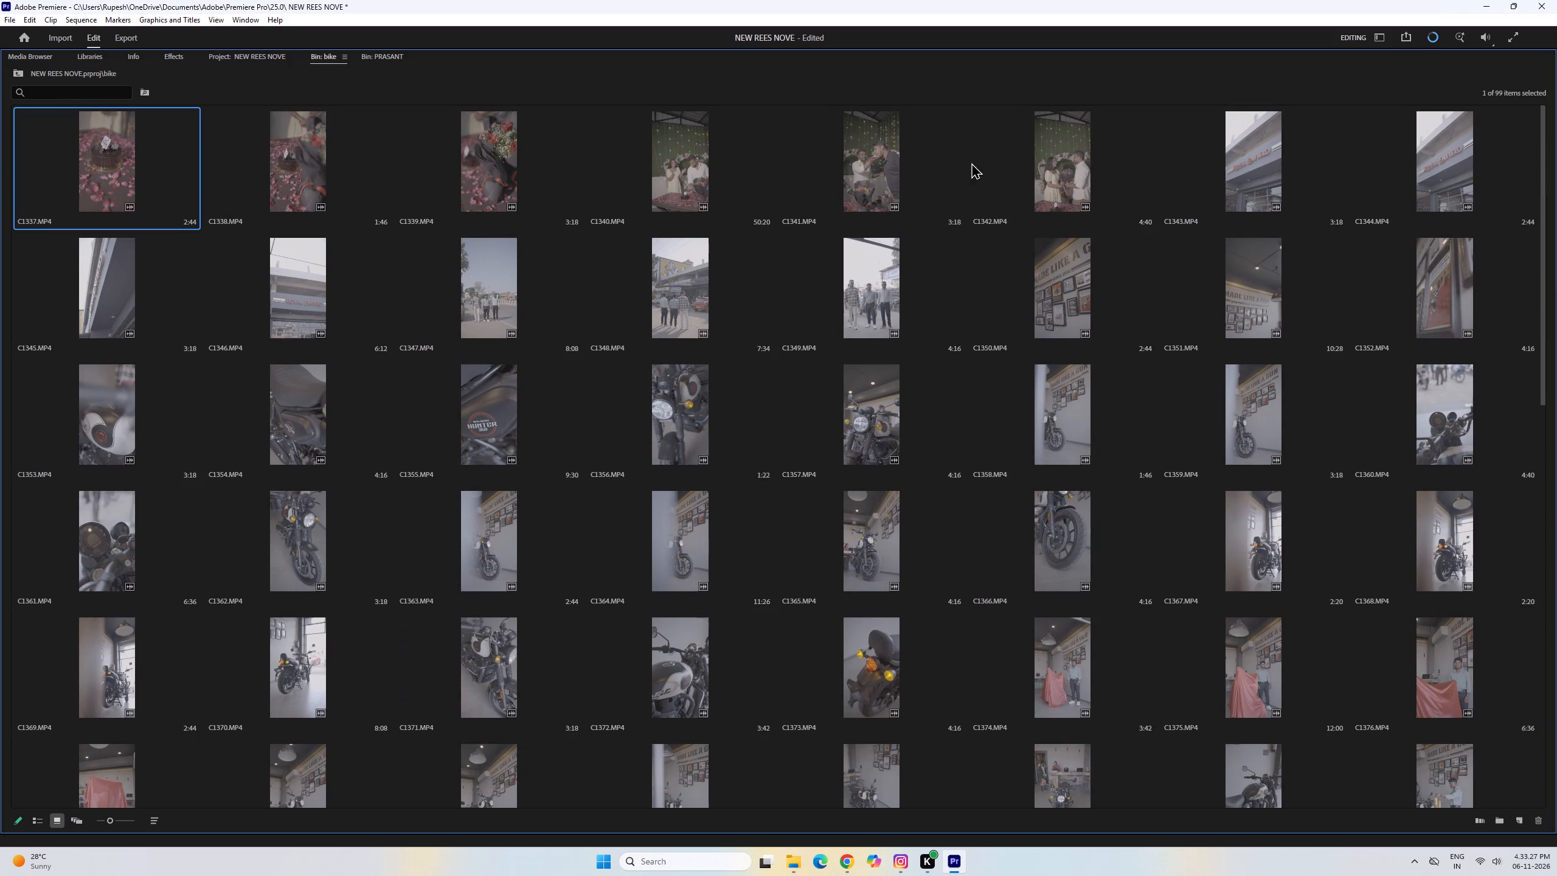
left_click_drag(10, 173, 10, 175)
left_click_drag(10, 175, 243, 187)
left_click_drag(4, 169, 21, 174)
left_click_drag(7, 106, 54, 165)
left_click_drag(1056, 87, 1059, 137)
left_click_drag(1138, 156, 620, 198)
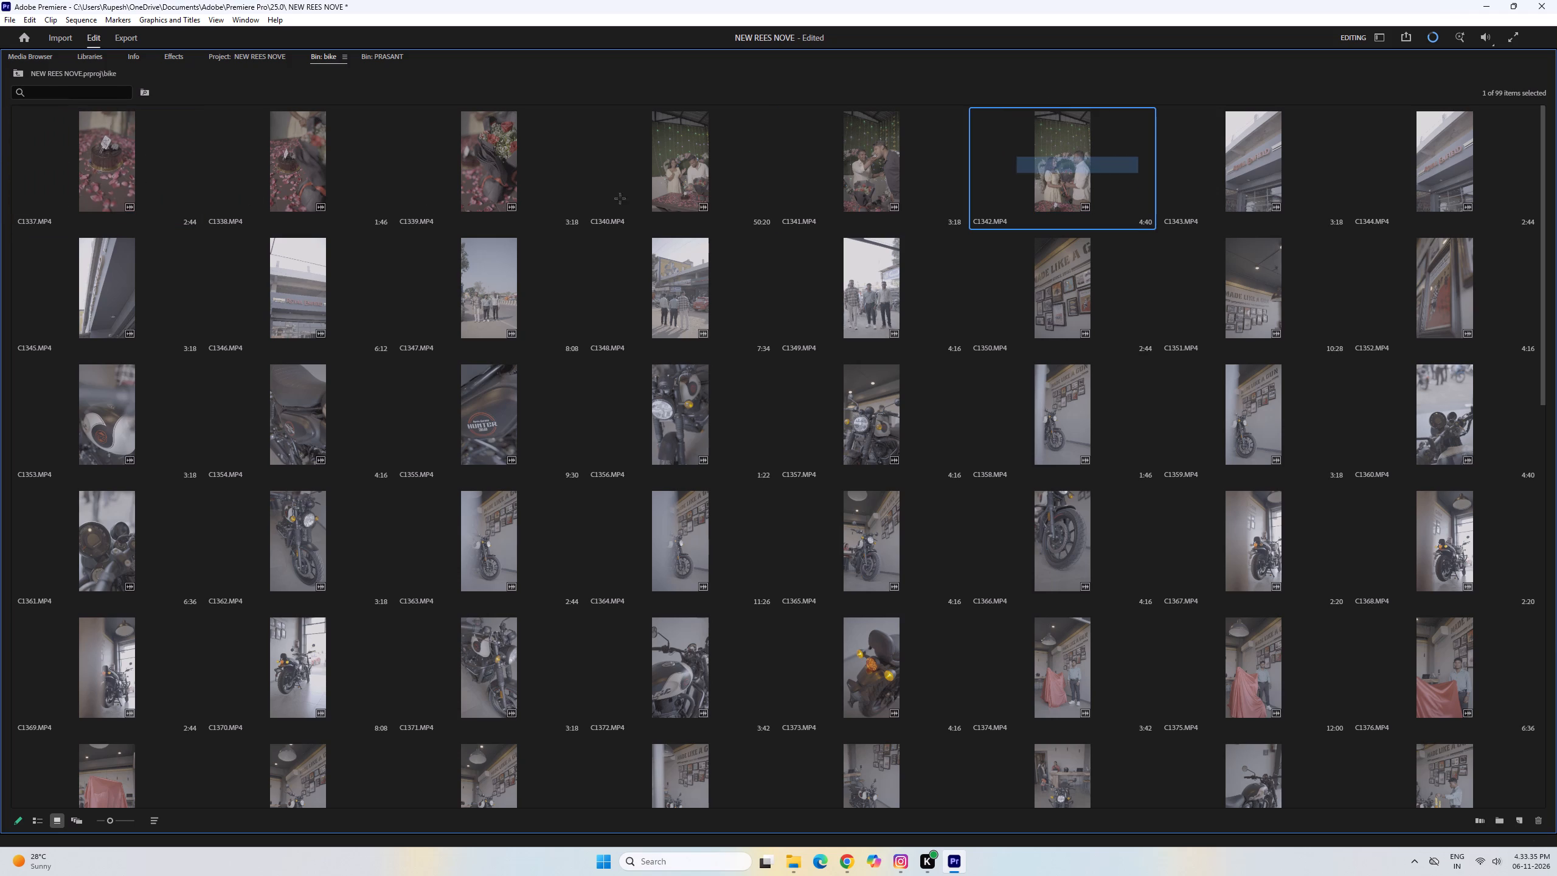
left_click_drag(620, 198, 62, 195)
key("Delete")
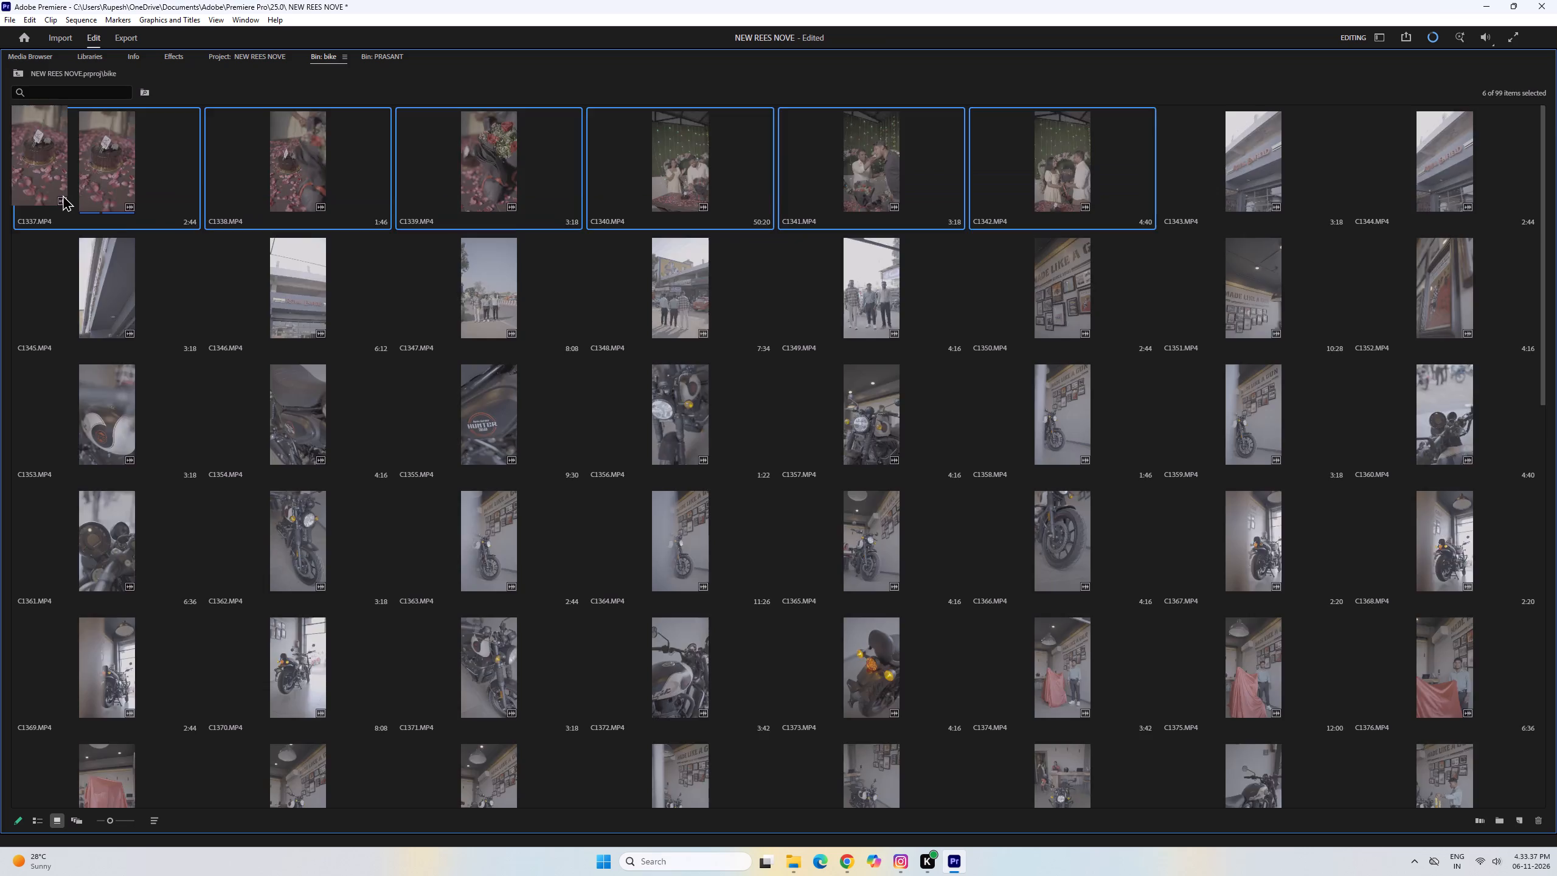
Look through the remaining bike clips, then open C1347.MP4 in the Source Monitor and scrub back to 10:13:48:08.
scroll(428, 283, "down", 7)
scroll(460, 340, "down", 4)
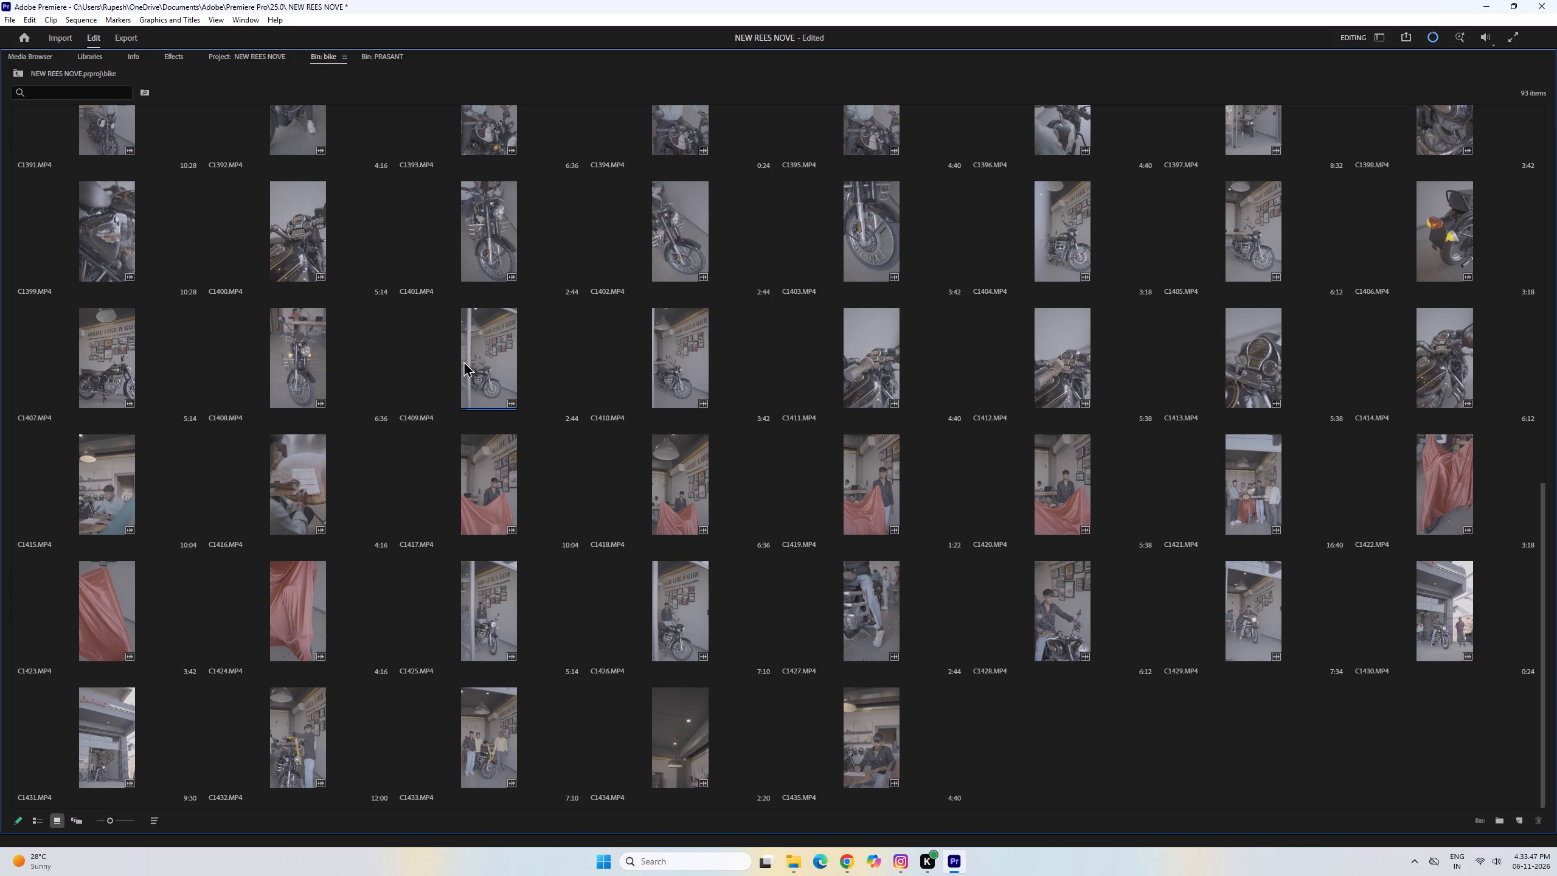
scroll(664, 569, "up", 2)
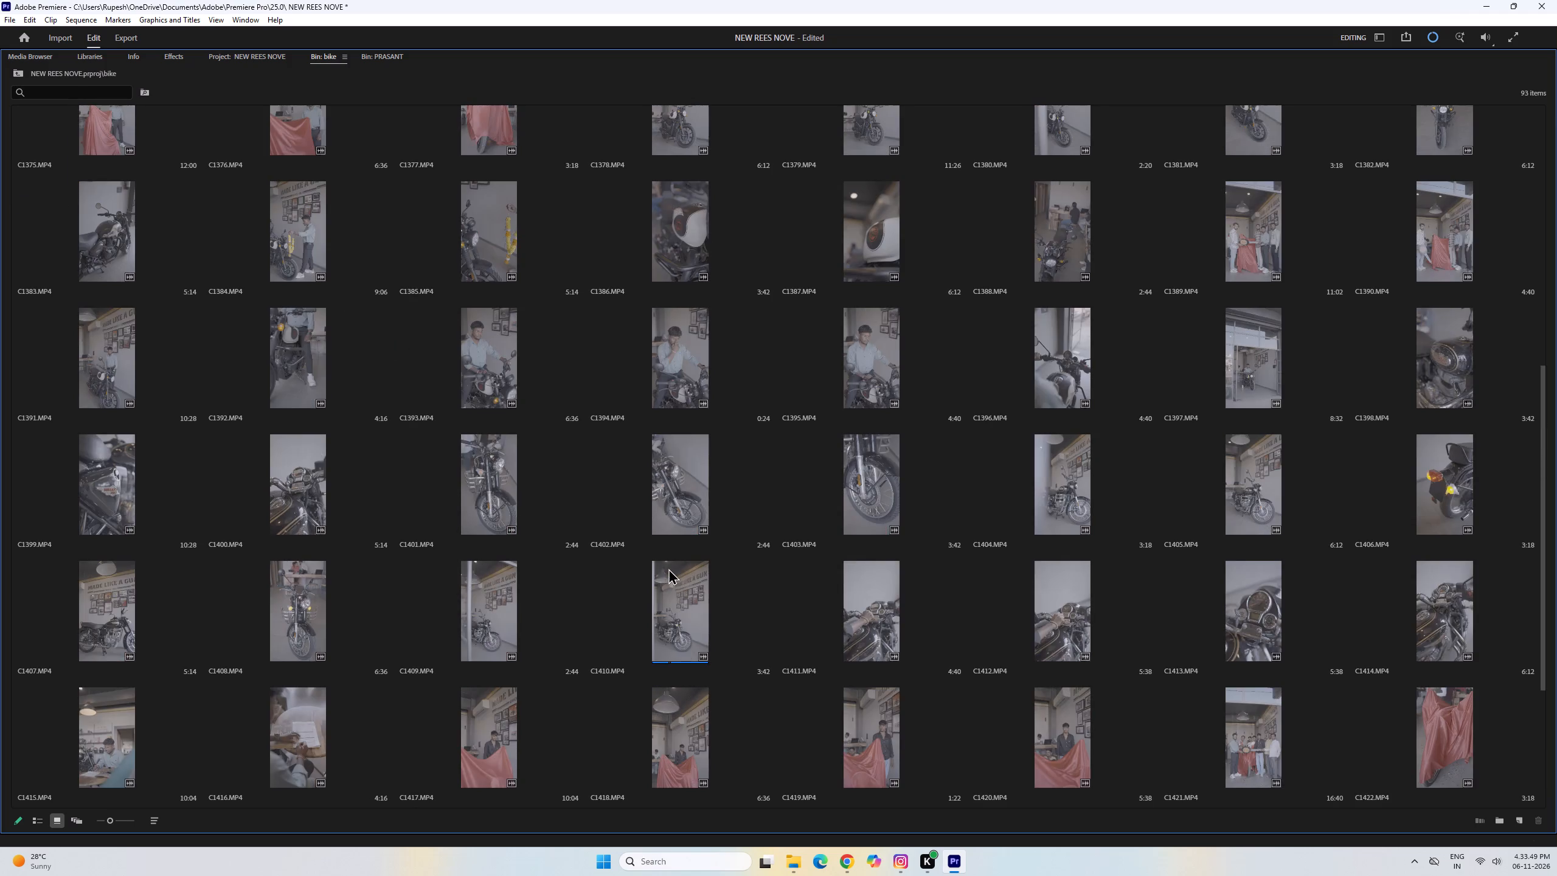
scroll(668, 568, "up", 3)
scroll(747, 516, "up", 6)
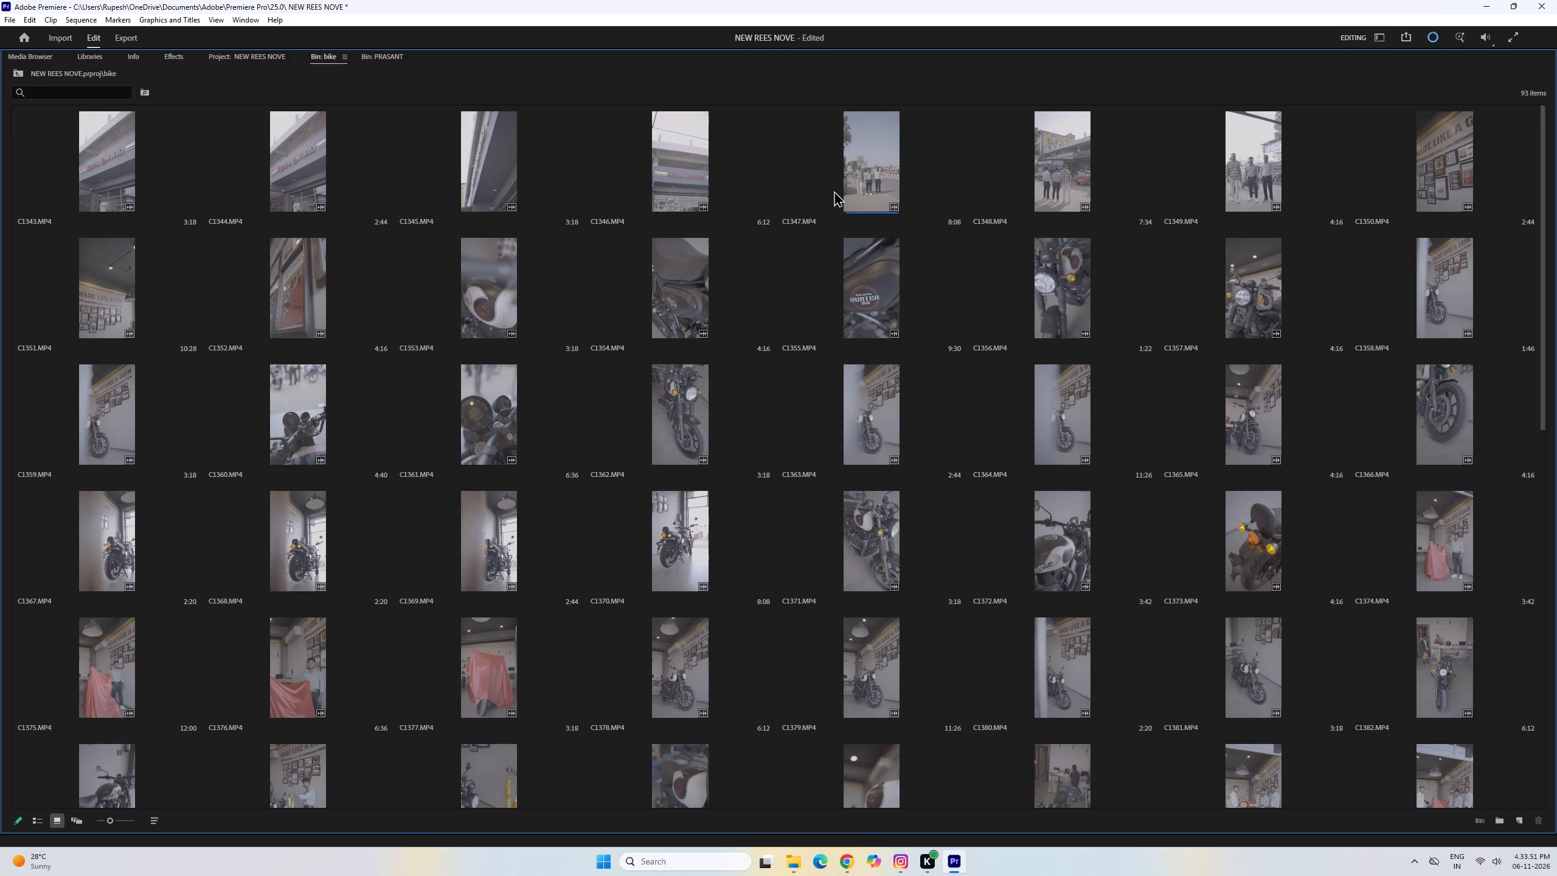
double_click(867, 189)
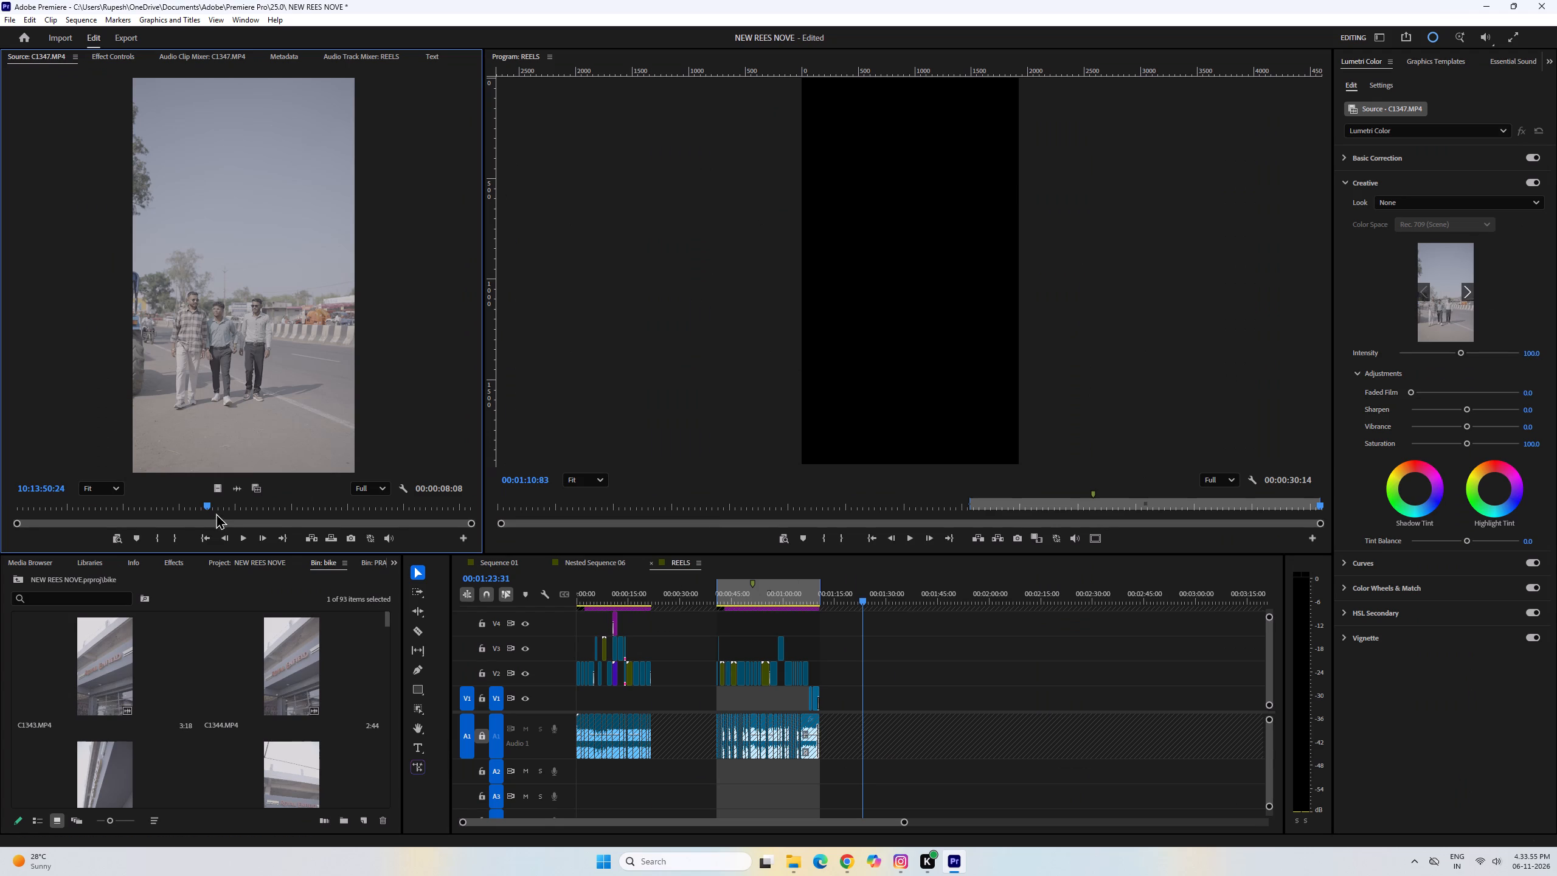
left_click_drag(209, 508, 79, 495)
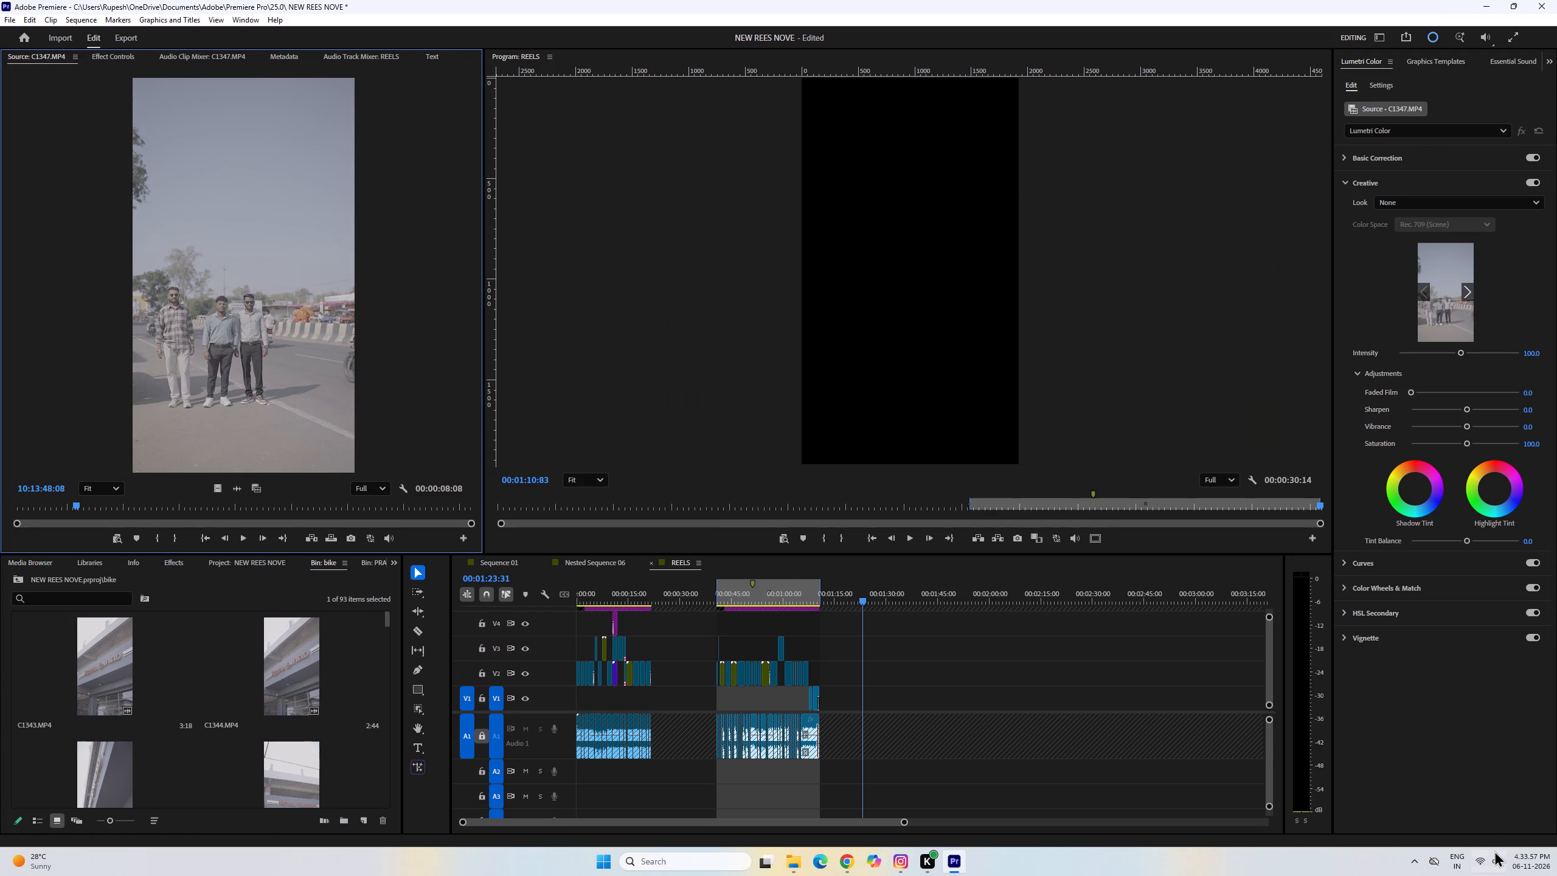
Lower the system volume.
left_click(1494, 851)
left_click_drag(1415, 787, 1393, 787)
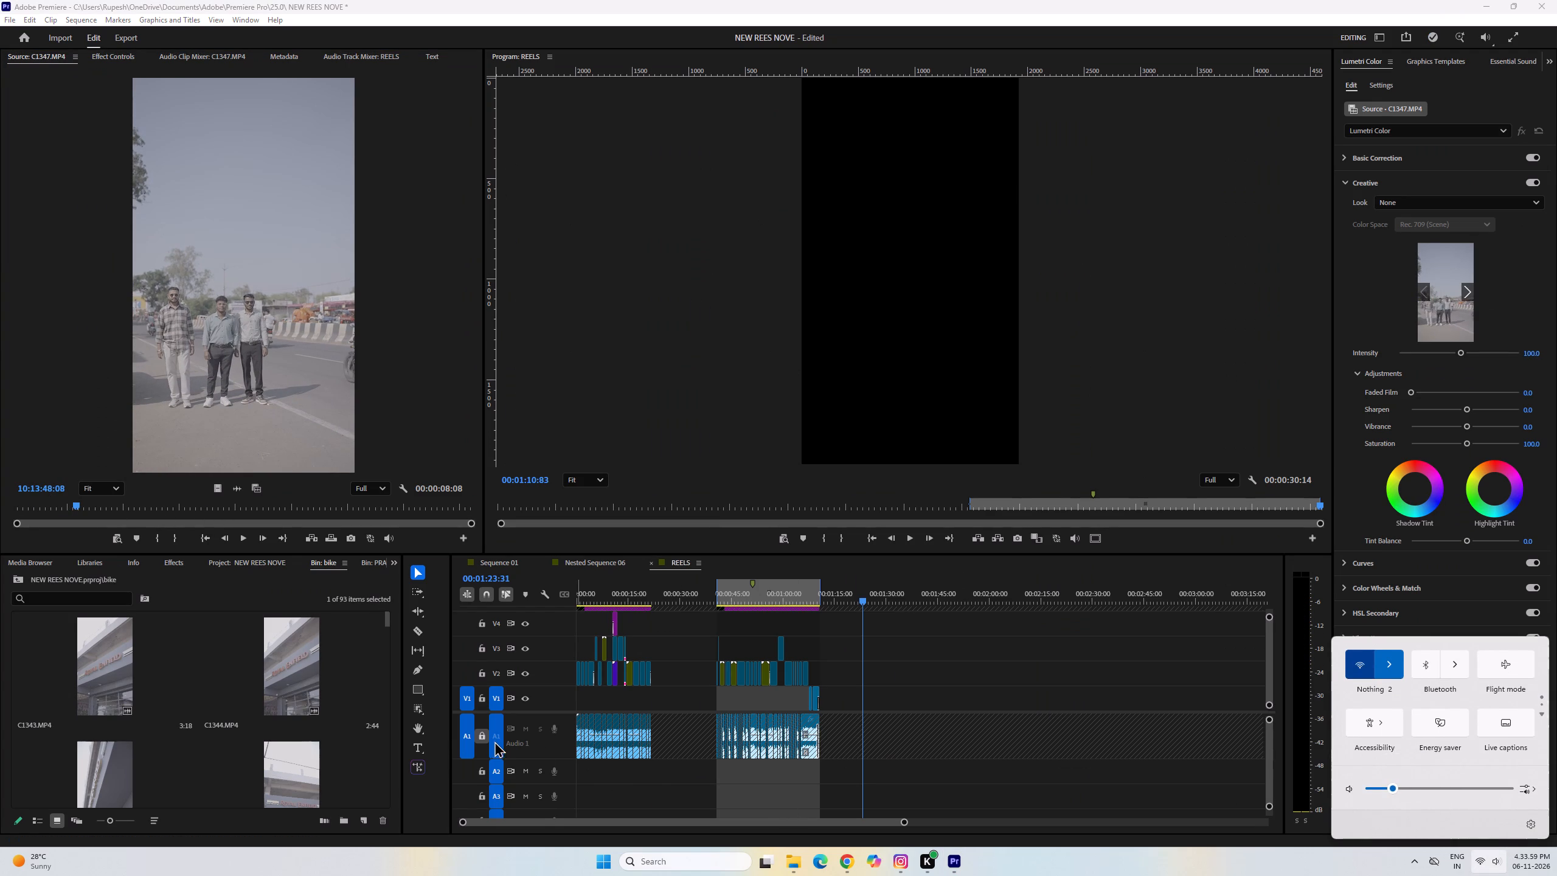
Unlock audio track A1 in the REELS sequence.
left_click(482, 740)
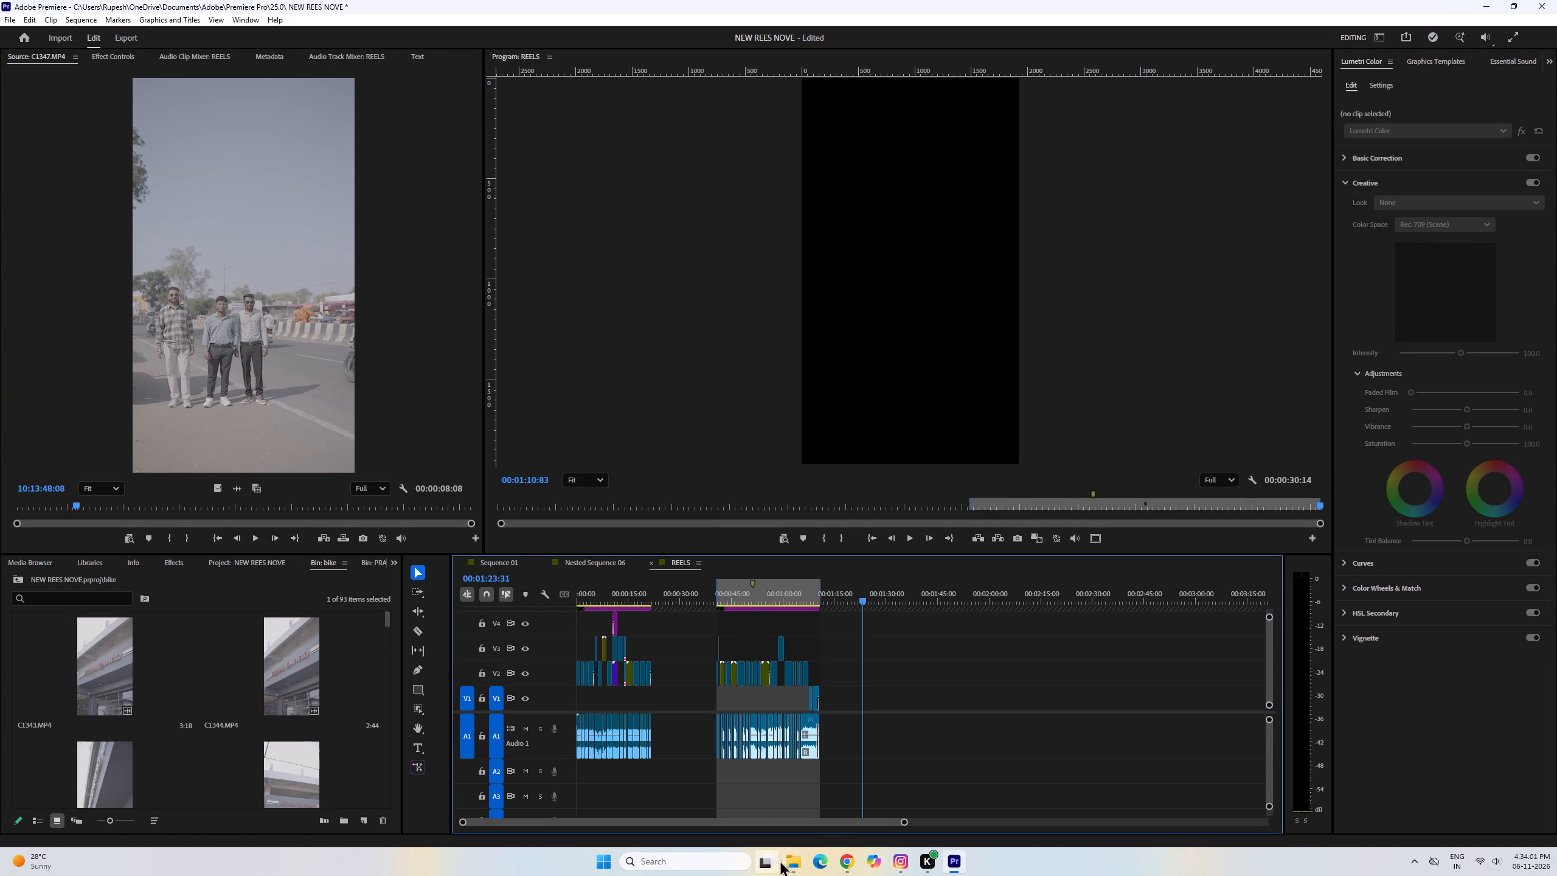
Switch to File Explorer, go to the Downloads folder and preview Video-54743 in VLC media player.
left_click(791, 864)
left_click(45, 0)
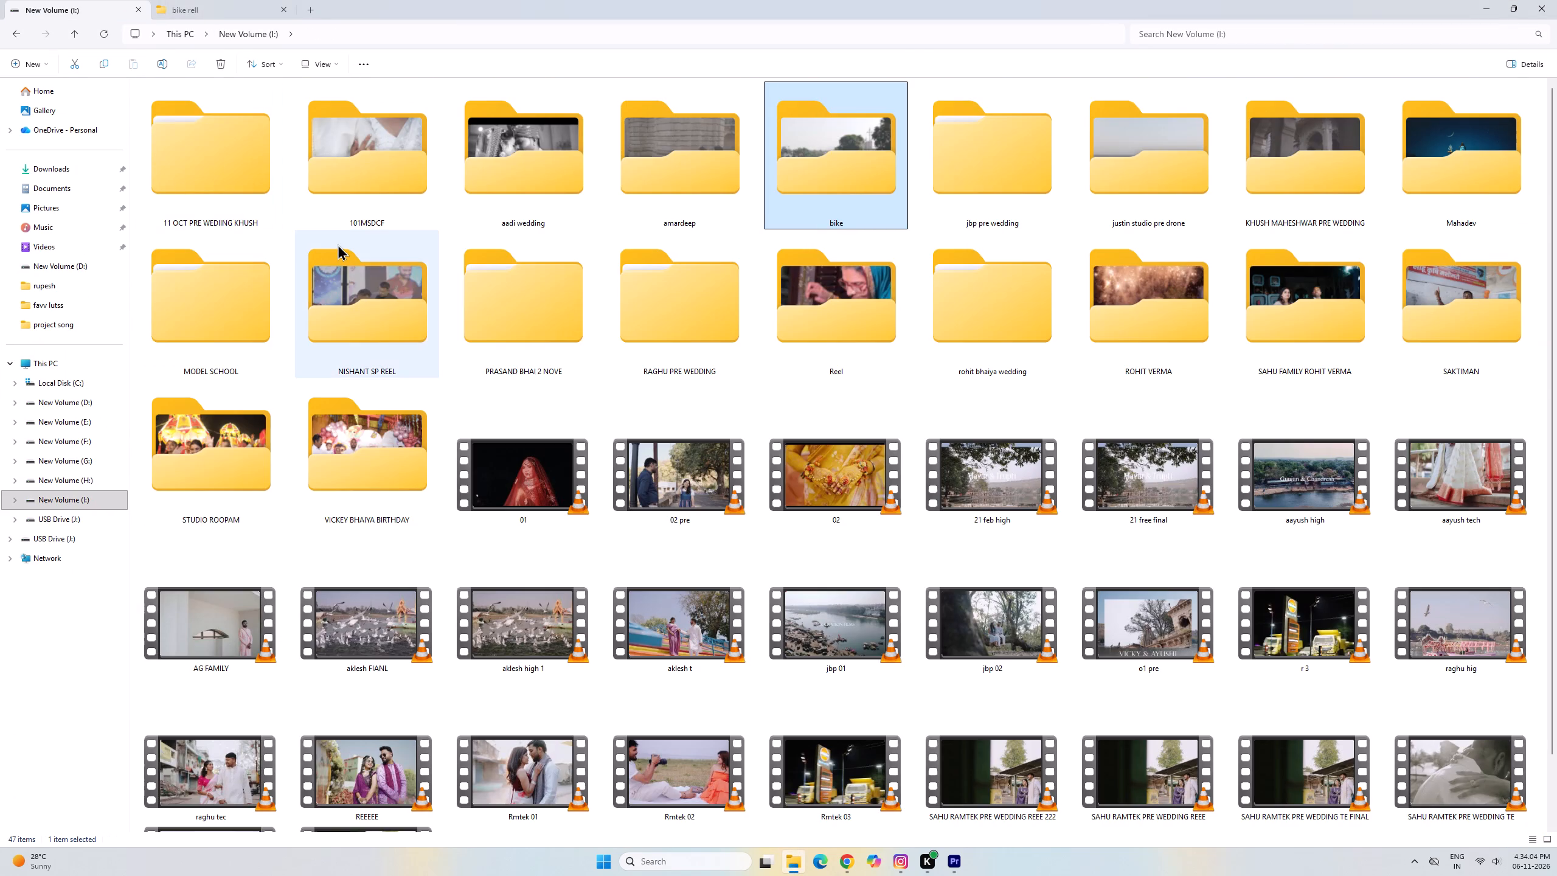
left_click(27, 167)
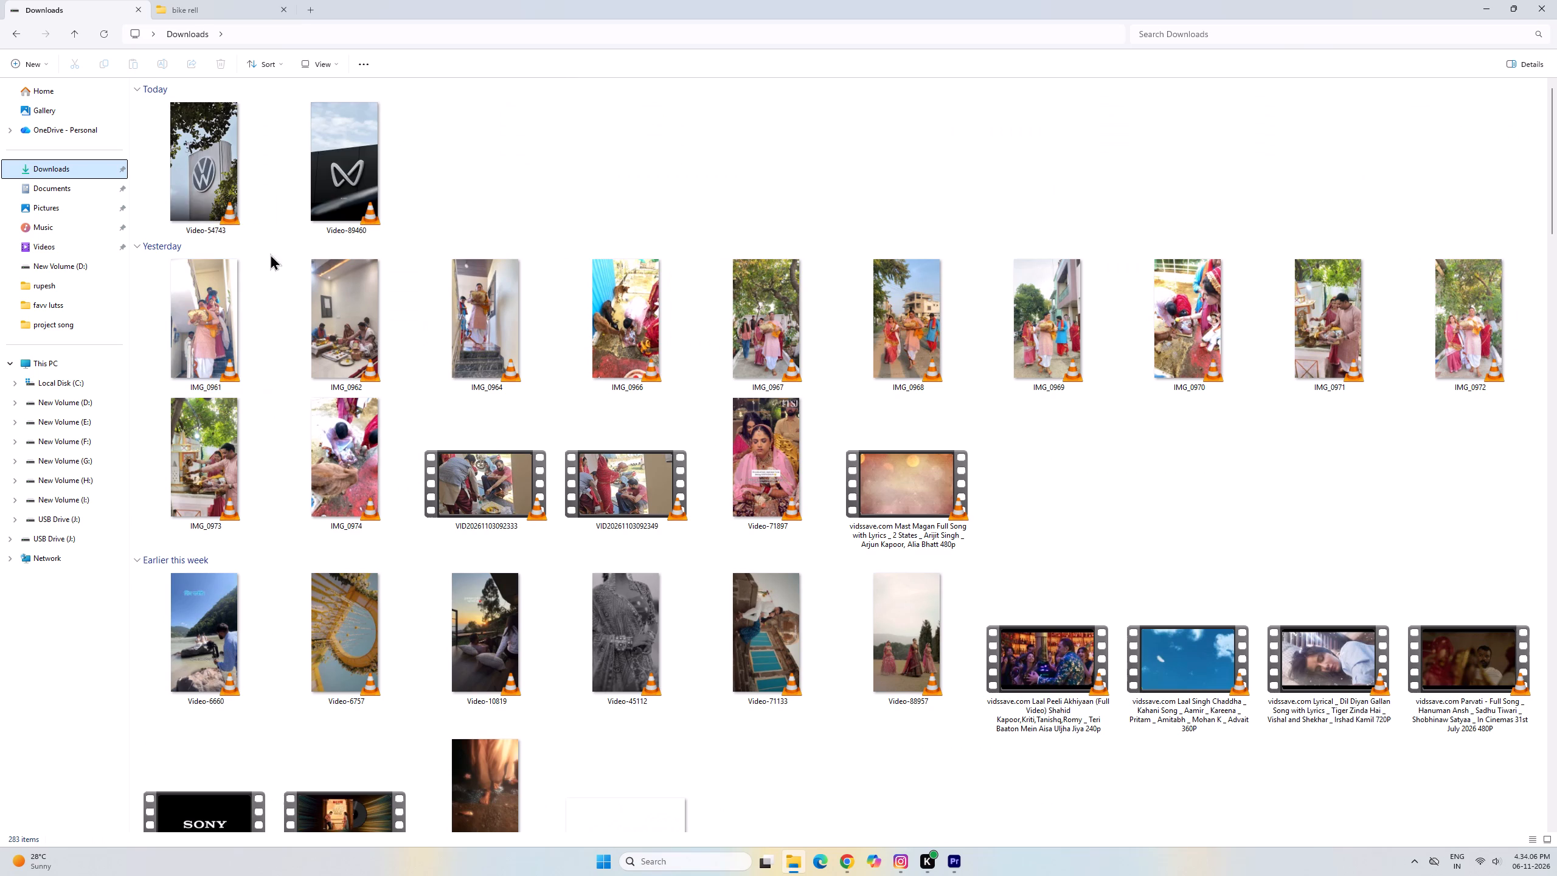
double_click(197, 181)
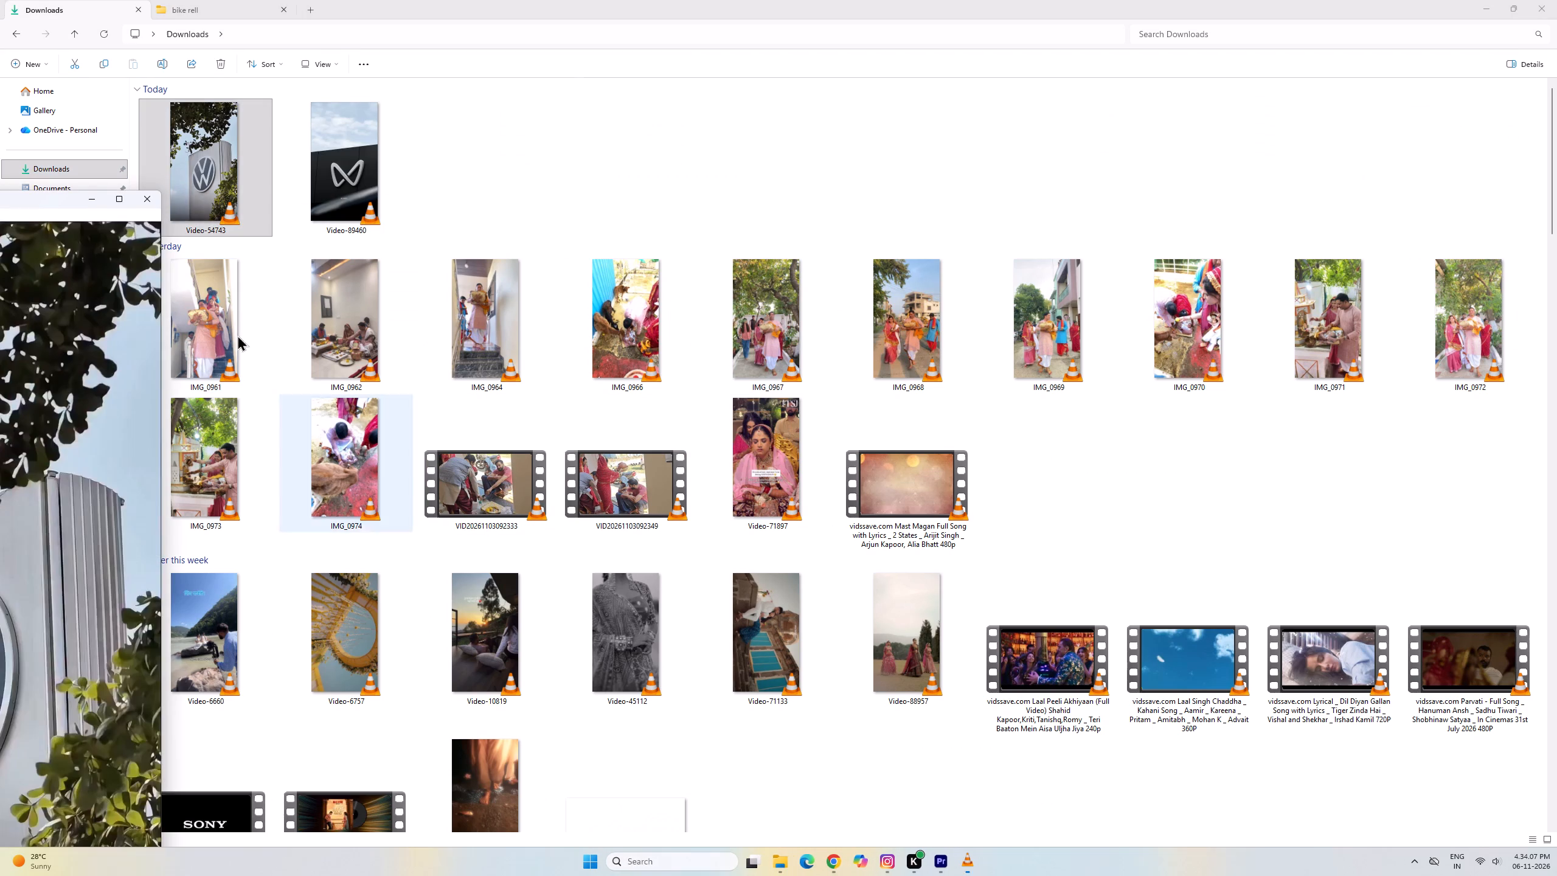
left_click_drag(59, 202, 810, 0)
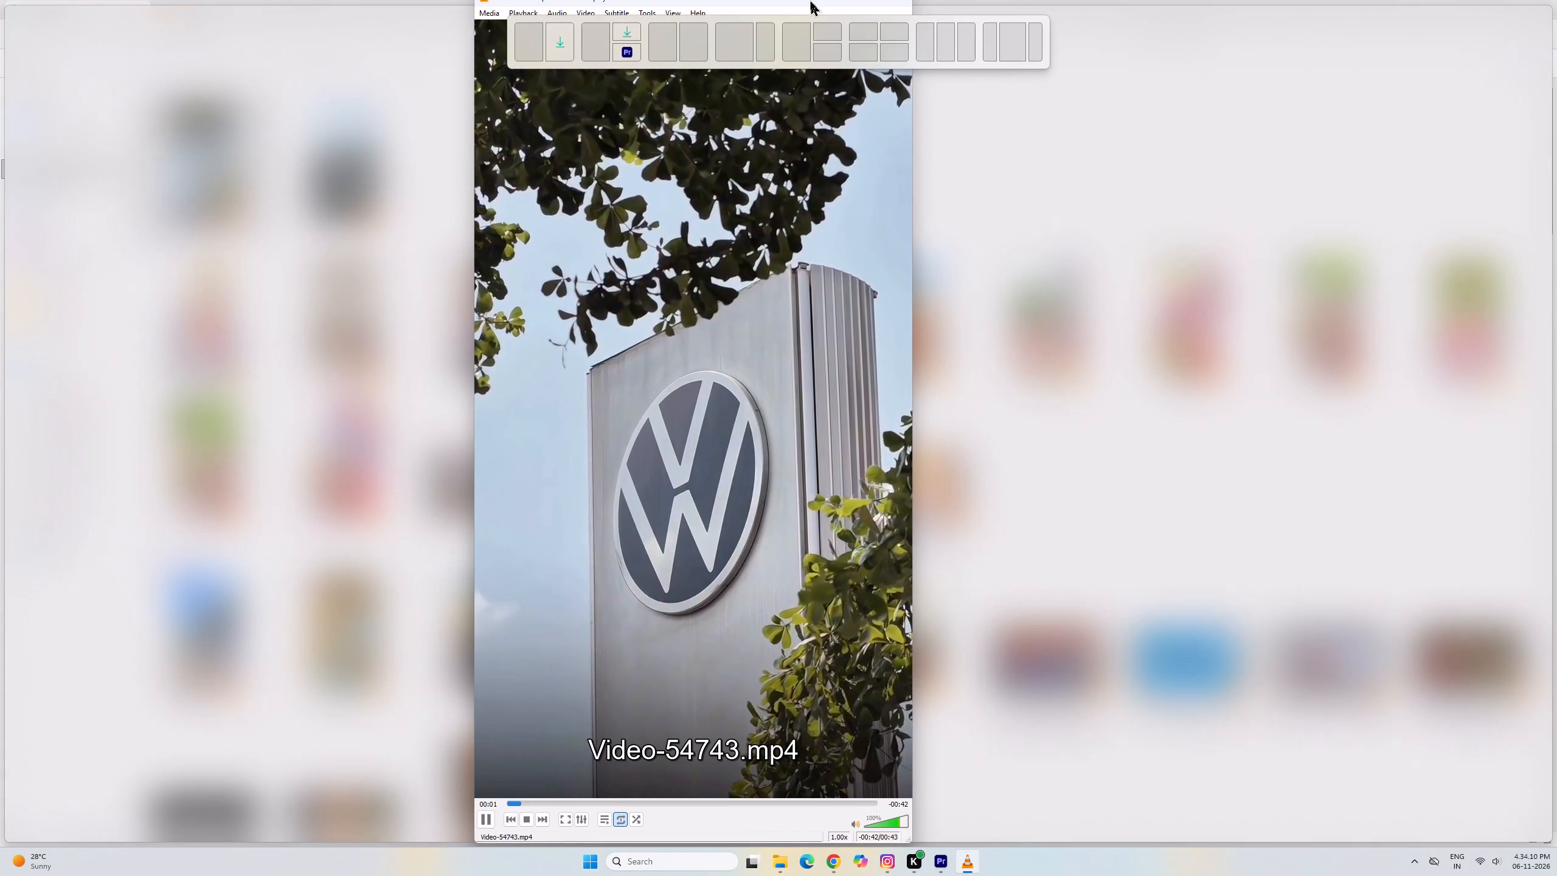
left_click_drag(810, 0, 804, 122)
scroll(827, 376, "up", 2)
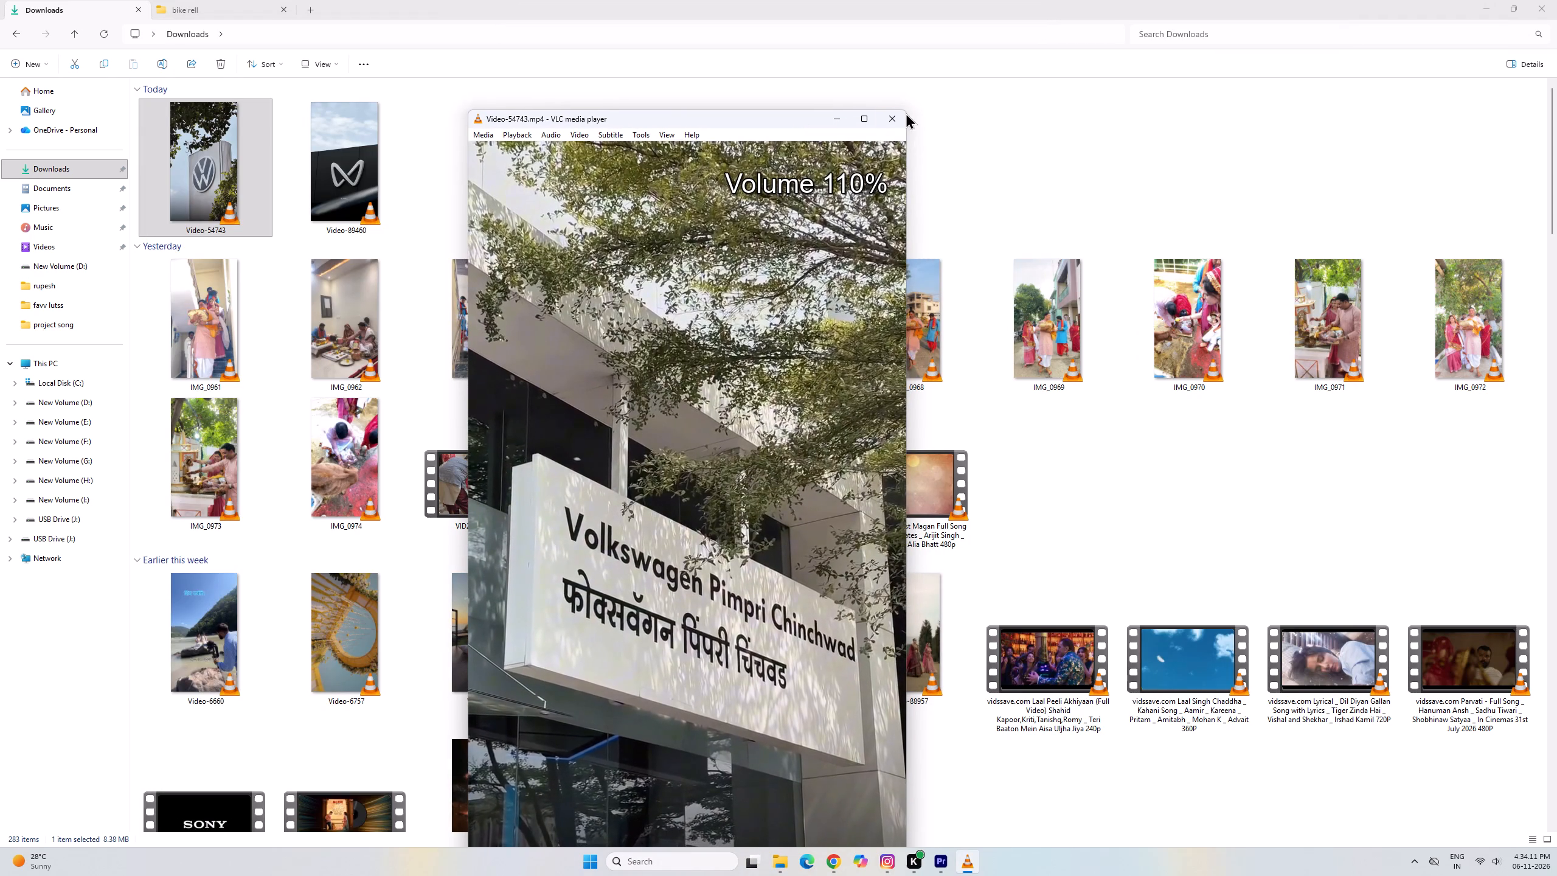
left_click(901, 113)
Place Video-54743 from Downloads on tracks V1 and A1 of Premiere's REELS sequence, starting at 00:01:23:31.
left_click_drag(227, 178, 963, 863)
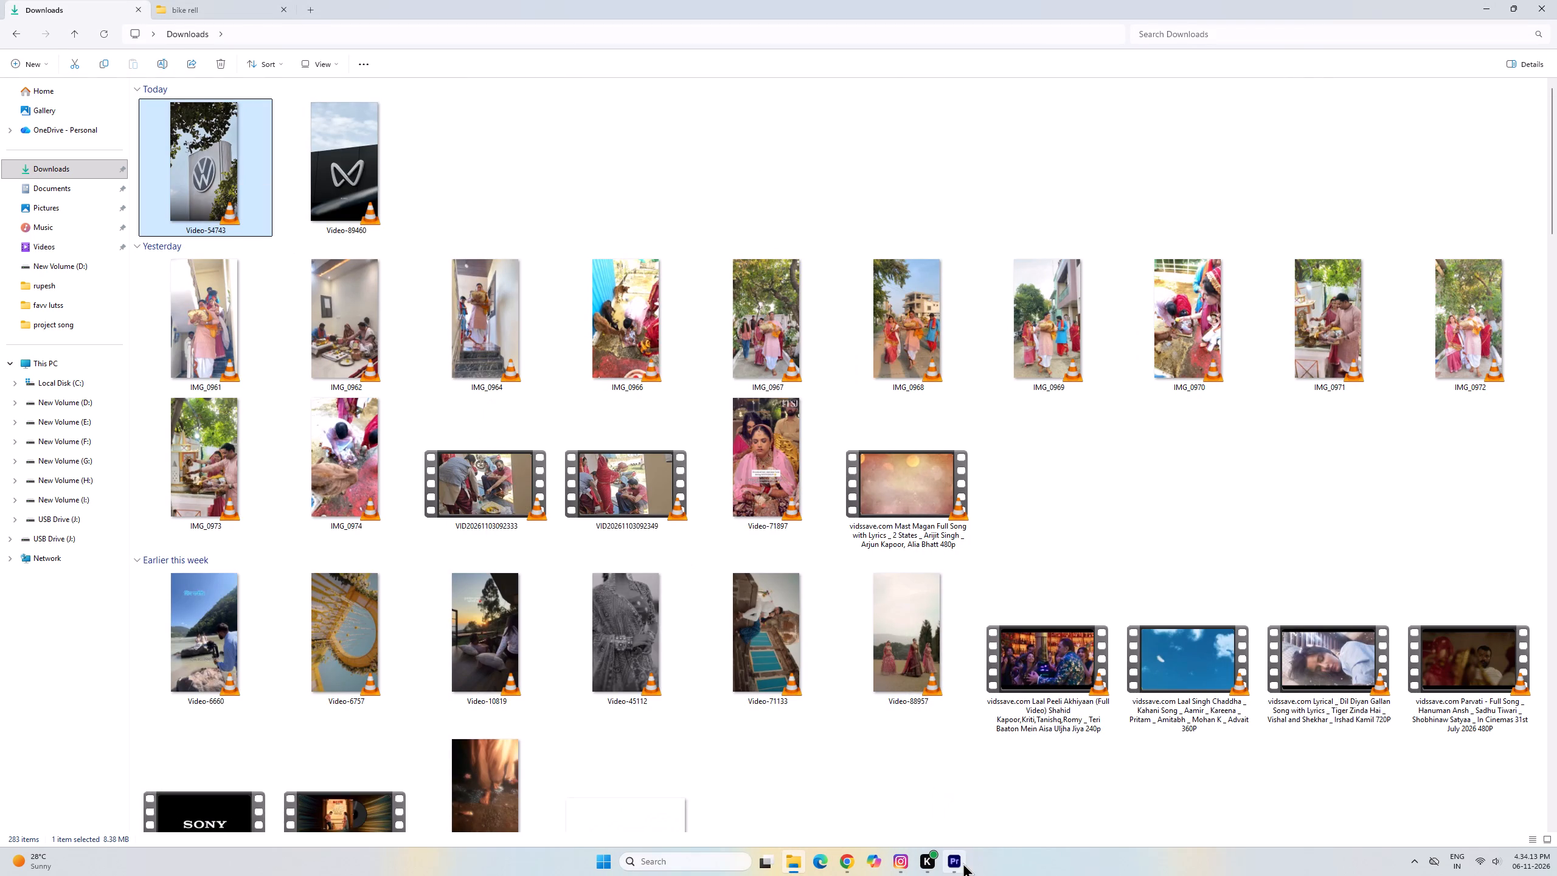
left_click_drag(963, 863, 870, 717)
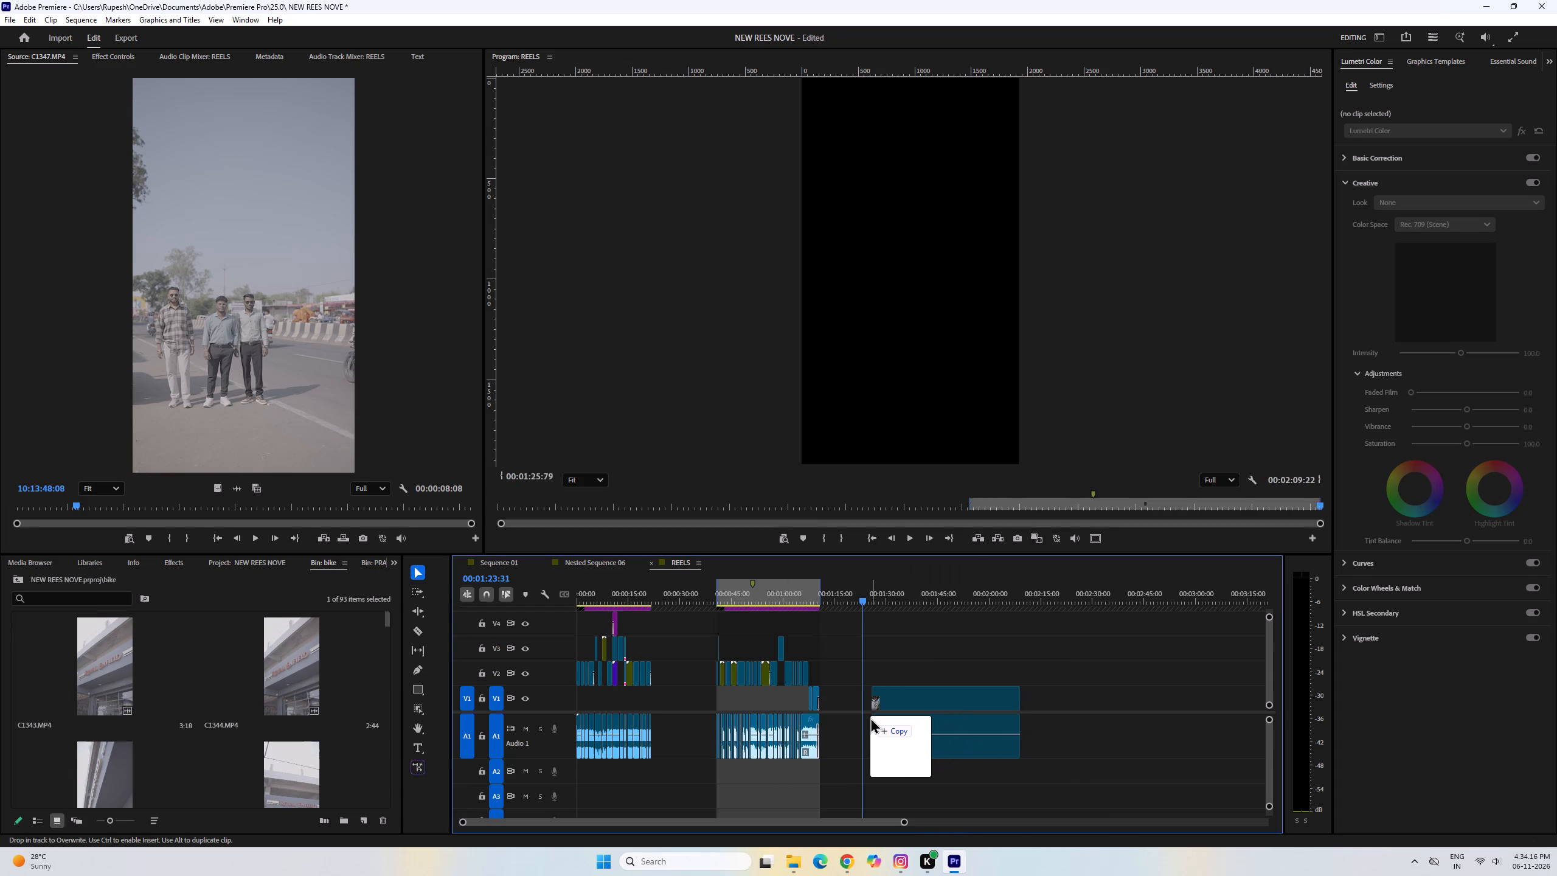
left_click_drag(870, 717, 867, 717)
Mark an In point in the REELS sequence at 00:01:23:31.
left_click(823, 538)
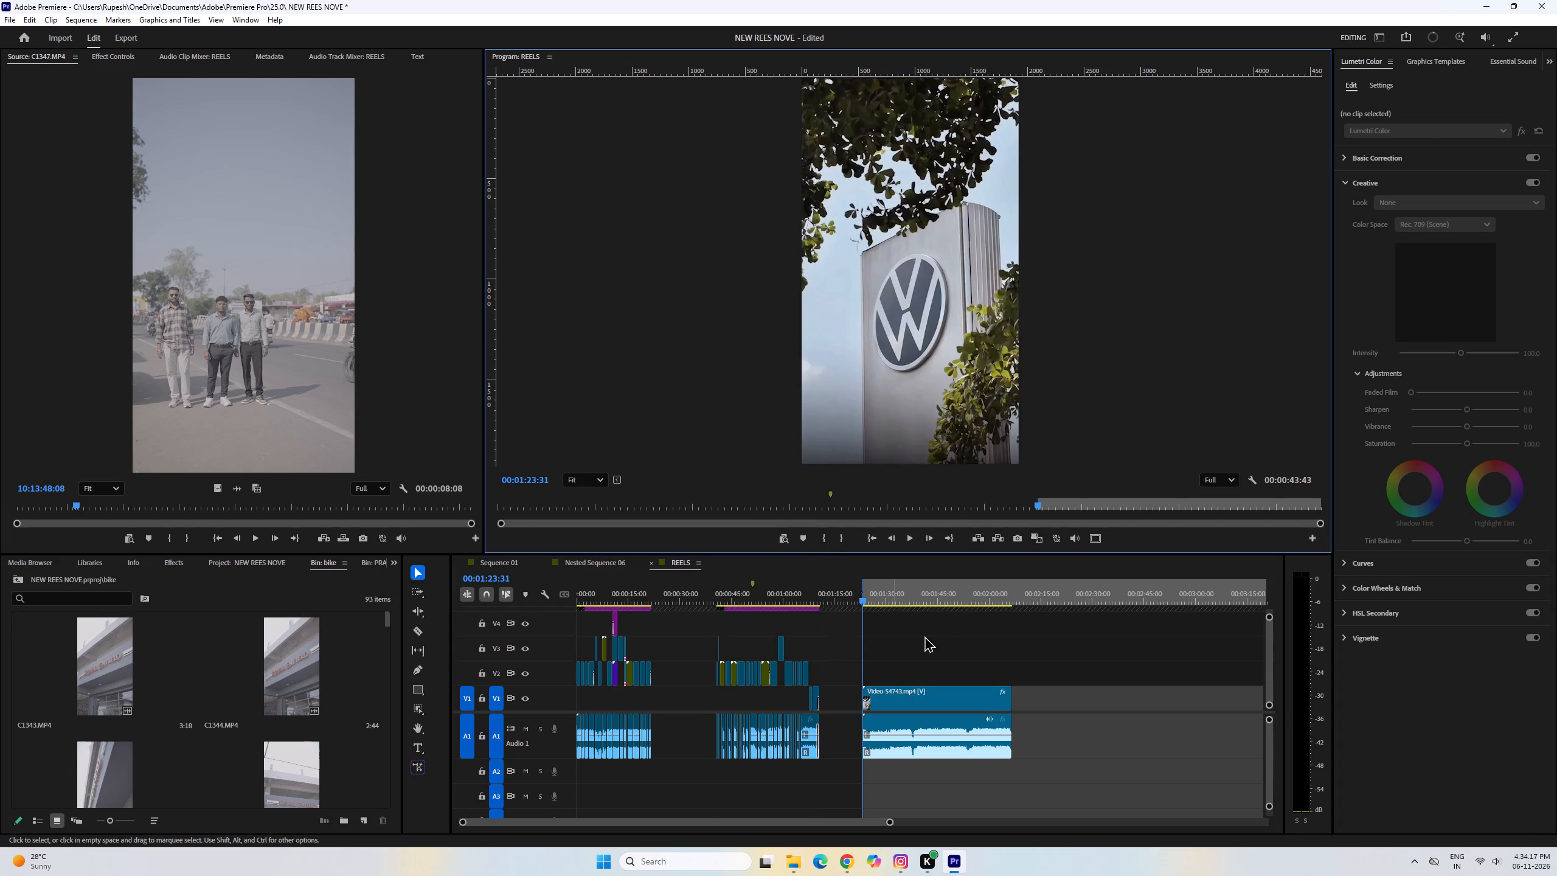
Switch to the Graphics workspace and make the Source Monitor slightly taller above the timeline.
left_click(1373, 42)
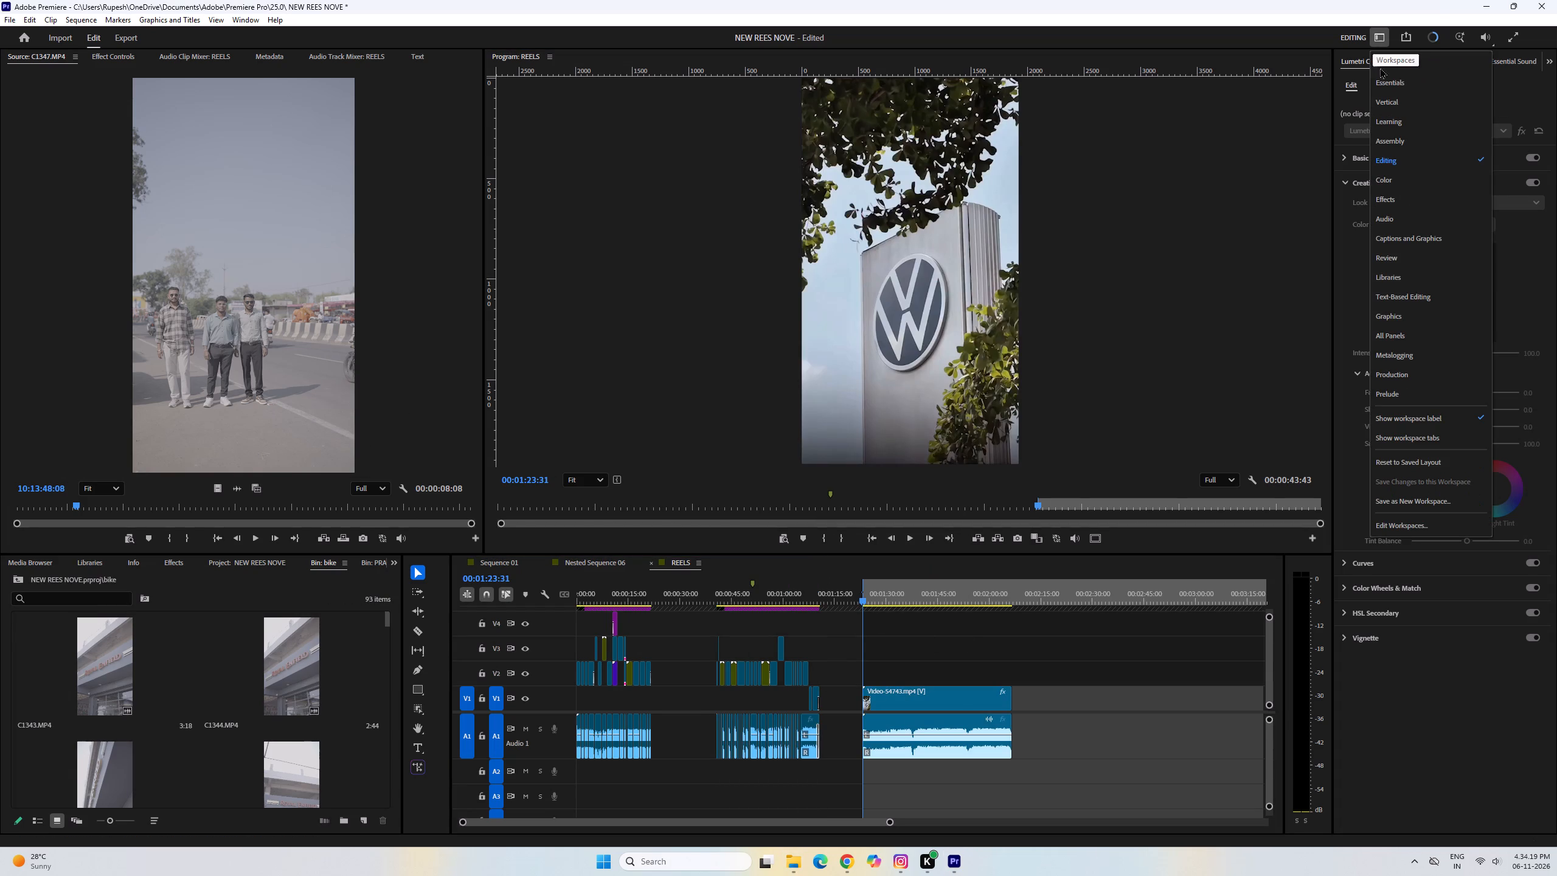
left_click(1404, 319)
scroll(1104, 563, "down", 6)
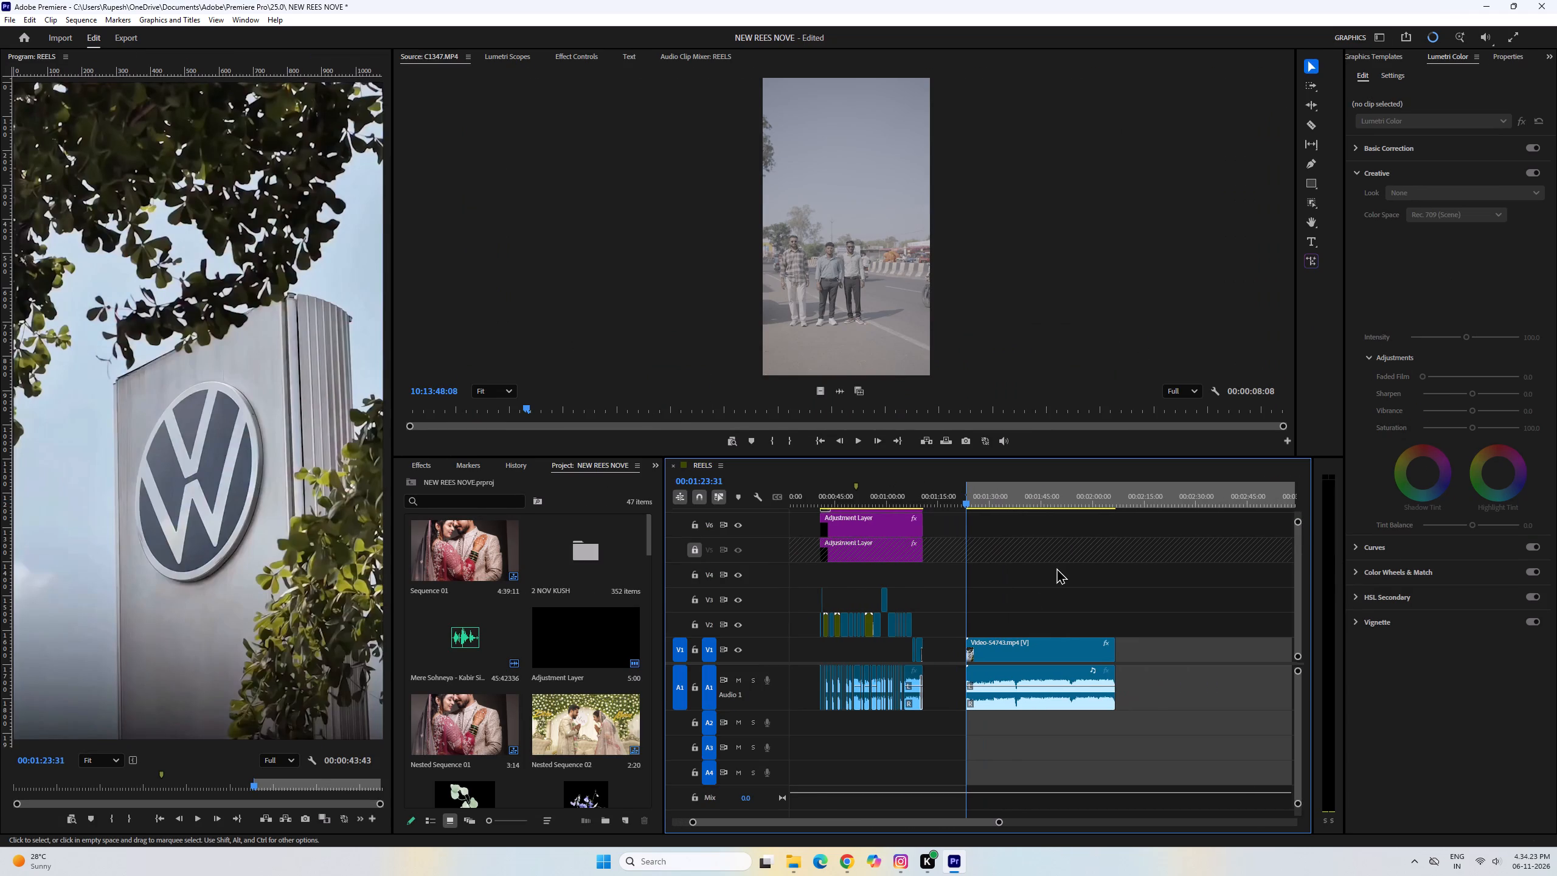
left_click_drag(870, 456, 870, 486)
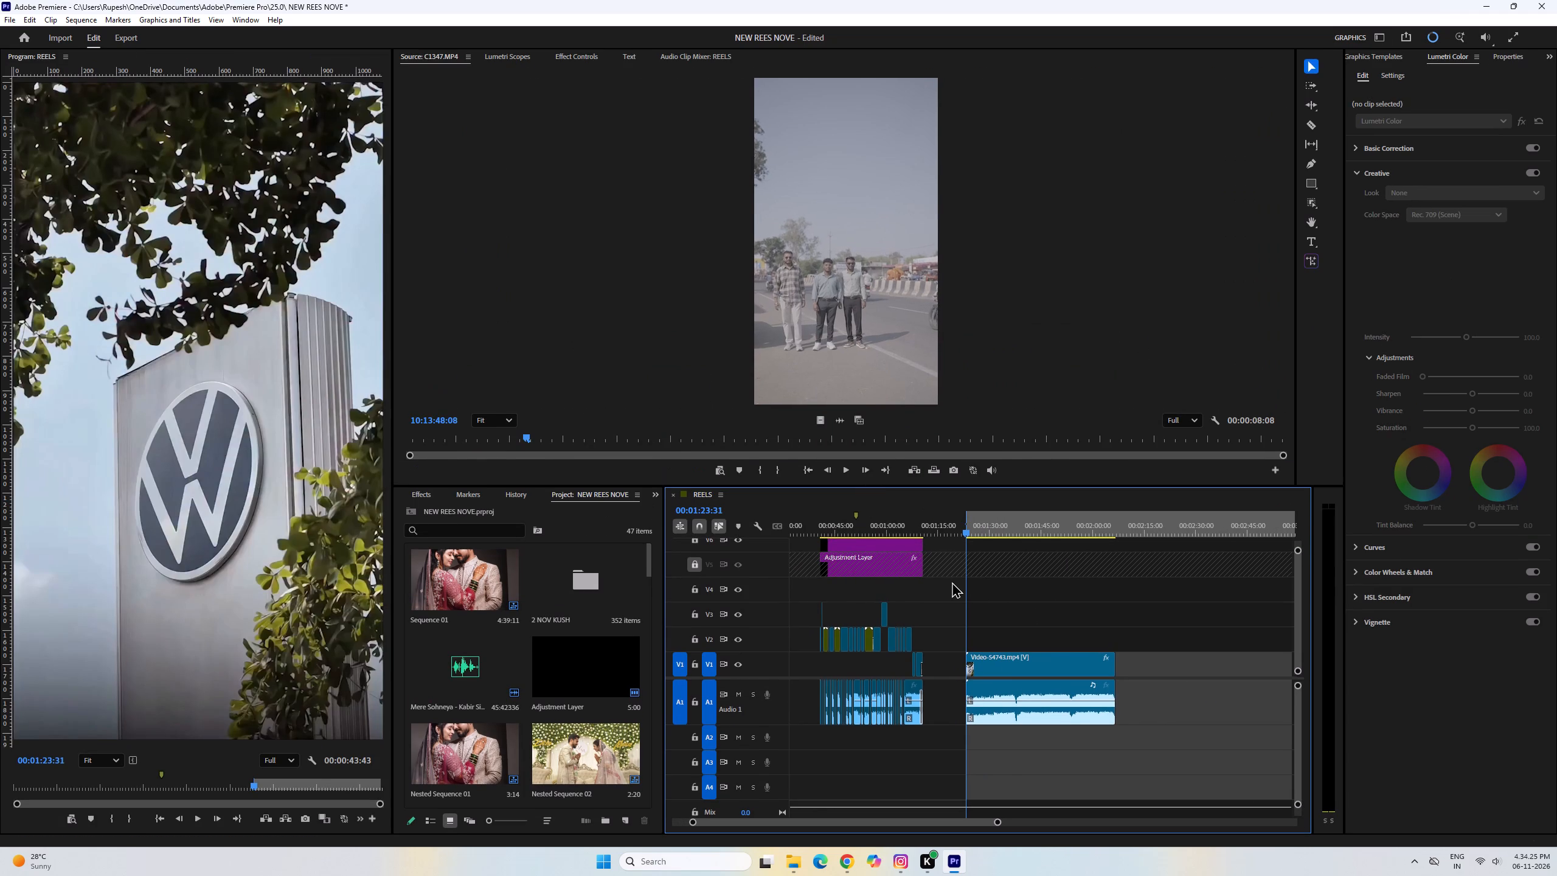
Run Scene Edit Detection on the Video-54743 clip in the REELS sequence to cut it at each shot change.
left_click(1006, 667)
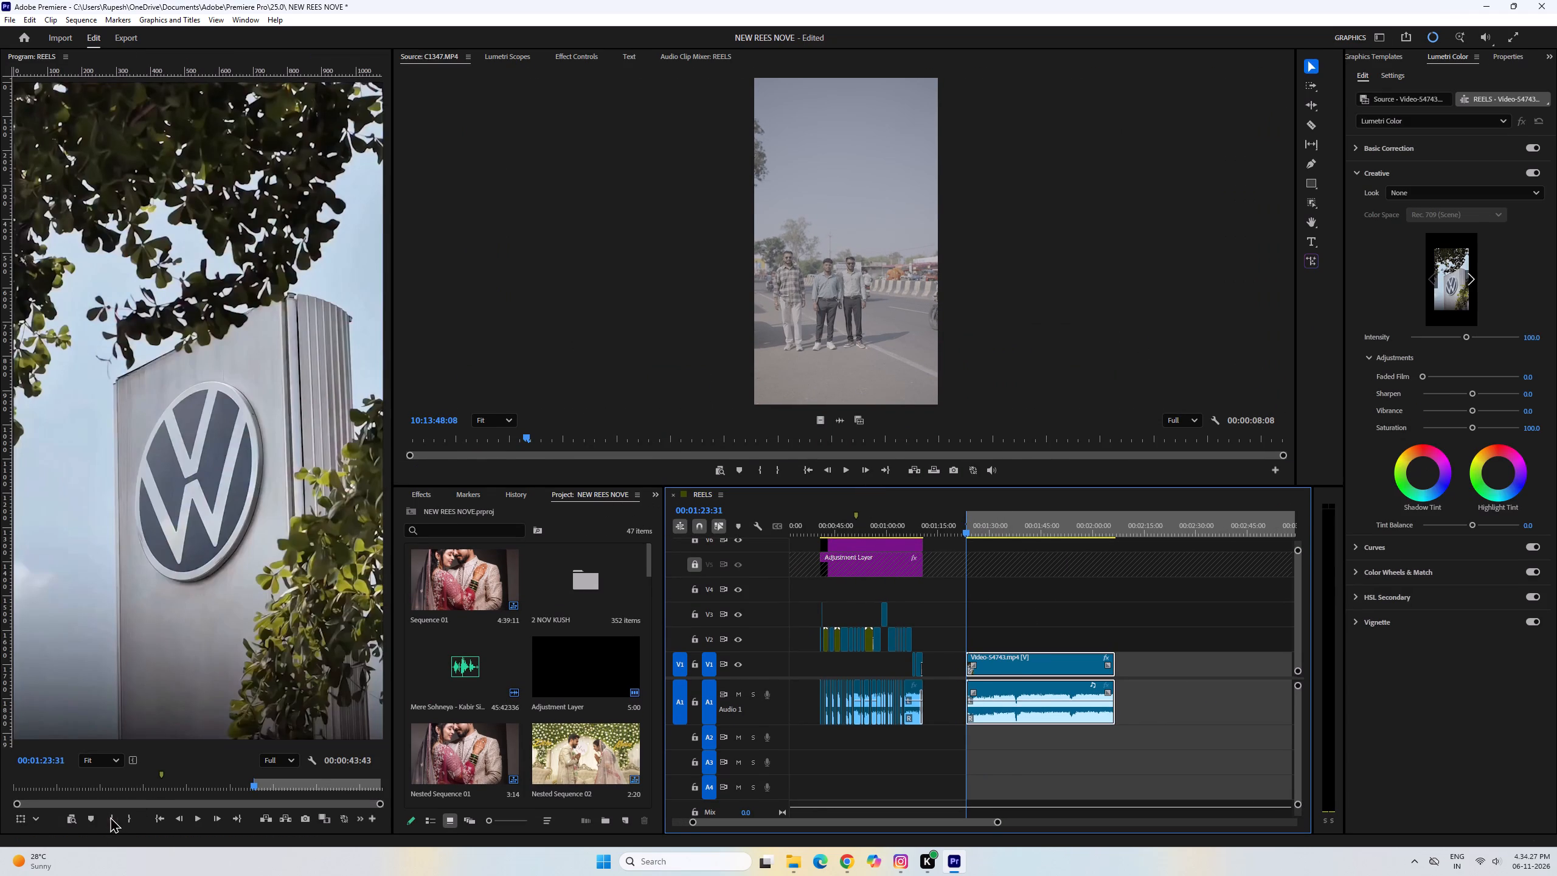
left_click(987, 534)
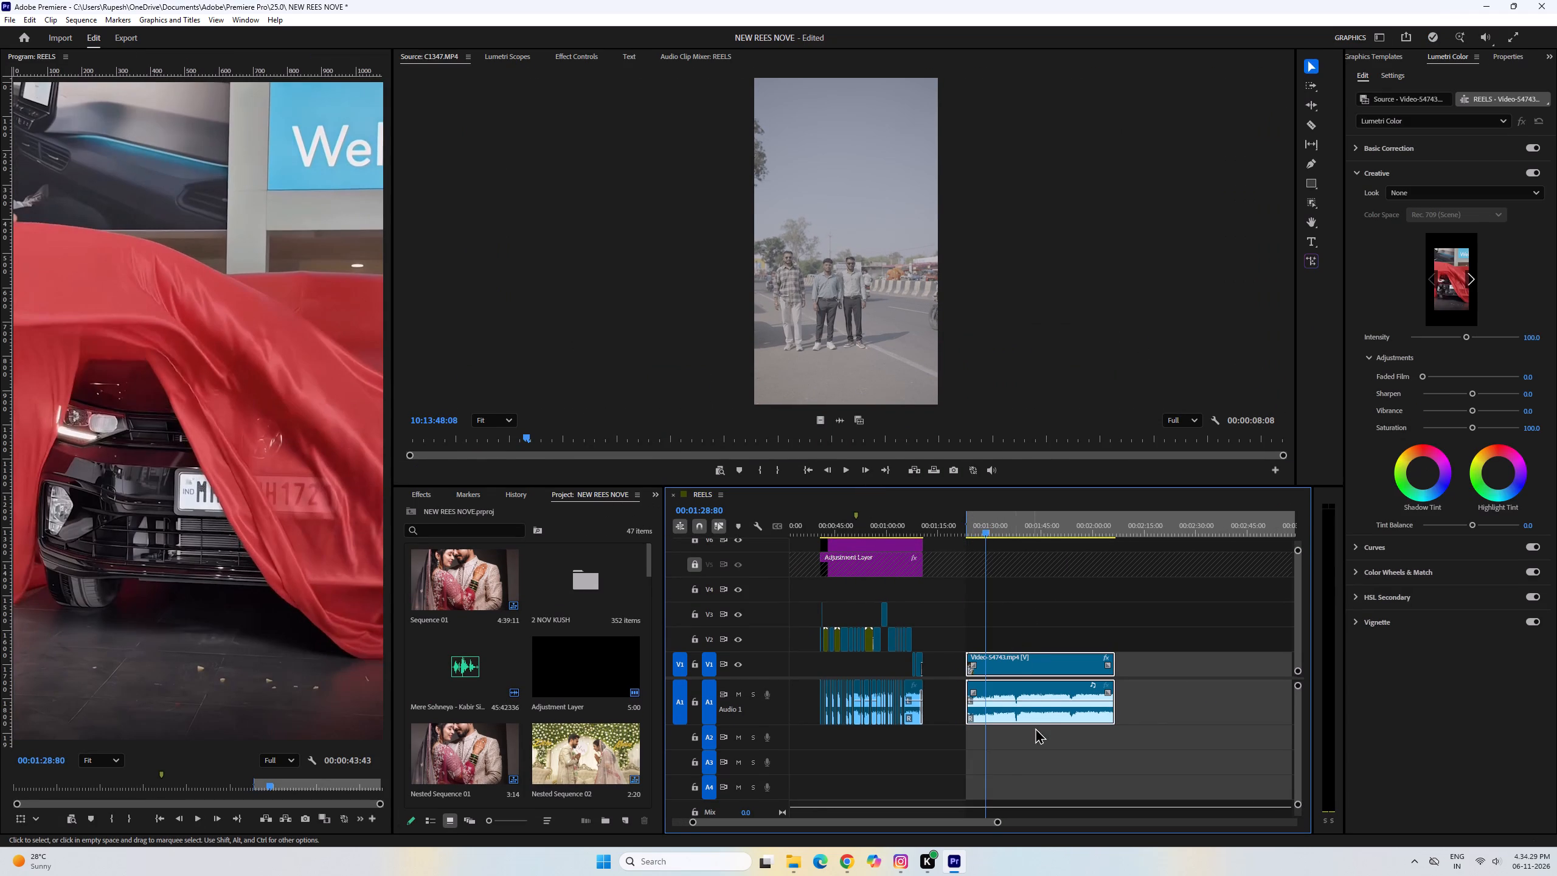
right_click(1035, 728)
right_click(1042, 696)
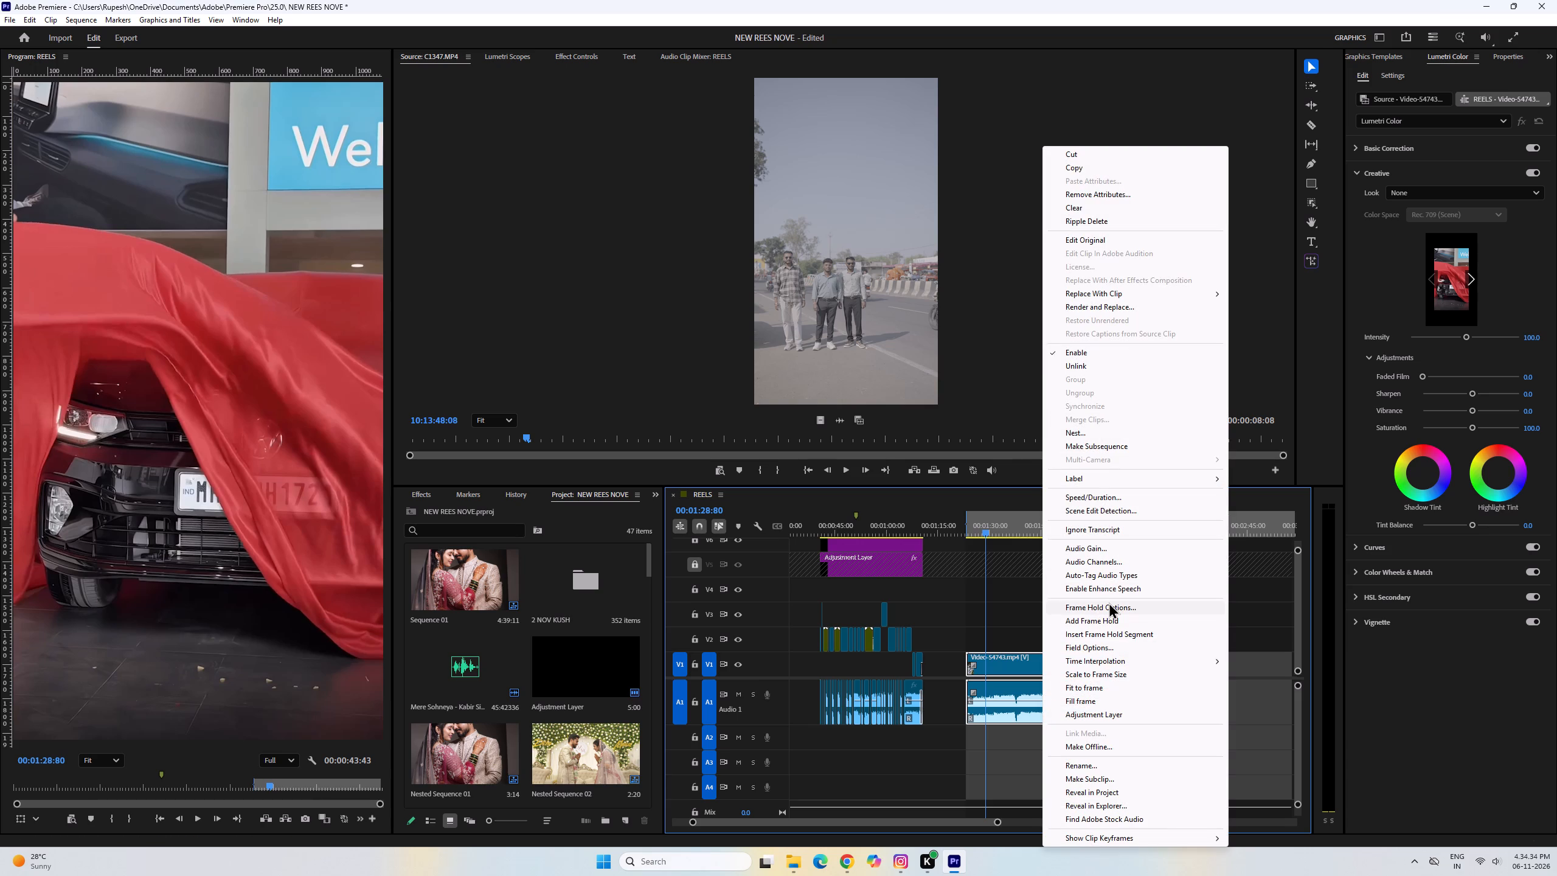
left_click(1103, 513)
left_click(797, 469)
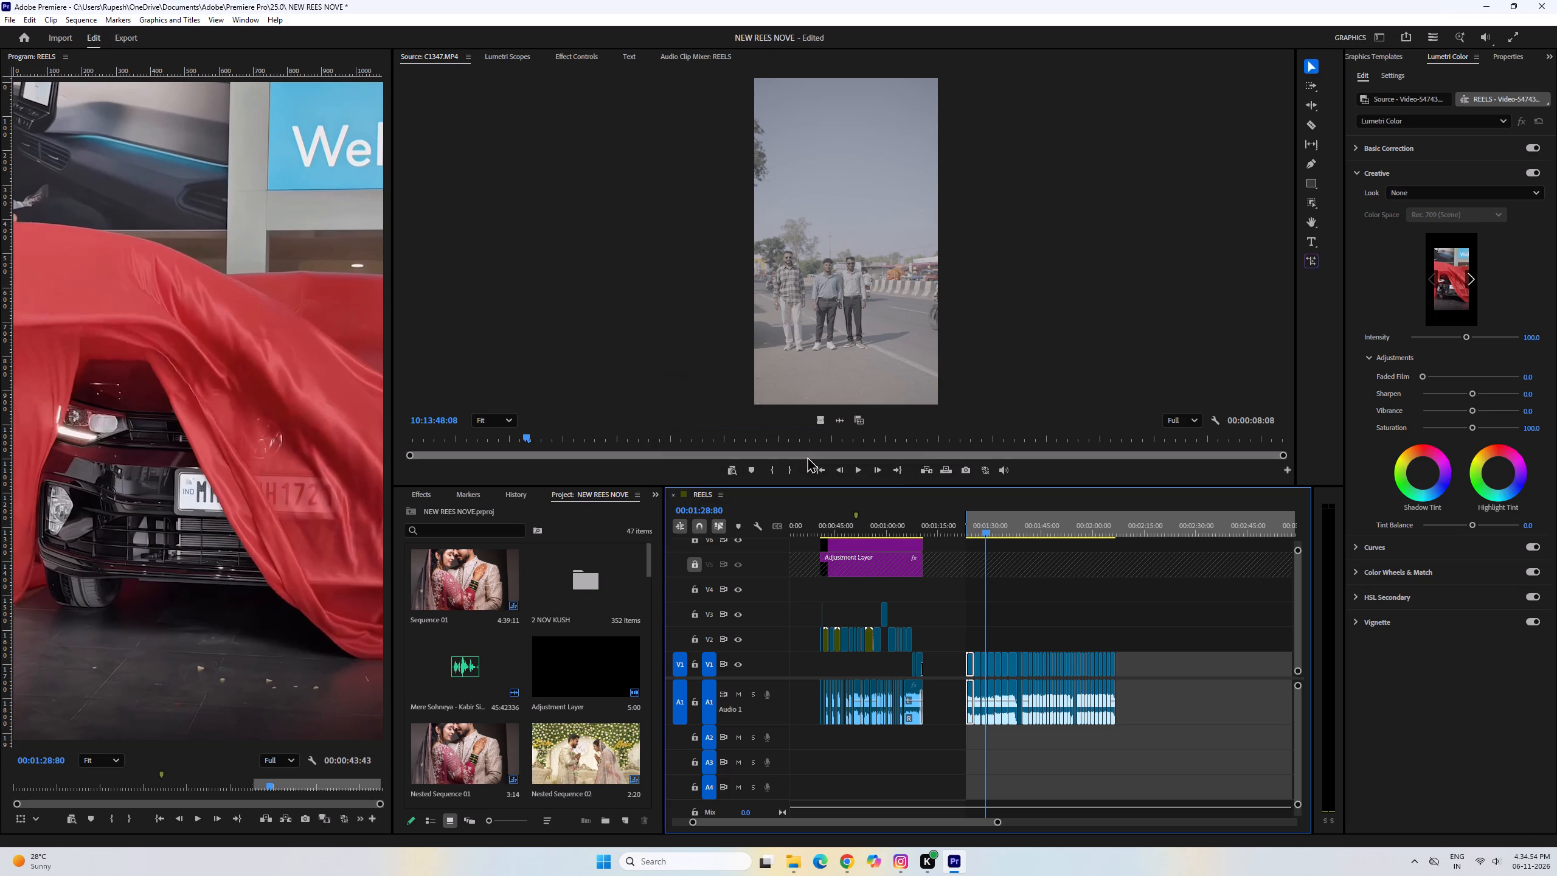
Lock audio track A1 in the REELS sequence.
type("===")
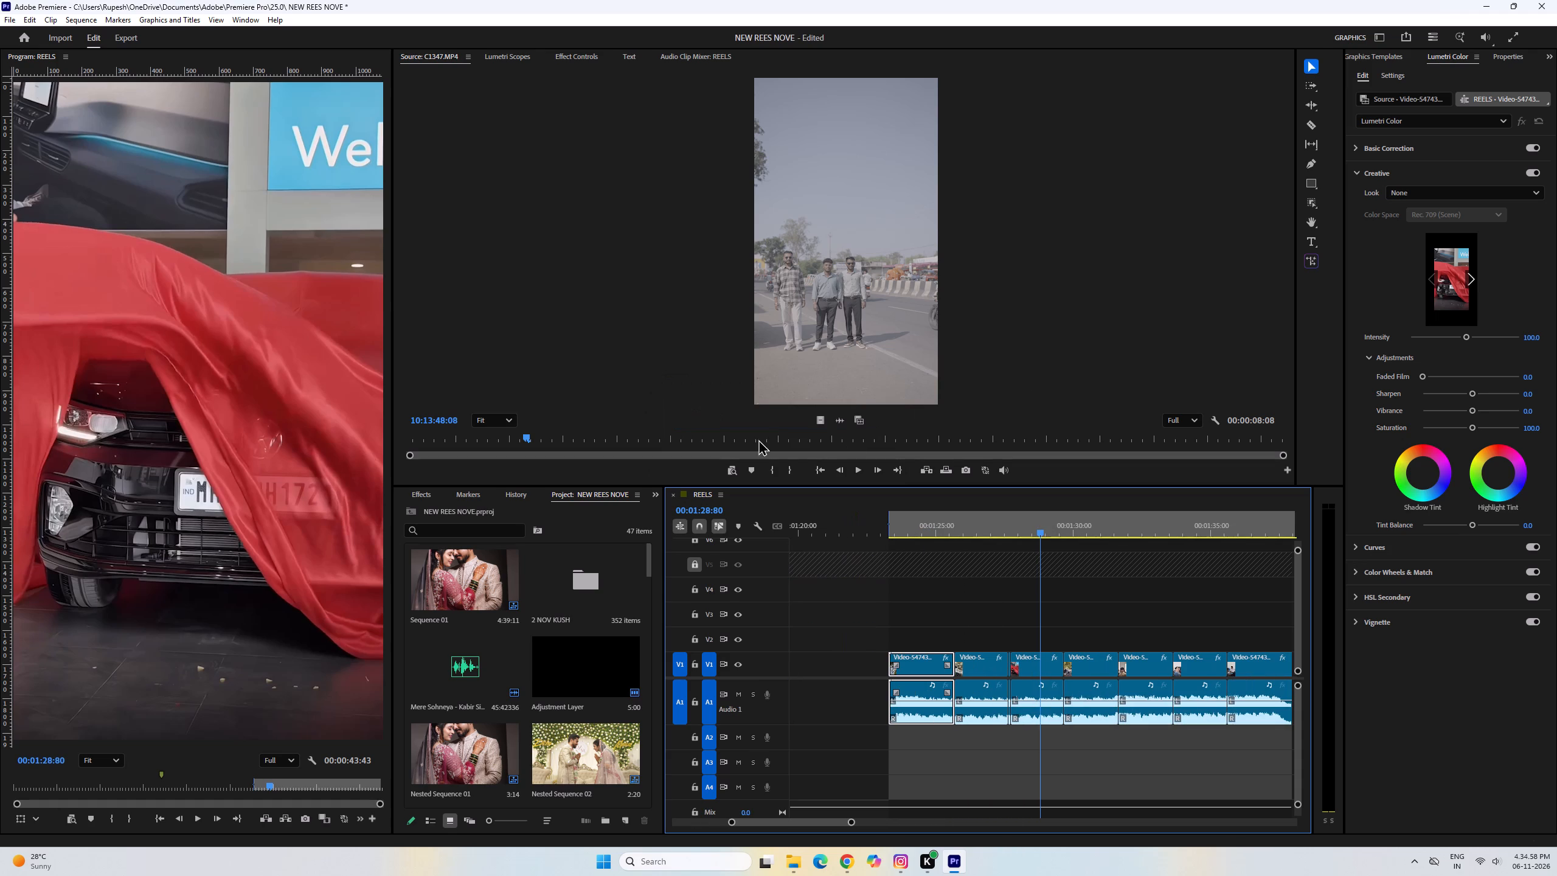
left_click(696, 703)
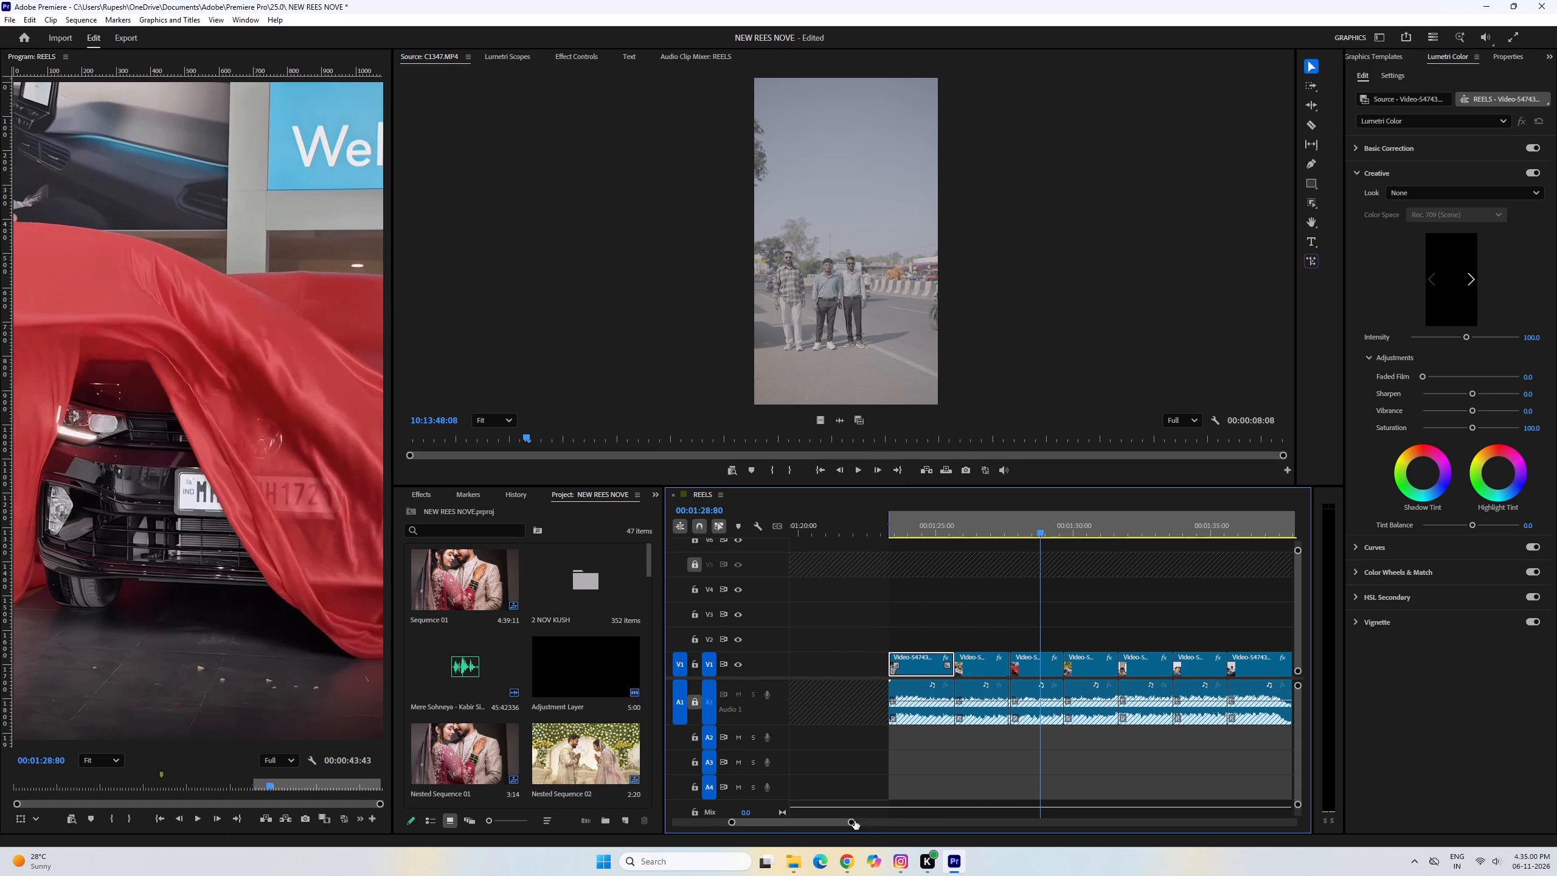
left_click_drag(854, 821, 921, 820)
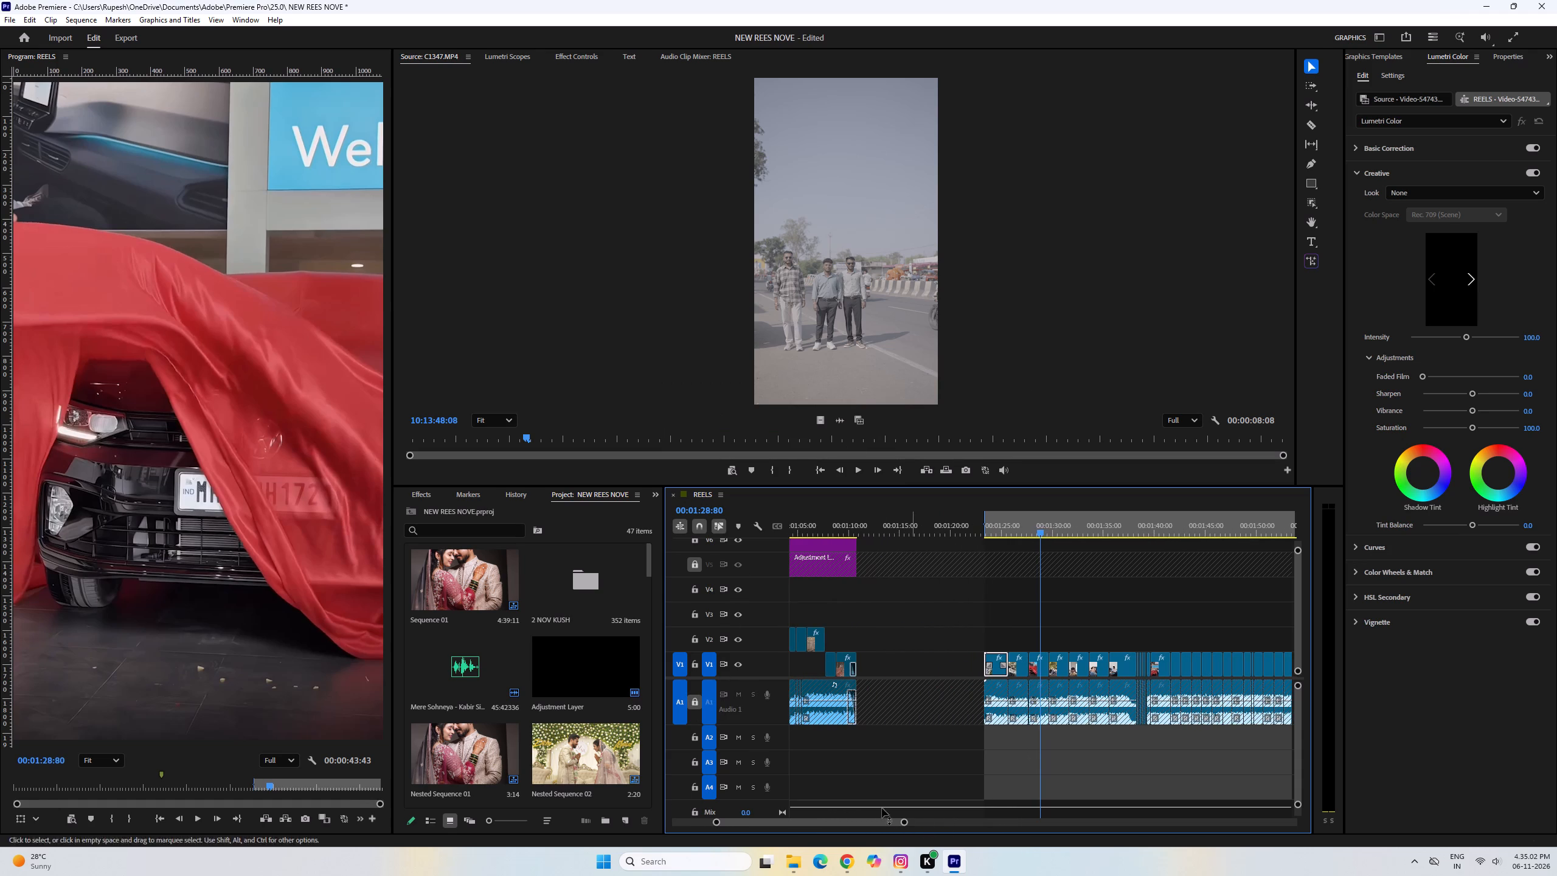
Play and scrub the cut reference video from about 00:01:28:80 to 00:01:32:08.
left_click(200, 823)
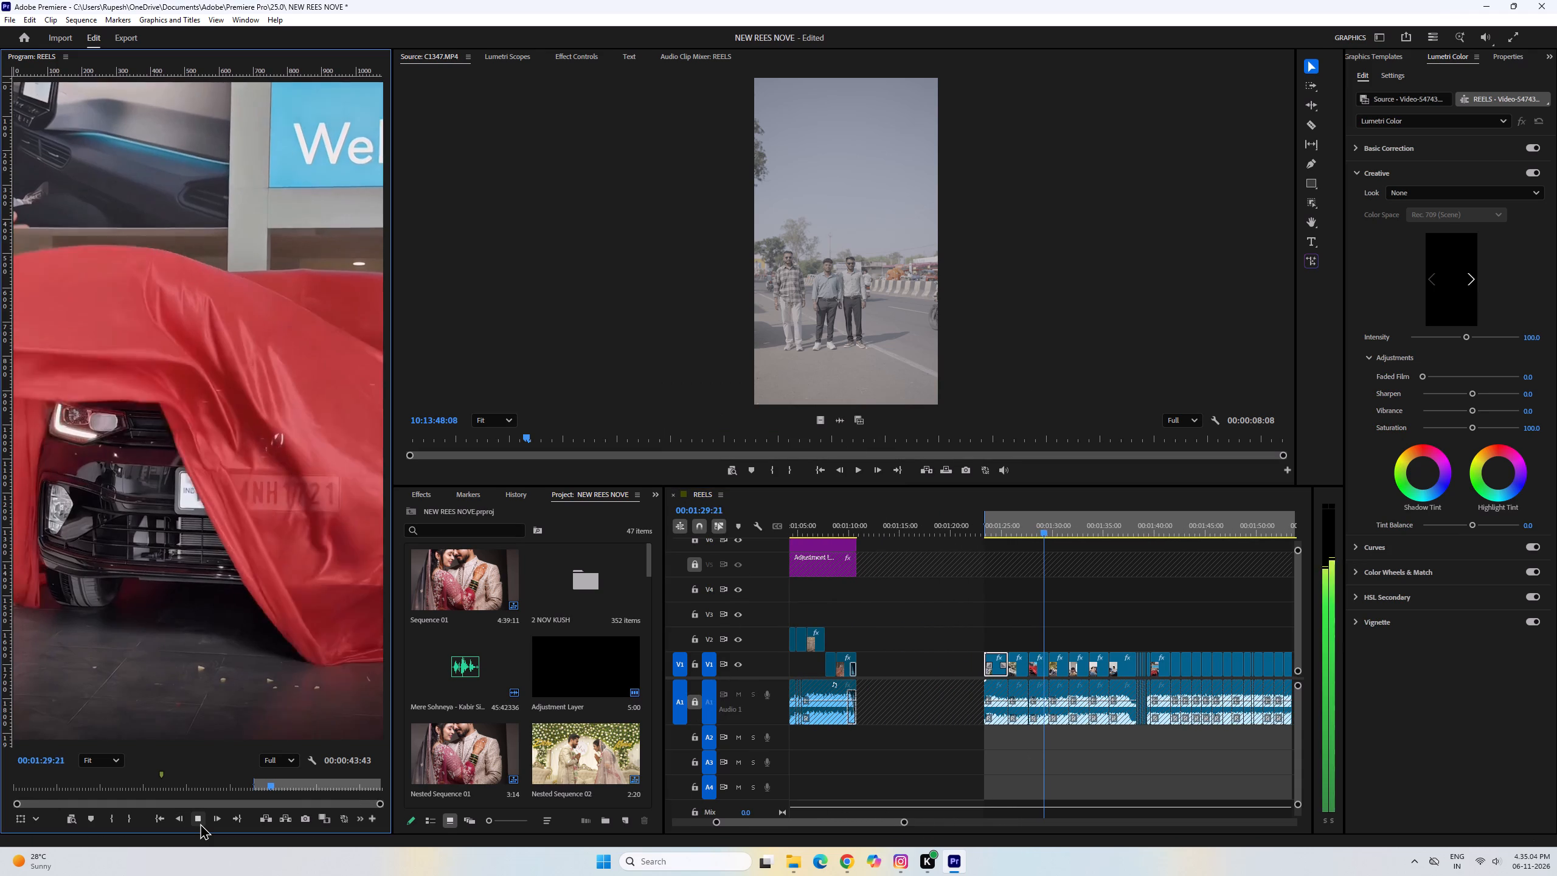
left_click(200, 823)
left_click(200, 823)
left_click(200, 823)
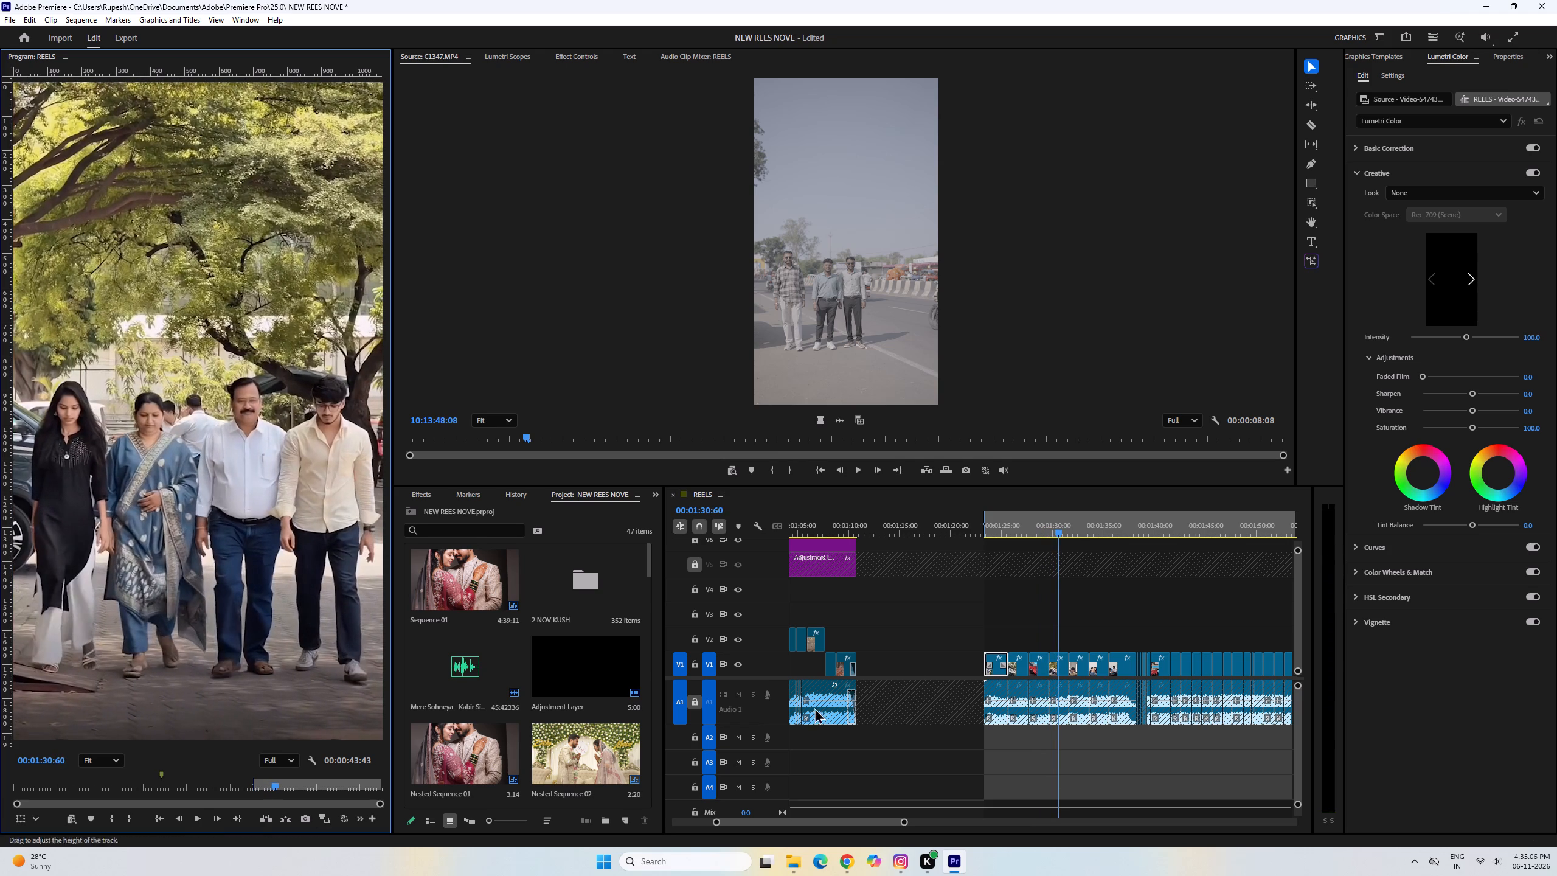
left_click_drag(1061, 532, 1077, 536)
Unlock video track V5 in the REELS sequence.
left_click(691, 568)
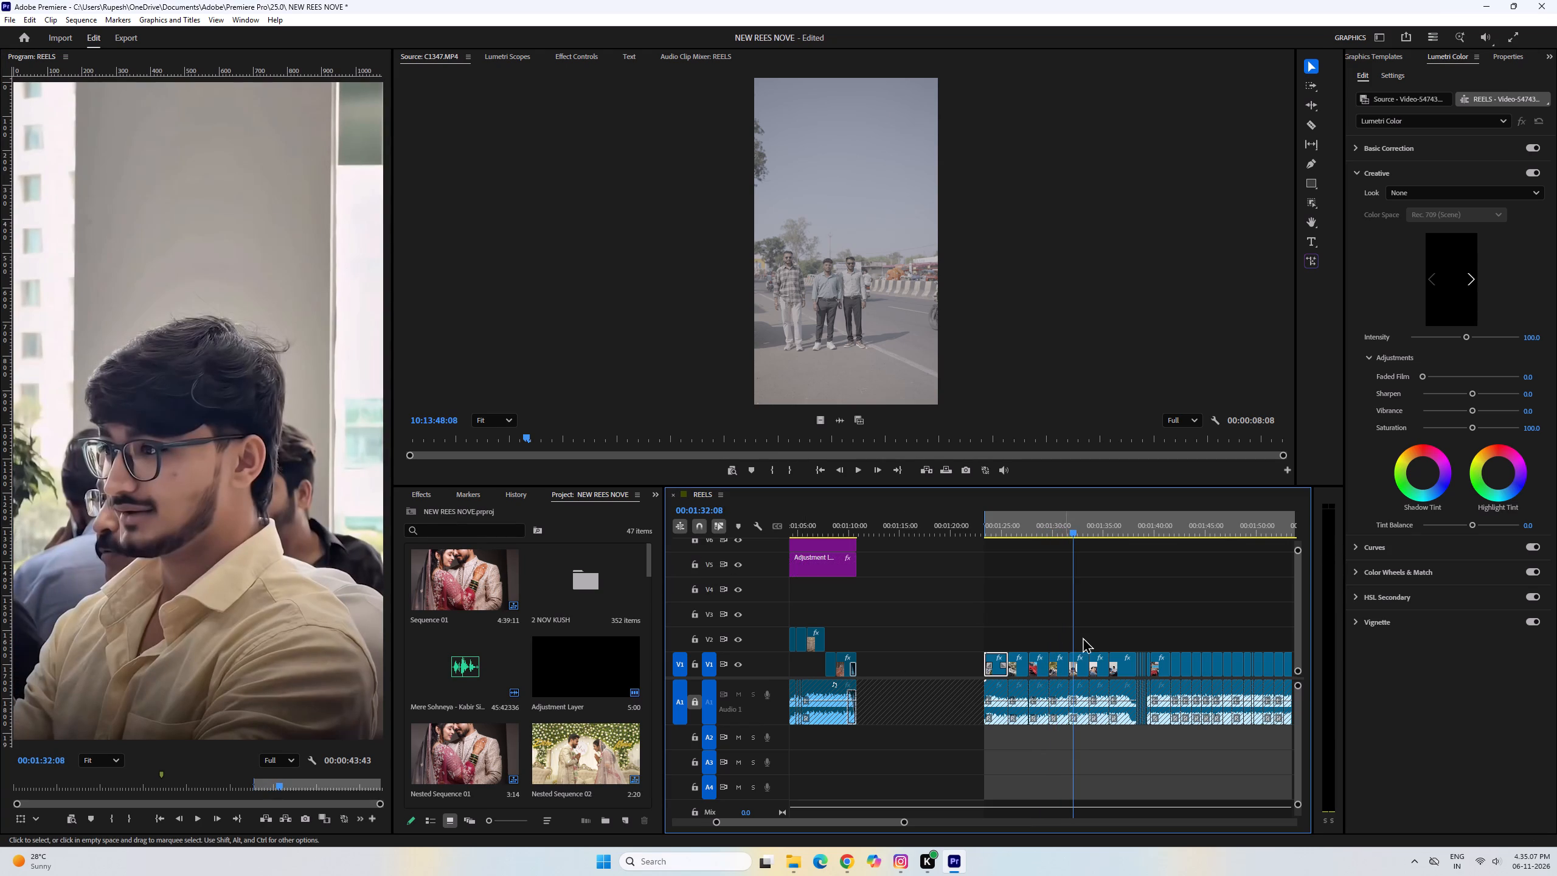
Review the reference video's pacing and shots around the gap in its audio, up to about 00:01:41:23.
scroll(1095, 638, "down", 4)
left_click_drag(1007, 535, 1063, 550)
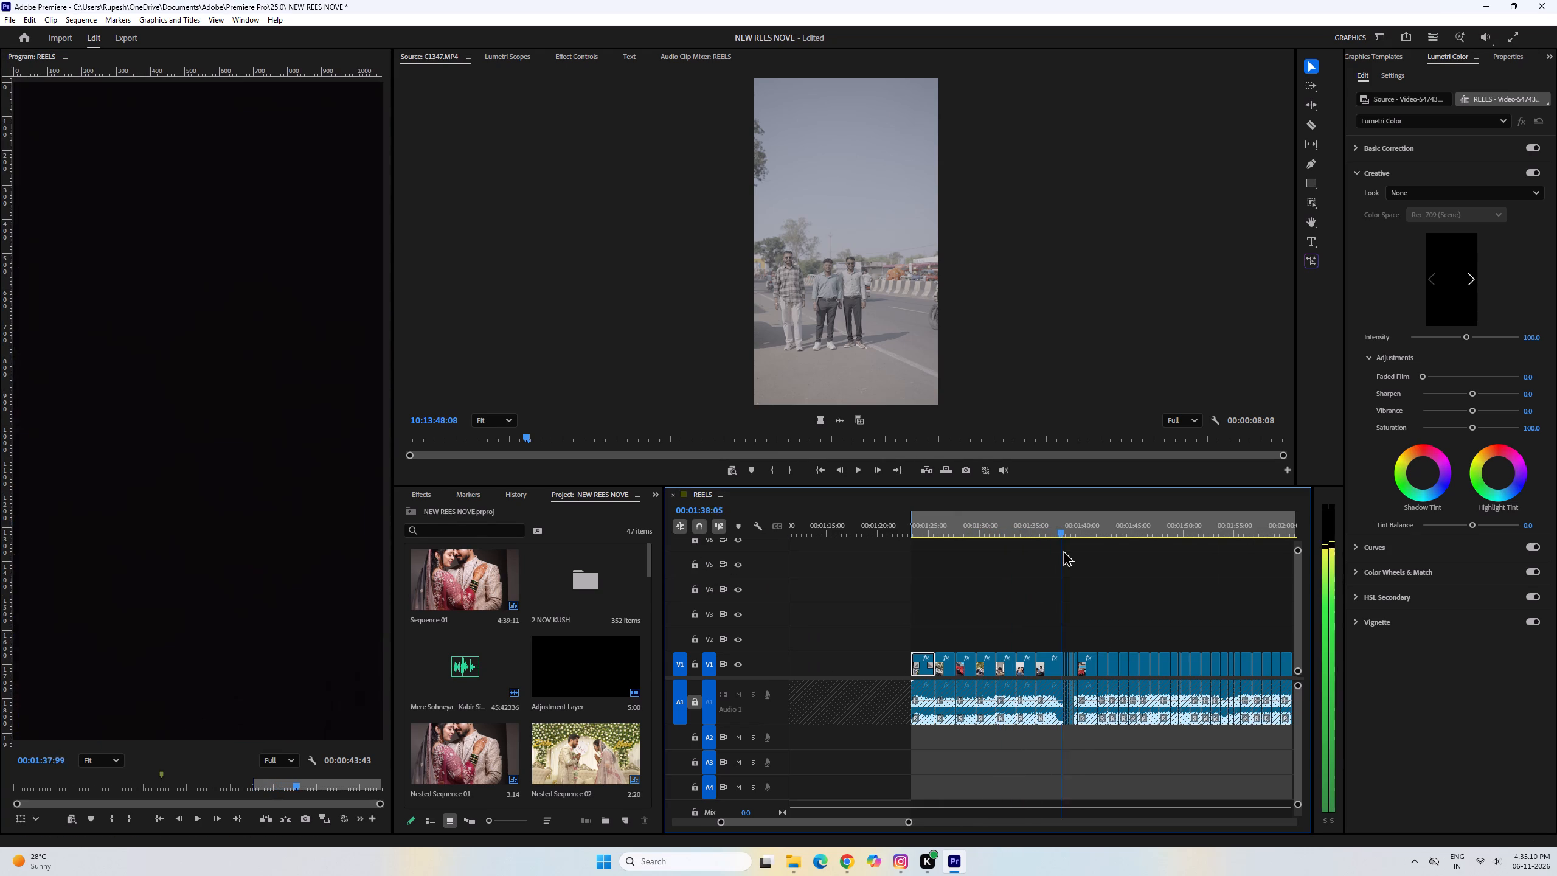
left_click_drag(1063, 550, 1061, 555)
key("space")
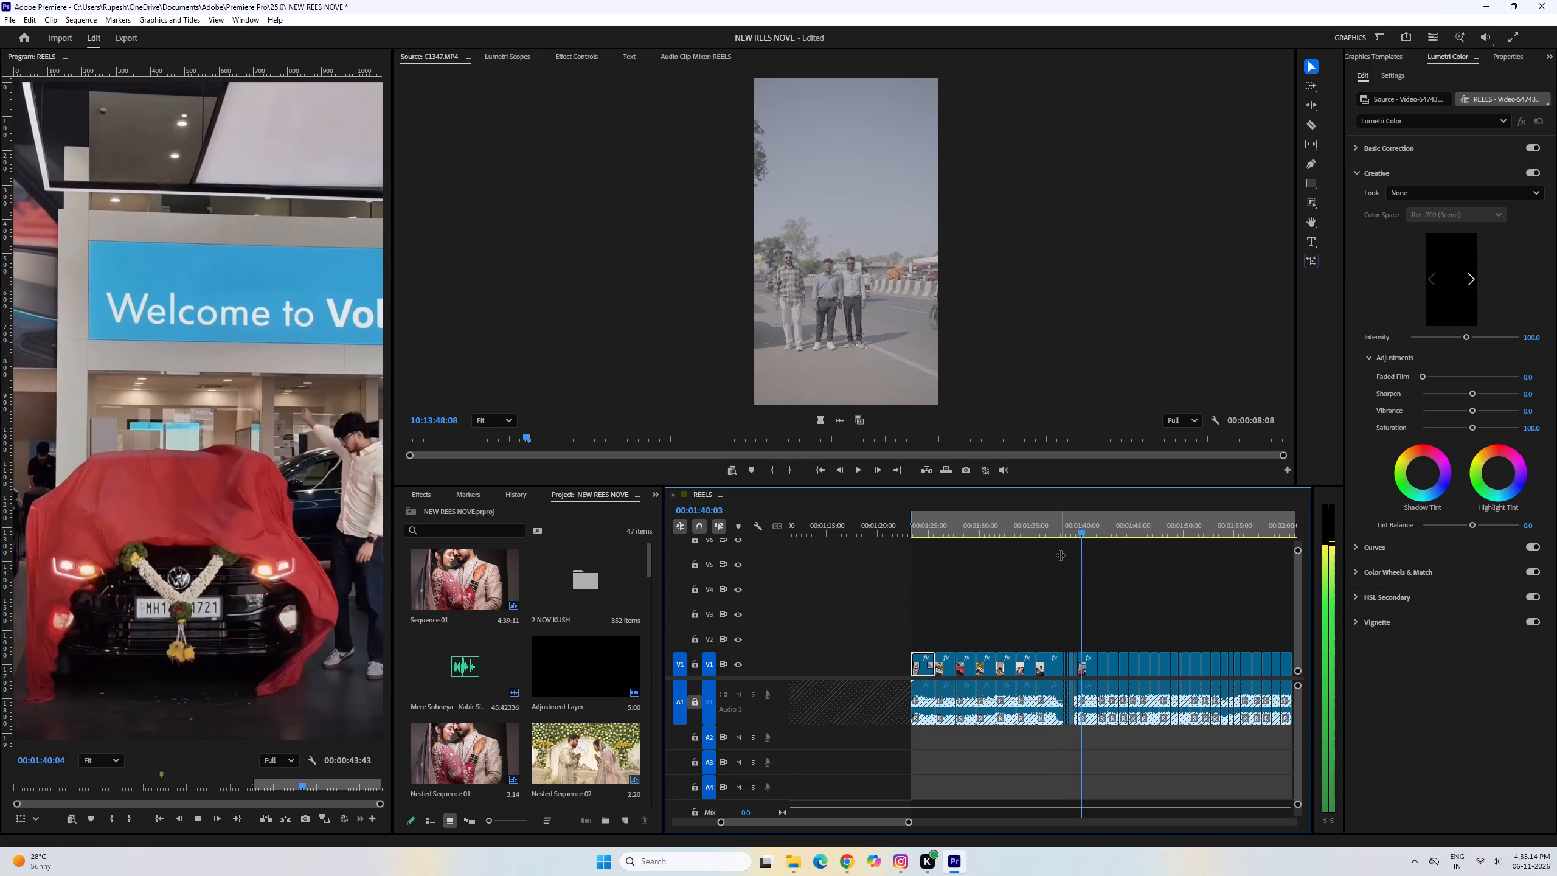
key("space")
key("space")
key("space")
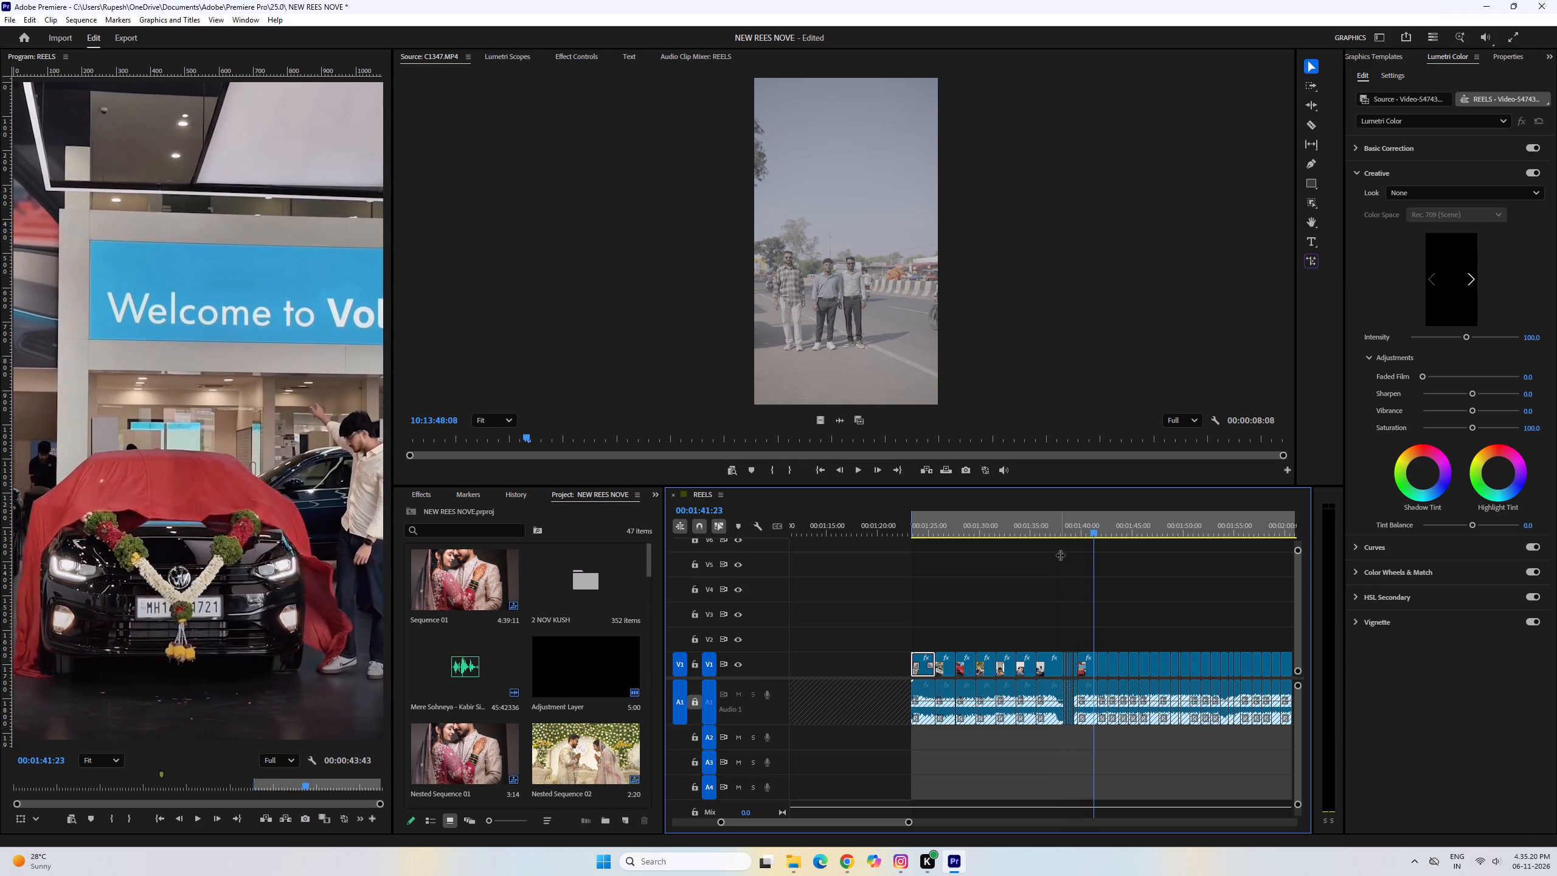
Open the bike bin in a full-window project view to browse its clips.
left_click(544, 624)
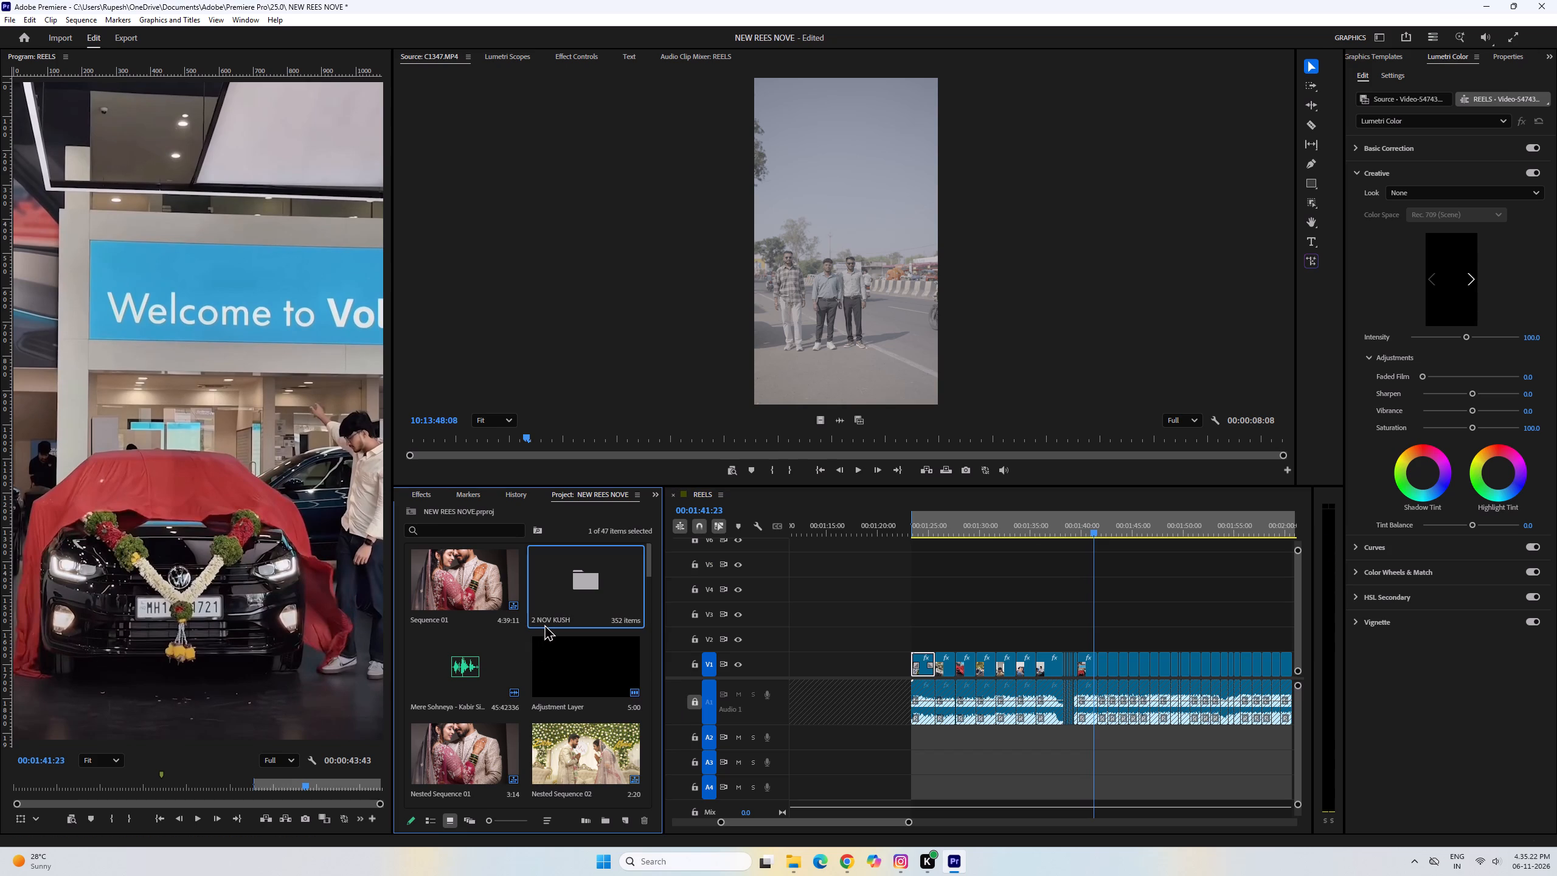
key("grave")
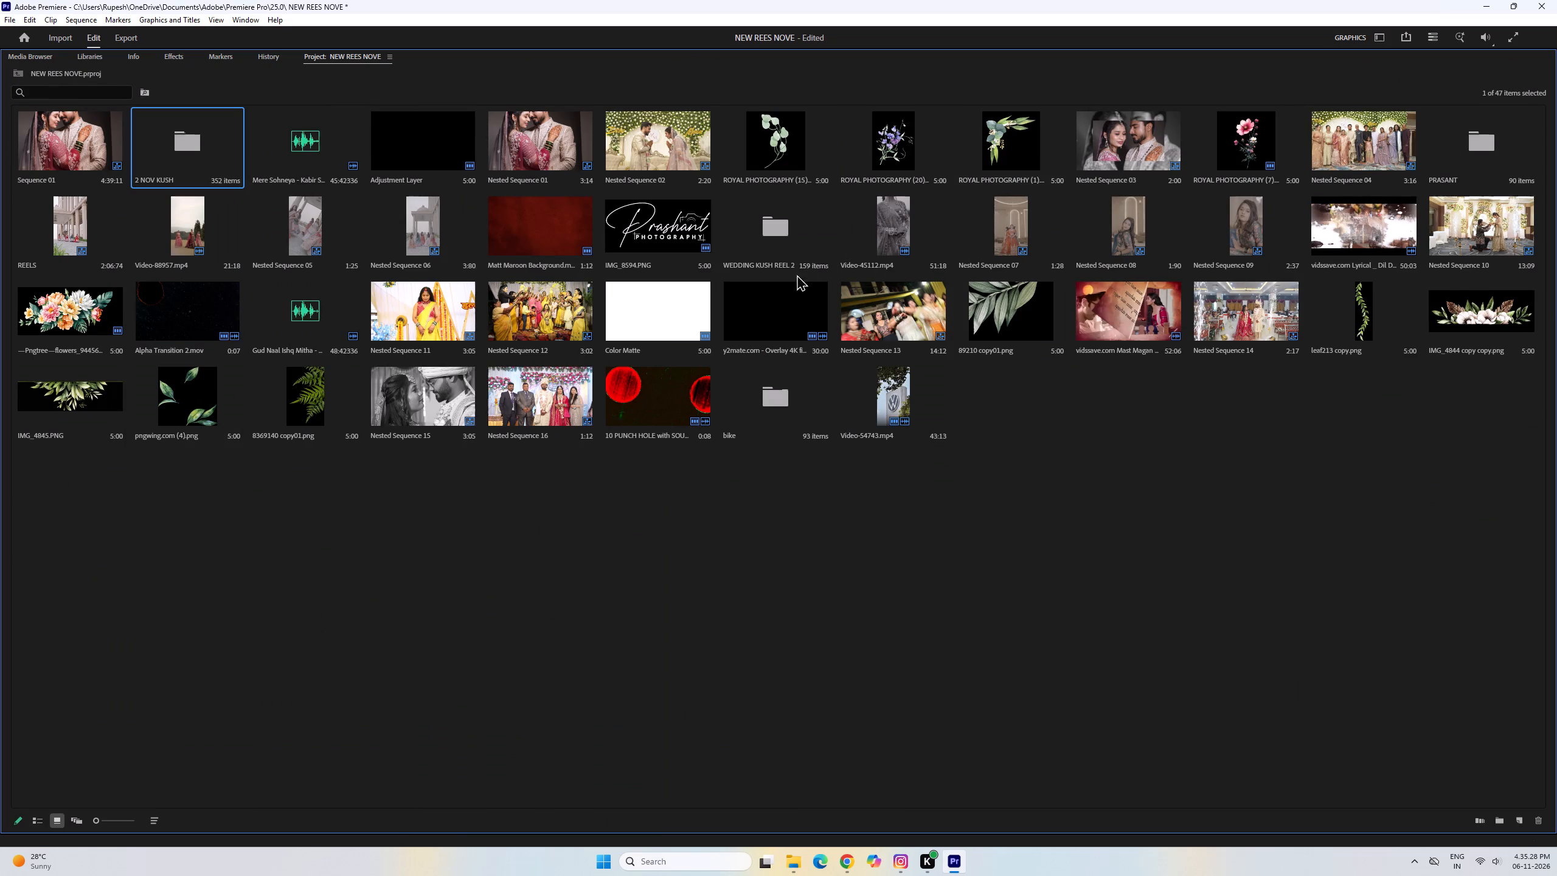
double_click(767, 403)
scroll(573, 373, "up", 2)
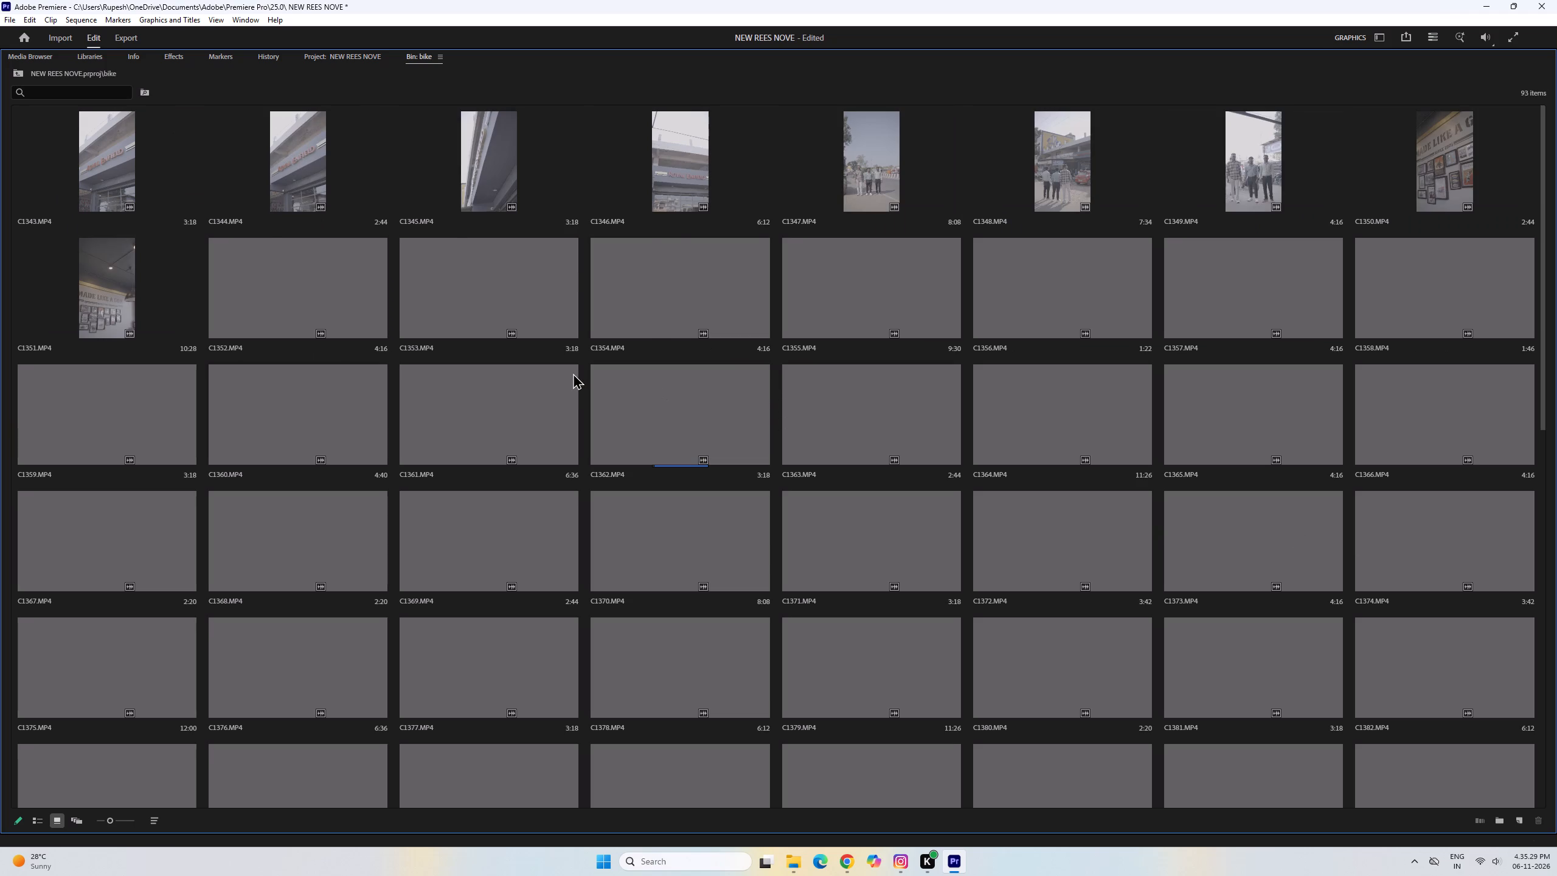
scroll(573, 373, "up", 1)
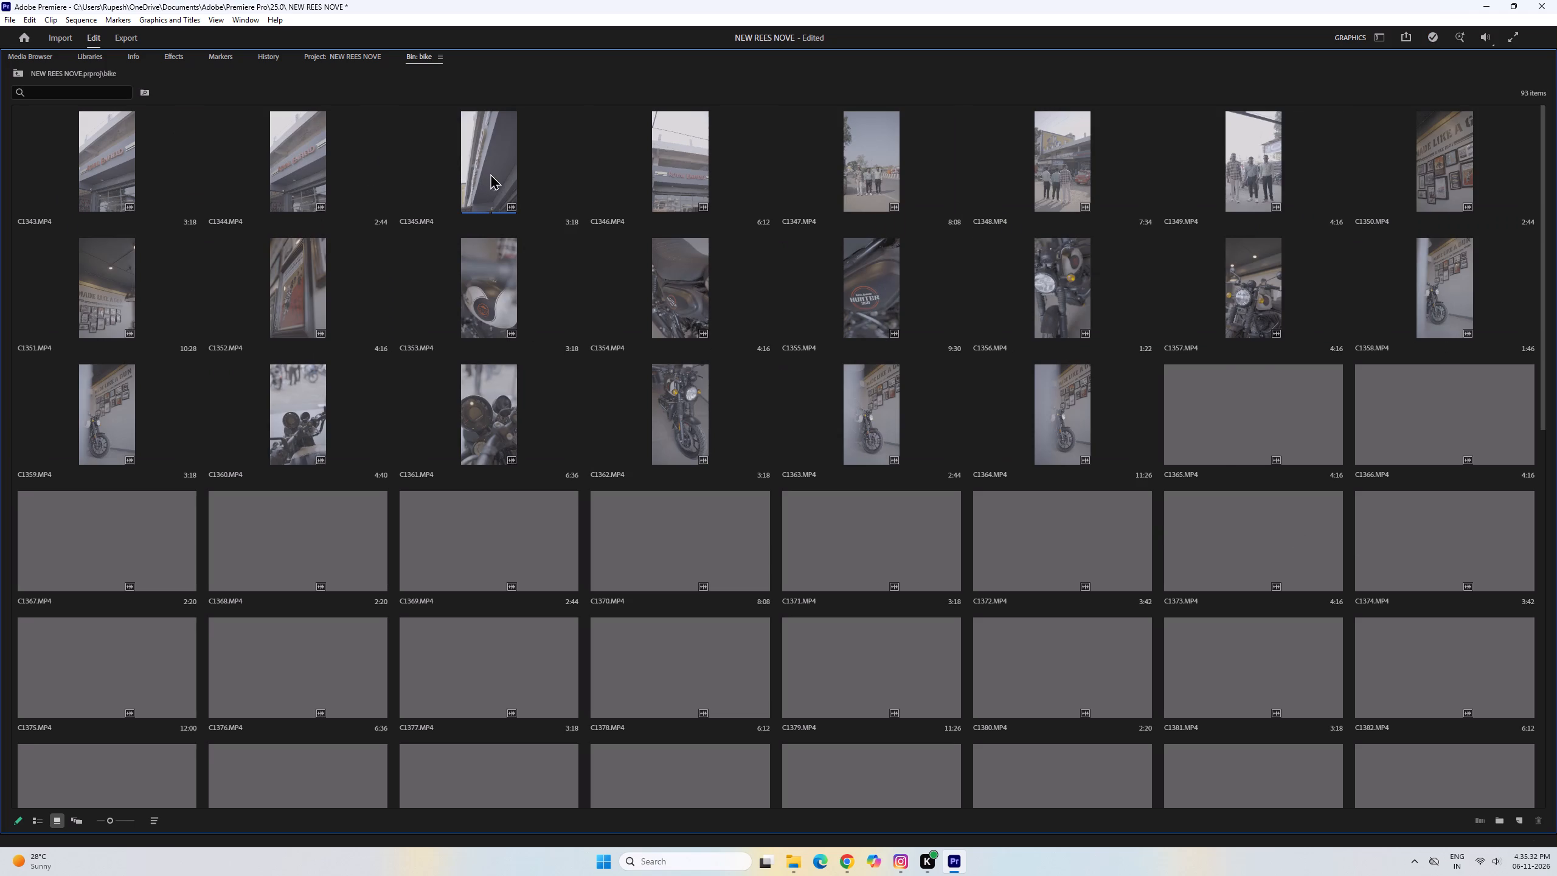
Load C1346.MP4 in the Source Monitor and scrub through its showroom sign shot.
double_click(648, 172)
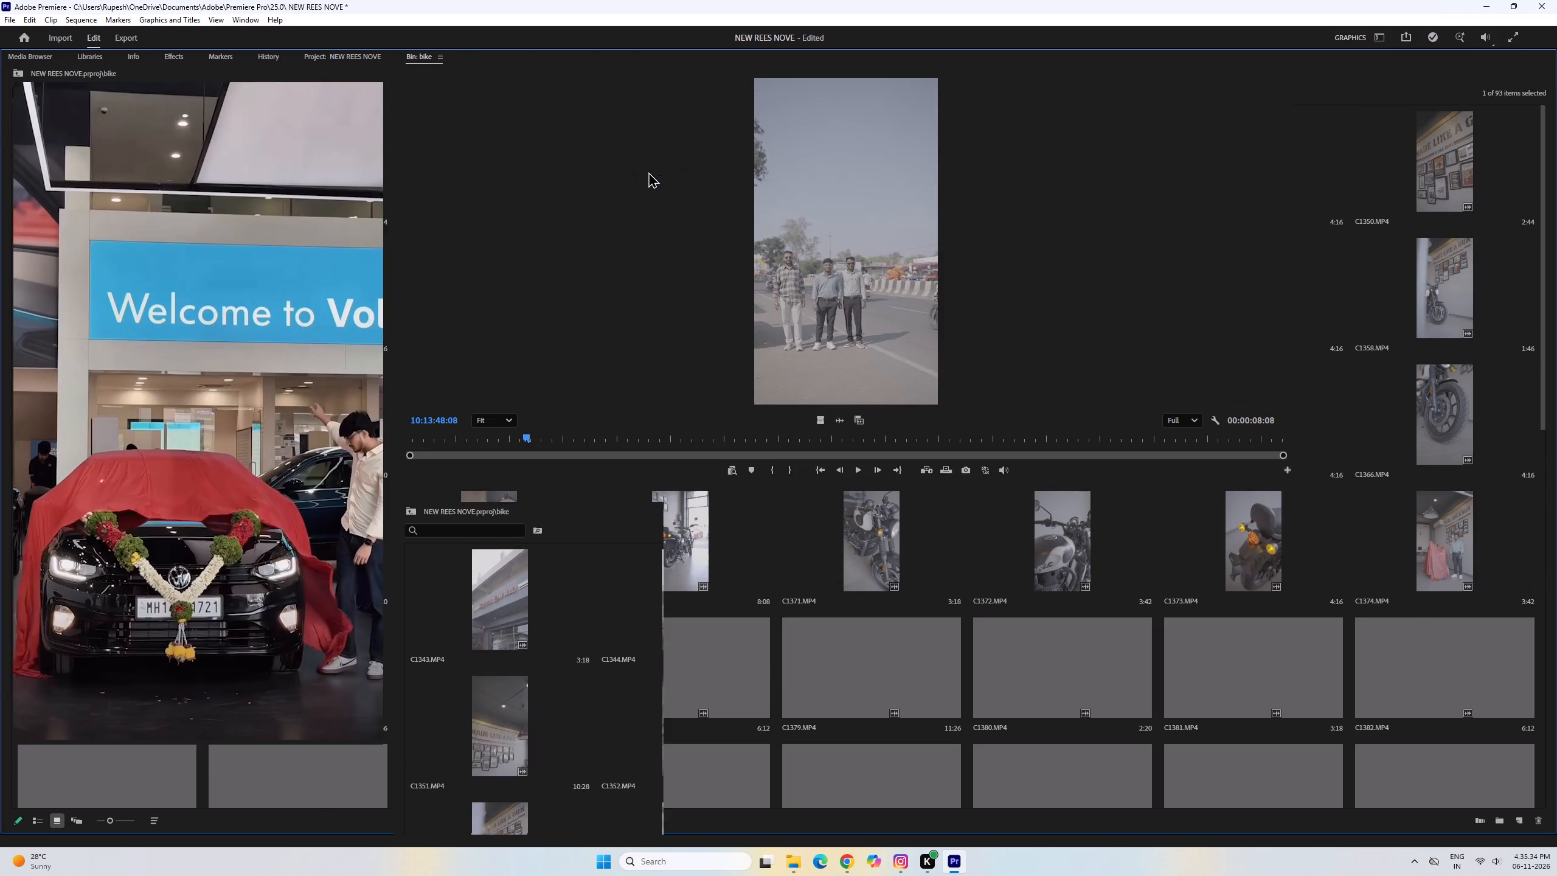
left_click_drag(612, 443, 389, 448)
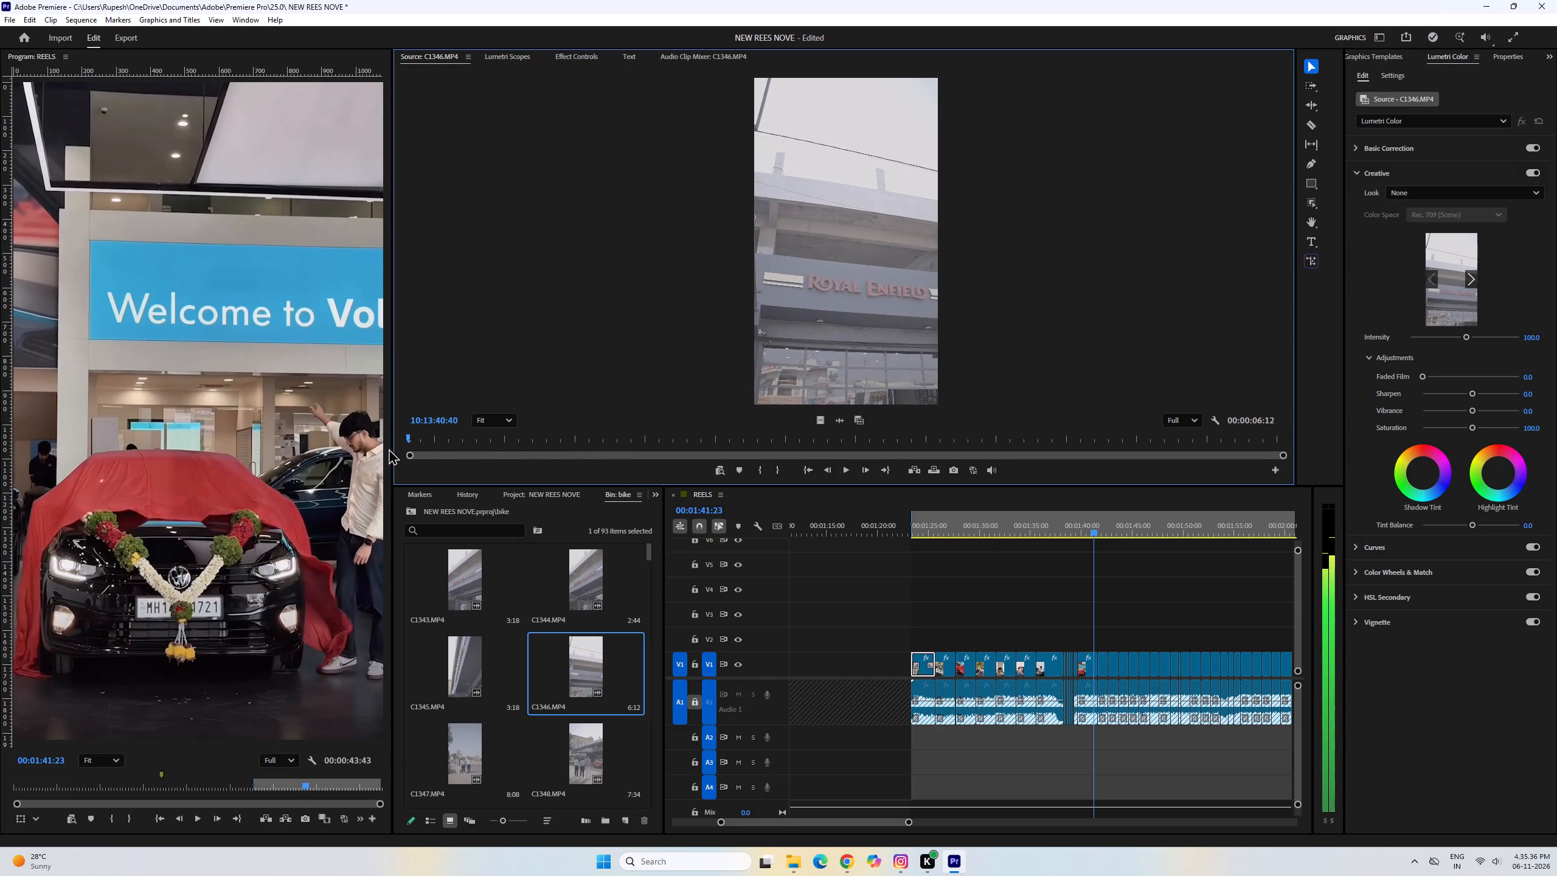
left_click_drag(389, 448, 690, 458)
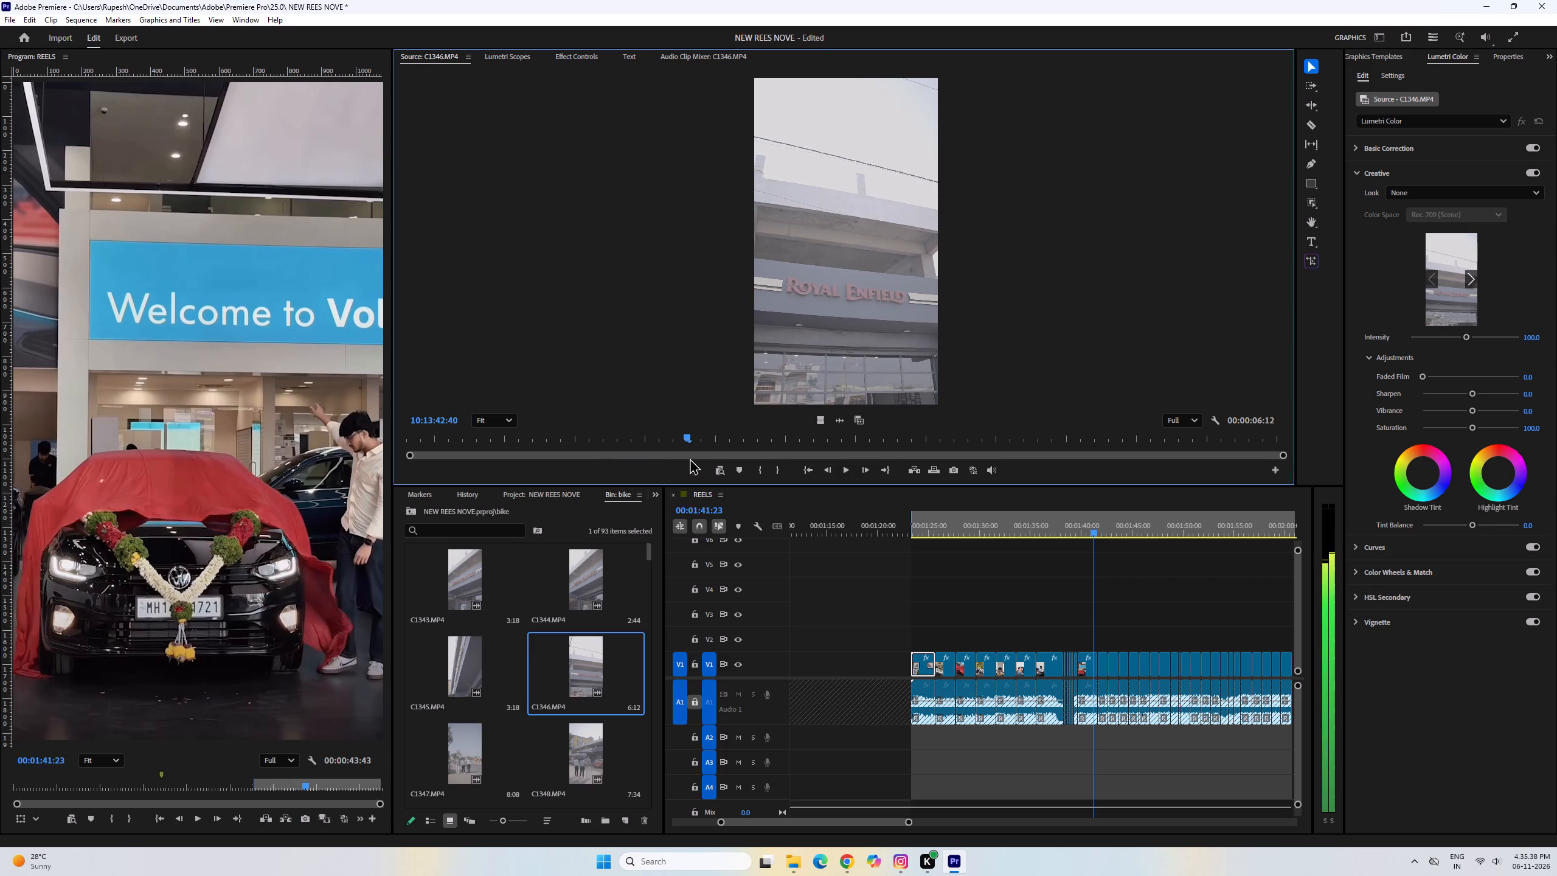
left_click_drag(690, 458, 774, 480)
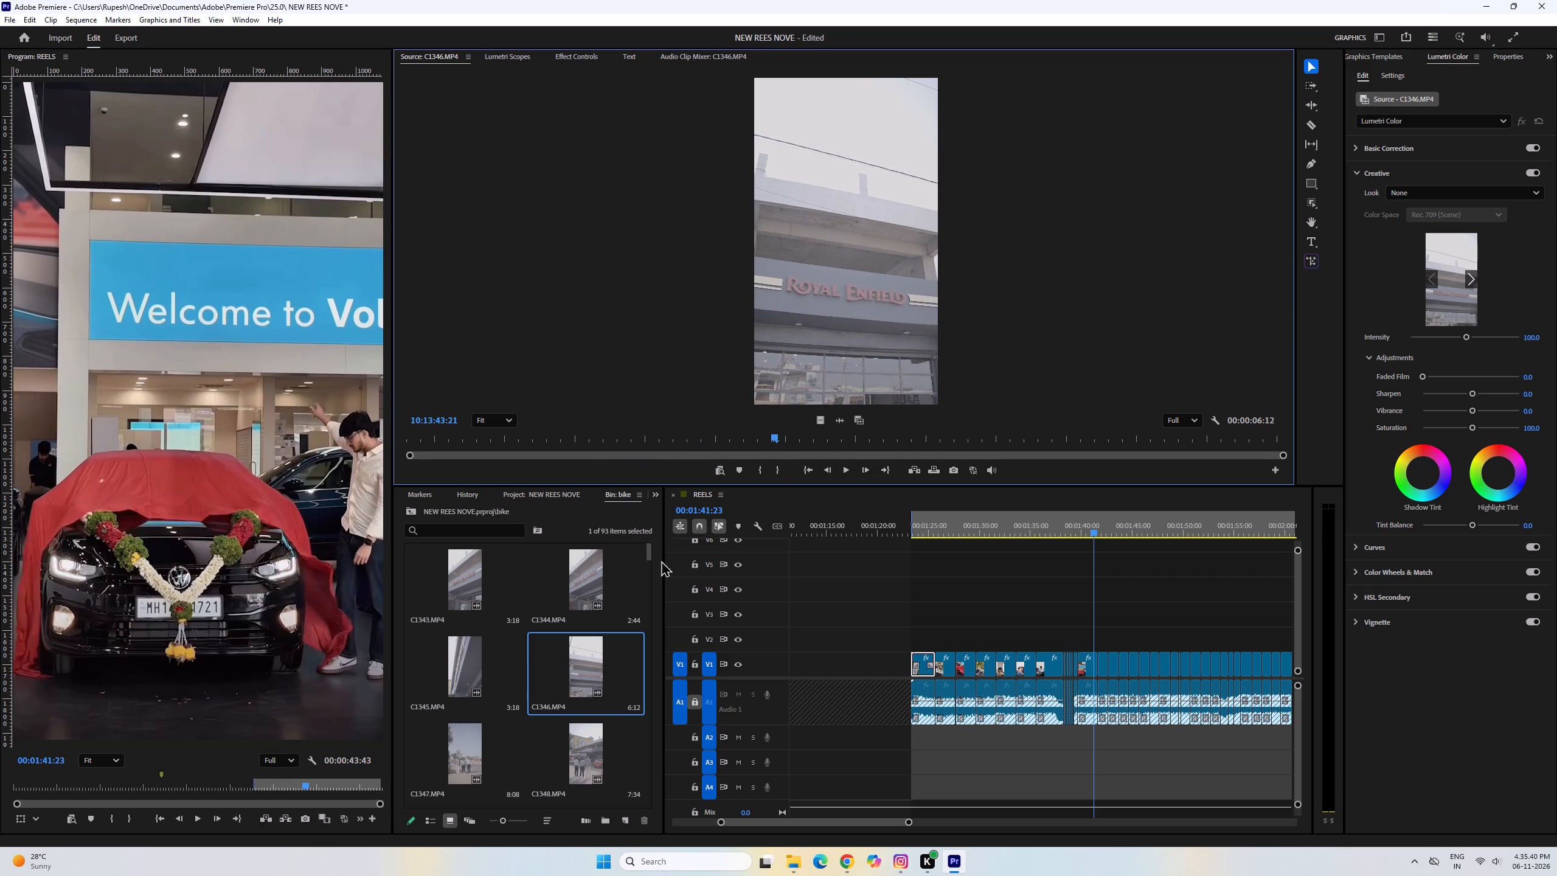
Mark C1345.MP4 from 10:13:39:07 to 10:13:39:27 and place only its video on track V2 at 00:01:23:31.
left_click(522, 711)
key("grave")
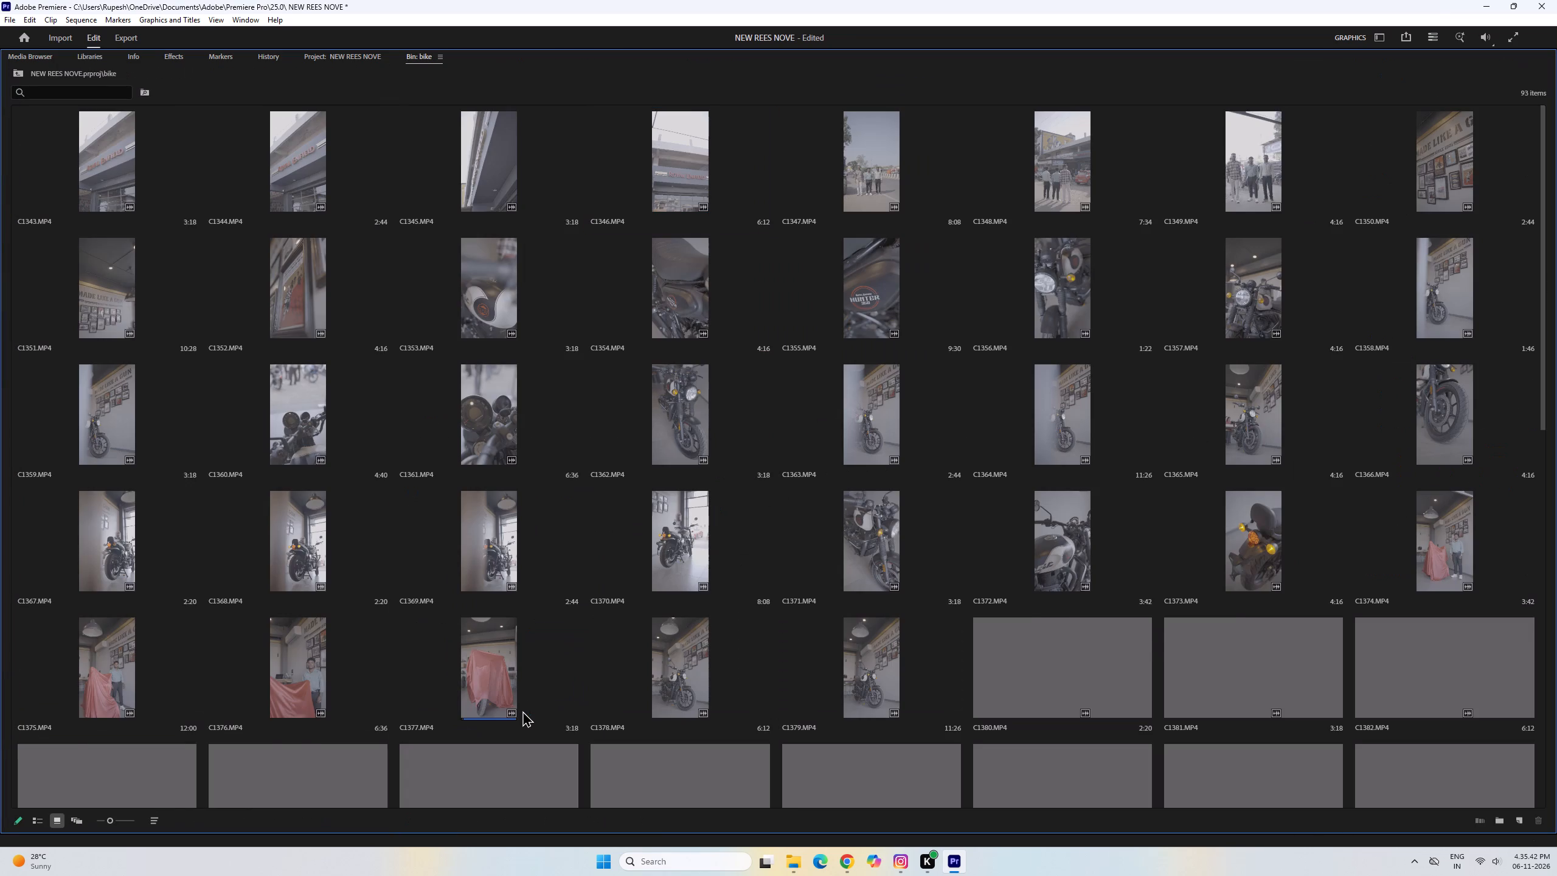
double_click(501, 164)
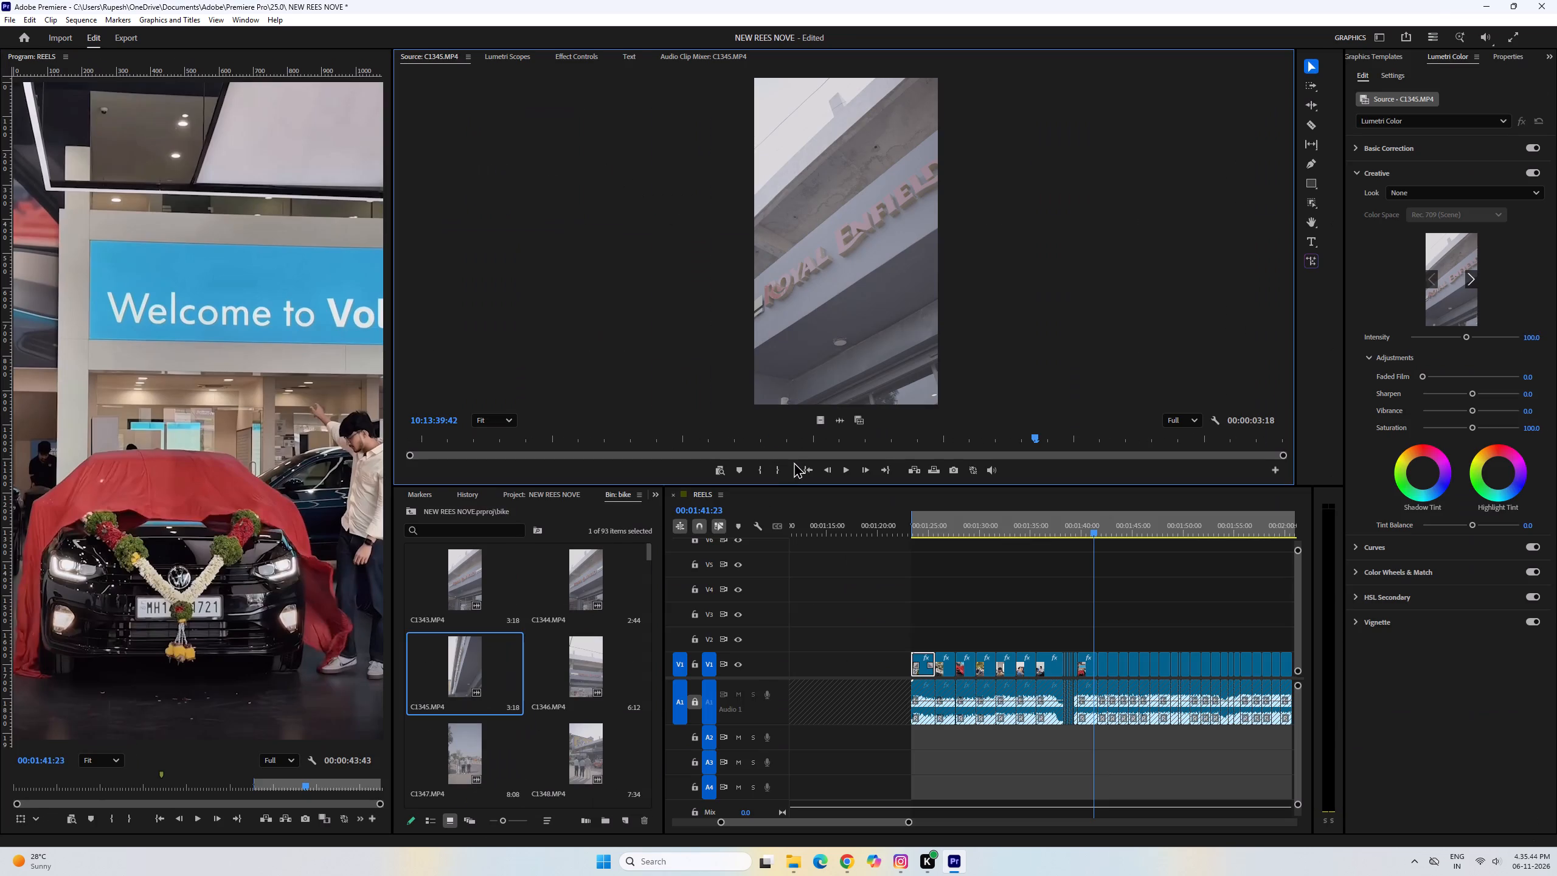
left_click_drag(794, 440, 556, 436)
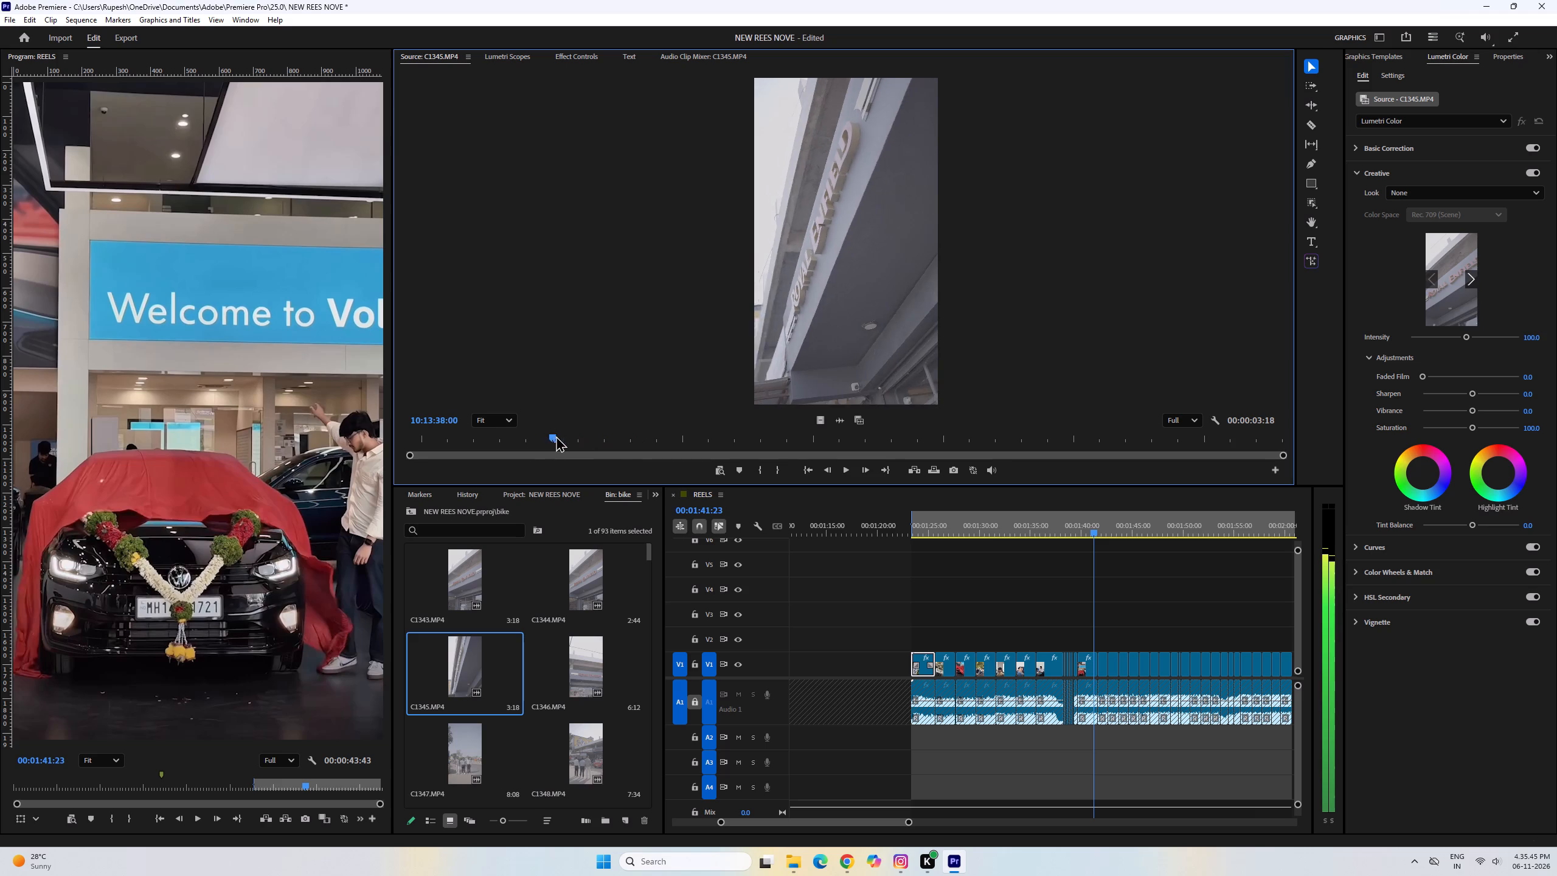
left_click_drag(556, 436, 851, 442)
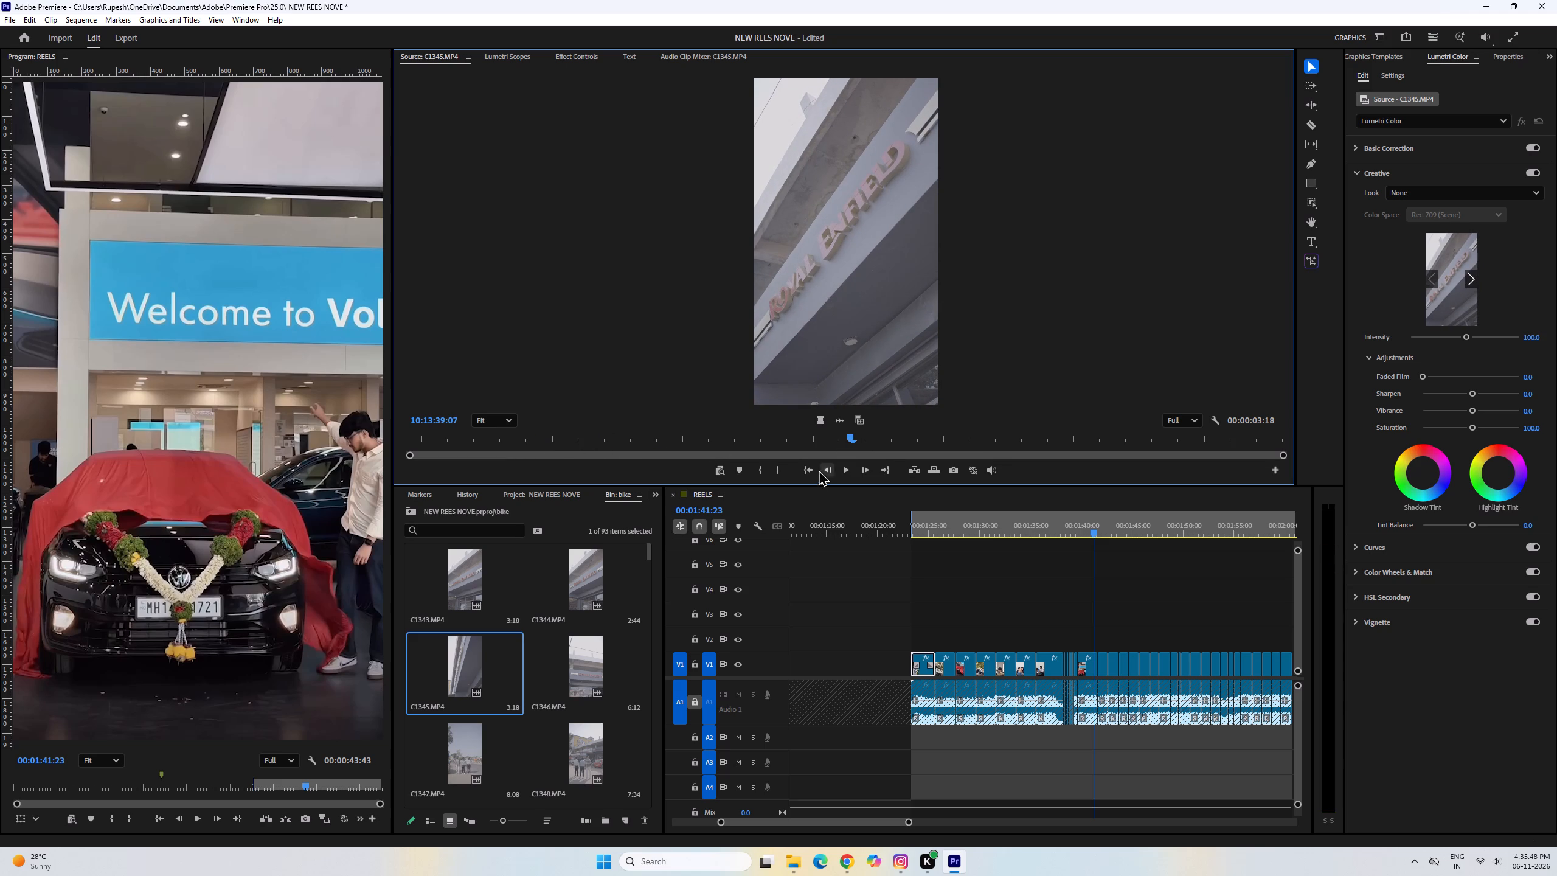
left_click(762, 473)
left_click_drag(848, 442, 876, 442)
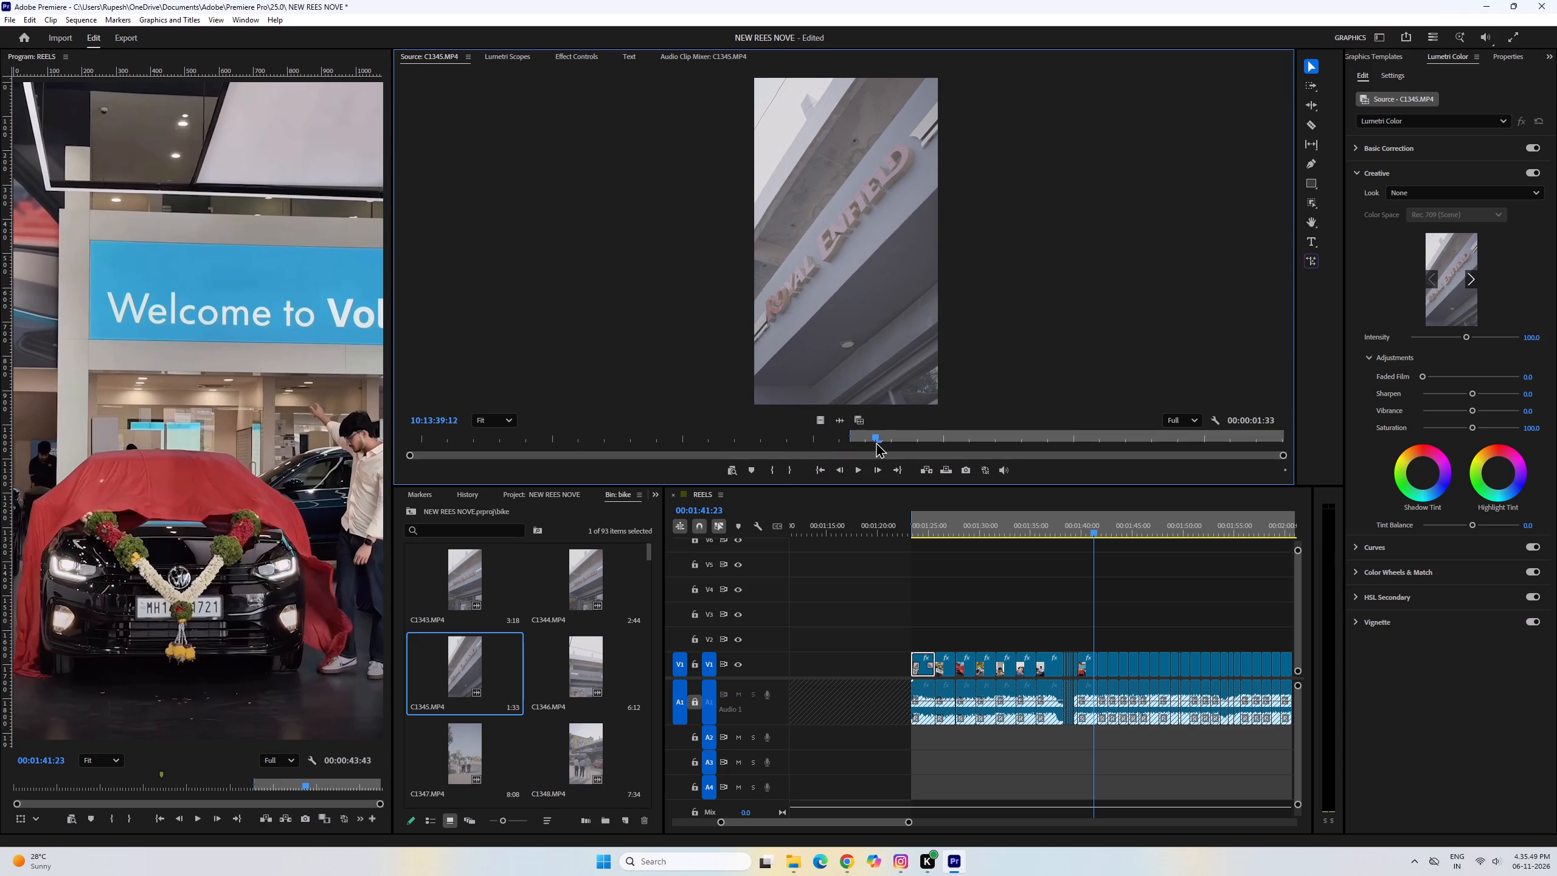
left_click_drag(876, 442, 954, 445)
left_click(795, 468)
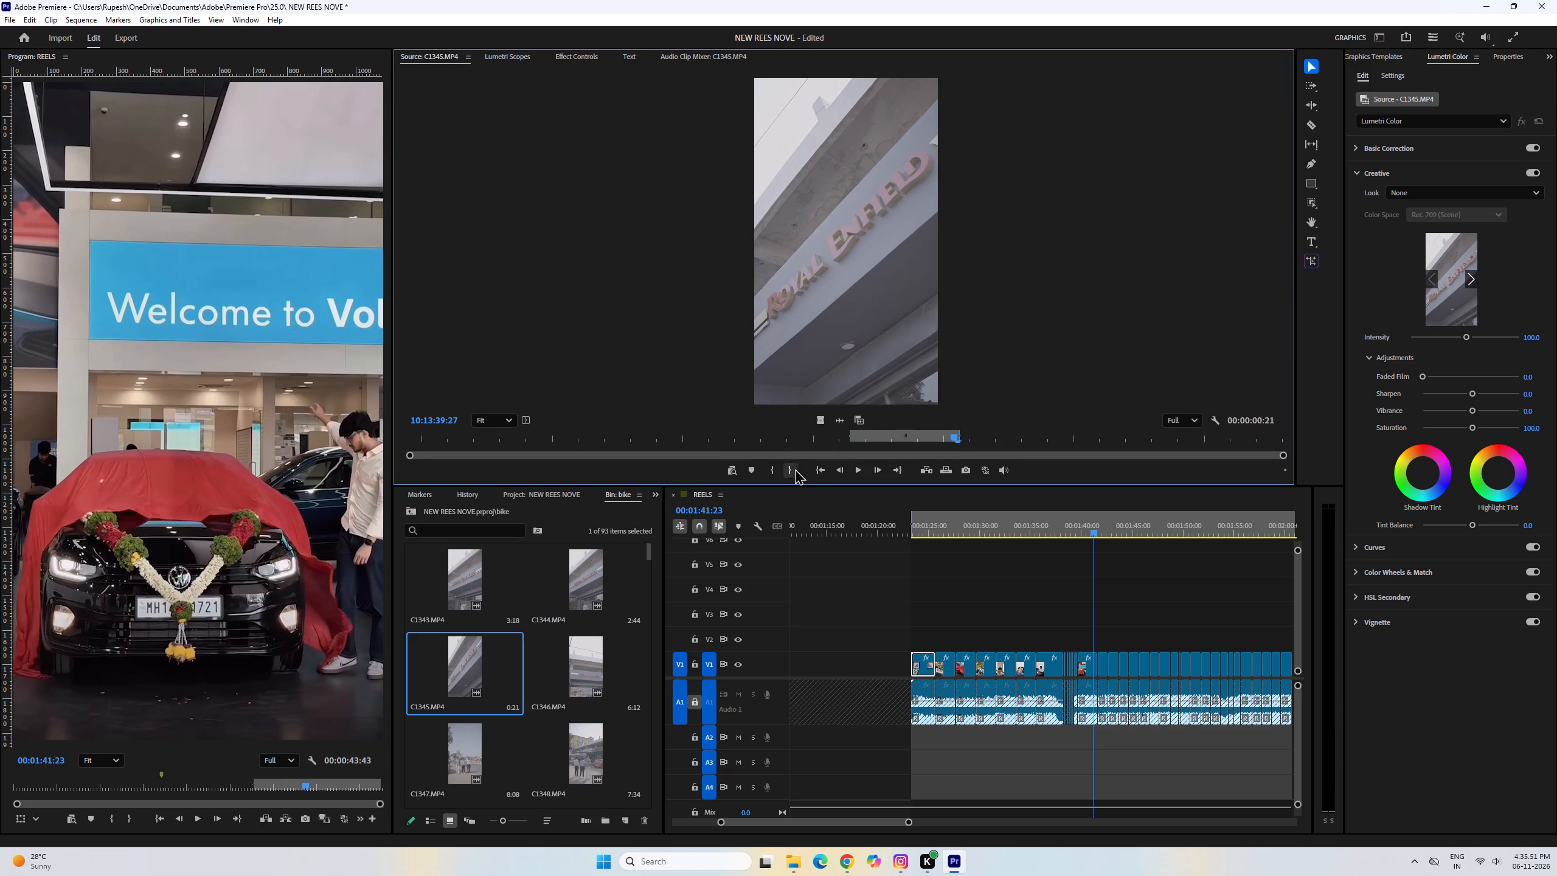
left_click_drag(820, 422, 914, 636)
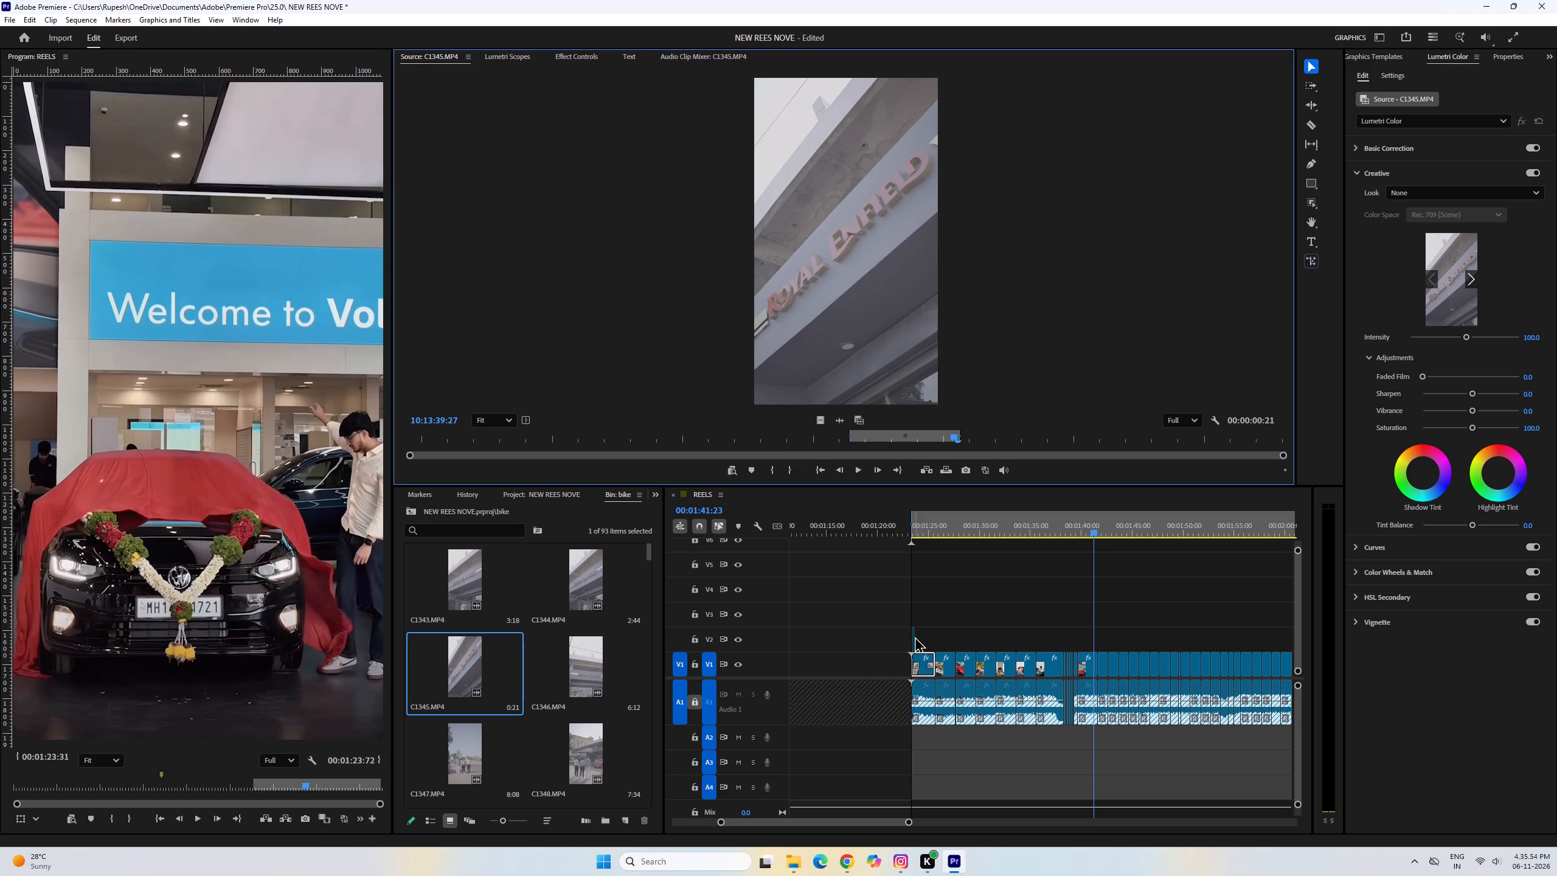
Set the C1345.MP4 clip on V2 to 30% speed and extend its end to the first reference cut.
left_click(915, 637)
key("ctrl+r")
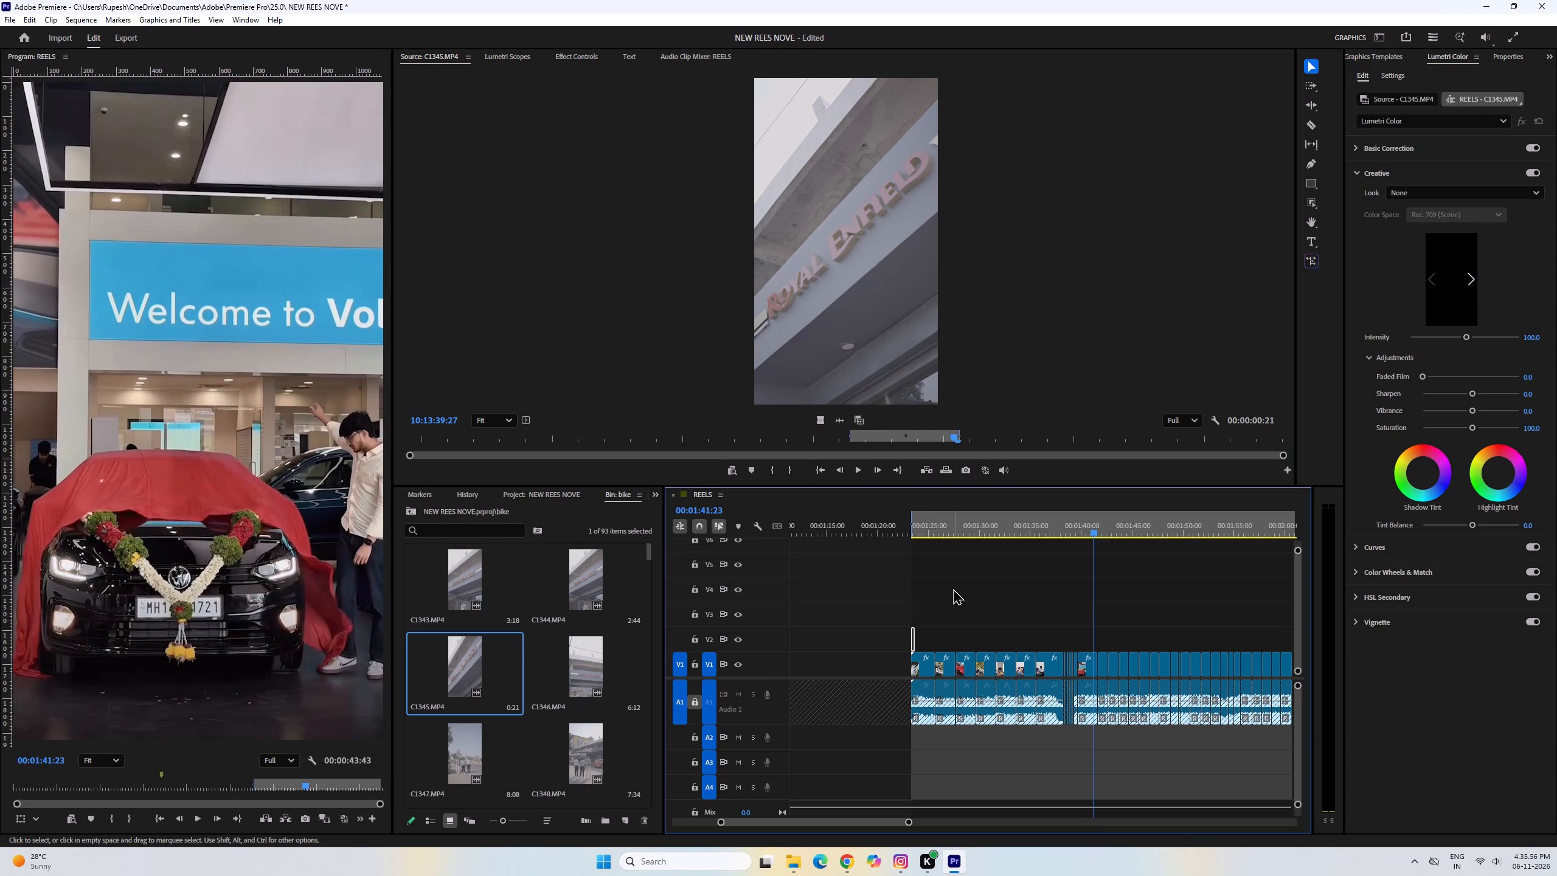
type("30")
key("Return")
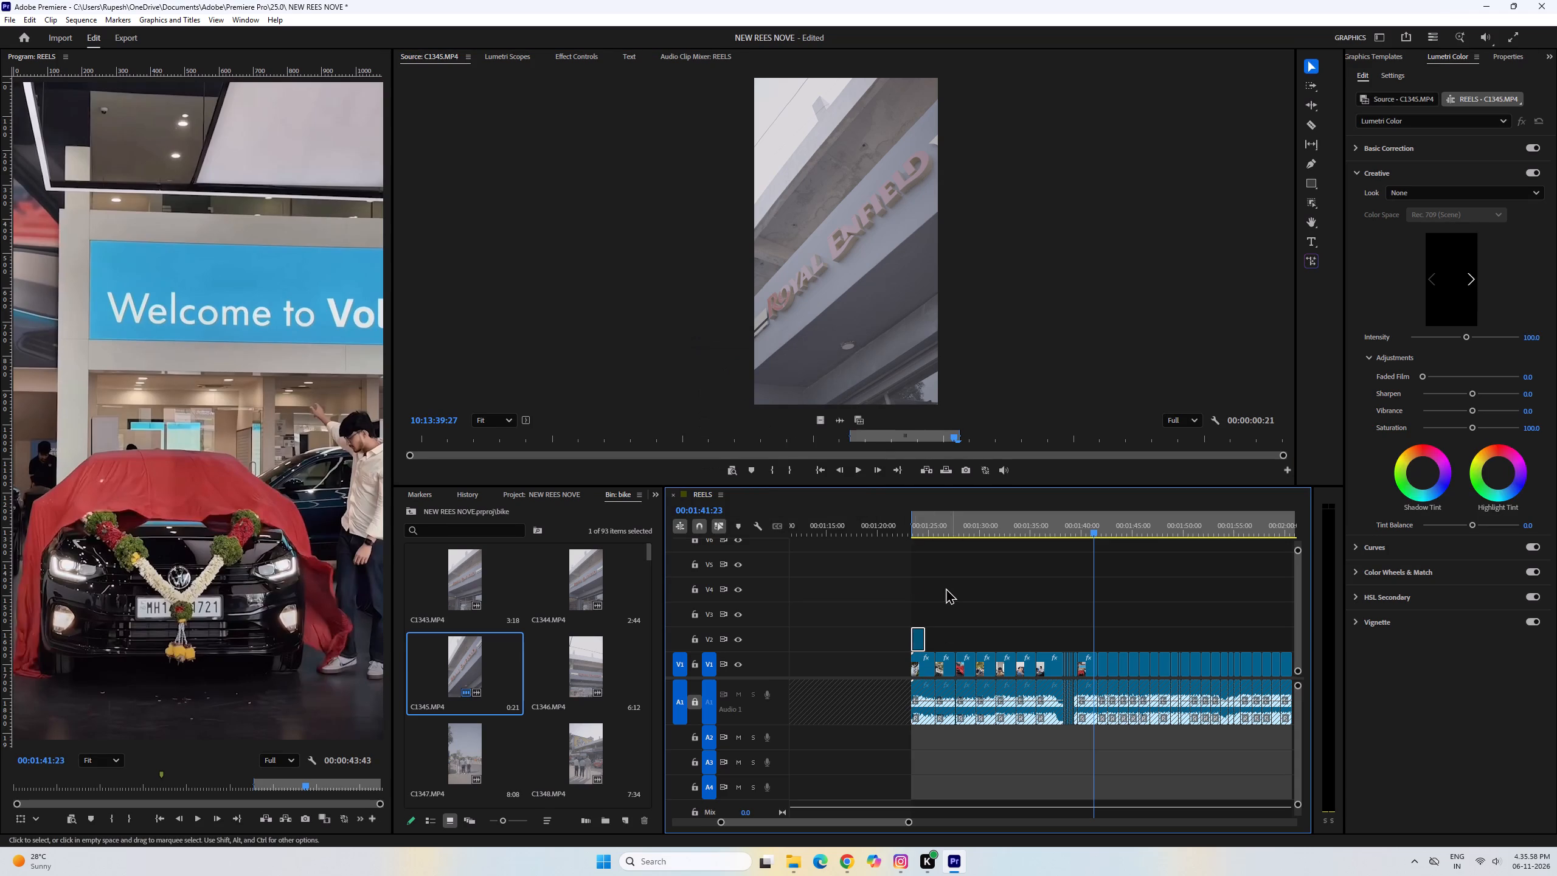
left_click_drag(932, 636, 941, 636)
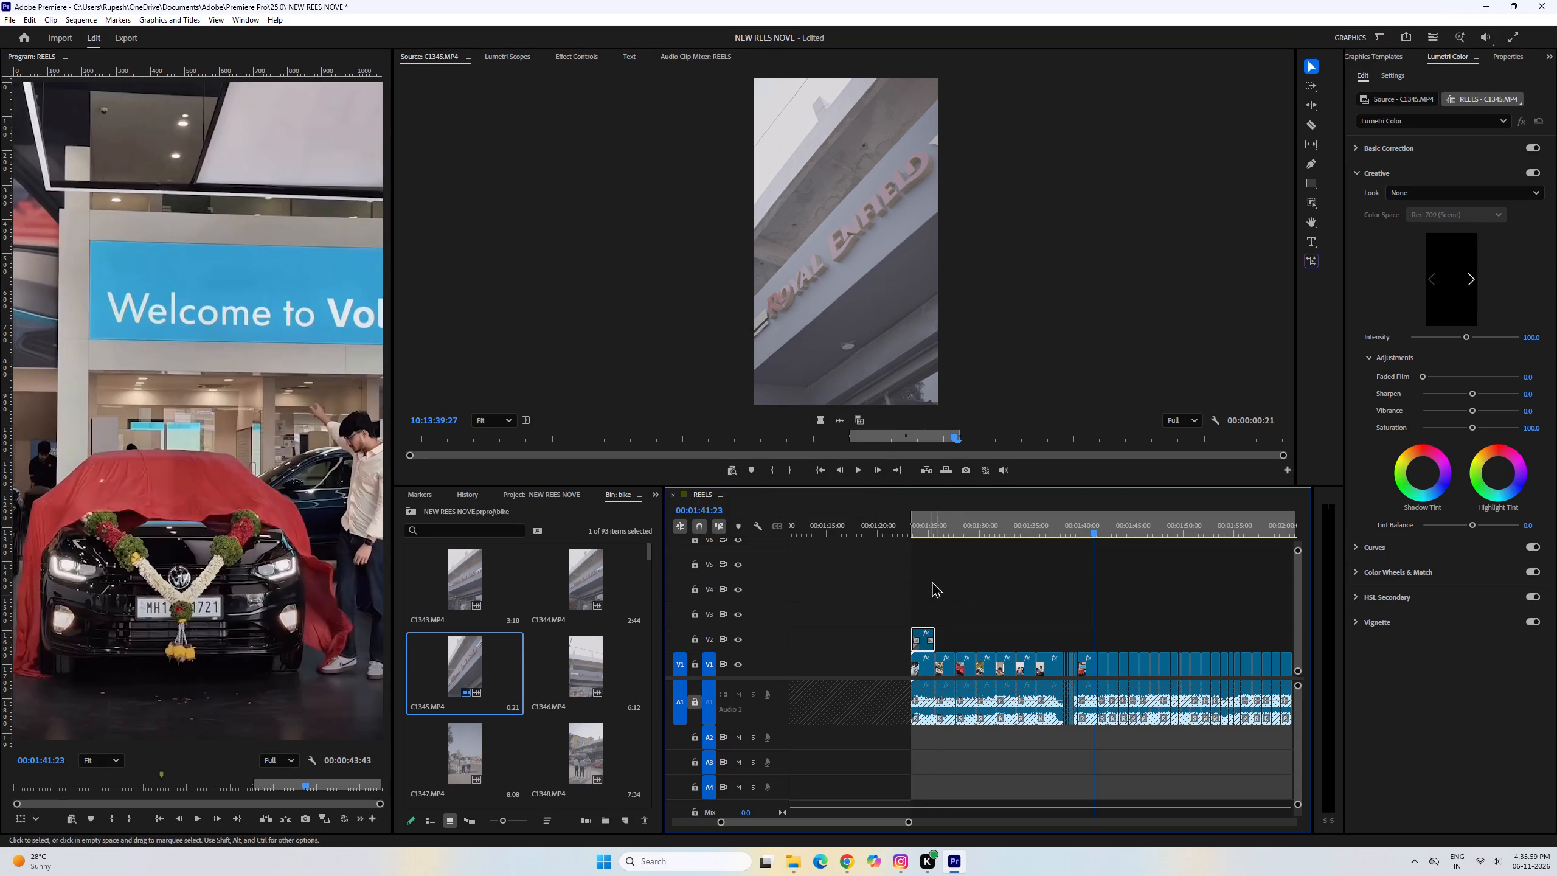
Play the slowed C1345.MP4 clip on V2 from the start of the reference to check its motion and timing.
left_click(915, 526)
left_click_drag(909, 827, 901, 823)
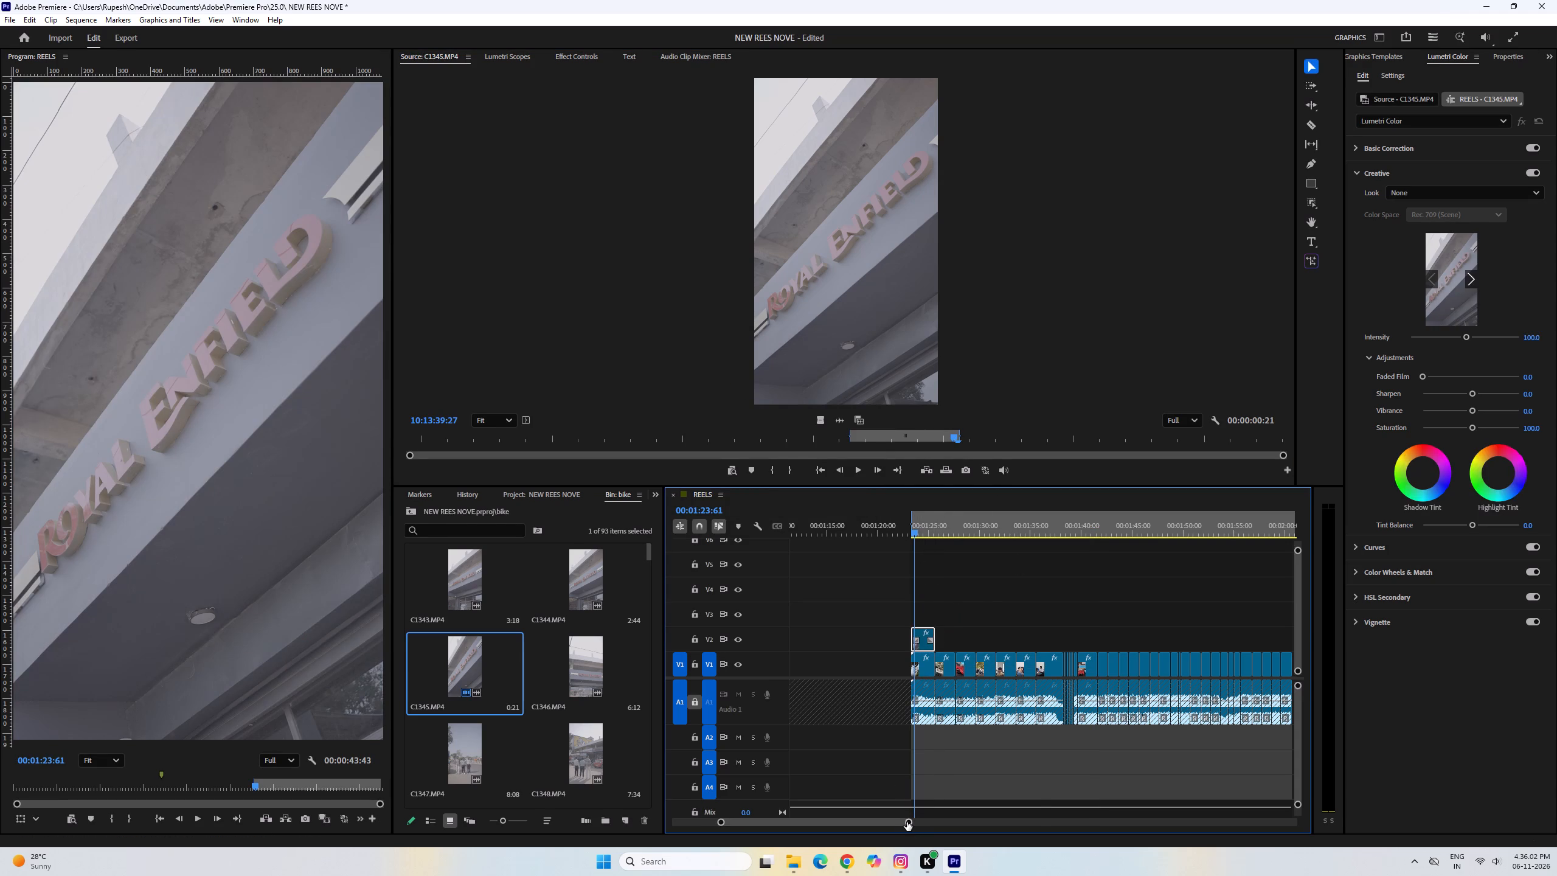
left_click_drag(907, 822, 815, 784)
left_click_drag(1035, 639, 1047, 642)
left_click_drag(1052, 530, 1026, 526)
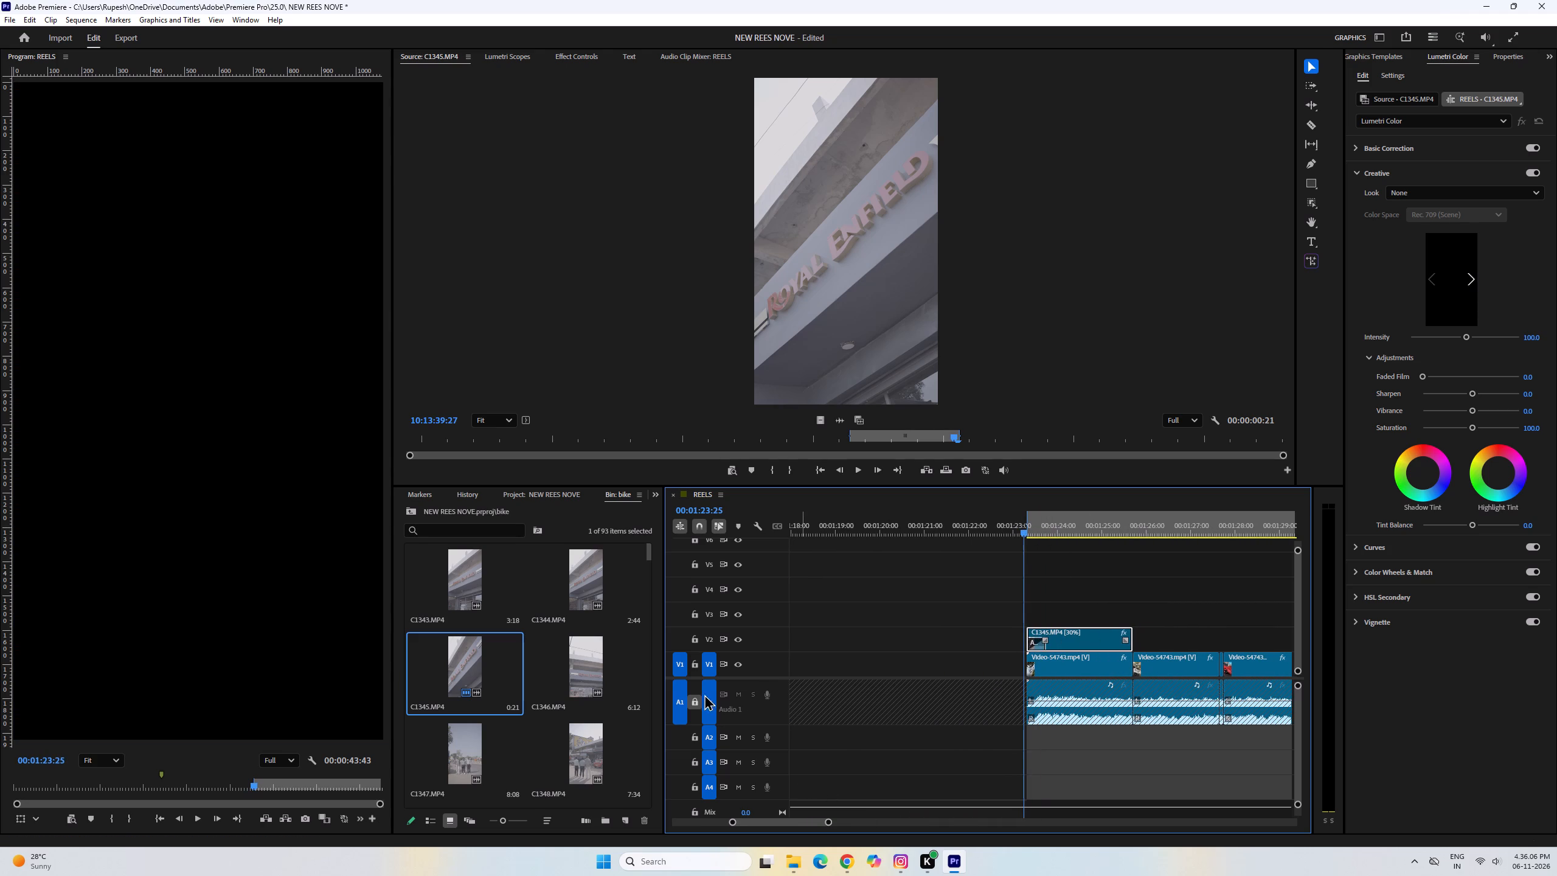
left_click(205, 816)
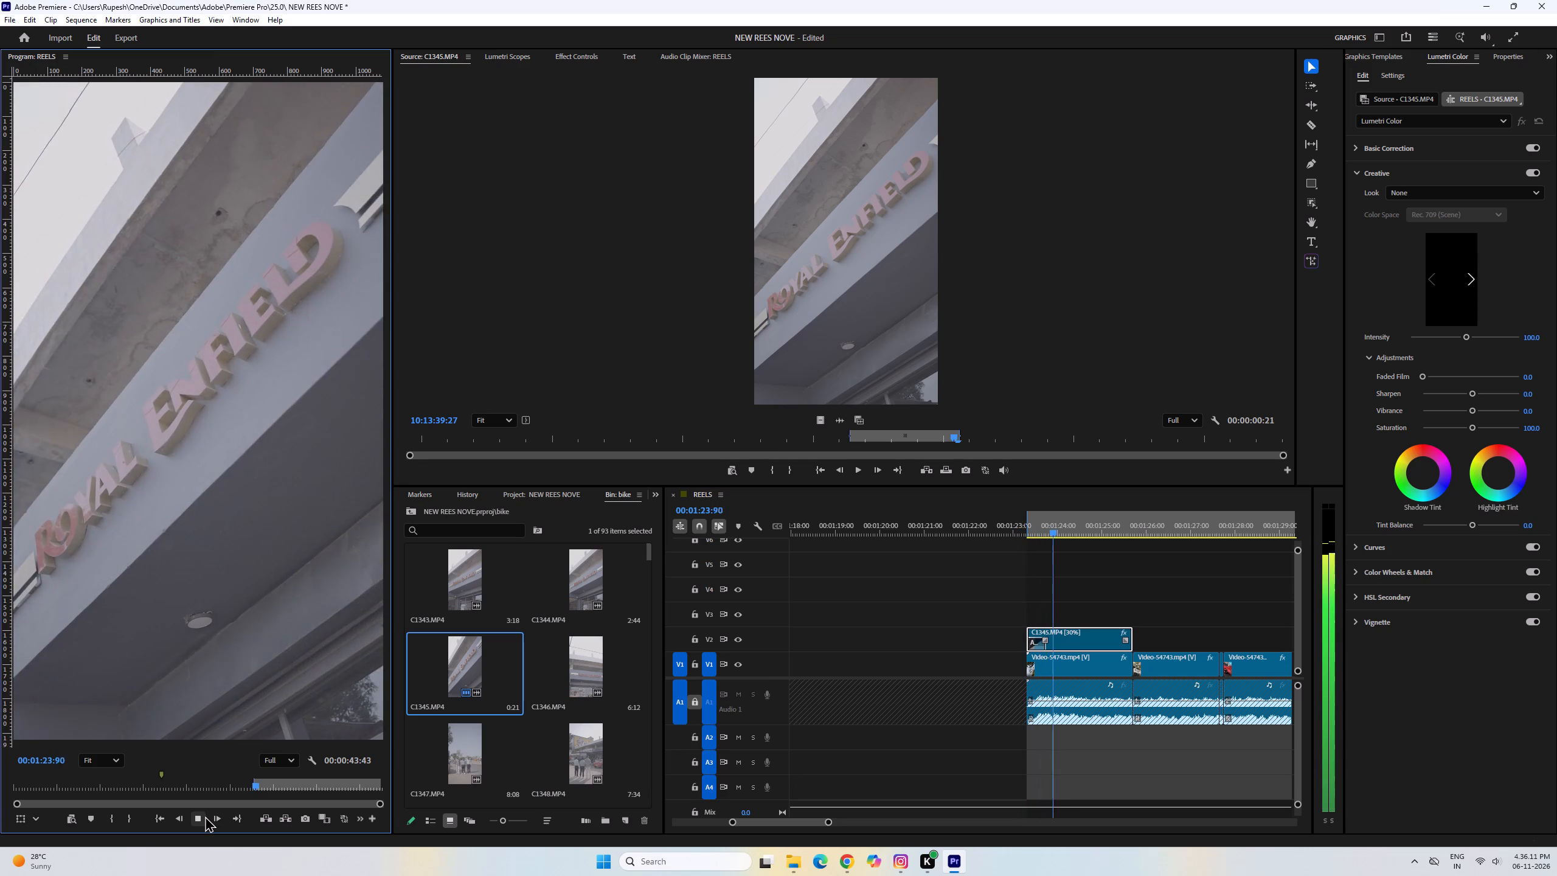
left_click(205, 816)
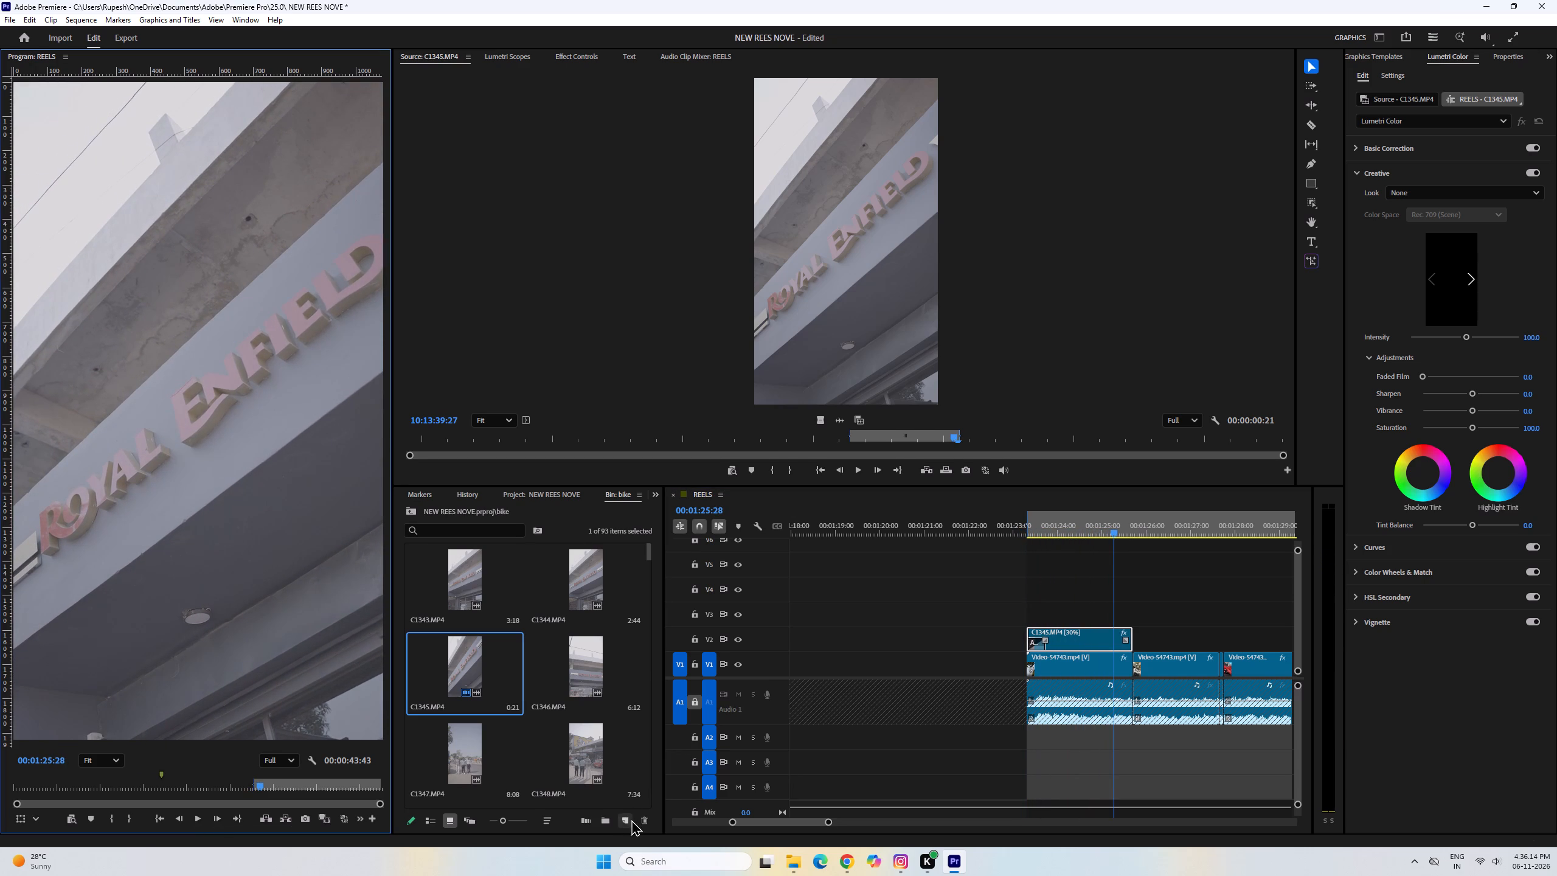
Duplicate the previous reel's adjustment layer on track V5 and align the copy on V5 with the new reel's start at 00:01:23:31.
scroll(571, 684, "up", 3)
left_click_drag(827, 822, 1011, 799)
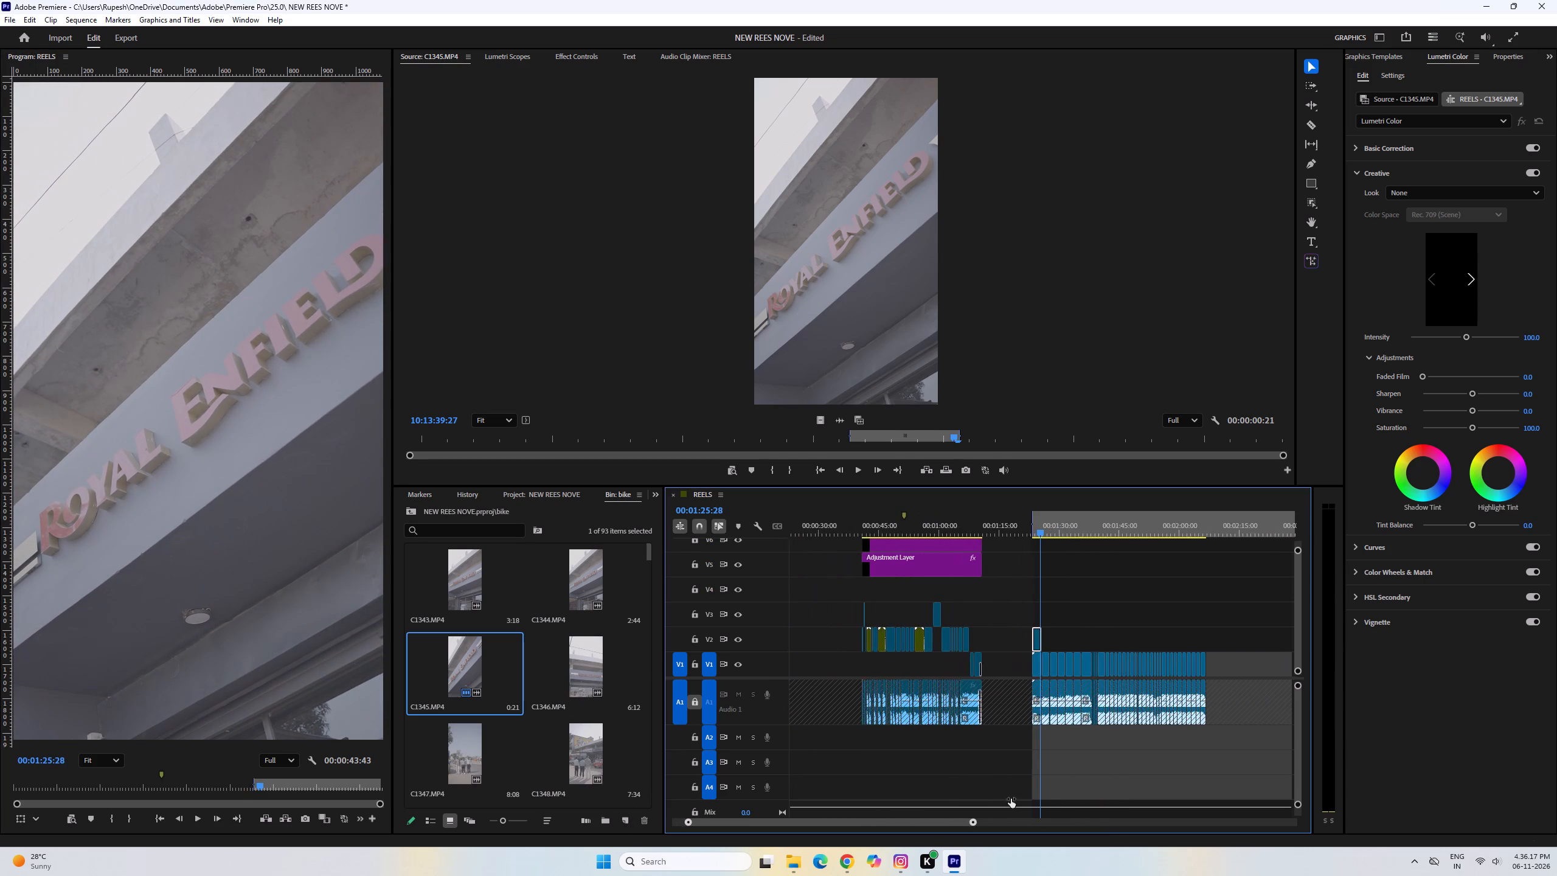
left_click_drag(1011, 799, 997, 793)
key("grave")
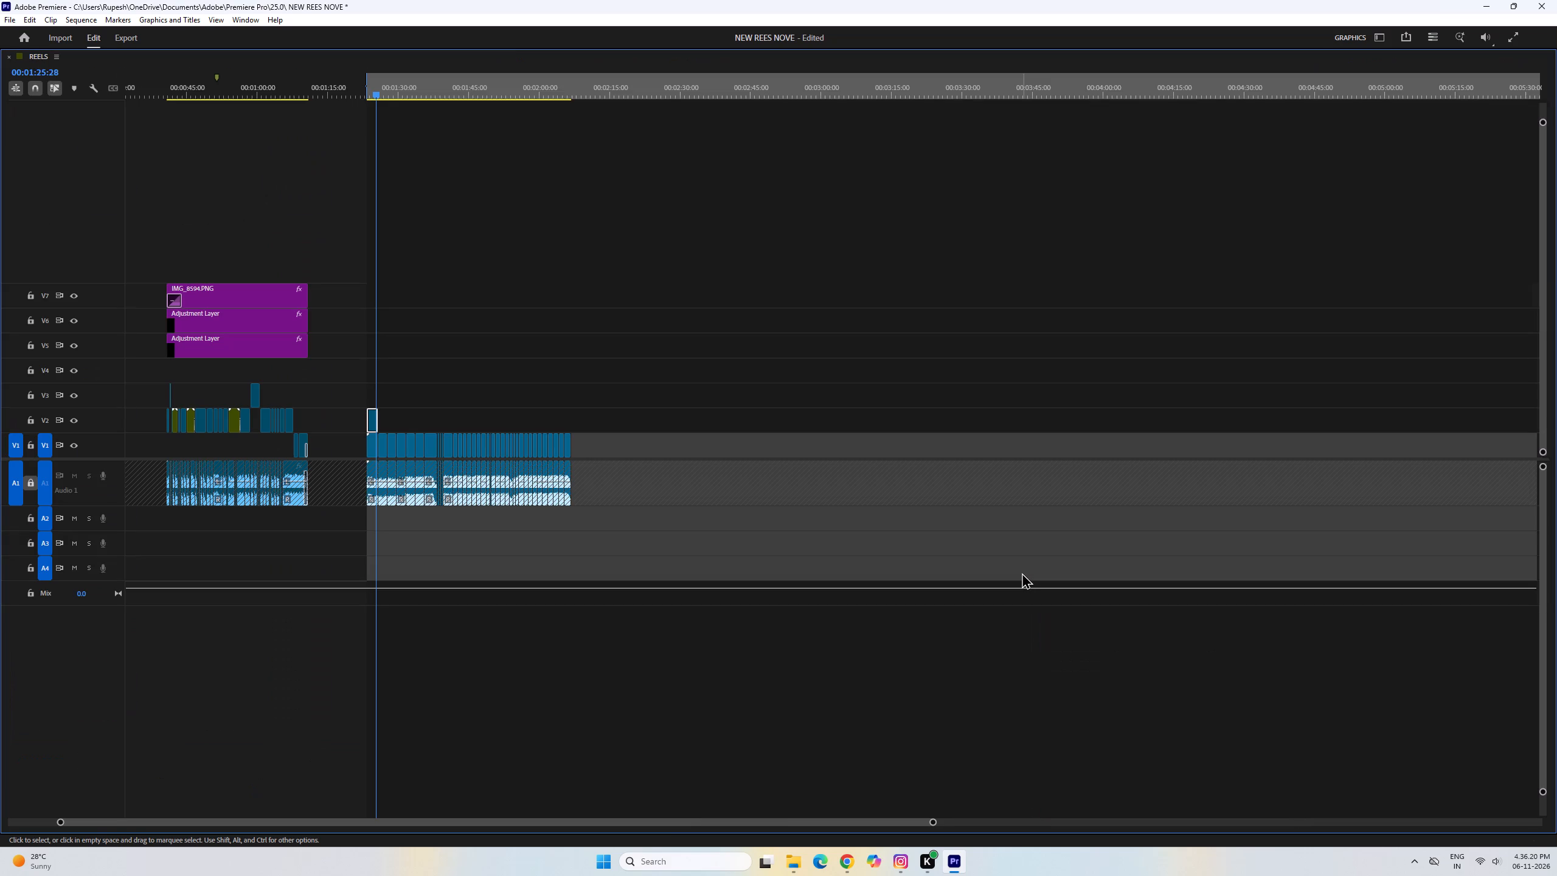
left_click(257, 347)
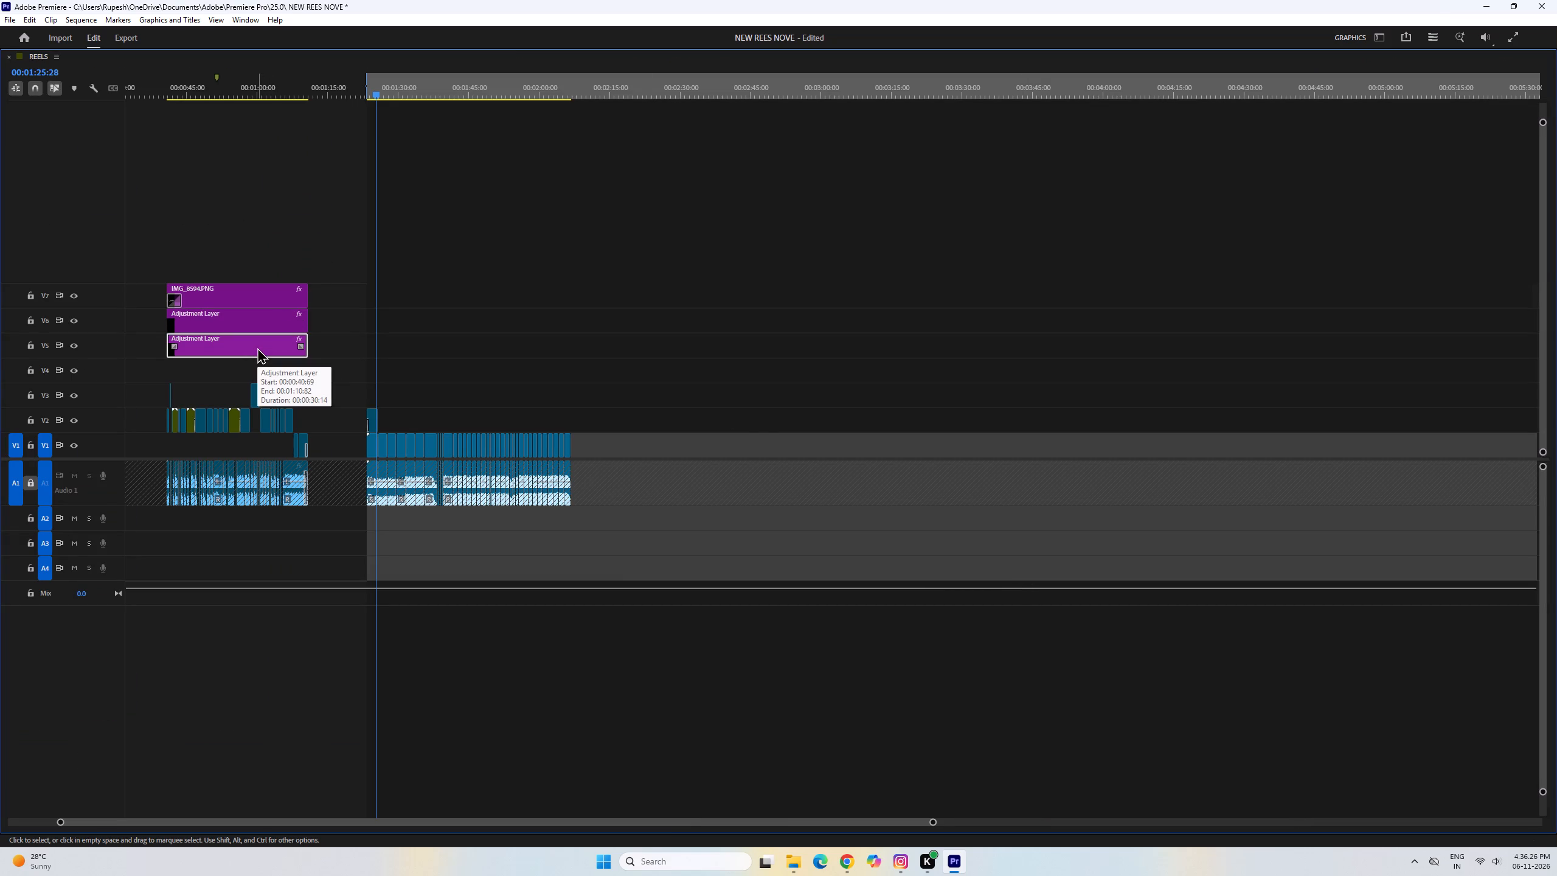
left_click_drag(257, 347, 458, 362, "alt")
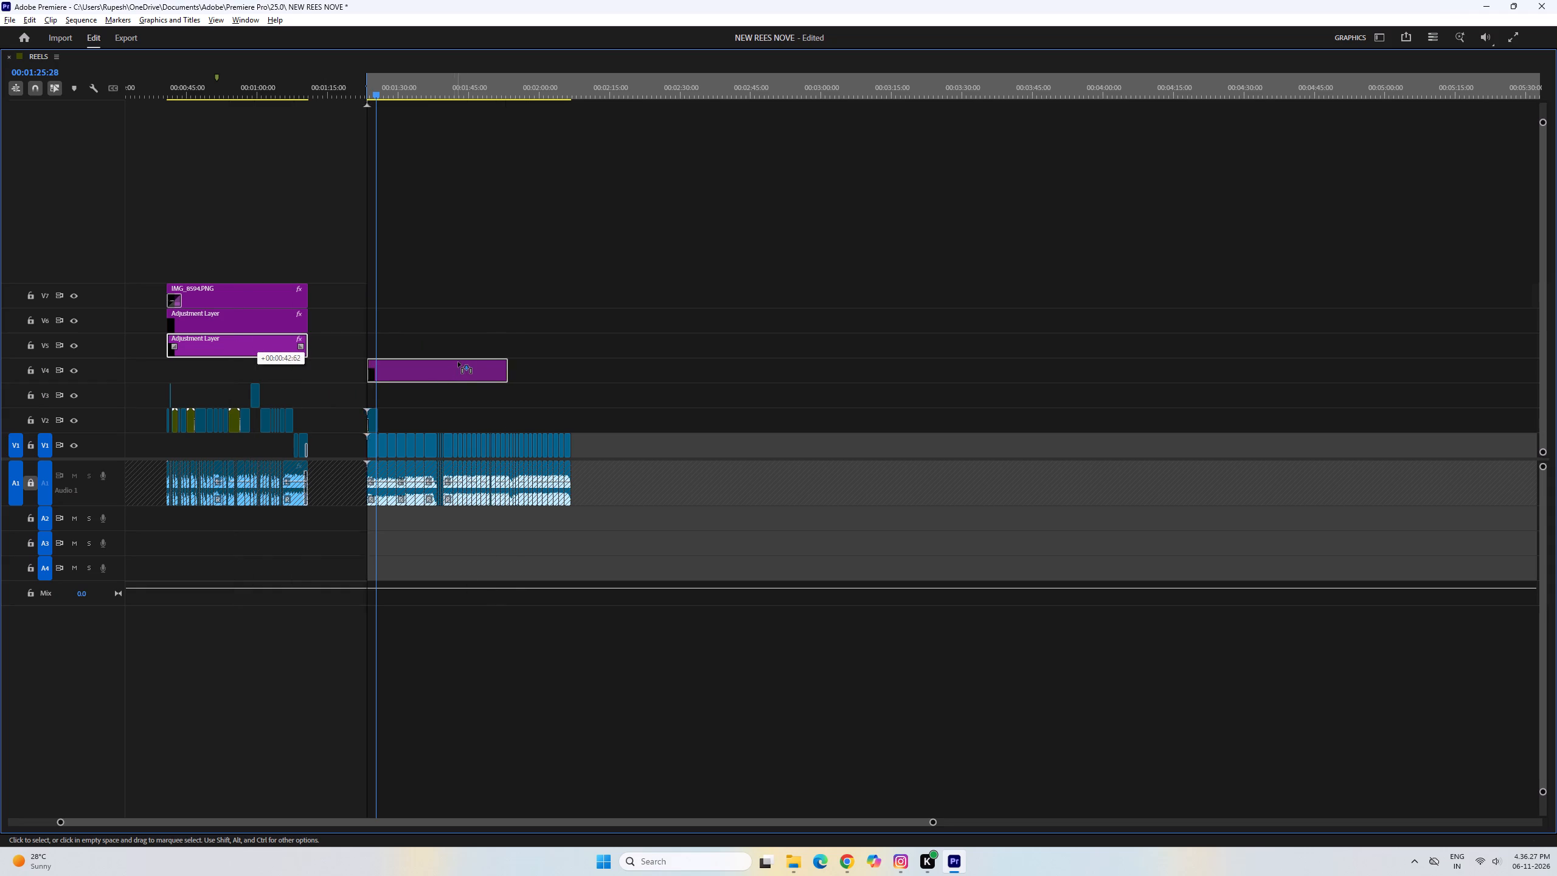
left_click_drag(458, 362, 464, 361, "alt")
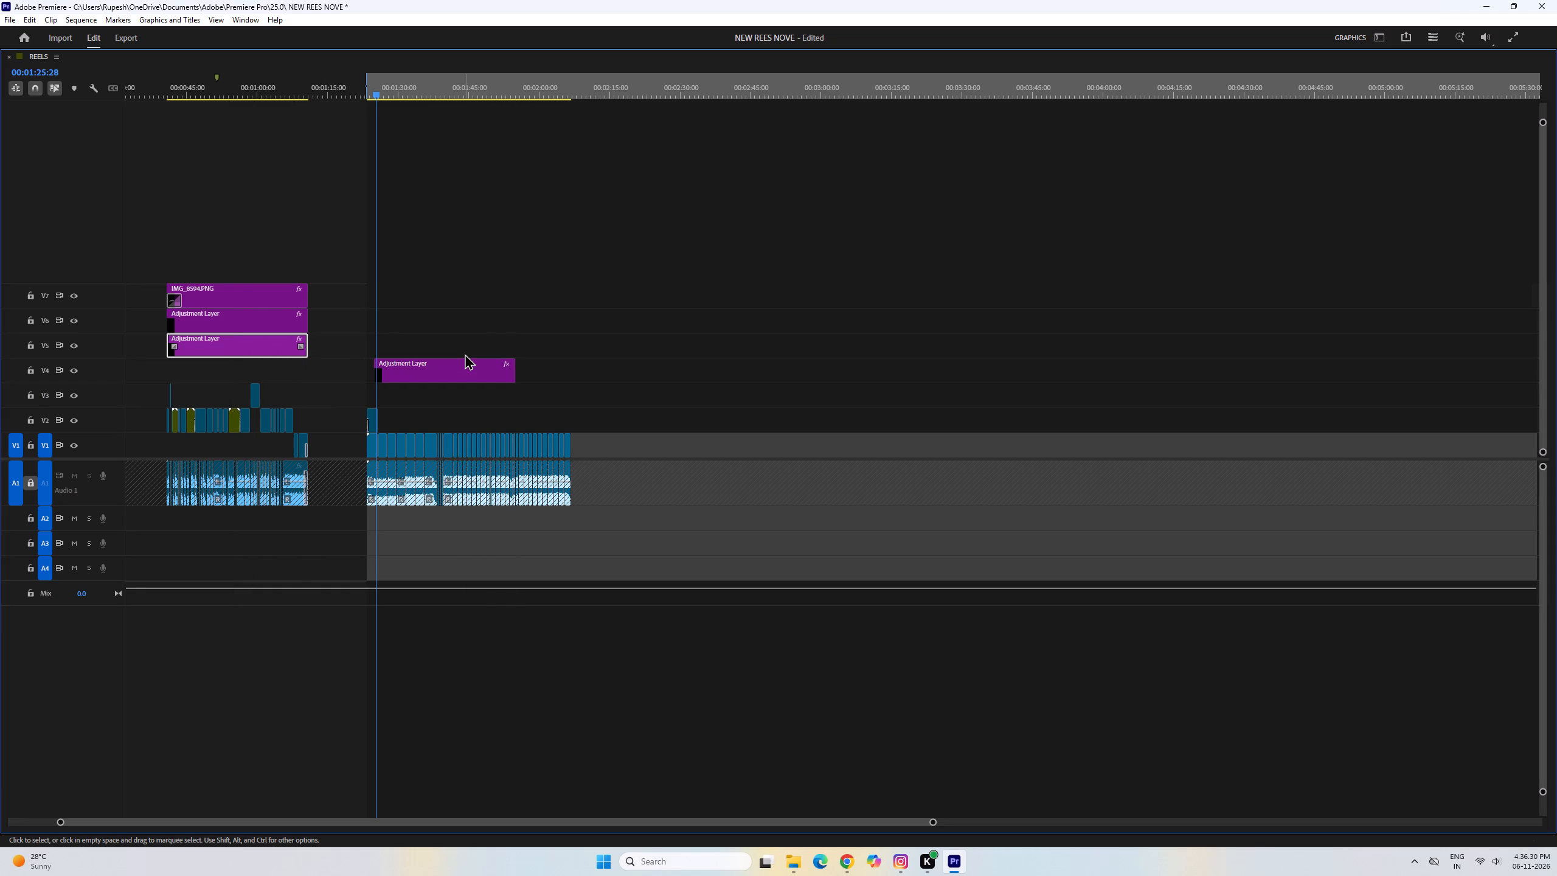
type("==")
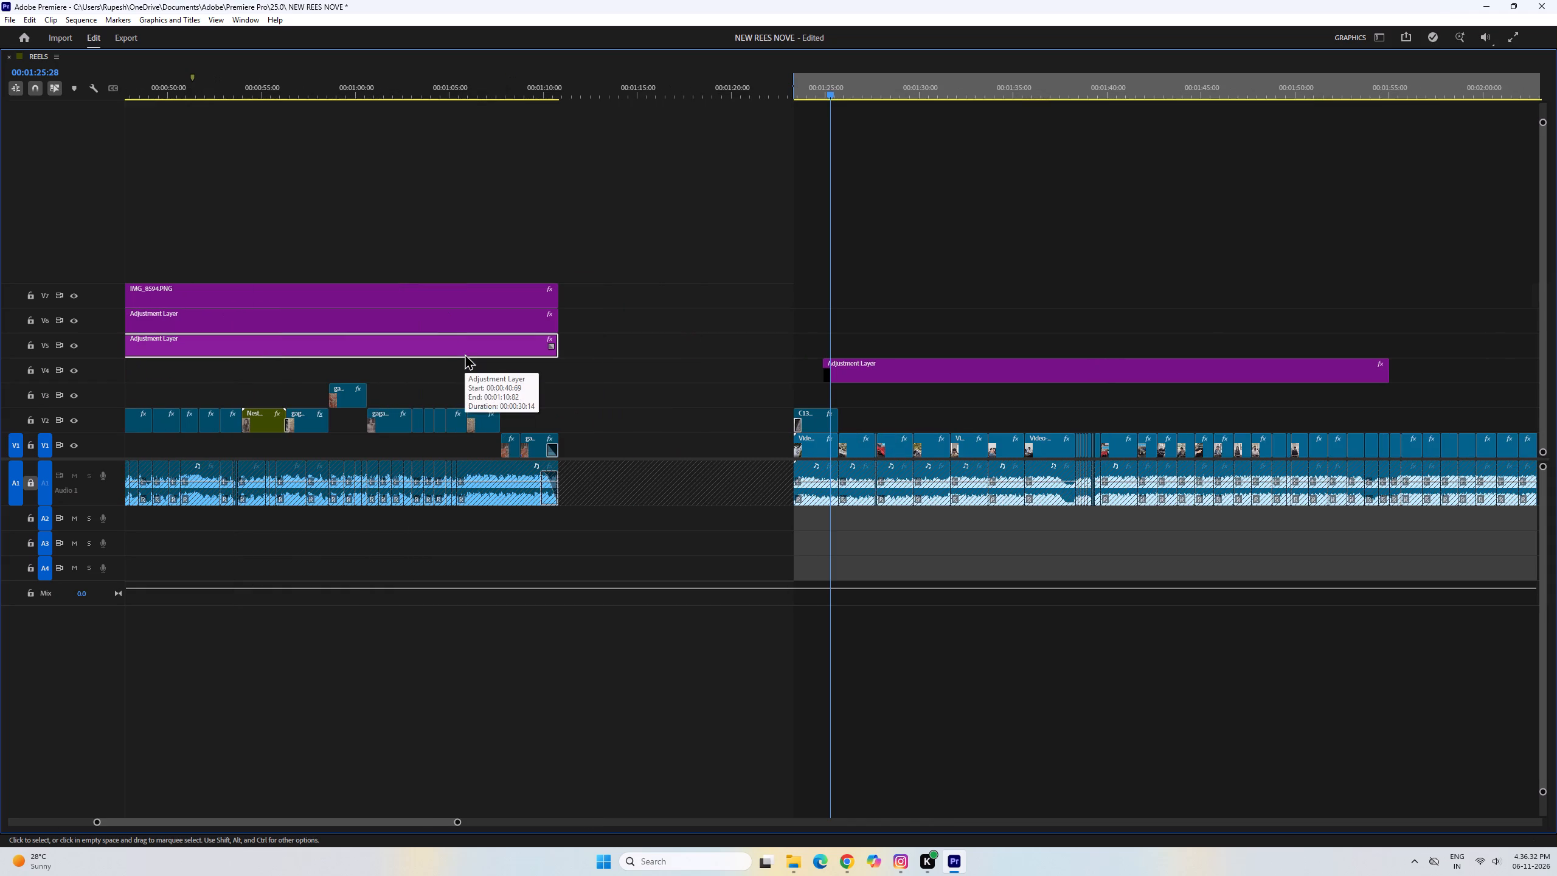
left_click_drag(899, 375, 862, 360)
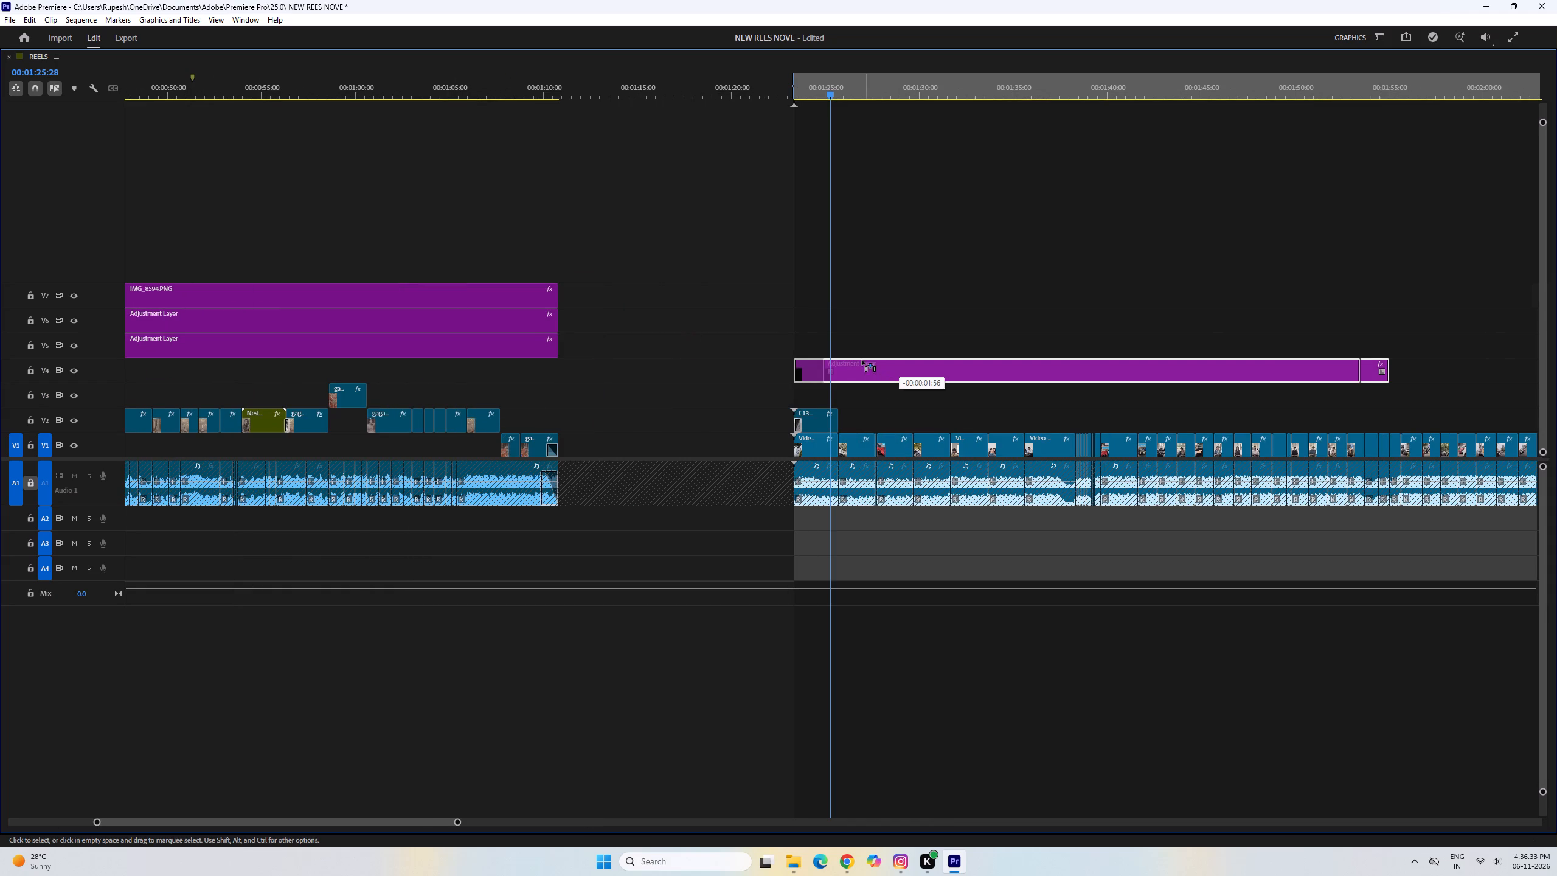
left_click_drag(862, 360, 865, 353)
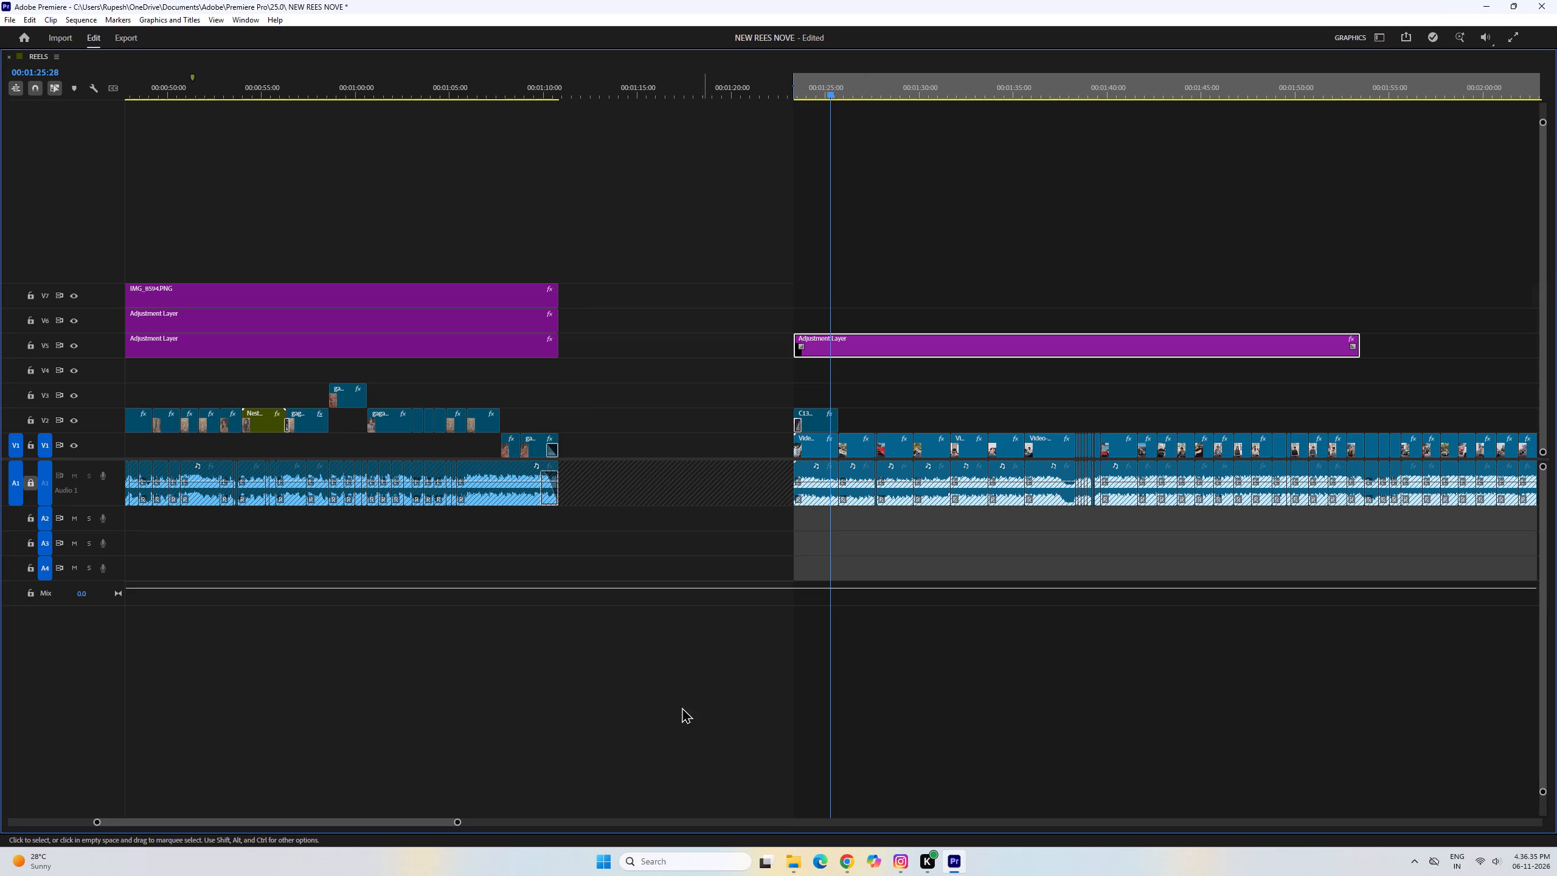
Extend the copied adjustment layer to the end of the Video-54743 reference and lock track V5.
left_click_drag(455, 821, 763, 717)
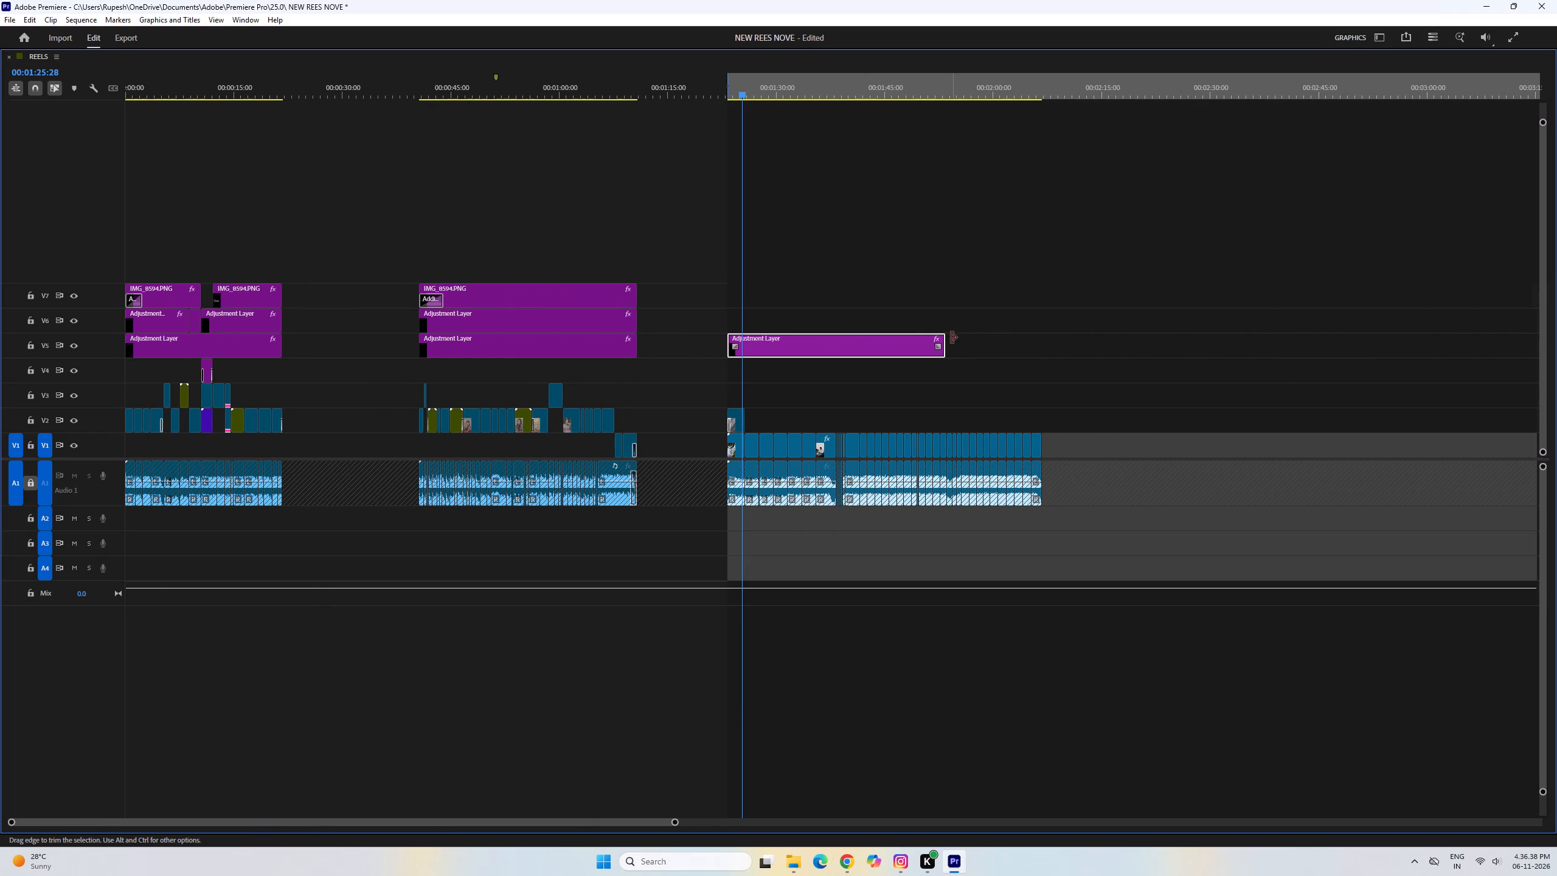
left_click_drag(952, 341, 1047, 345)
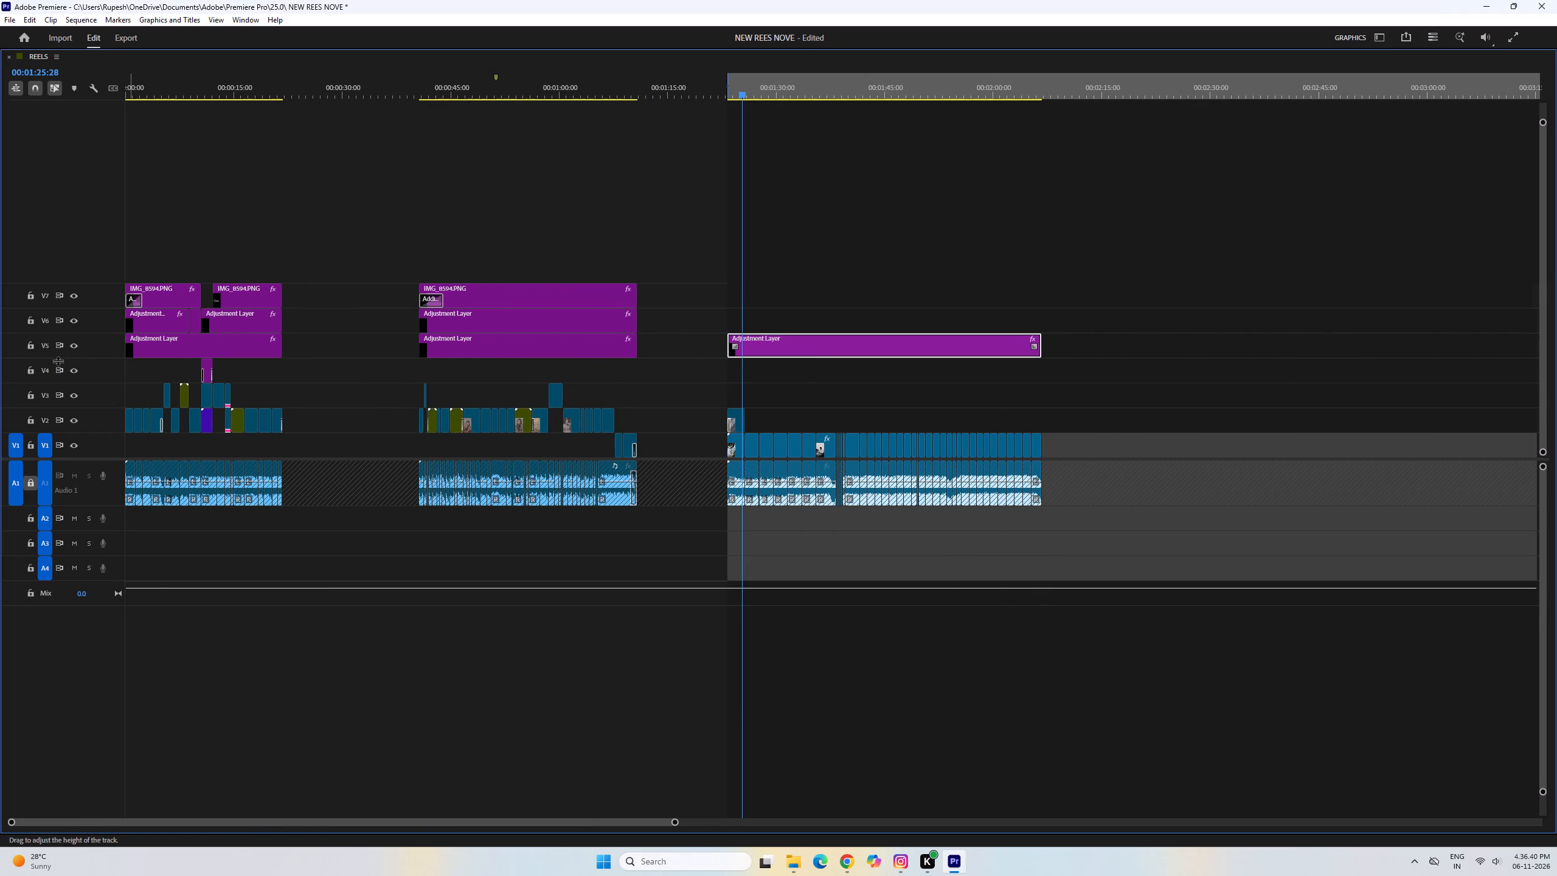
left_click(35, 349)
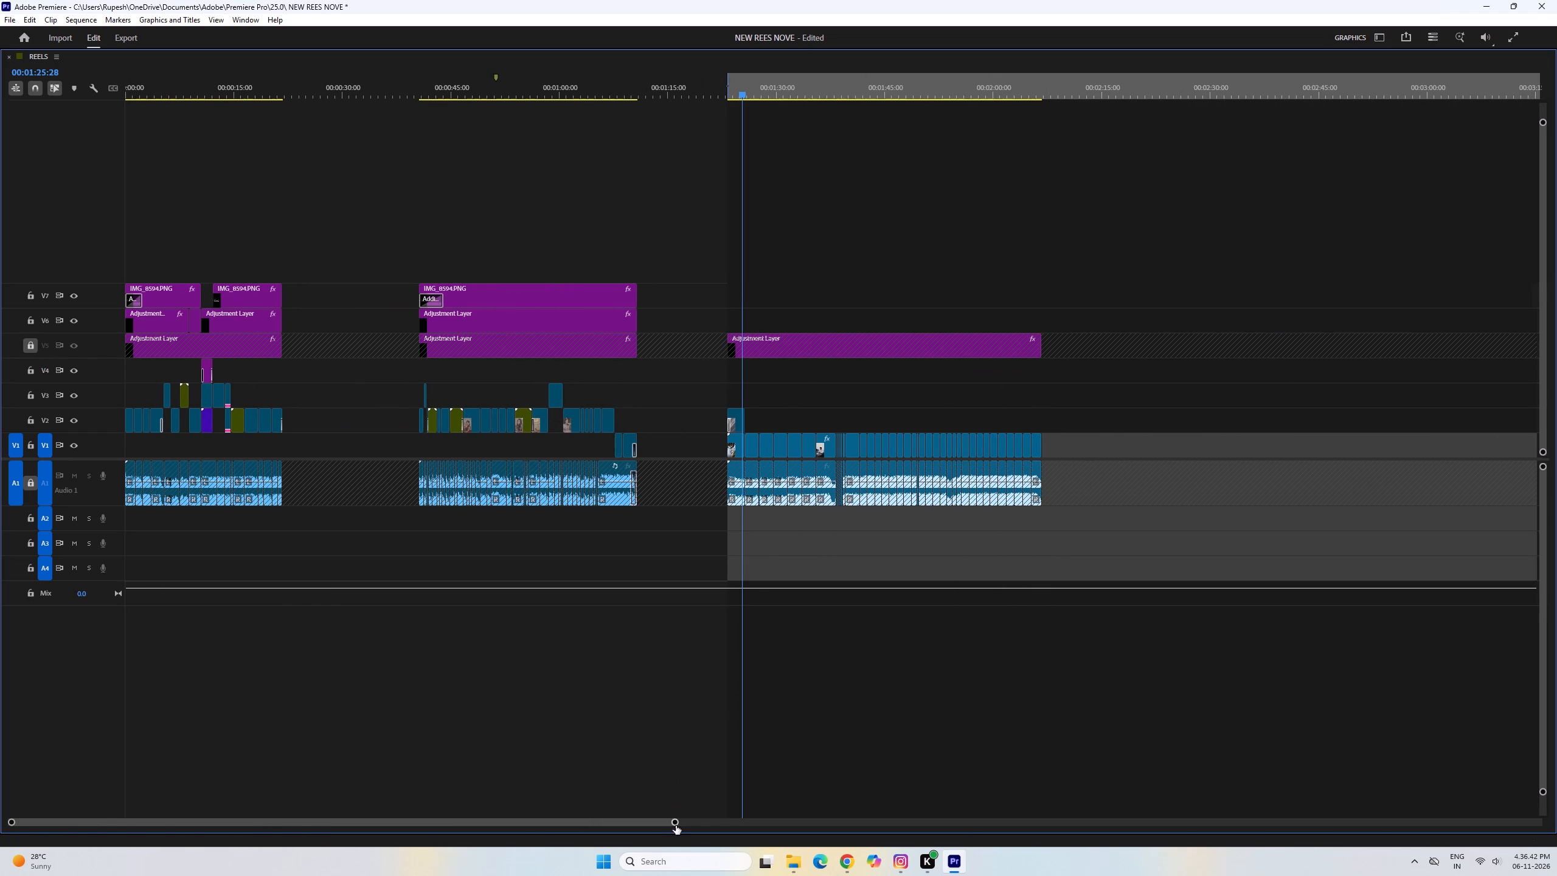
Delete the first Video-54743 video segment on V1 beneath the C1345.MP4 clip, keeping its audio.
left_click_drag(676, 825, 327, 710)
left_click(806, 446)
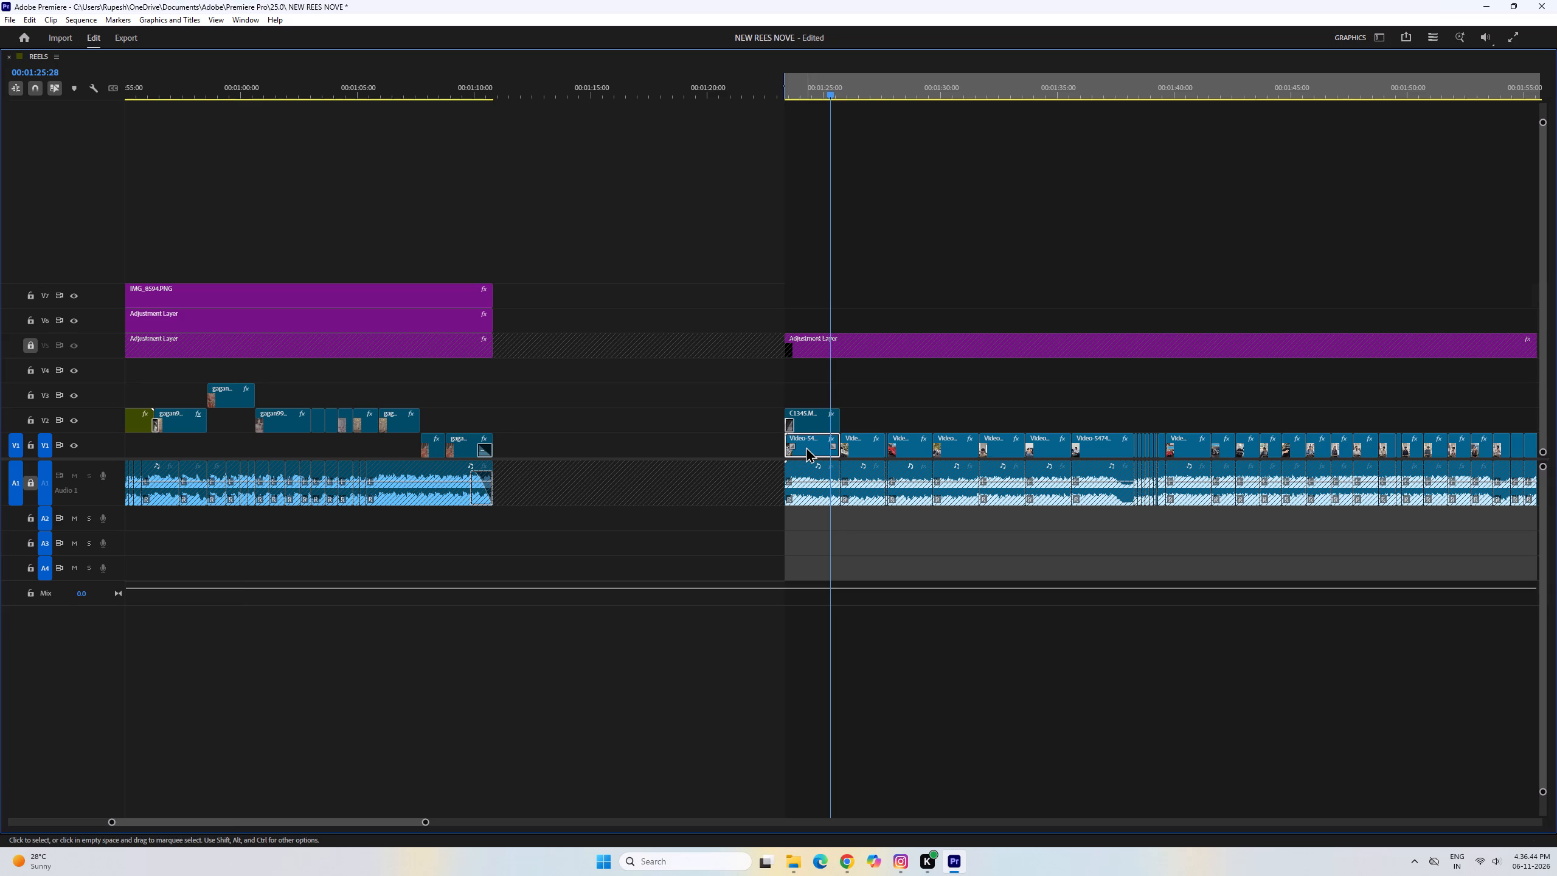
key("Delete")
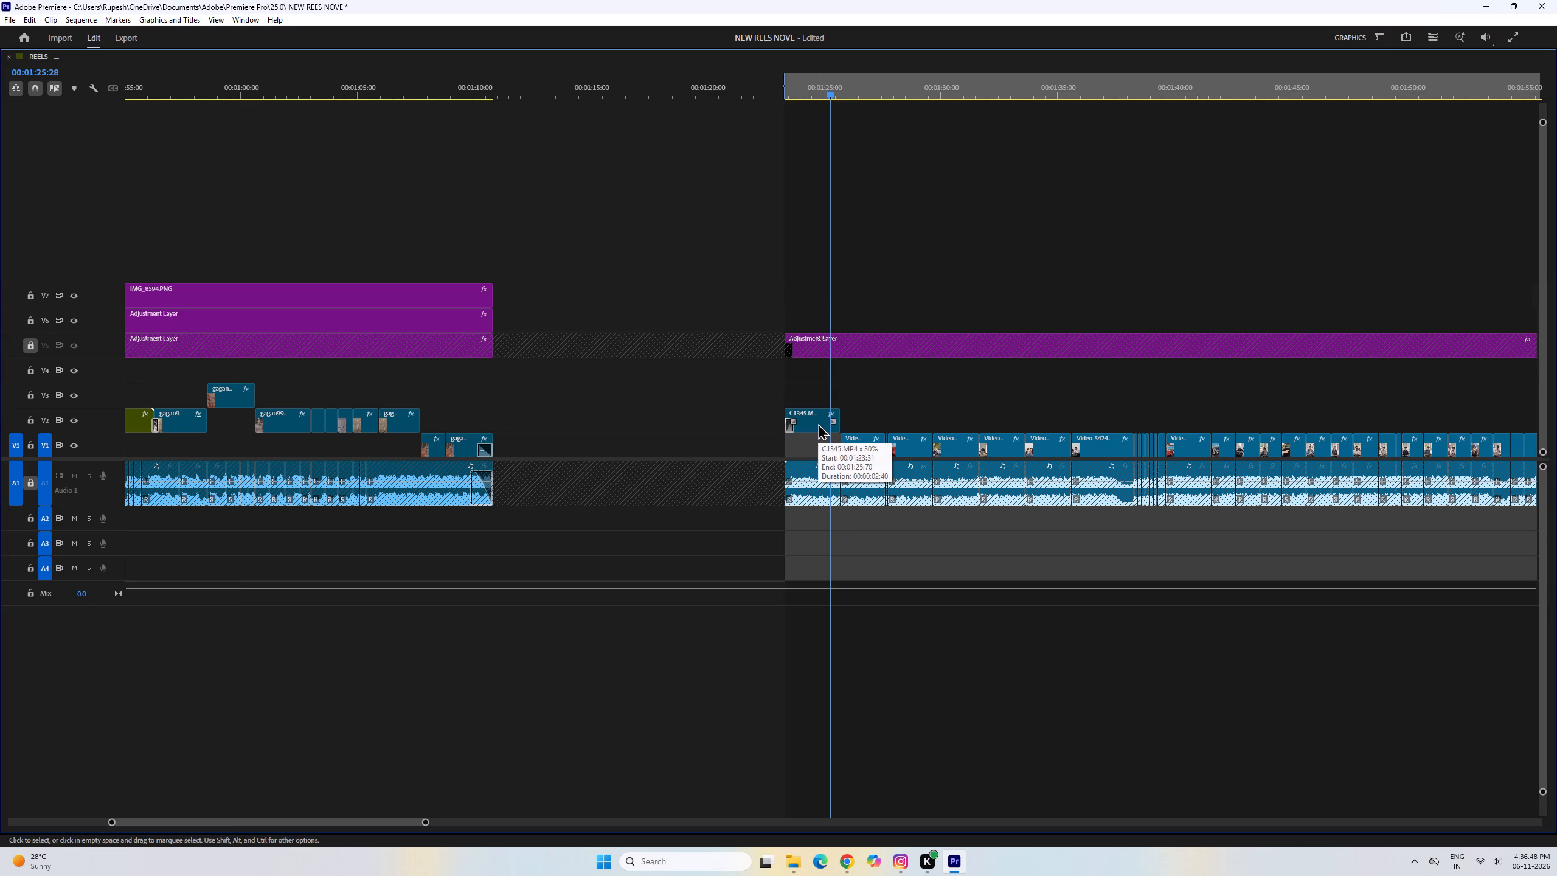
key("grave")
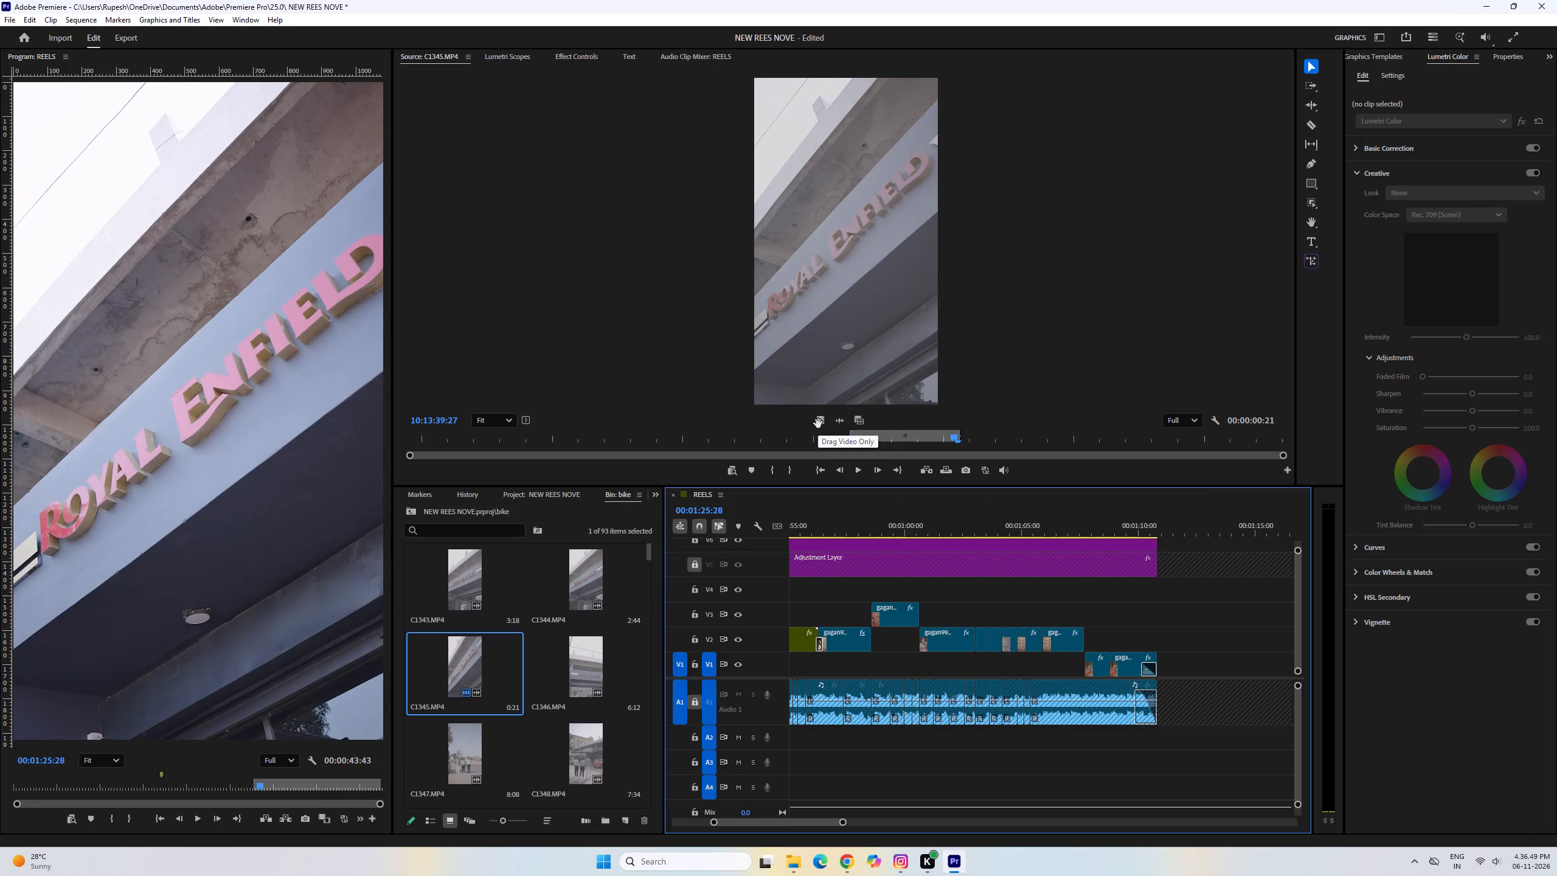
Play the new reel from its start to check C1345.MP4 under the adjustment layer and the cut after it.
scroll(1092, 586, "up", 3)
scroll(1073, 636, "down", 3)
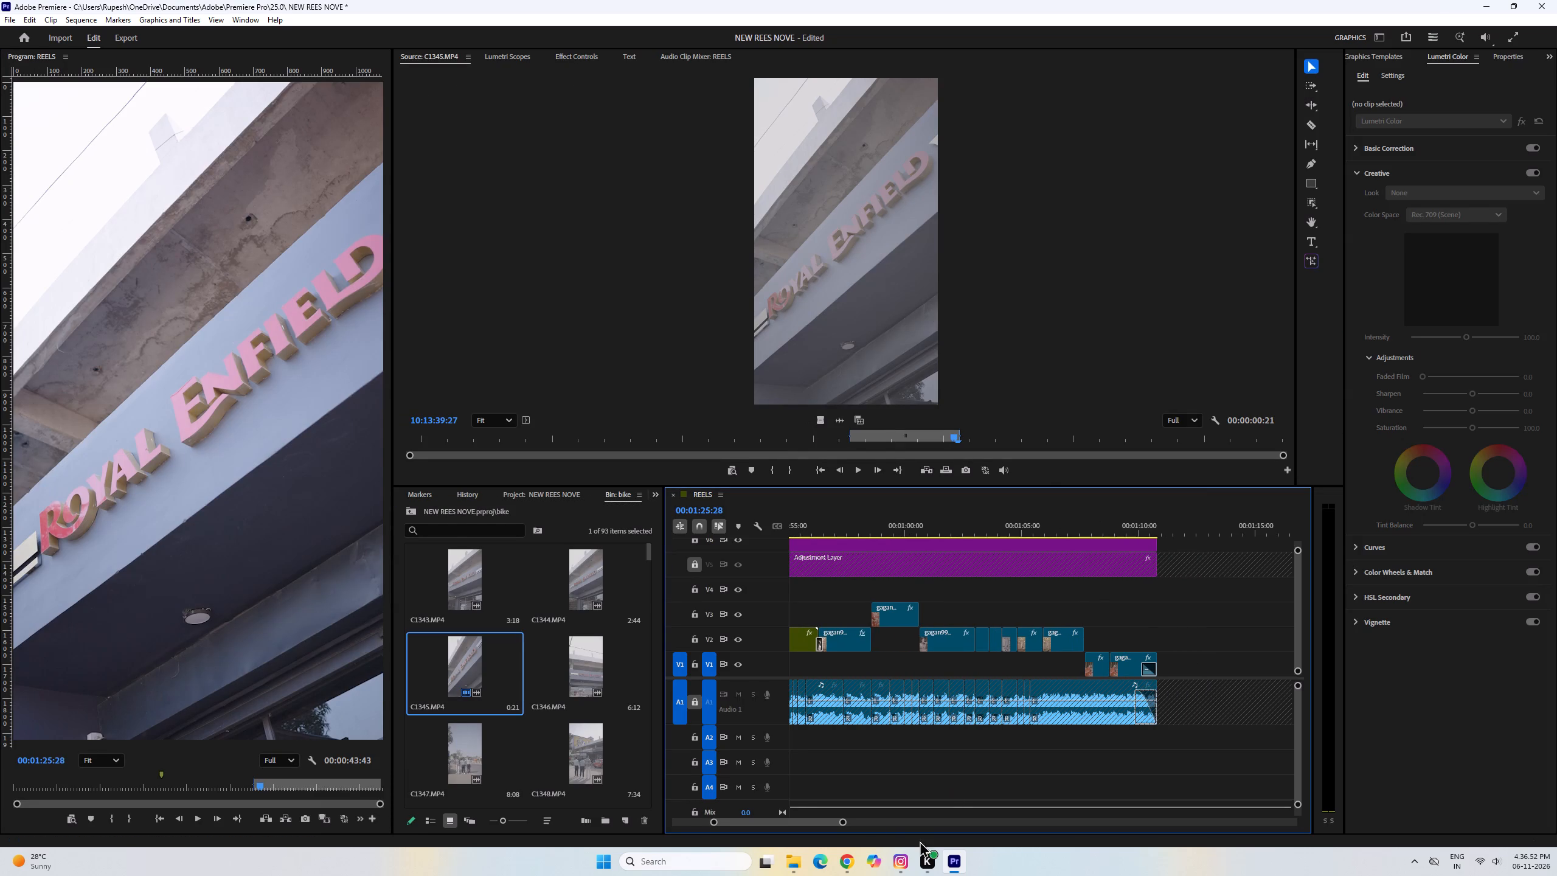
left_click_drag(845, 824, 802, 802)
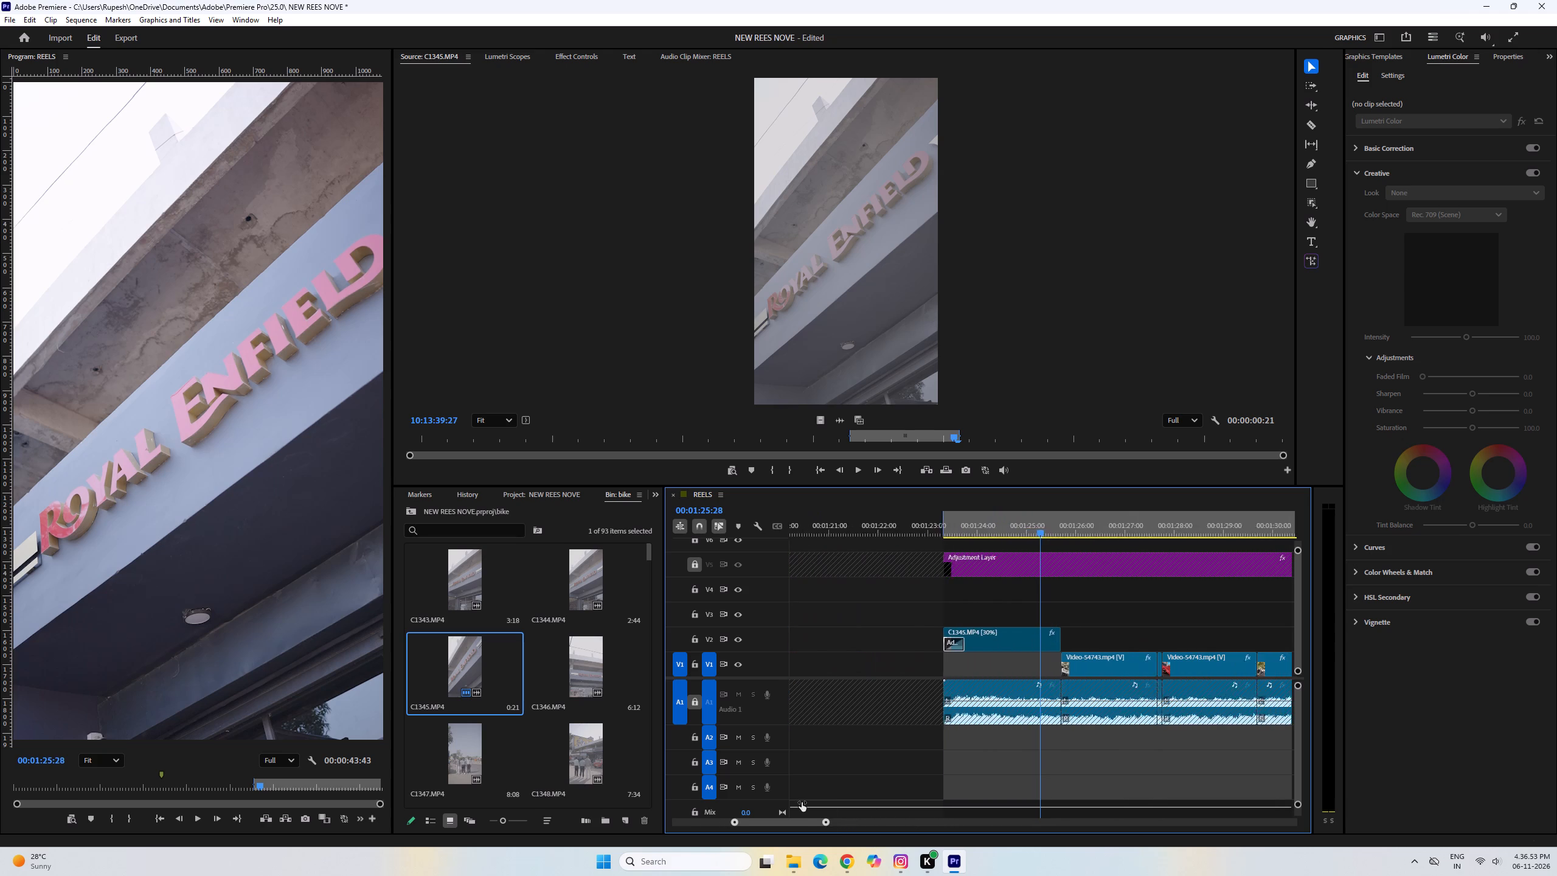
left_click_drag(802, 802, 800, 802)
left_click_drag(982, 515, 928, 538)
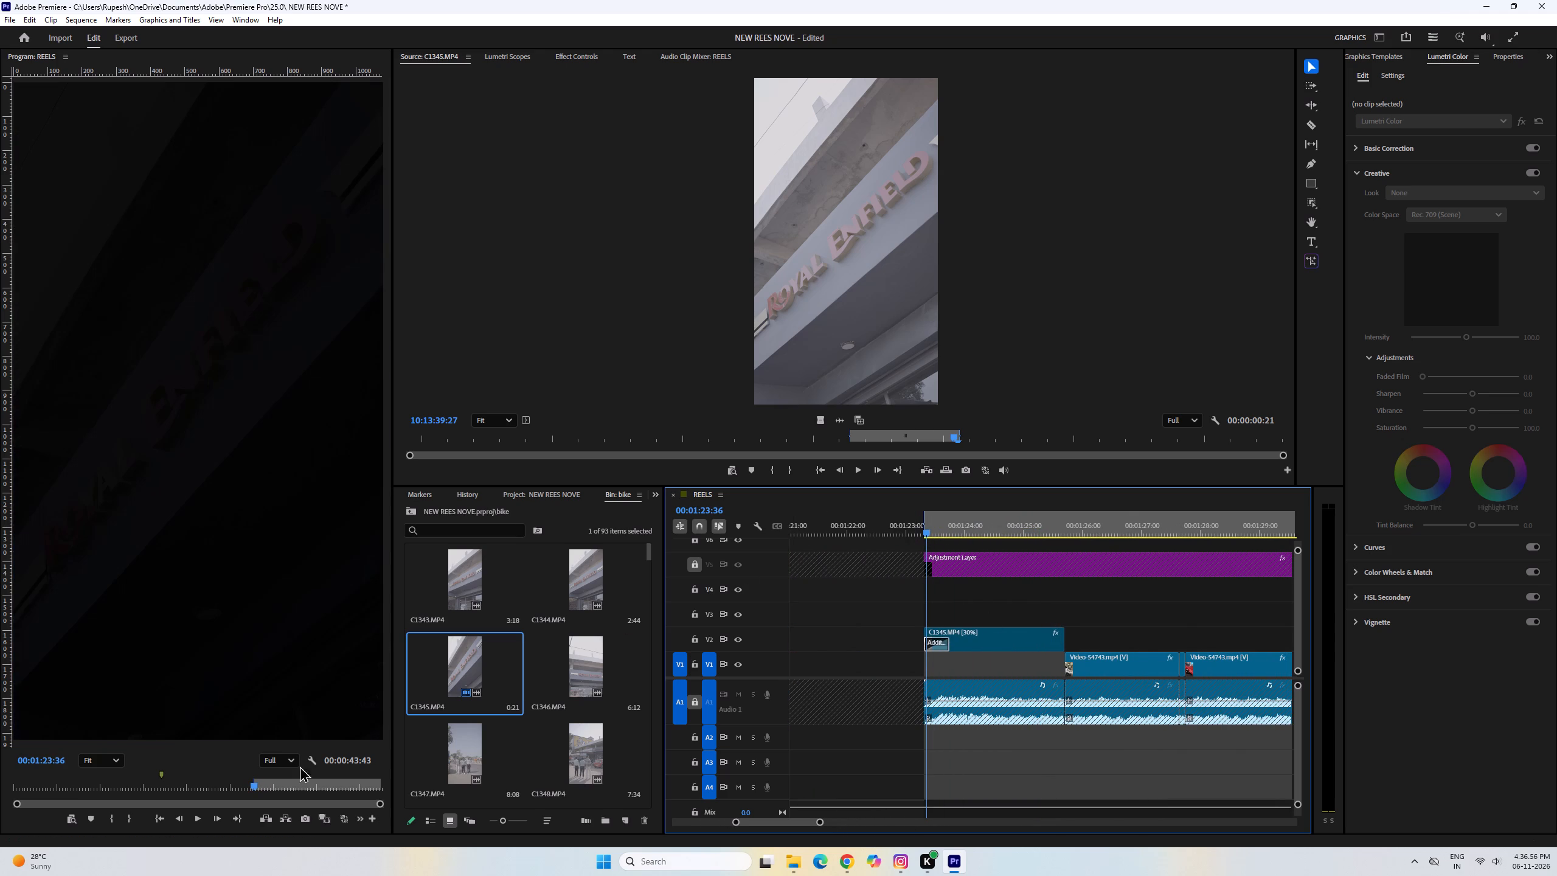
left_click(199, 821)
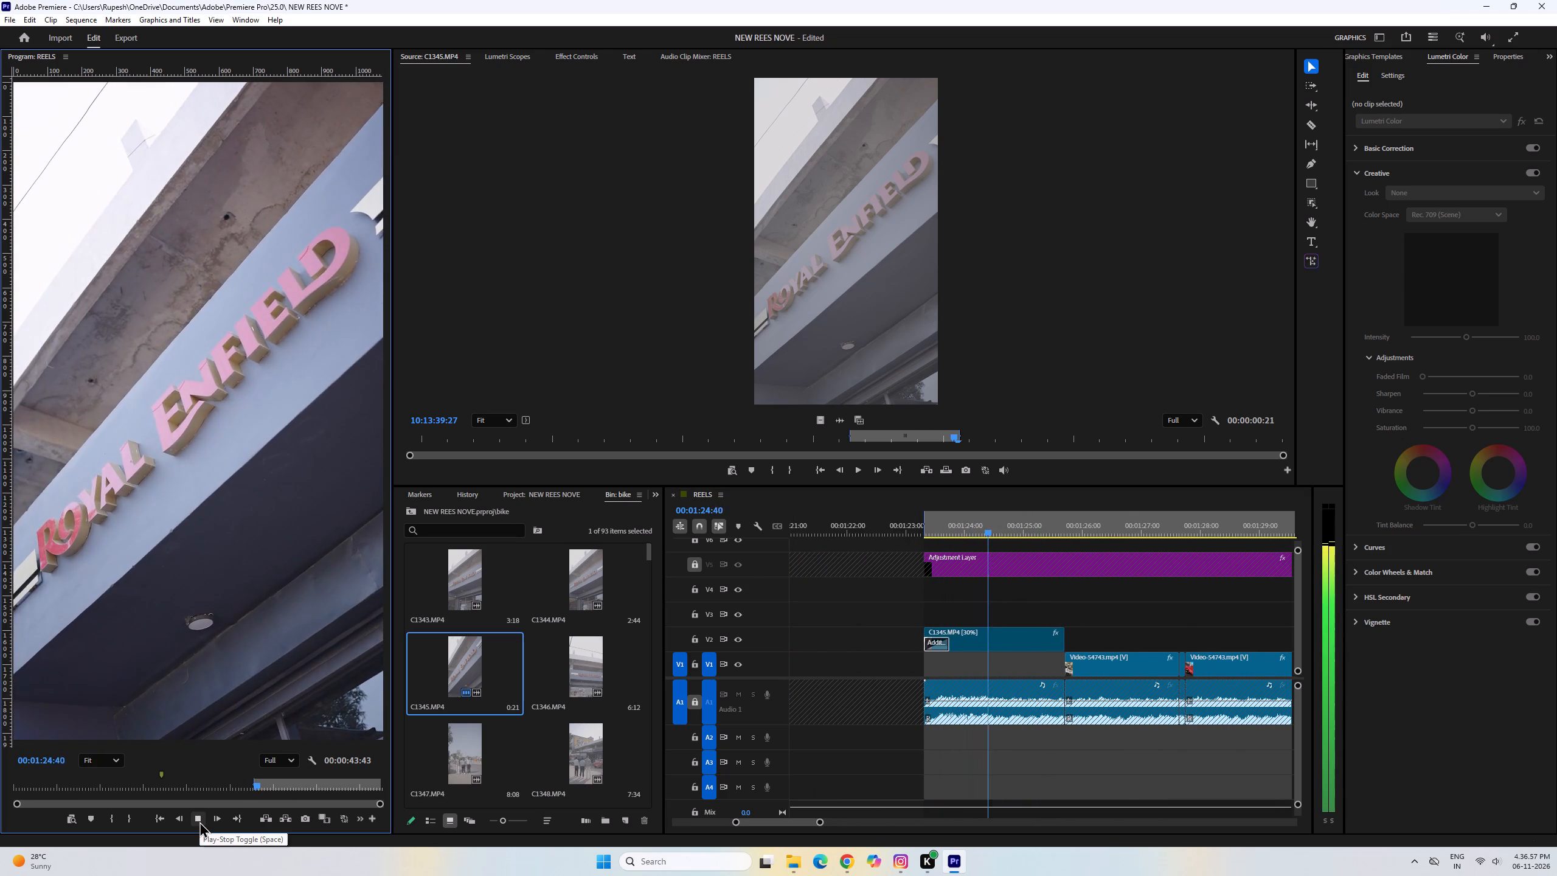
left_click(199, 821)
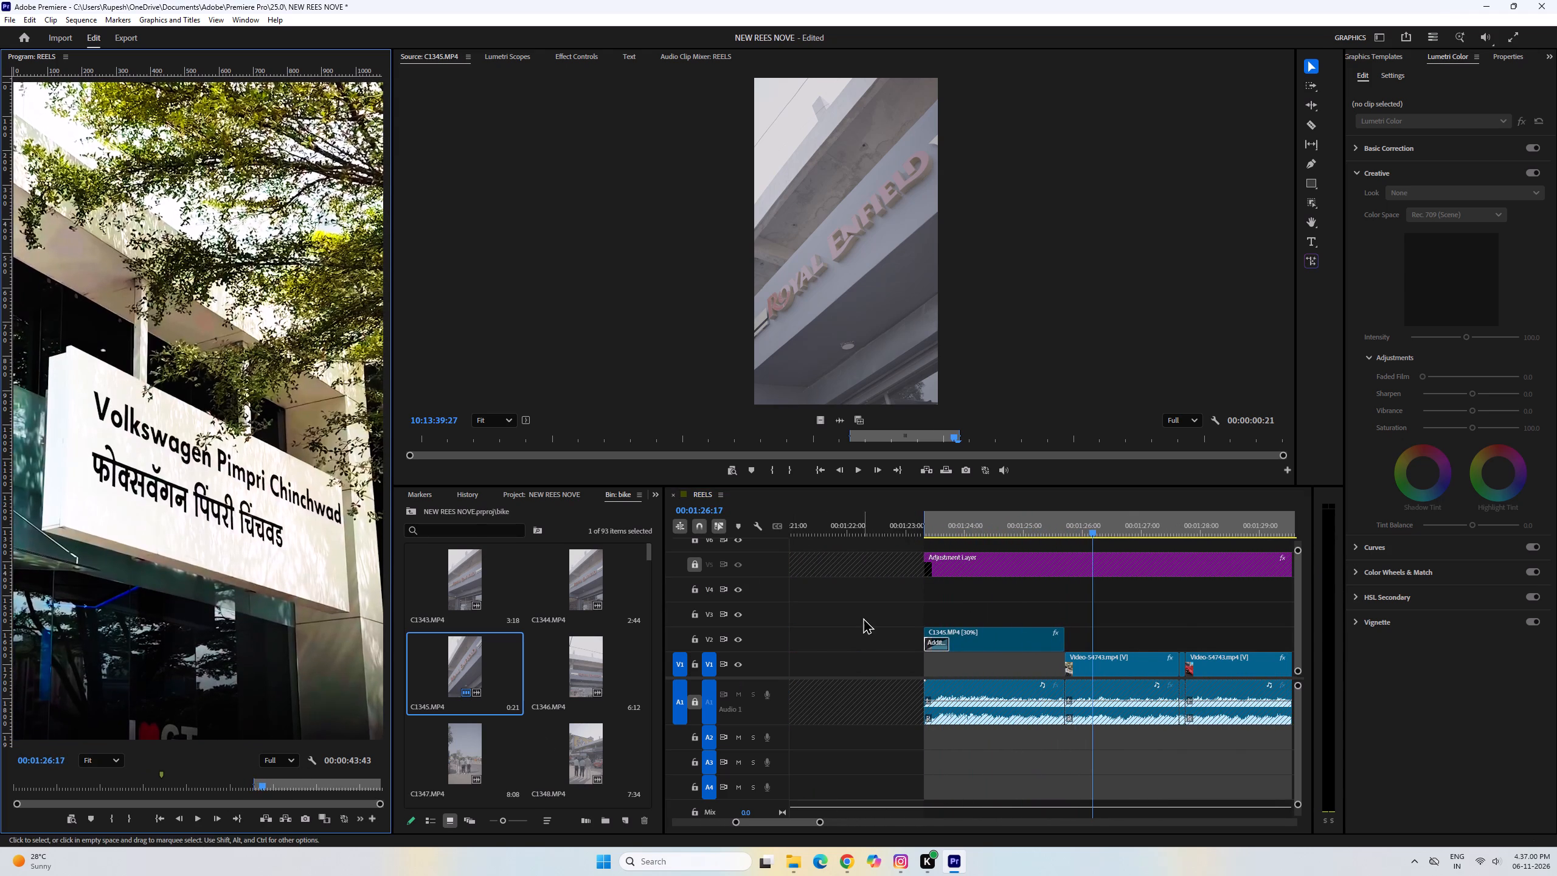
In Lumetri Basic Correction, set the C1345.MP4 clip's contrast to 56.3 and lower its highlights slightly.
left_click(988, 526)
left_click(997, 636)
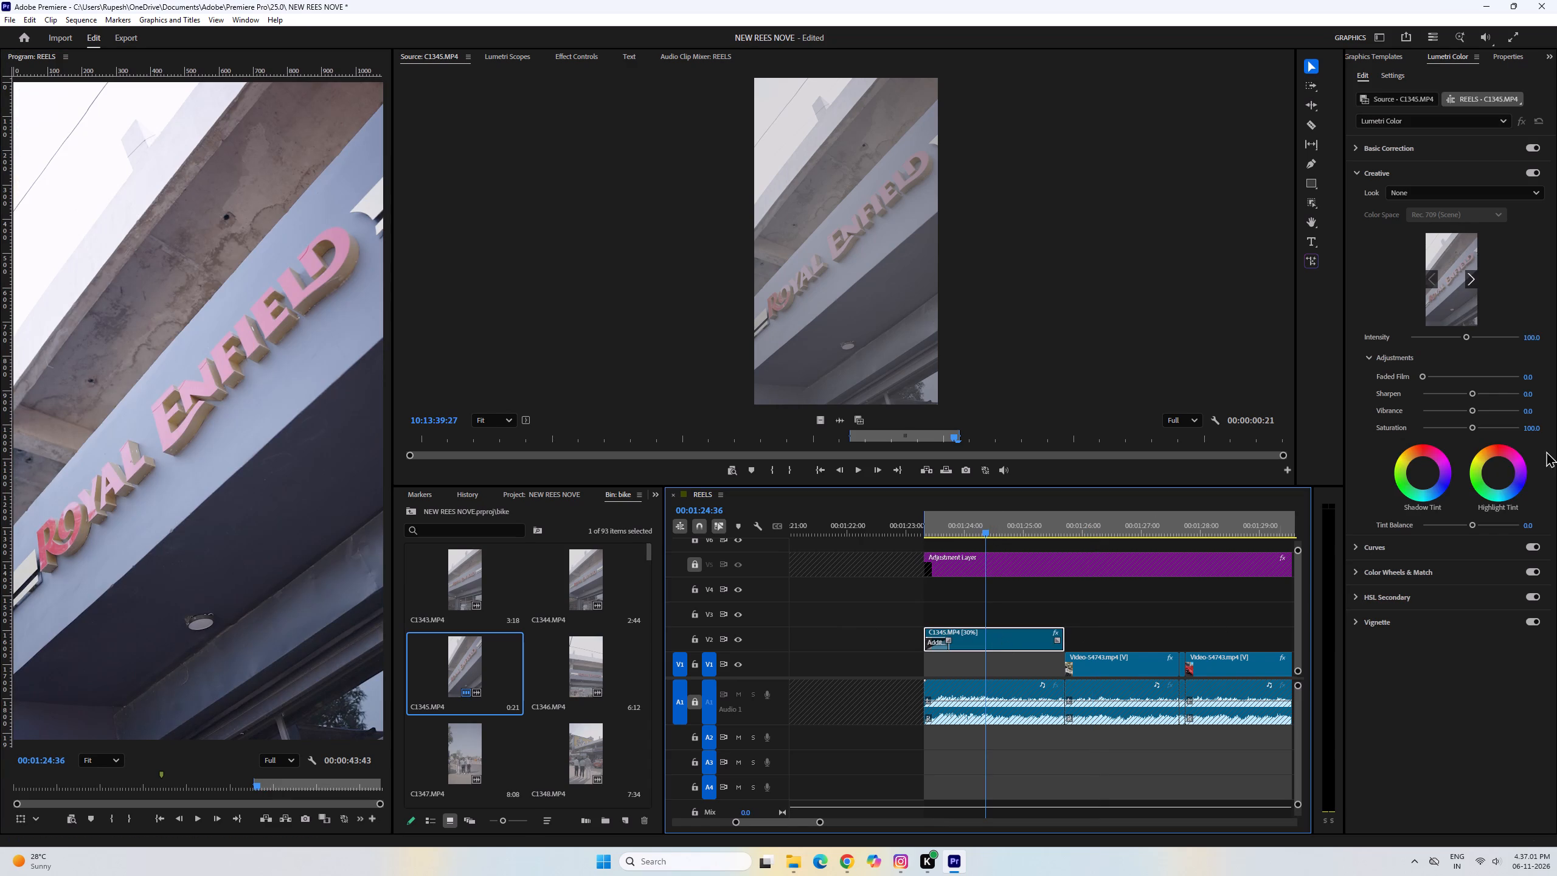
left_click(1417, 153)
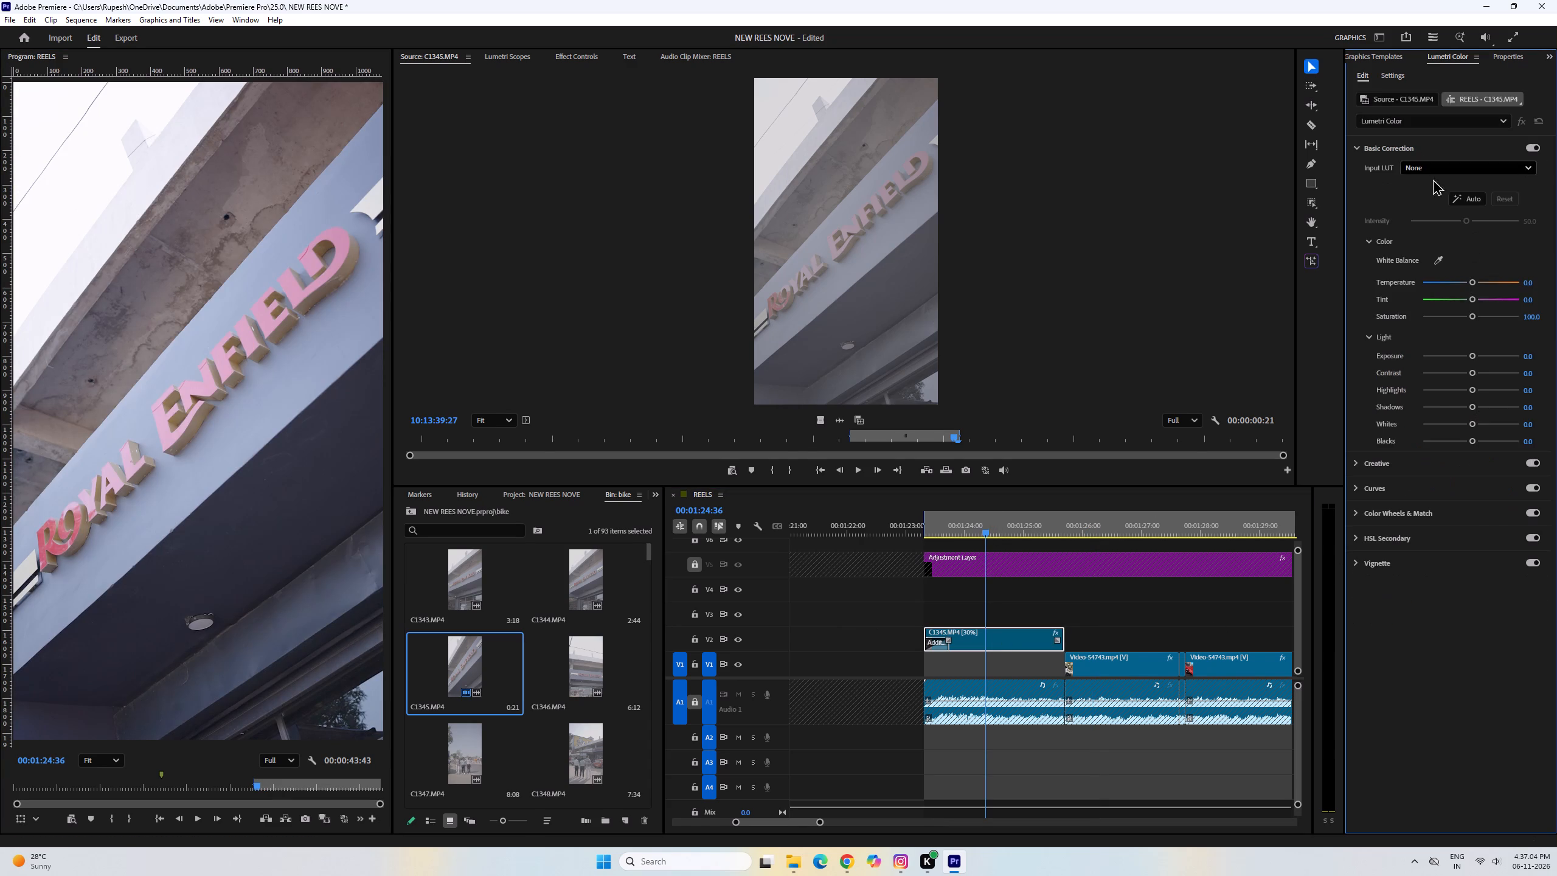
left_click_drag(1476, 372, 1493, 372)
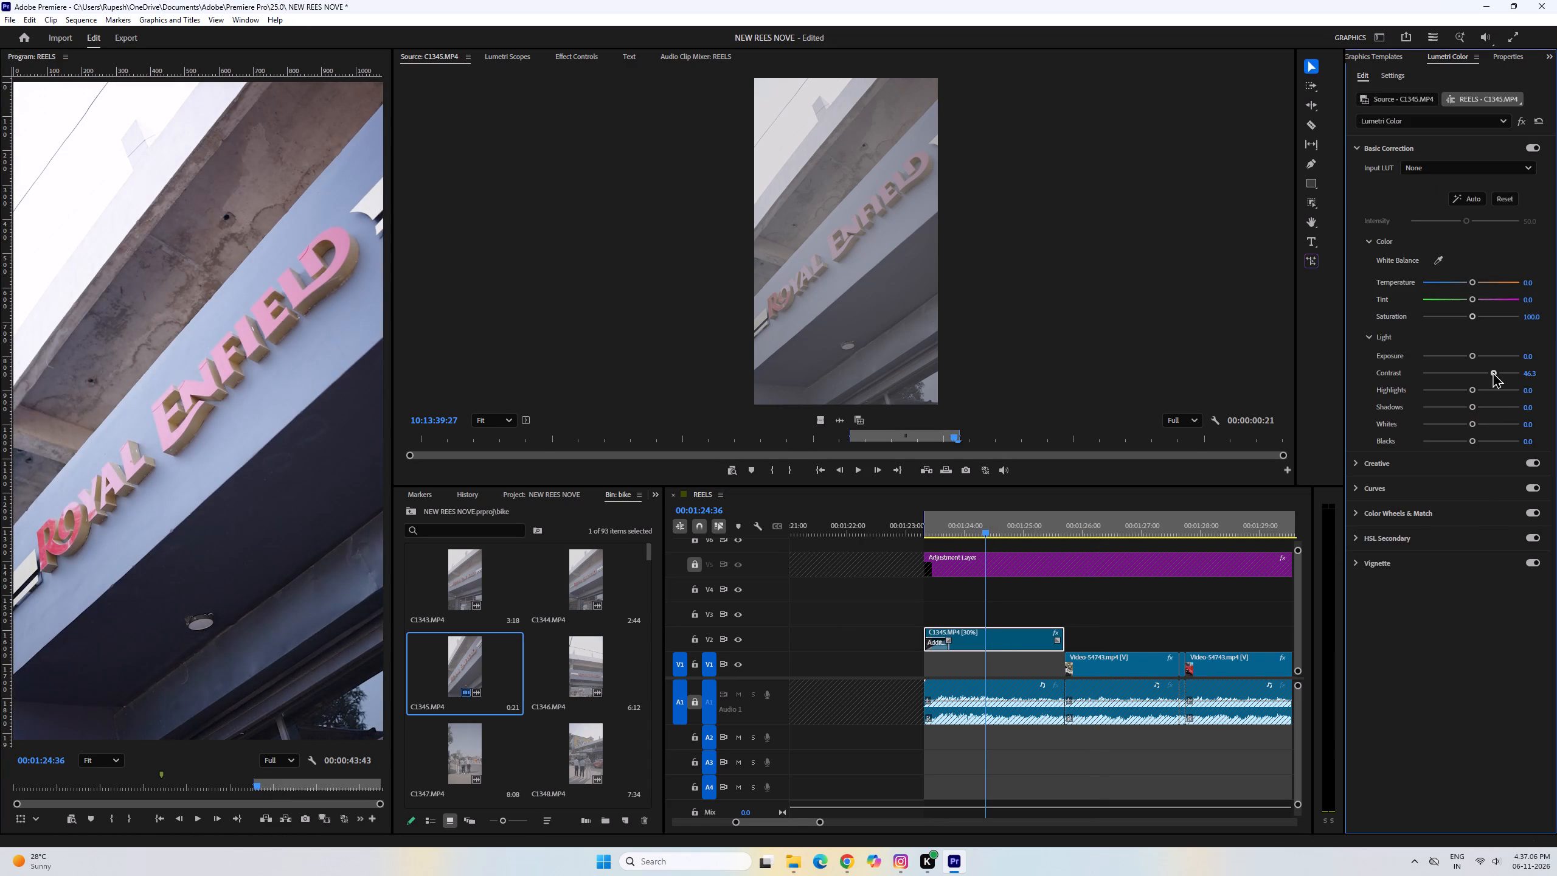
left_click_drag(1493, 372, 1497, 372)
left_click_drag(1472, 390, 1466, 390)
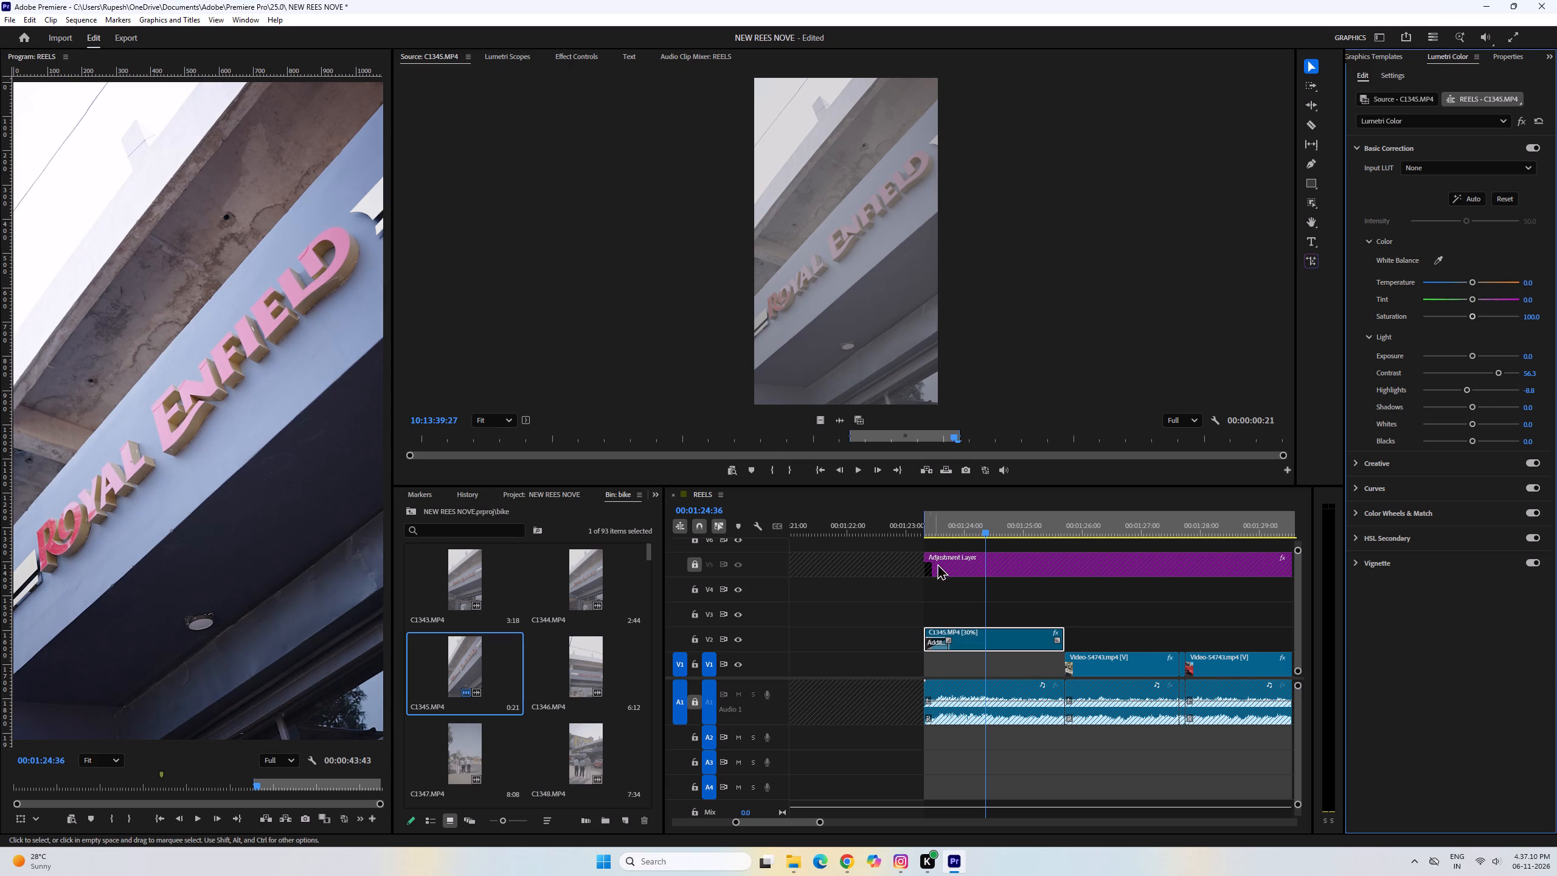
left_click(954, 539)
left_click(947, 639)
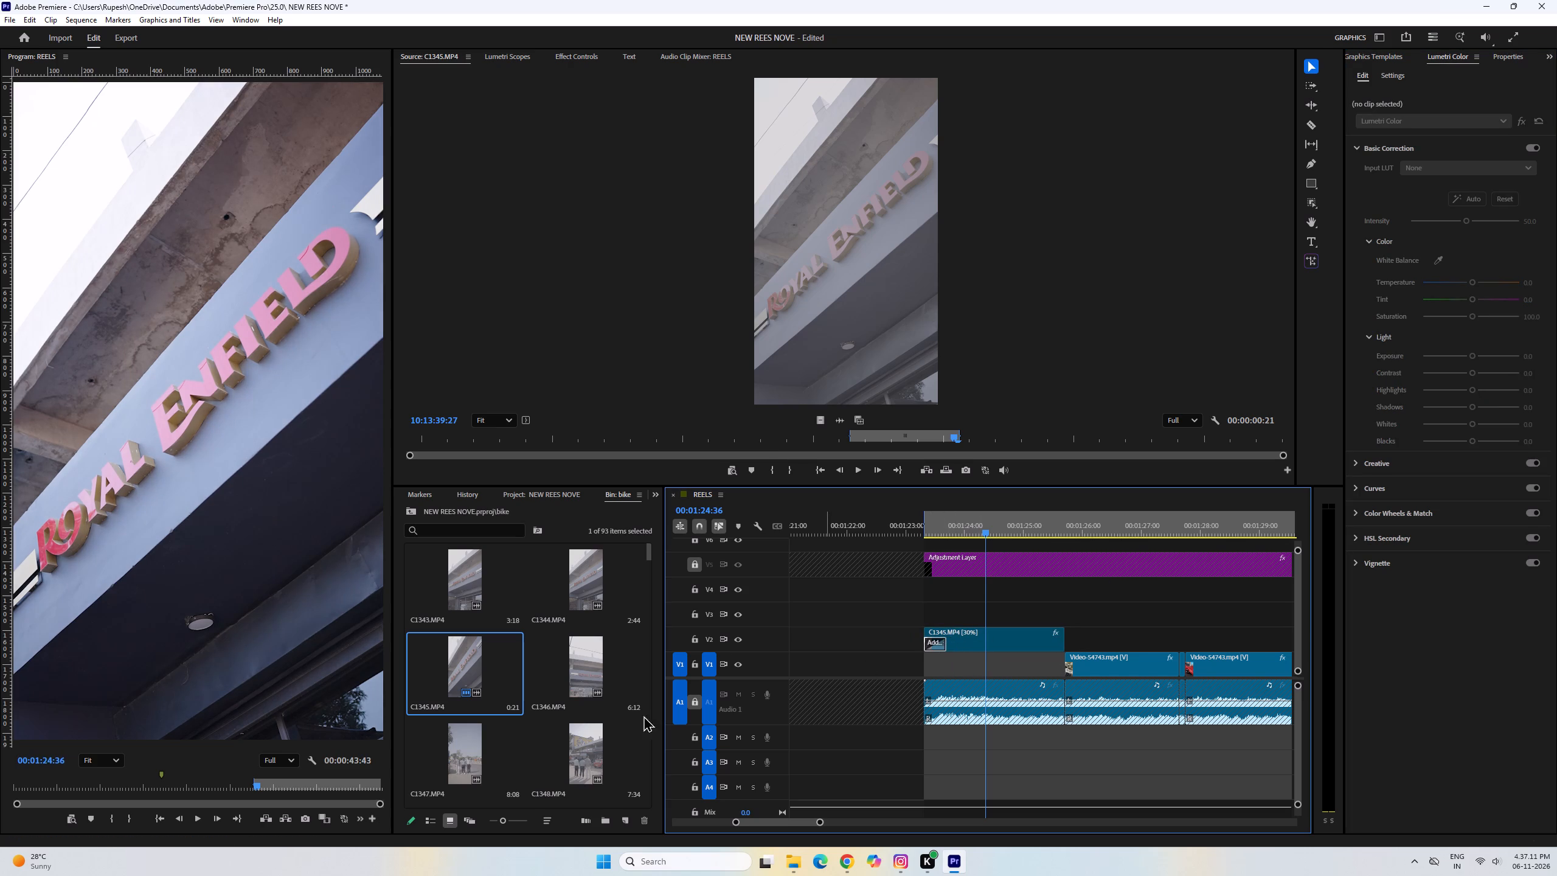
Mark C1347.MP4 from 10:13:50:11 to 10:13:50:48 and place only its video on V2 right after the C1345.MP4 clip.
left_click(570, 735)
scroll(511, 693, "up", 2)
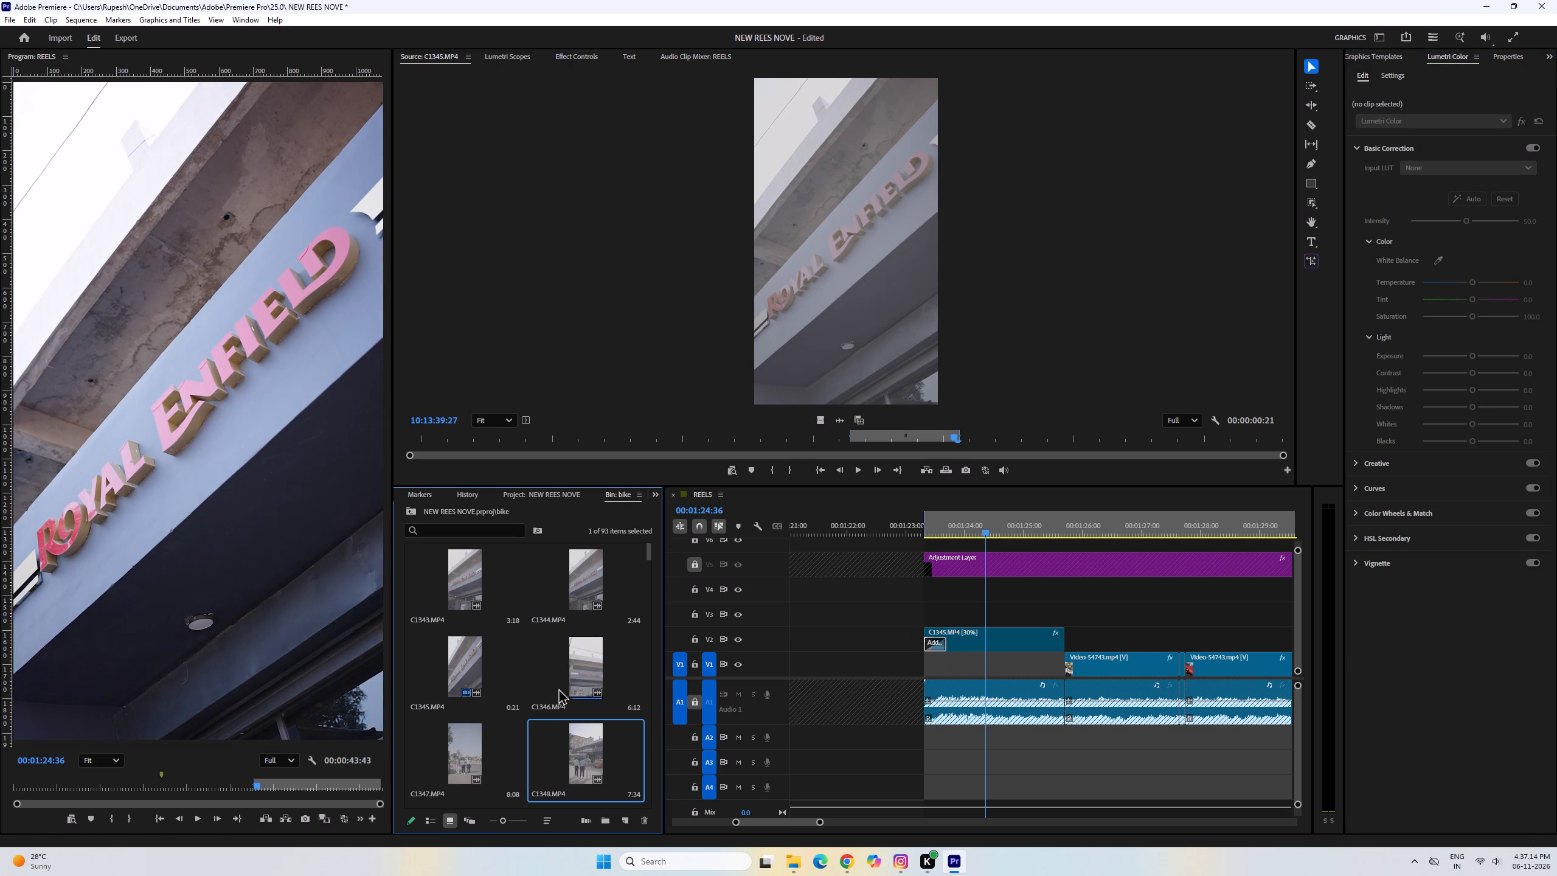
scroll(558, 690, "down", 1)
double_click(468, 673)
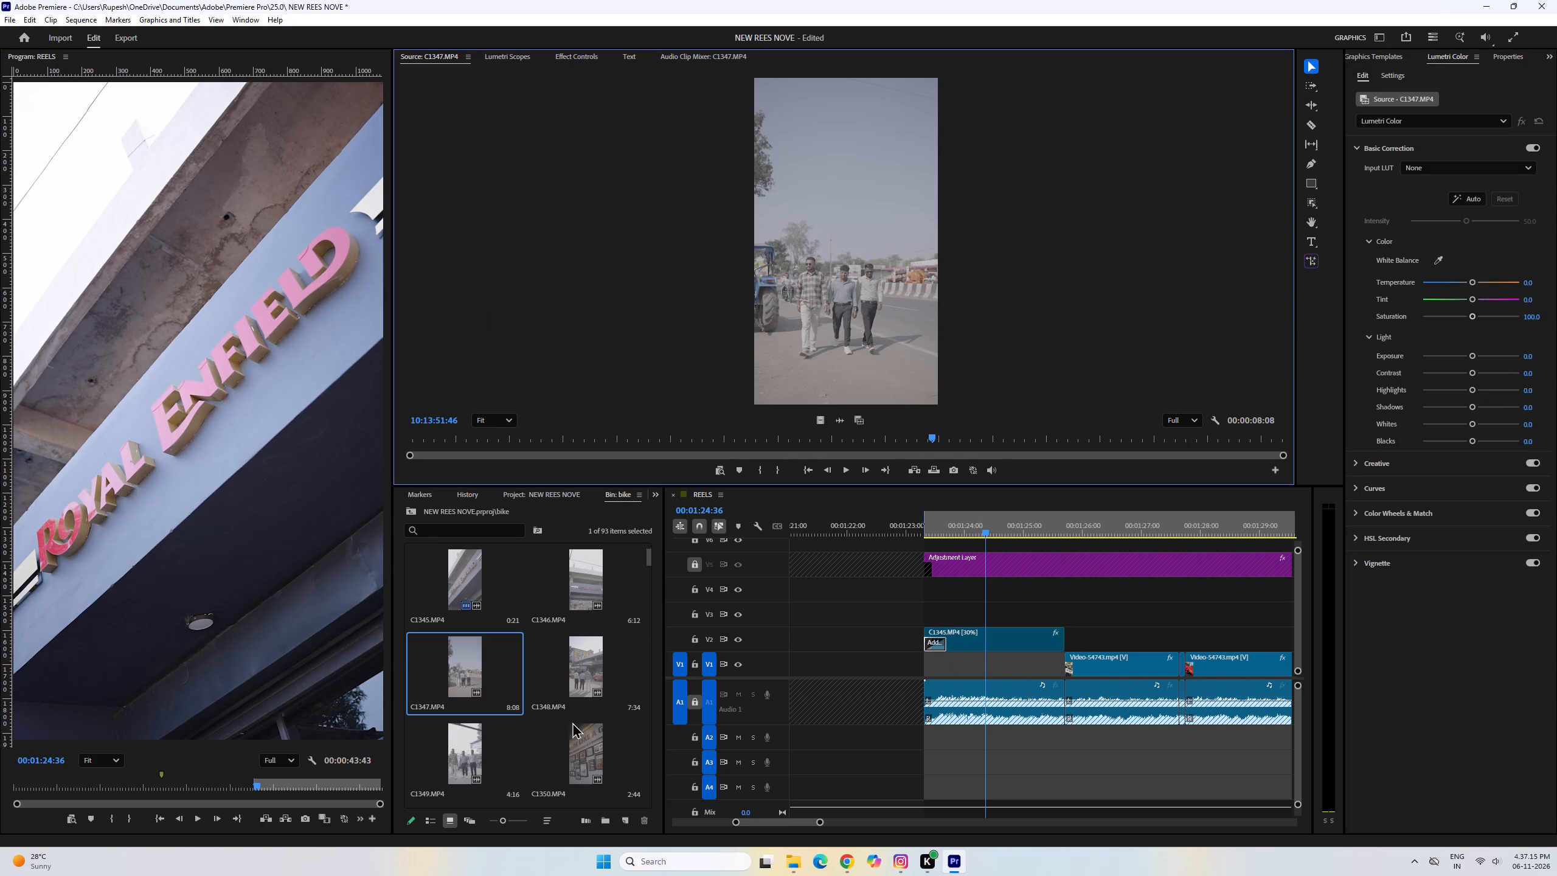
left_click_drag(814, 437, 684, 442)
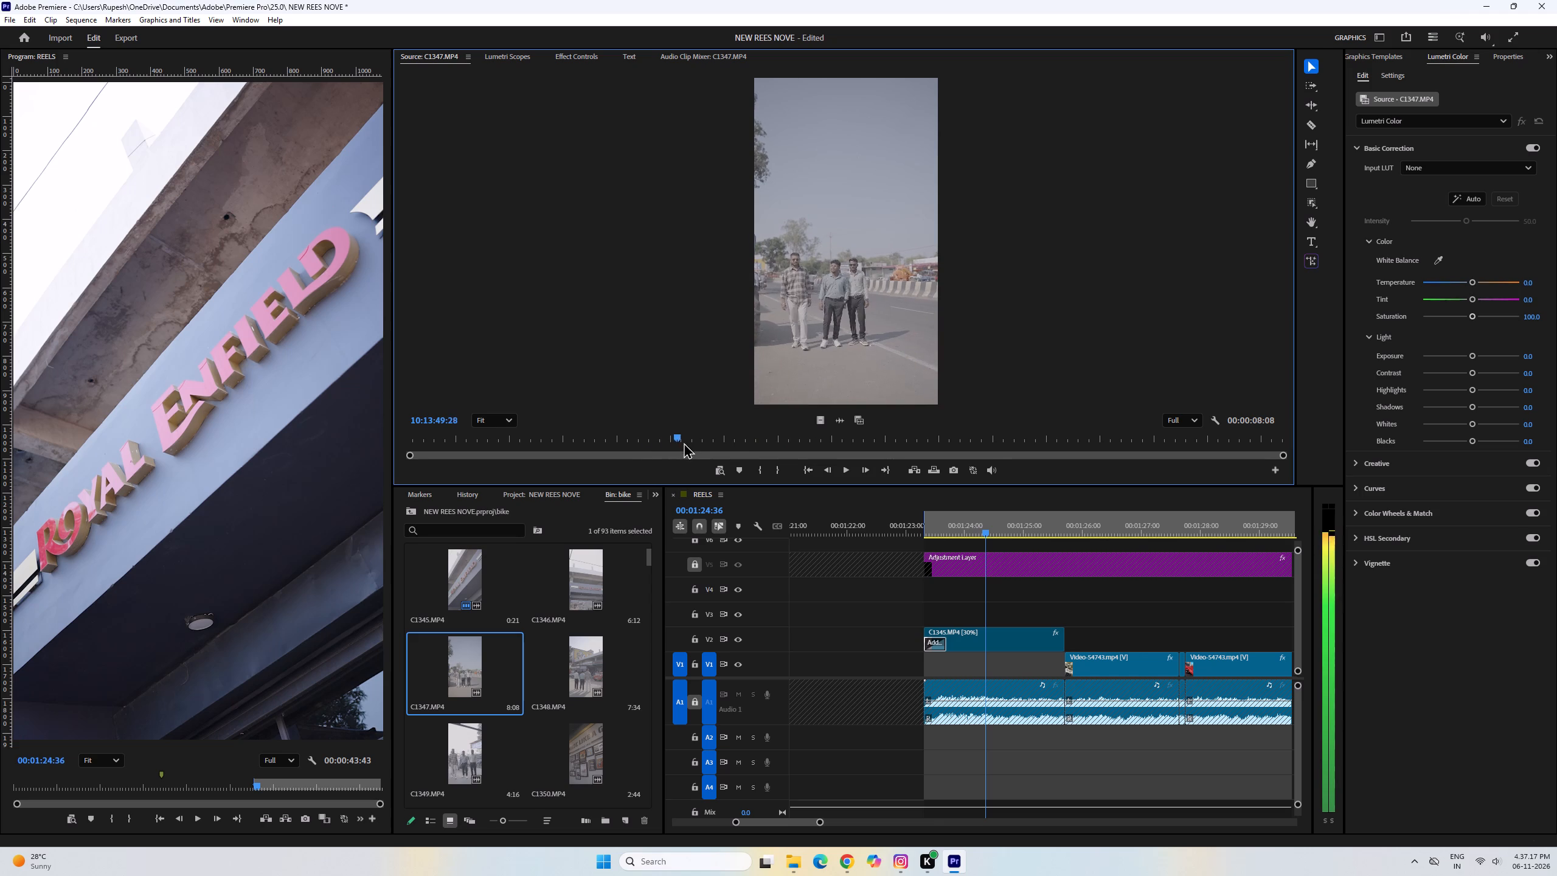
left_click_drag(684, 442, 751, 456)
left_click(764, 472)
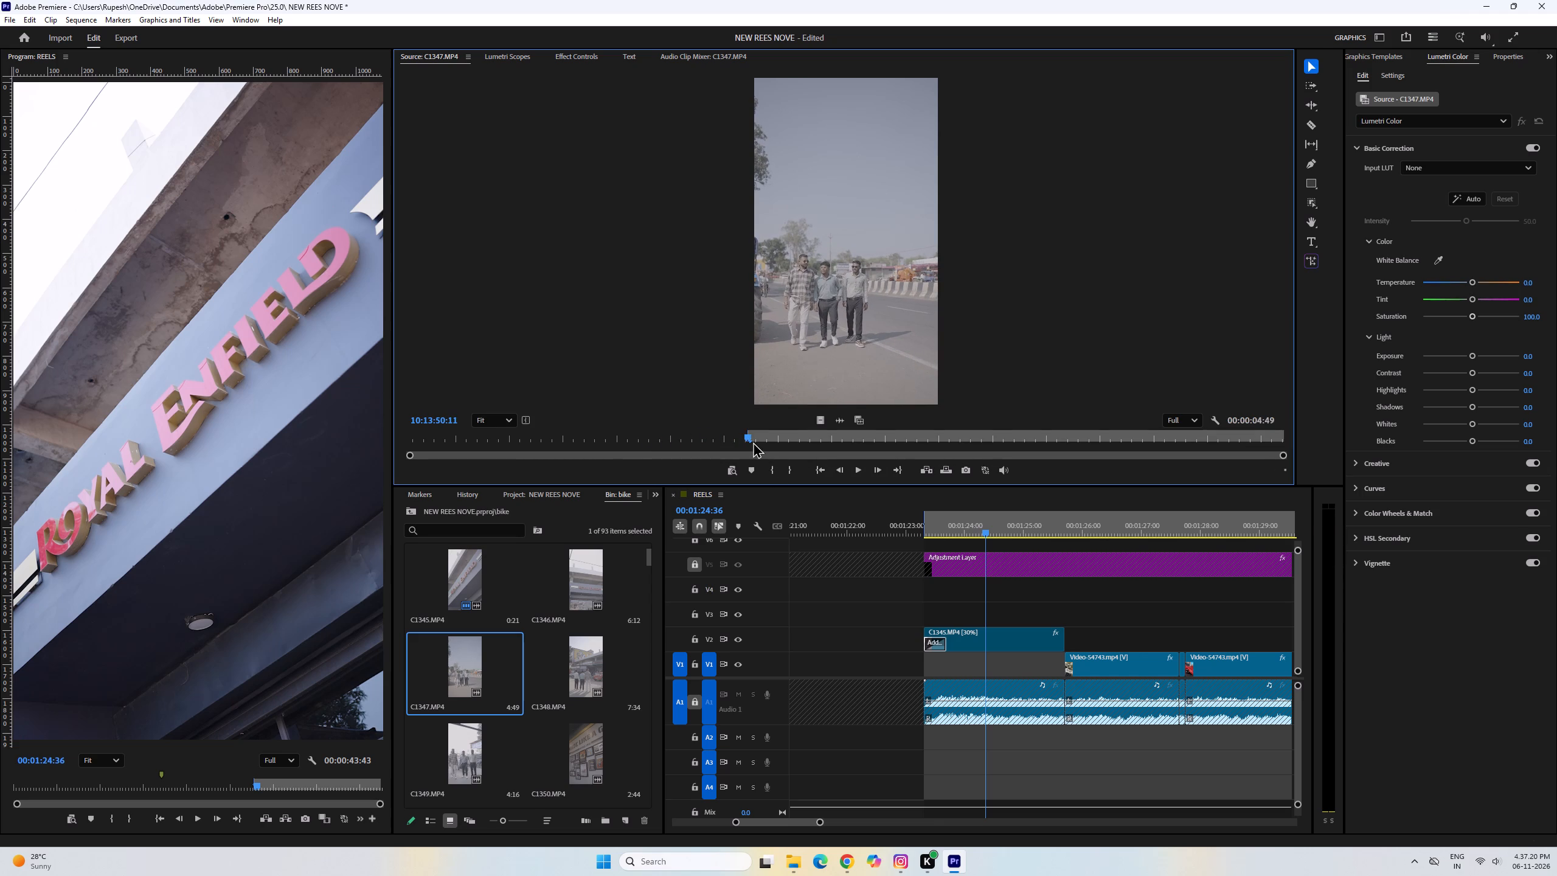
left_click_drag(751, 440, 829, 454)
left_click(787, 468)
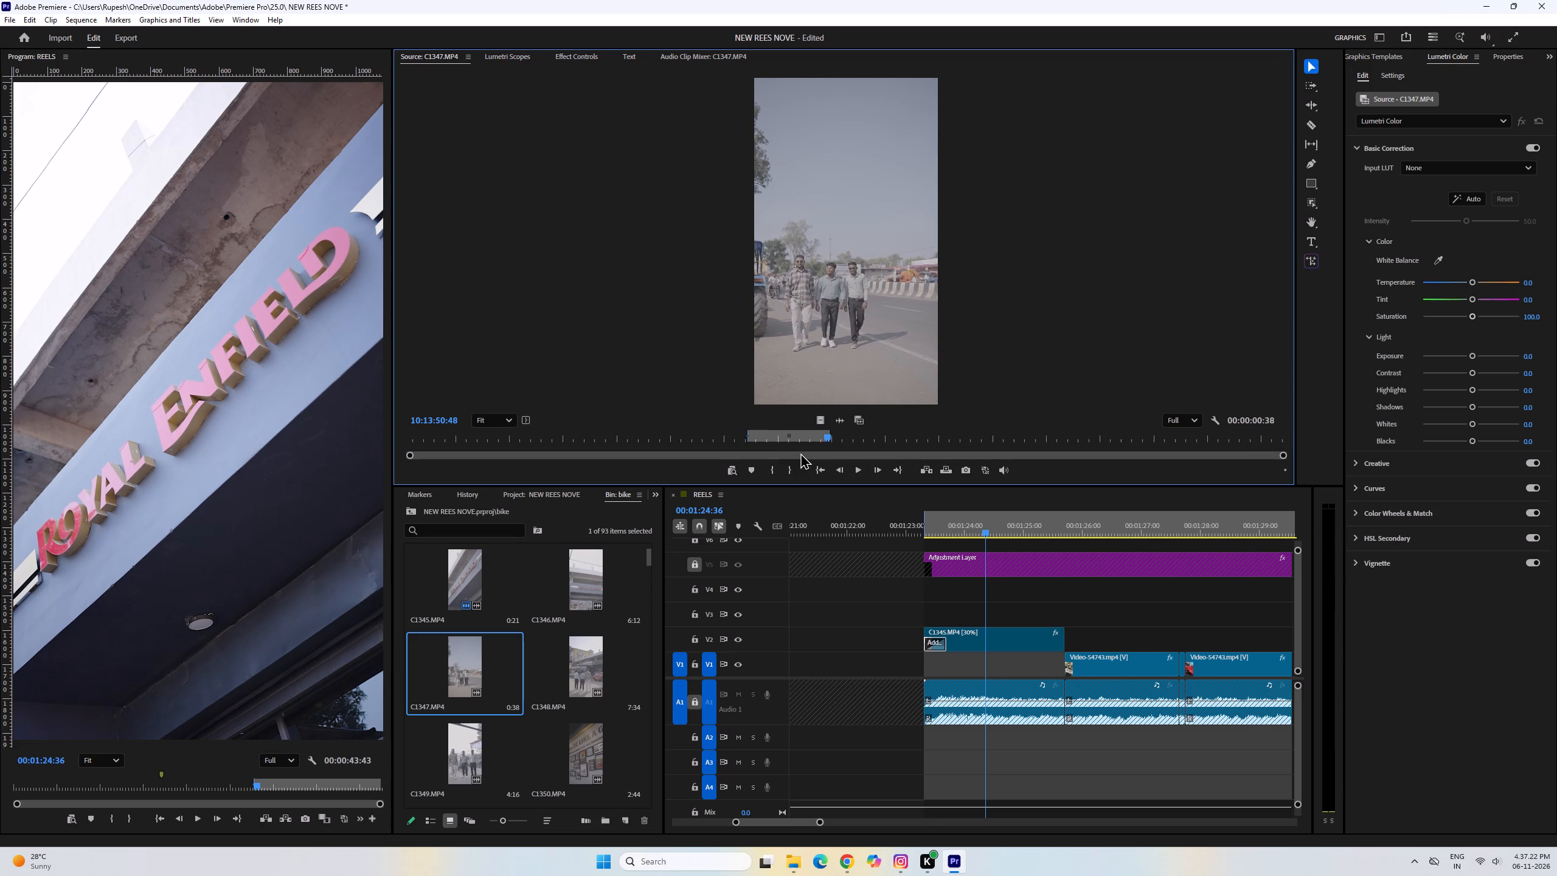
left_click_drag(819, 421, 1067, 627)
Set the C1347.MP4 clip on V2 to 35% speed and preview its frame at 00:01:26:32.
left_click(1078, 641)
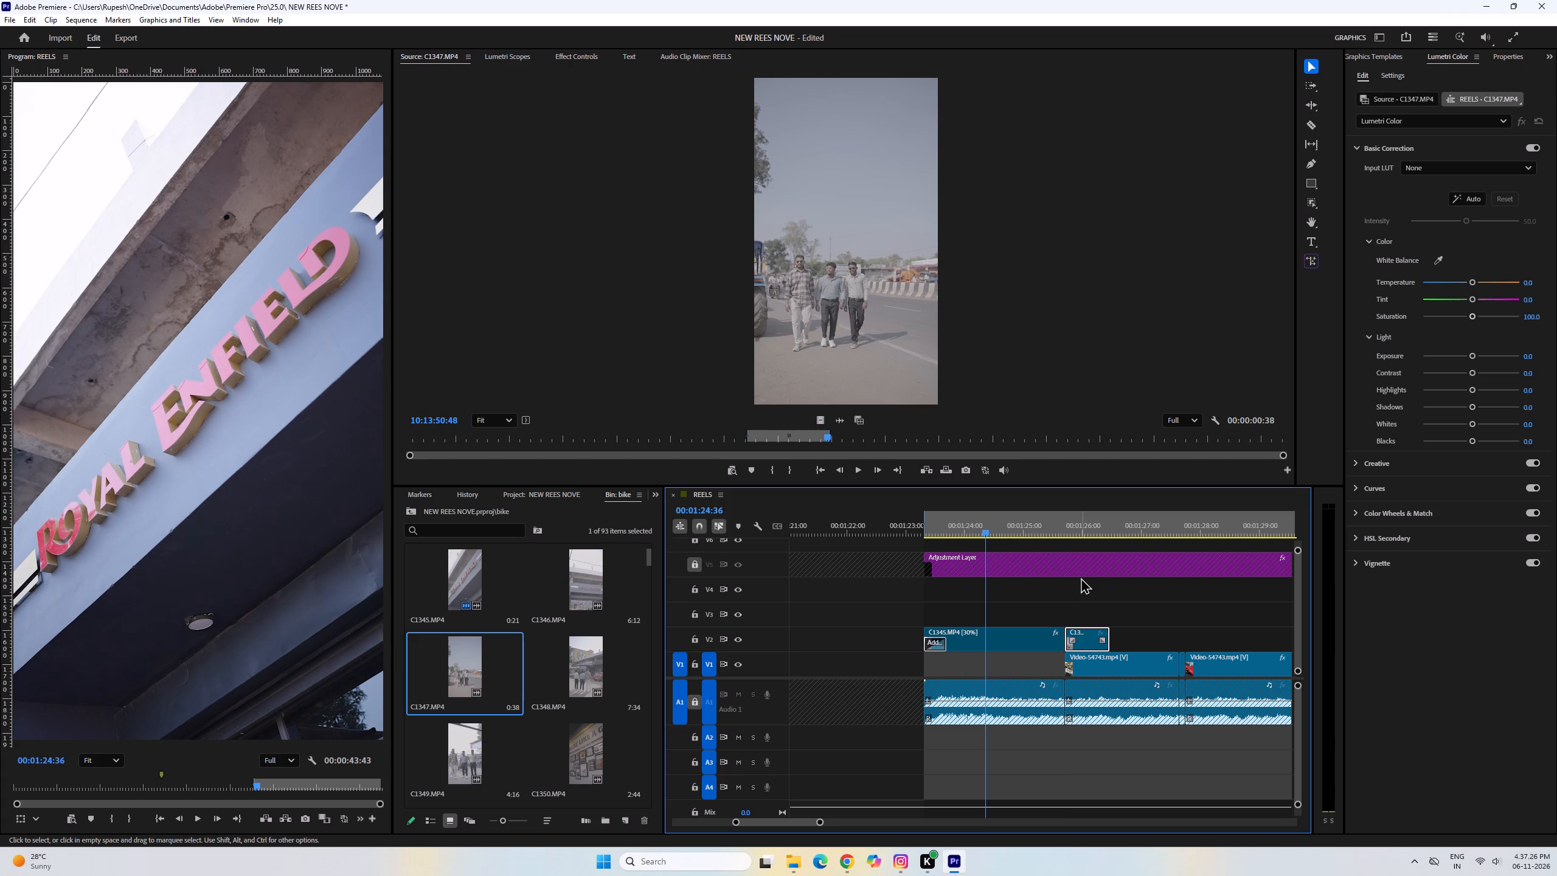
key("ctrl+r")
type("35")
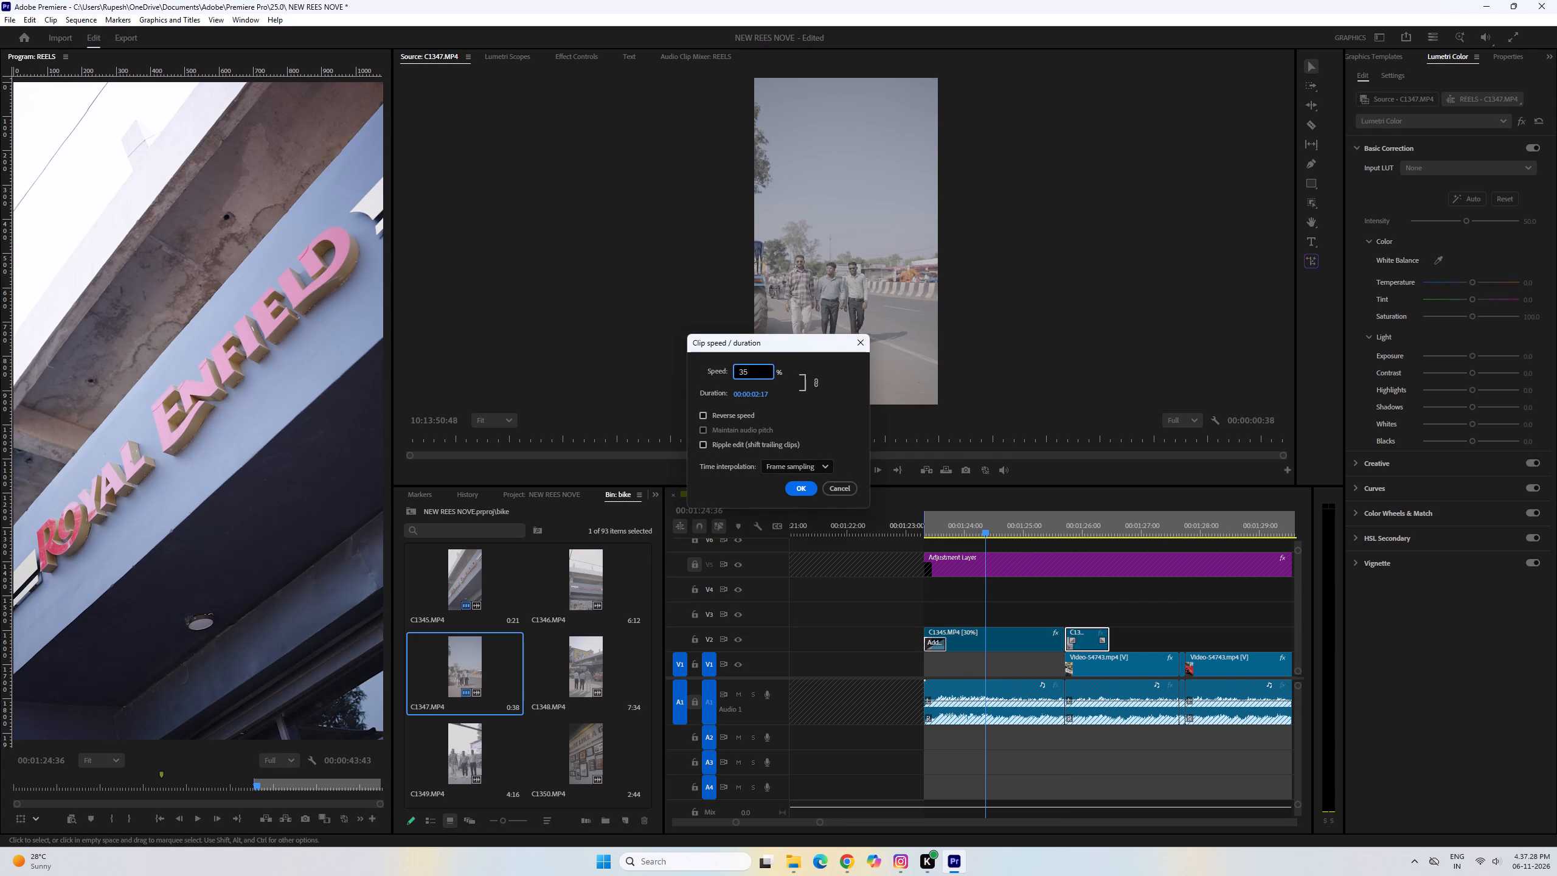
key("Return")
left_click(1103, 514)
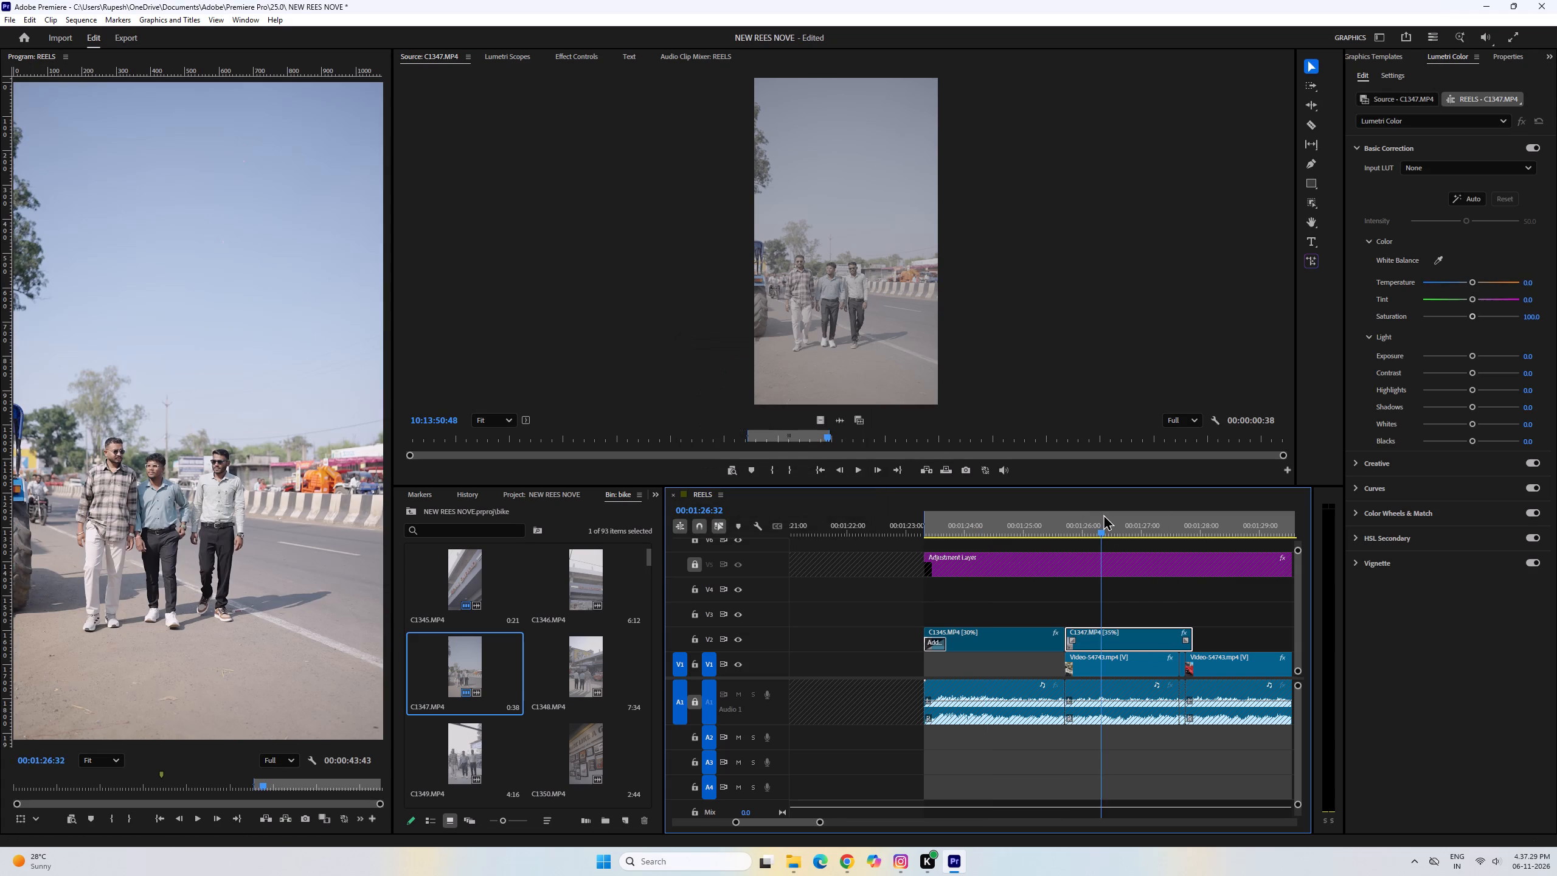
scroll(1110, 553, "down", 3)
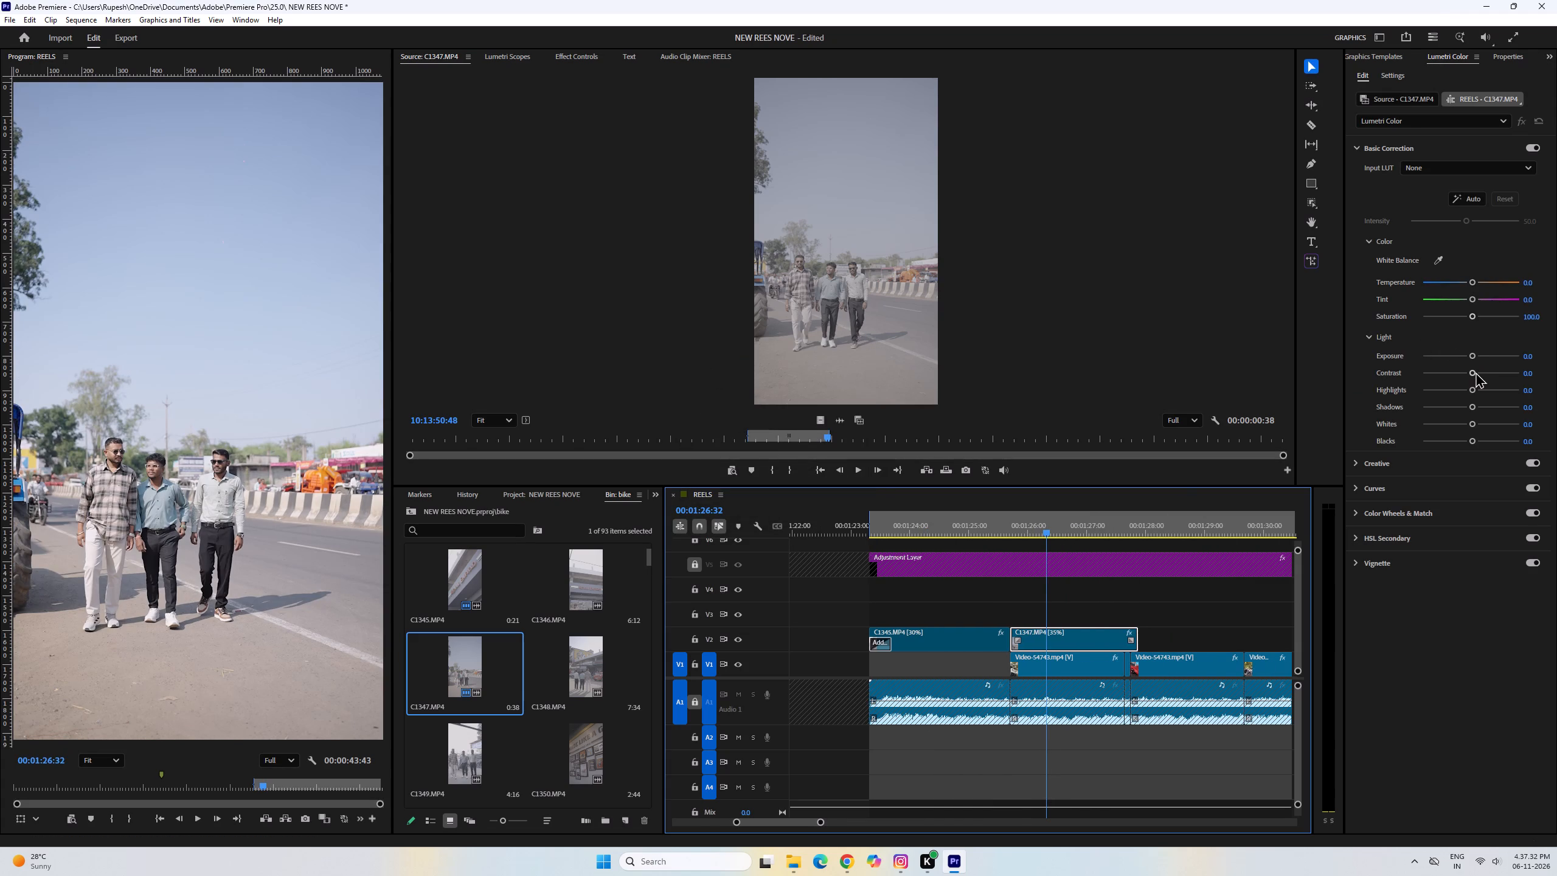
In Lumetri Basic Correction, set the C1347.MP4 clip's contrast to 17.5 and highlights to -23.8.
left_click(1474, 374)
left_click_drag(1469, 388, 1460, 388)
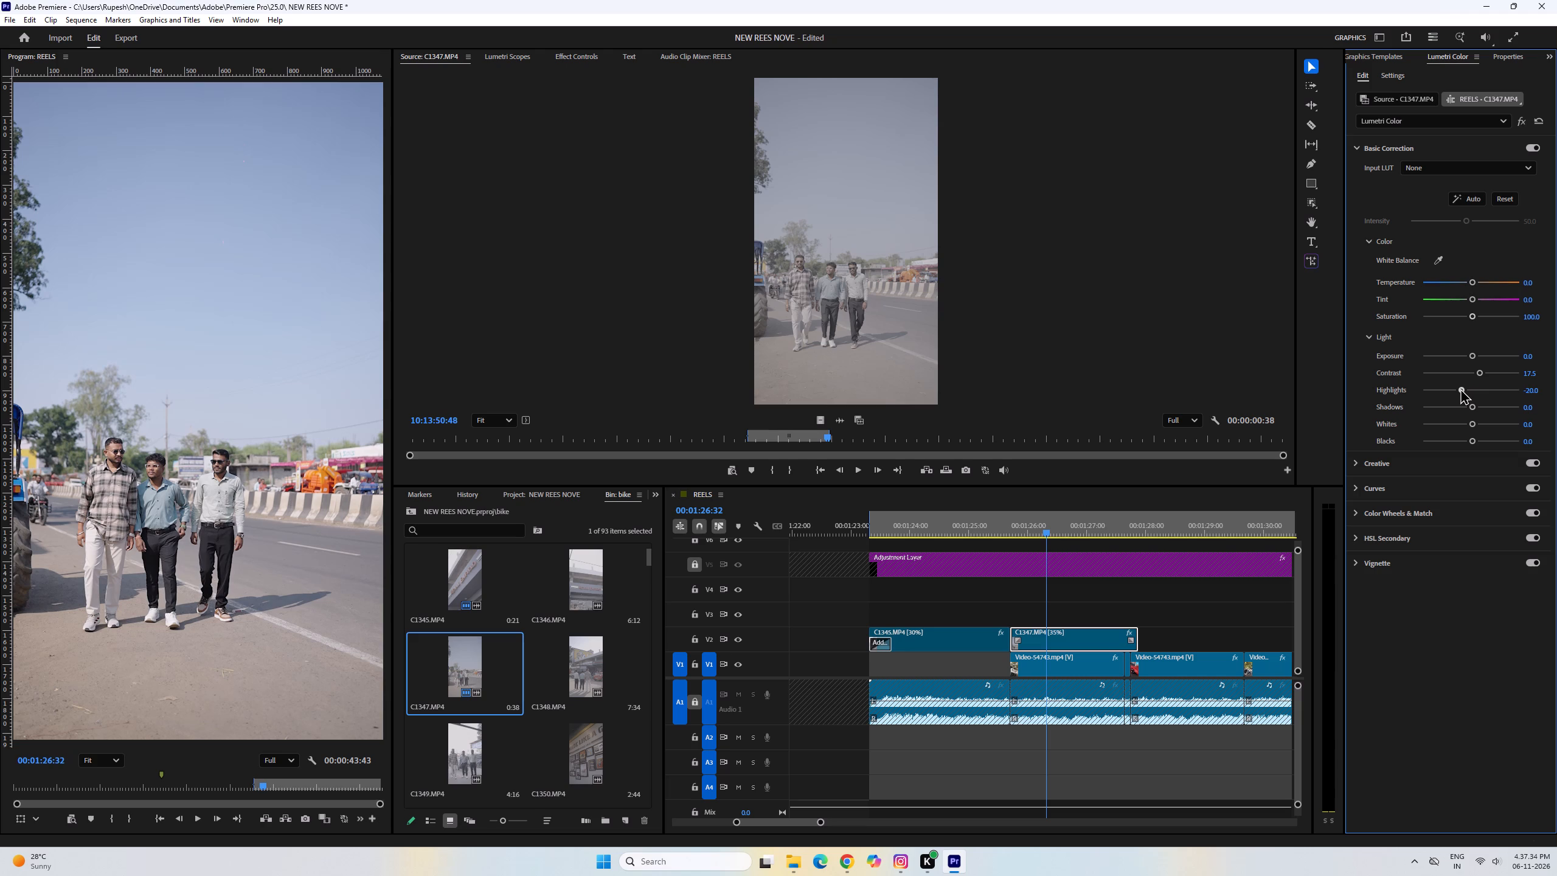
left_click_drag(1460, 388, 1458, 388)
Trim the end of the C1347.MP4 clip on V2 back to the reference reel's scene change, checking the frames around the cut.
left_click(1003, 523)
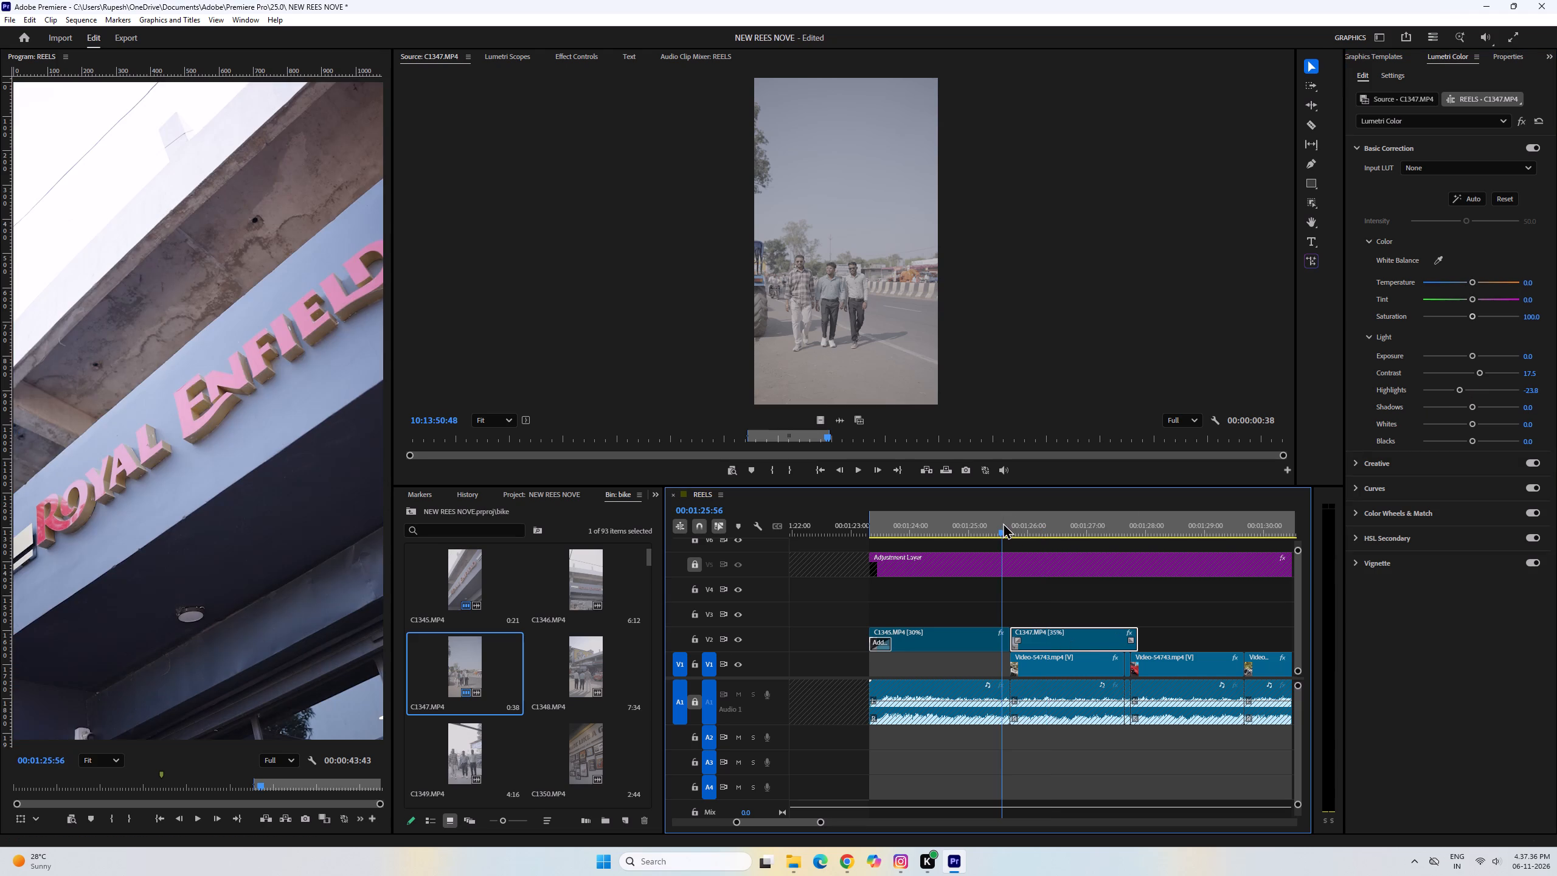
scroll(1030, 540, "down", 3)
left_click(858, 471)
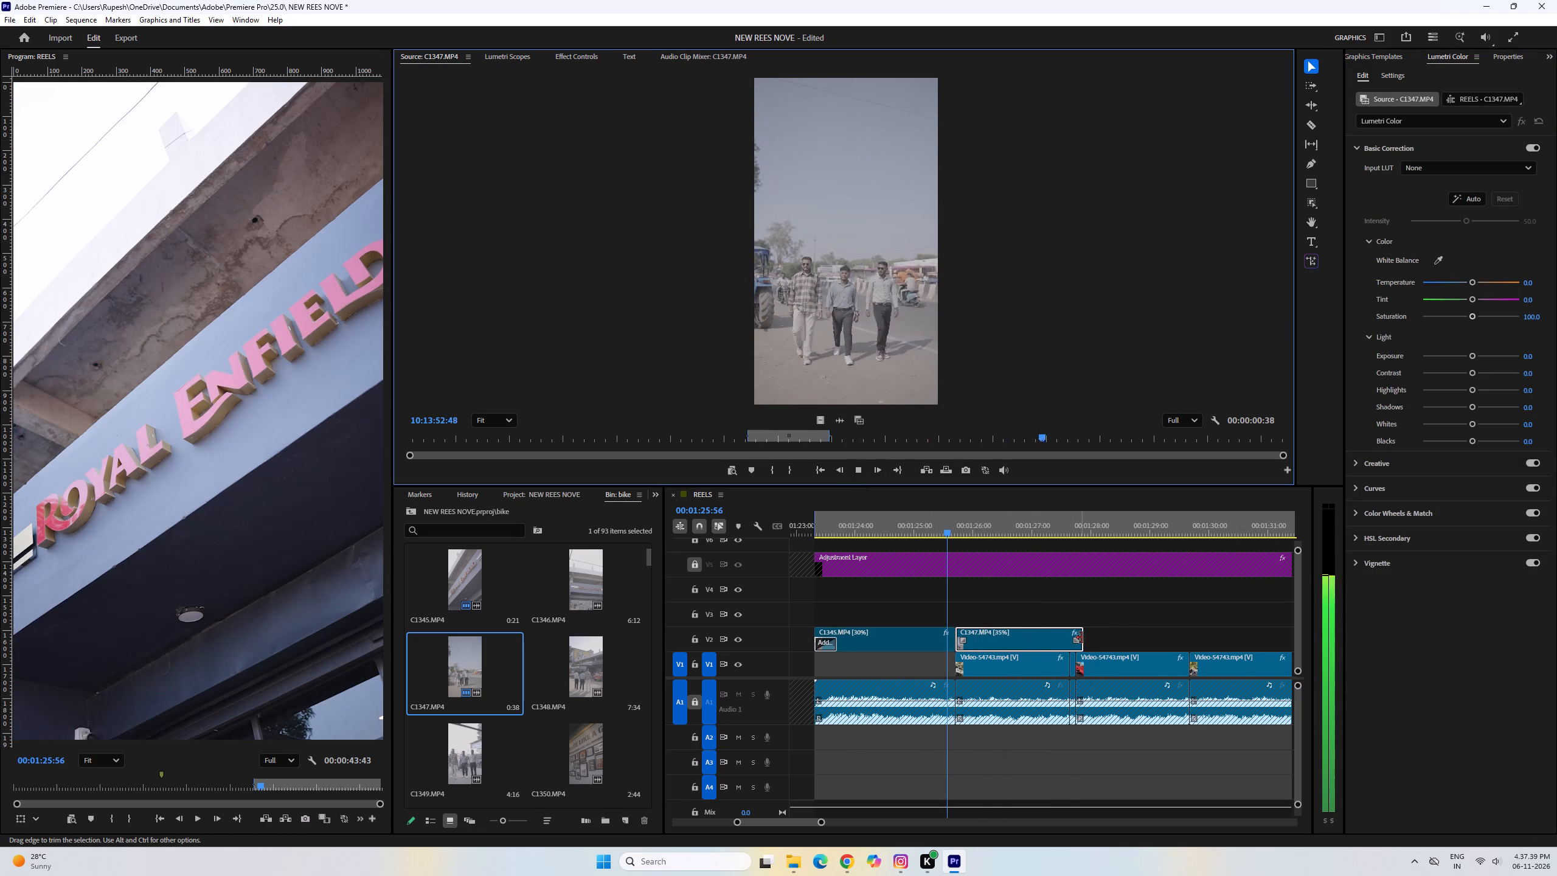
left_click_drag(1082, 638, 1068, 634)
left_click_drag(1065, 527, 1076, 528)
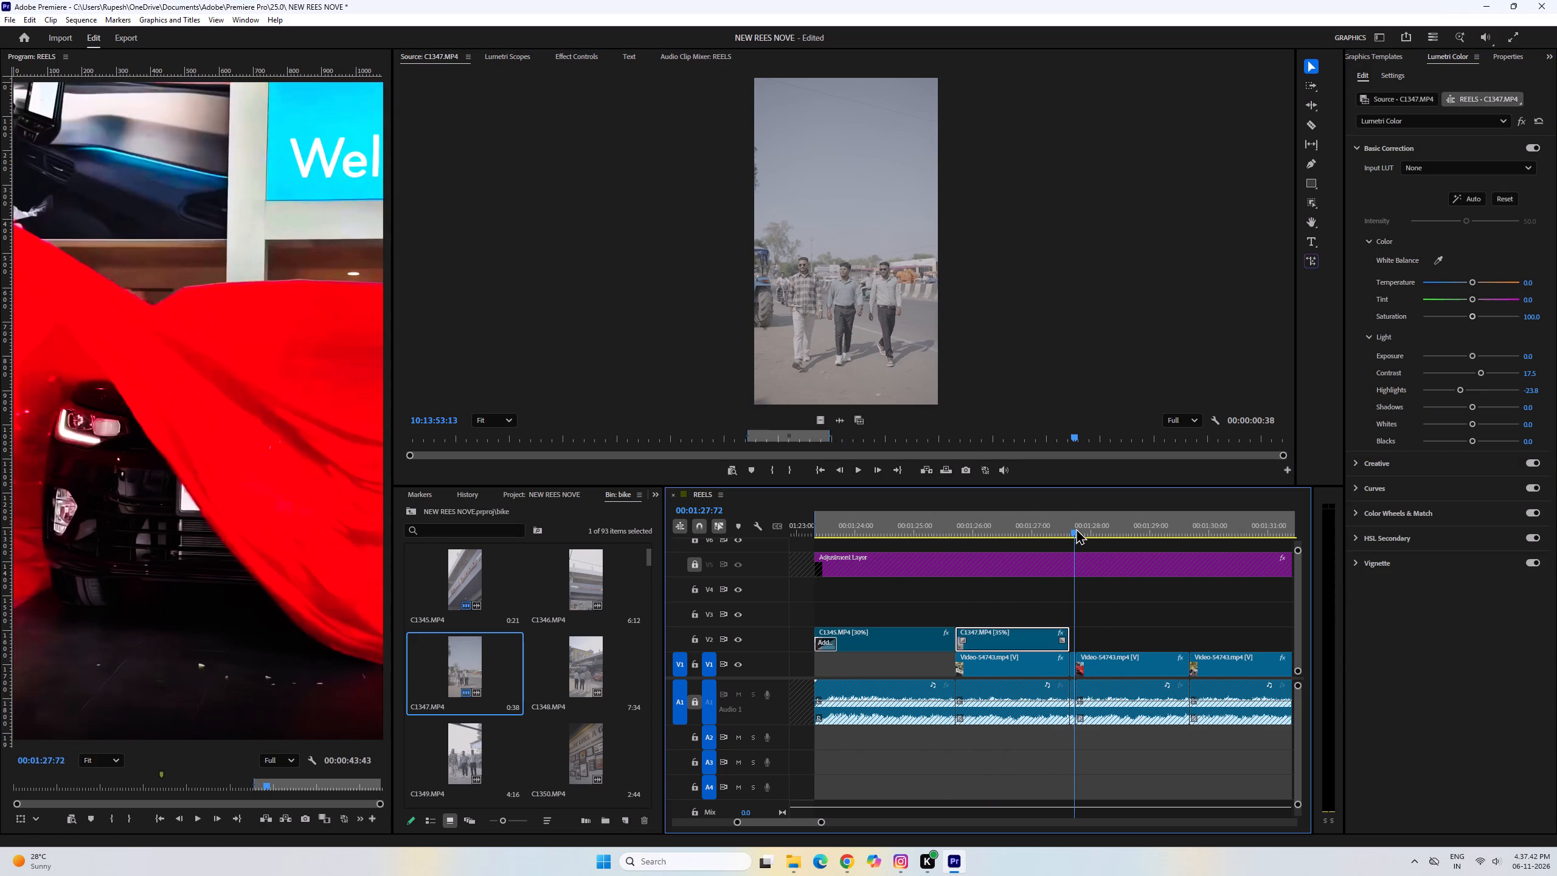
left_click_drag(1076, 528, 1051, 537)
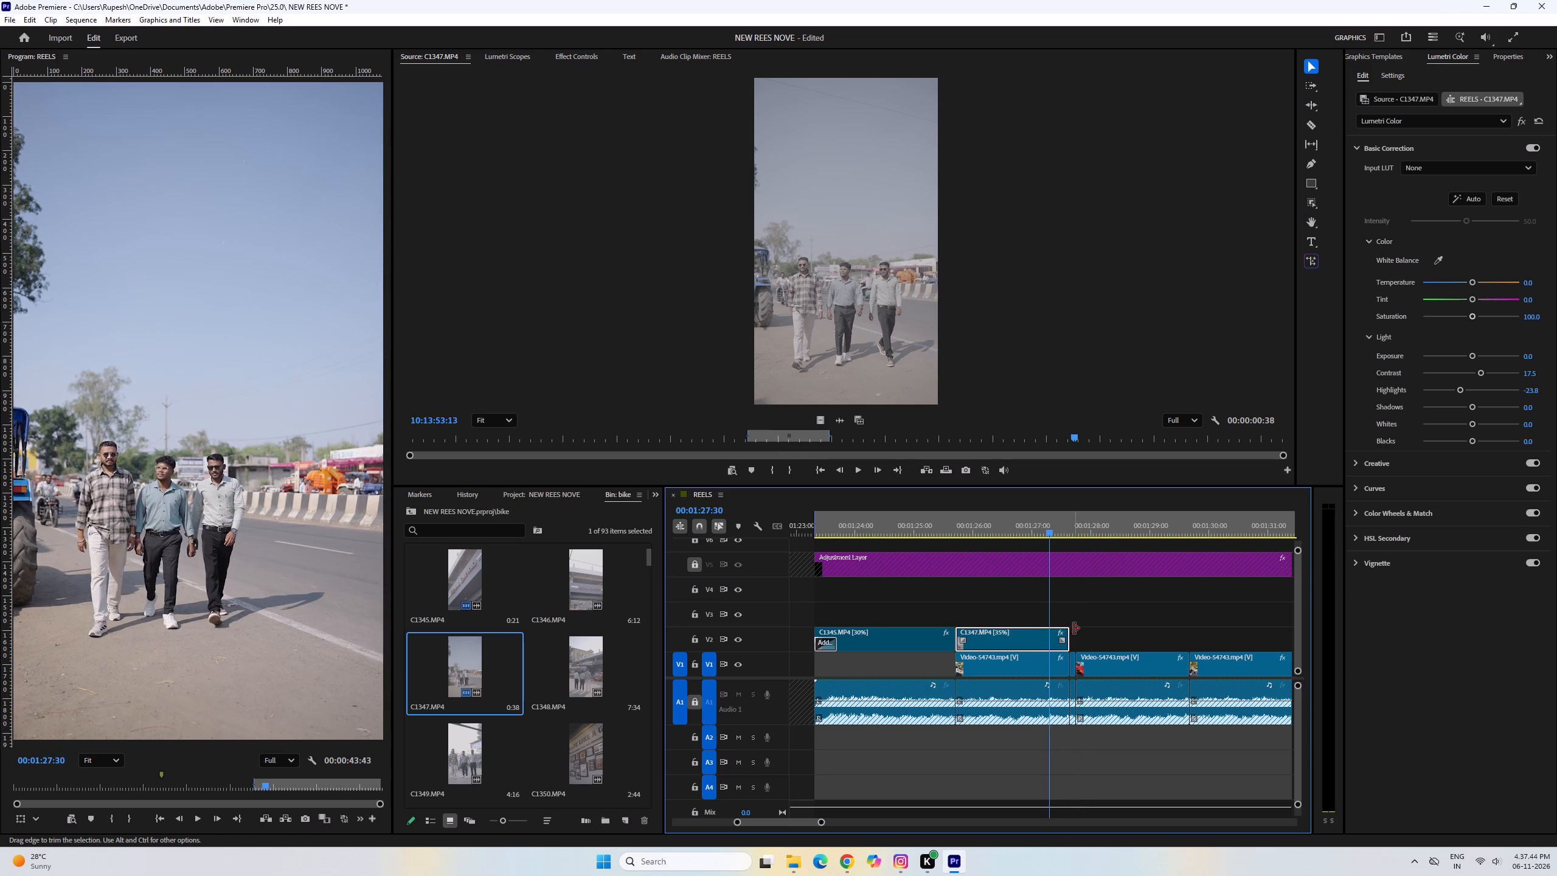
left_click_drag(1073, 630, 1053, 627)
left_click_drag(1053, 526, 1067, 529)
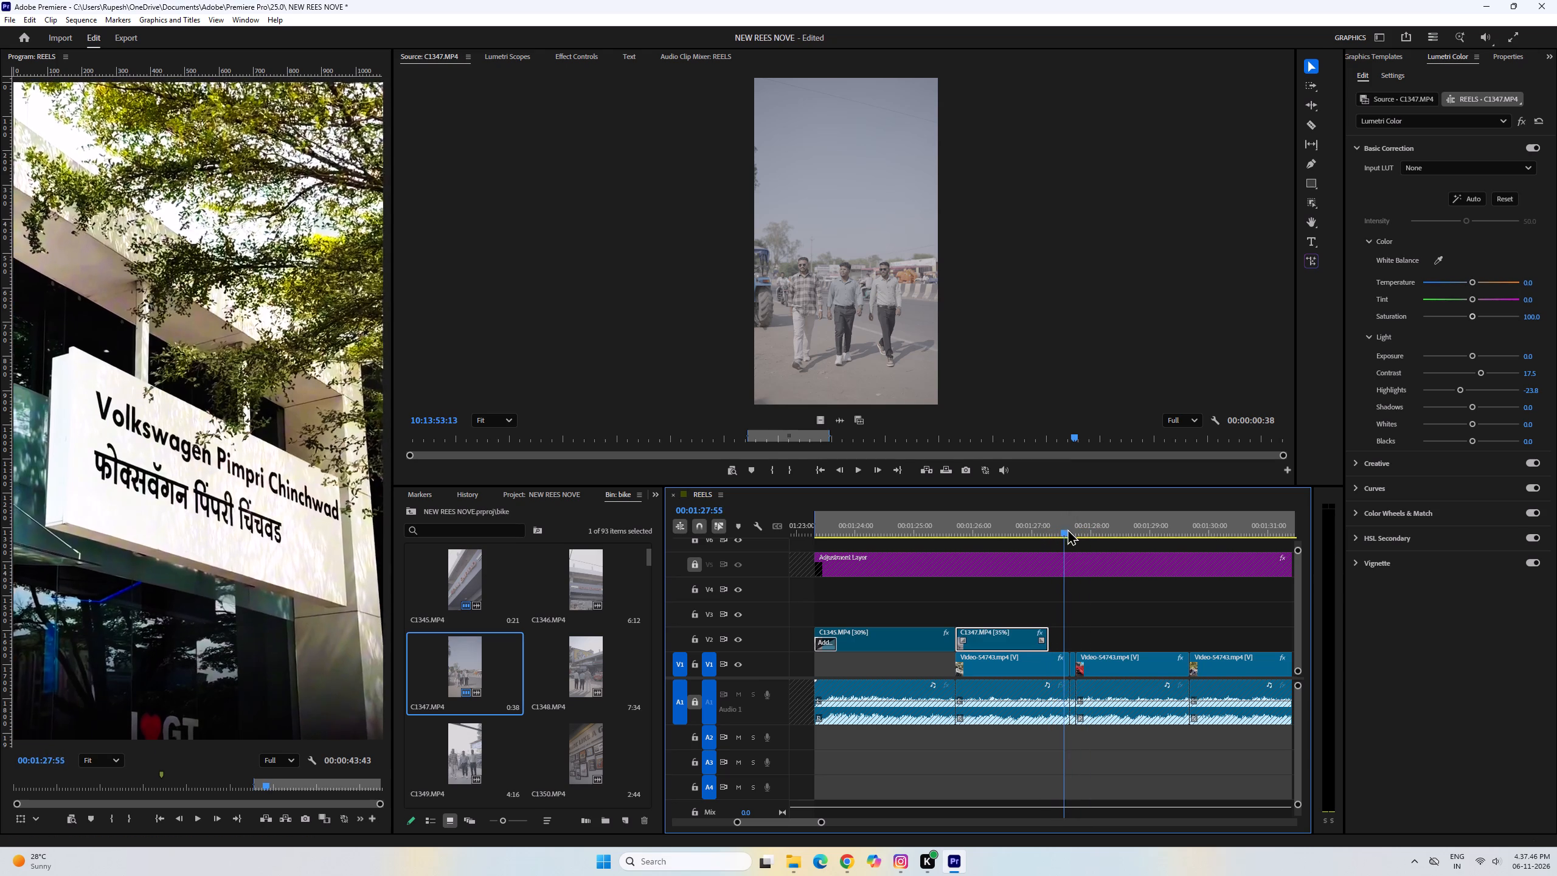
left_click_drag(1067, 529, 1059, 545)
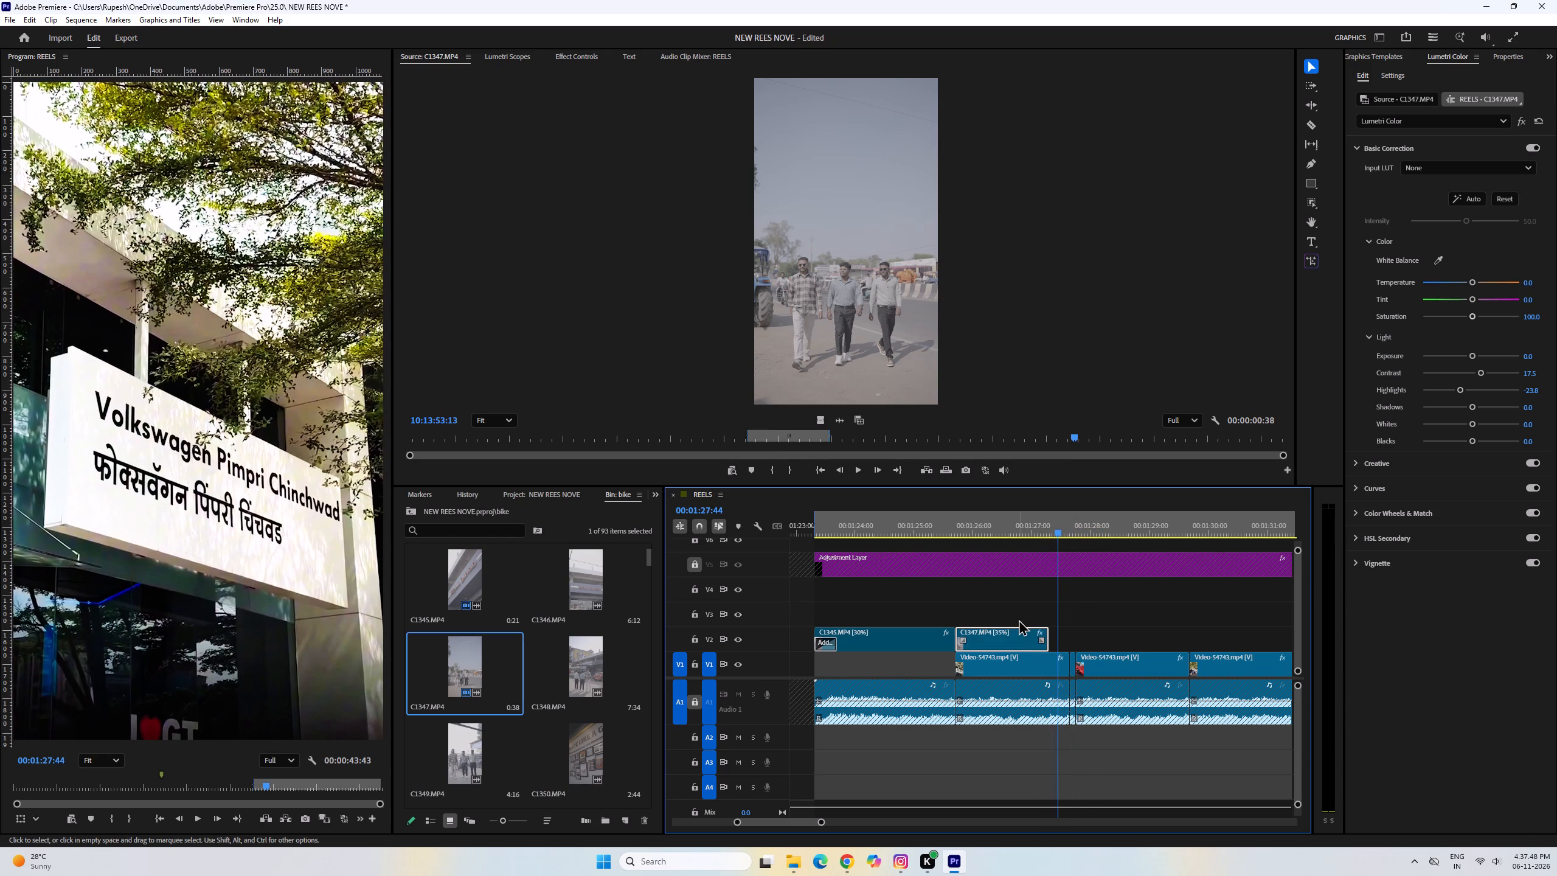
left_click_drag(1052, 636, 1070, 636)
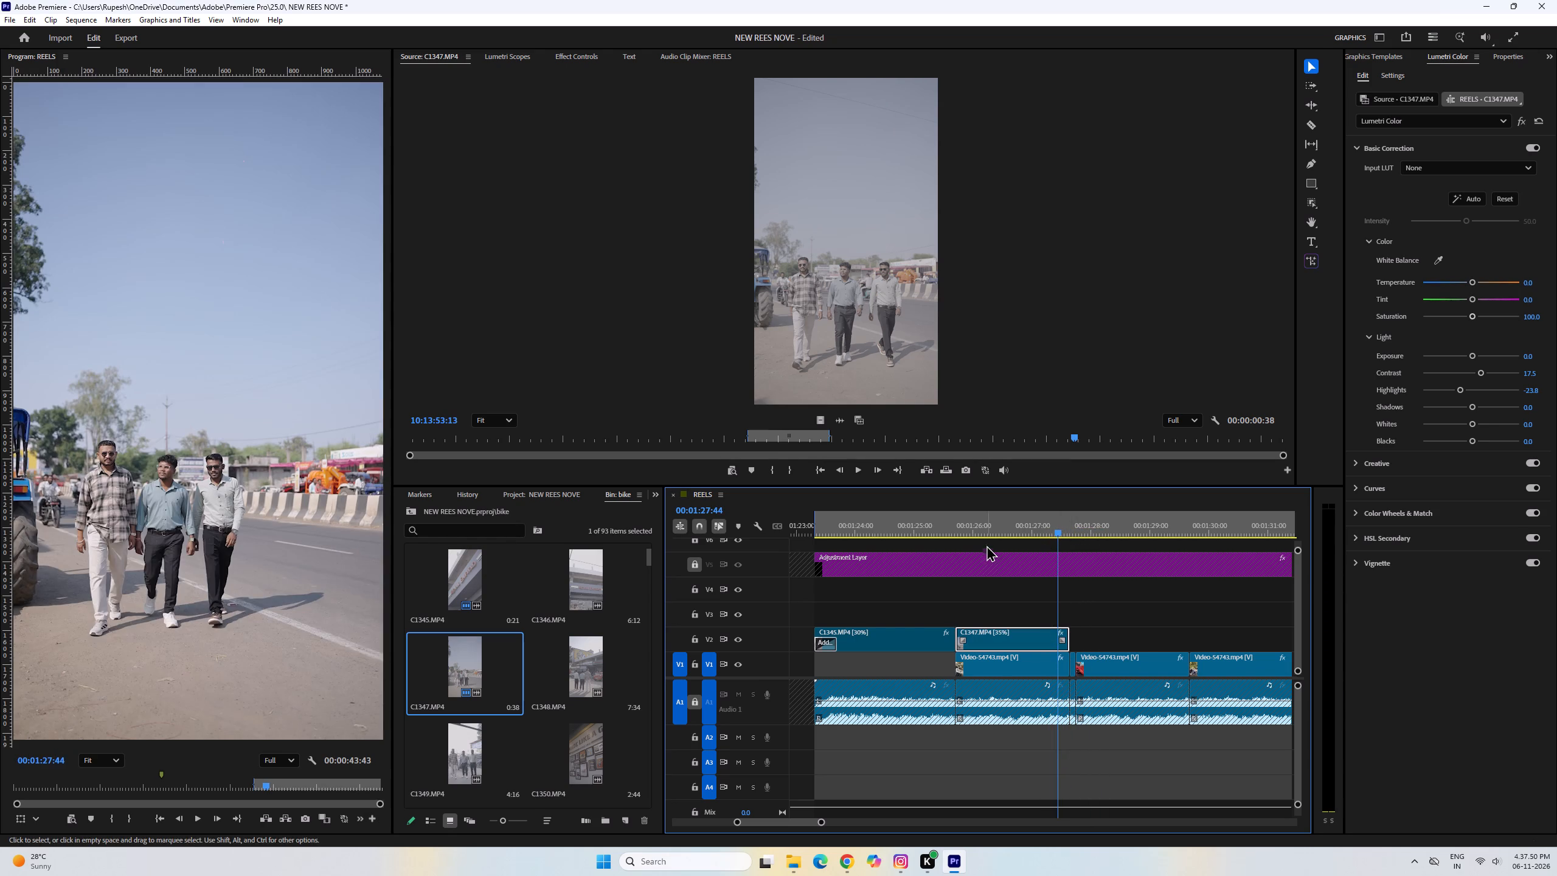
left_click(988, 532)
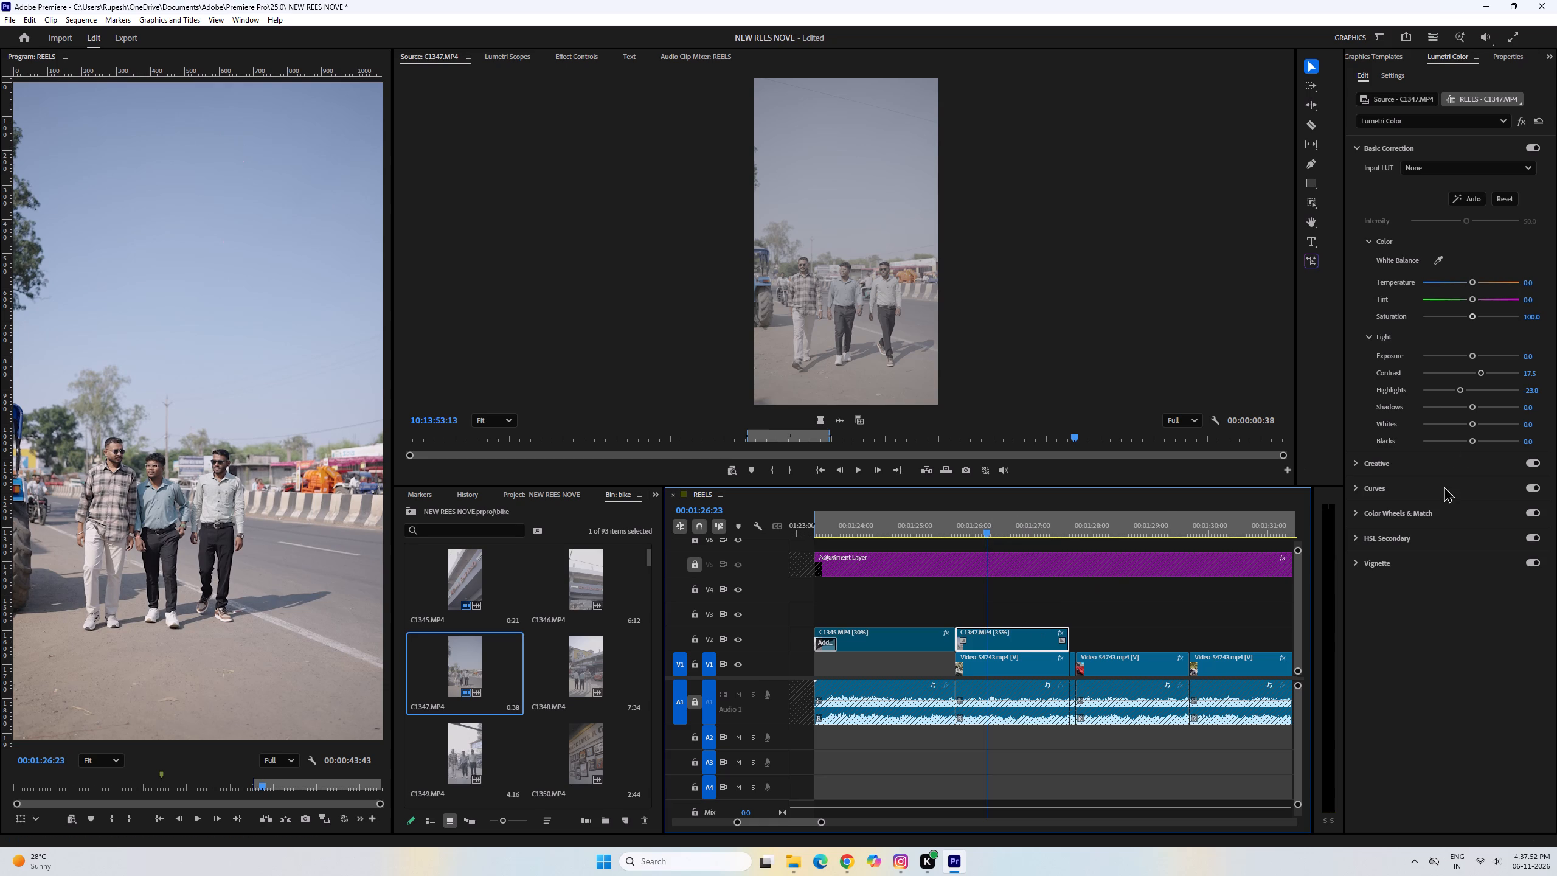
left_click(1444, 486)
Mark C1348.MP4 from 10:13:58:24 to 10:13:59:09 and place only its video on V3, starting where the C1347.MP4 clip ends.
double_click(584, 660)
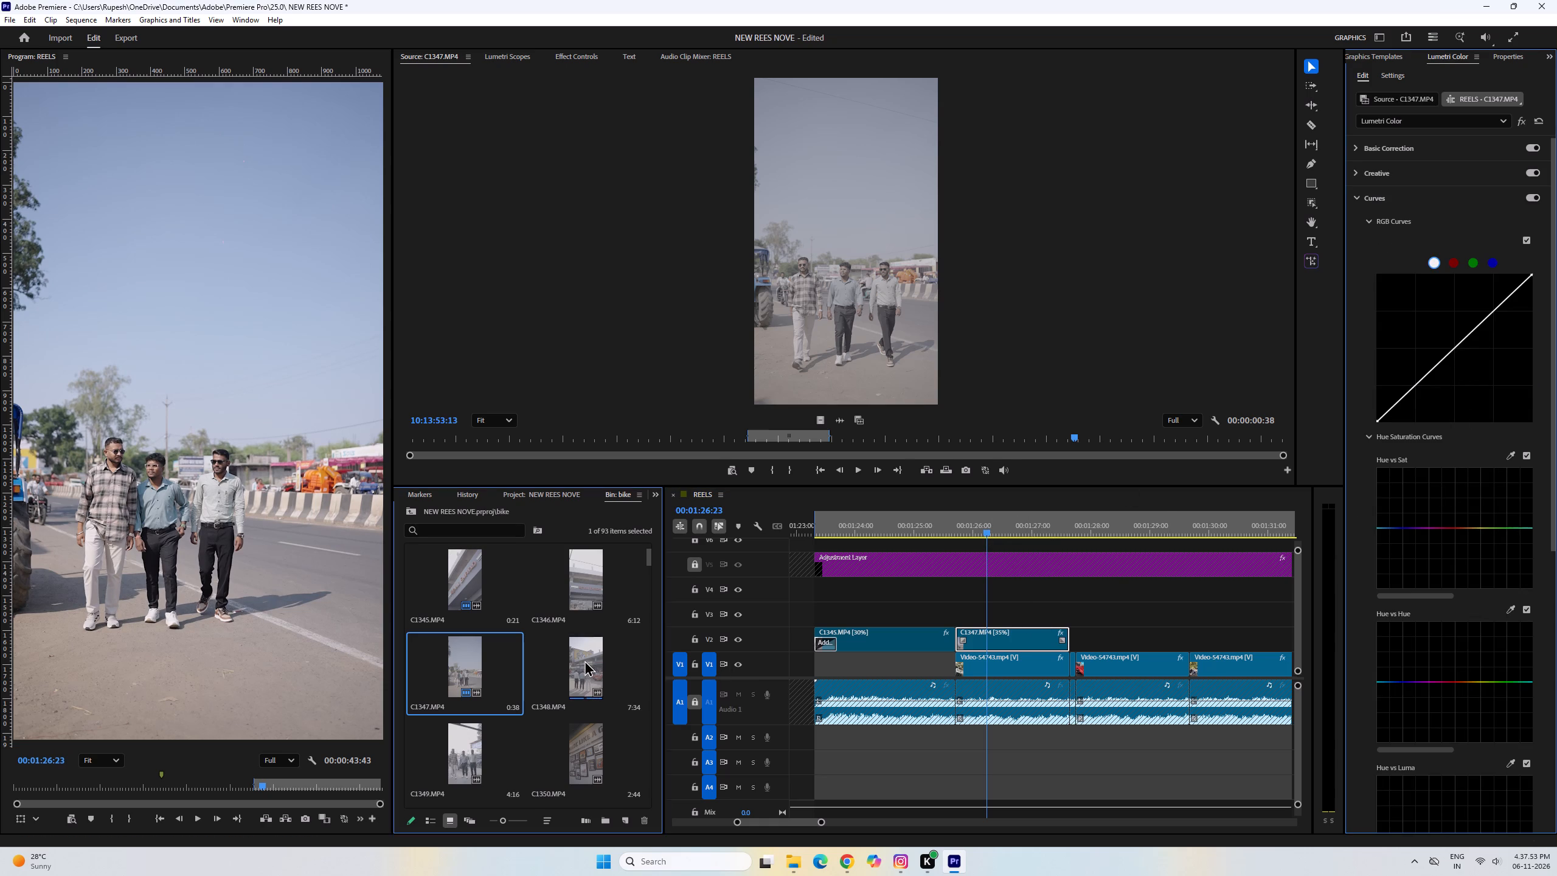
left_click_drag(747, 438, 771, 440)
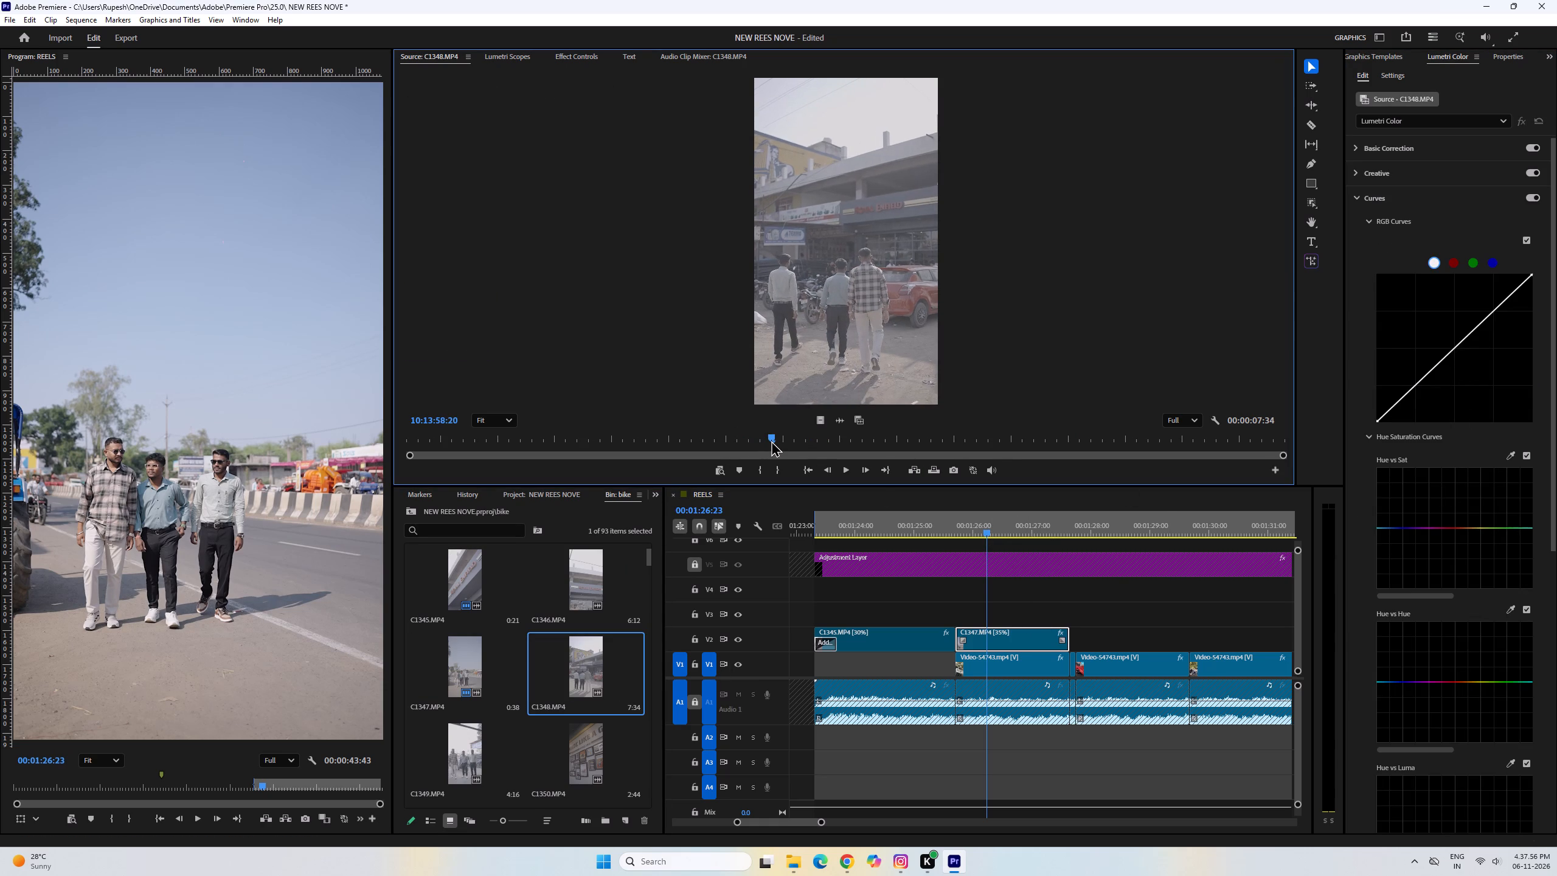
scroll(1028, 631, "down", 3)
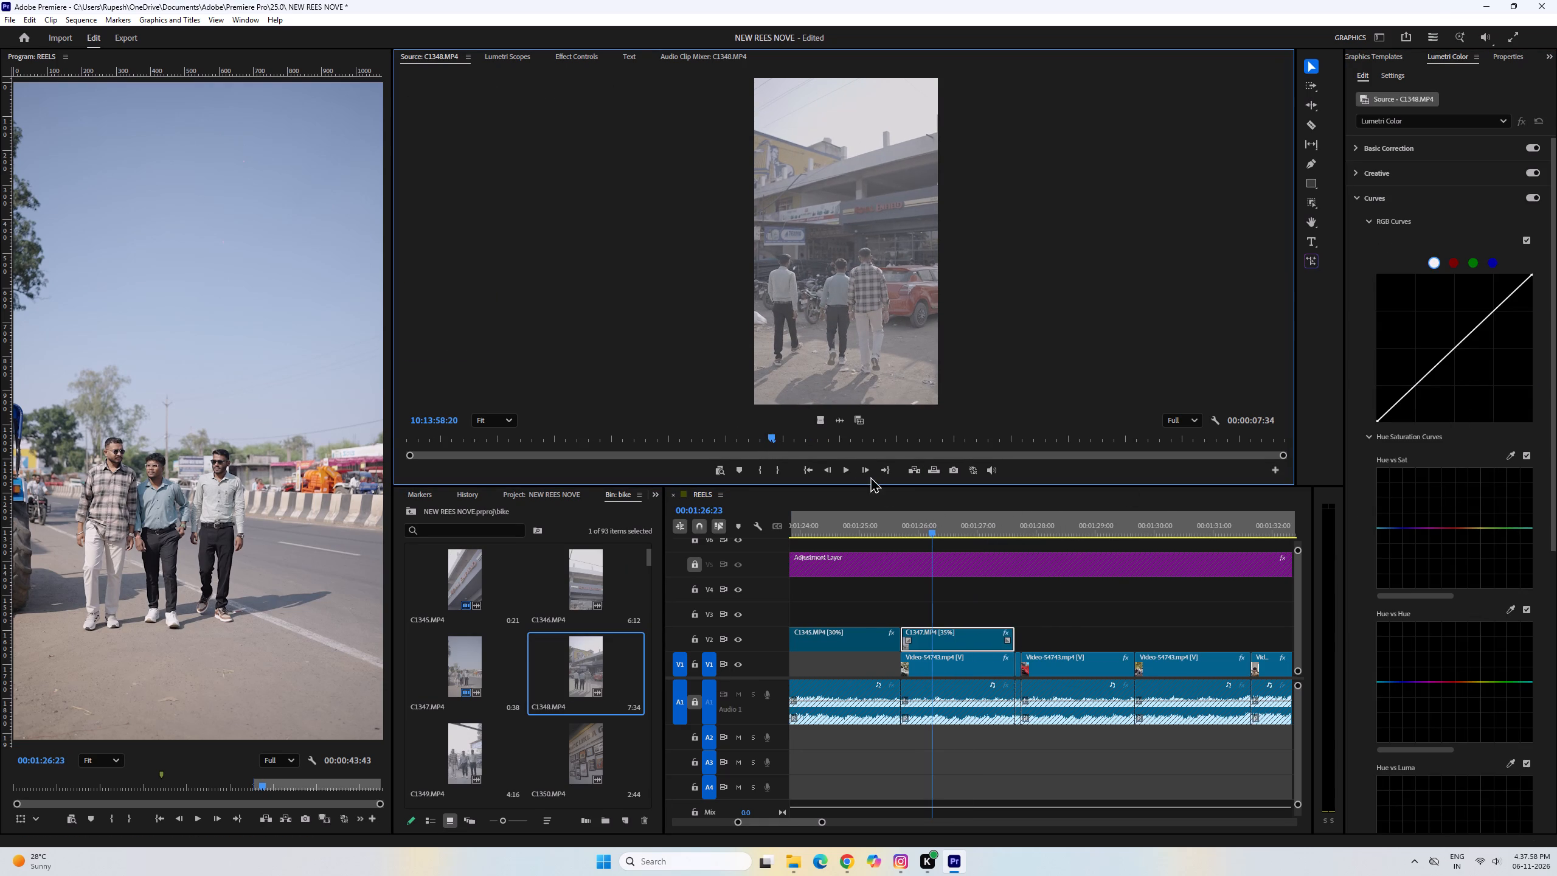
left_click_drag(802, 448, 782, 448)
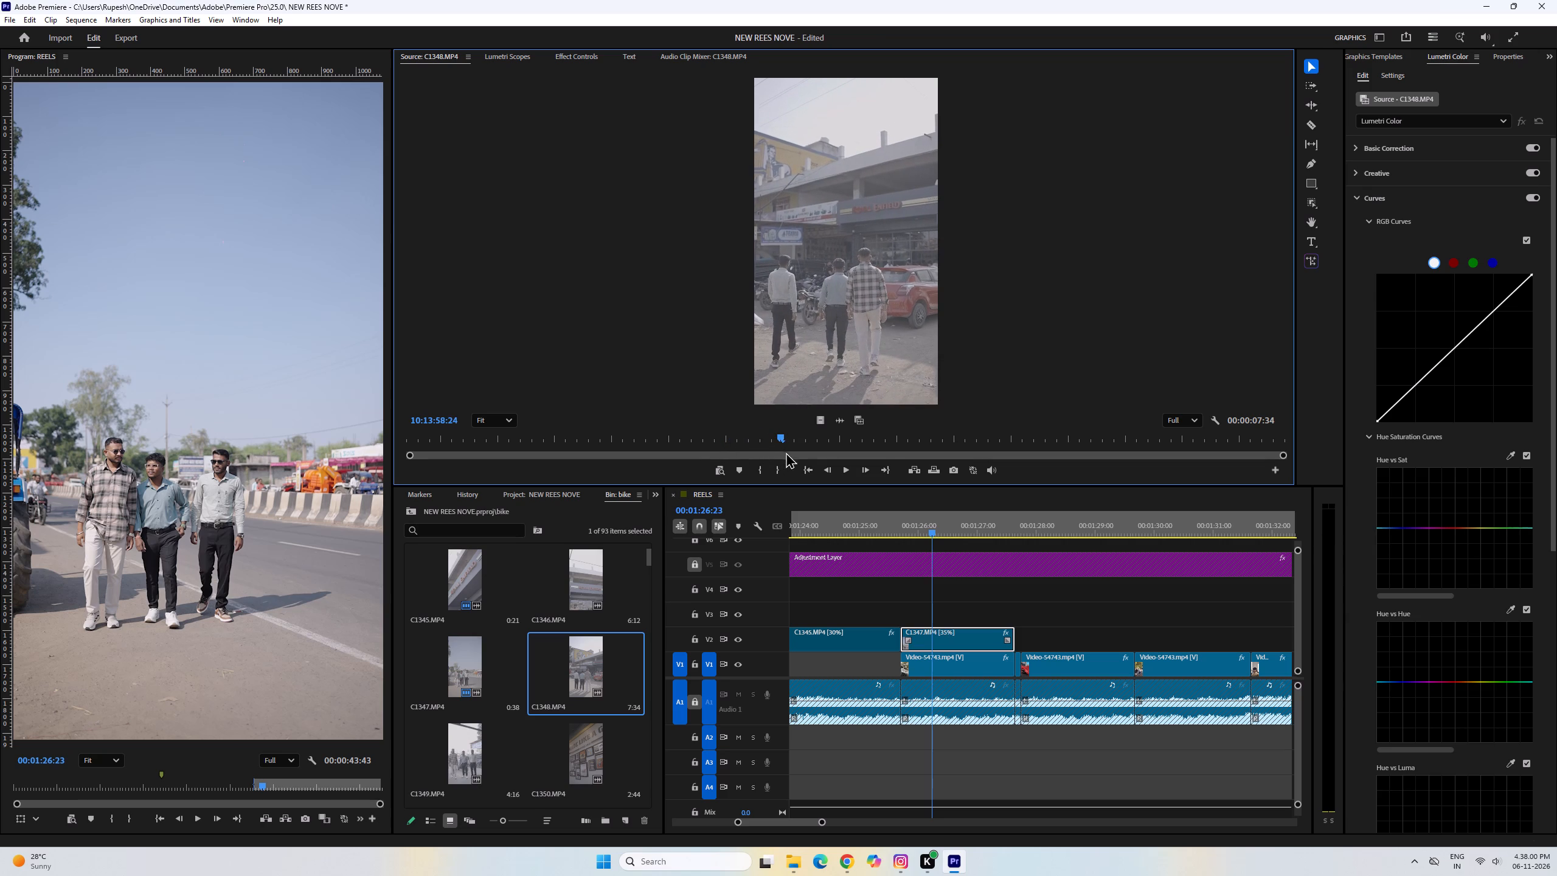
left_click(756, 473)
left_click_drag(780, 440, 808, 442)
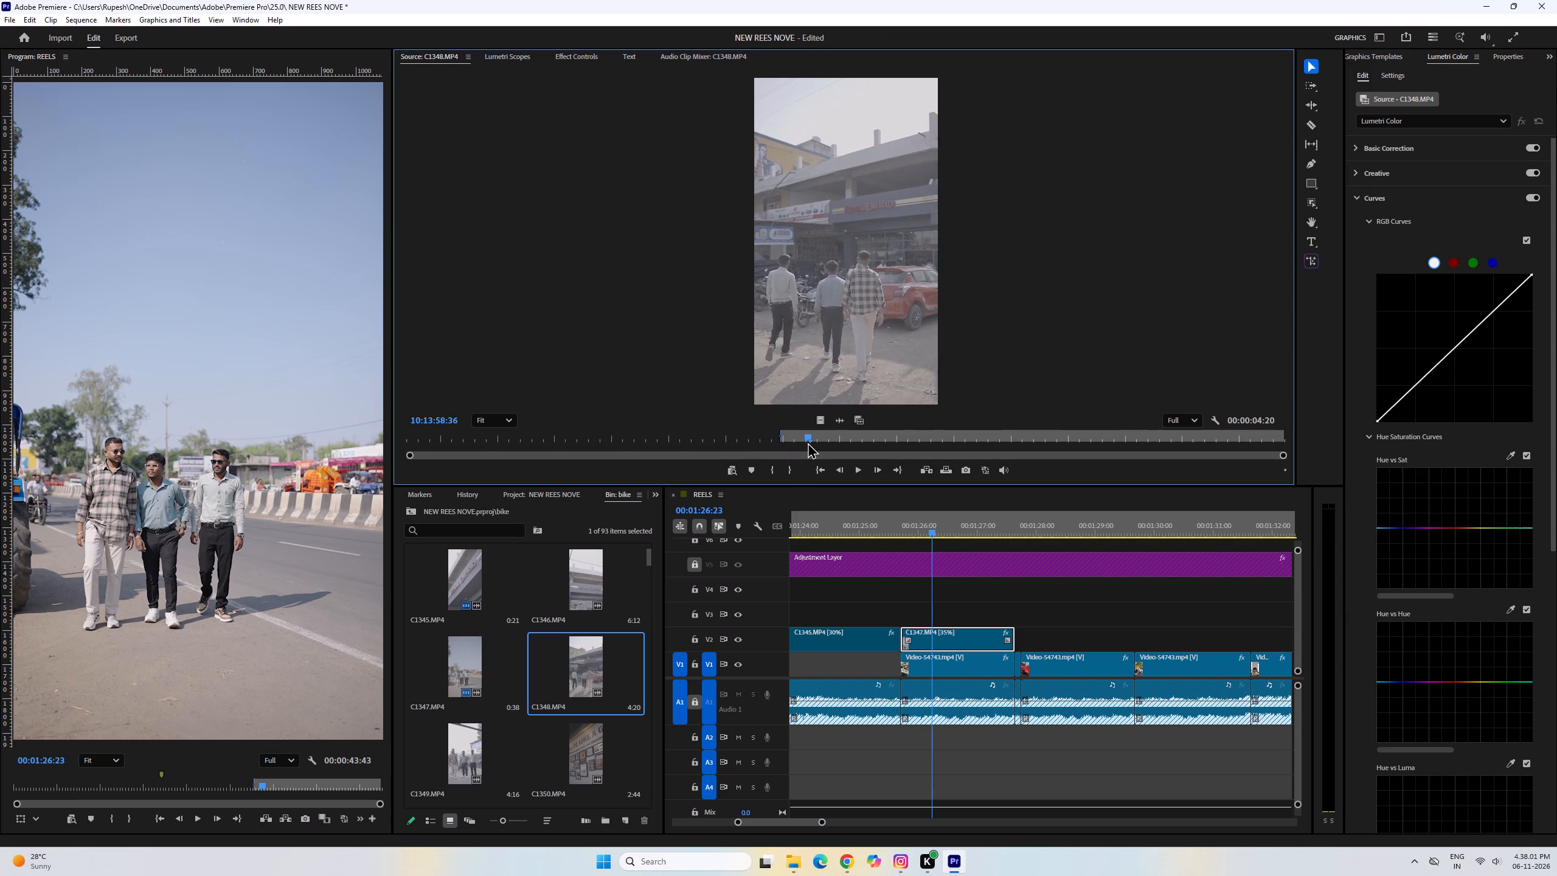
left_click_drag(808, 442, 861, 452)
left_click(798, 476)
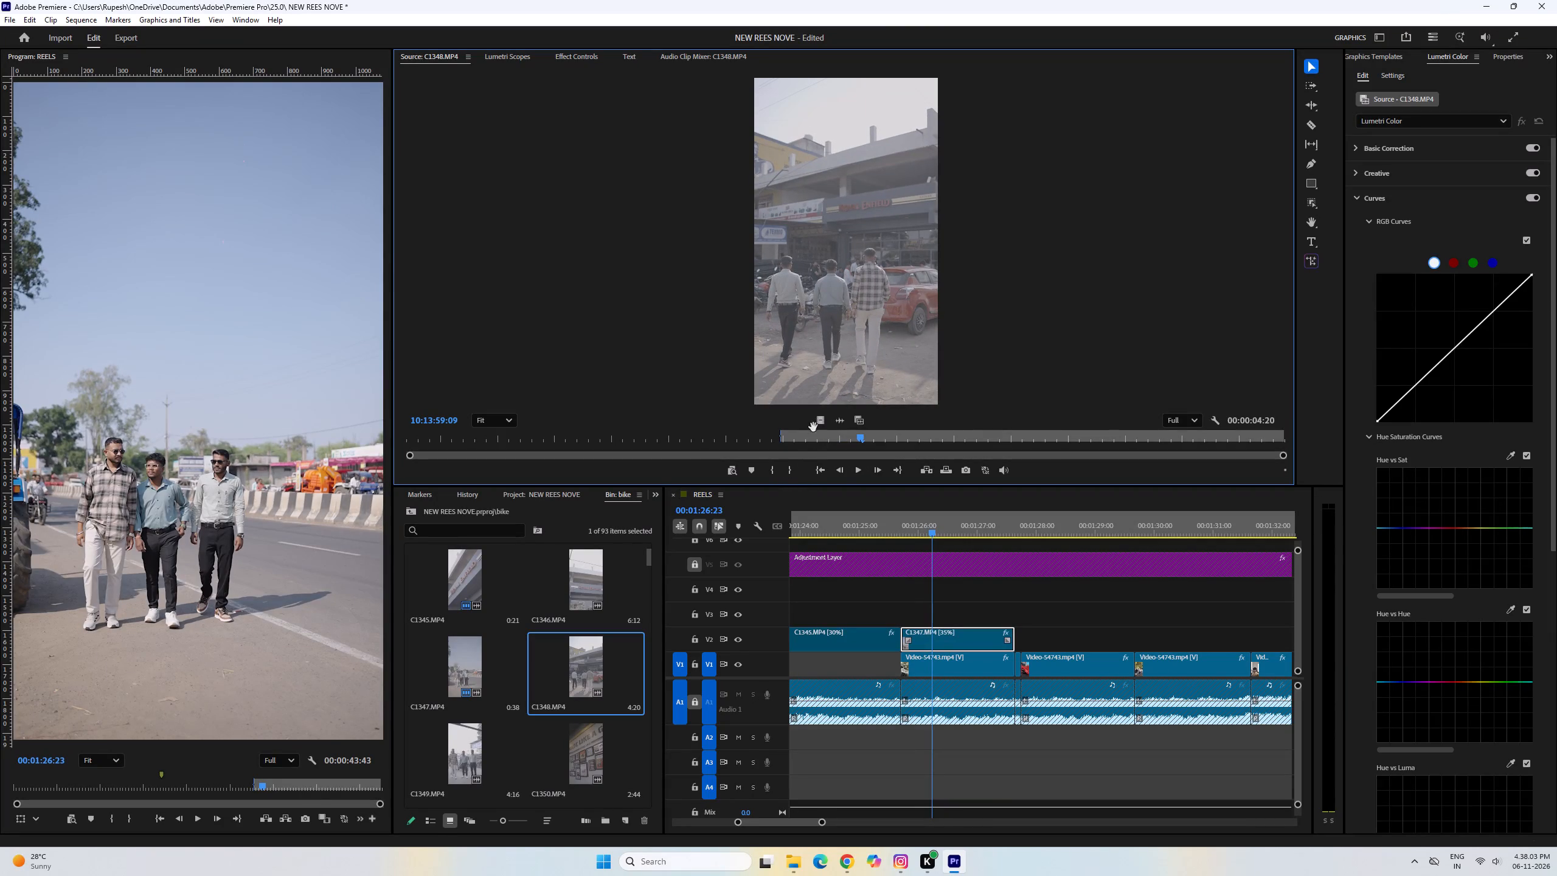
left_click(796, 468)
left_click_drag(817, 422, 1049, 613)
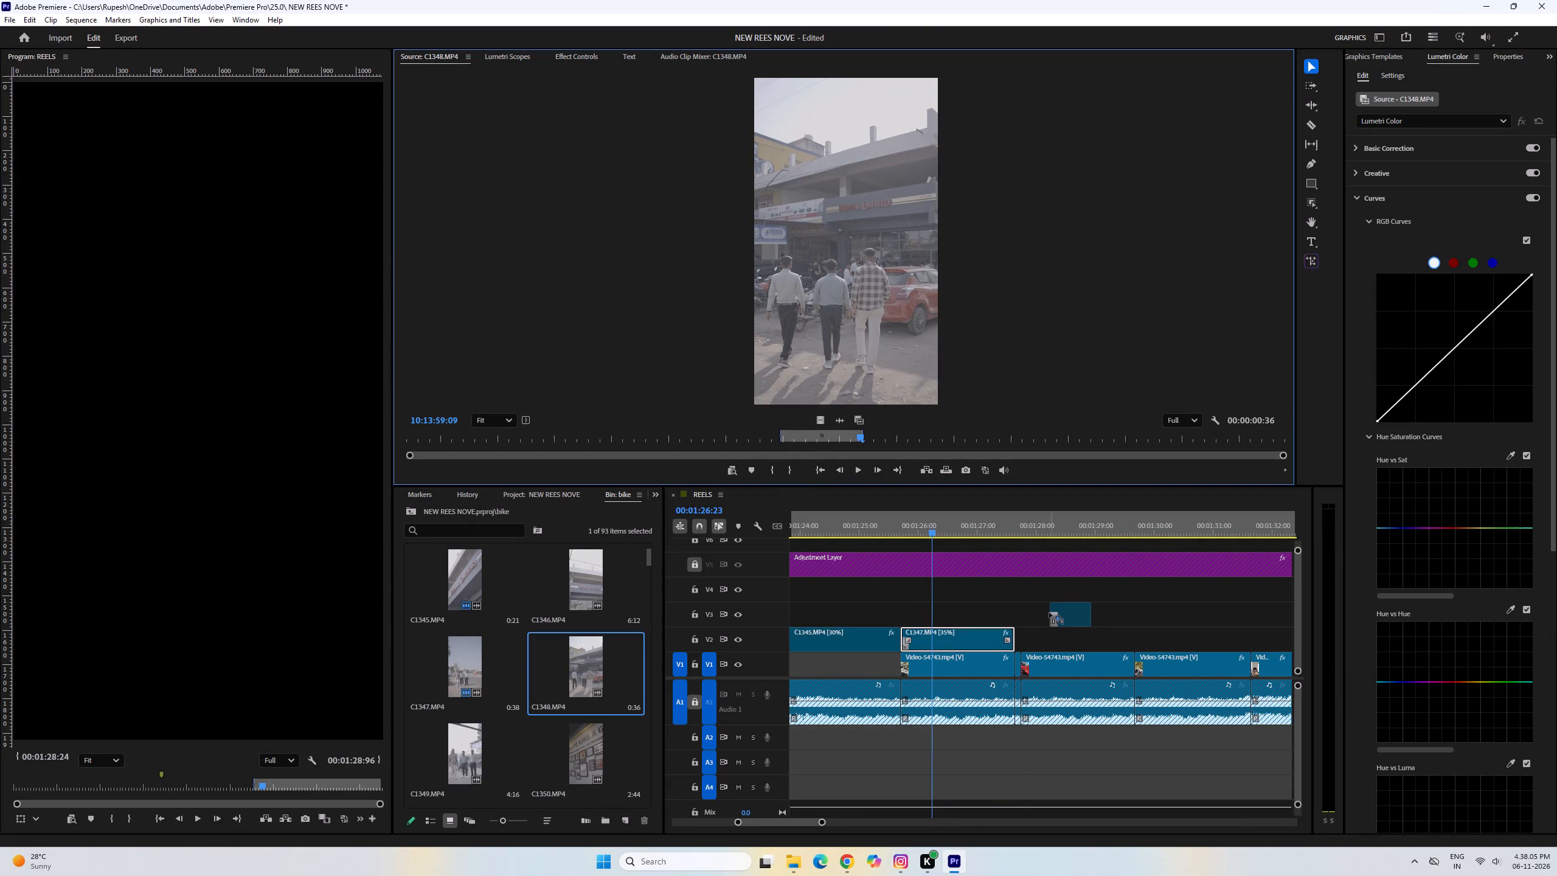
left_click_drag(1049, 613, 1018, 624)
Set the C1348.MP4 clip on V3 to 40% speed and extend its end to the reference reel's next scene cut.
left_click(1027, 620)
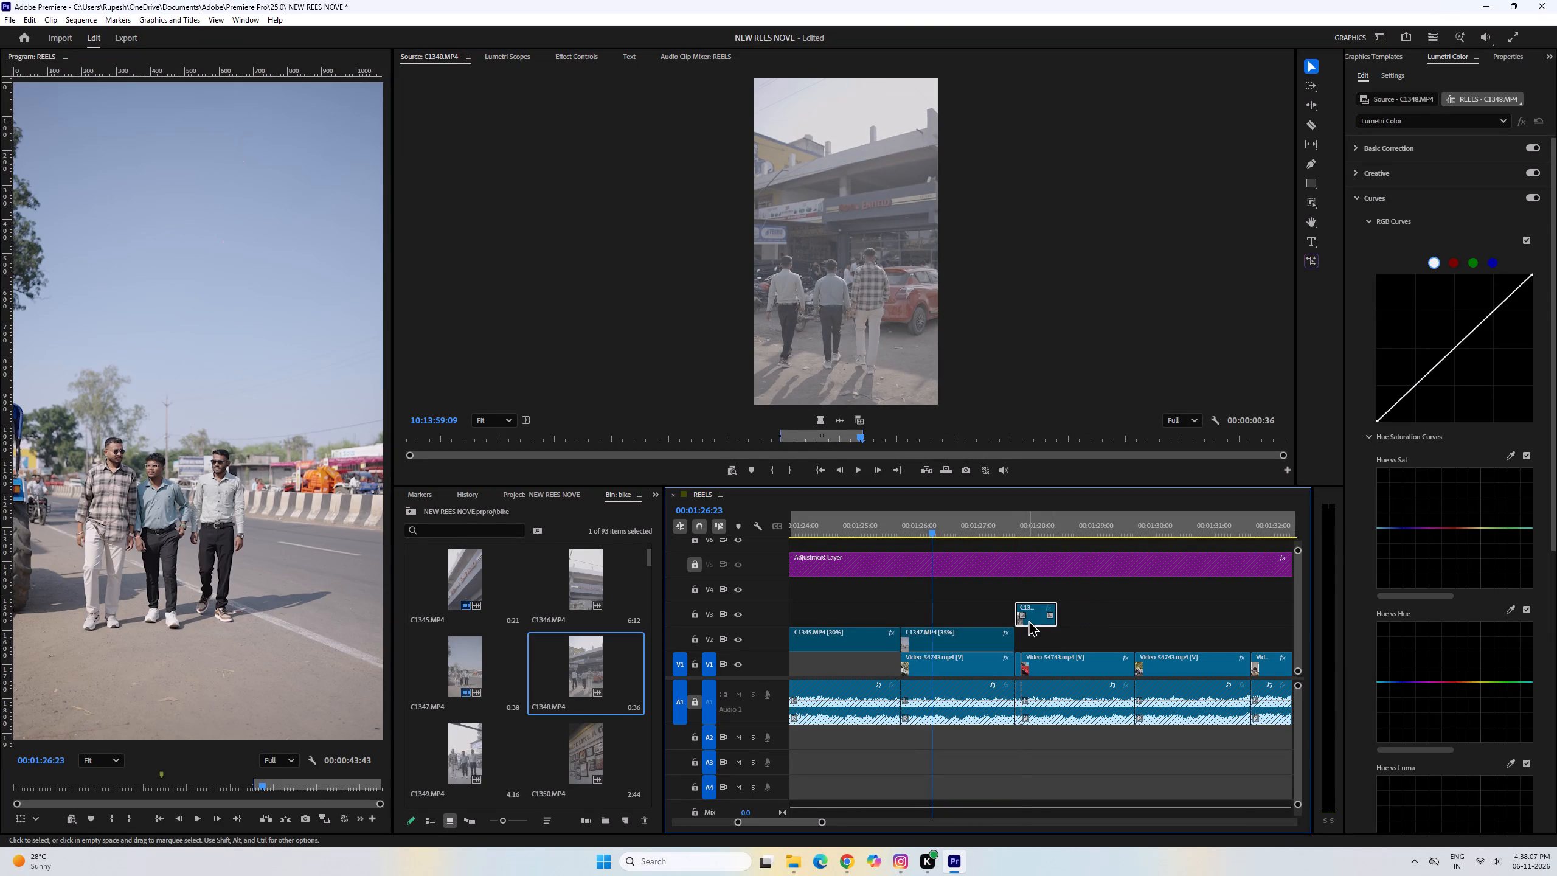
key("ctrl+r")
key("4")
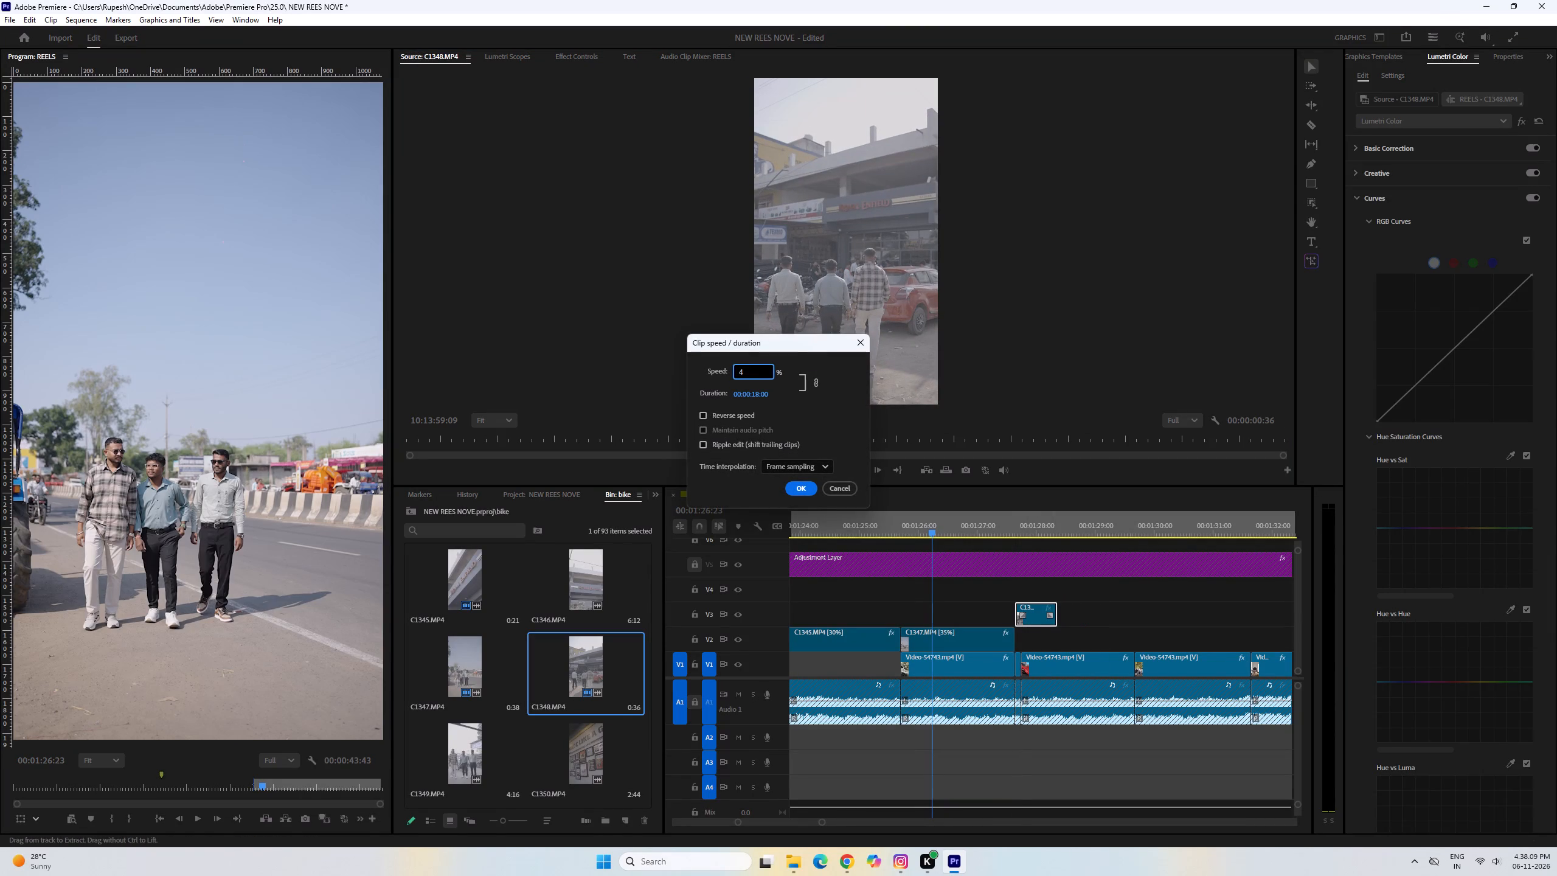
key("0")
key("Return")
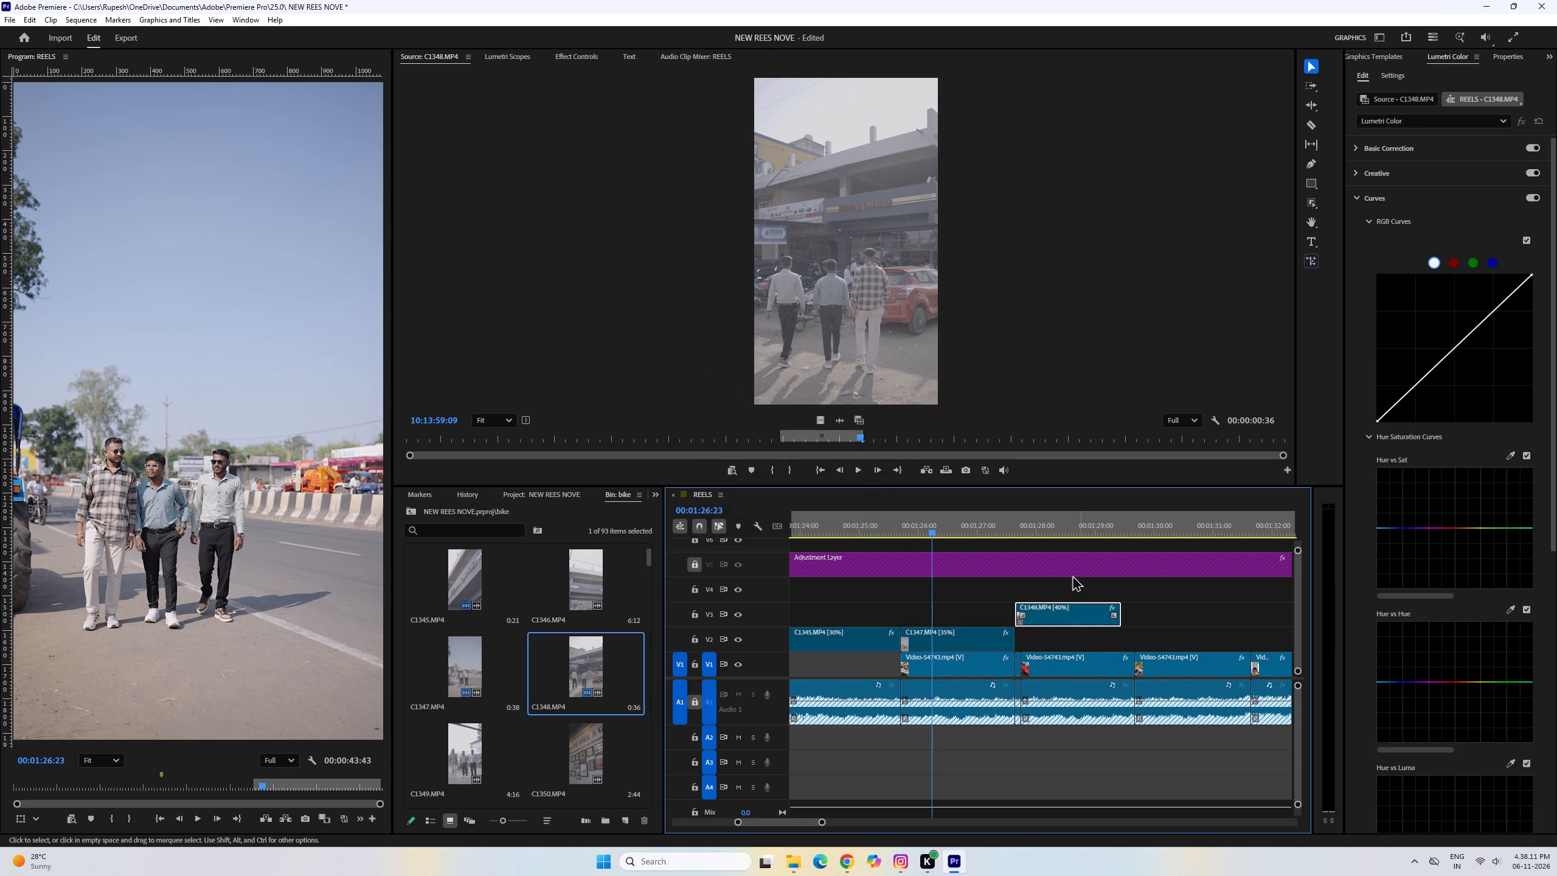
left_click(1039, 512)
left_click_drag(1119, 619, 1131, 619)
left_click(1115, 619)
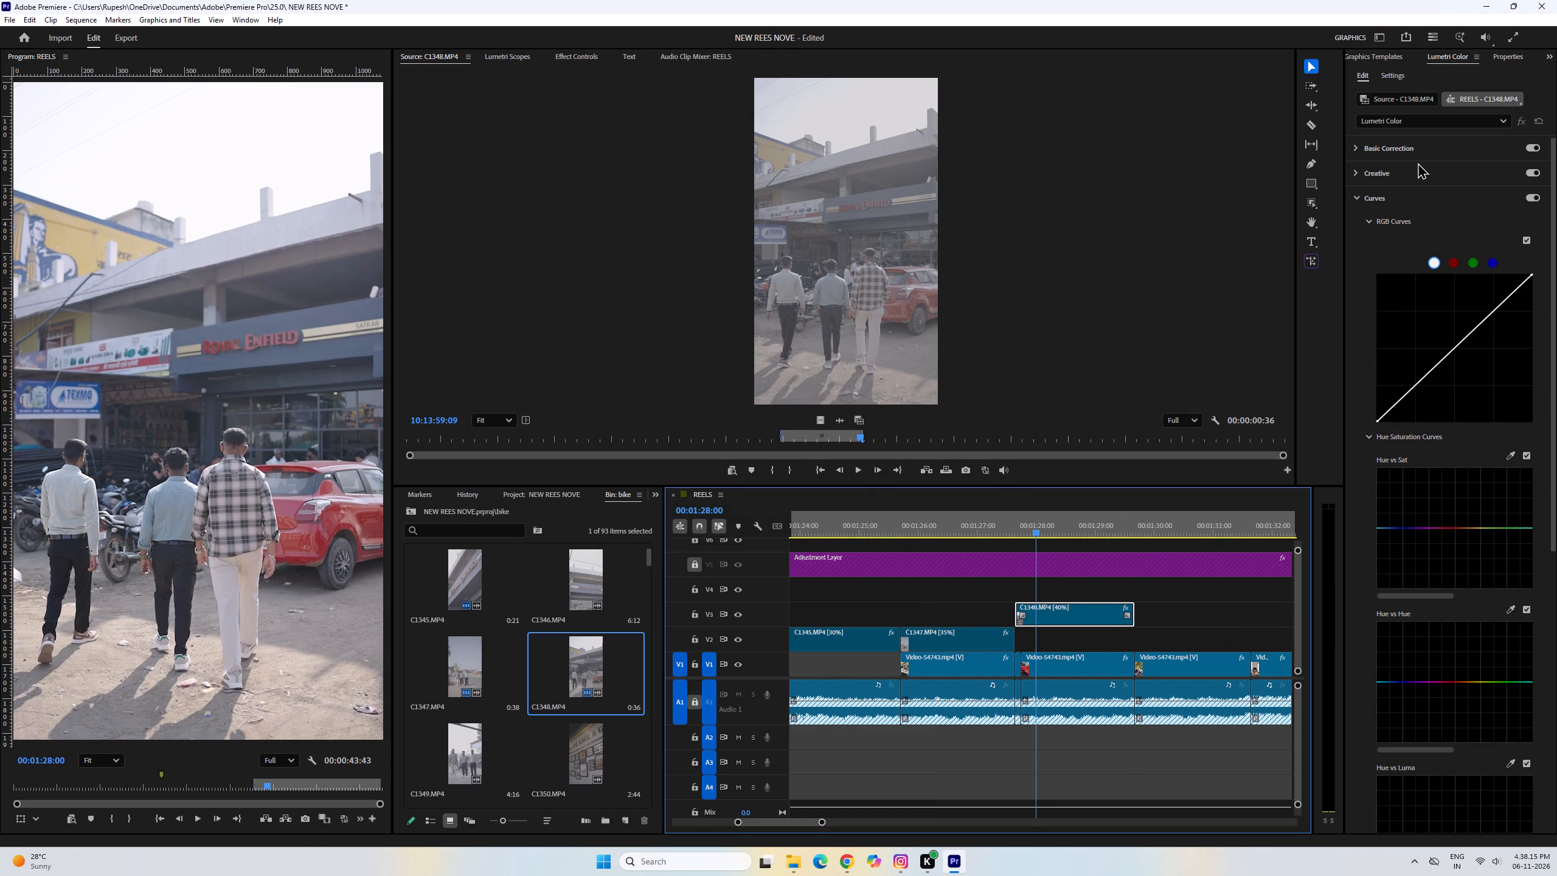
In Lumetri Basic Correction, set the C1348.MP4 clip's contrast to 23.7 and highlights to -7.5, and scrub through it.
left_click(1419, 158)
left_click_drag(1472, 375, 1481, 375)
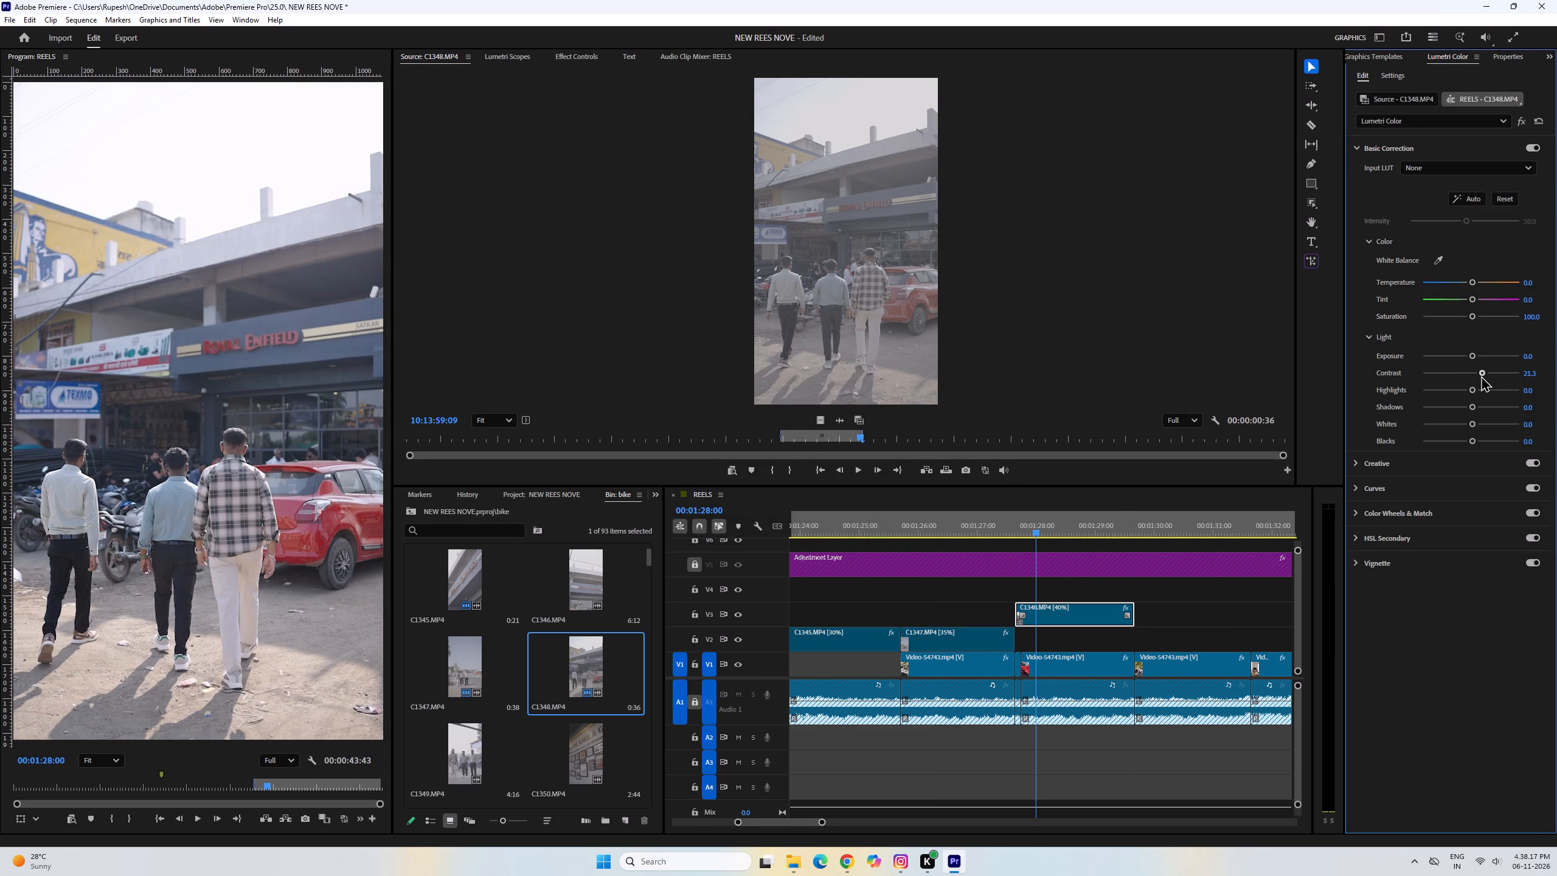
left_click_drag(1481, 375, 1482, 375)
left_click_drag(1474, 391, 1466, 388)
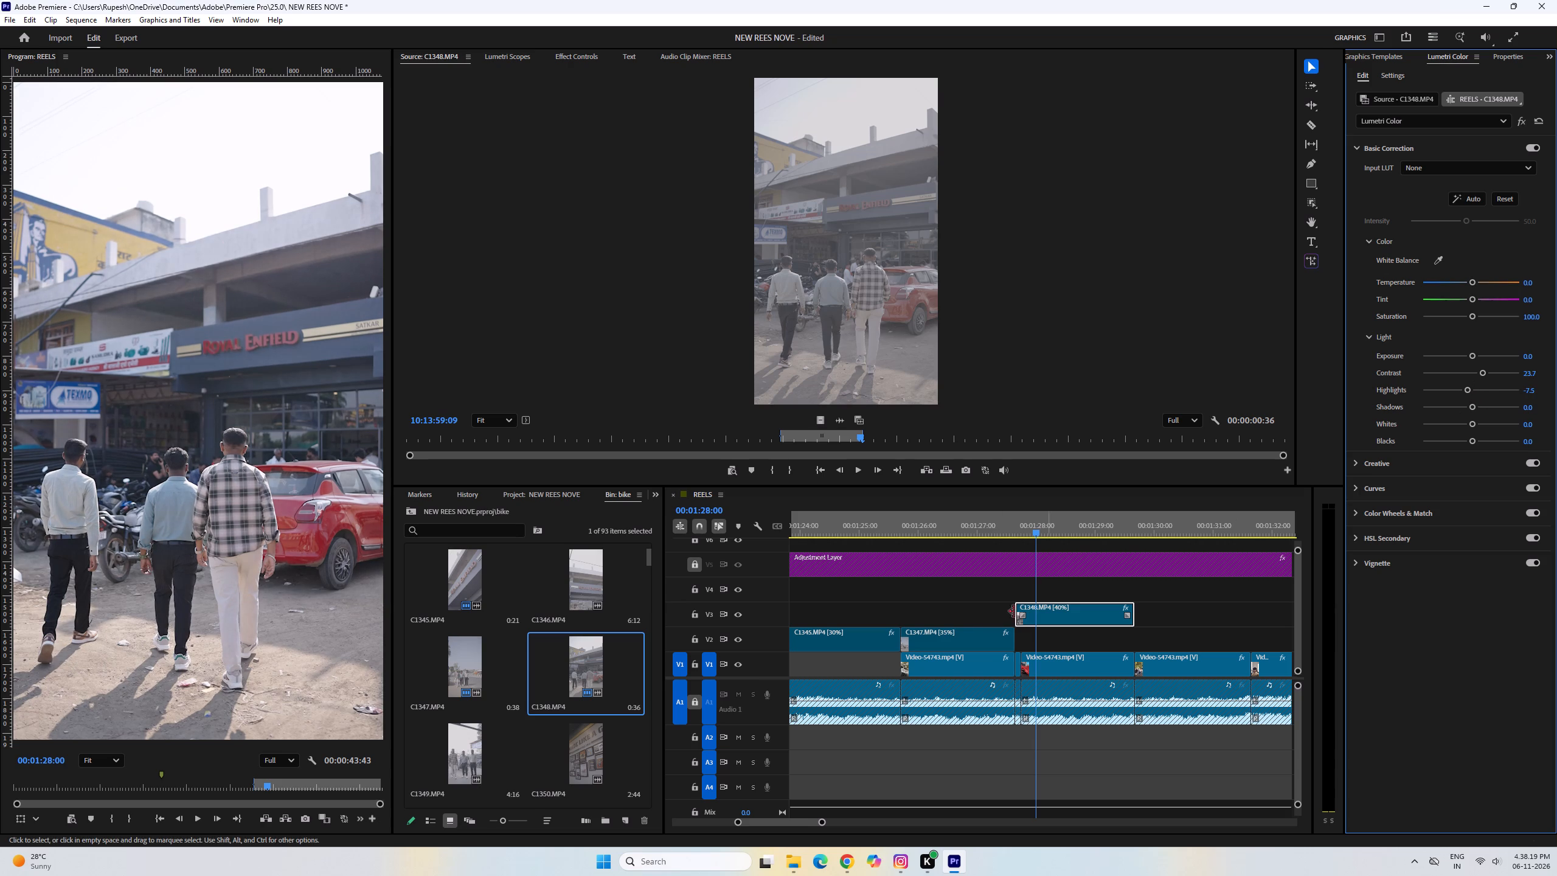
left_click_drag(1021, 527, 1047, 535)
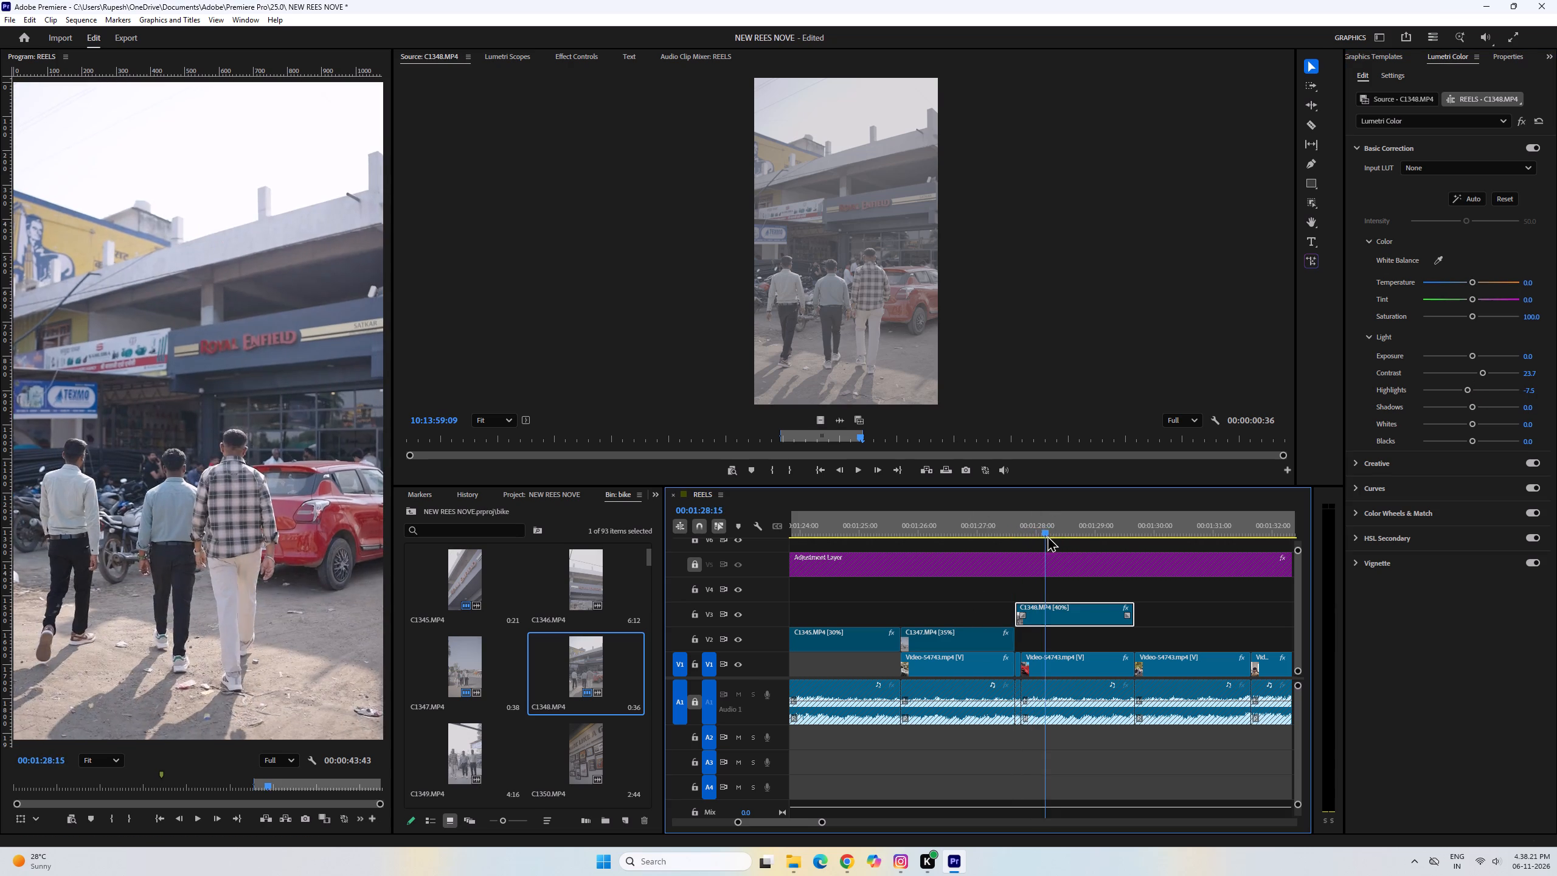
left_click_drag(1047, 535, 1128, 575)
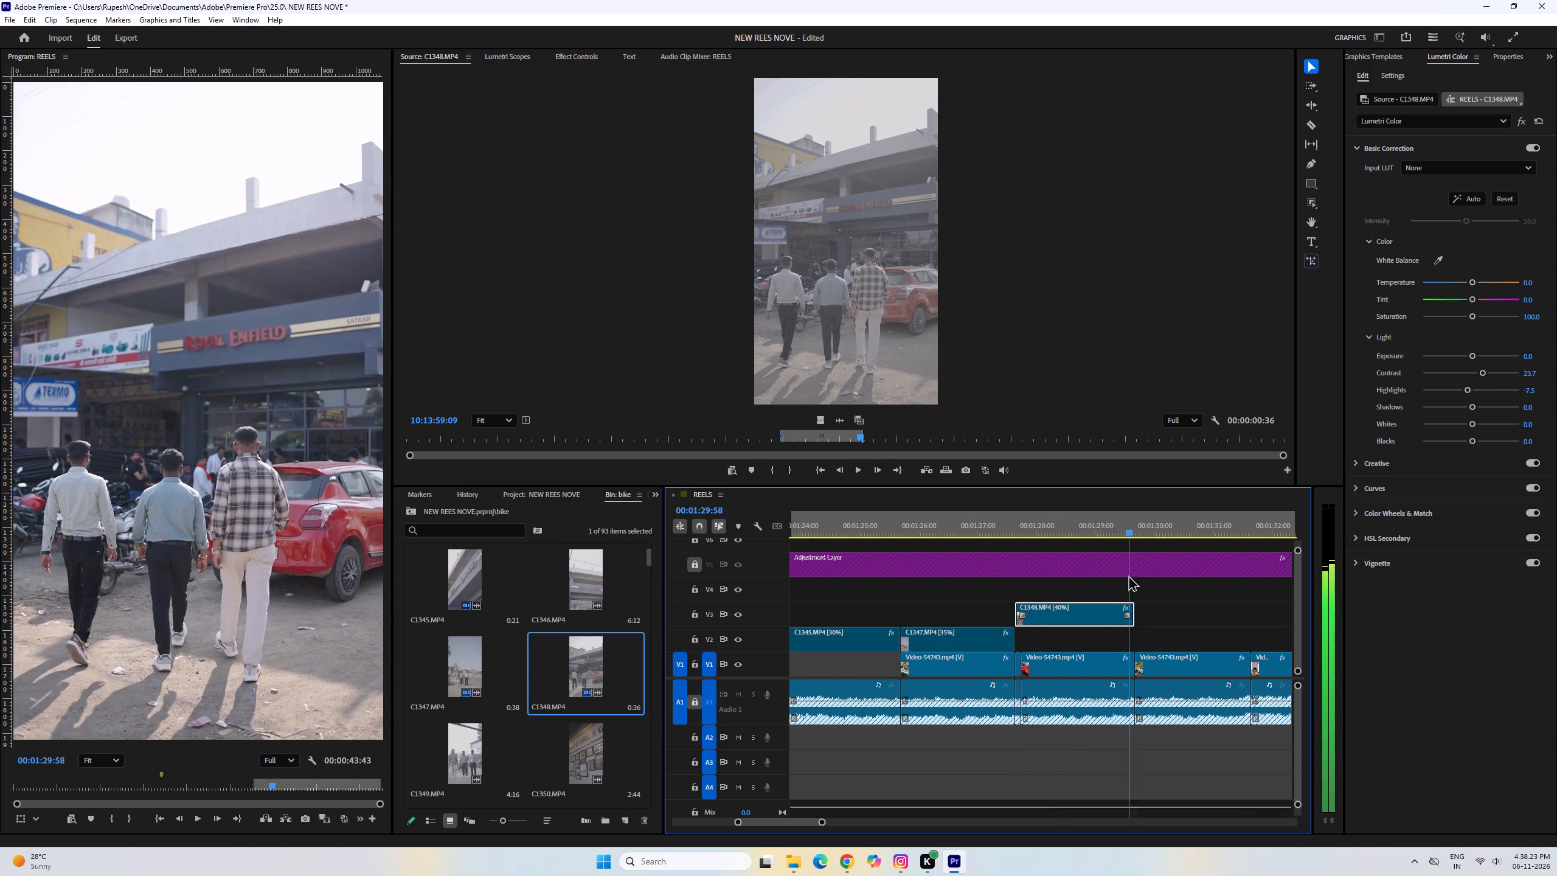
left_click_drag(1128, 575, 1121, 577)
Mark C1349.MP4 from 10:14:03:20 to 10:14:03:29 and place only its video on V2, starting where the C1348.MP4 clip ends.
scroll(500, 712, "down", 1)
double_click(467, 681)
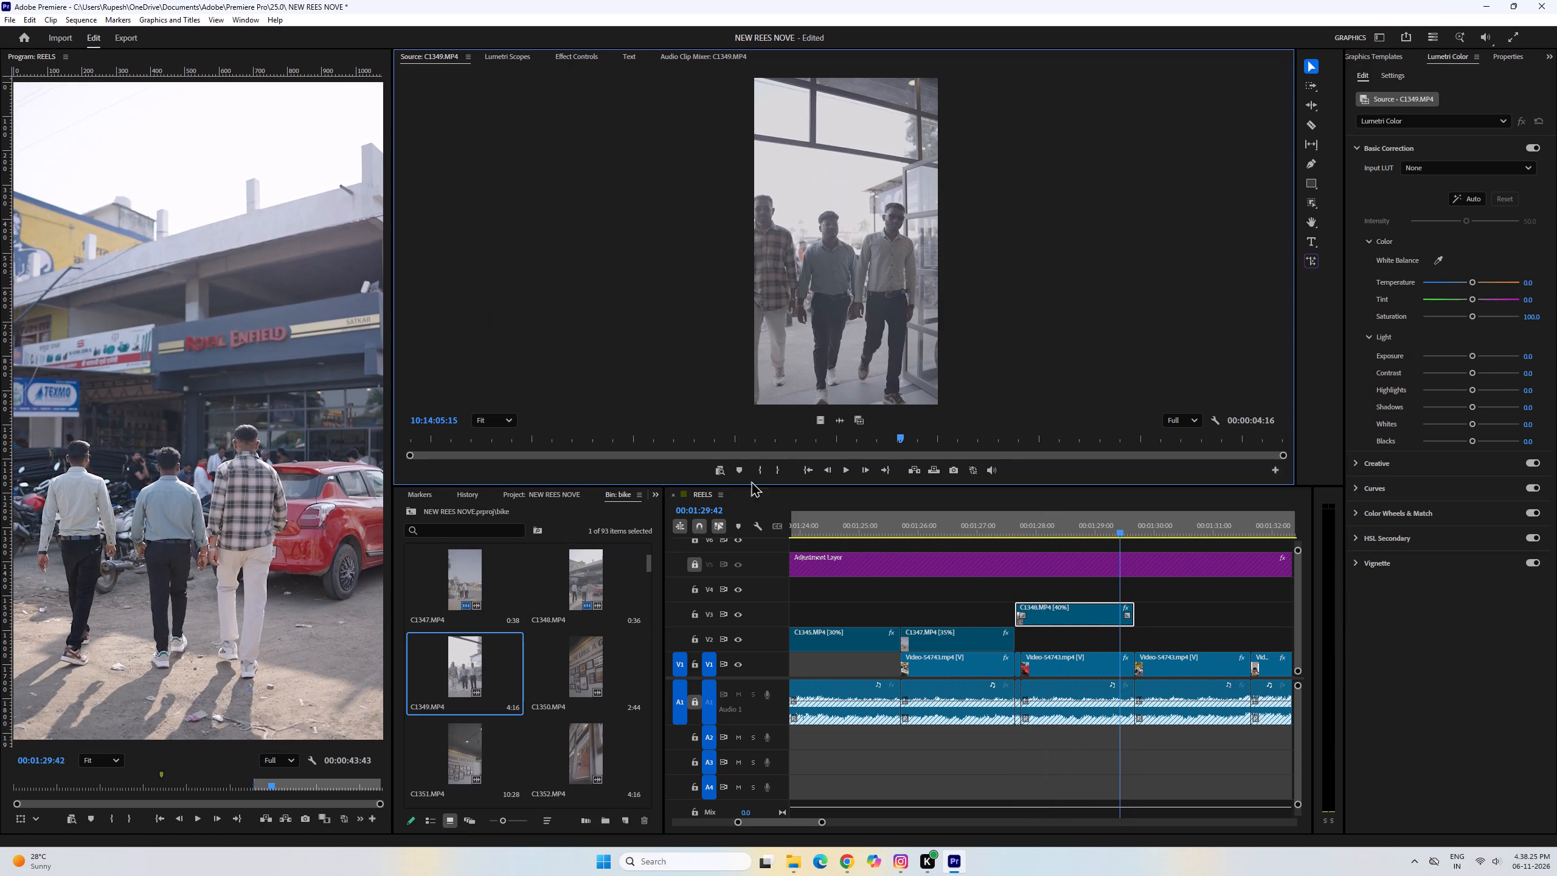
left_click_drag(802, 437, 399, 454)
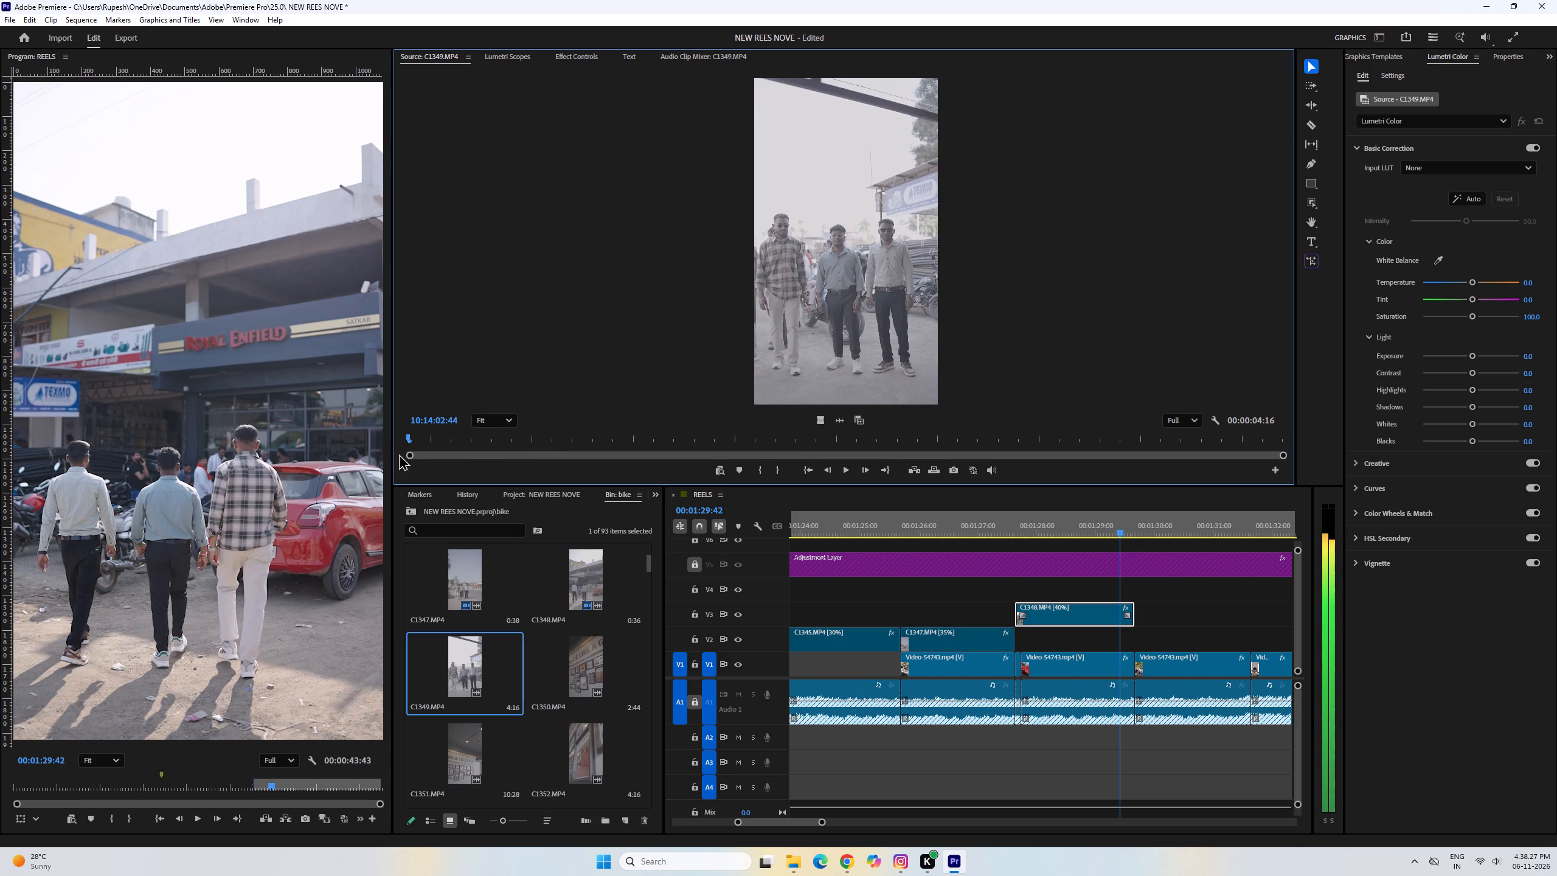
left_click_drag(399, 454, 514, 457)
left_click(763, 478)
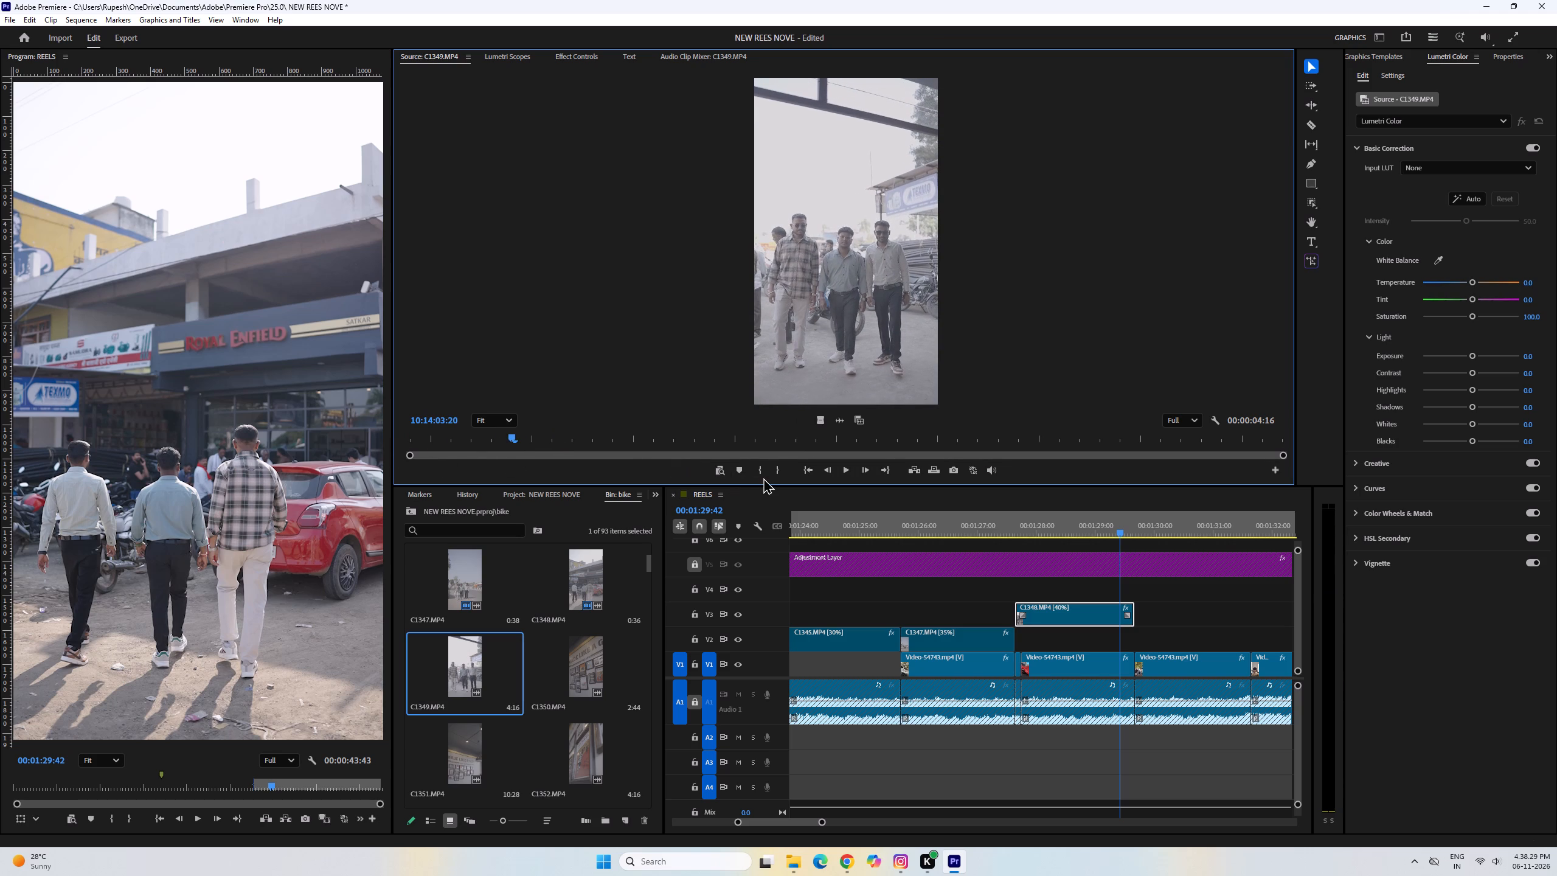
left_click(763, 472)
left_click_drag(511, 437, 546, 441)
left_click(793, 470)
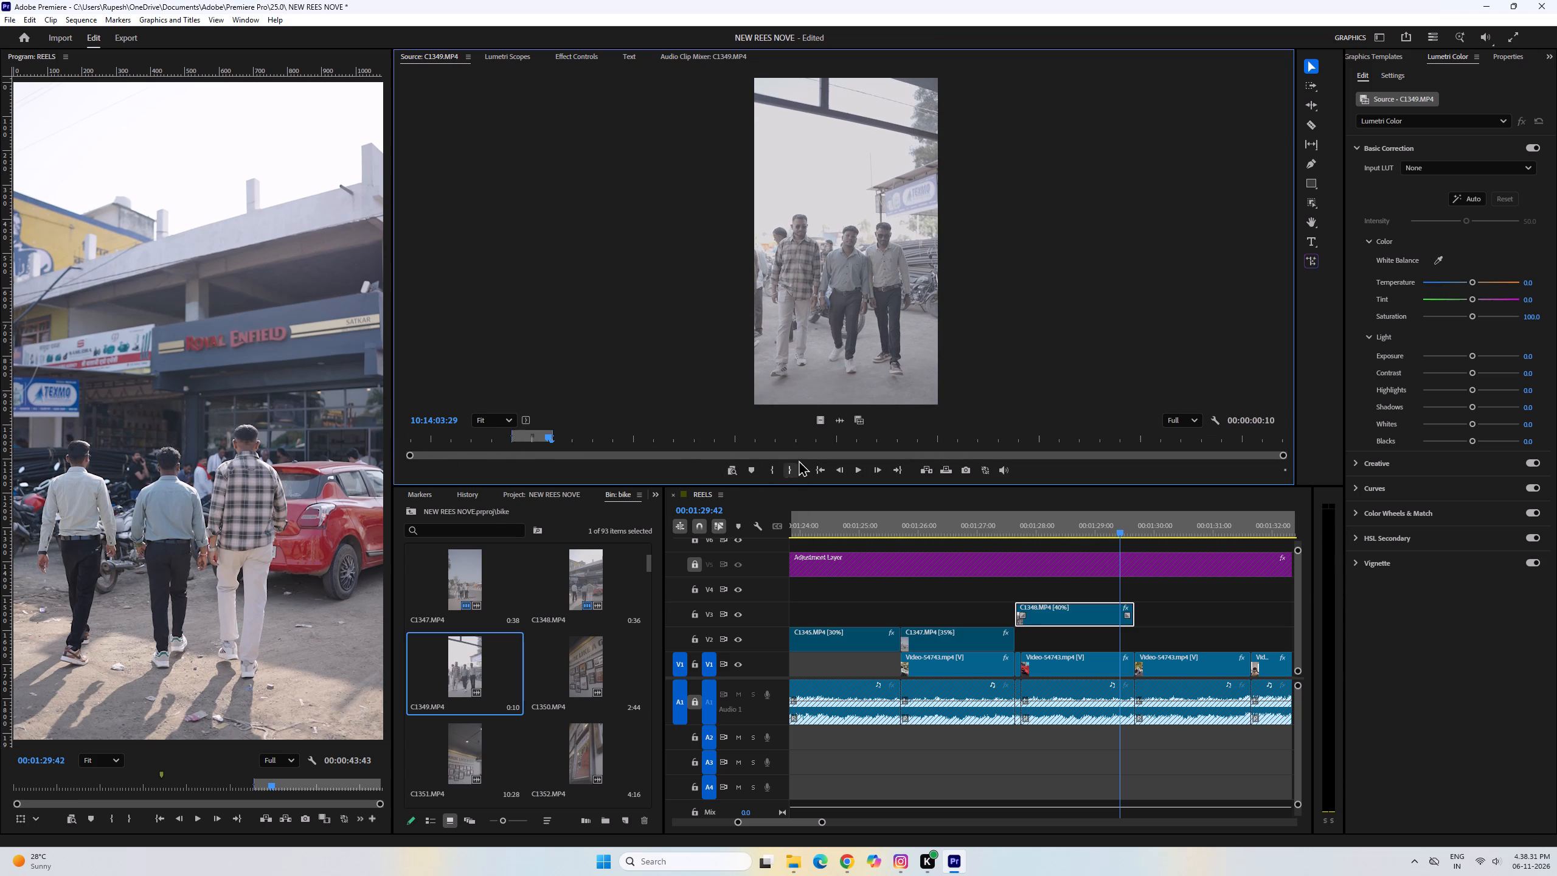
left_click_drag(820, 417, 1141, 641)
Set the C1349.MP4 clip on V2 to 30% speed, preview it, and extend its end to the next reference scene cut.
left_click(1142, 642)
key("ctrl+r")
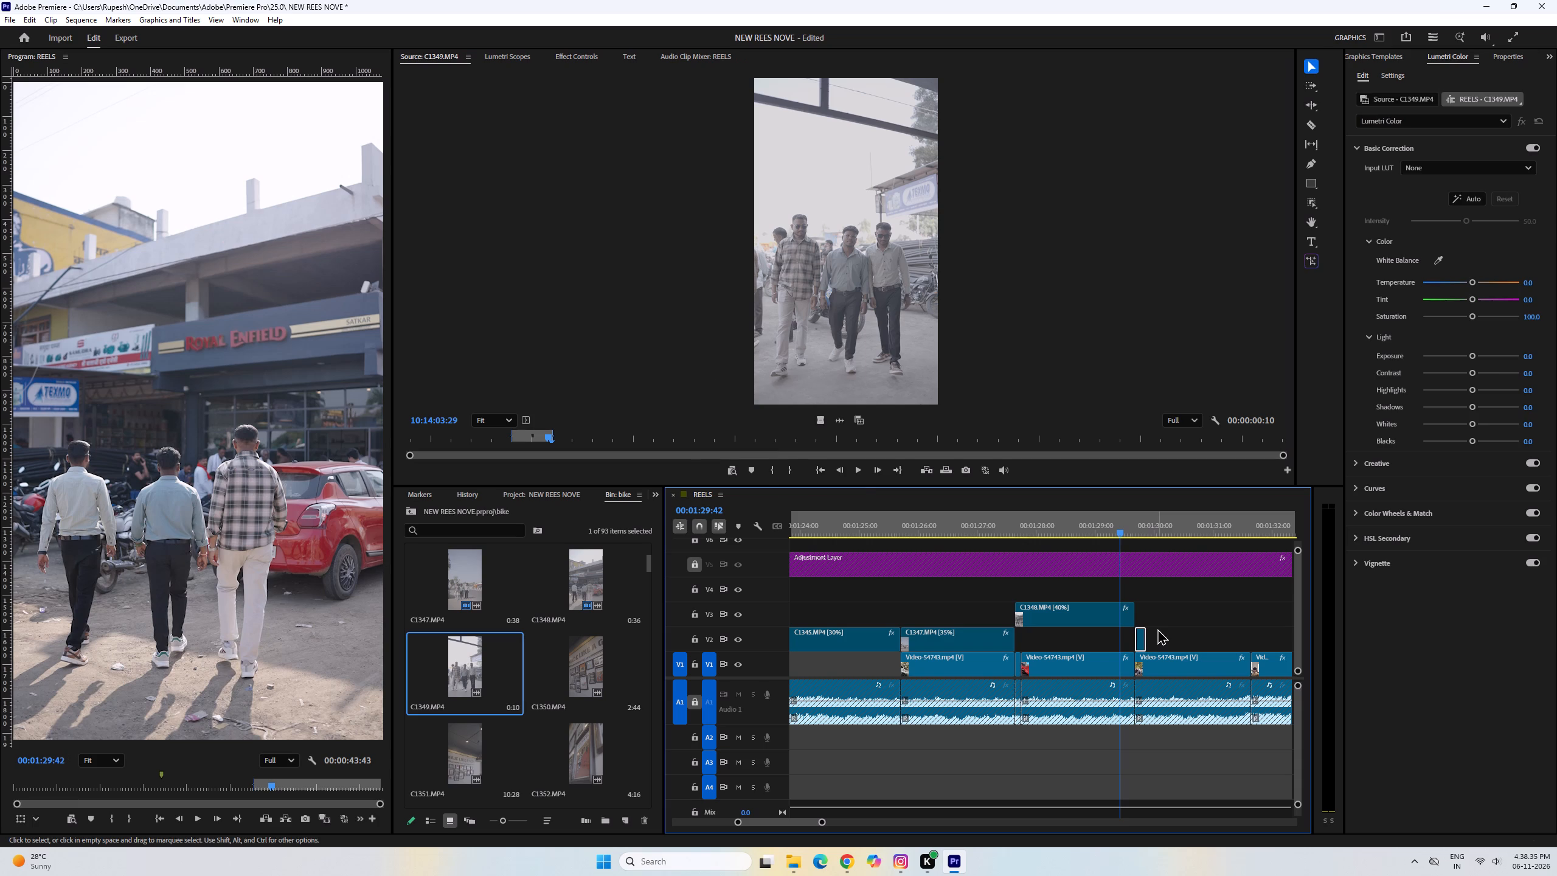
type("30")
key("Return")
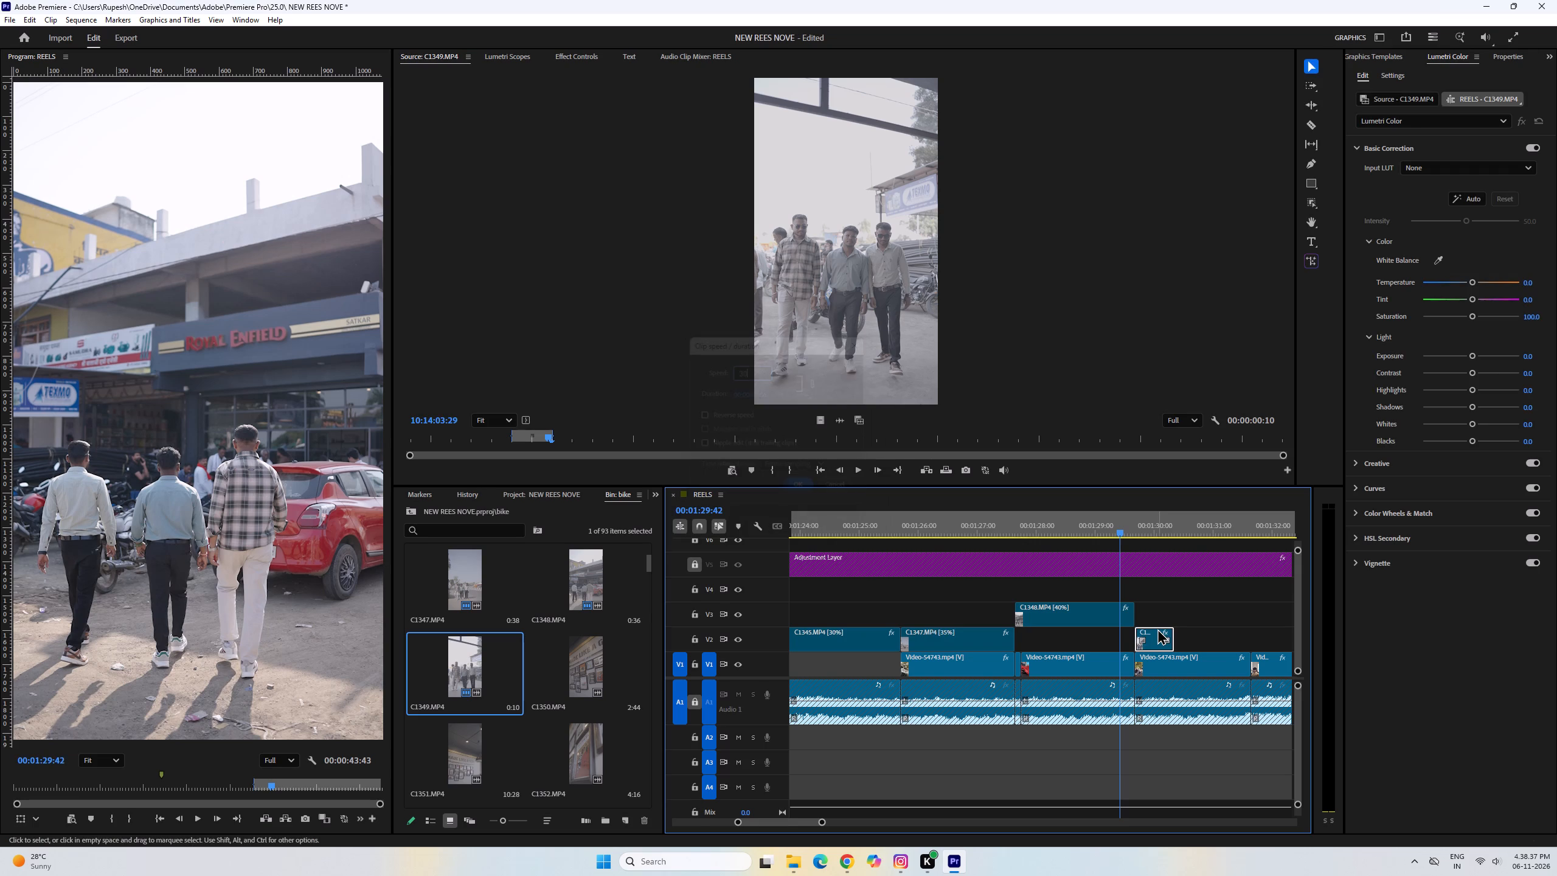
key("space")
key("space")
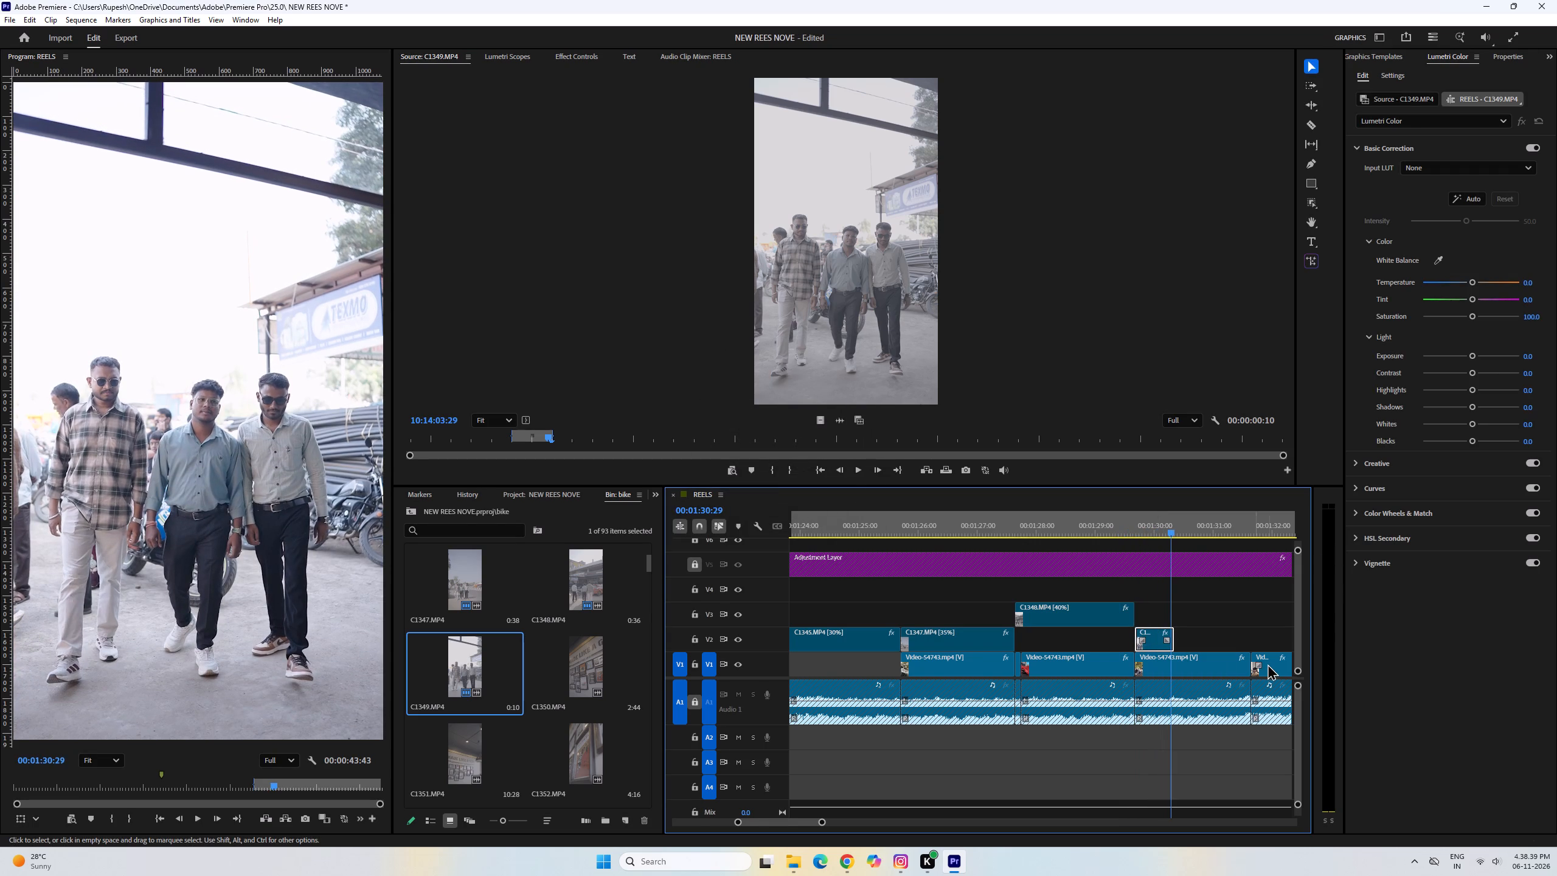
left_click_drag(1179, 635, 1255, 640)
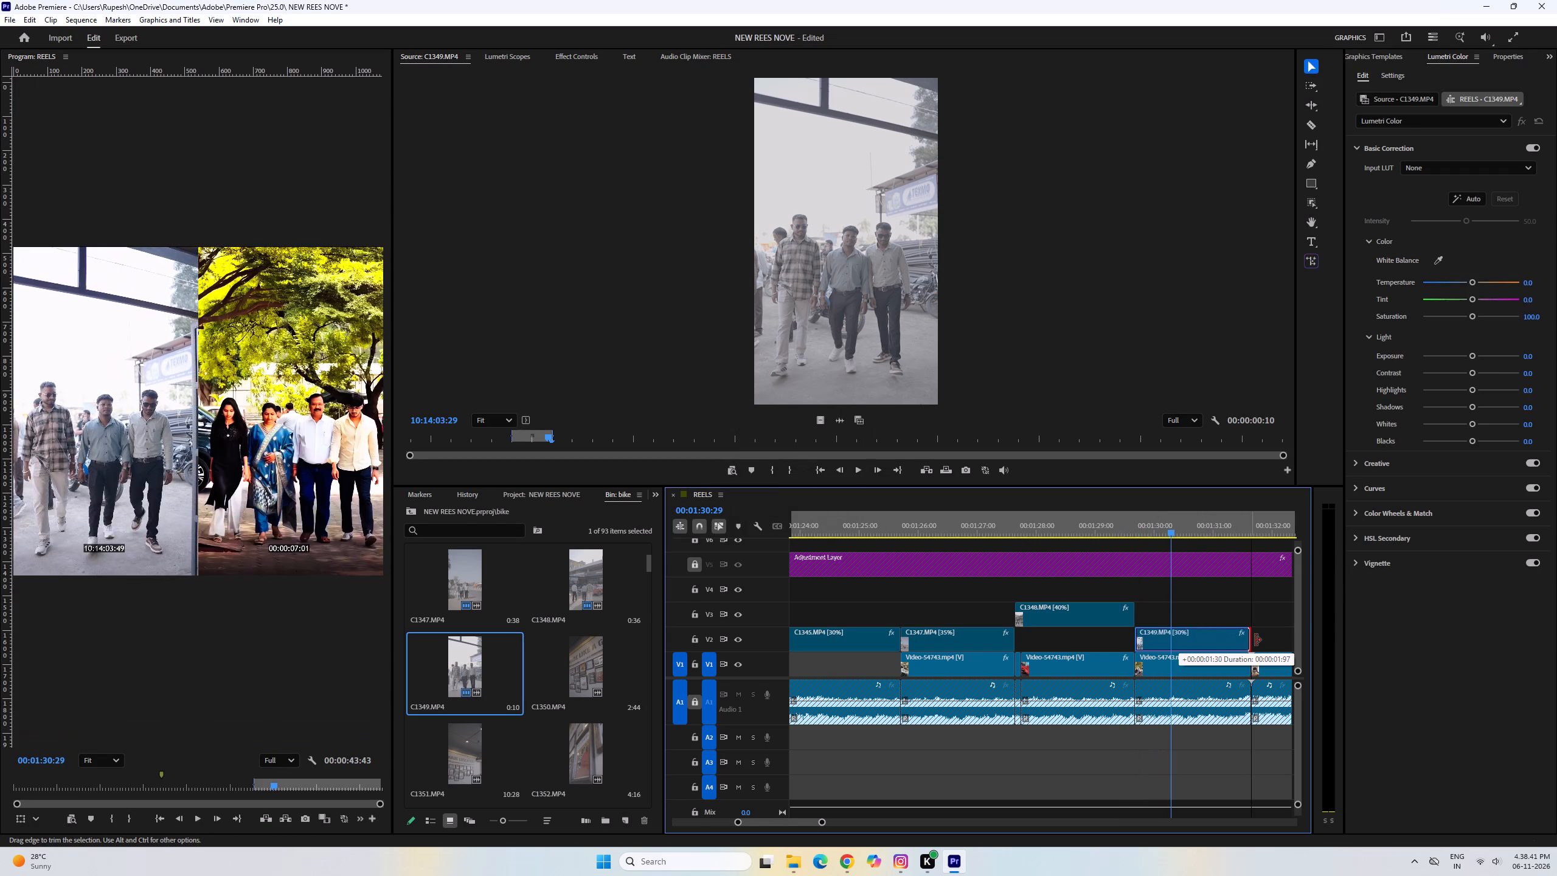
left_click_drag(1255, 640, 1256, 637)
Scrub through the C1349.MP4 clip and set its Lumetri contrast to 20.0 and highlights to -10.0.
left_click_drag(1181, 509, 1201, 519)
left_click_drag(1178, 517, 1196, 528)
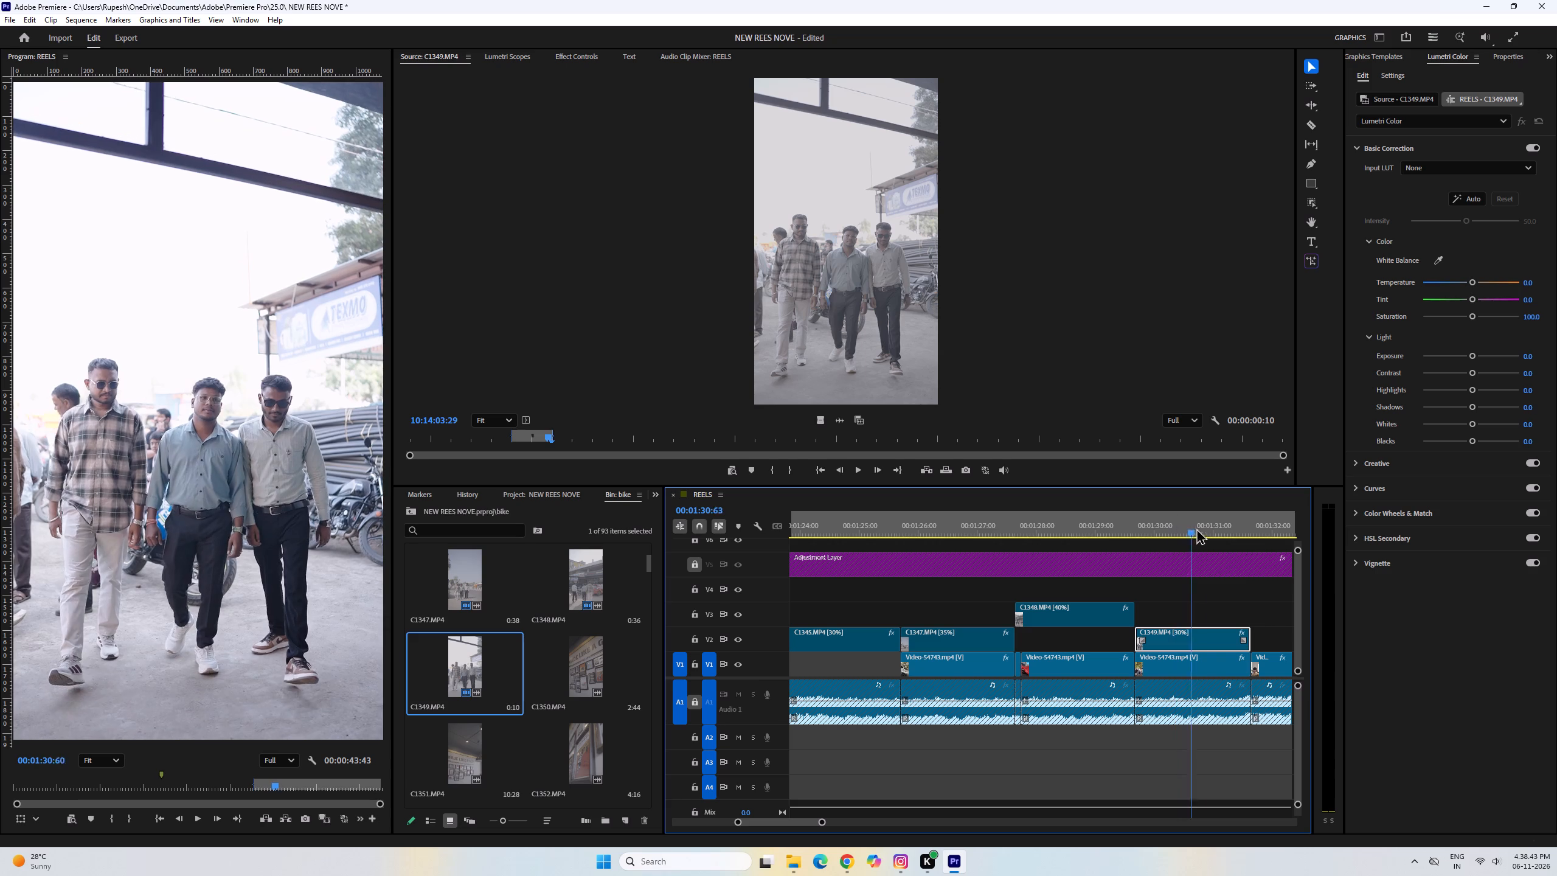
left_click_drag(1196, 528, 1229, 536)
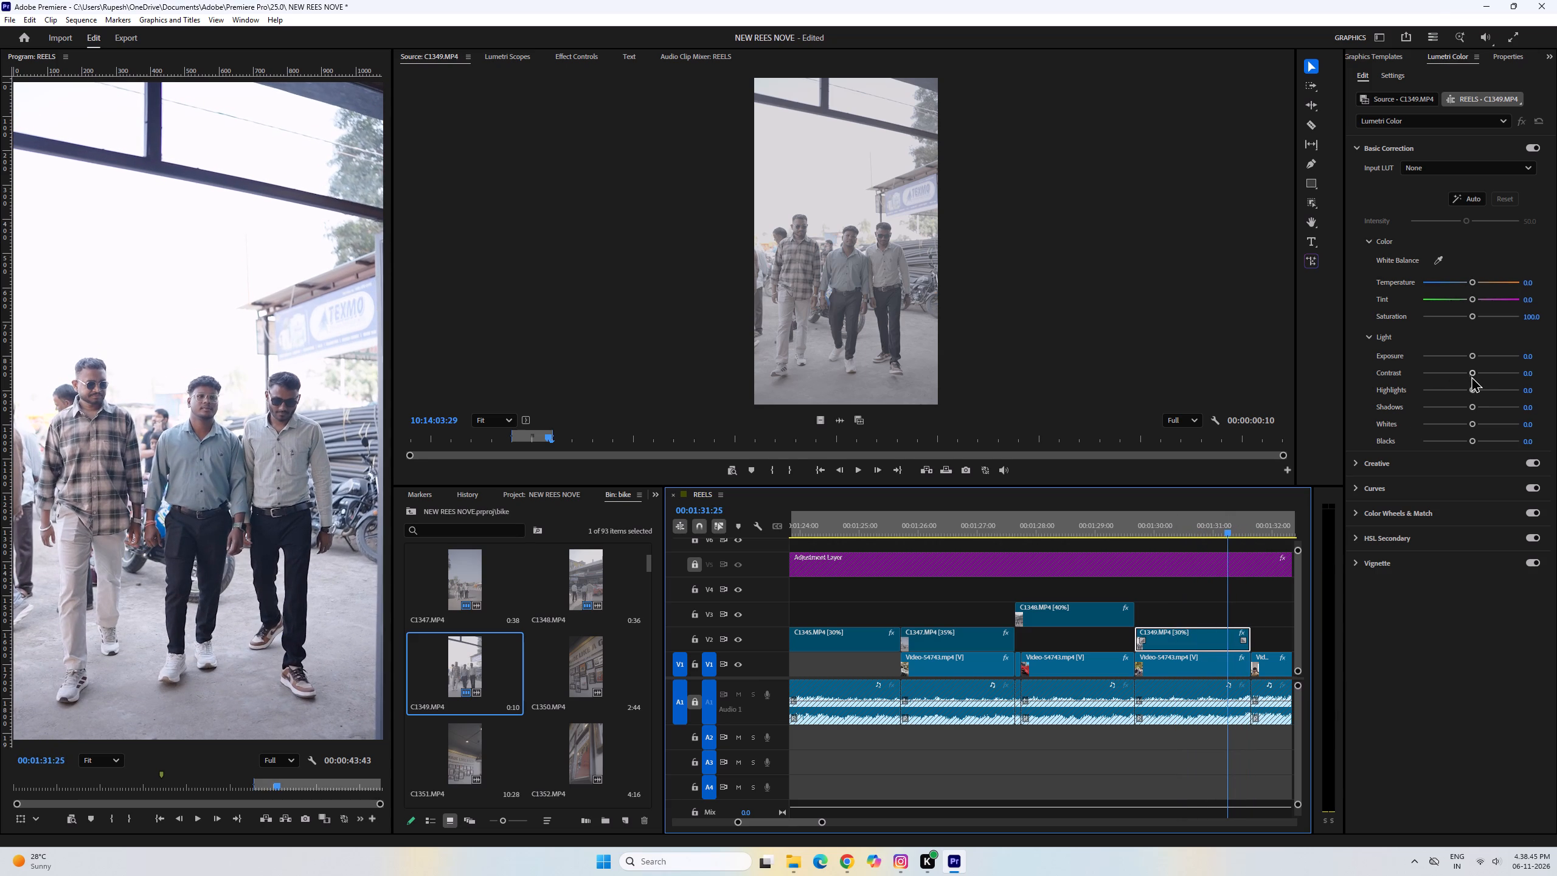
left_click_drag(1474, 374, 1480, 374)
left_click_drag(1471, 388, 1465, 388)
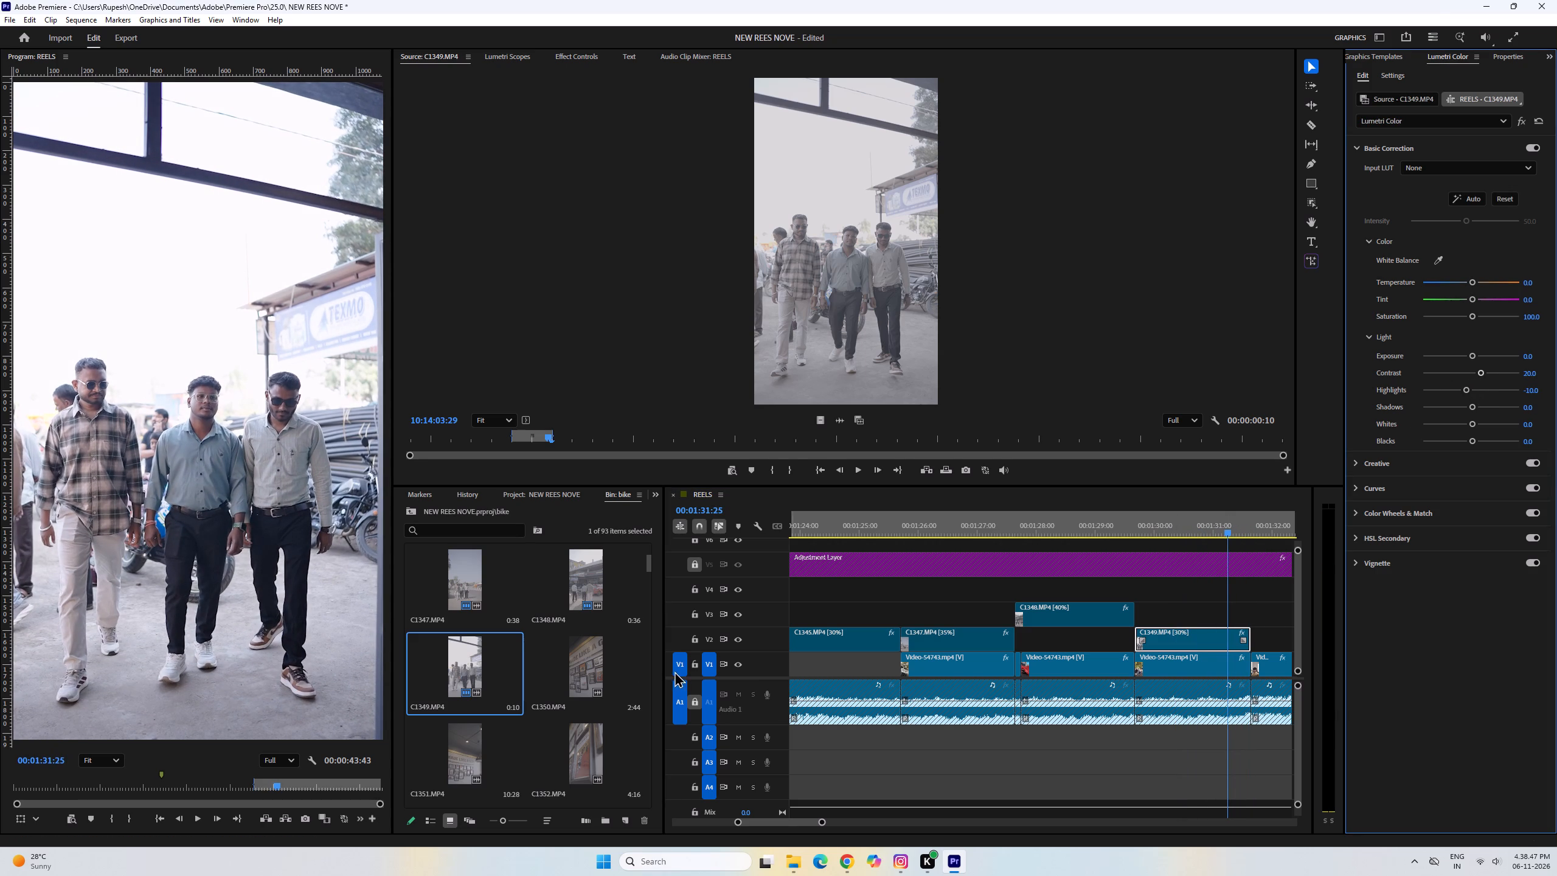
Open C1350.MP4 from the bike bin, play the REELS sequence onward from the C1349.MP4 clip, and scrub back through the placed clips.
double_click(573, 667)
scroll(1084, 780, "down", 1)
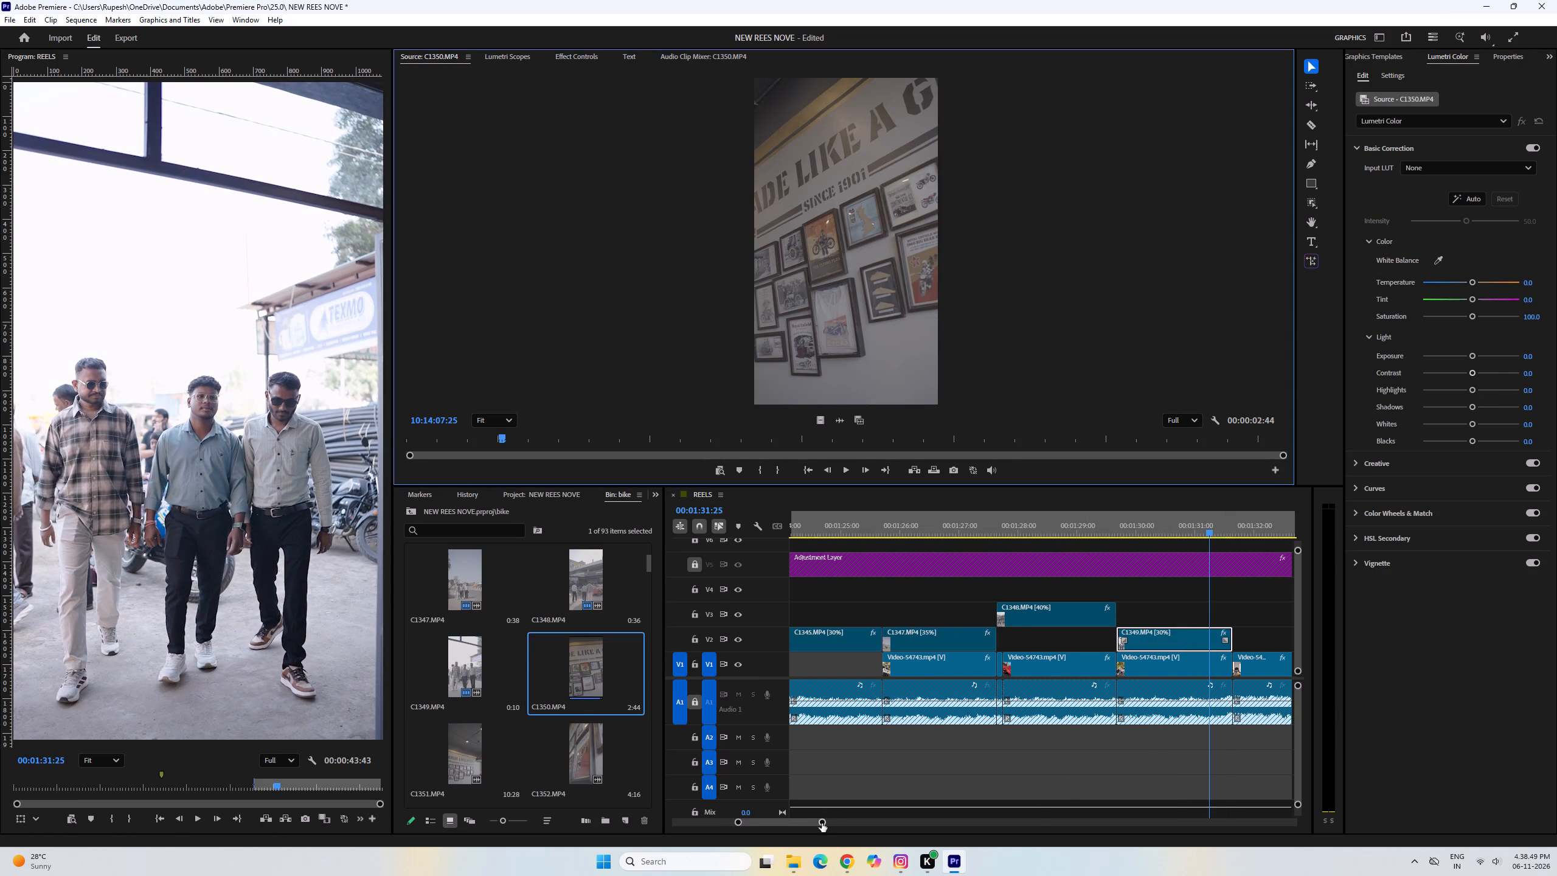
left_click_drag(822, 823, 882, 821)
scroll(944, 765, "down", 3)
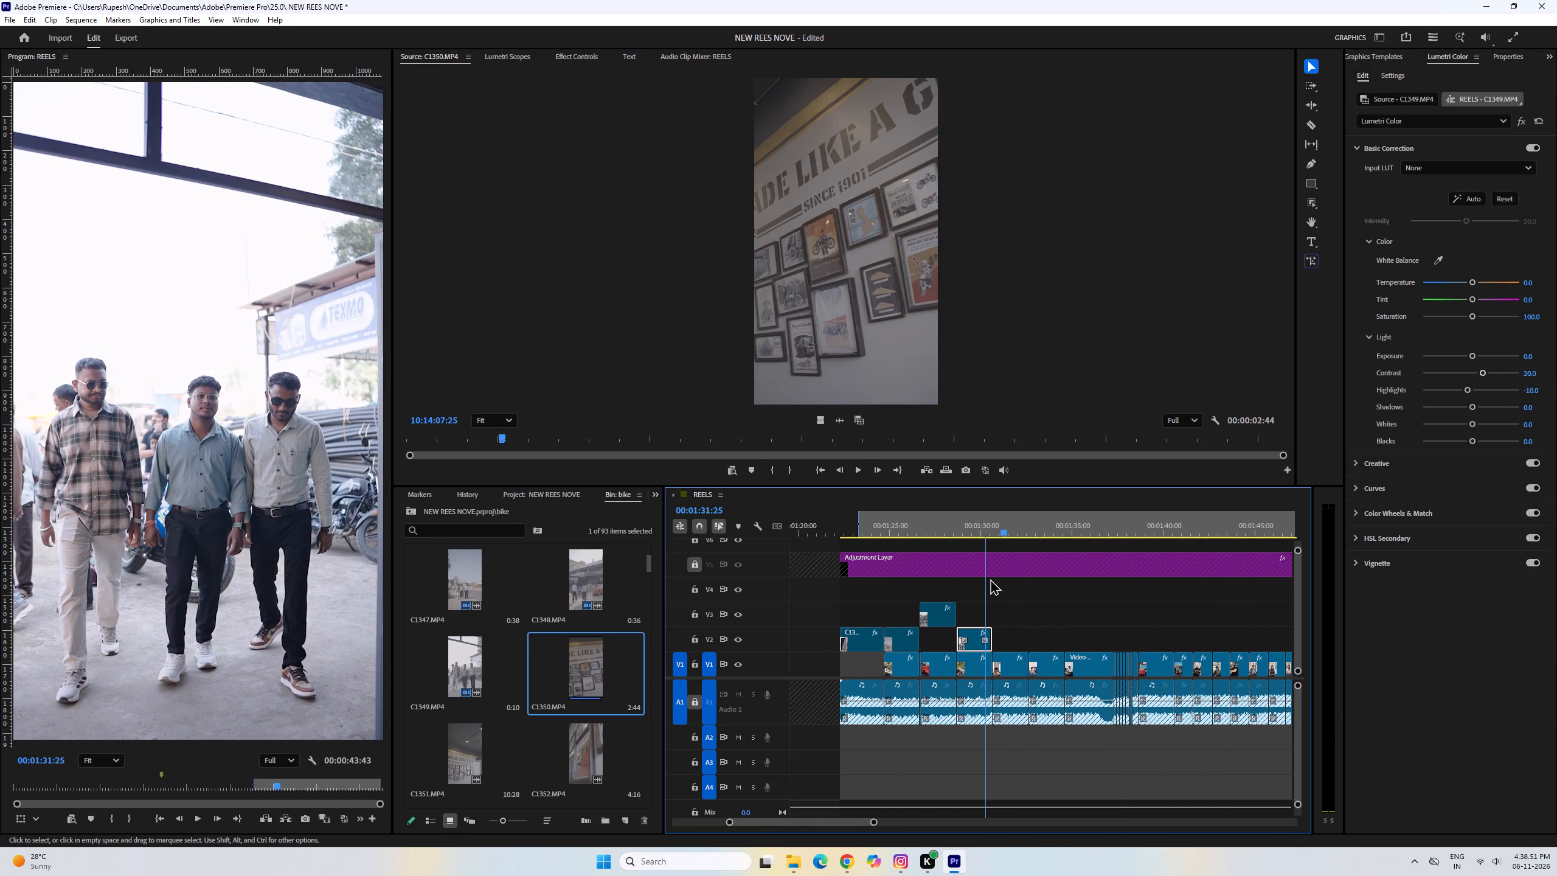
left_click(199, 818)
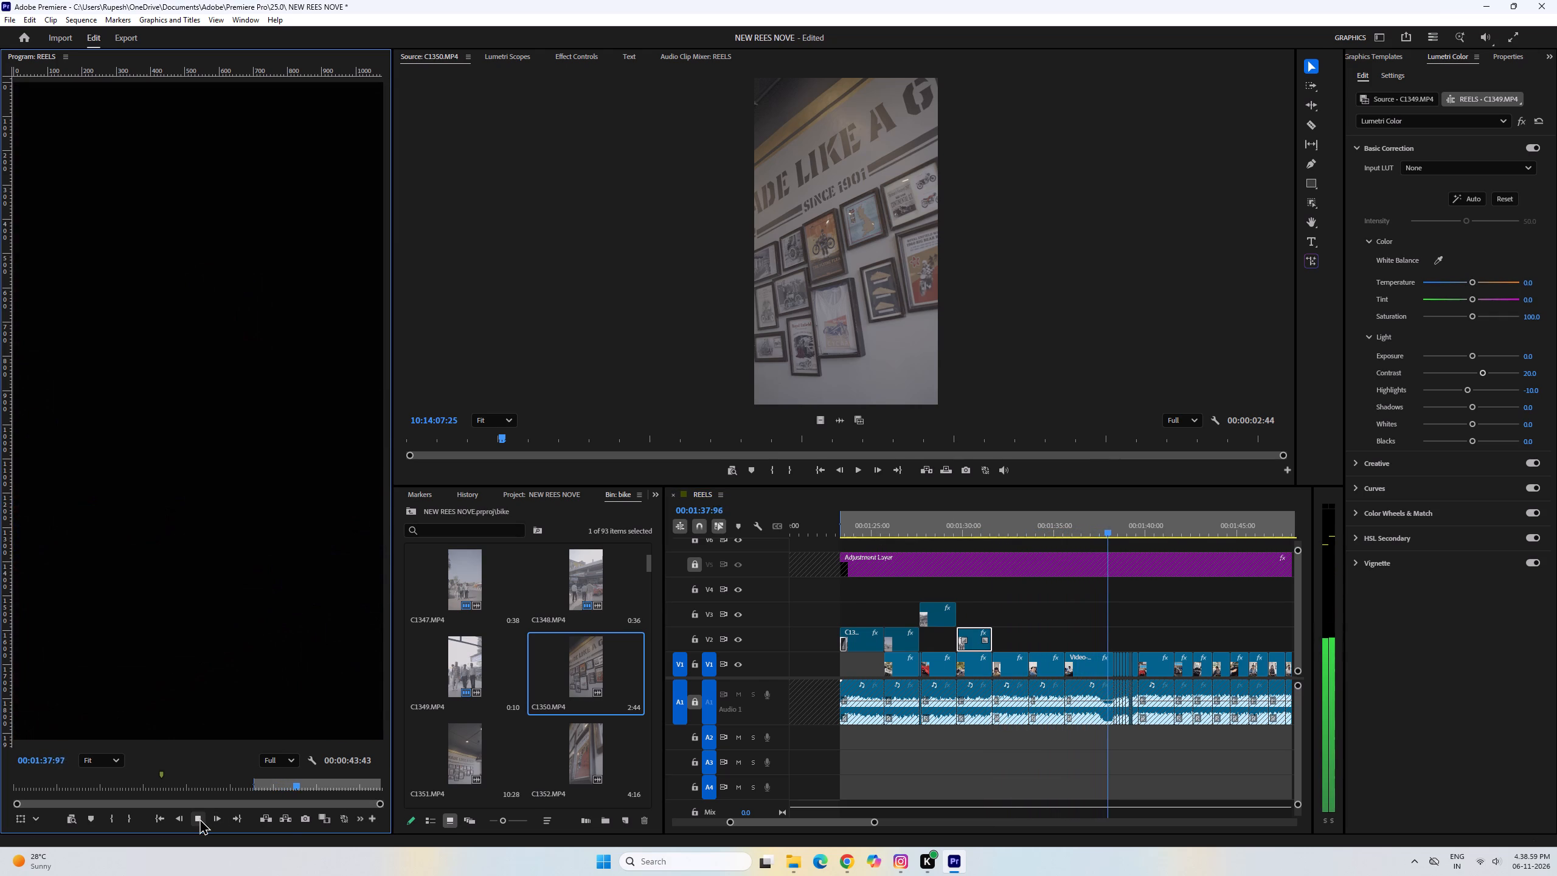
left_click(199, 818)
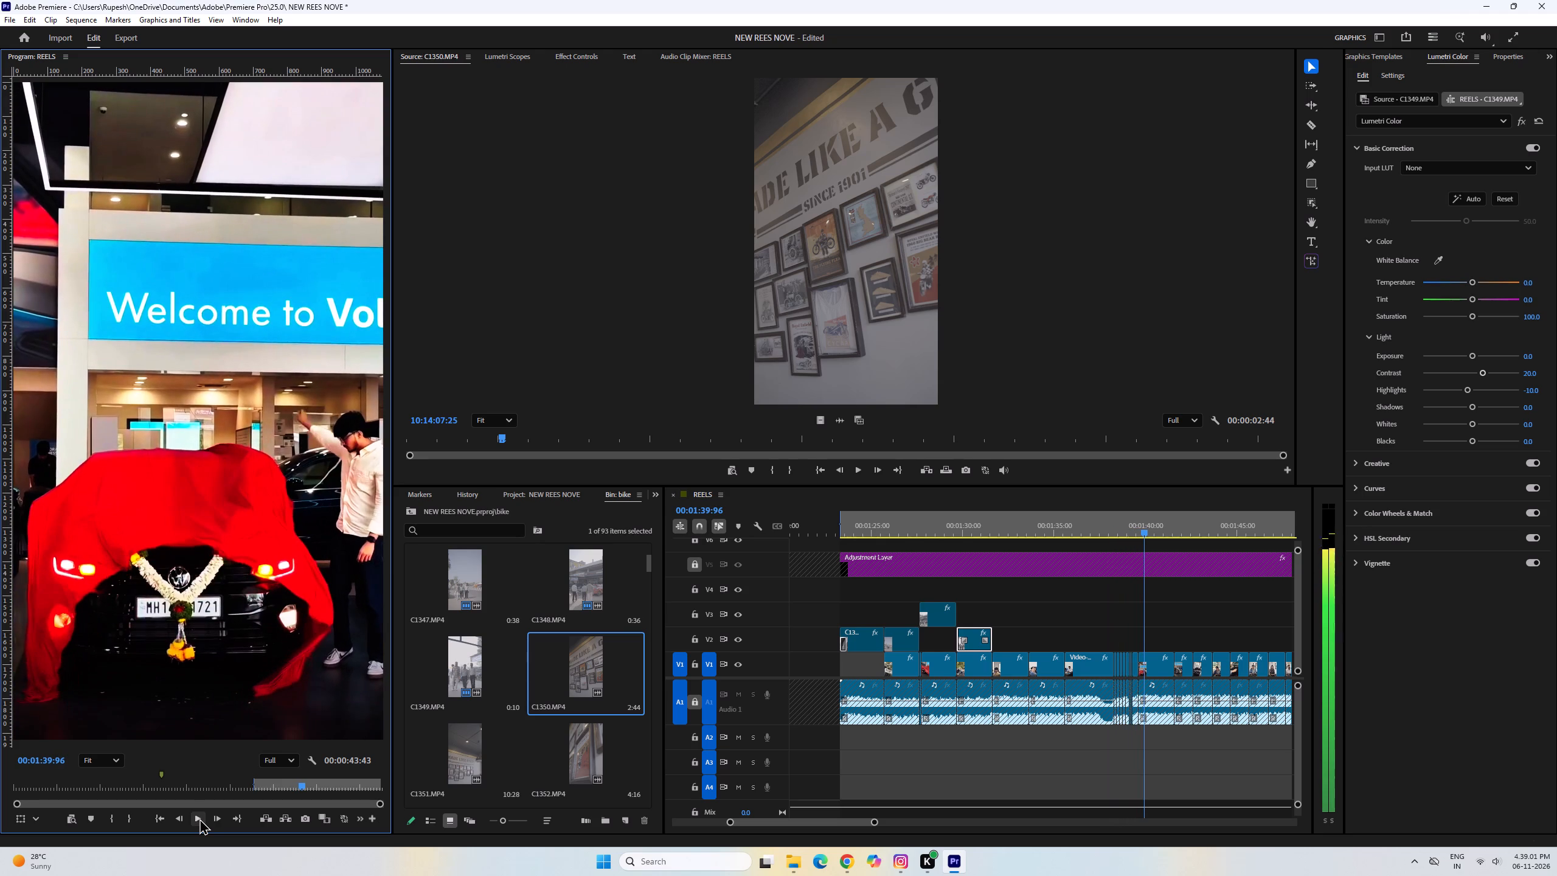
scroll(504, 757, "down", 1)
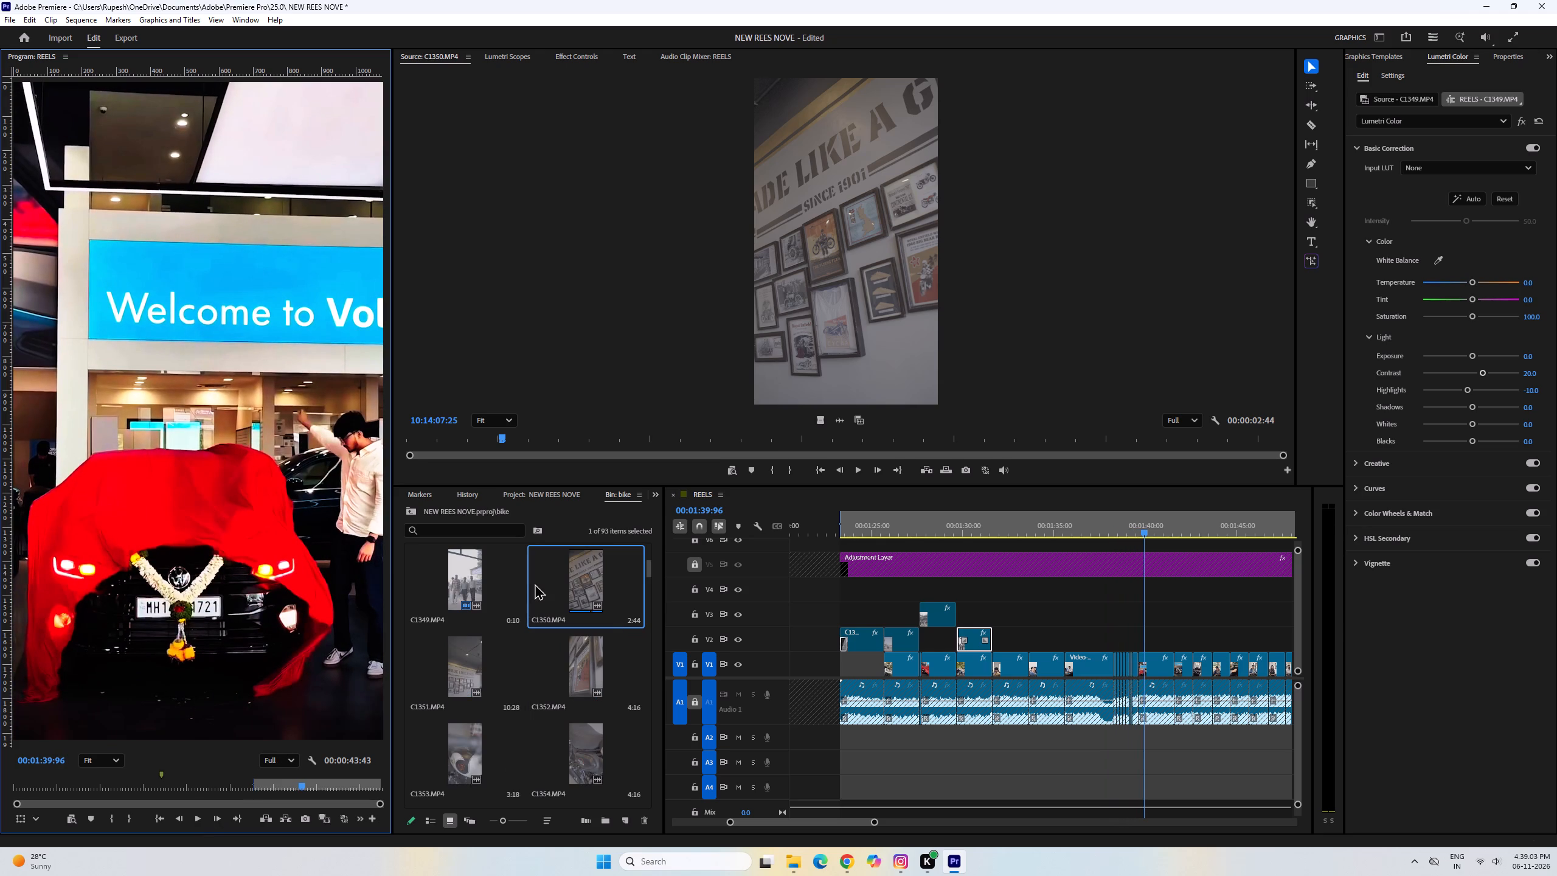
left_click(873, 529)
left_click_drag(879, 530, 918, 537)
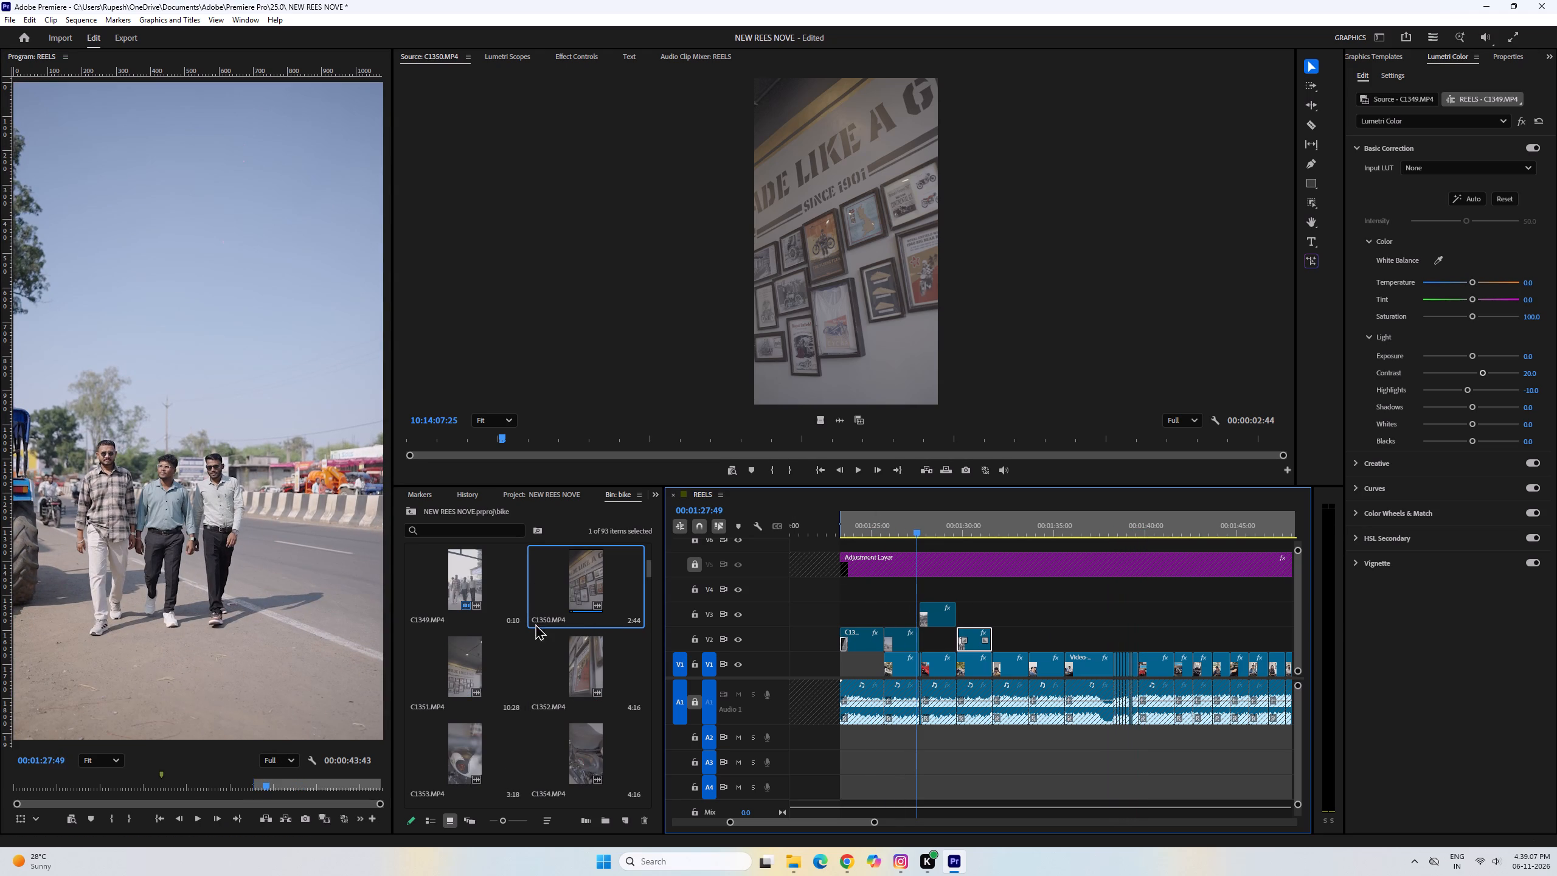
Mark a 30-frame range of C1351.MP4 ending at 10:14:14:36 and place only its video on V2 after the C1349.MP4 clip.
double_click(463, 661)
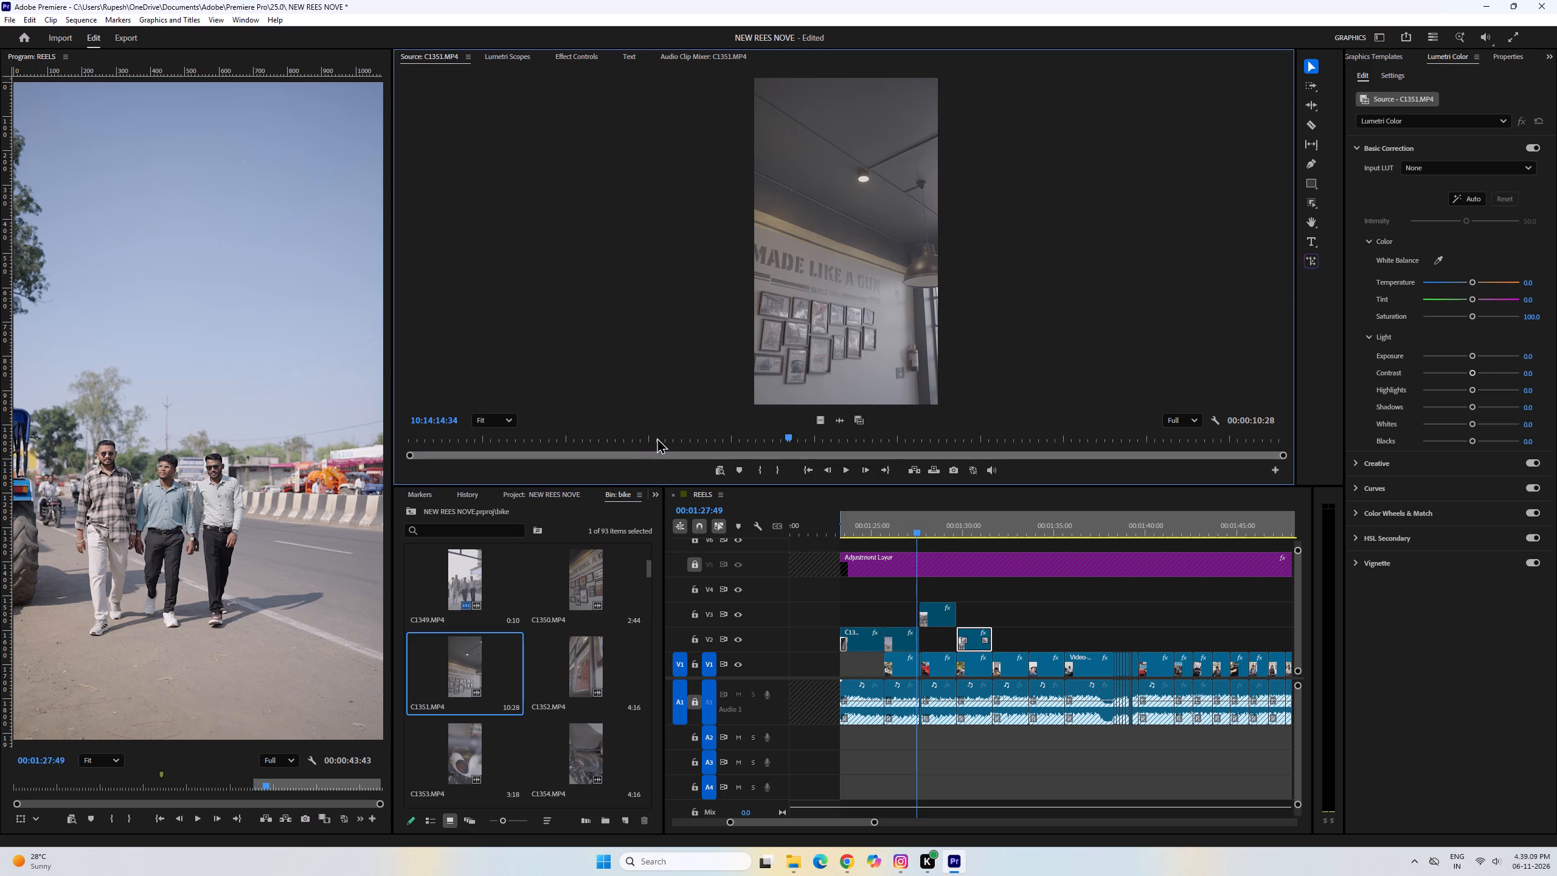
left_click_drag(659, 437, 757, 441)
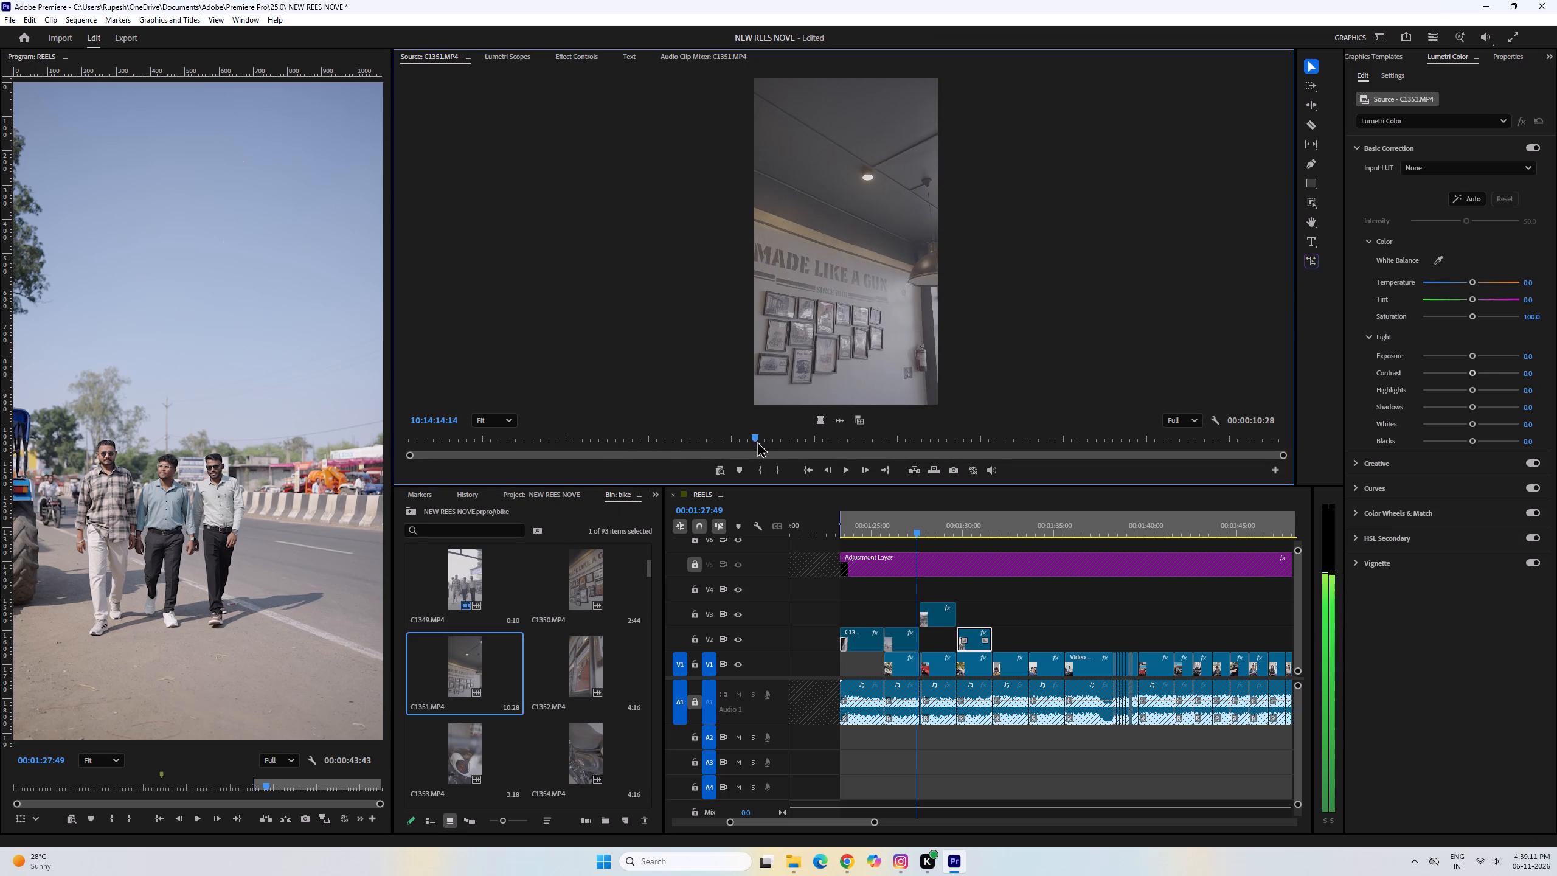
left_click_drag(757, 441, 744, 437)
left_click(766, 474)
left_click_drag(746, 439, 768, 441)
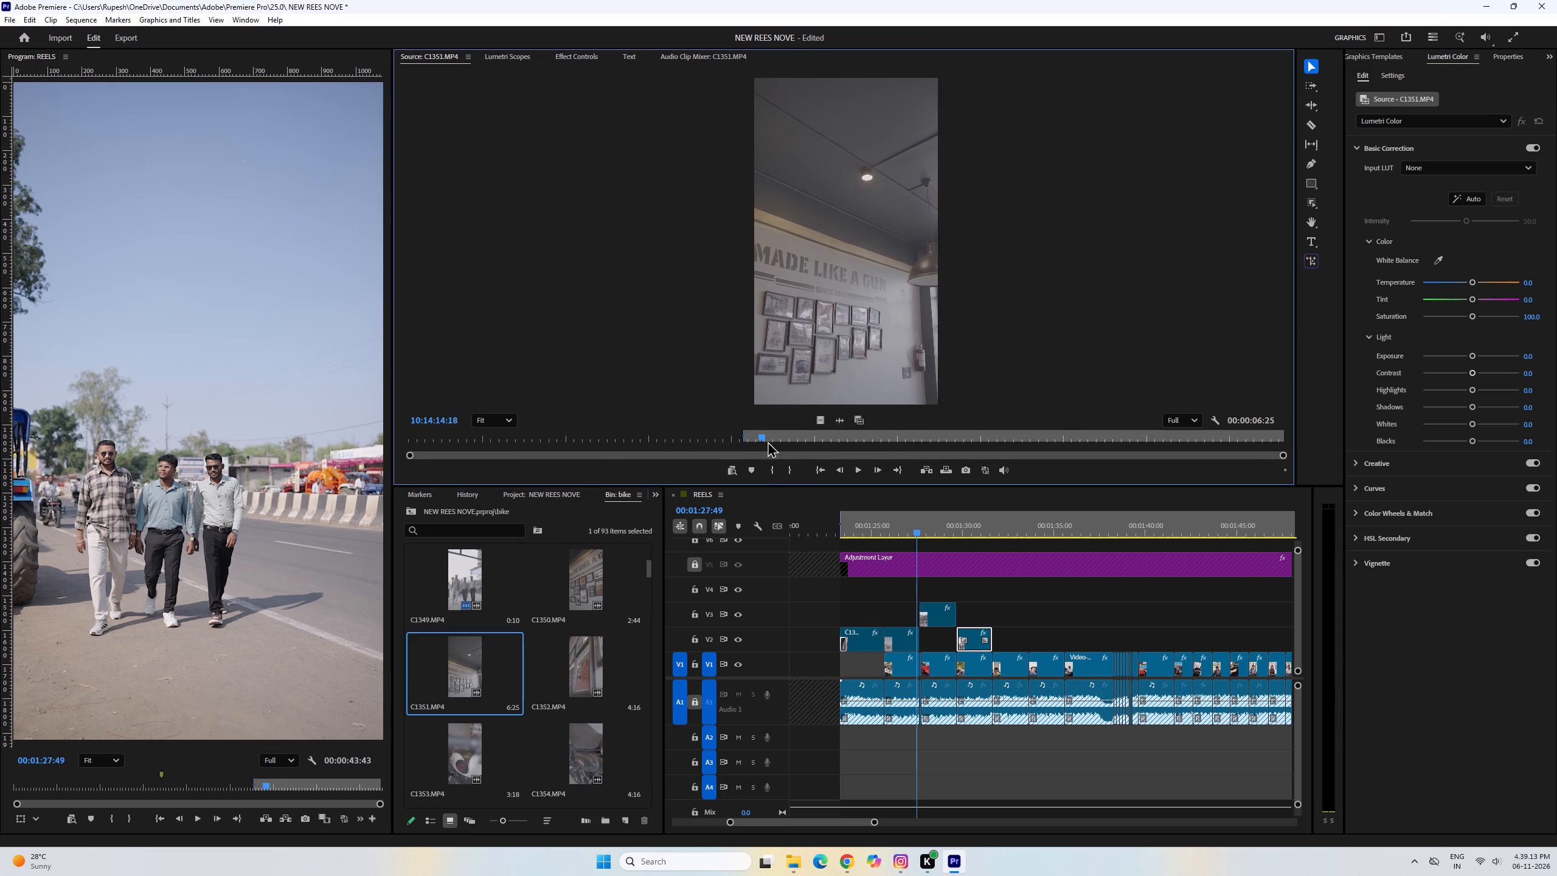
left_click_drag(768, 441, 794, 446)
left_click(788, 471)
left_click_drag(819, 425, 935, 531)
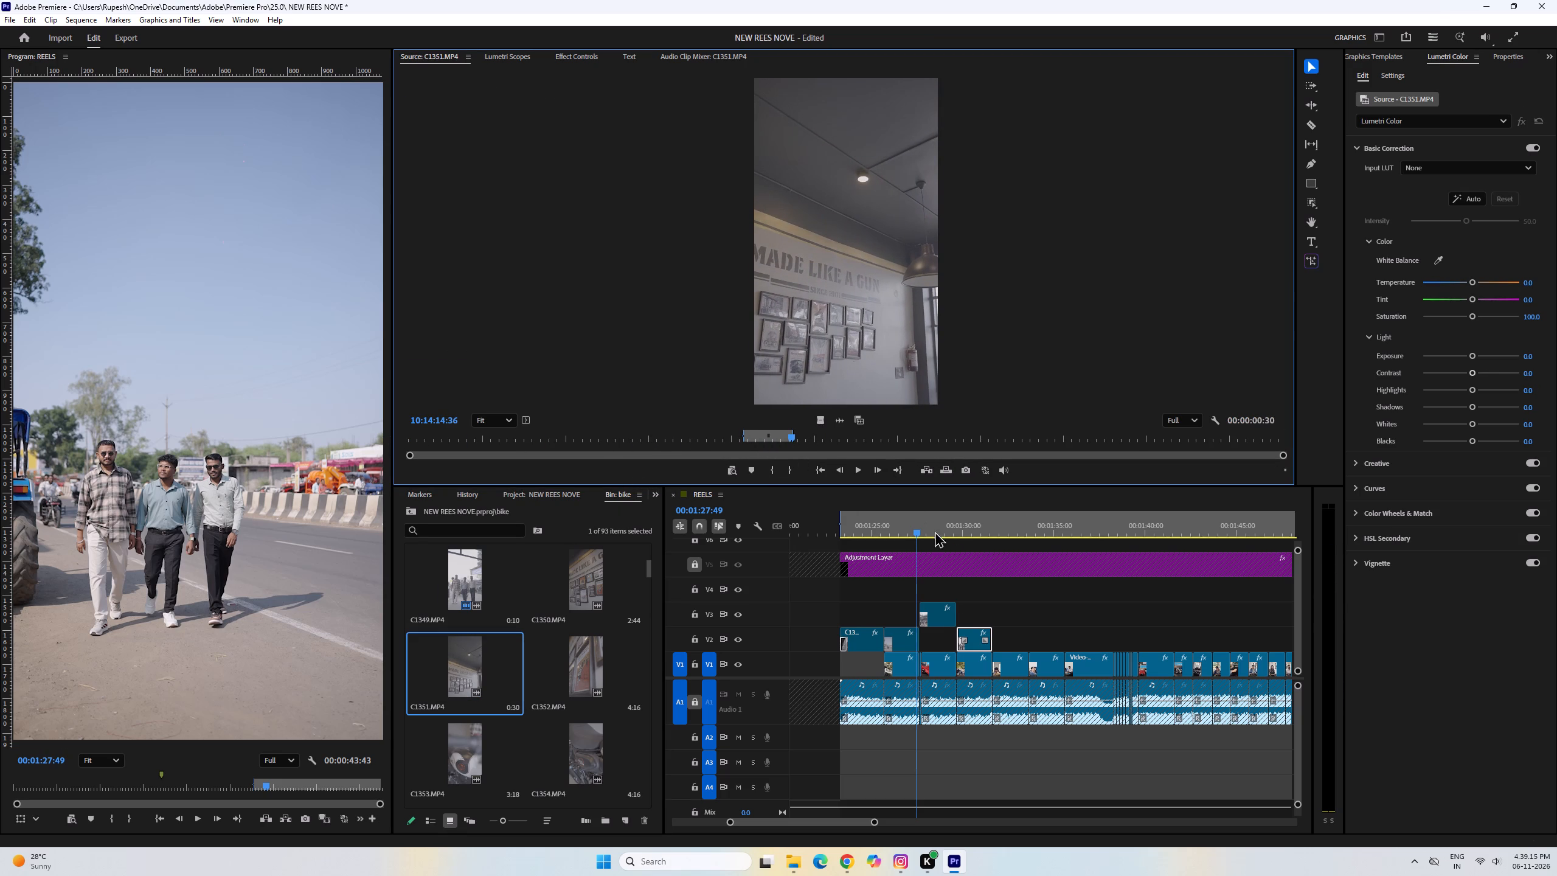
left_click_drag(935, 531, 999, 630)
left_click(999, 638)
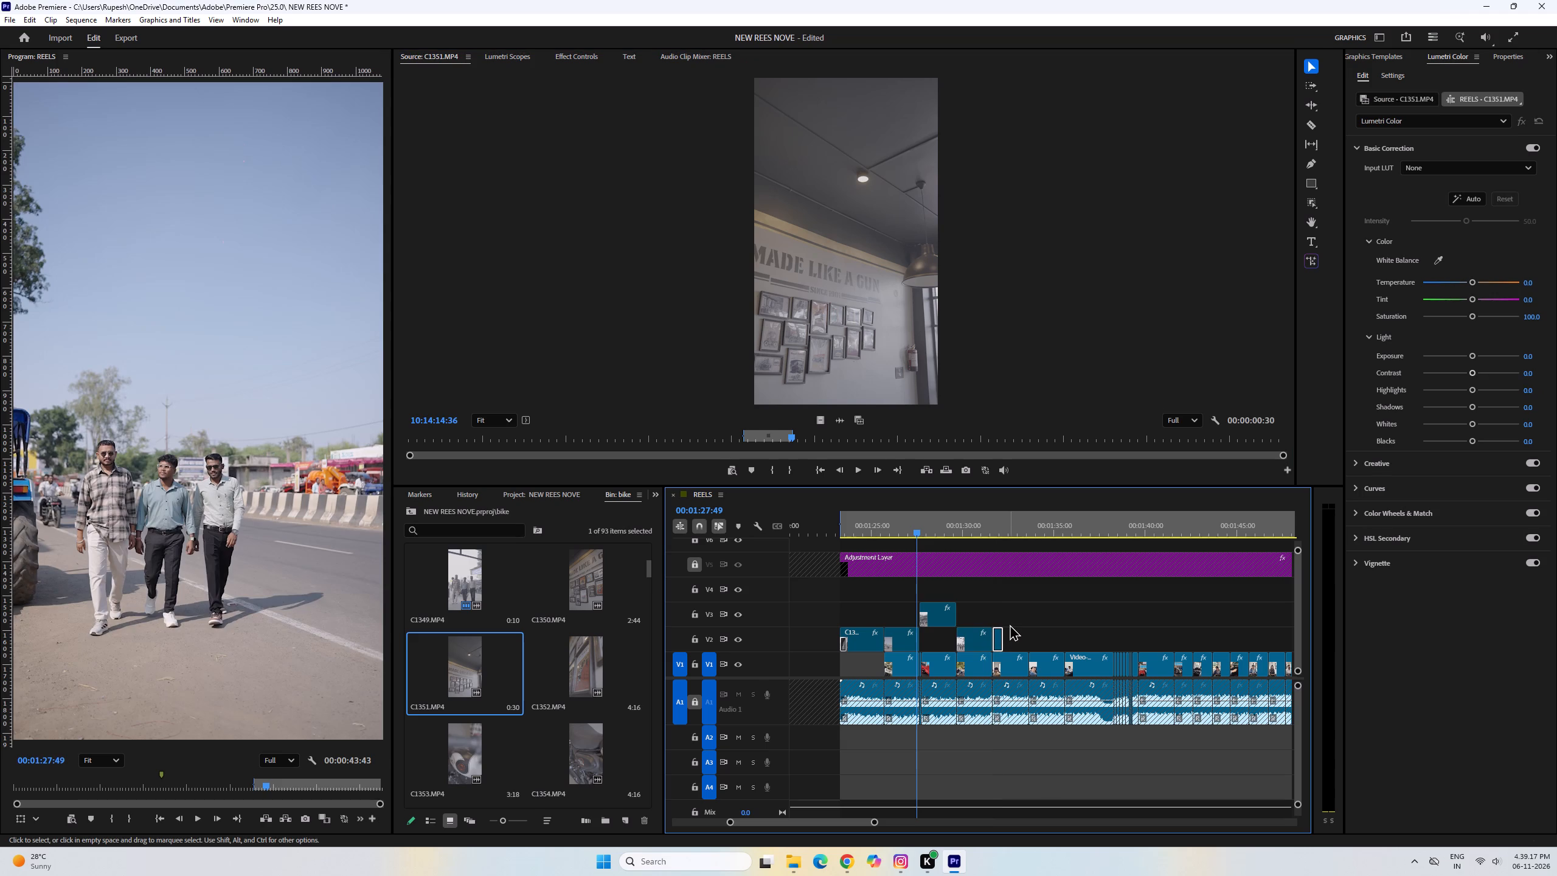
Set the C1351.MP4 clip on V2 to 35% speed, preview it, and extend its end to the next reference scene cut.
key("ctrl+r")
type("35")
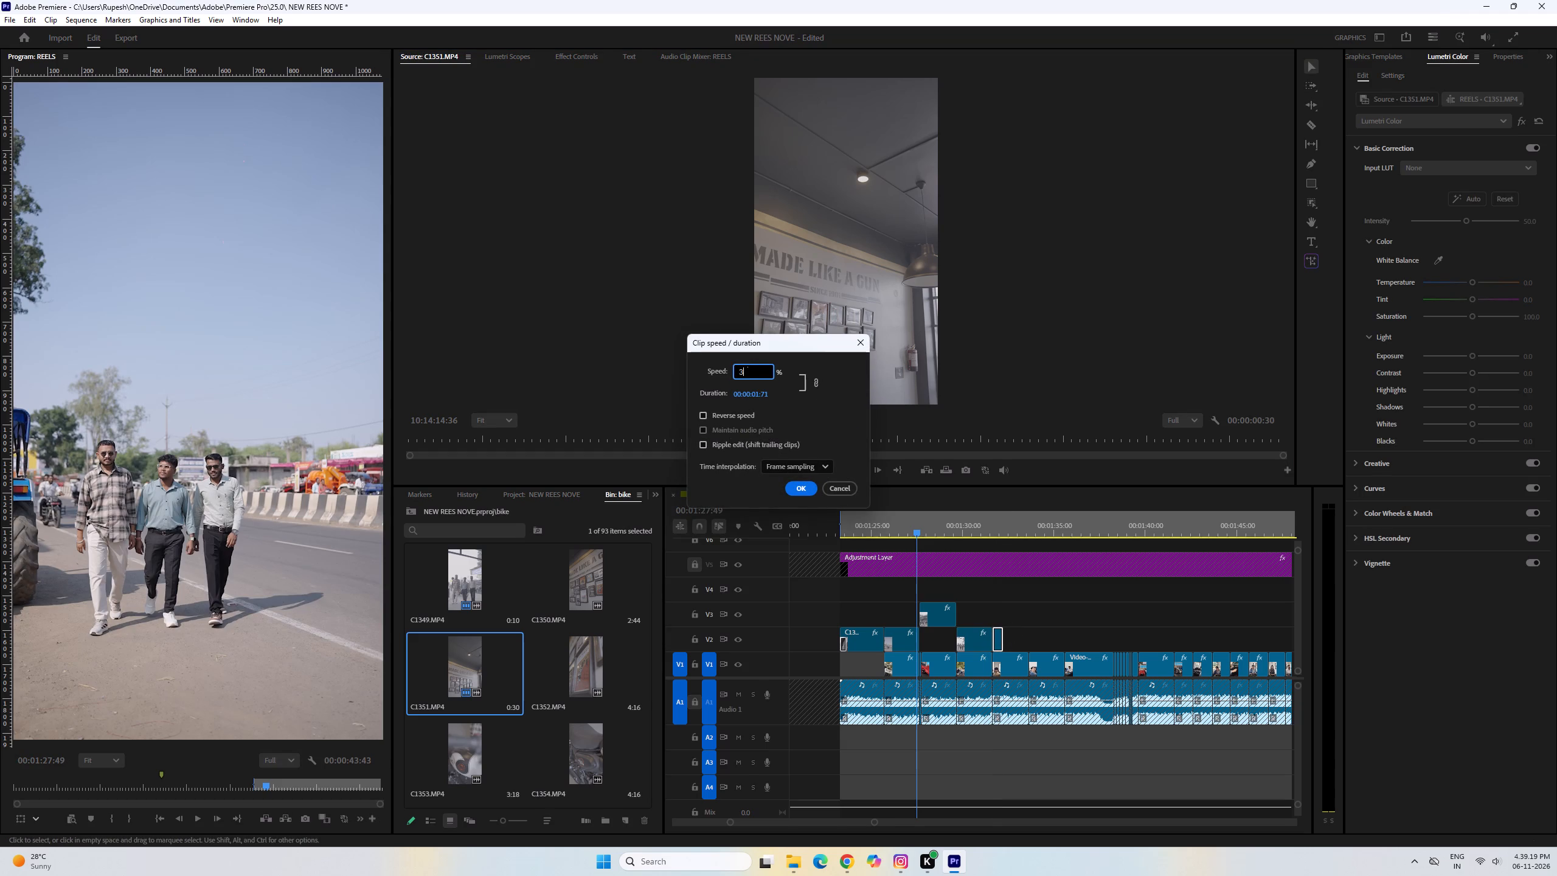
key("Return")
key("ctrl+alt+space")
key("space")
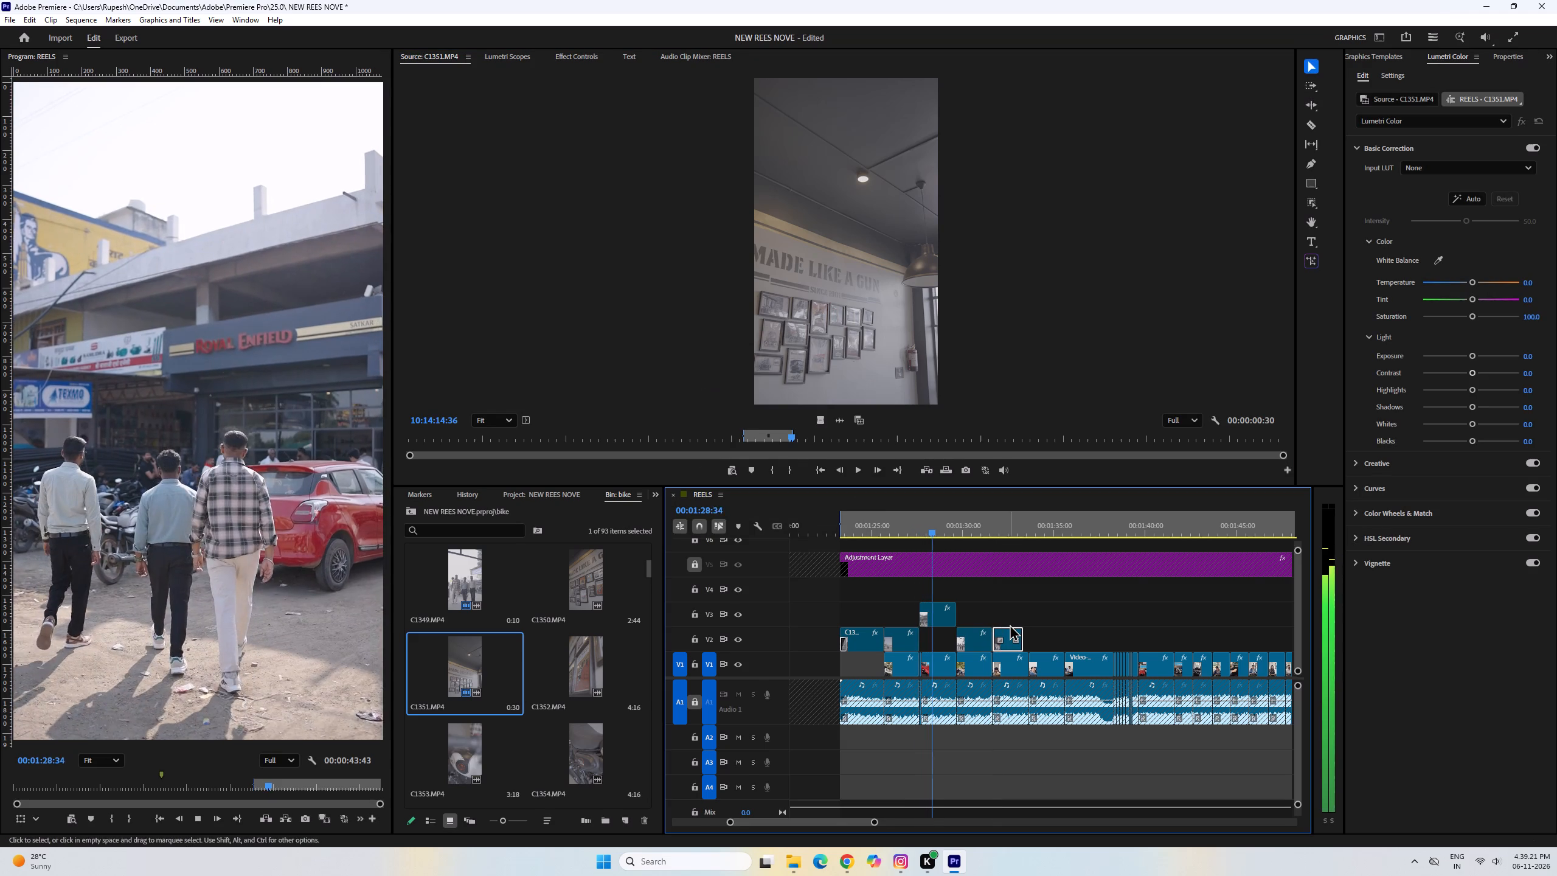
left_click_drag(873, 821, 877, 823)
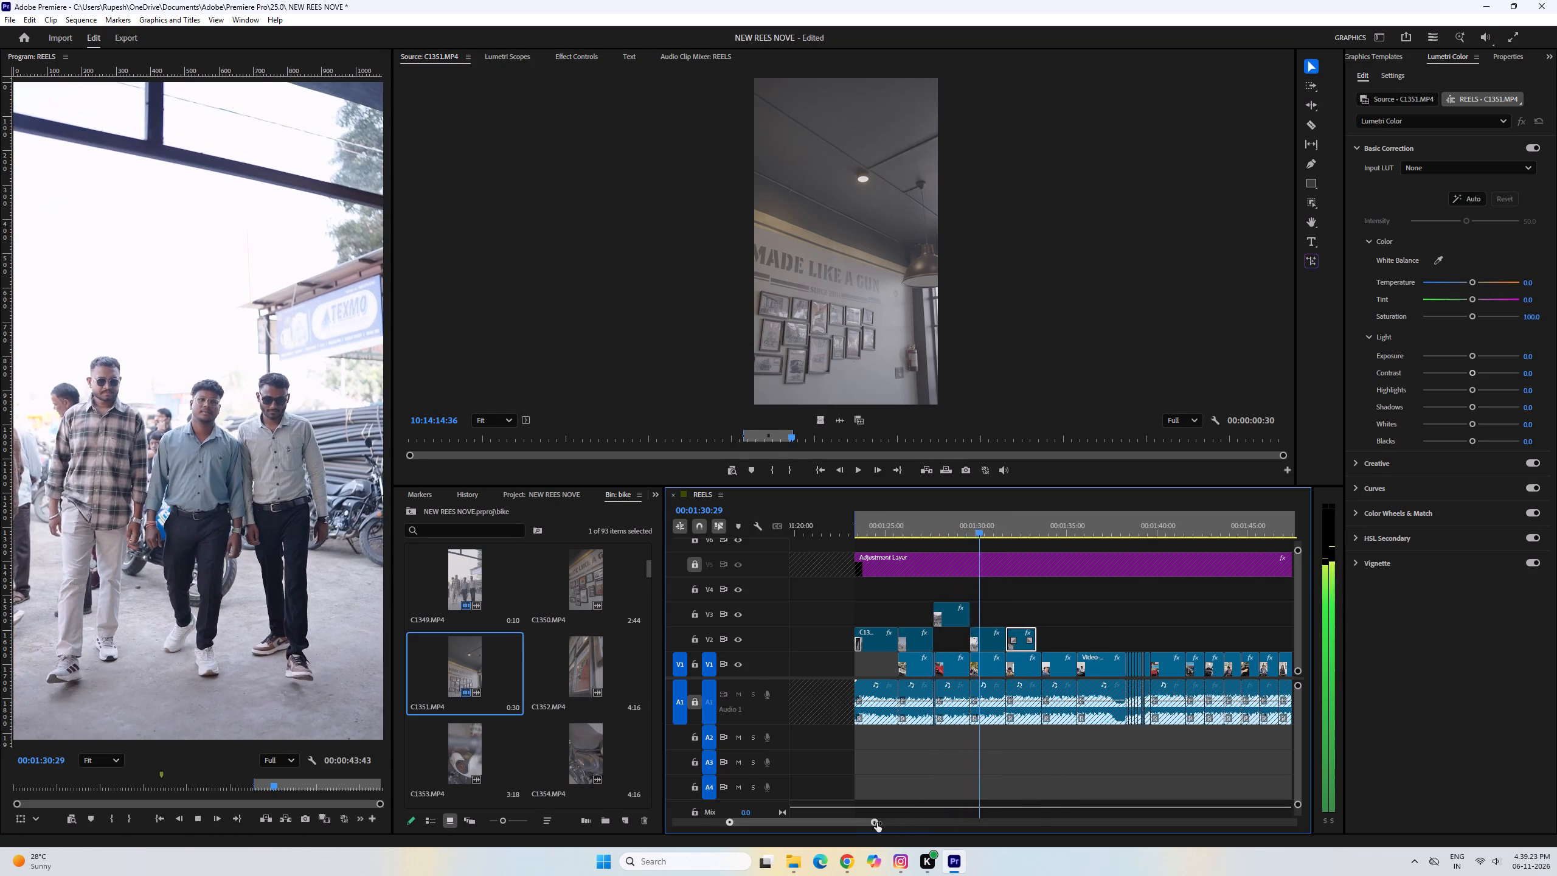
left_click_drag(877, 823, 887, 826)
scroll(898, 658, "down", 3)
left_click_drag(1034, 642, 1038, 642)
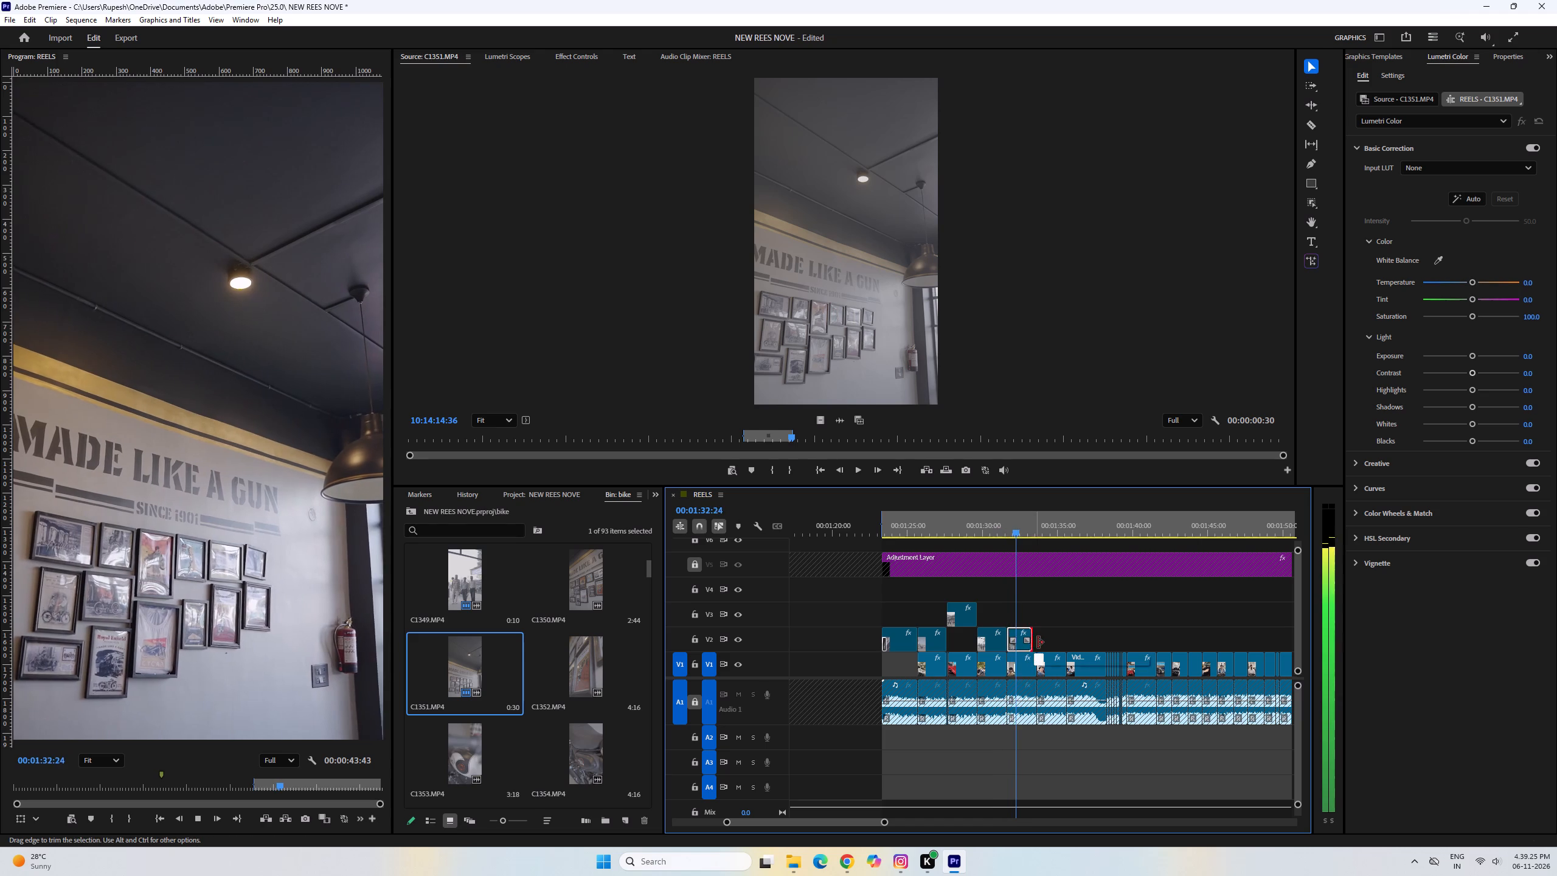
left_click_drag(1038, 642, 1039, 642)
left_click(1027, 523)
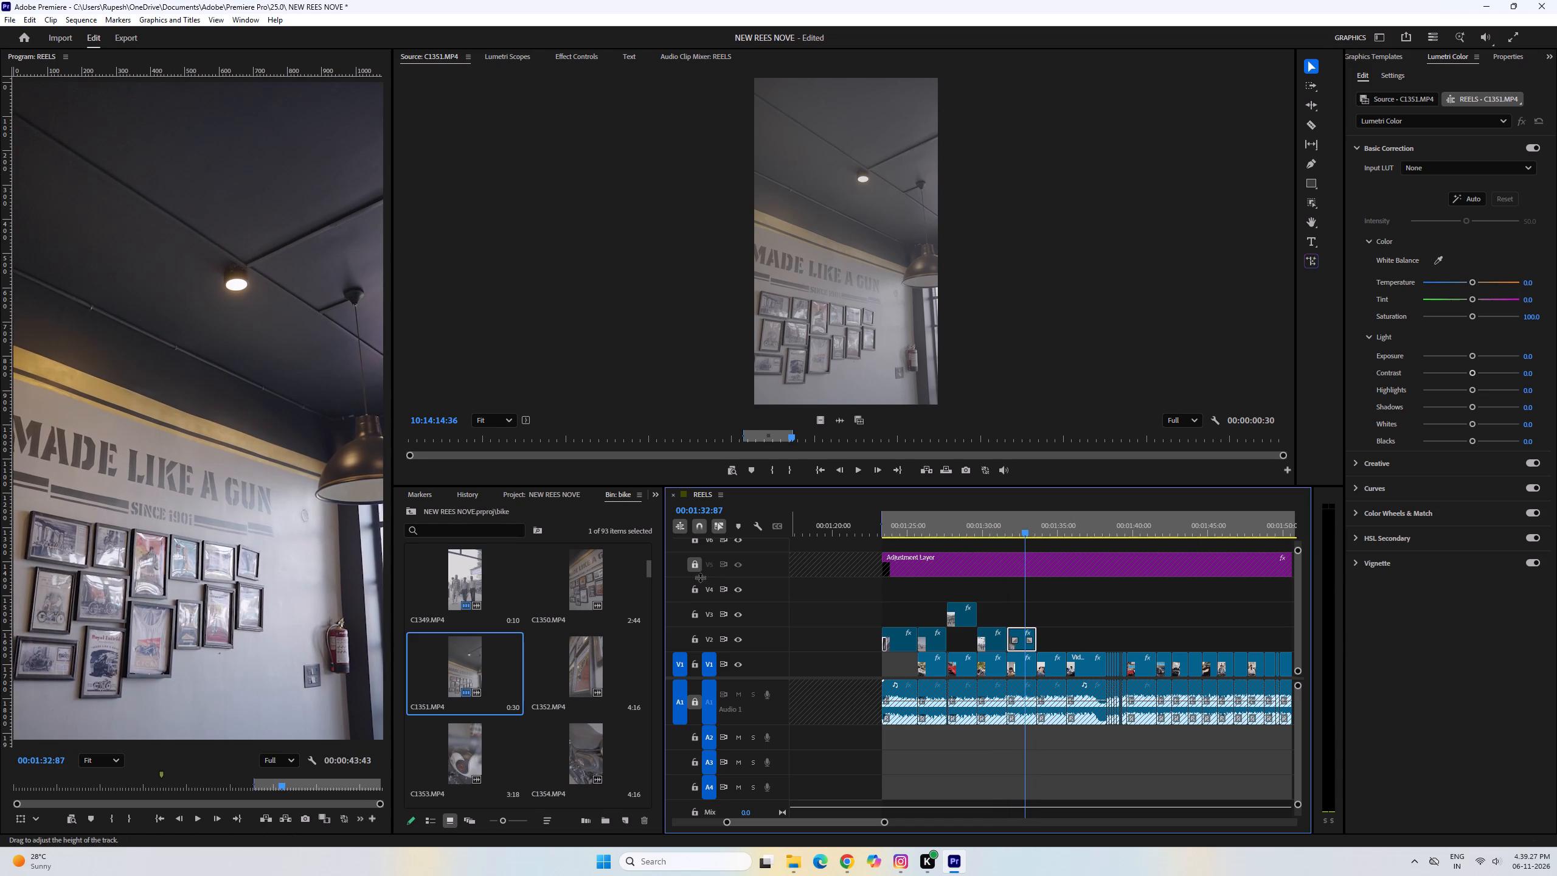
Unlock V5, move the existing adjustment layer down to V4, and lock V4.
left_click(694, 568)
left_click_drag(914, 566, 911, 578)
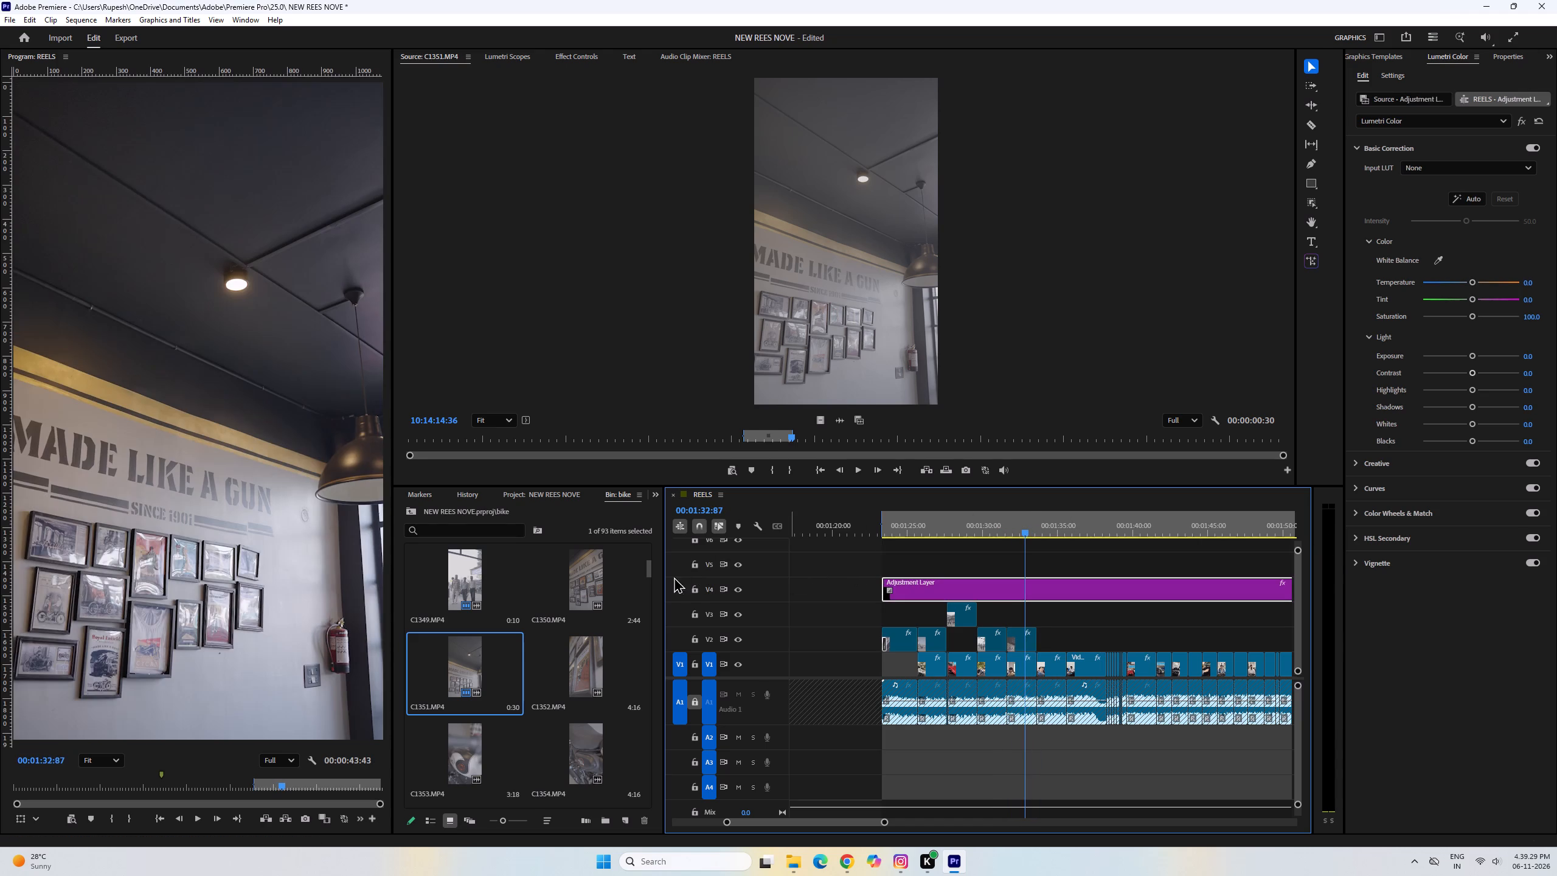
left_click(698, 592)
Create a new adjustment layer in the bike bin with the default video settings.
scroll(460, 632, "up", 10)
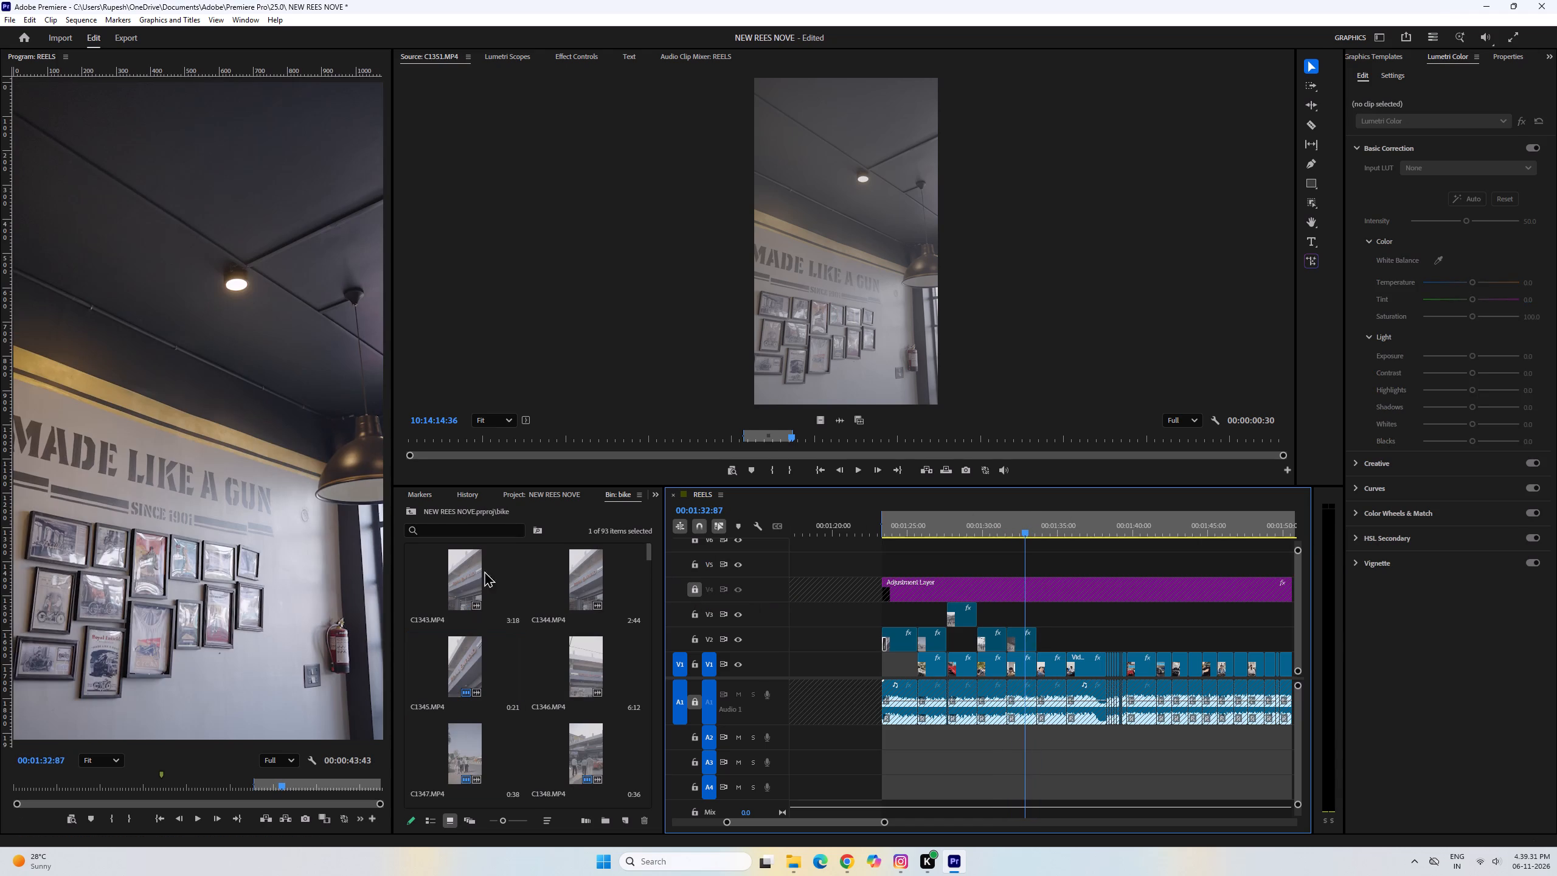
left_click(544, 495)
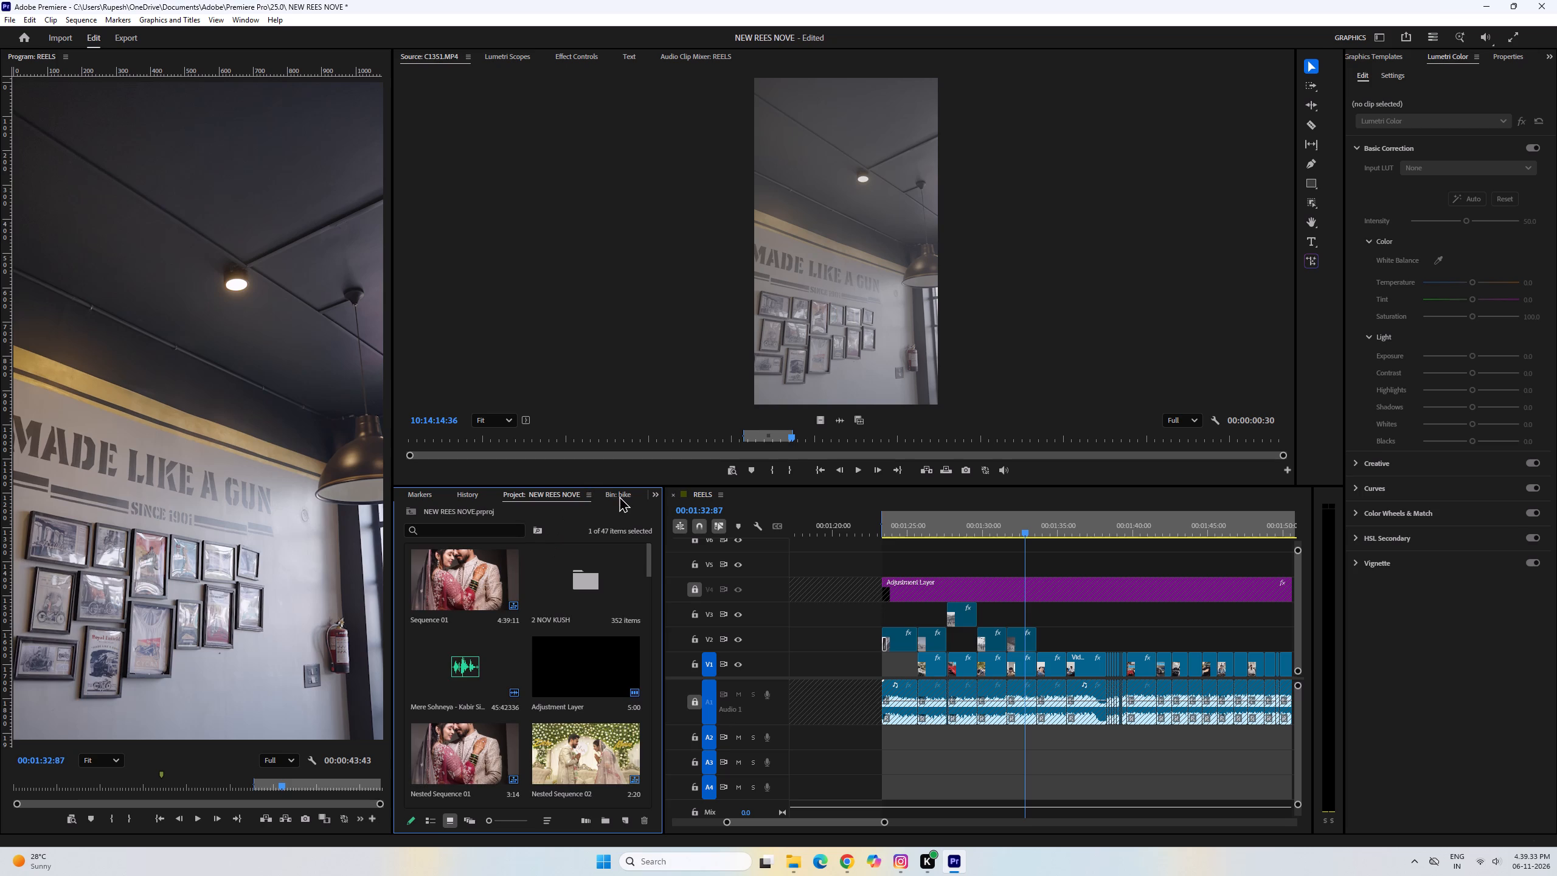
left_click(620, 496)
scroll(575, 722, "down", 5)
left_click(589, 745)
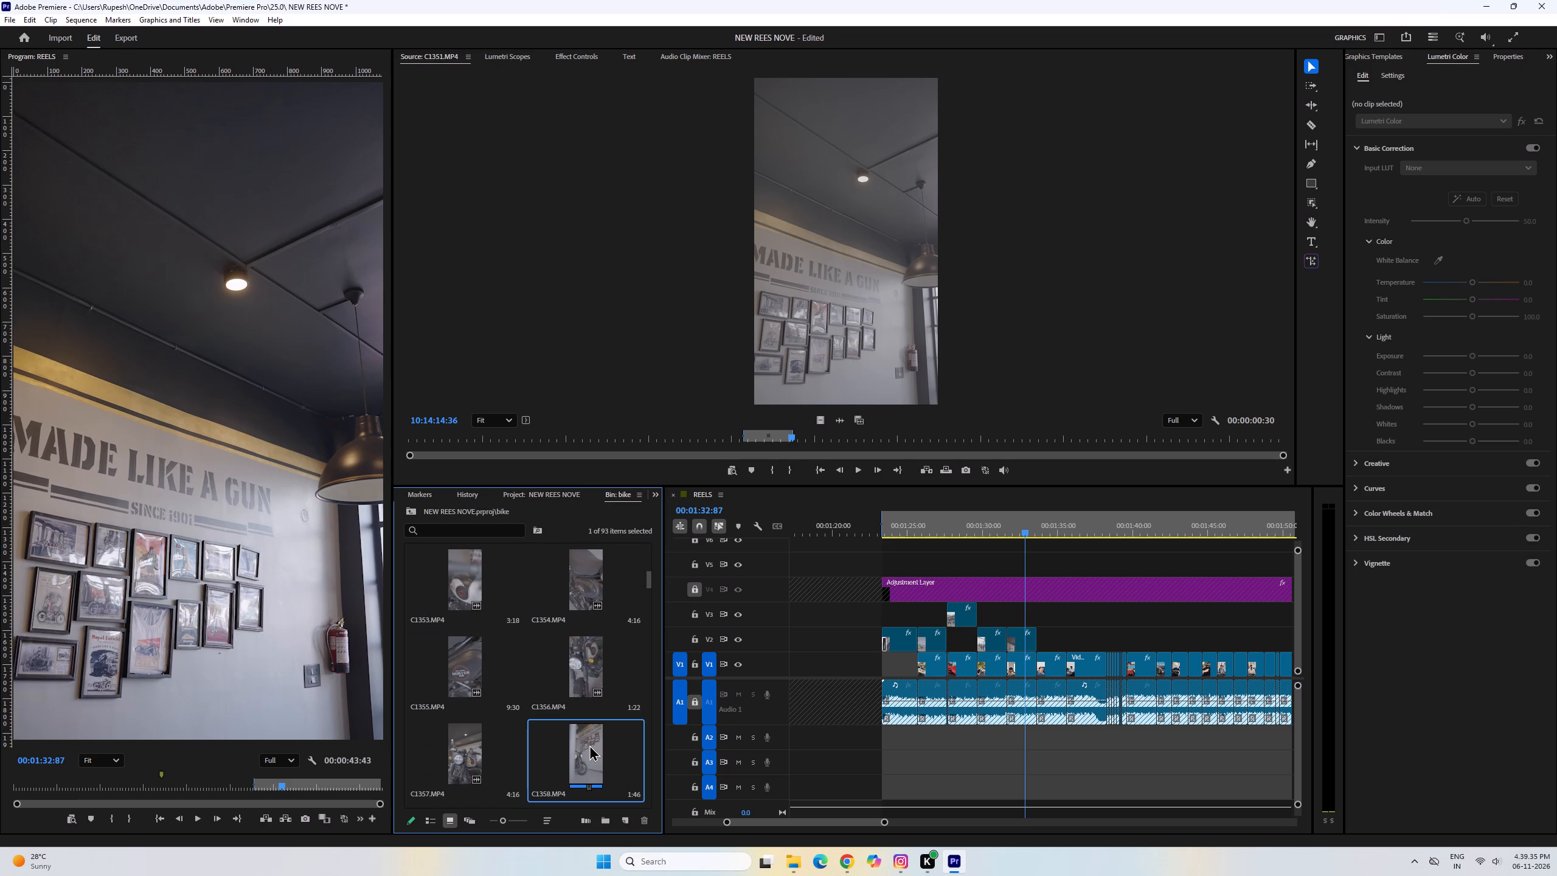
key("grave")
scroll(639, 701, "down", 2)
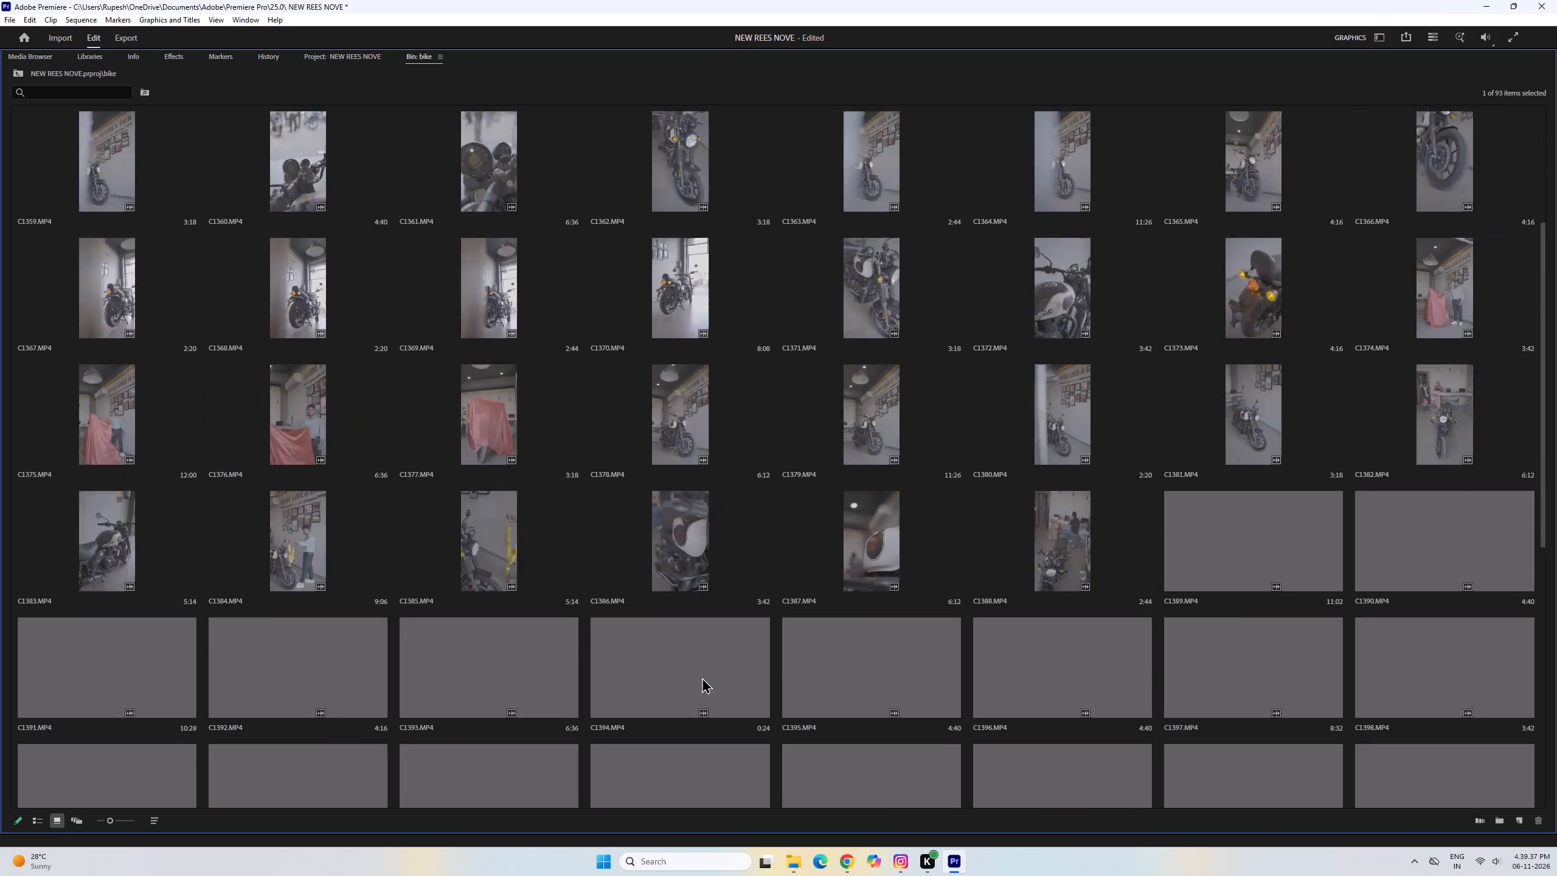
scroll(702, 677, "down", 12)
left_click(1140, 744)
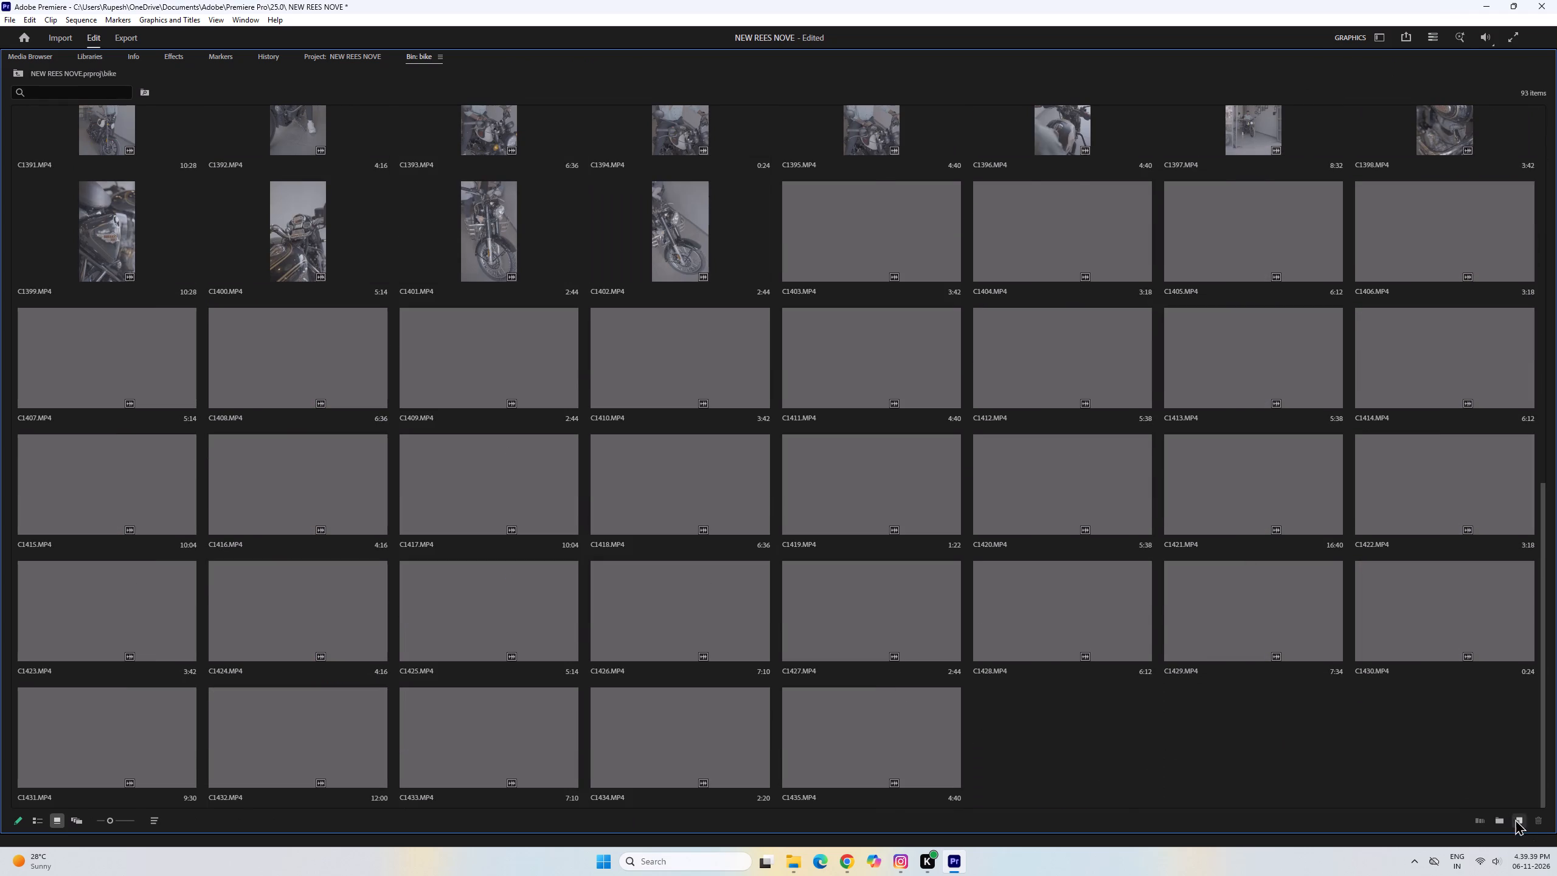
left_click(1518, 819)
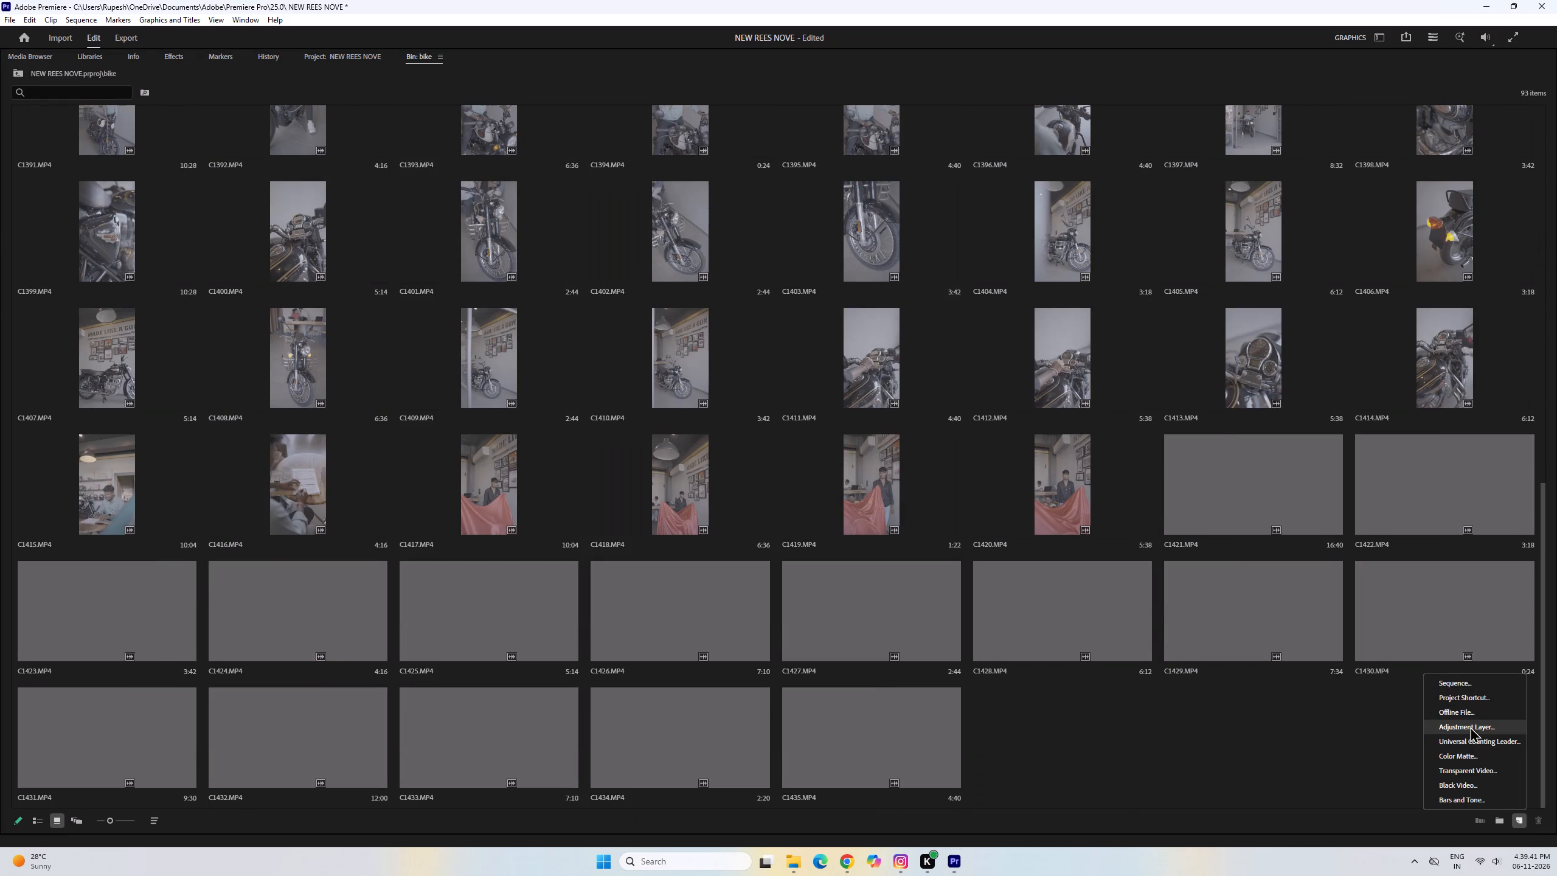
left_click(1470, 726)
left_click(805, 491)
Place the new adjustment layer on V5 at the start of the reel and extend its end to about 00:01:45.
scroll(1069, 694, "up", 2)
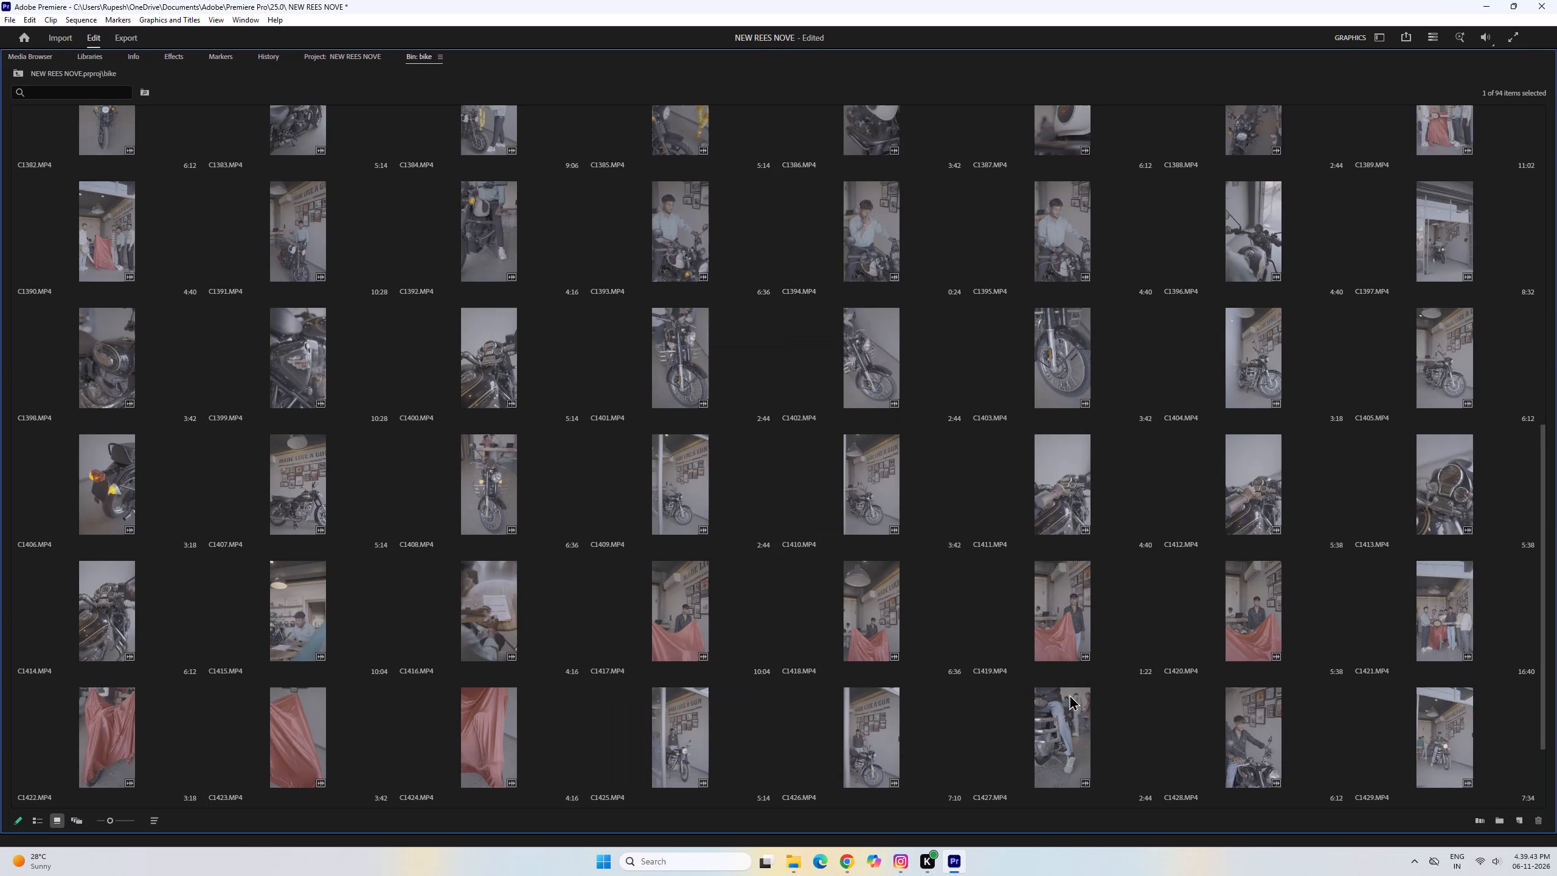
scroll(1069, 694, "up", 11)
left_click(175, 183)
double_click(162, 186)
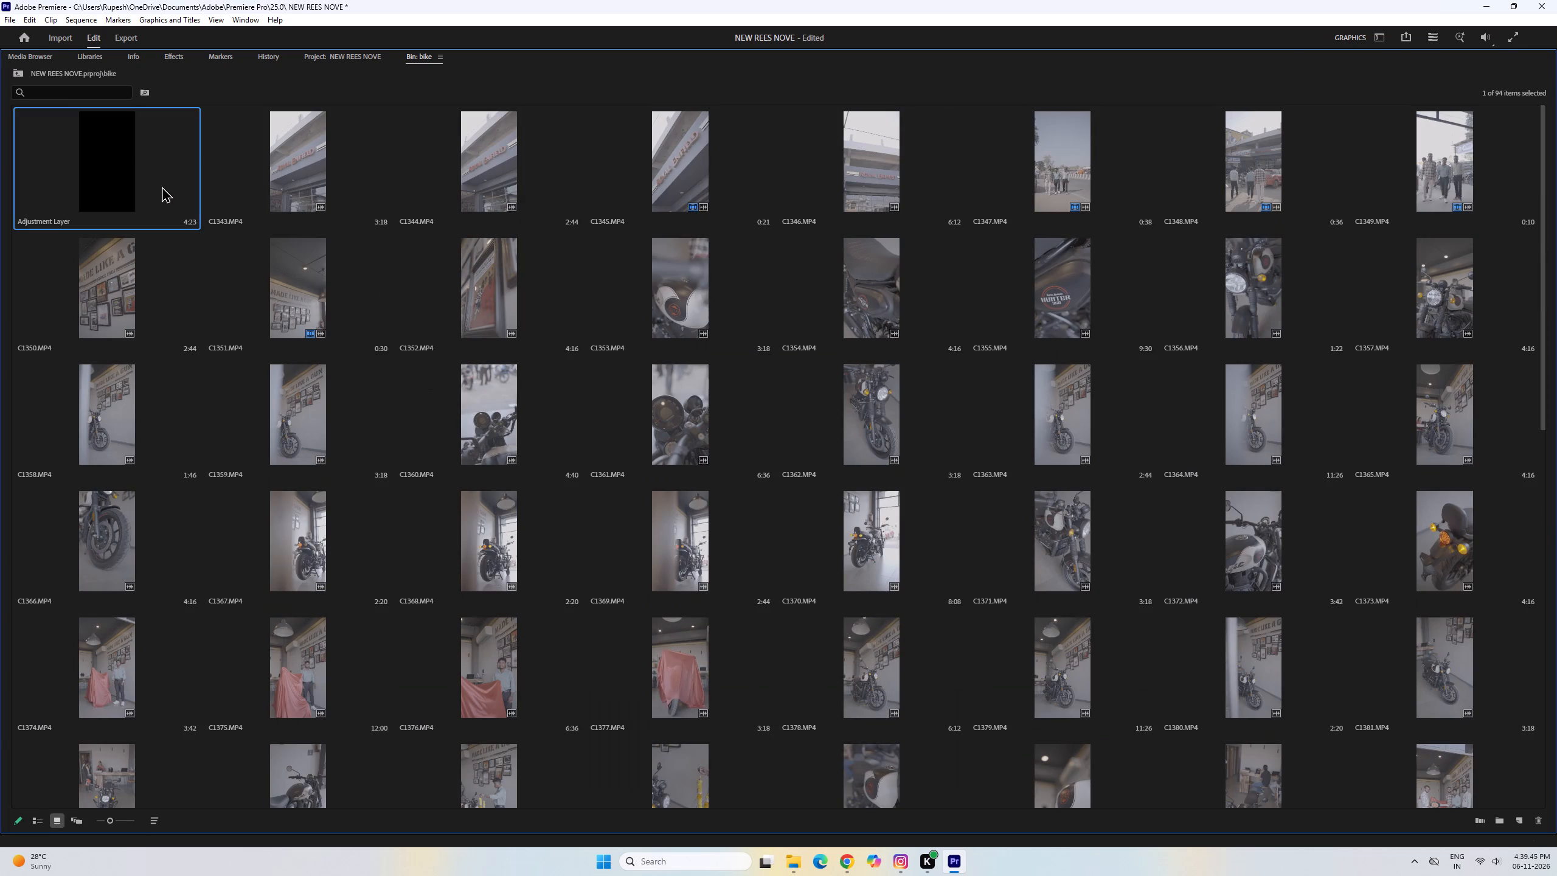
left_click_drag(822, 421, 882, 544)
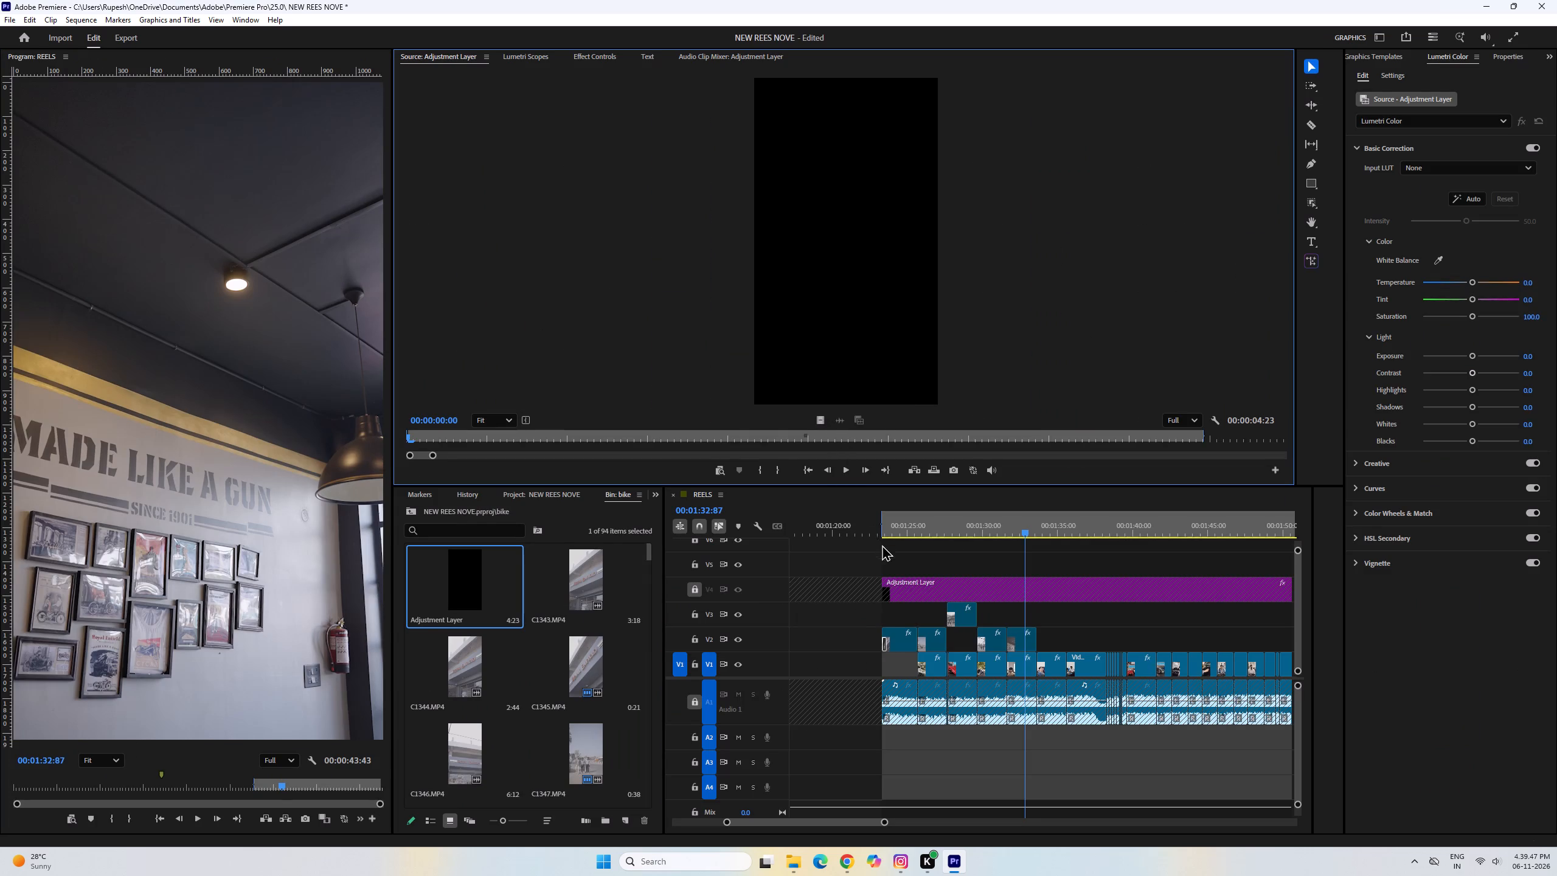
left_click_drag(882, 544, 881, 572)
left_click_drag(955, 566, 1205, 560)
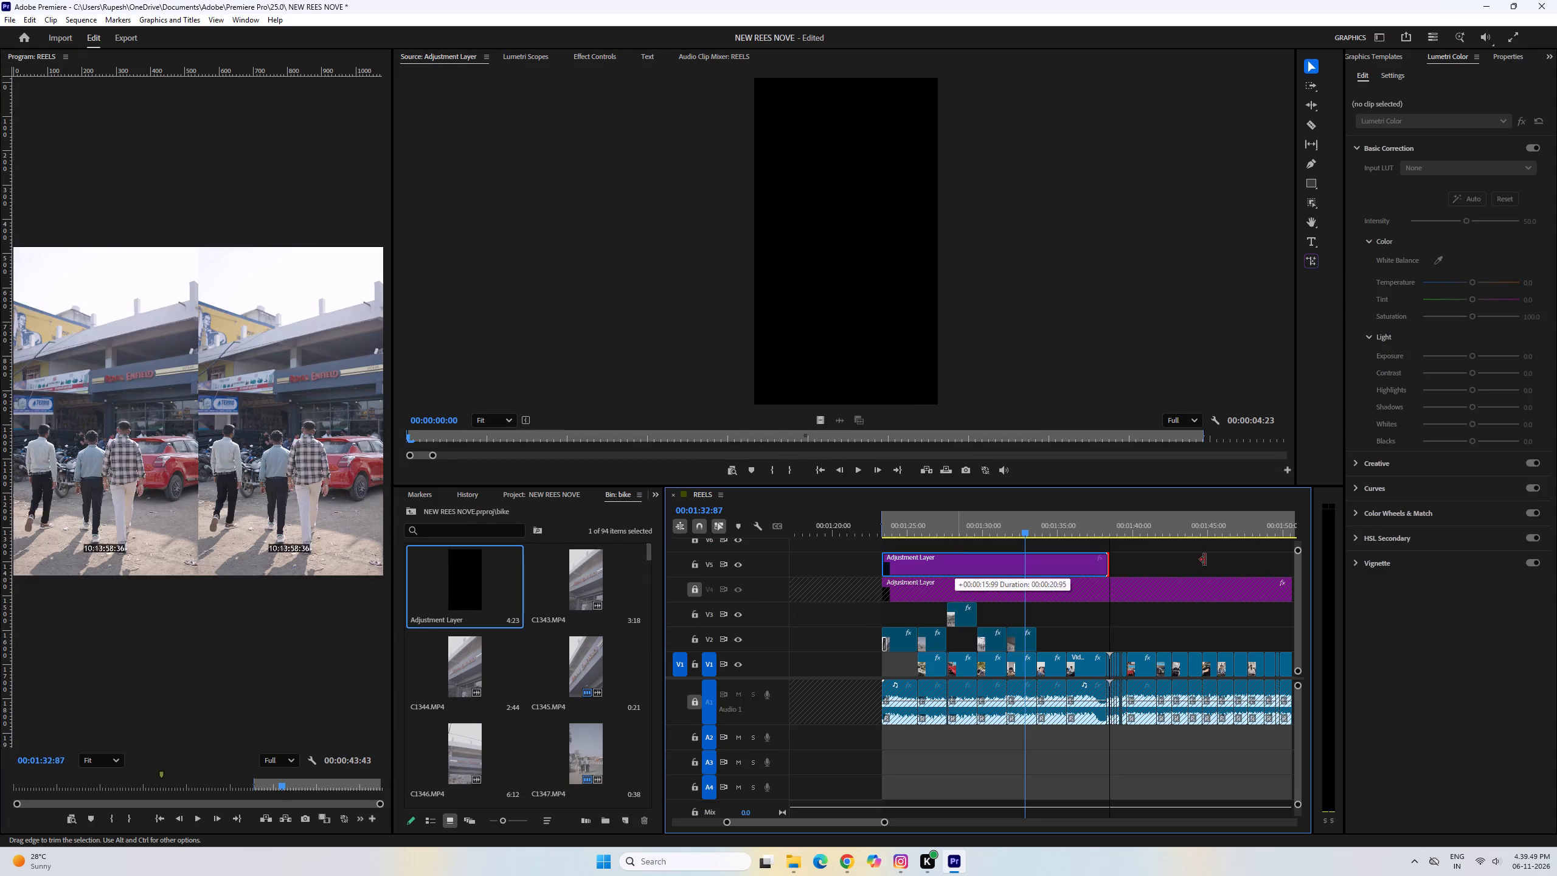
left_click_drag(1205, 560, 1212, 560)
Apply the WIR Timbre 01 LUT from the favv lutss folder as the V5 adjustment layer's Creative look, with intensity about 65.
scroll(1103, 546, "down", 3)
left_click(949, 523)
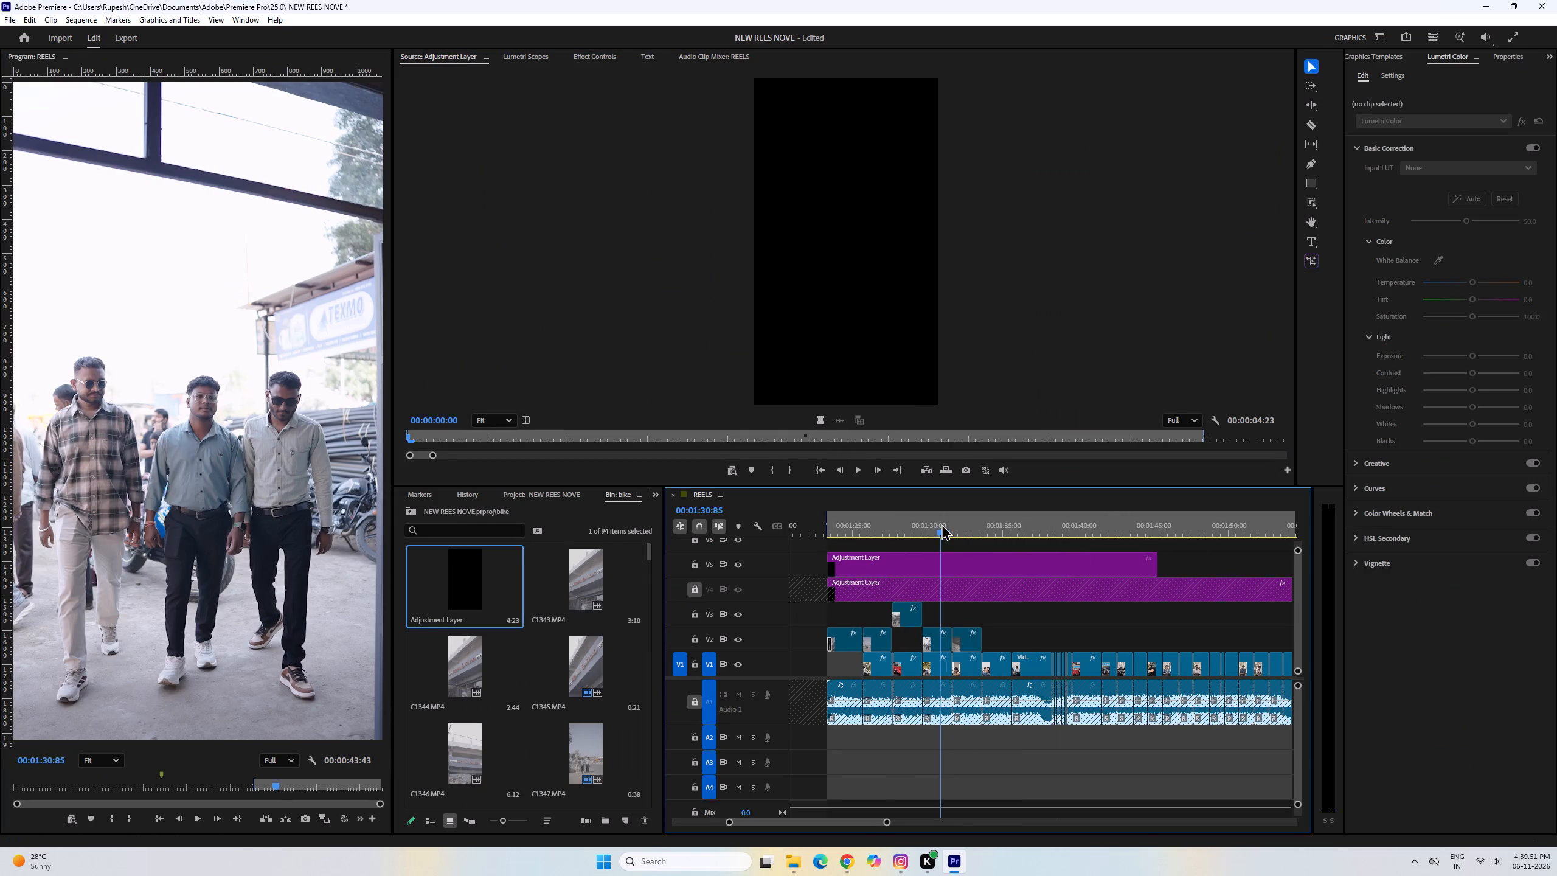
left_click(941, 524)
left_click(980, 569)
left_click(1421, 459)
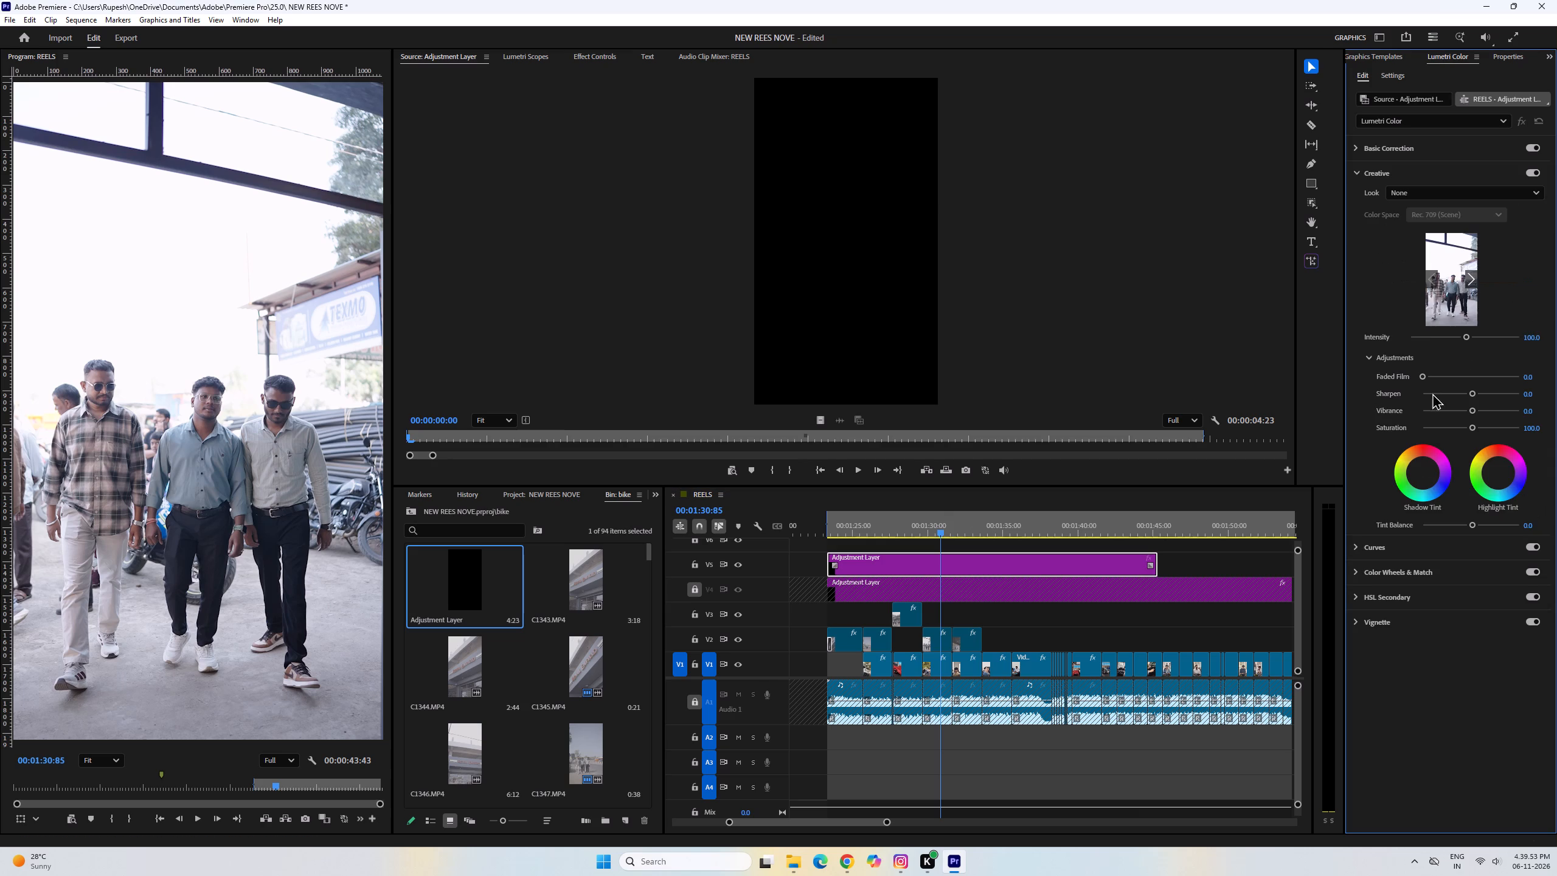
left_click(1412, 194)
left_click(1409, 246)
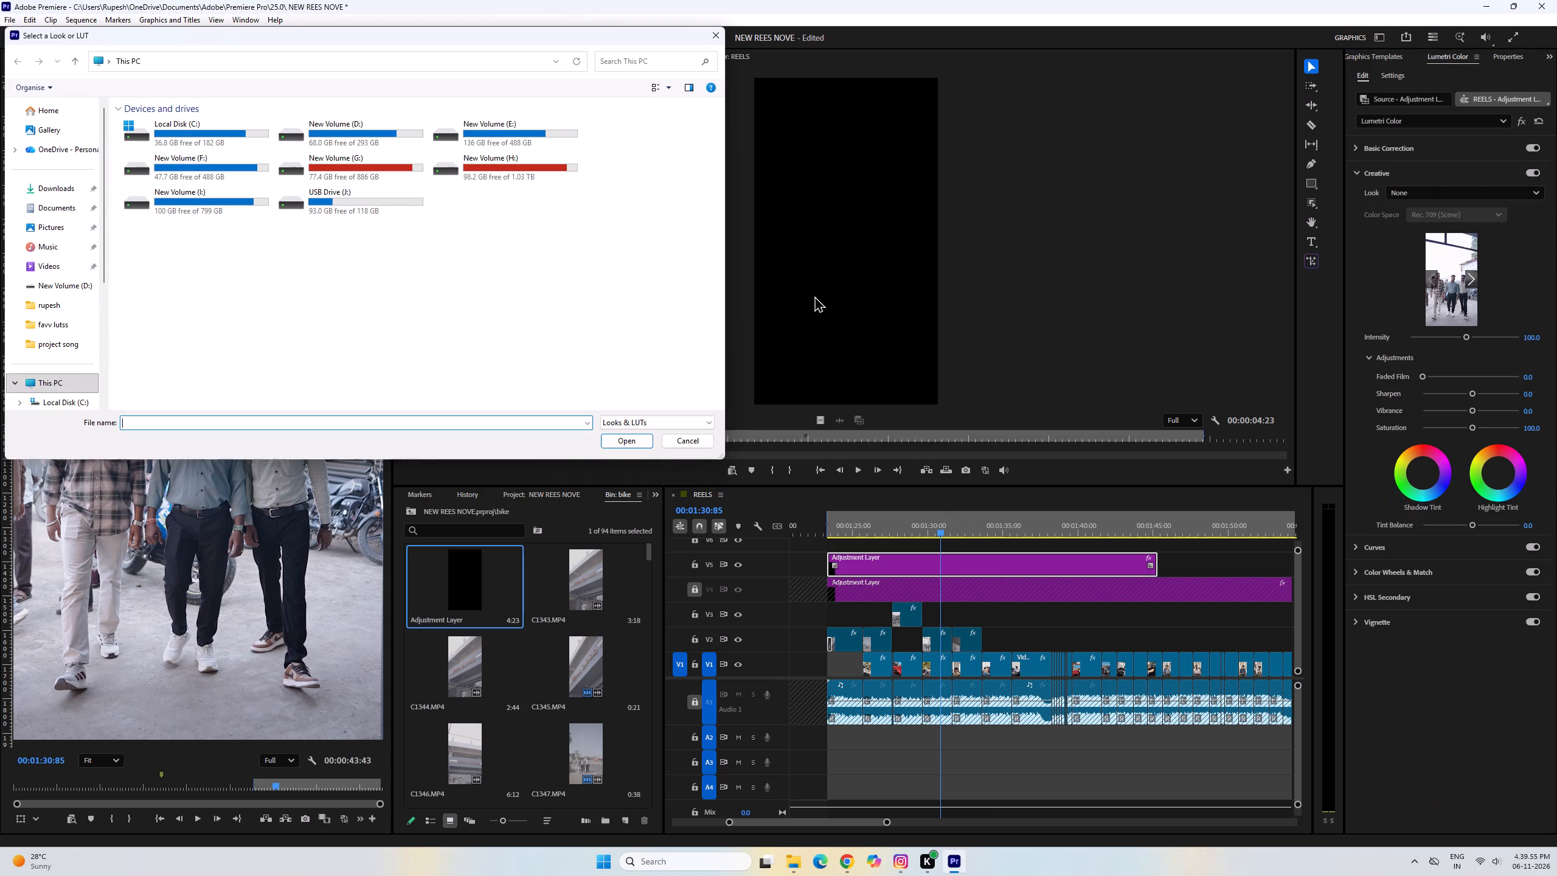
left_click(61, 320)
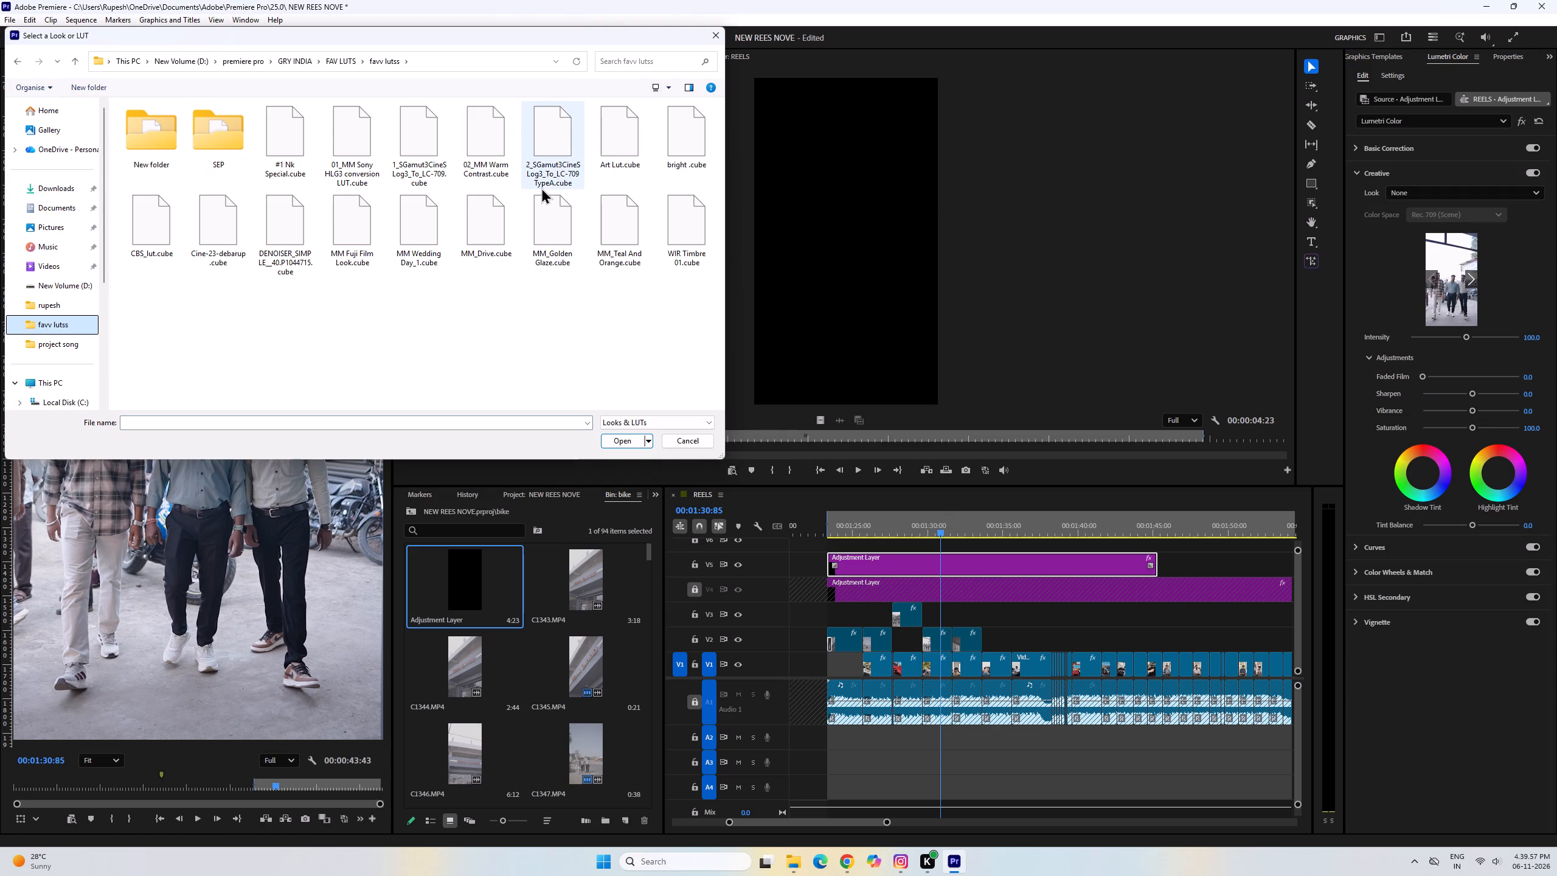
left_click(693, 238)
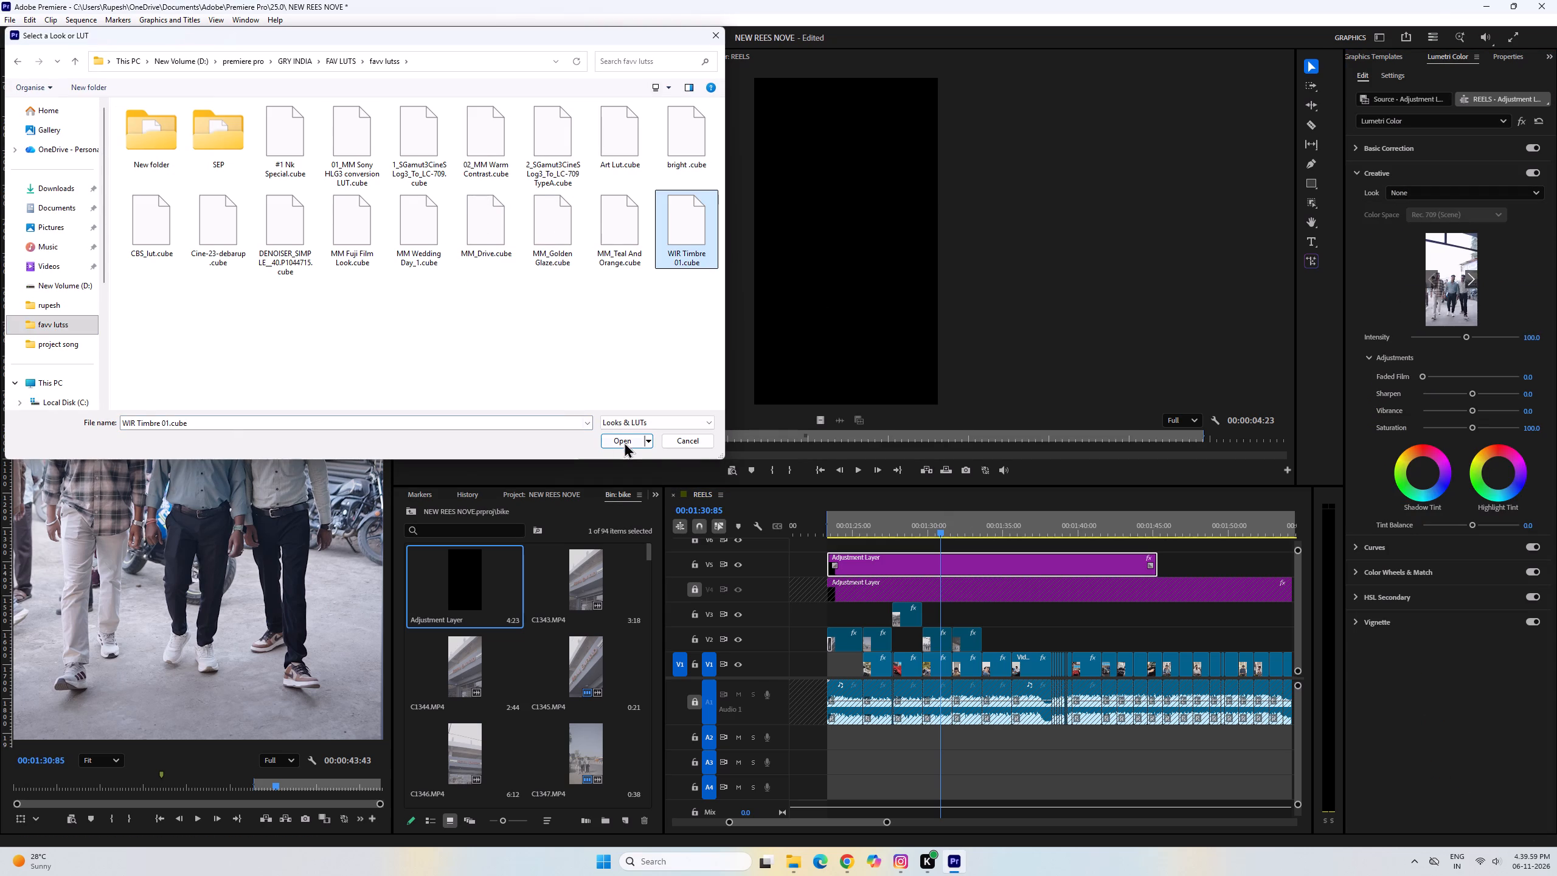
left_click(624, 442)
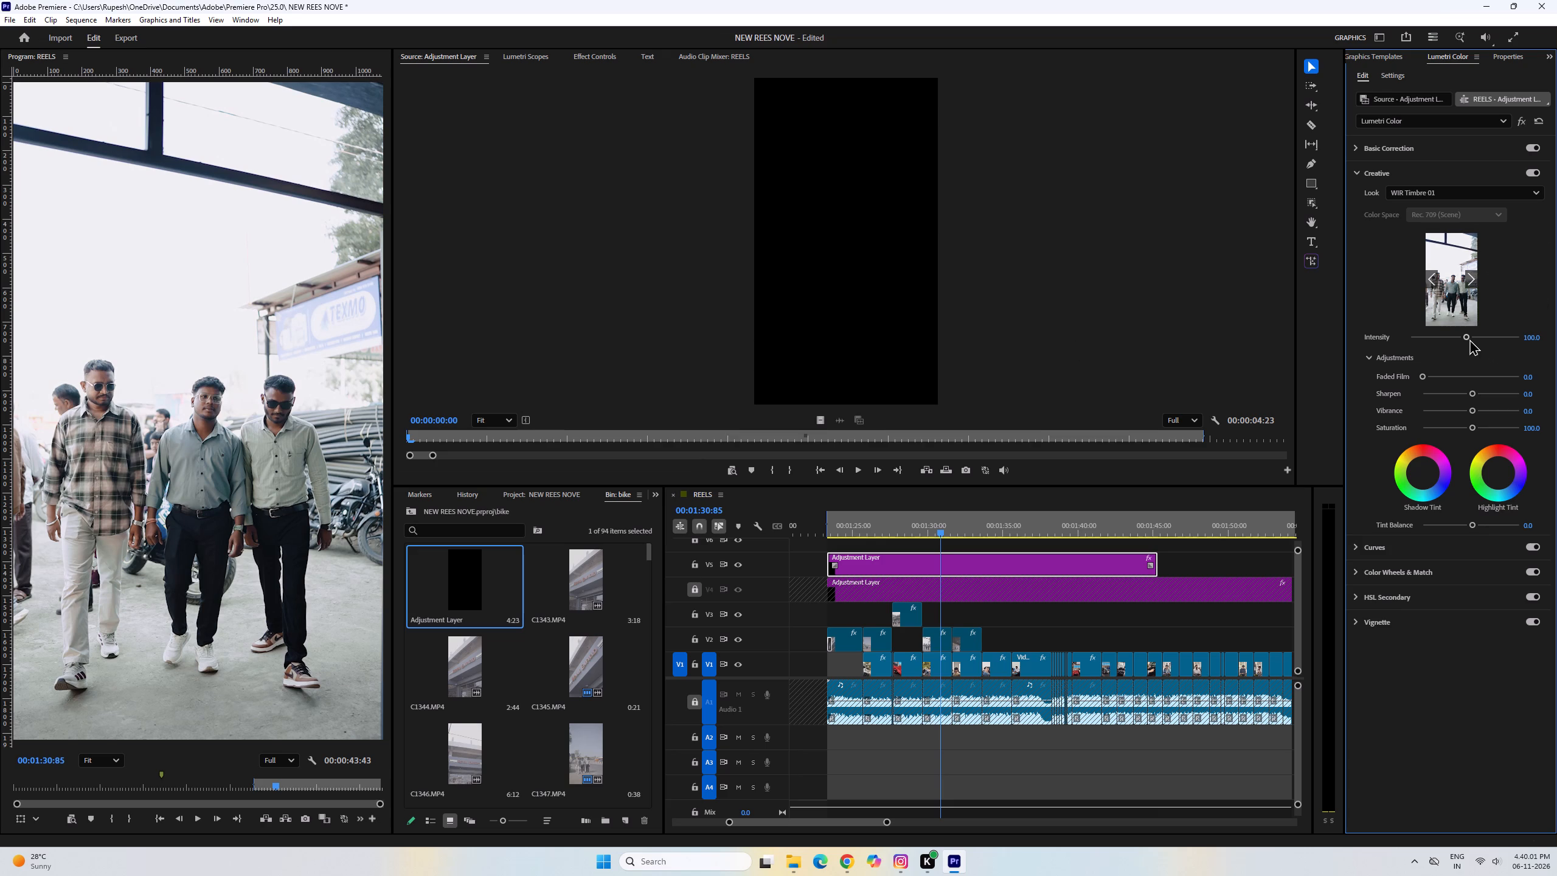
left_click_drag(1468, 338, 1445, 338)
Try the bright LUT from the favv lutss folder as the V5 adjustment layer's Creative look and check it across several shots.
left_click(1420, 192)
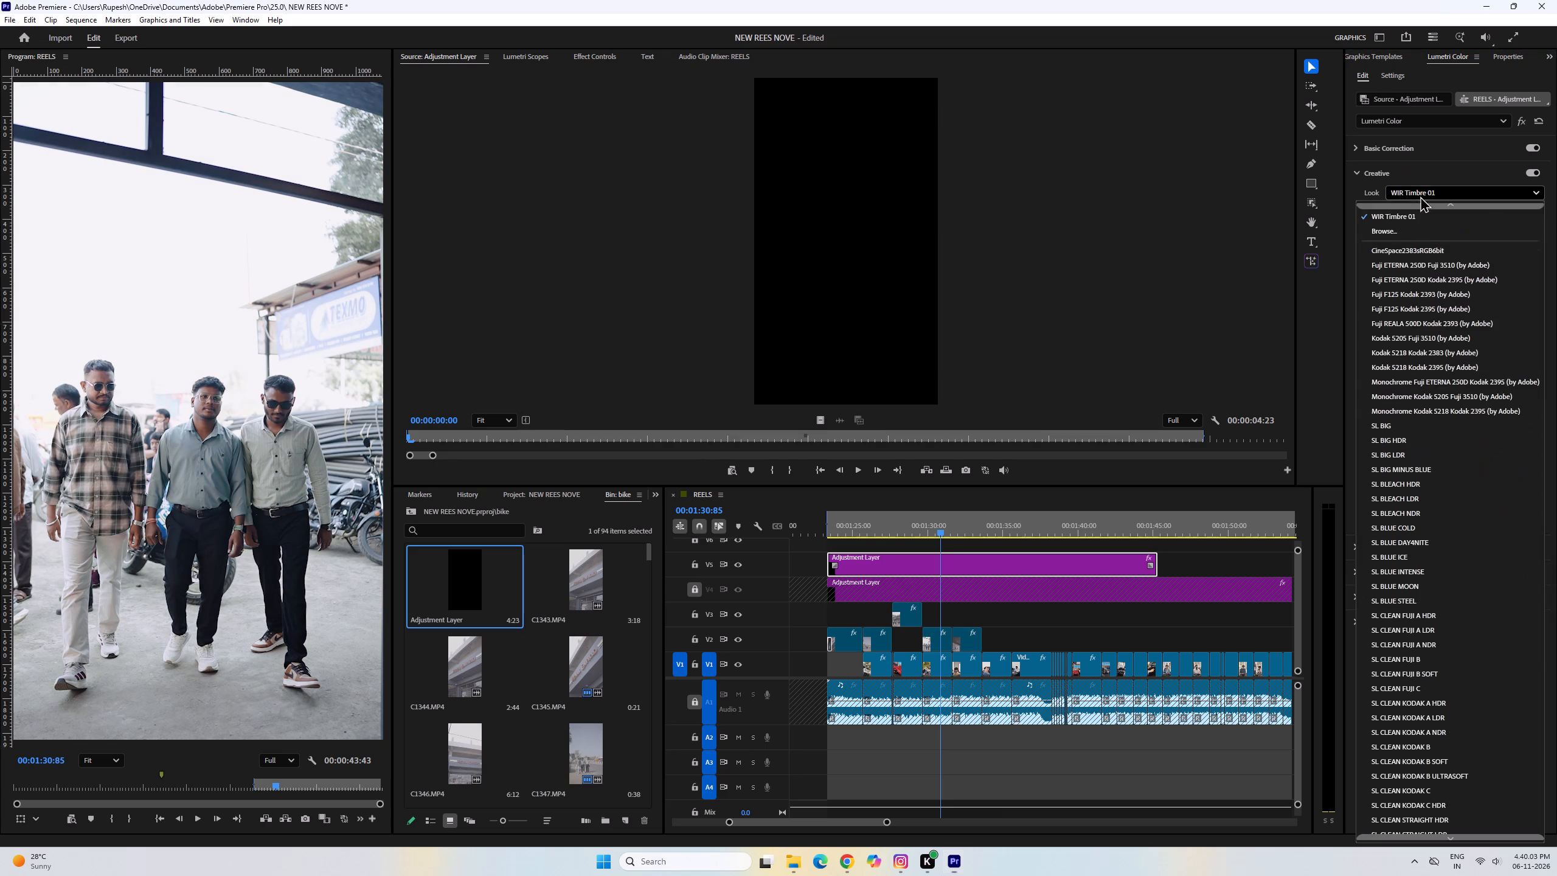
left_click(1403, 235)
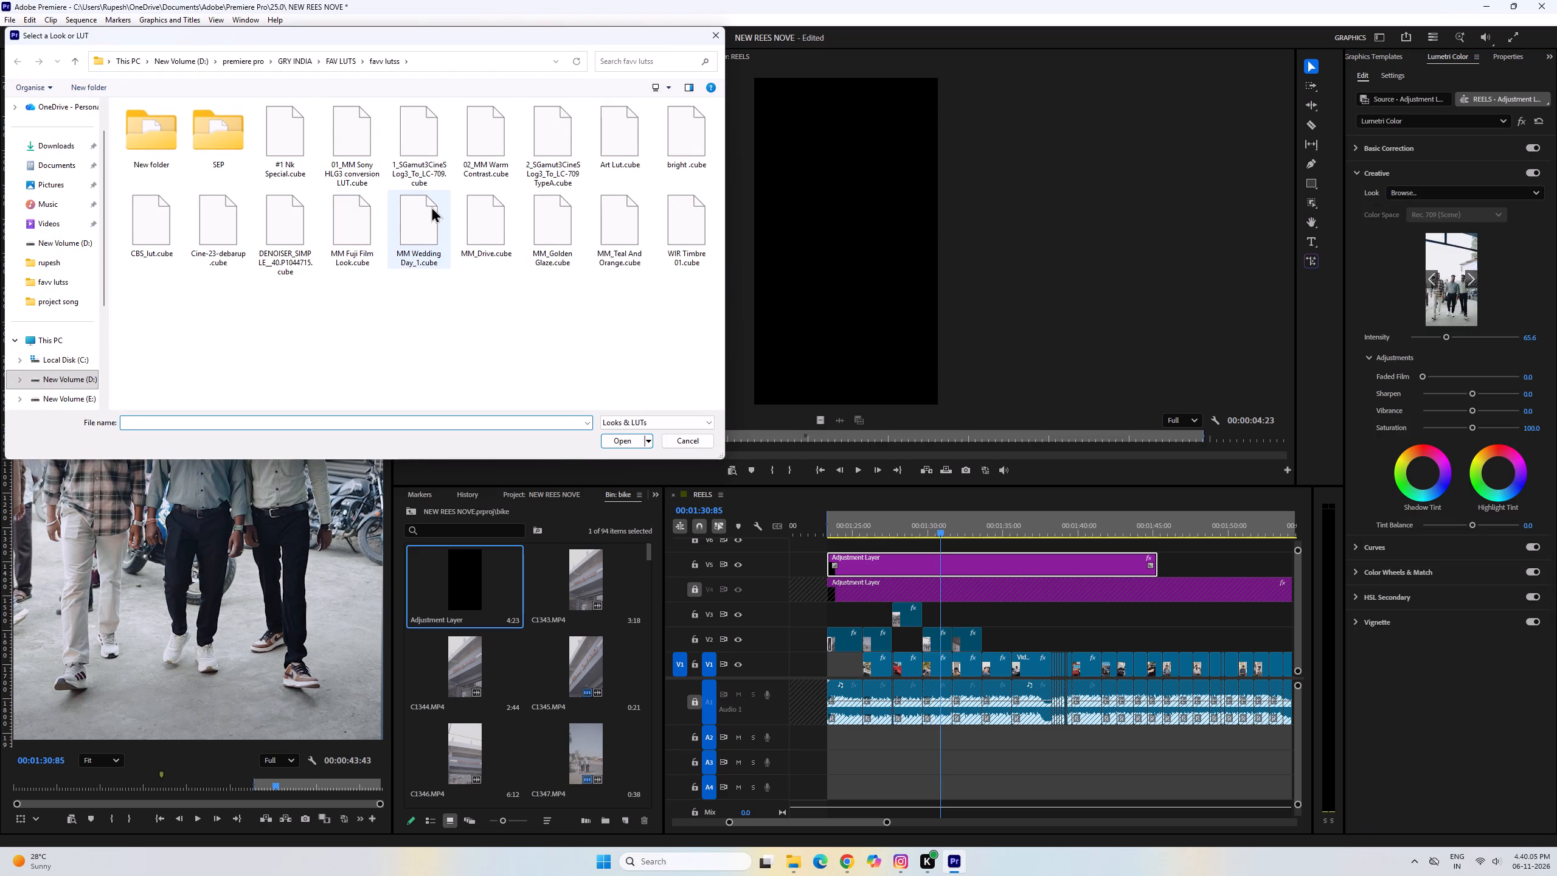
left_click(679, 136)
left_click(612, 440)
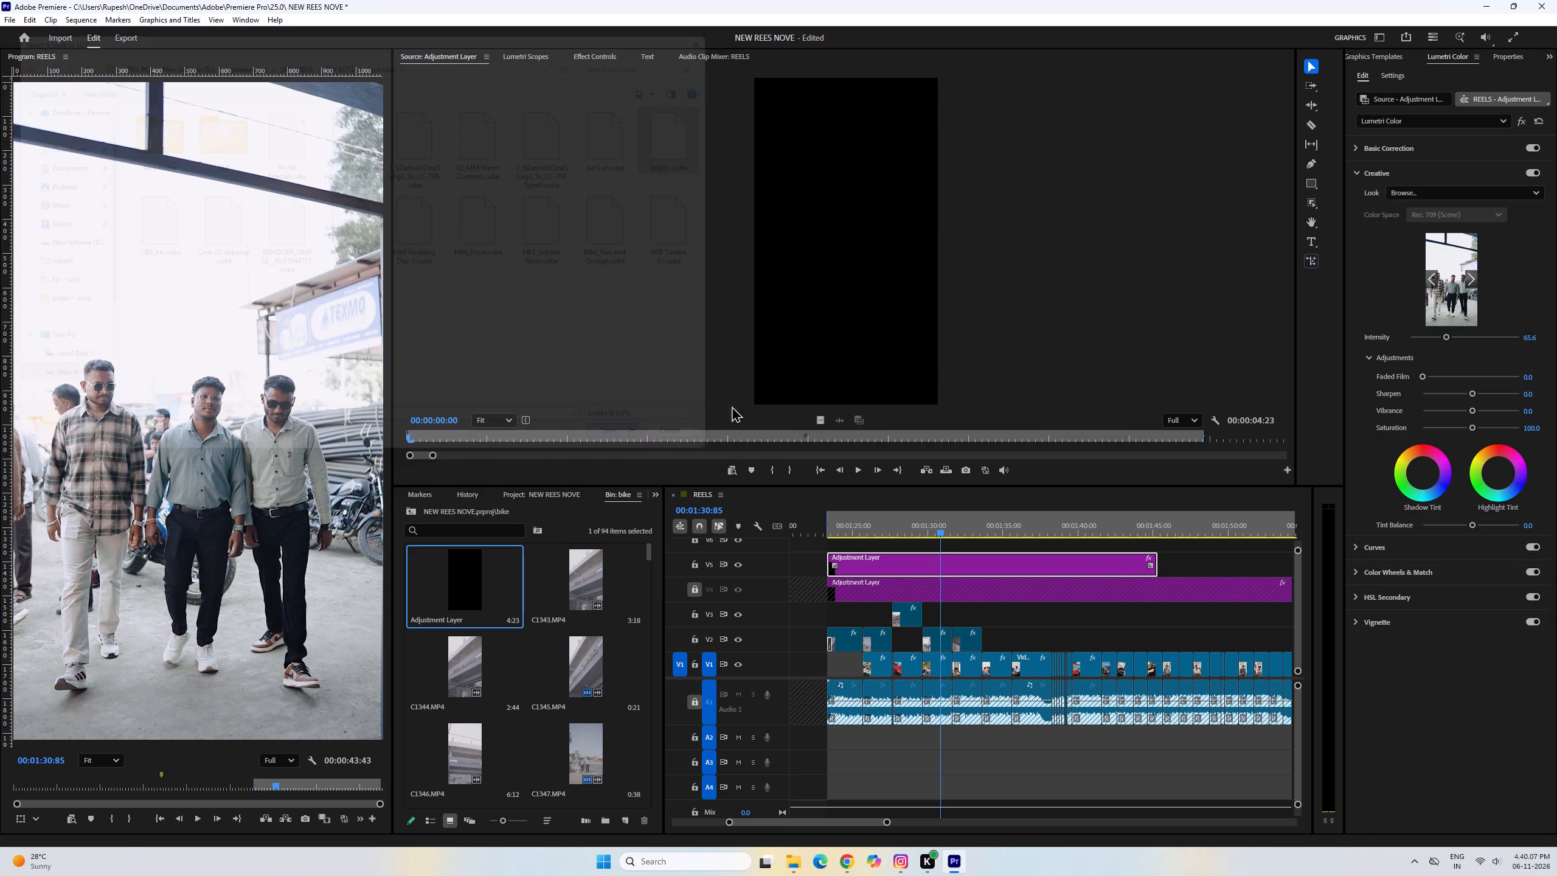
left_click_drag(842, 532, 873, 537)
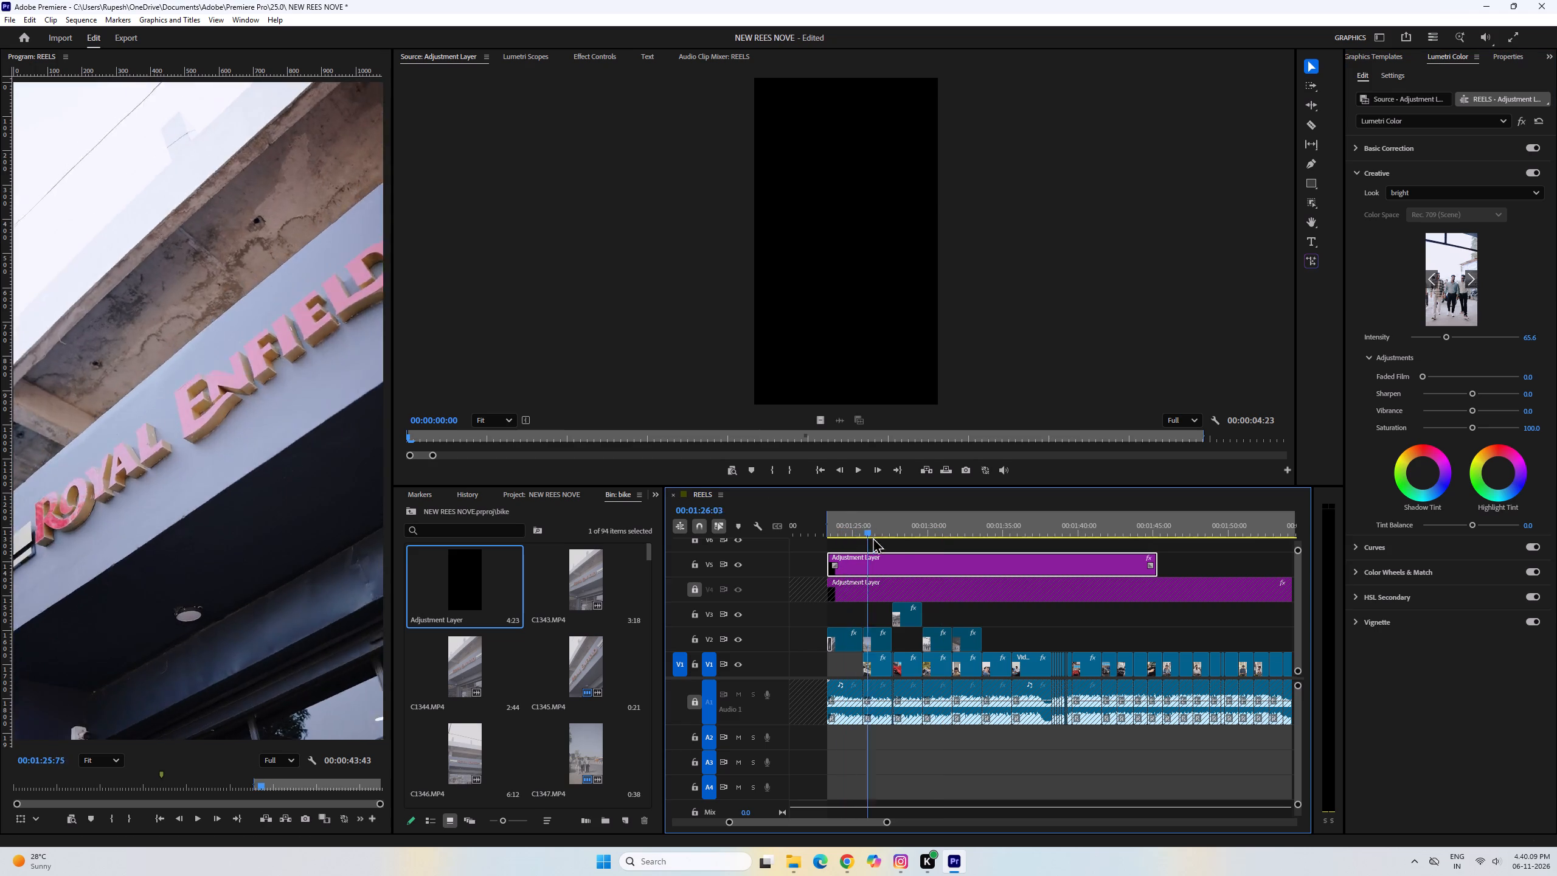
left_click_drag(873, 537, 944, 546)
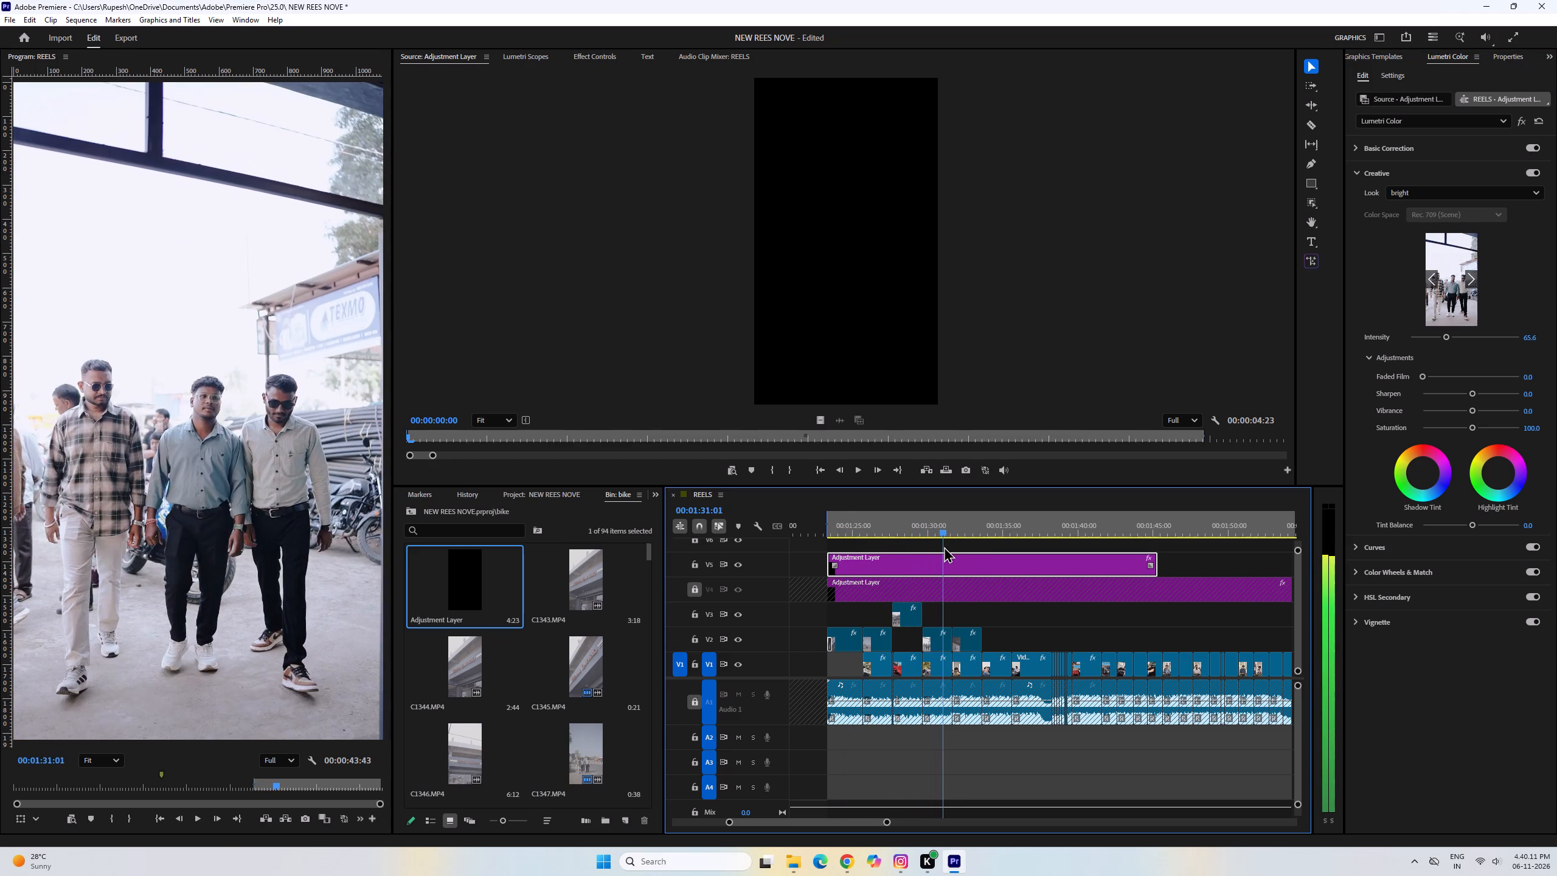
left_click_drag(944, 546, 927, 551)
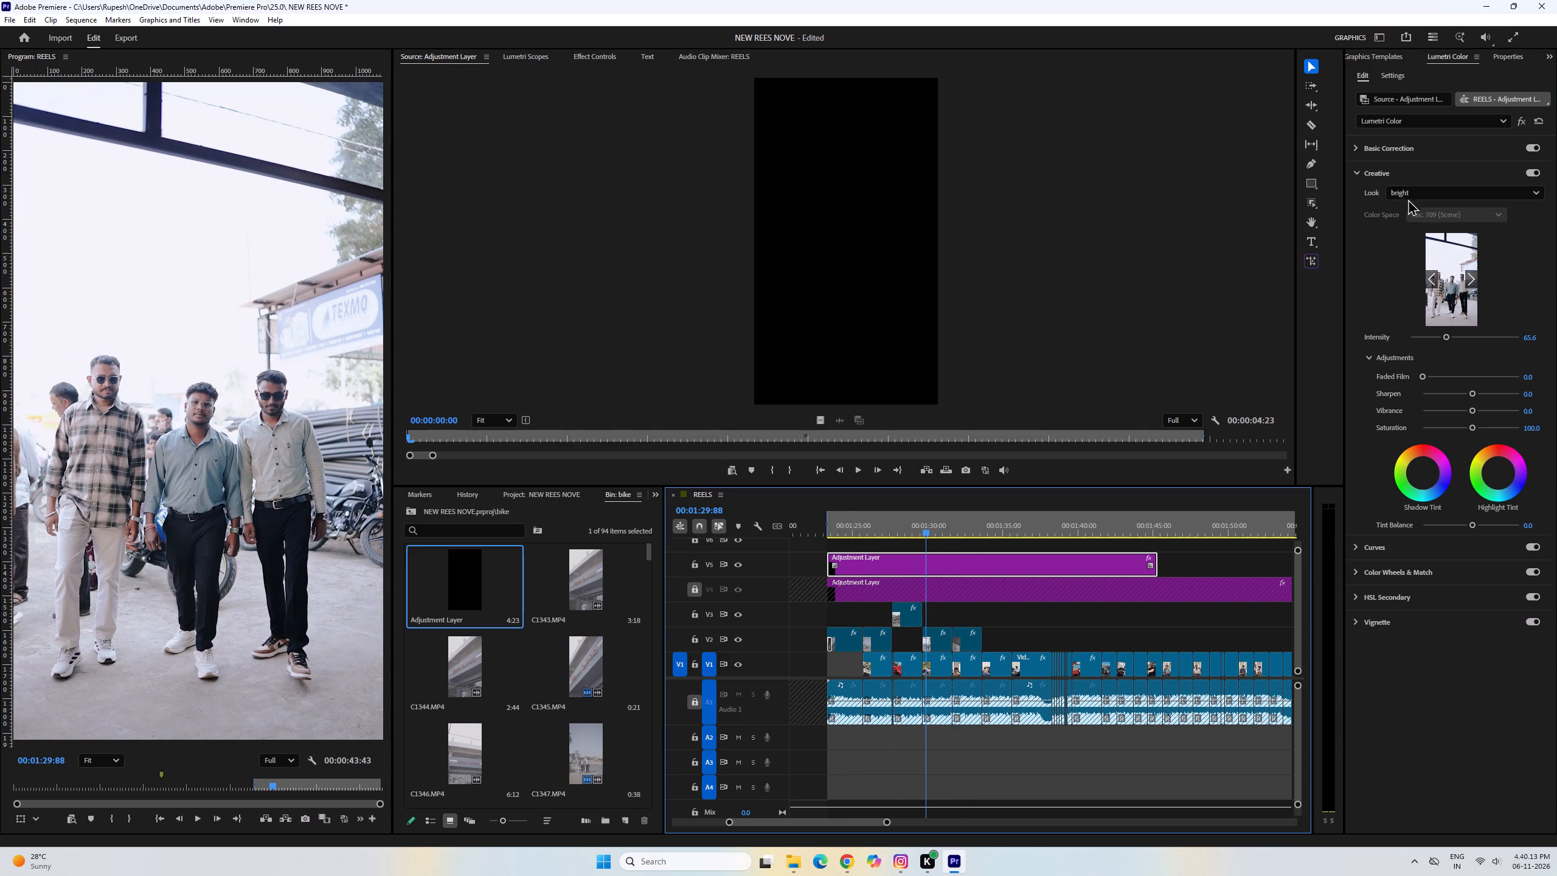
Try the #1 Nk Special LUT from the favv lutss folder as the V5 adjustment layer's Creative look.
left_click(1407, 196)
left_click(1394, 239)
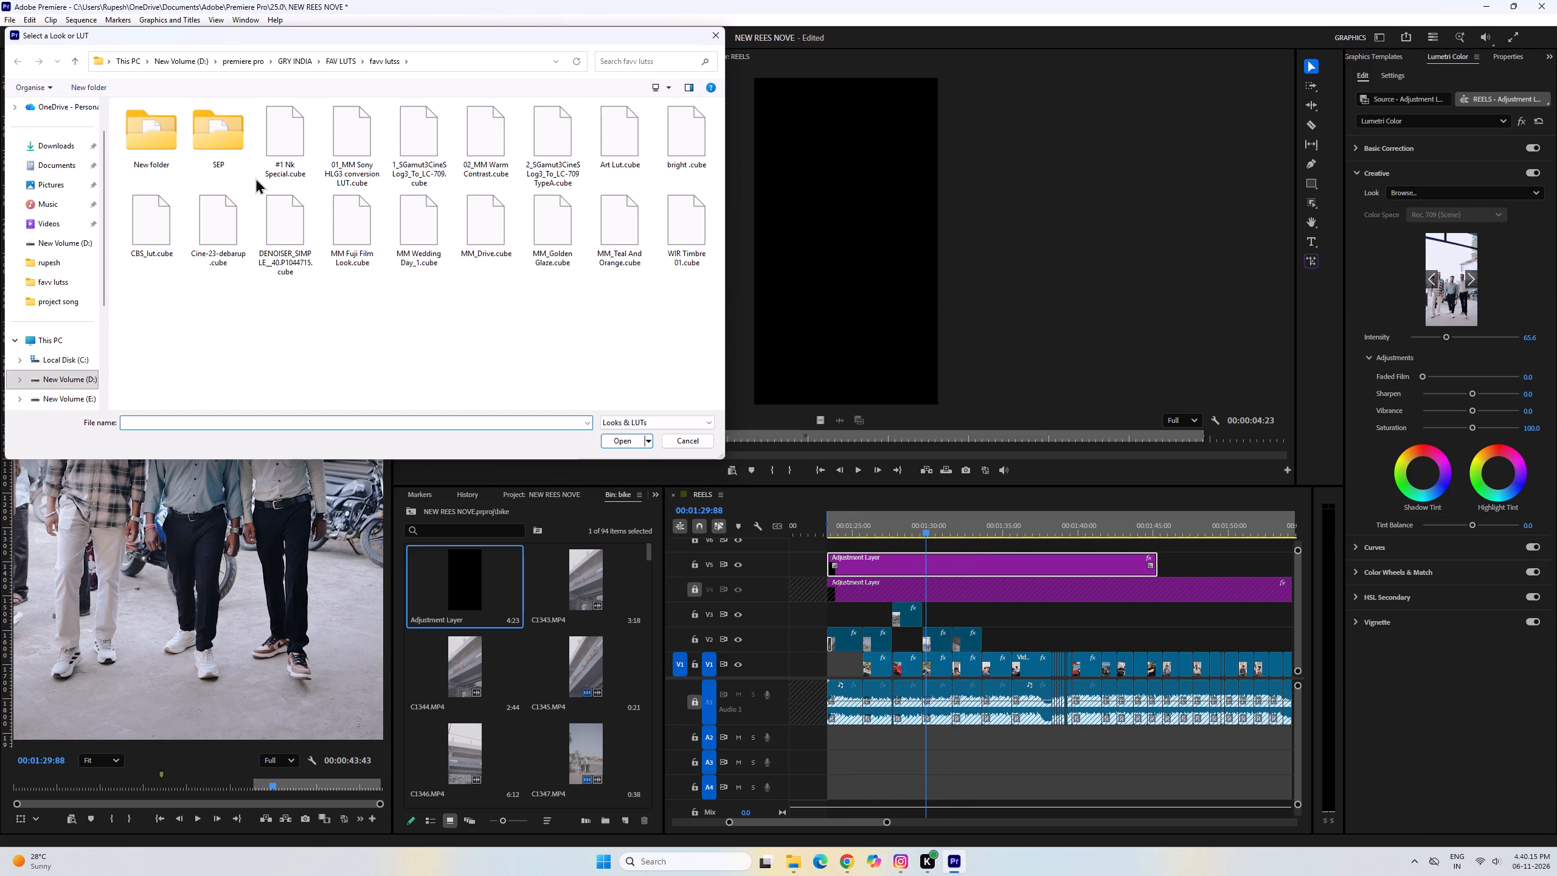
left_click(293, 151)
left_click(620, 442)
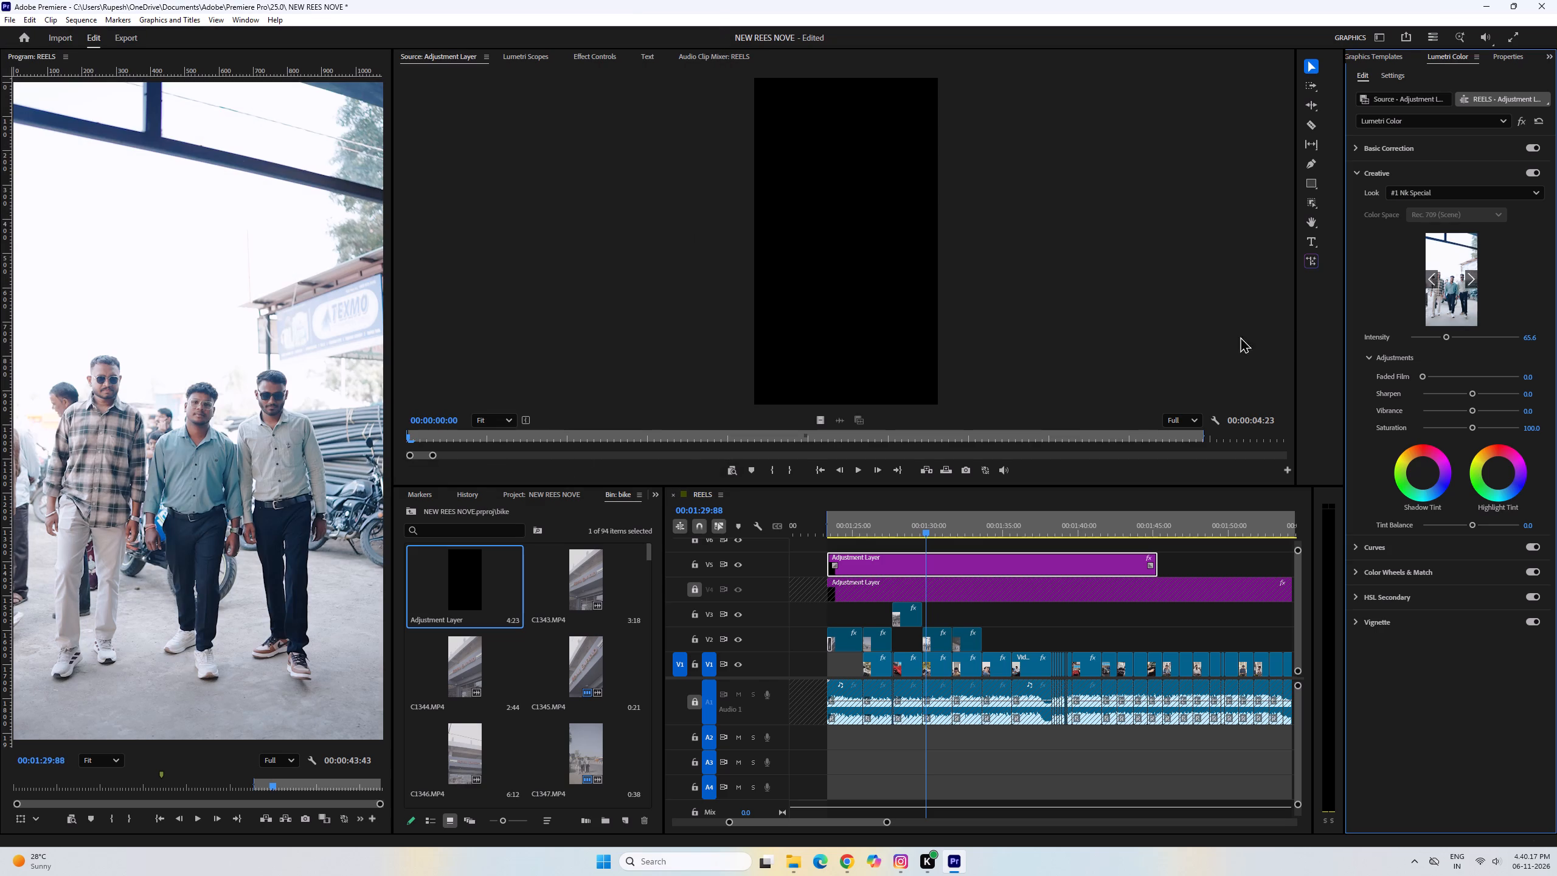
Apply the CBS_lut LUT from the favv lutss folder as the V5 adjustment layer's Creative look and check it across several shots.
left_click(1418, 187)
left_click(1404, 236)
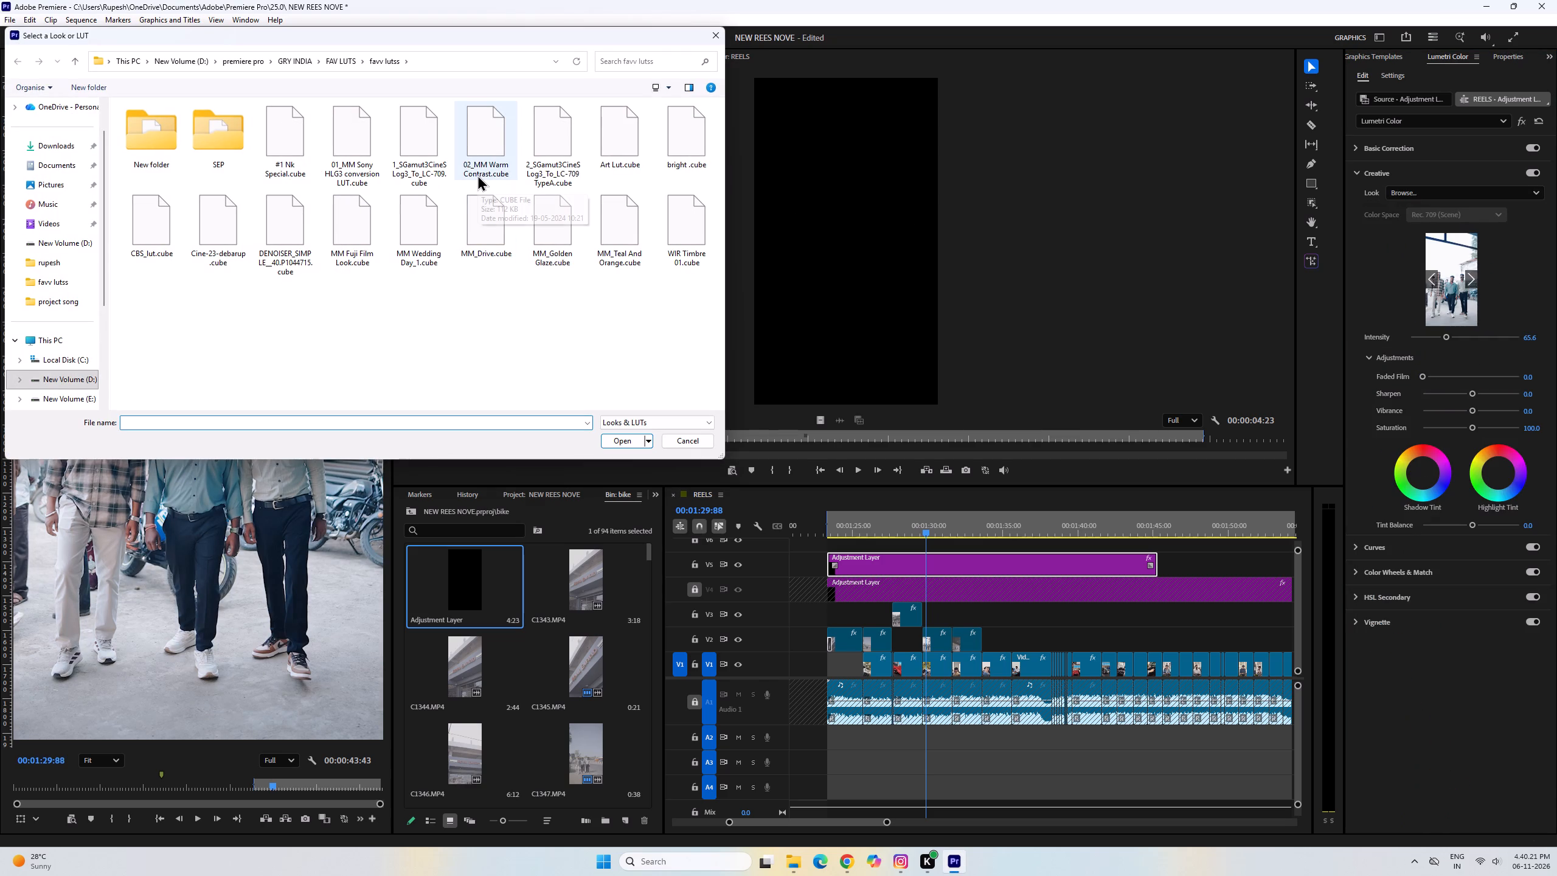
left_click(621, 166)
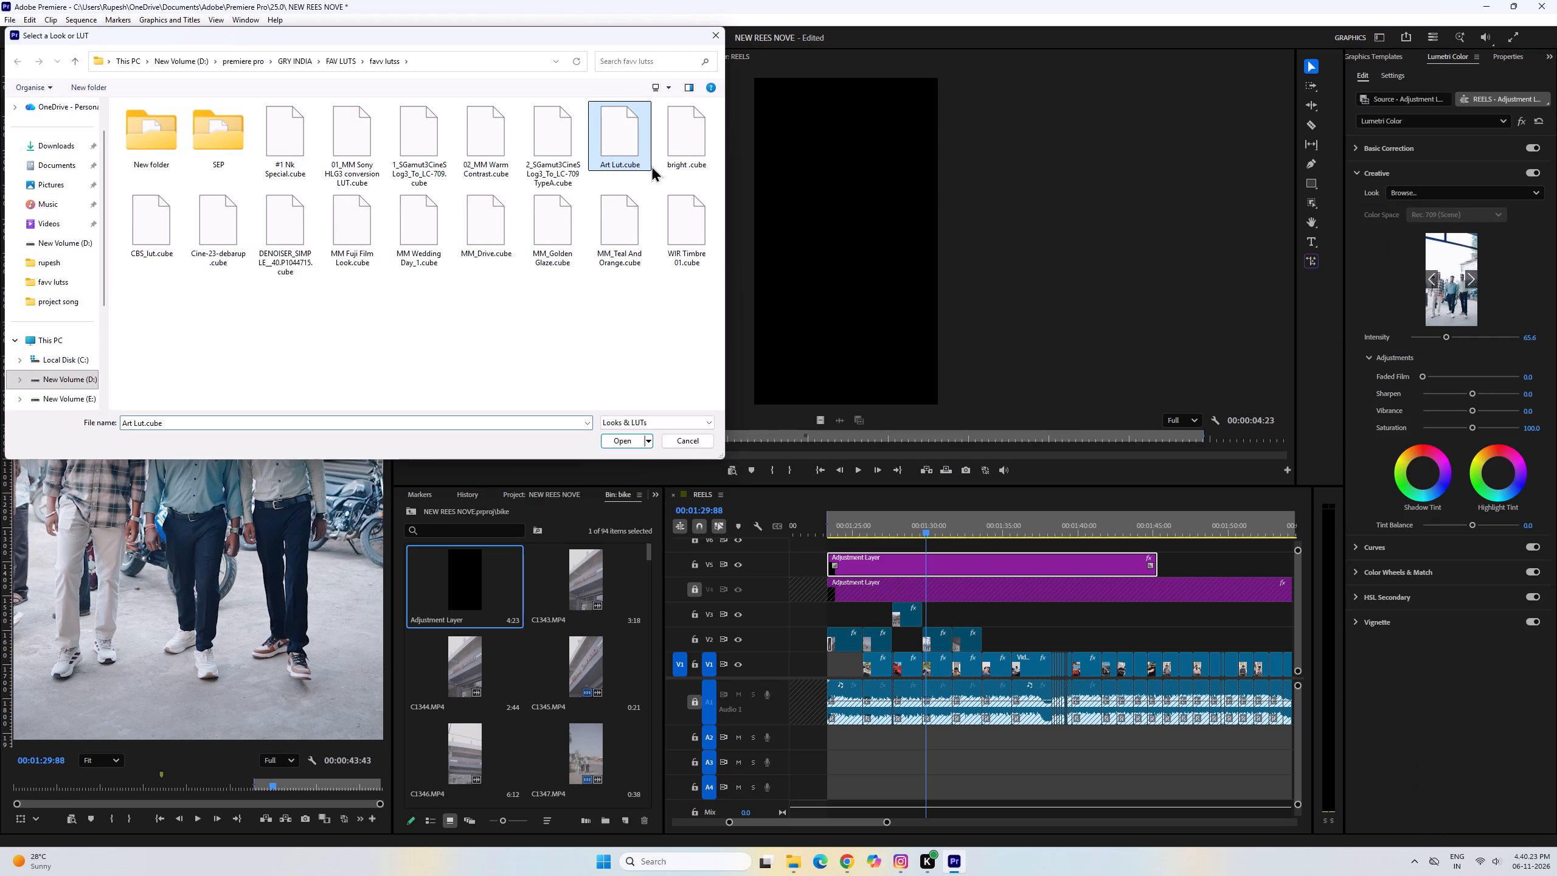
left_click(149, 235)
left_click(616, 439)
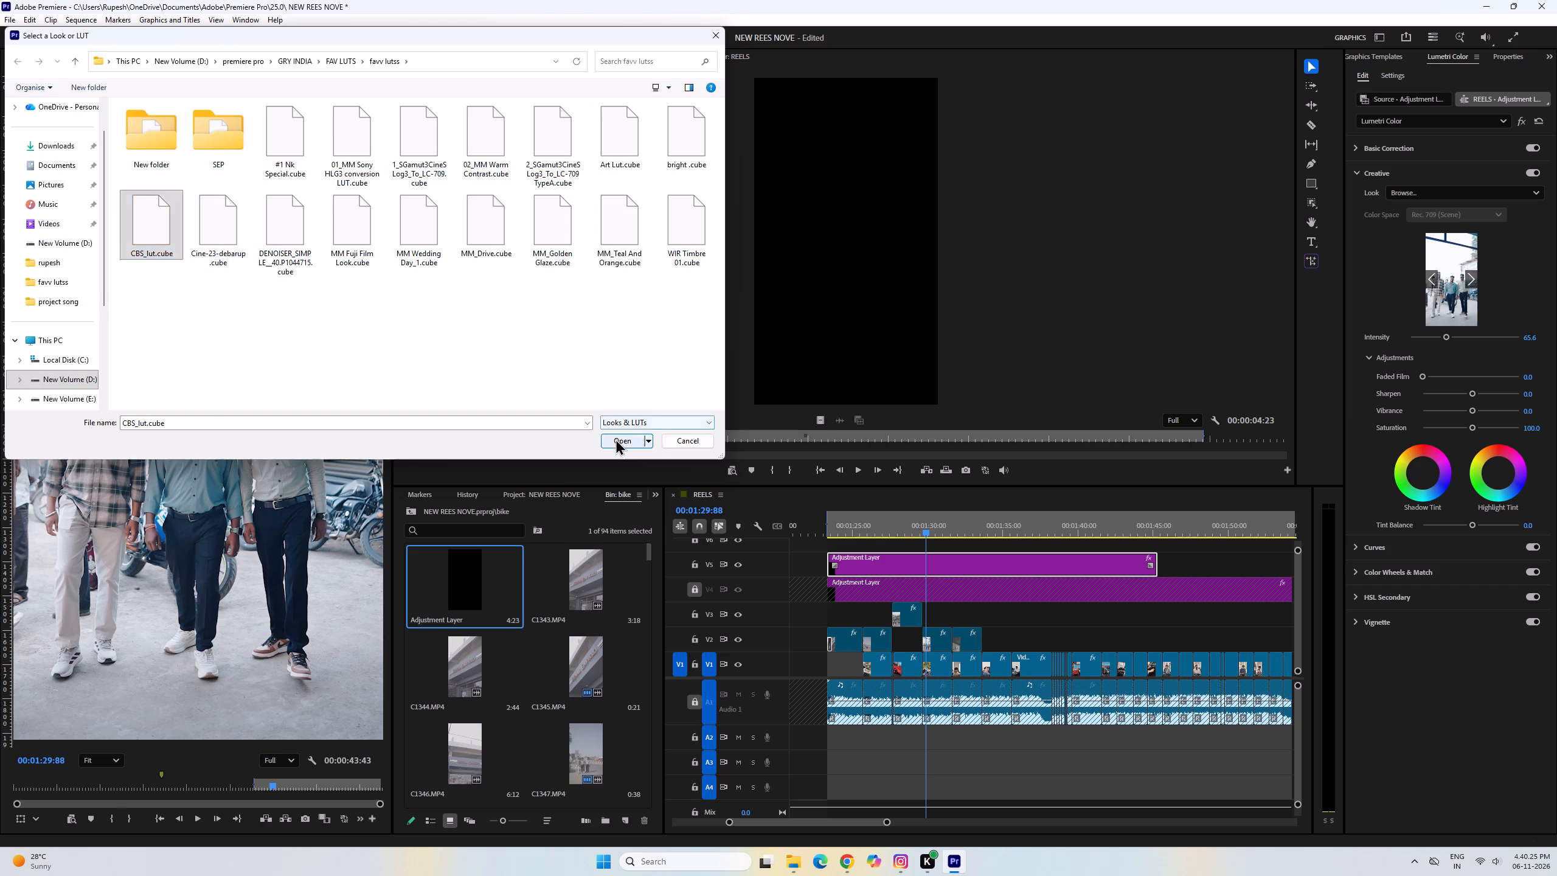
left_click_drag(875, 523, 890, 528)
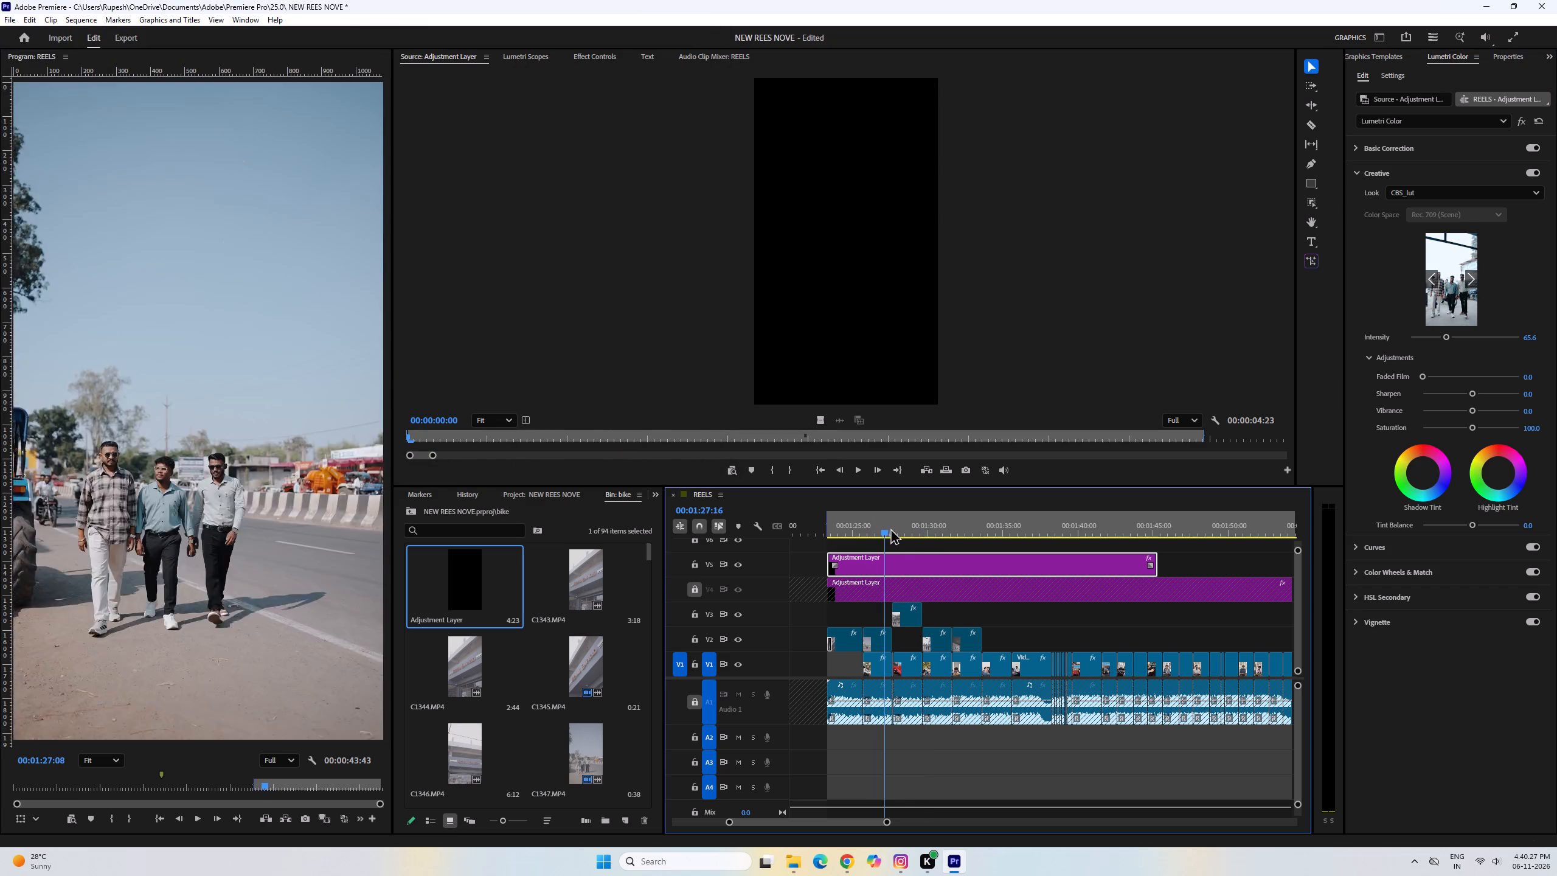
left_click_drag(890, 528, 937, 549)
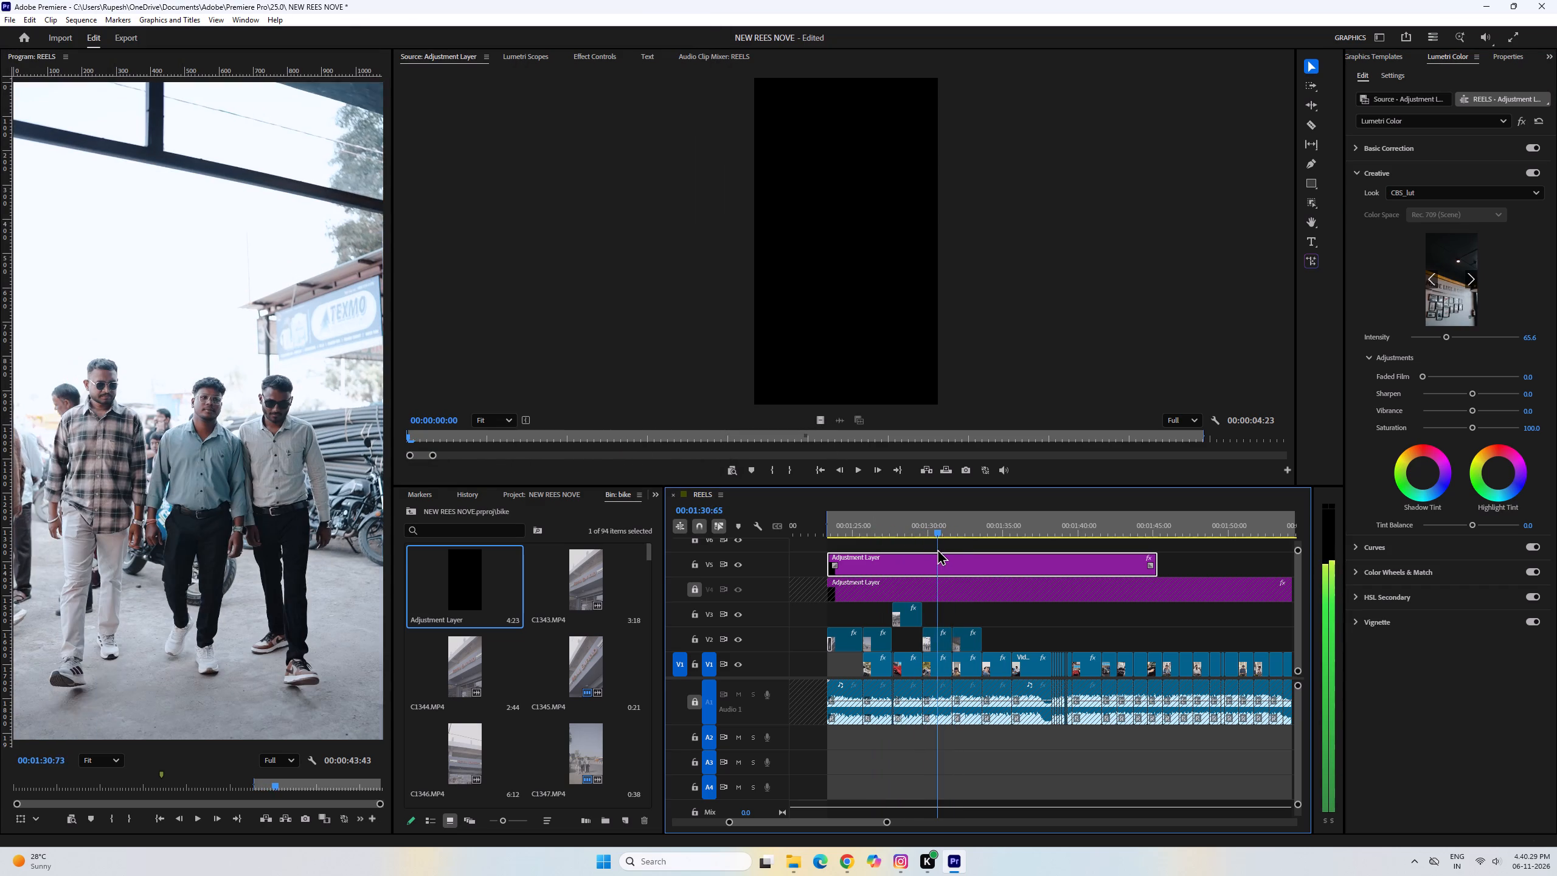
left_click_drag(937, 549, 936, 548)
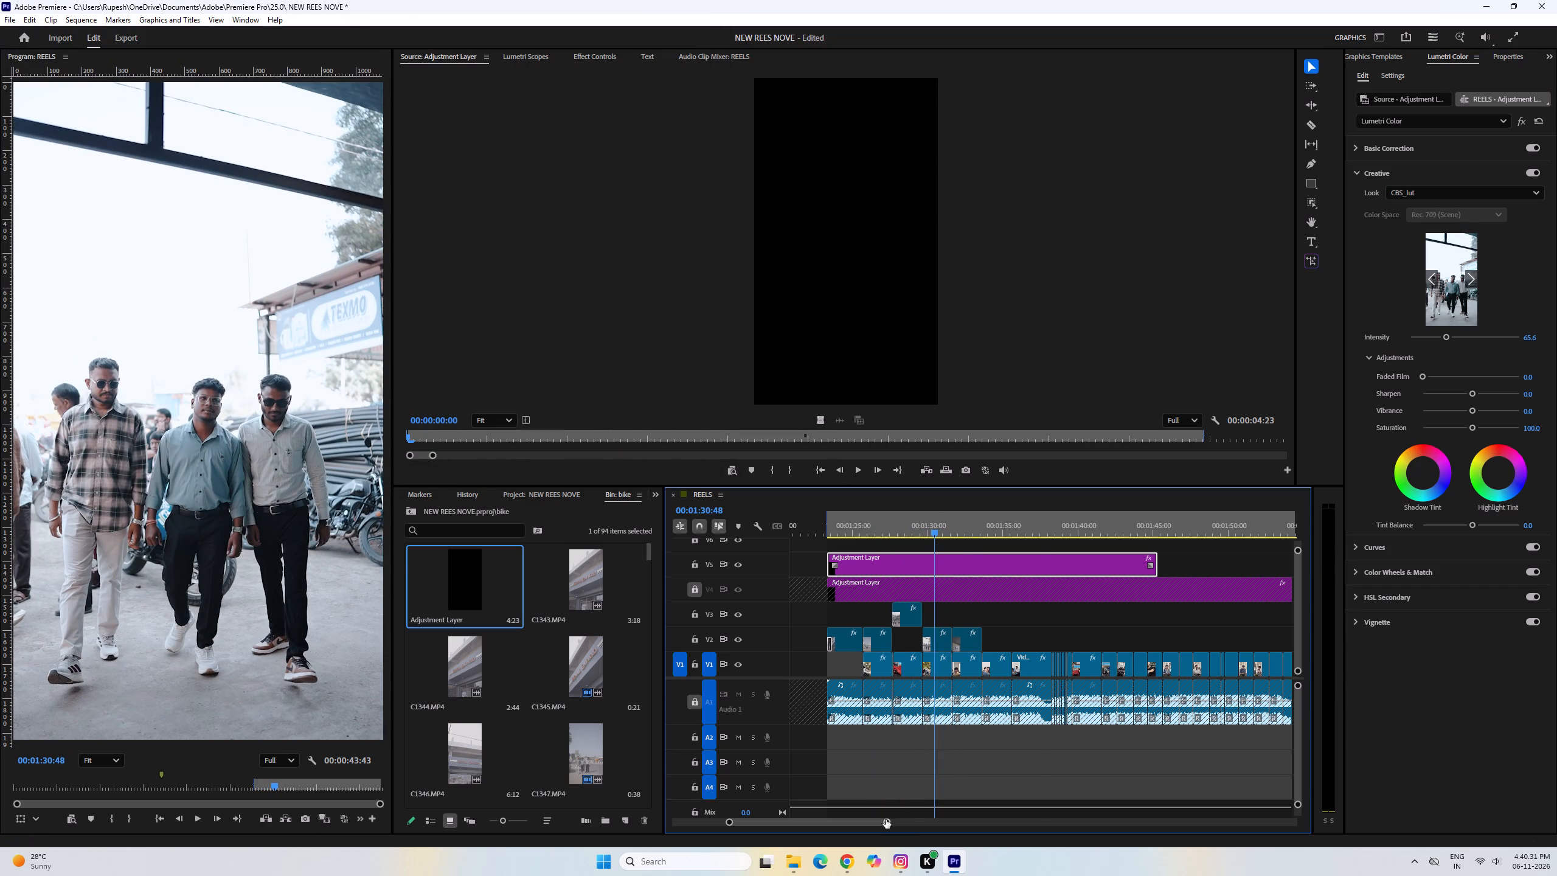
Extend the V5 adjustment layer's end to the end of the reel's clips and lock V5.
left_click_drag(886, 819, 1023, 806)
left_click_drag(1101, 565, 1154, 568)
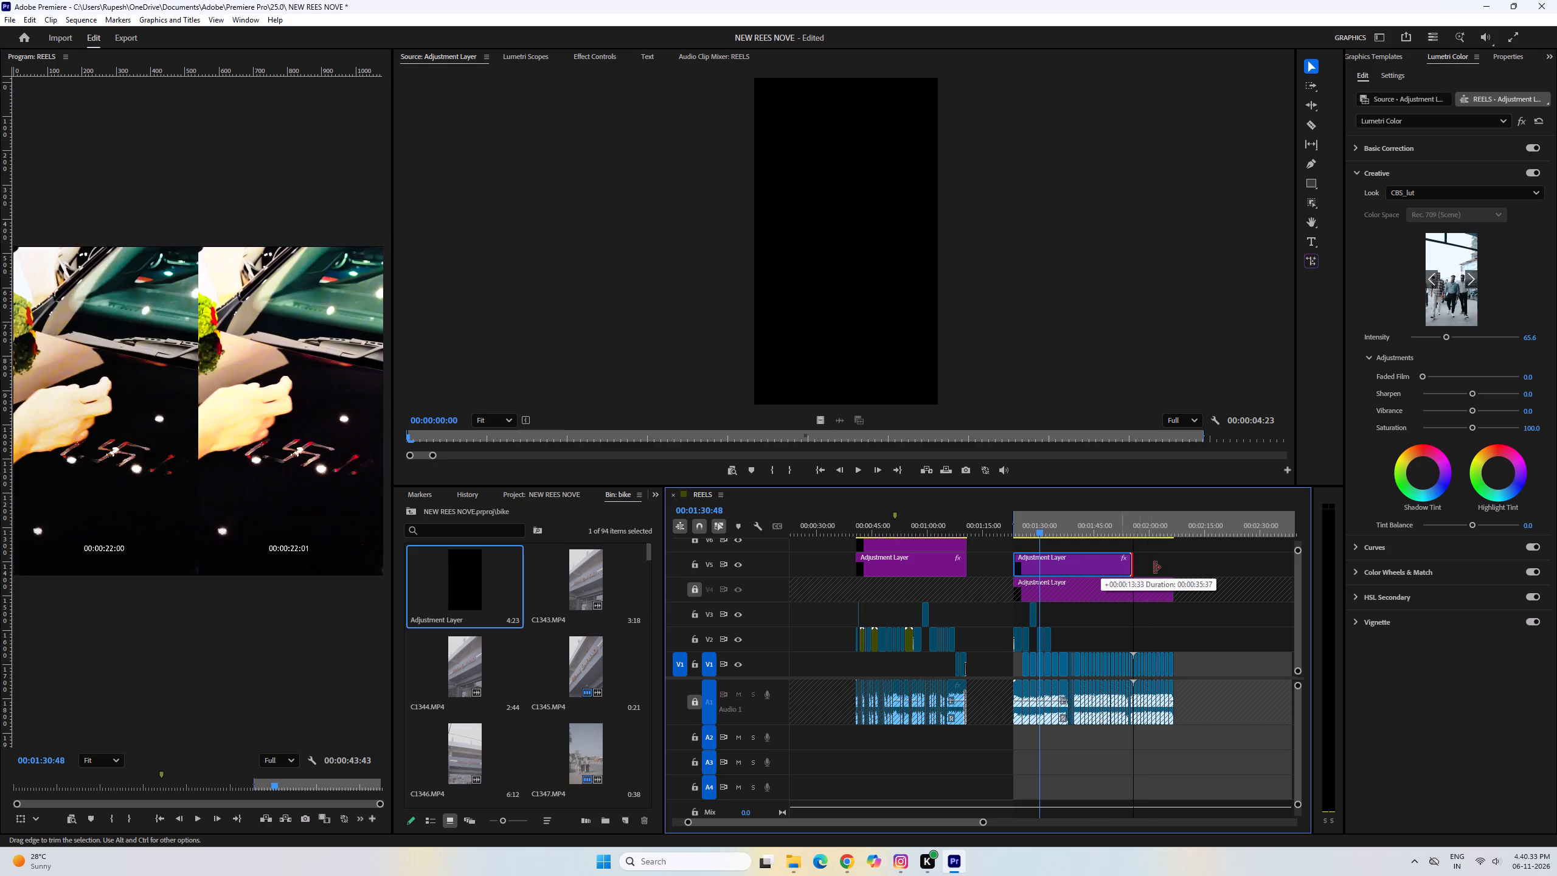
left_click_drag(1154, 568, 1180, 568)
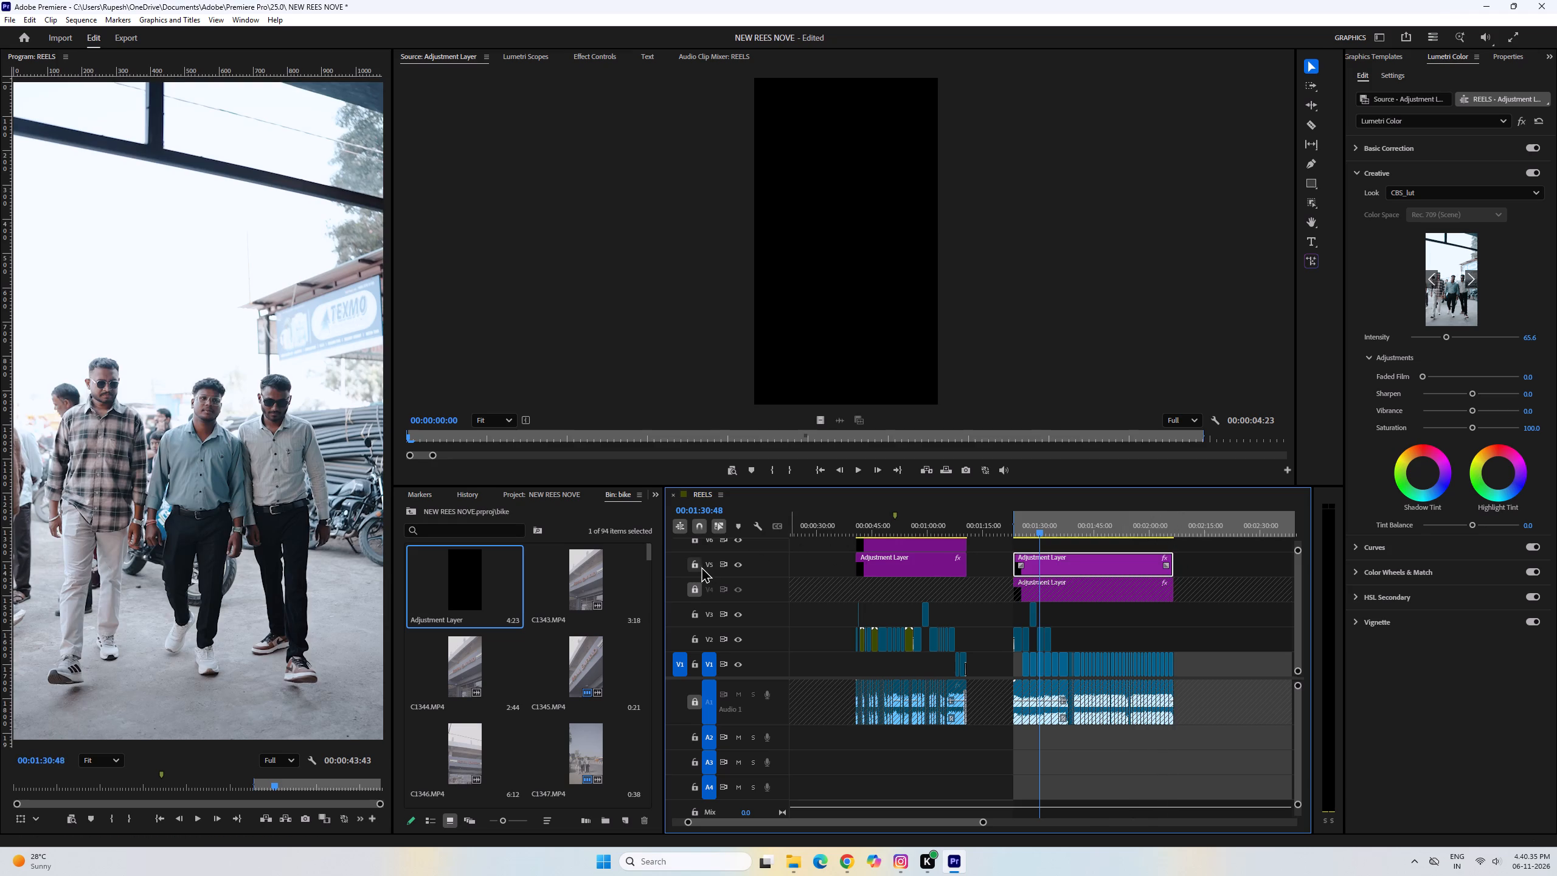
left_click(701, 566)
Open C1352.MP4 from the bike bin and mark a 25-frame section of the framed poster starting at about 10:14:22:10.
left_click_drag(979, 821, 867, 804)
left_click_drag(968, 824, 845, 791)
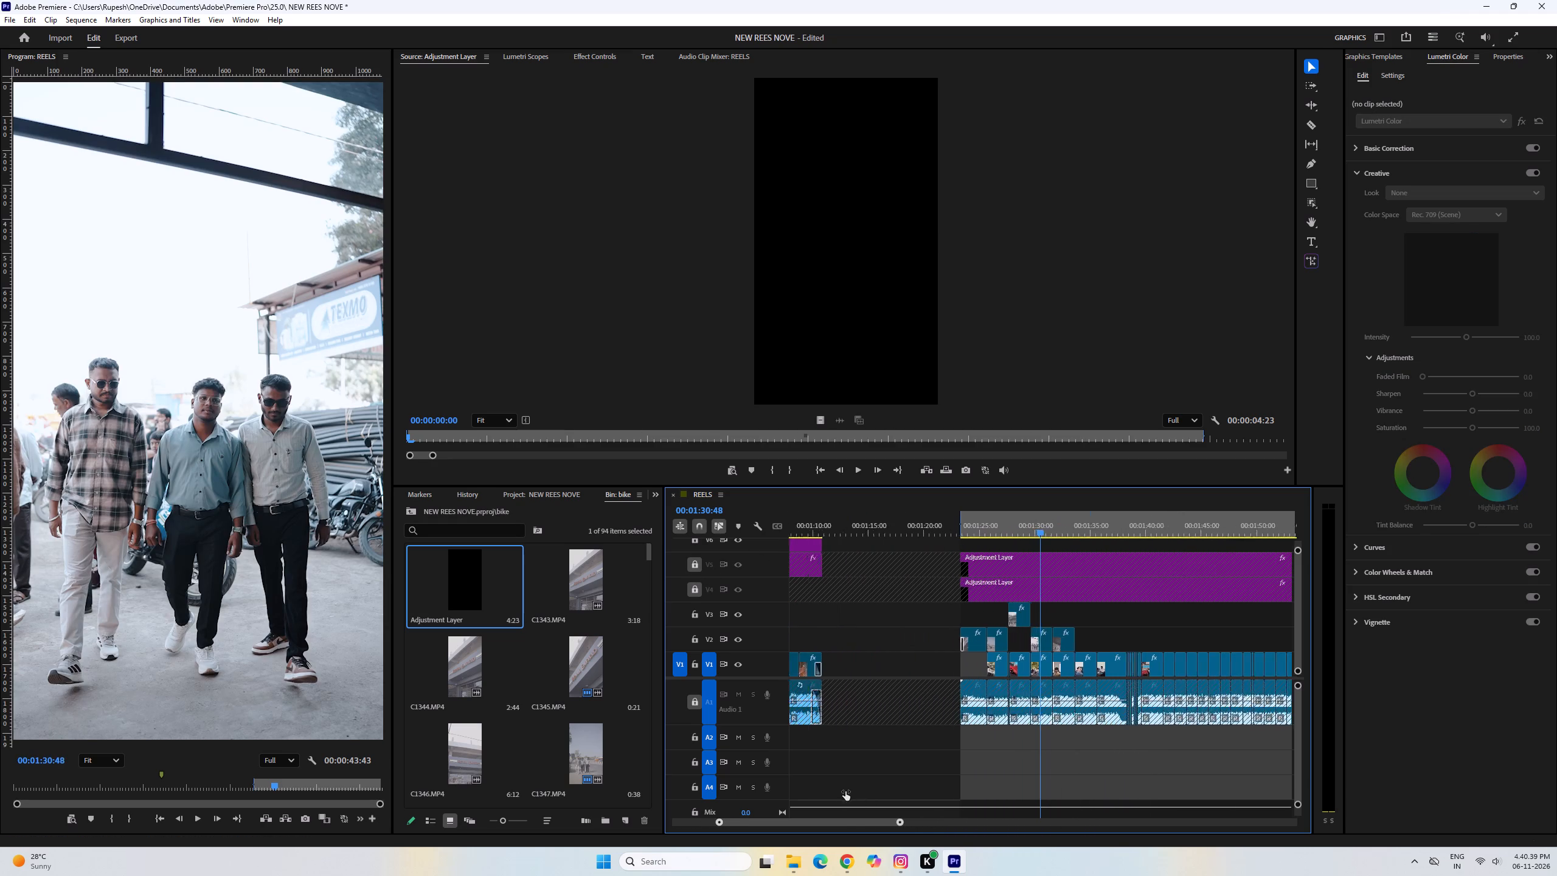
left_click_drag(845, 791, 781, 782)
left_click_drag(1042, 519, 1109, 550)
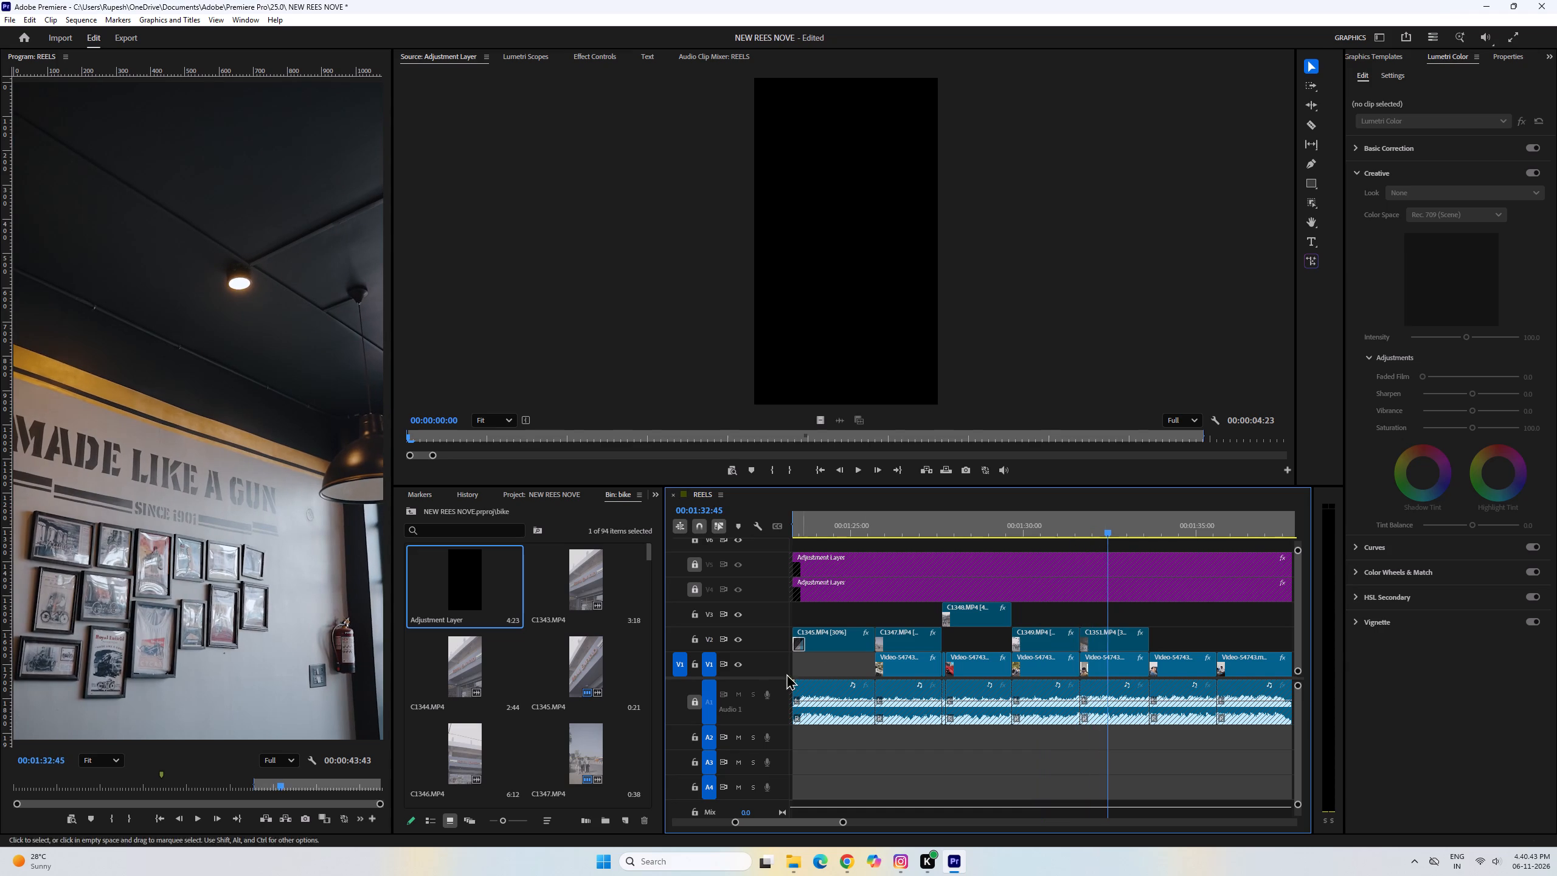
scroll(564, 689, "down", 4)
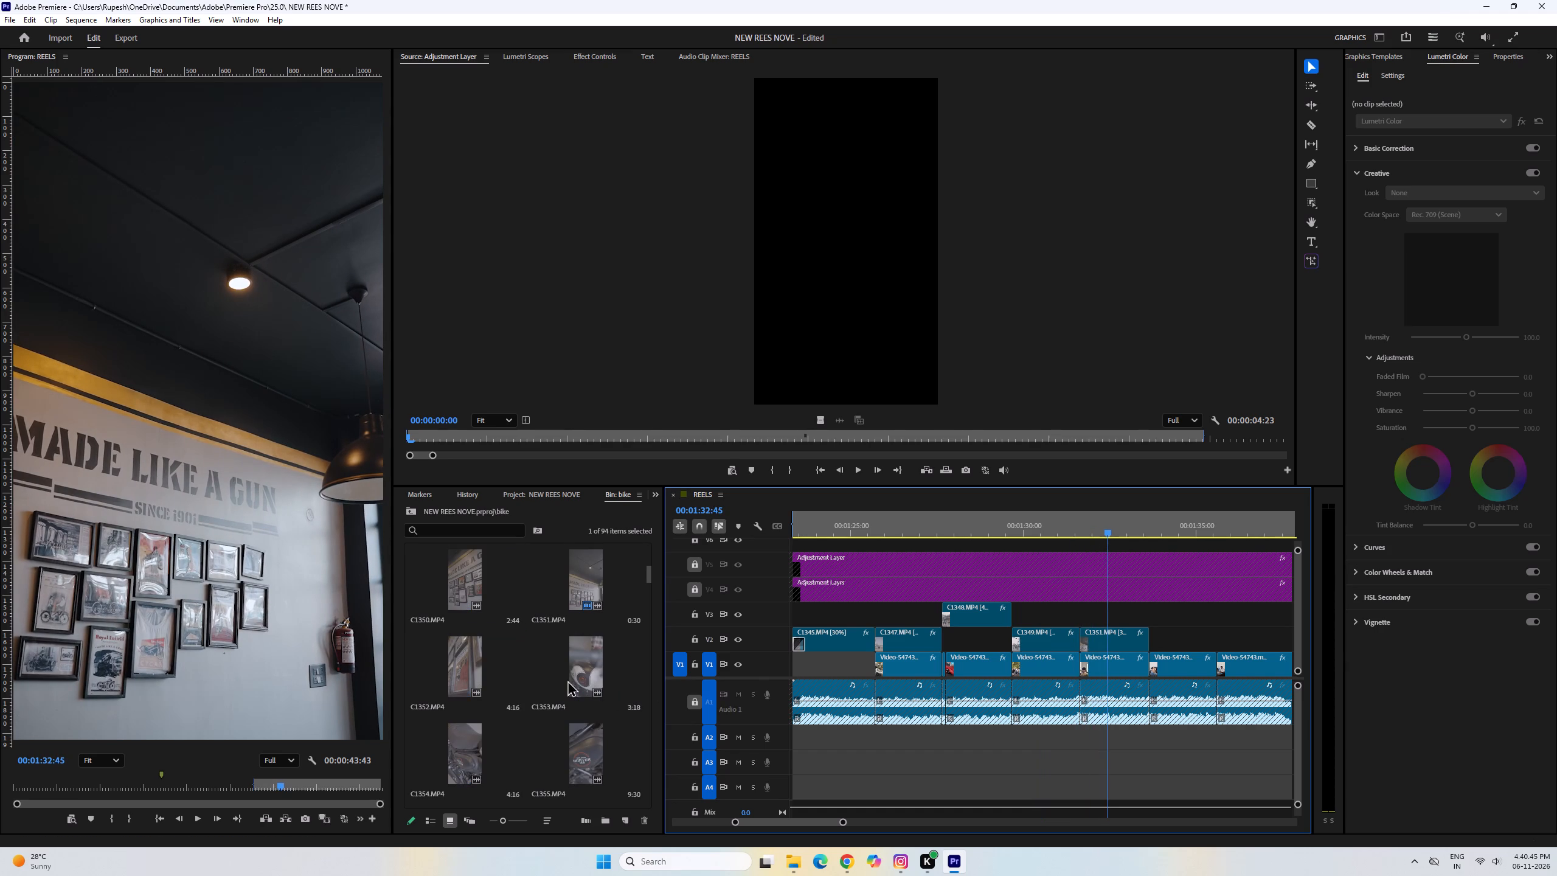
double_click(477, 668)
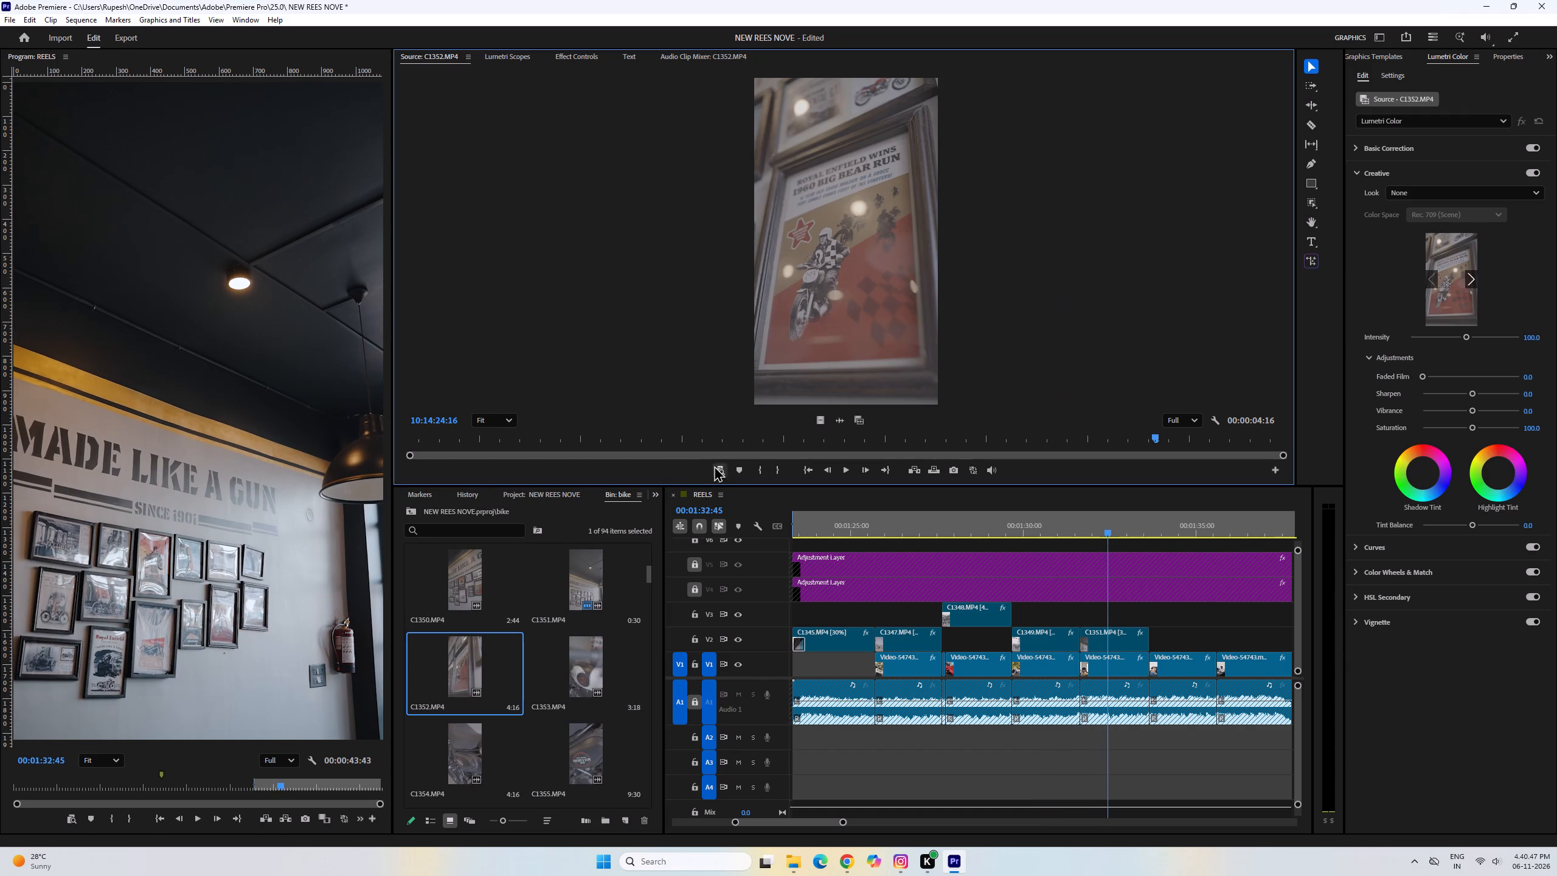
left_click_drag(727, 444, 617, 452)
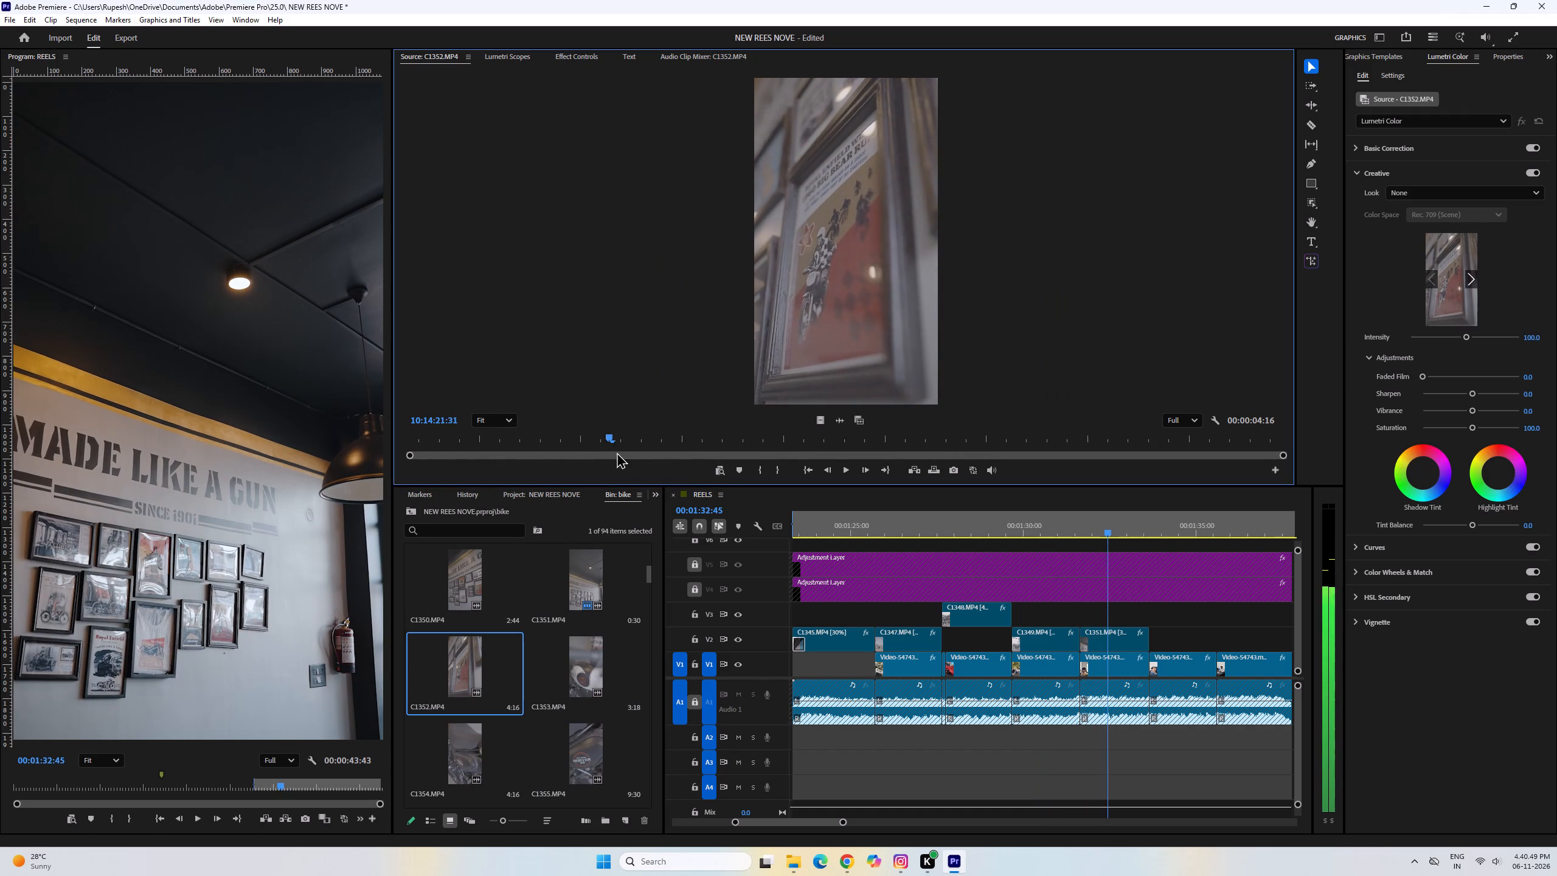
left_click_drag(617, 452, 723, 467)
left_click(766, 474)
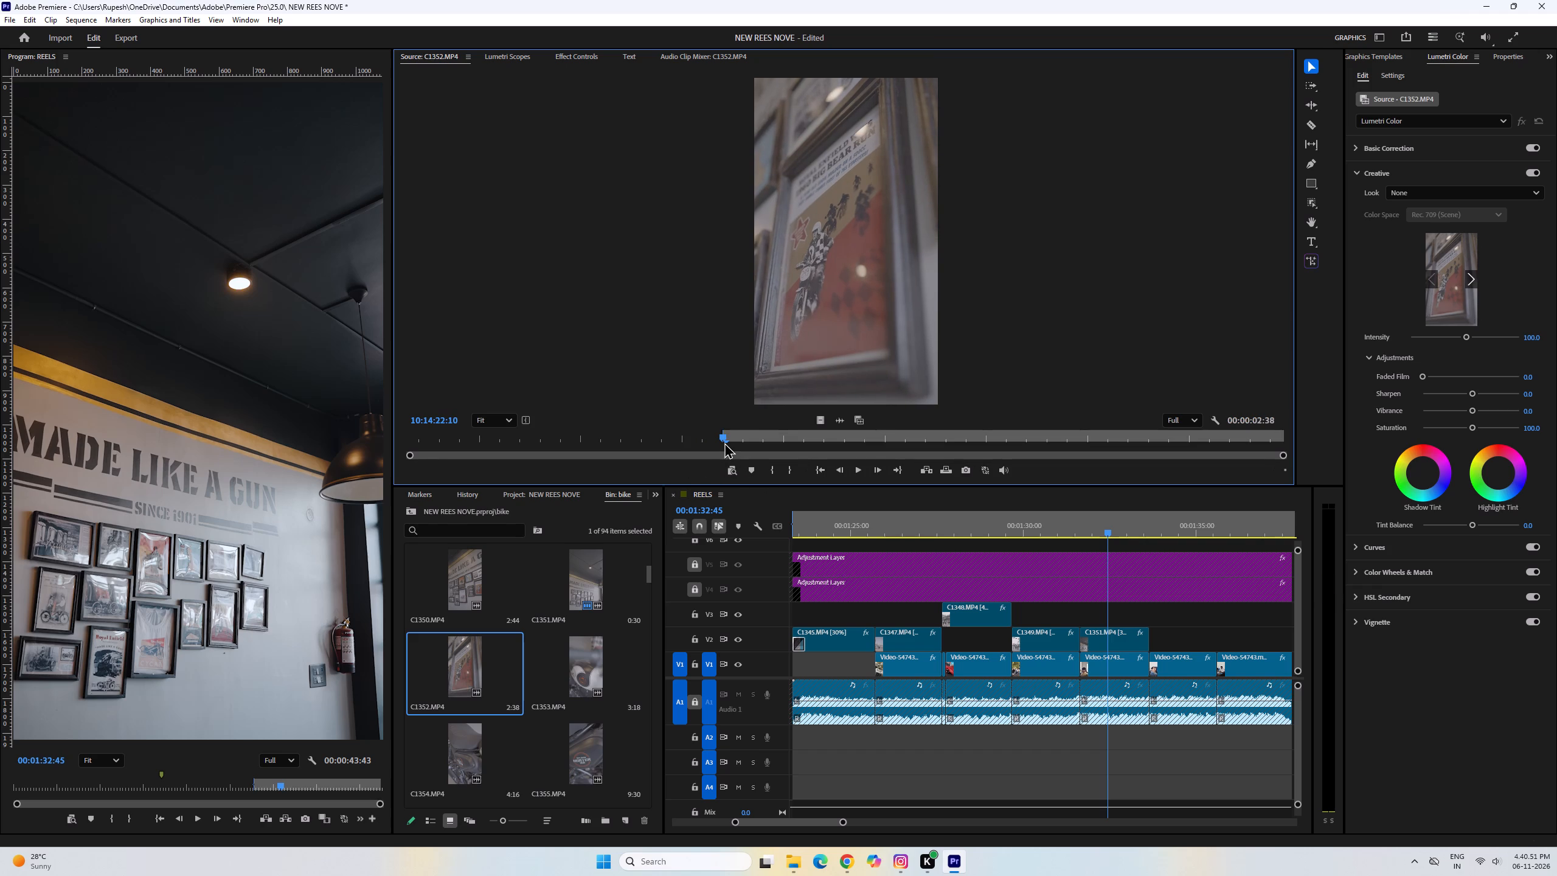
left_click_drag(724, 439, 823, 451)
left_click(794, 470)
Place only the video of the marked C1352 section on V2 directly after the last V2 clip, at about 00:01:33:65.
scroll(845, 462, "down", 2)
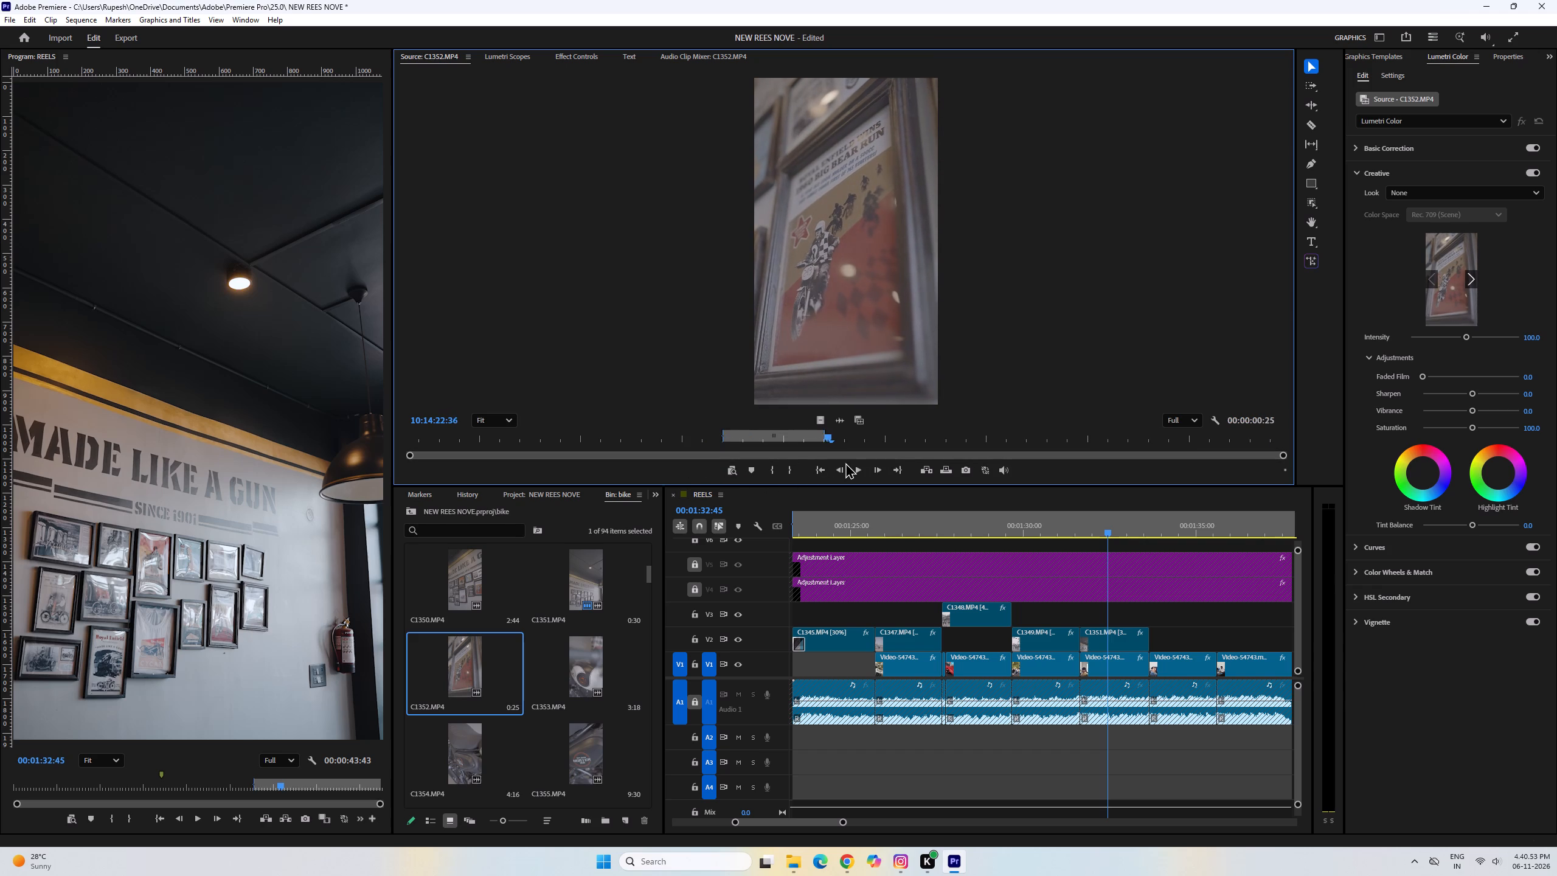
scroll(845, 462, "down", 1)
left_click_drag(822, 420, 1148, 627)
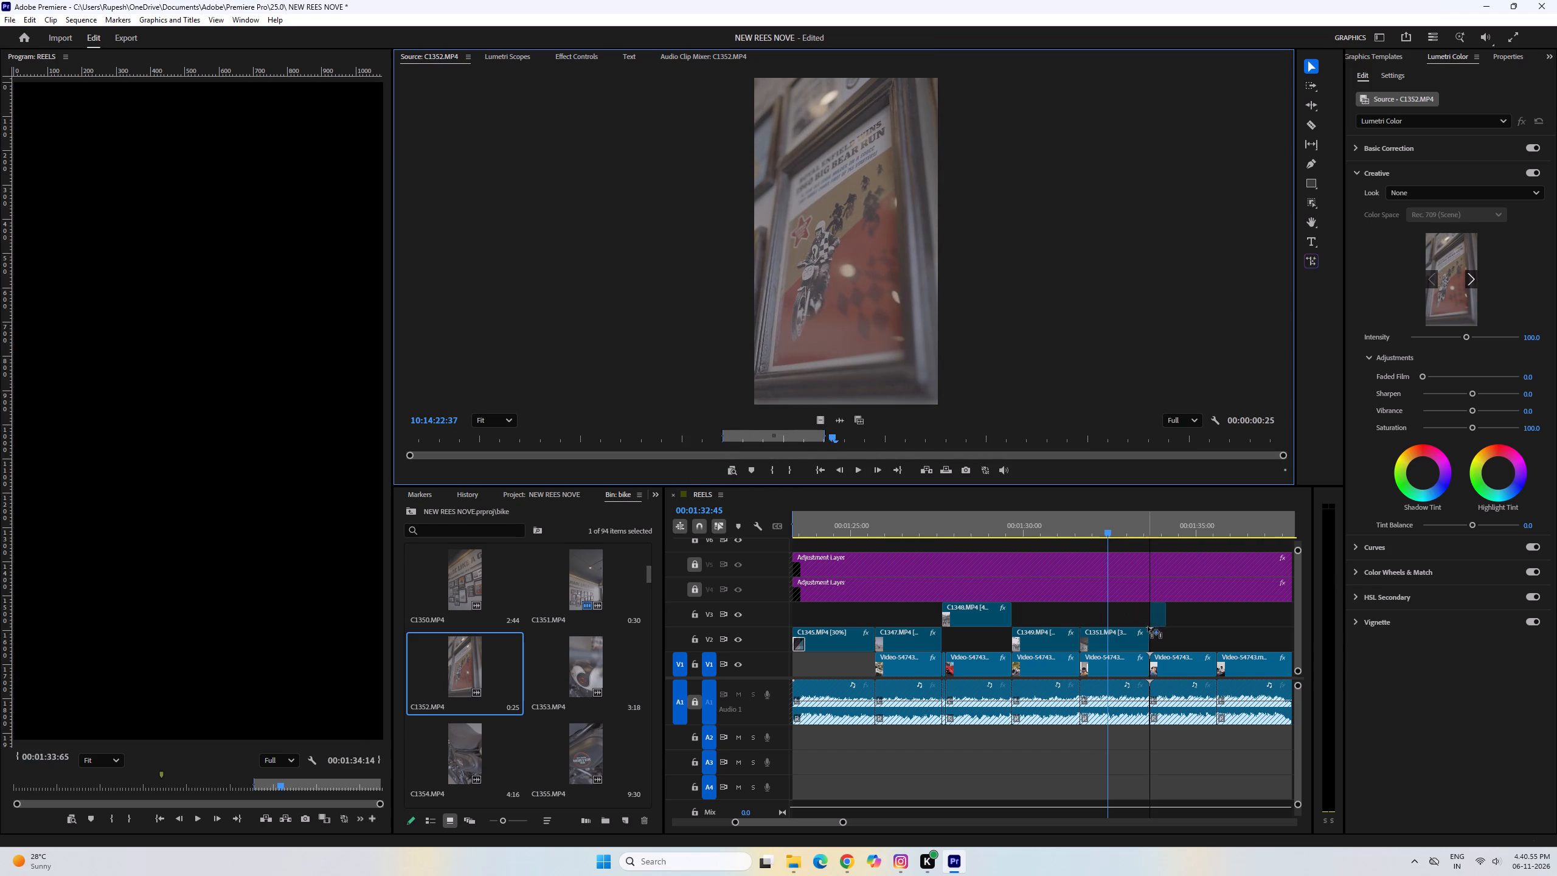
left_click_drag(1148, 627, 1150, 631)
Slow the V2 C1352 clip to 40% speed and extend its end to the next Video-54743 cut.
left_click(1156, 641)
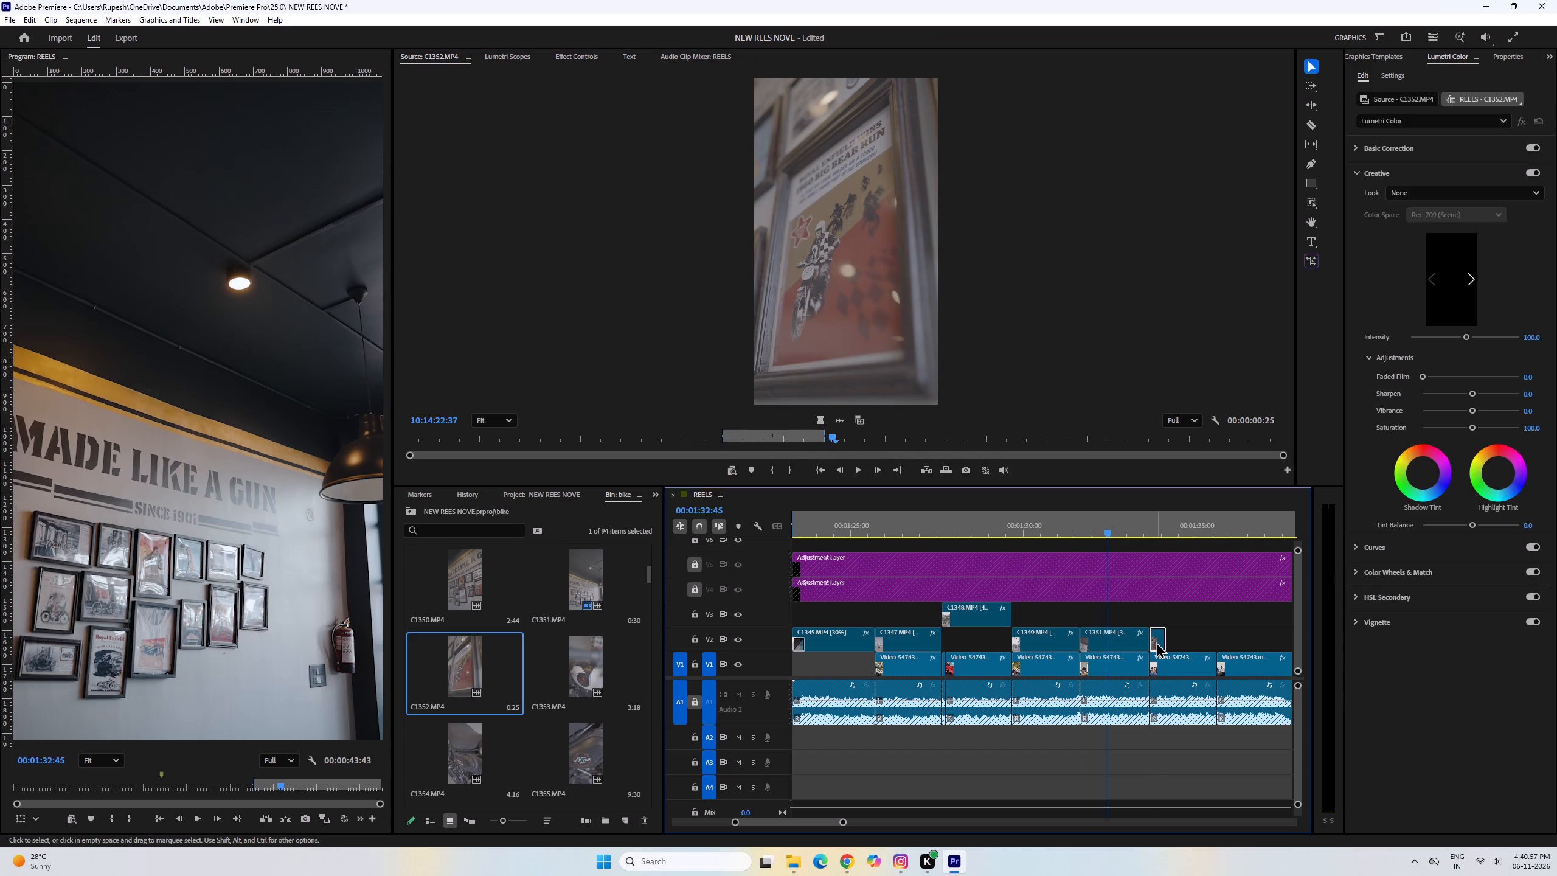
key("ctrl+r")
type("40")
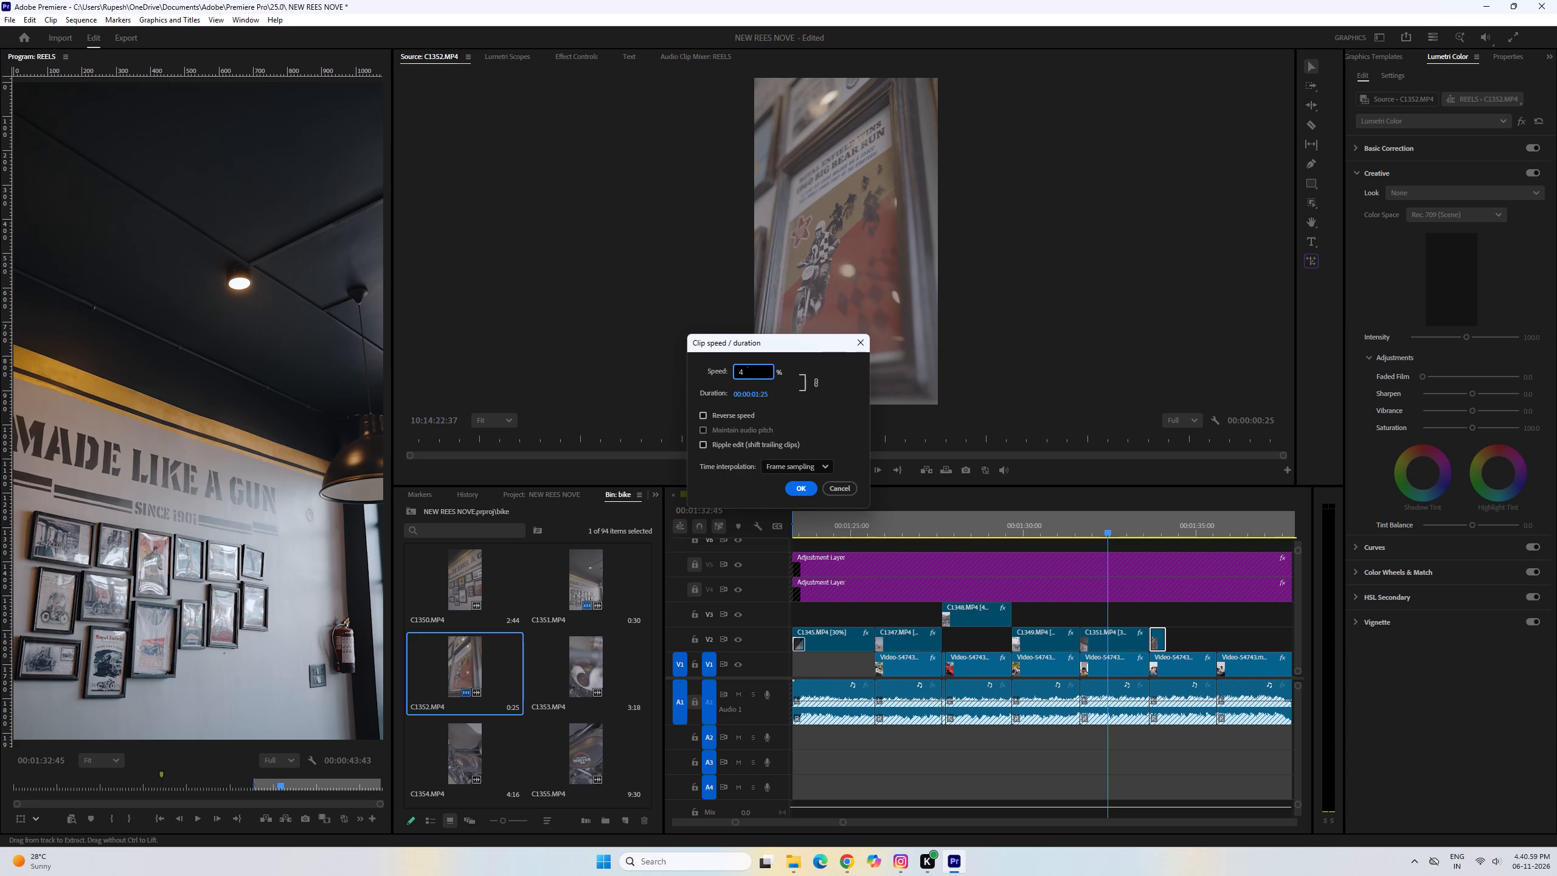
key("Return")
key("space")
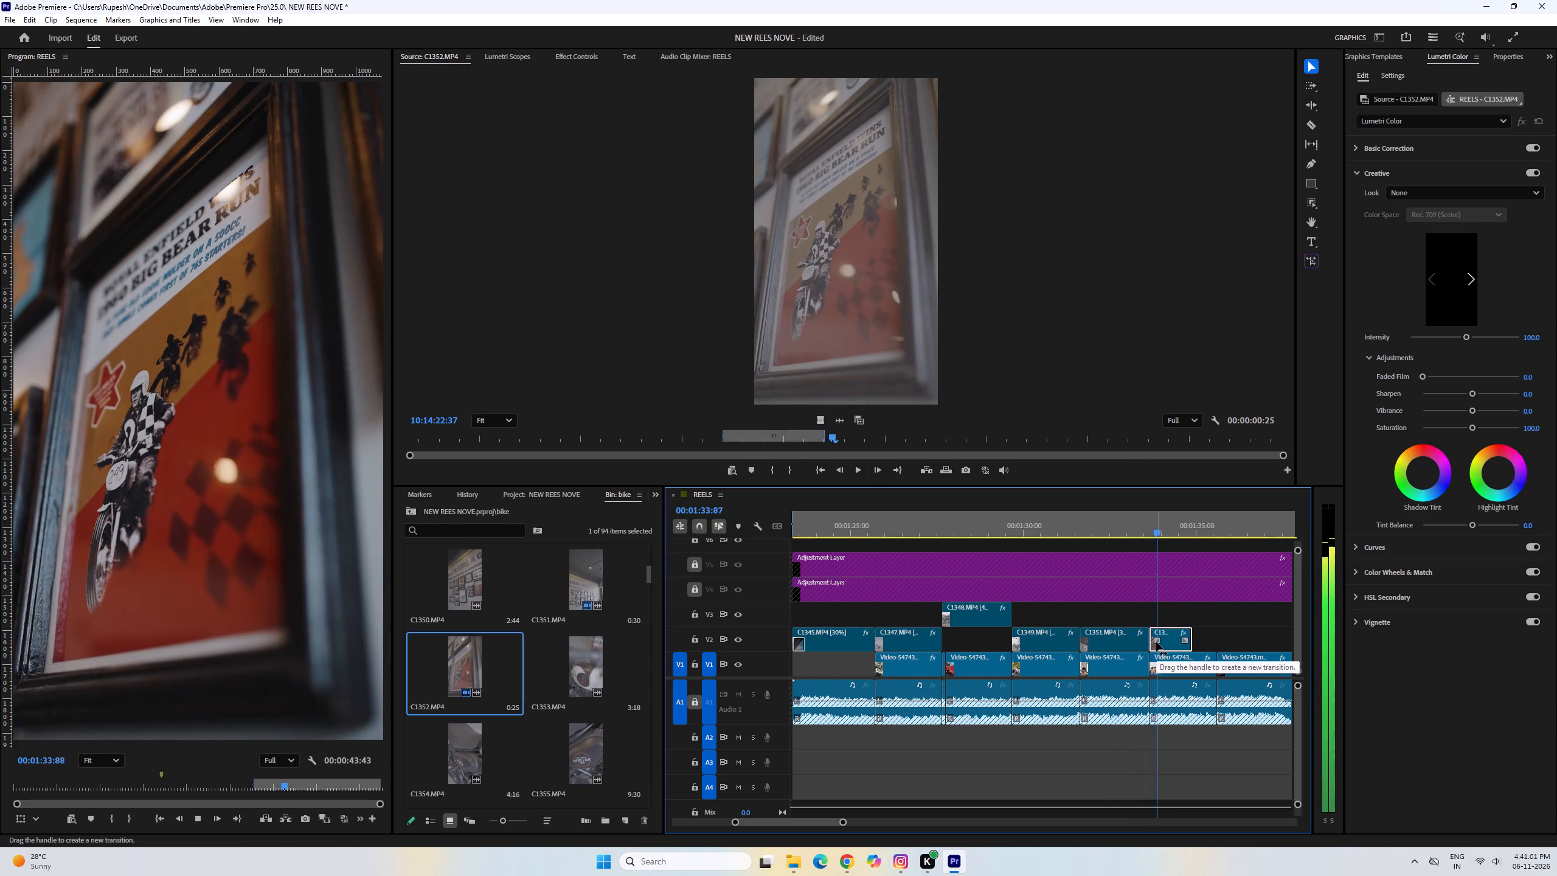
key("space")
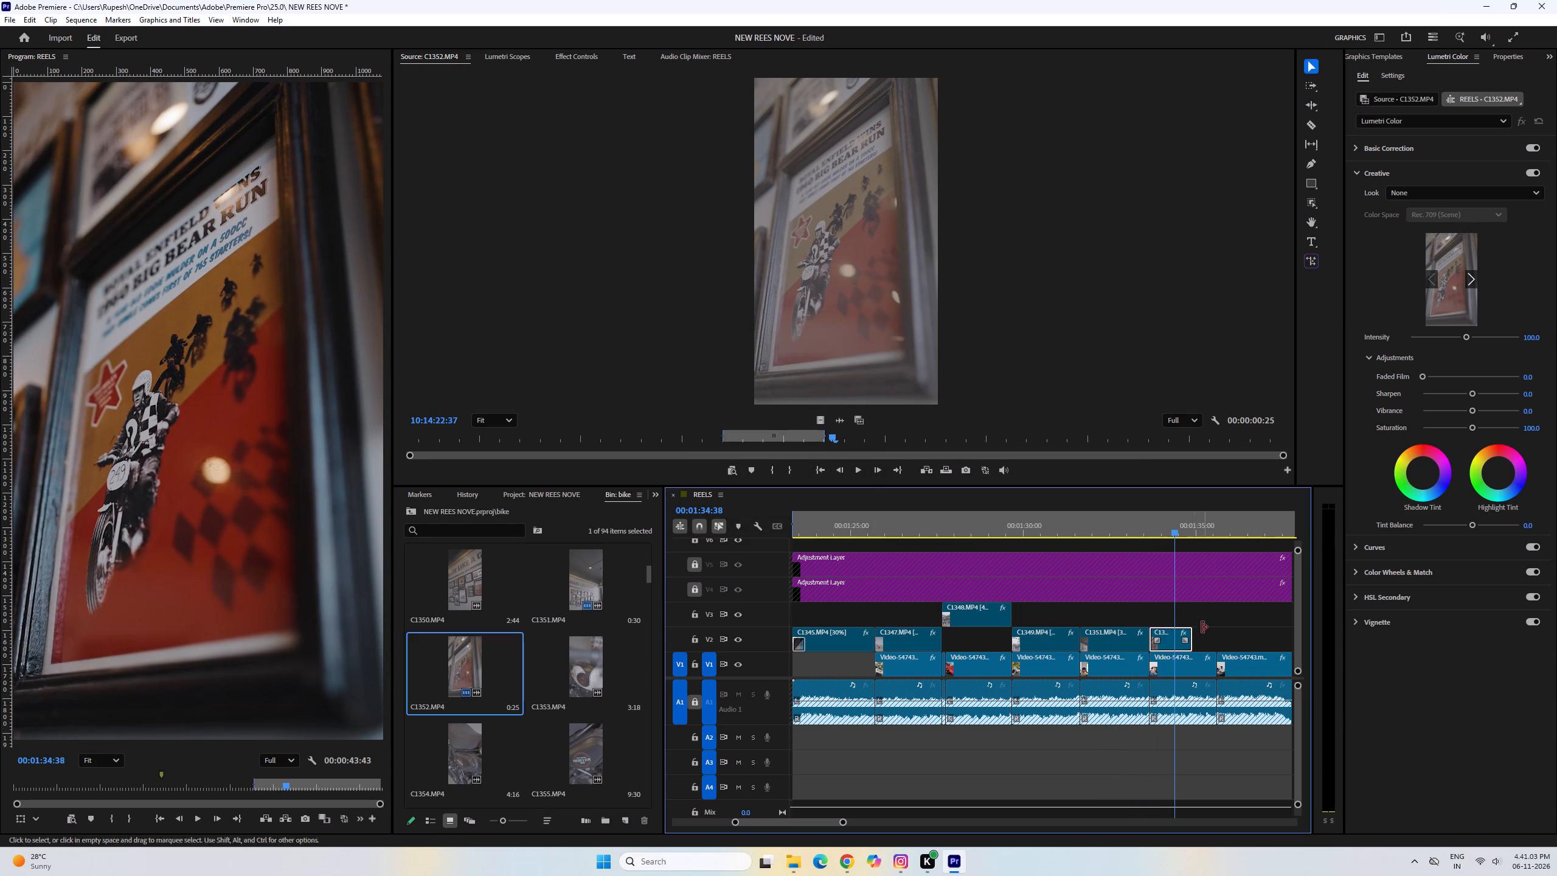
left_click_drag(1195, 636, 1219, 645)
left_click_drag(1183, 530, 1185, 530)
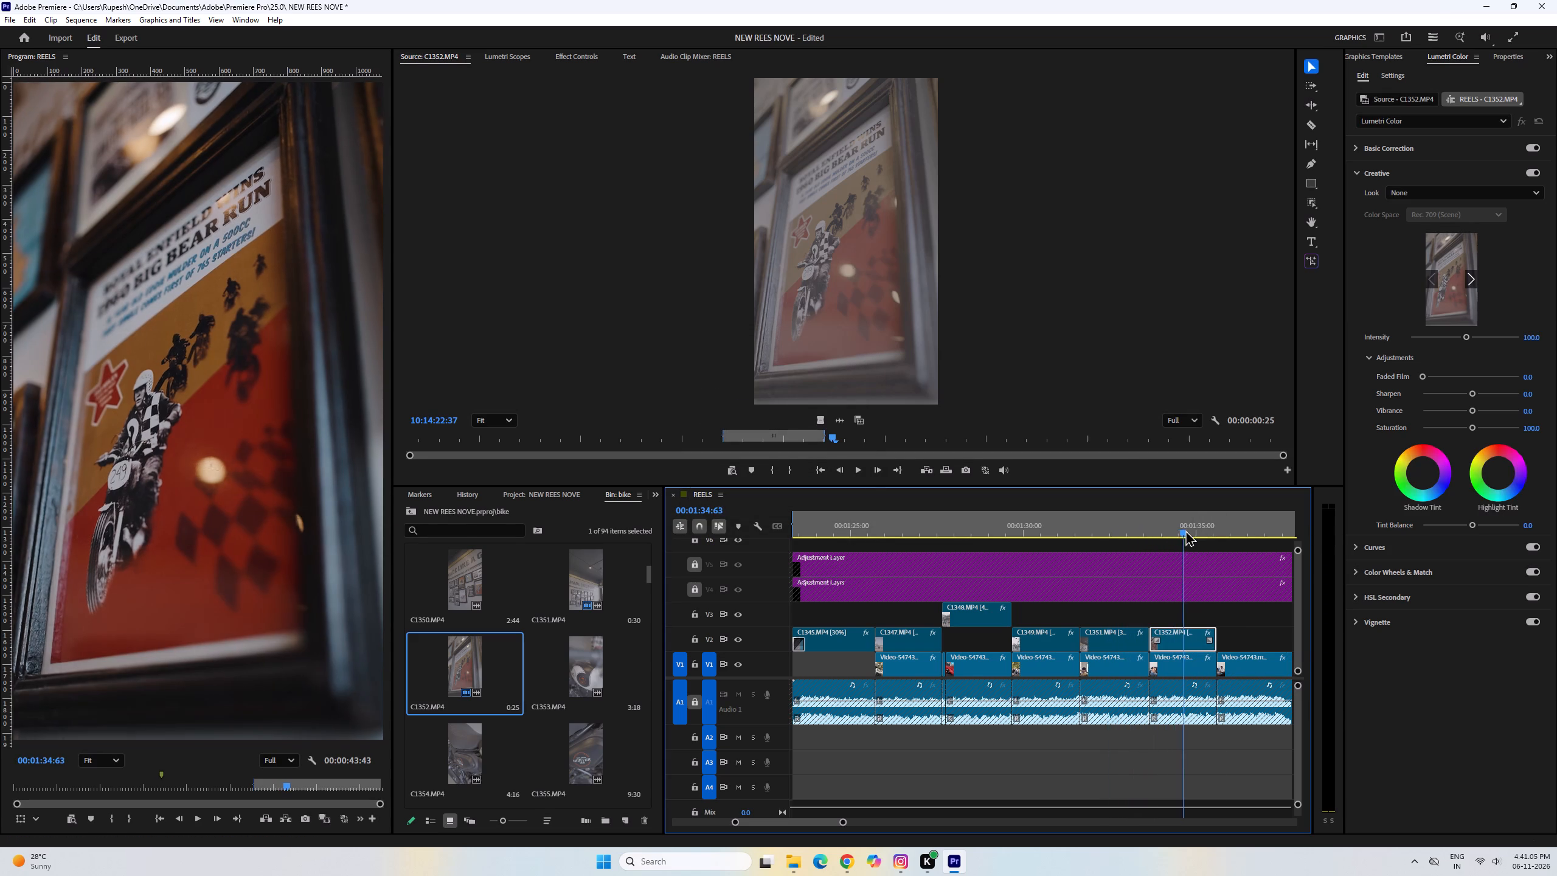
left_click_drag(1185, 530, 1192, 533)
Set the Basic Correction exposure of the V2 C1352 clip to 0.6.
left_click(1394, 139)
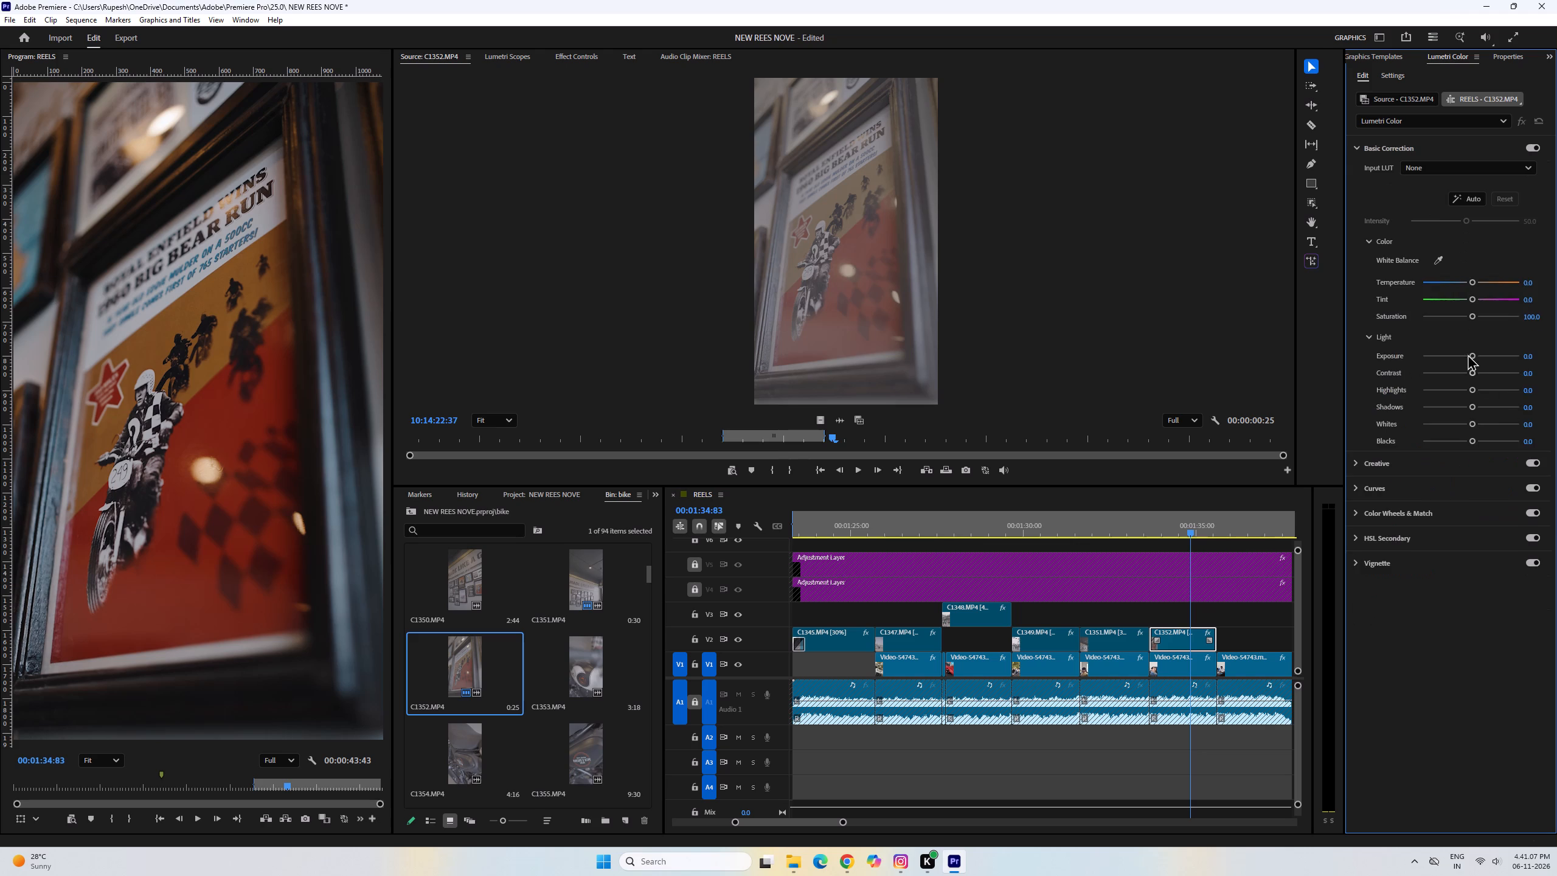
left_click(1471, 353)
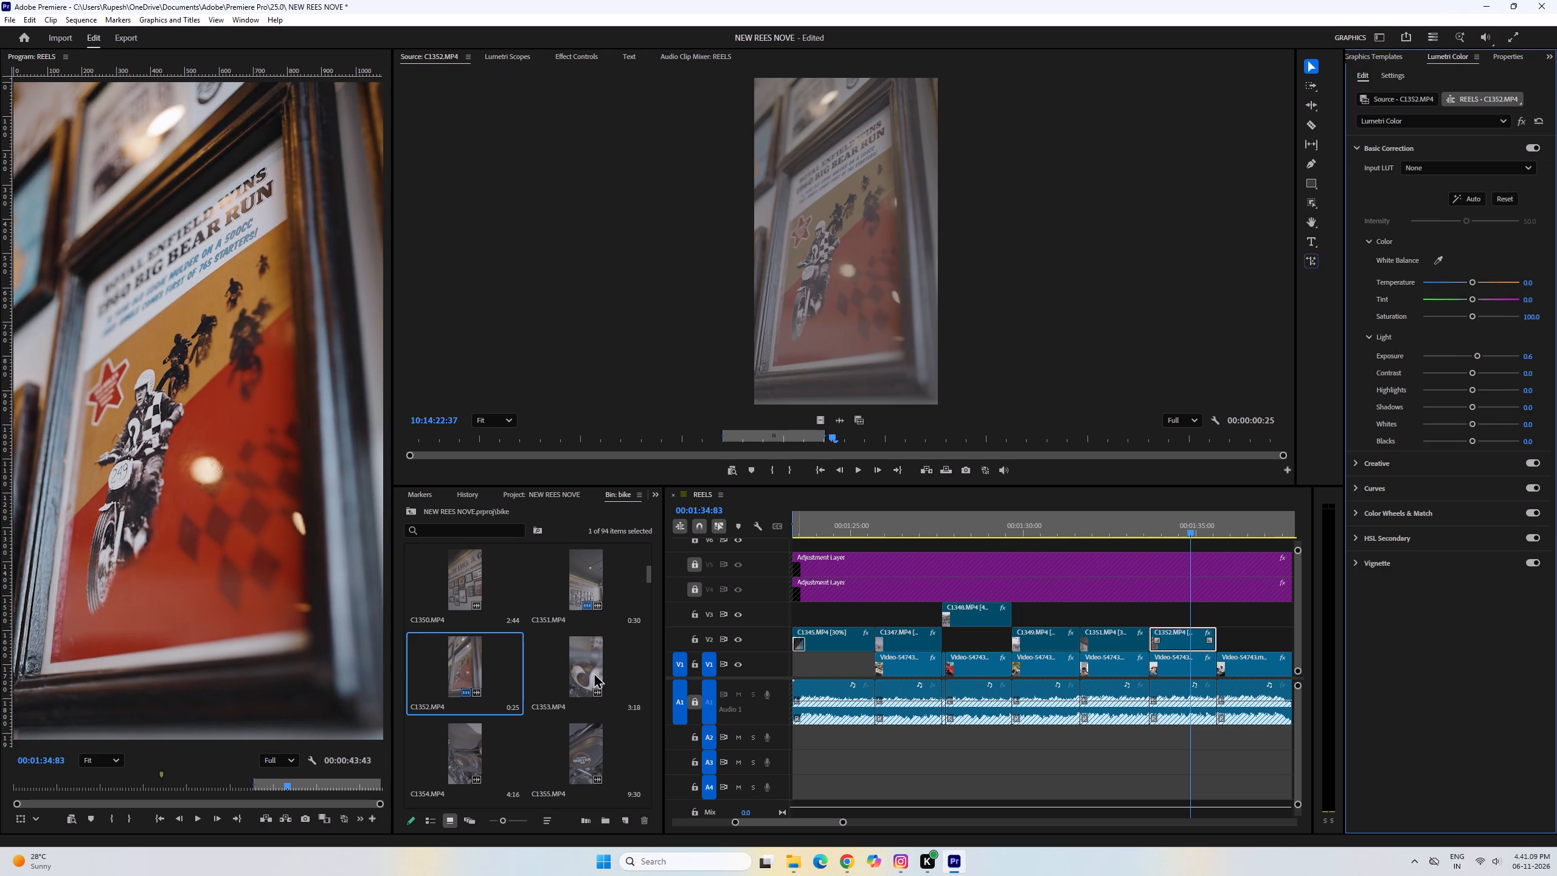
Preview C1353.MP4 and C1354.MP4 and browse the bike bin for a shot matching the next Video-54743 reference section.
double_click(592, 672)
scroll(527, 704, "down", 1)
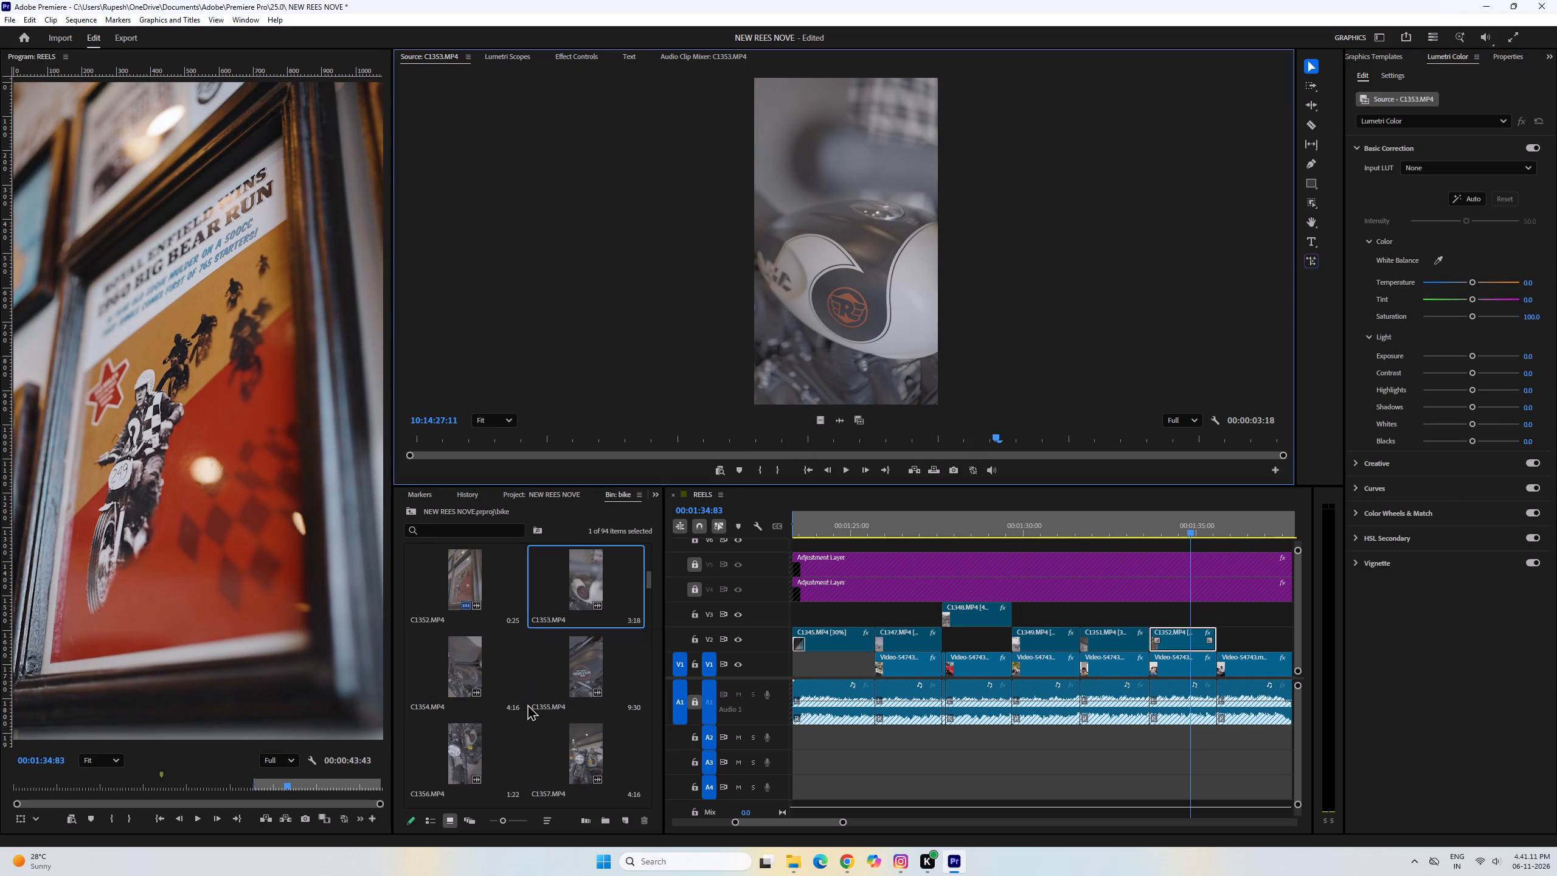
double_click(479, 670)
scroll(535, 683, "down", 3)
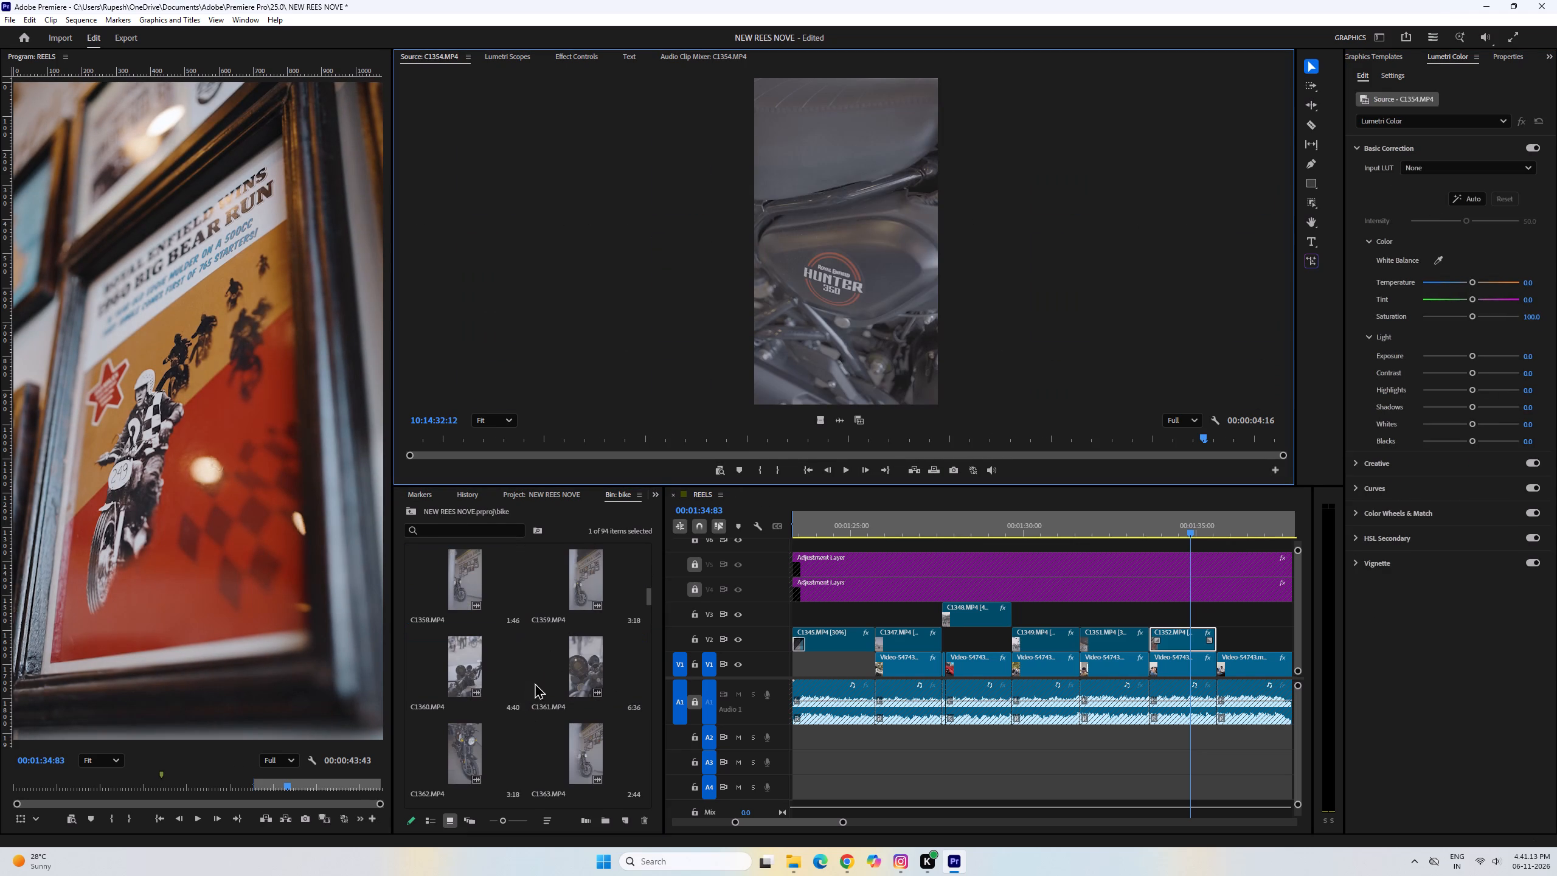
scroll(566, 608, "down", 2)
scroll(540, 656, "down", 1)
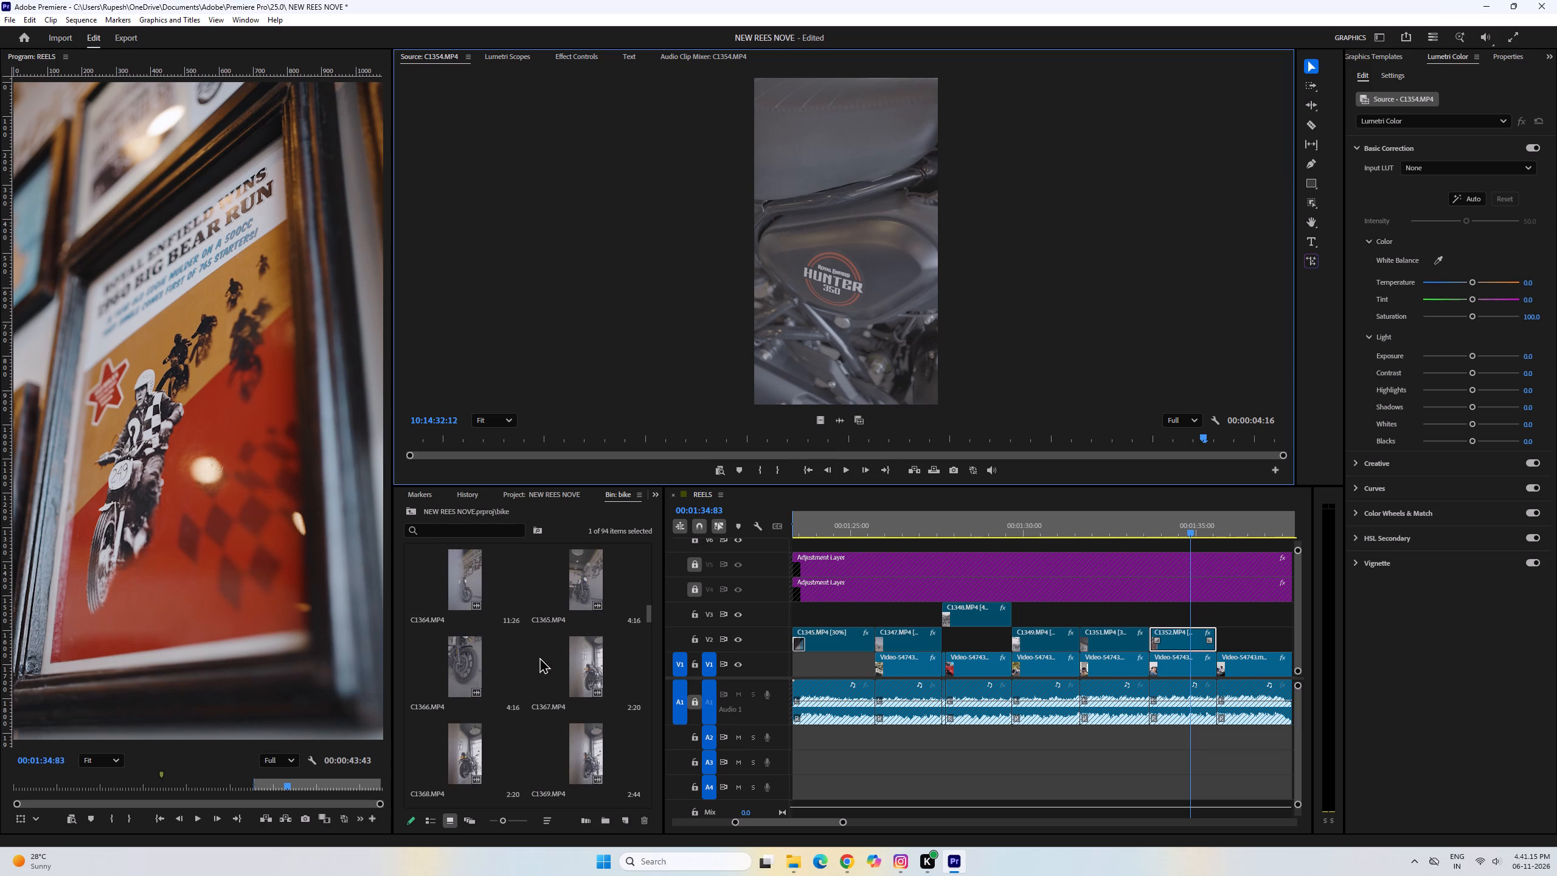
scroll(539, 657, "down", 5)
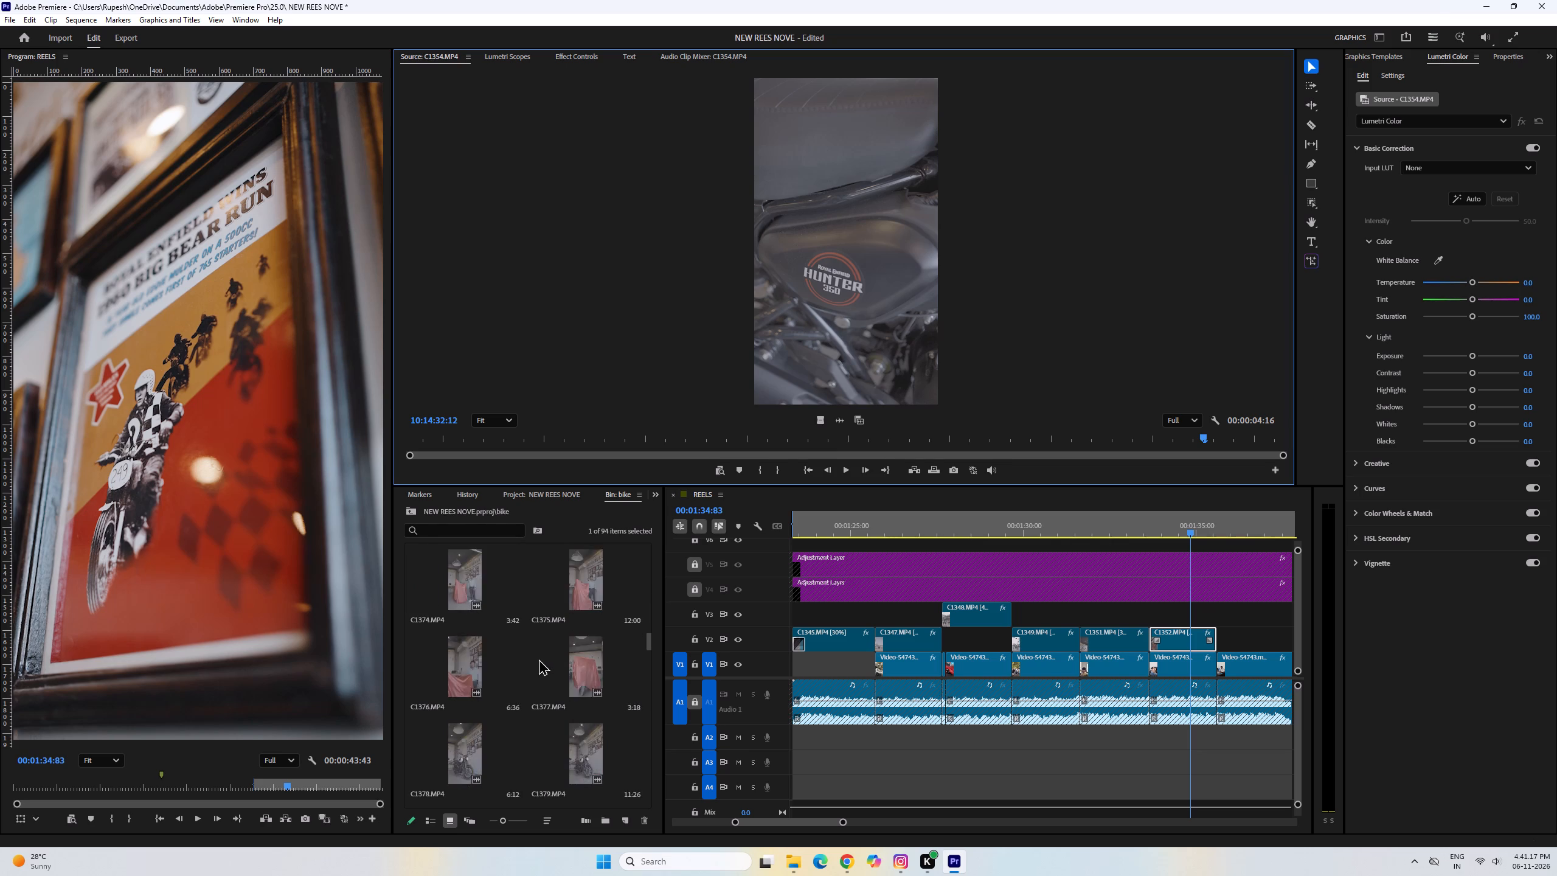
scroll(539, 659, "down", 16)
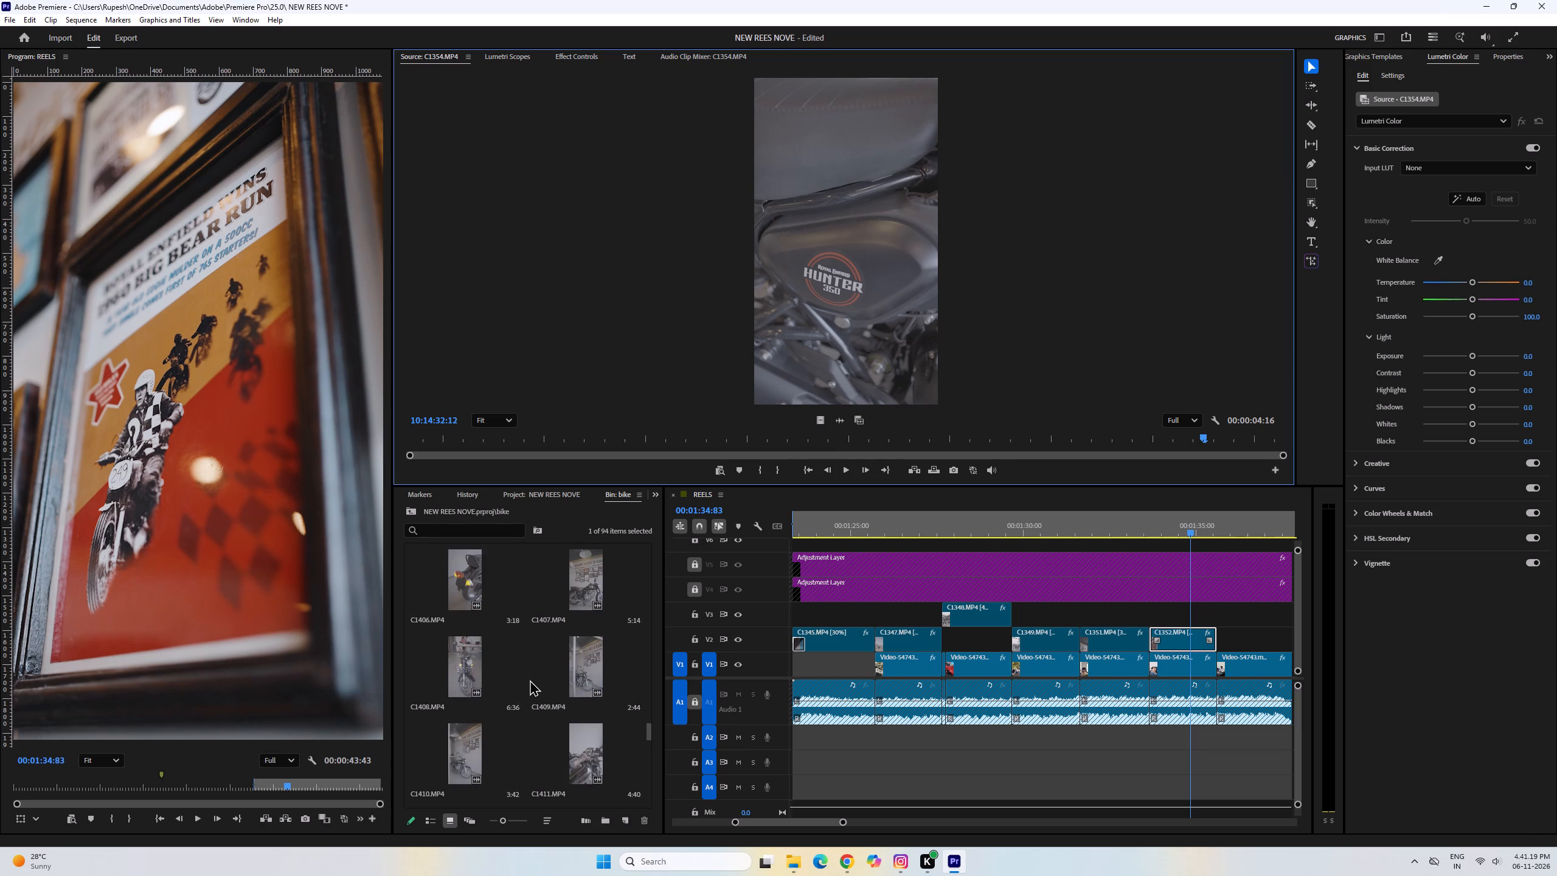
scroll(529, 680, "down", 7)
scroll(529, 682, "up", 1)
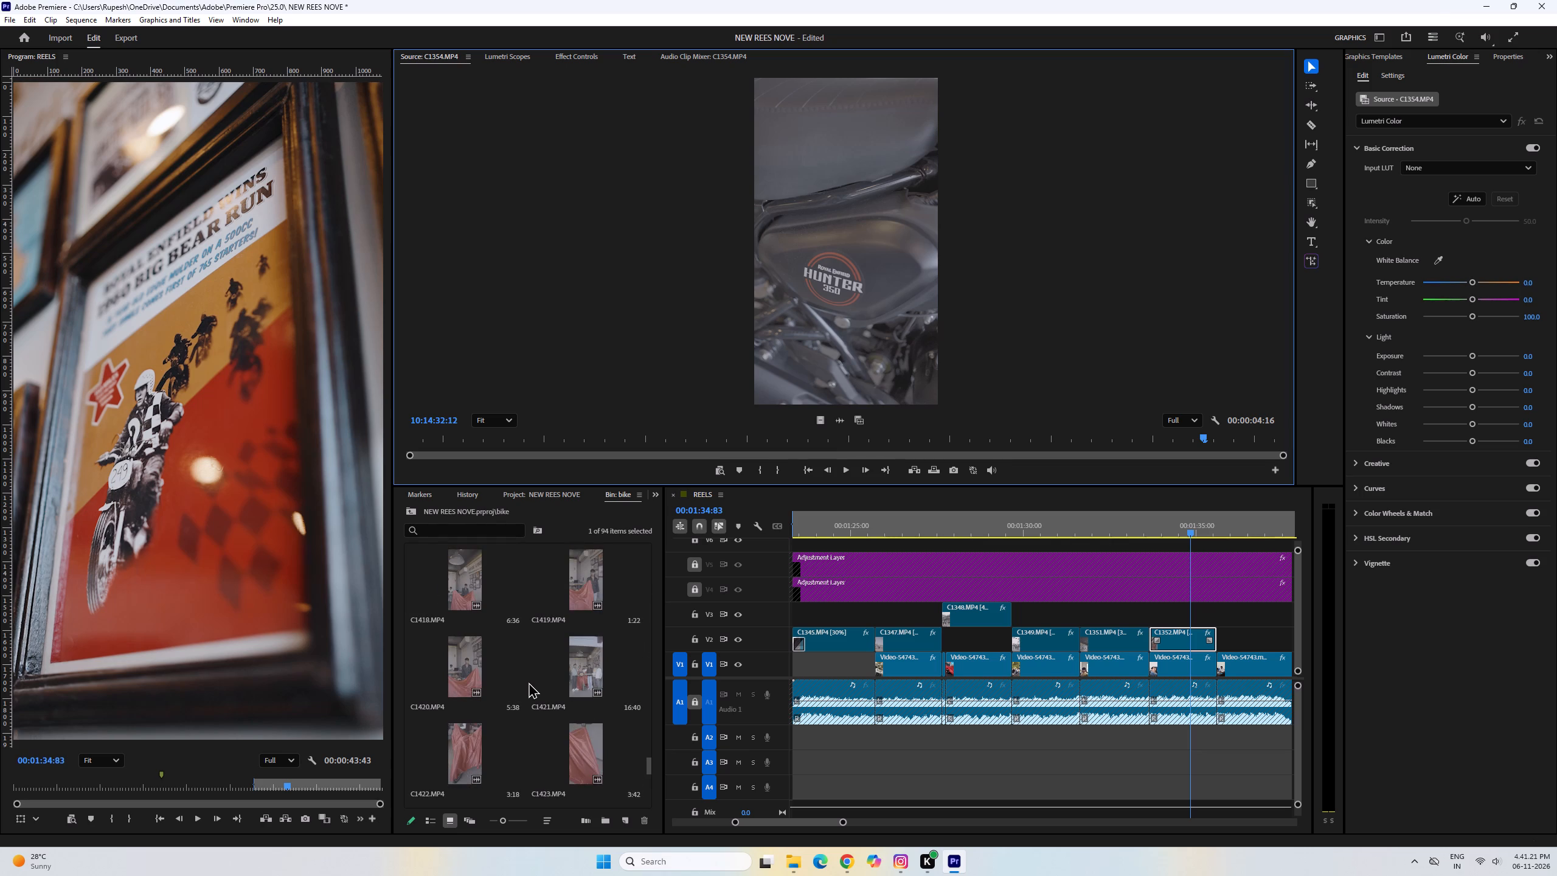
scroll(530, 681, "up", 2)
Open C1415.MP4 from the bike bin and mark a 26-frame section of the man writing at the desk, starting at 10:19:52:02.
double_click(581, 592)
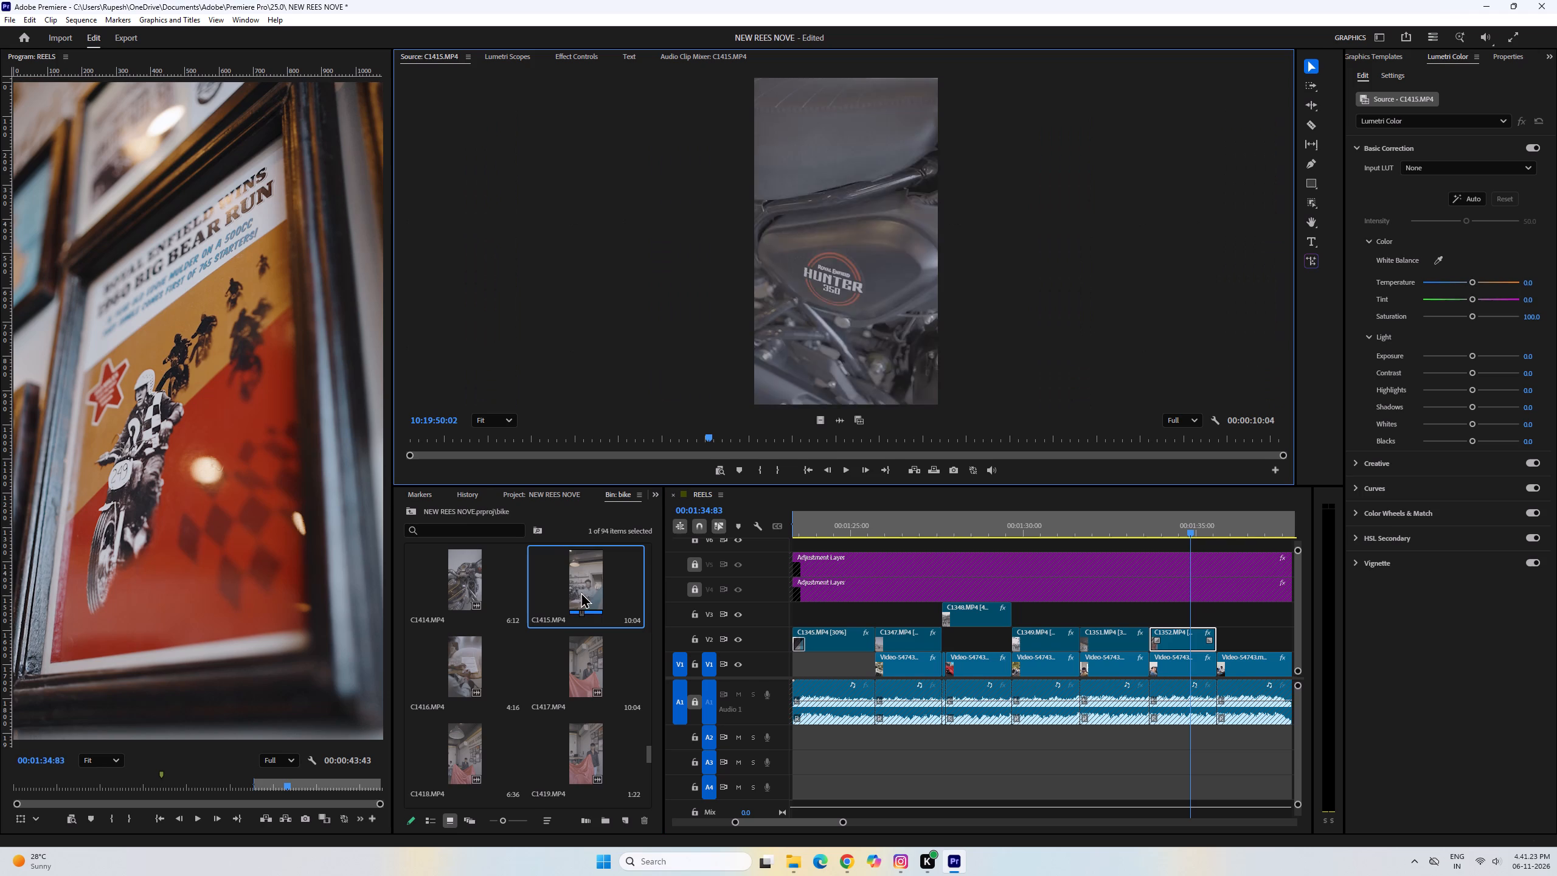
left_click_drag(707, 441, 849, 454)
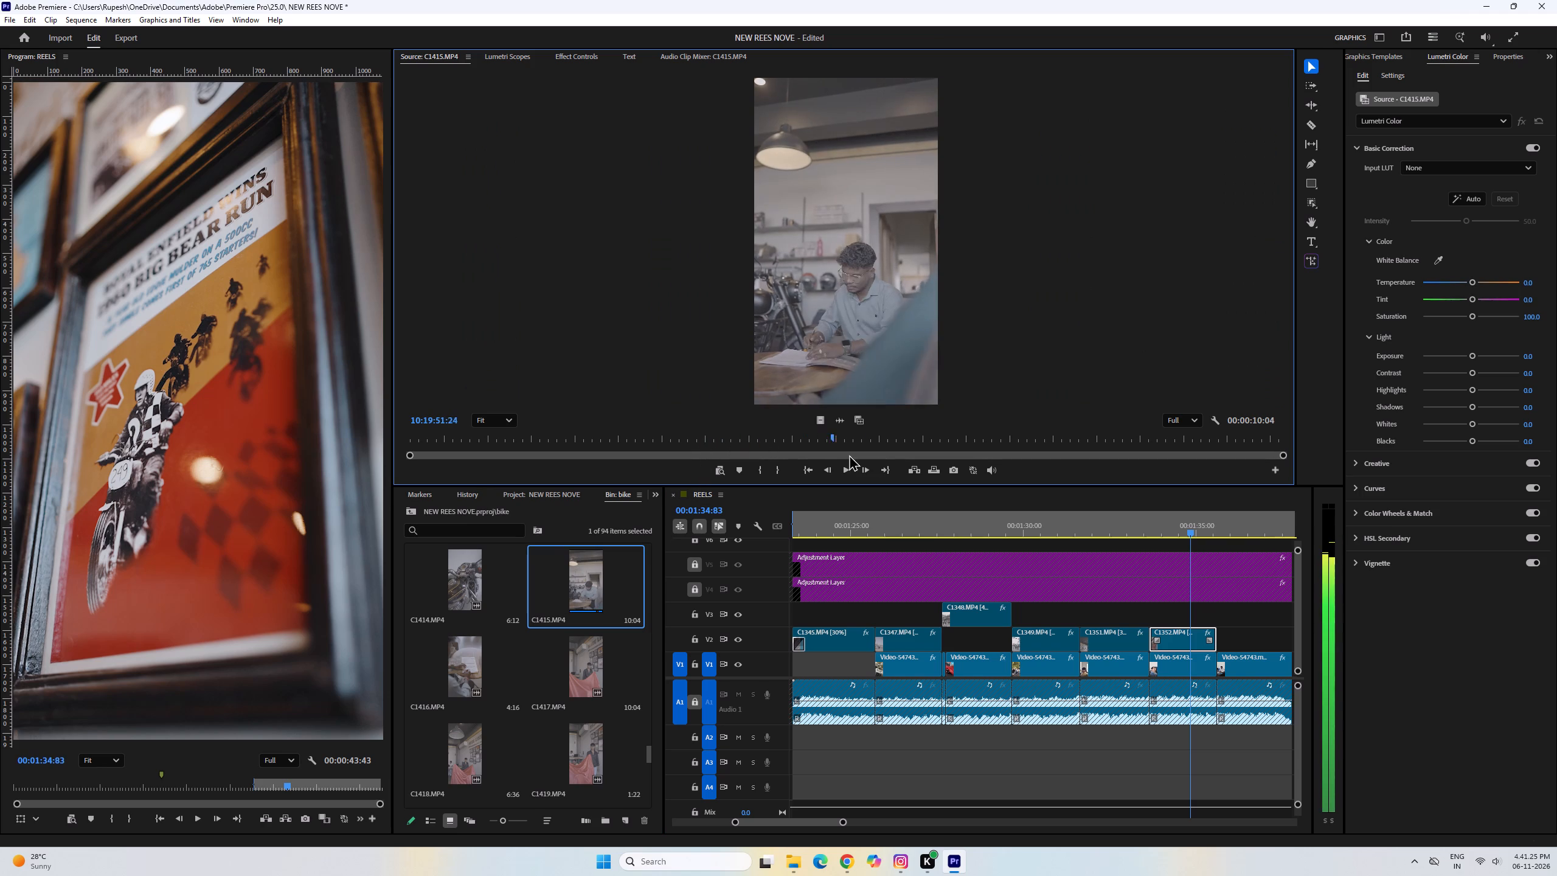
left_click_drag(849, 454, 880, 459)
left_click(763, 468)
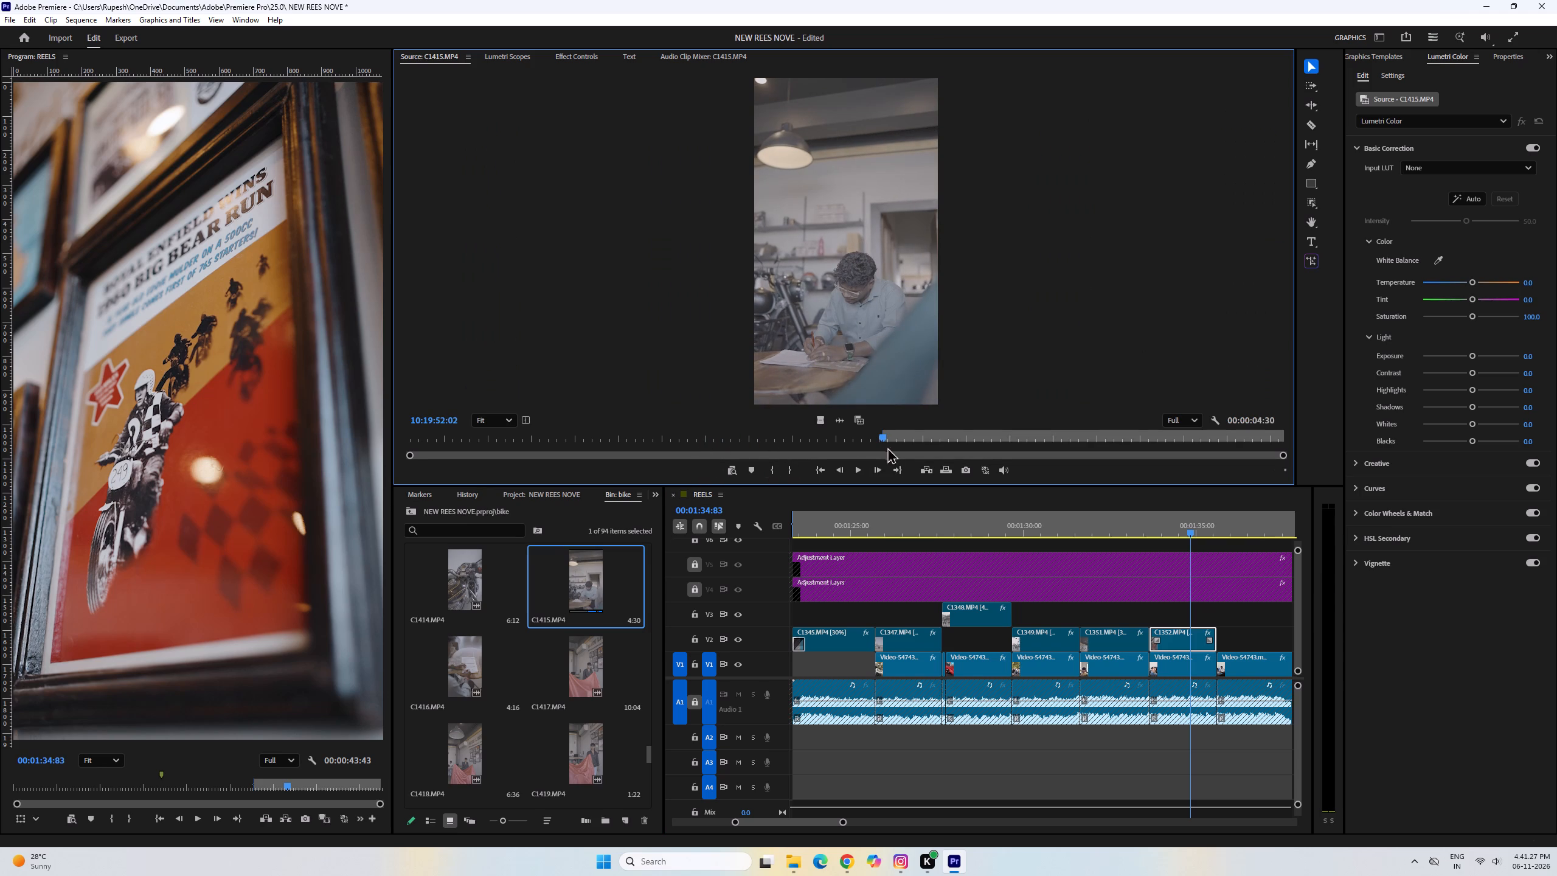
left_click_drag(886, 443, 928, 443)
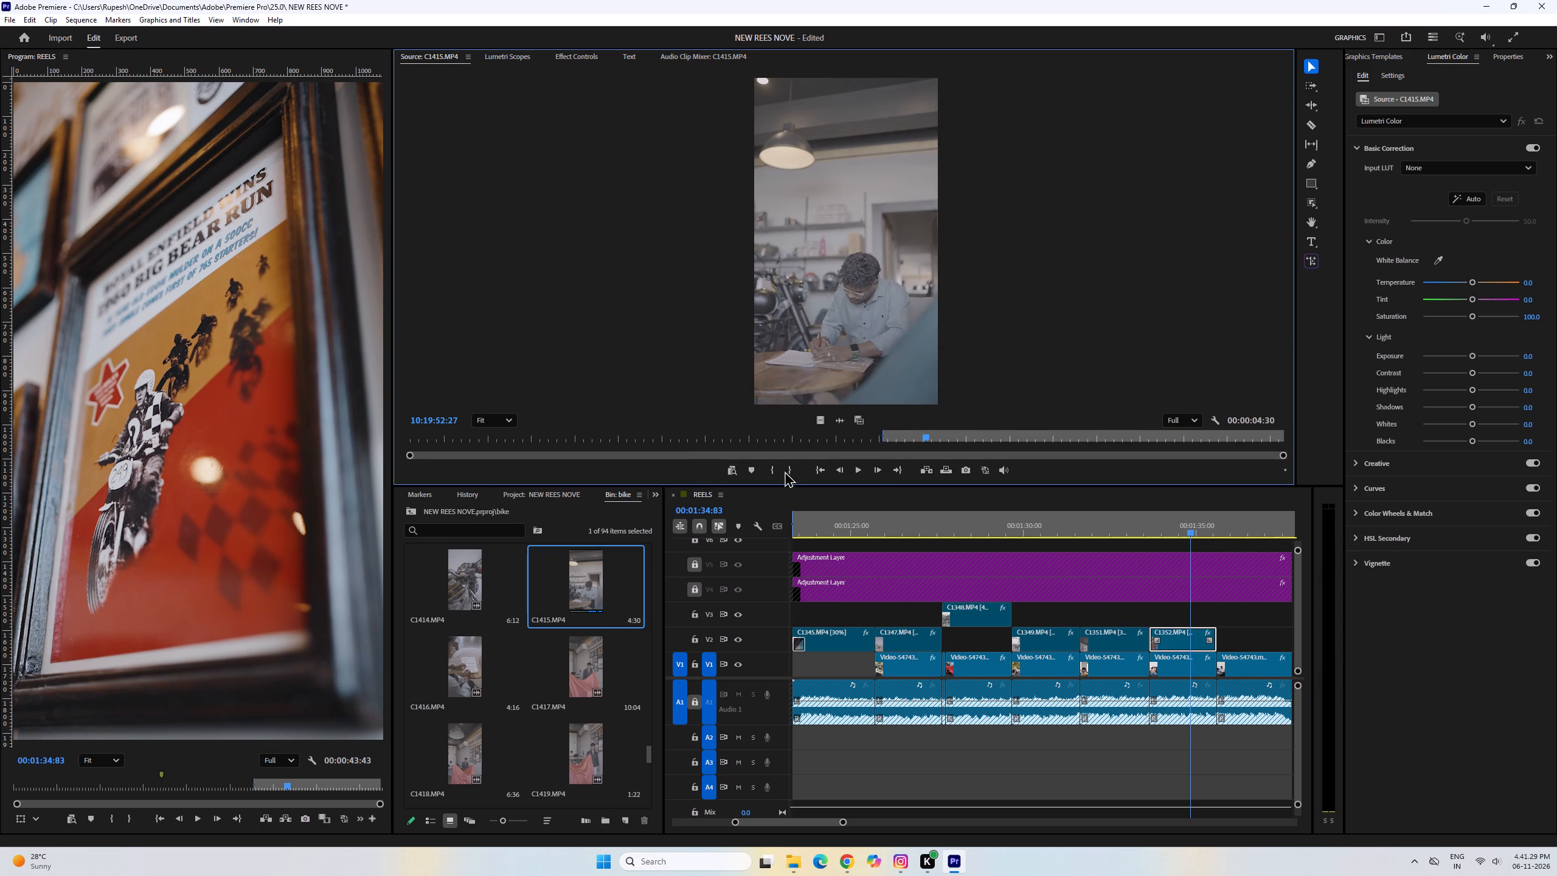
left_click(788, 472)
Place only the video of the marked C1415 section on V2 directly after the C1352 clip.
left_click_drag(822, 423, 1222, 638)
Slow the V2 C1415 clip to 35% speed and extend its end toward the end of the Video-54743 reference clip below.
left_click(1224, 645)
key("ctrl+r")
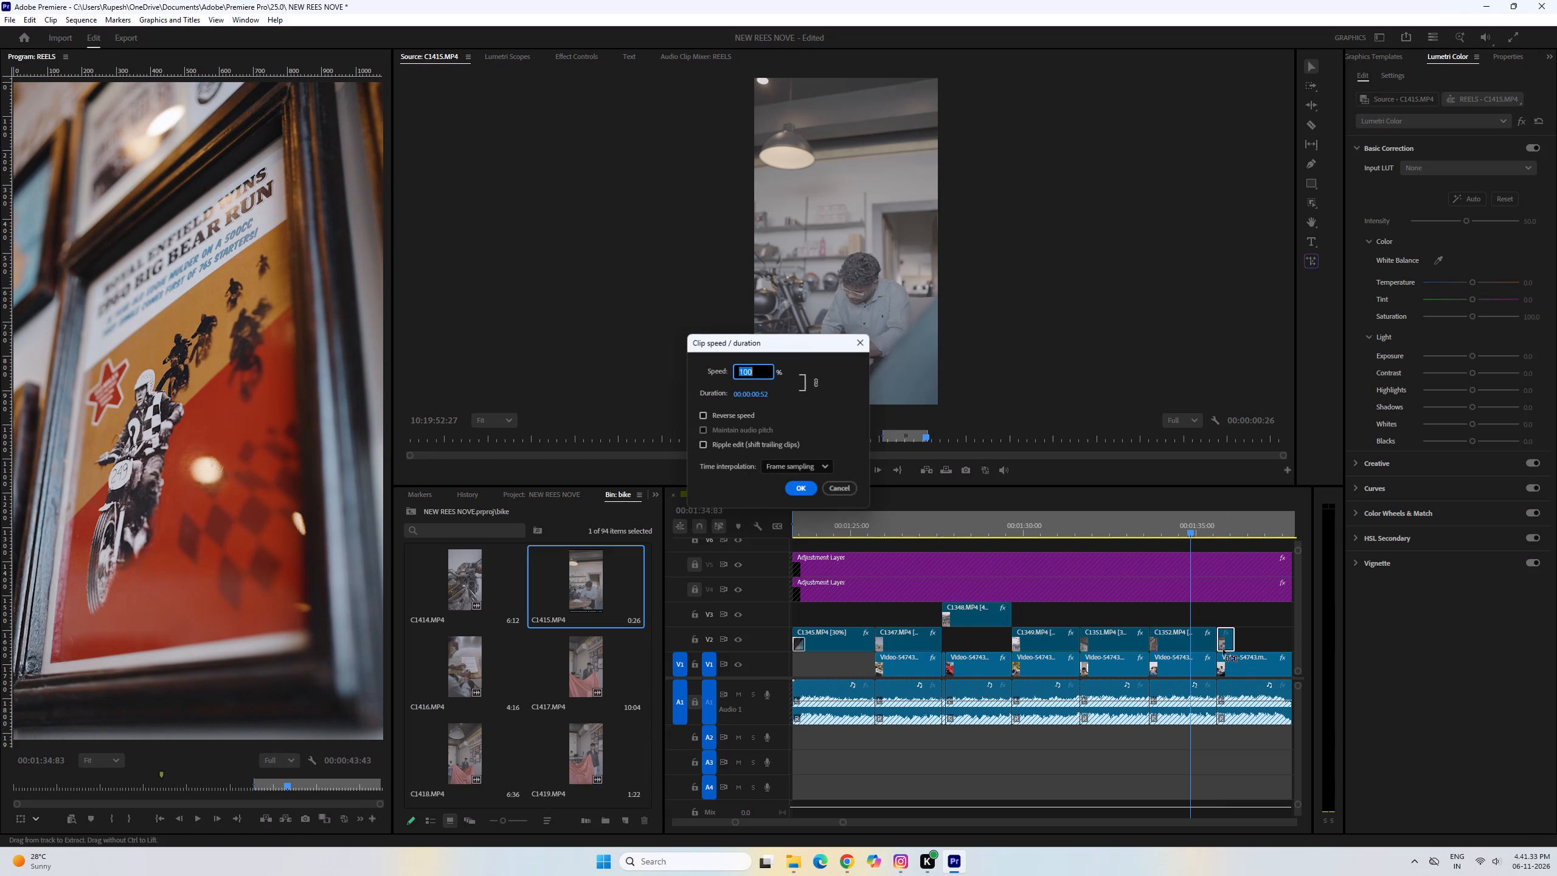
type("35")
key("Return")
key("space")
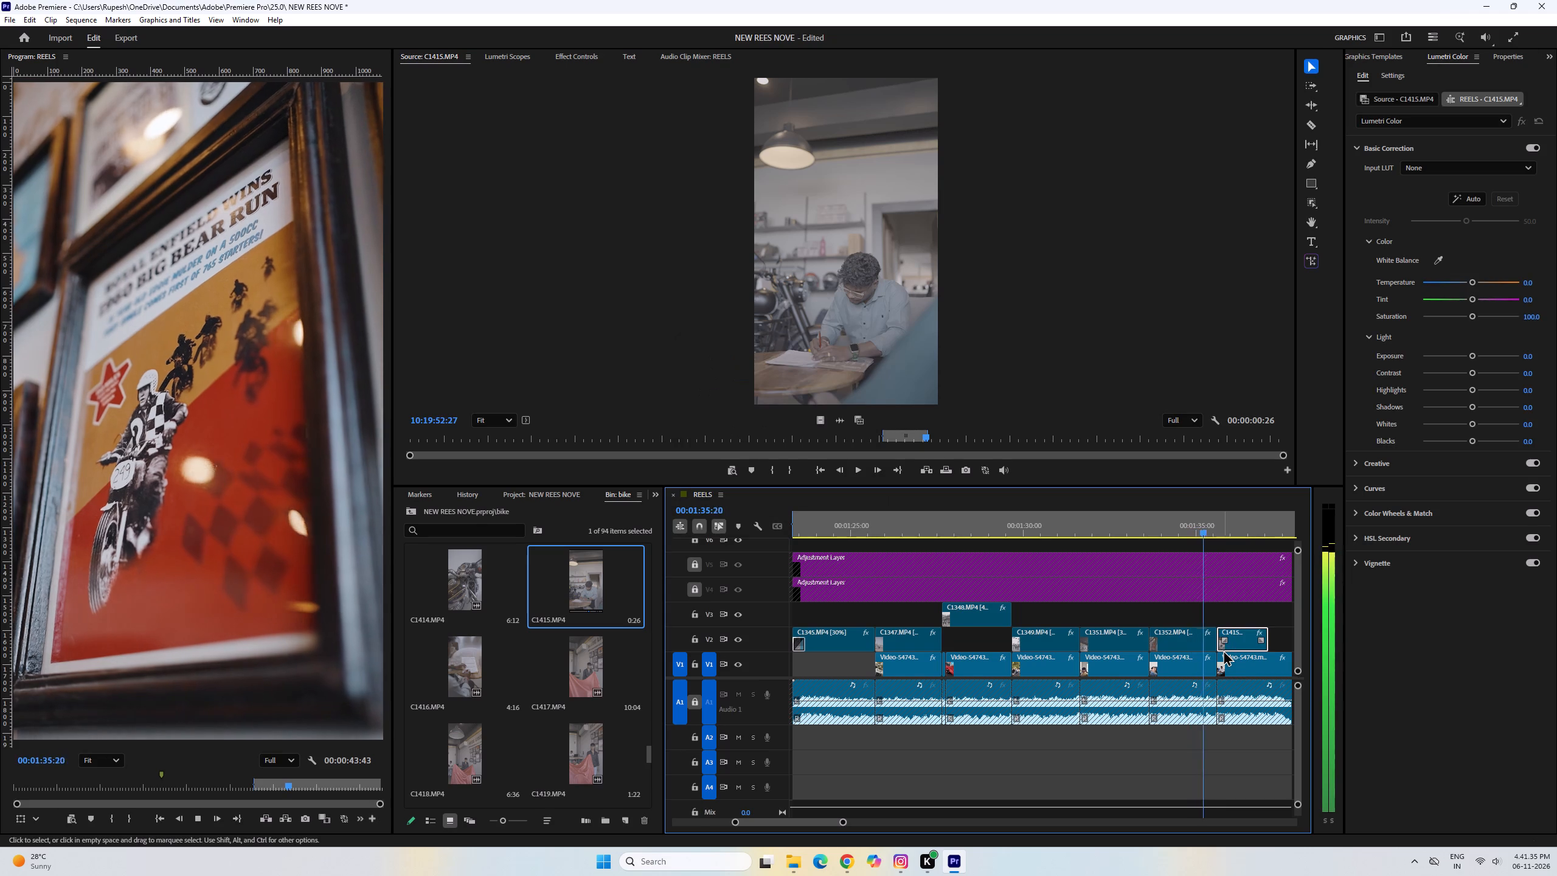
scroll(1215, 654, "down", 6)
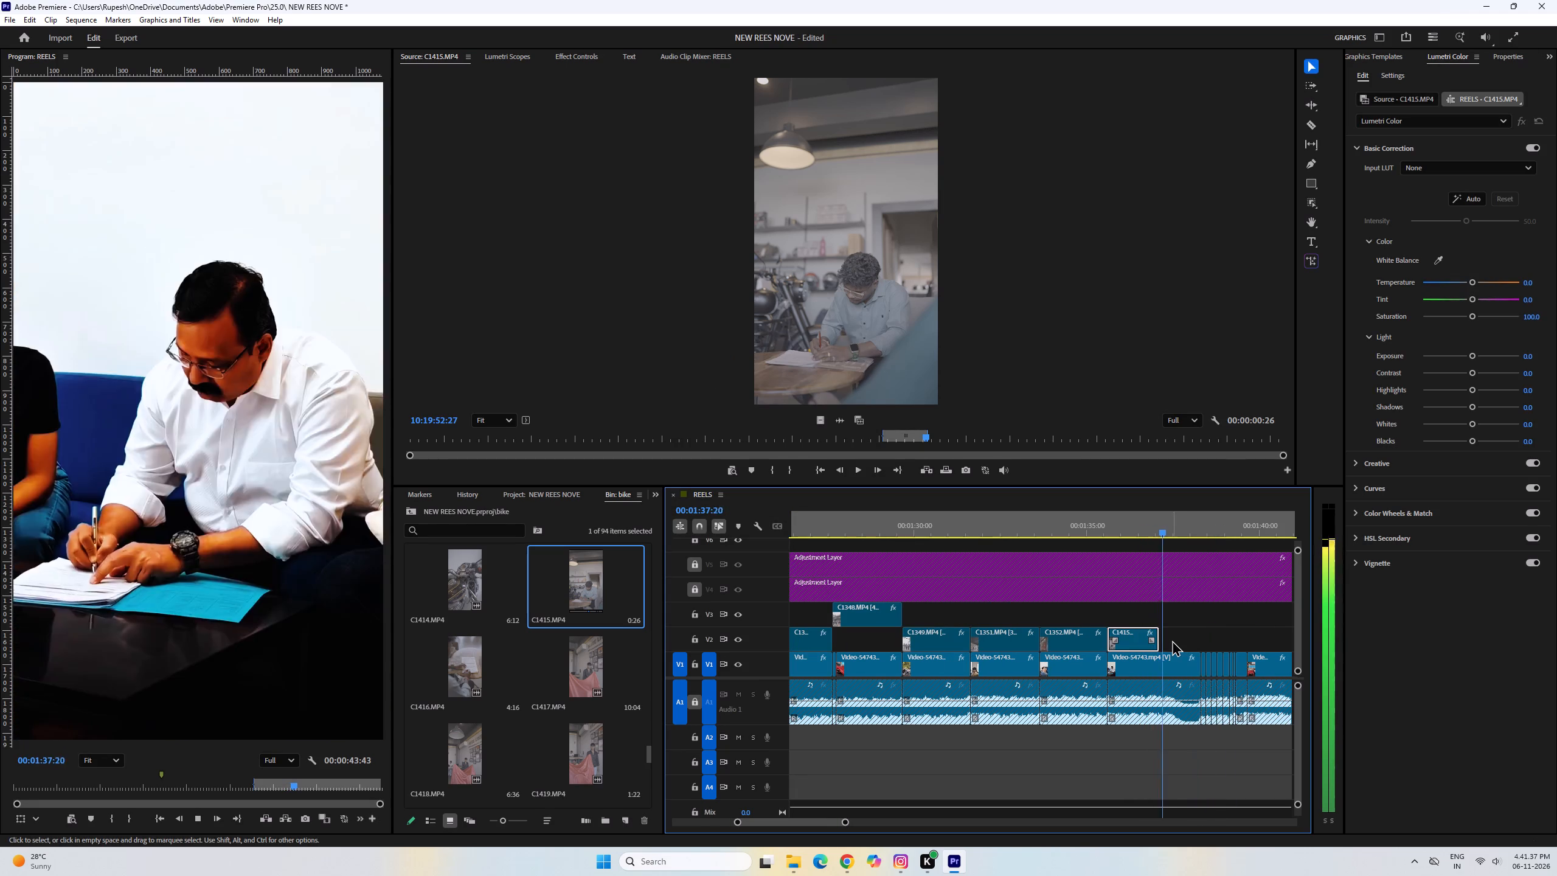
left_click(1172, 640)
left_click(1155, 534)
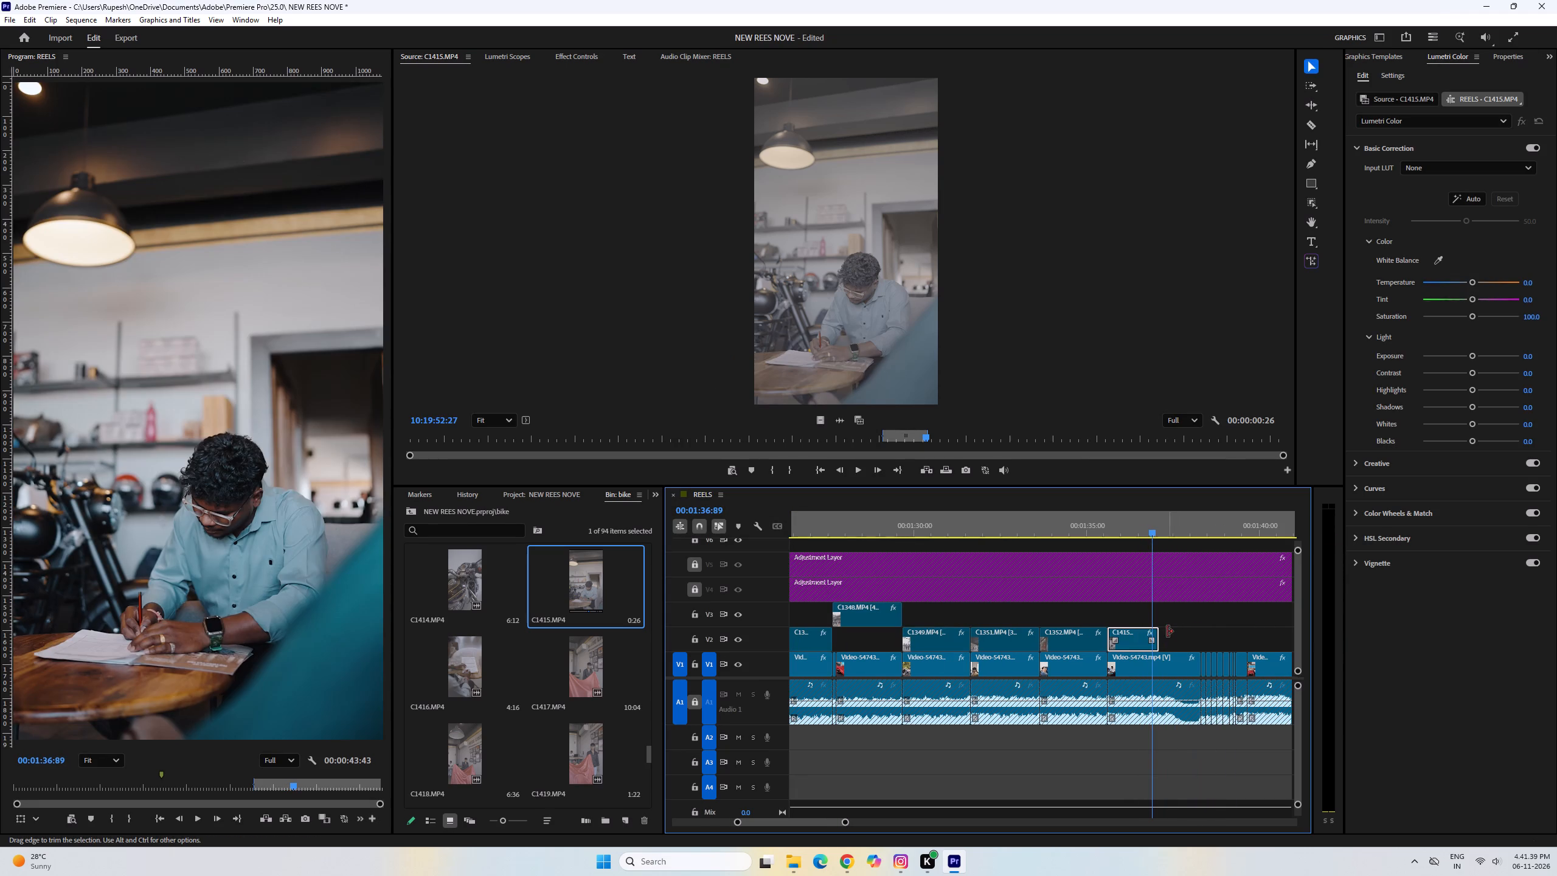
left_click_drag(1166, 631, 1190, 638)
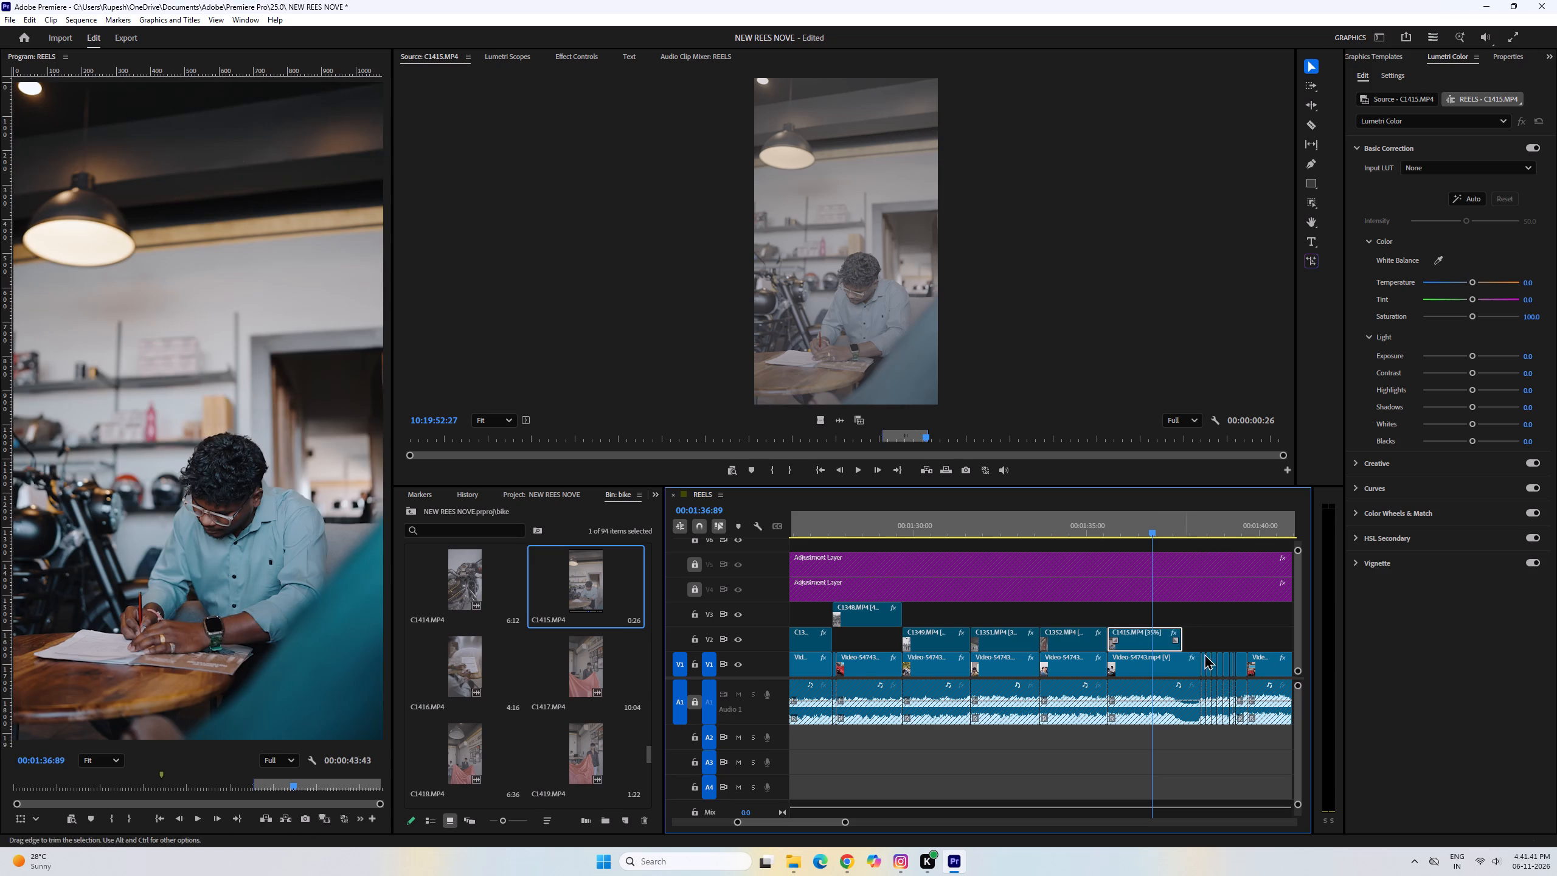
Set the Basic Correction exposure of the V2 C1415 clip to 0.5.
left_click(1471, 356)
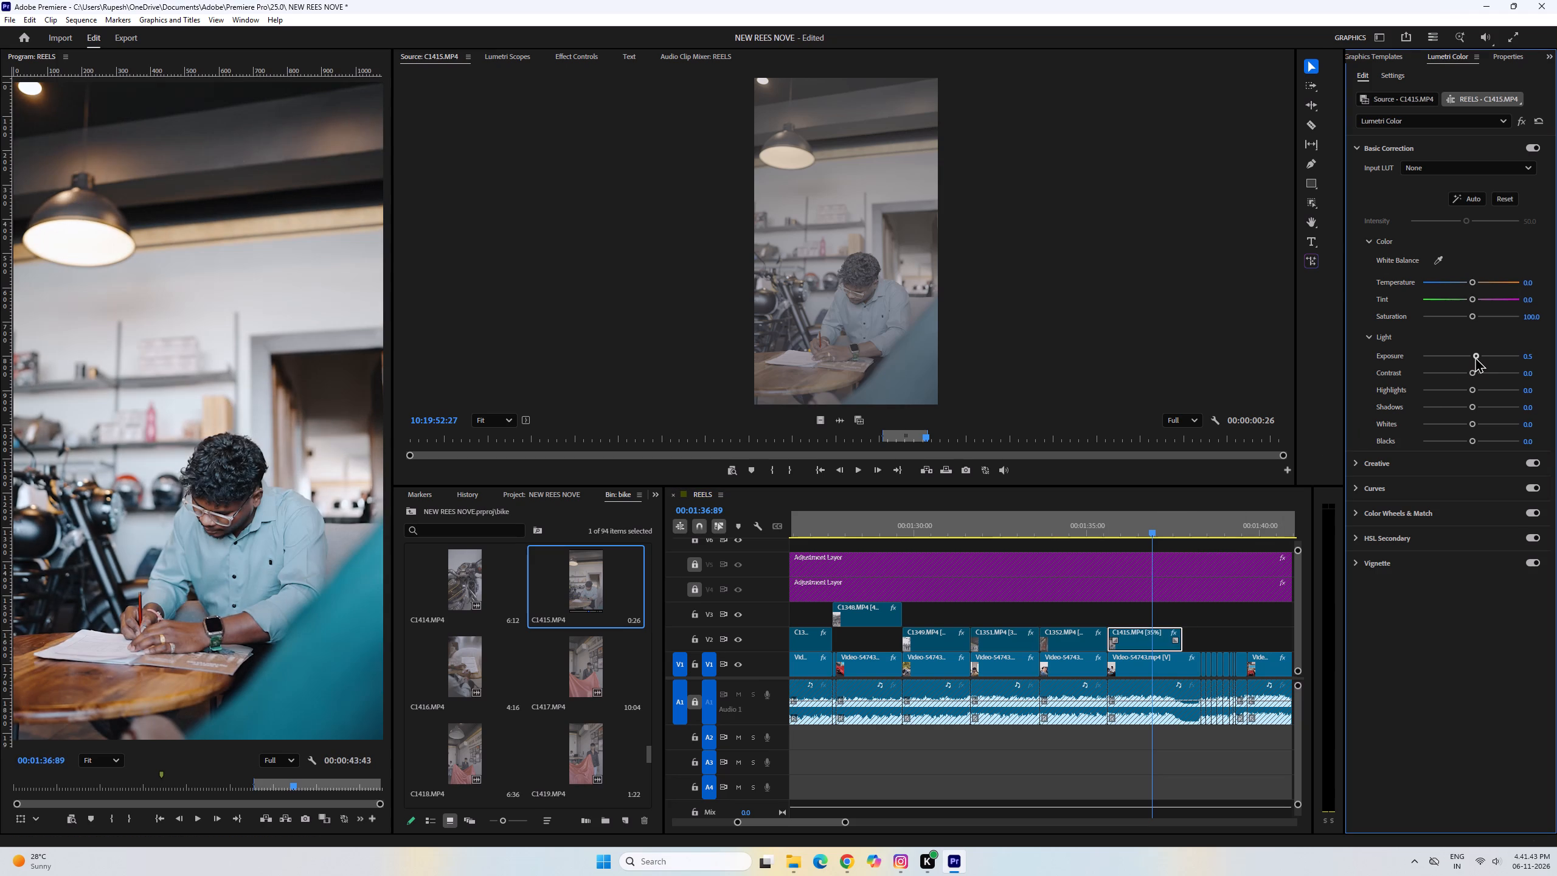
Trim the end of the V2 C1415 clip back to 00:01:37:49, where the reference shot fades out.
left_click_drag(1148, 529, 1163, 529)
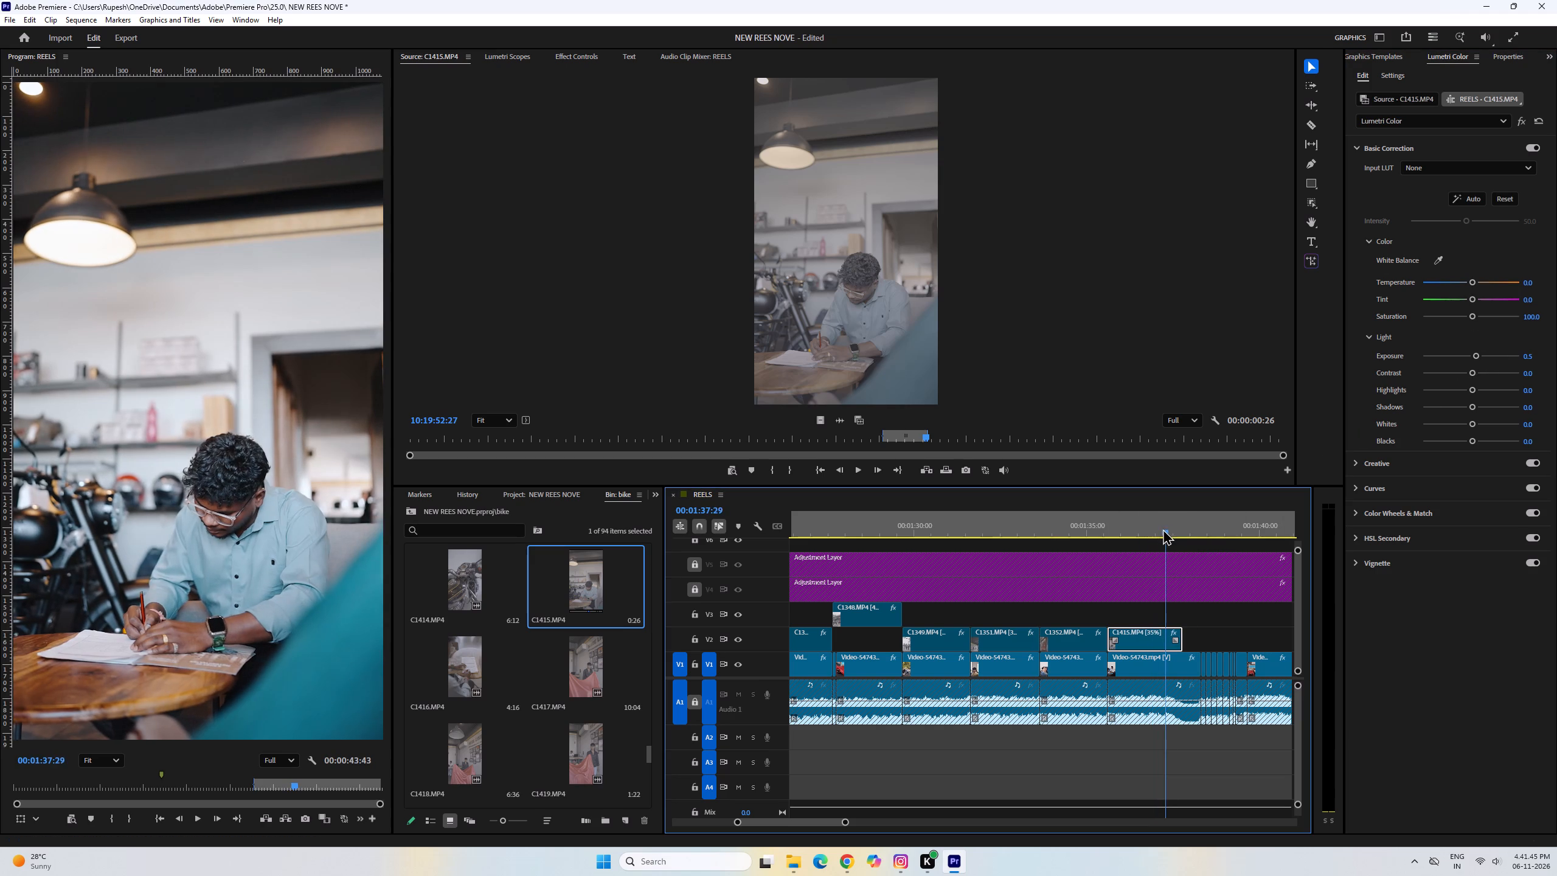
left_click_drag(1163, 529, 1169, 538)
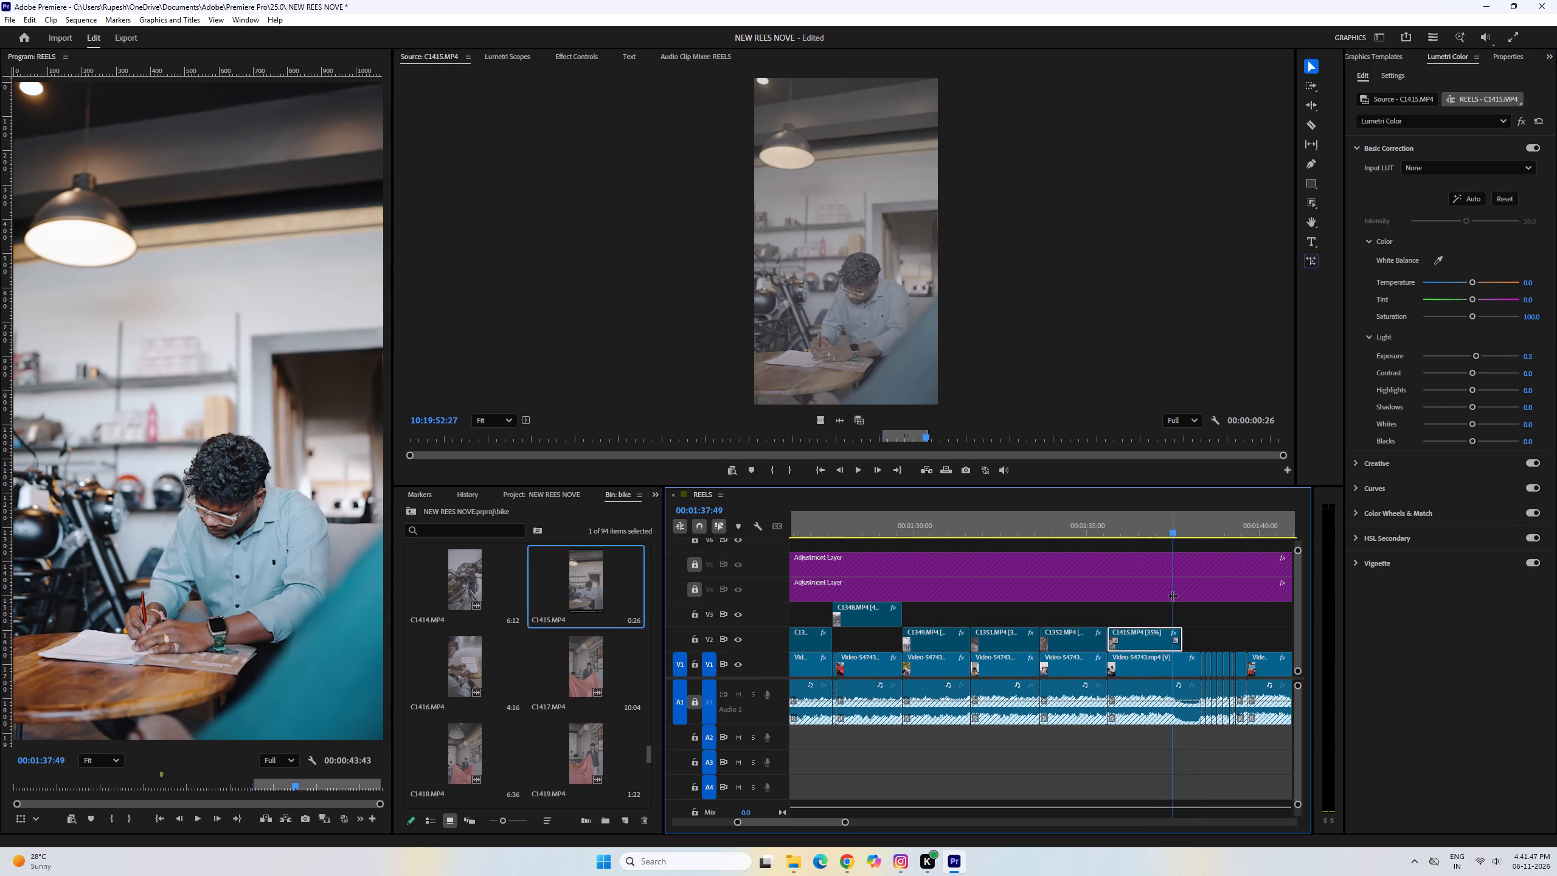
left_click_drag(1182, 635, 1171, 633)
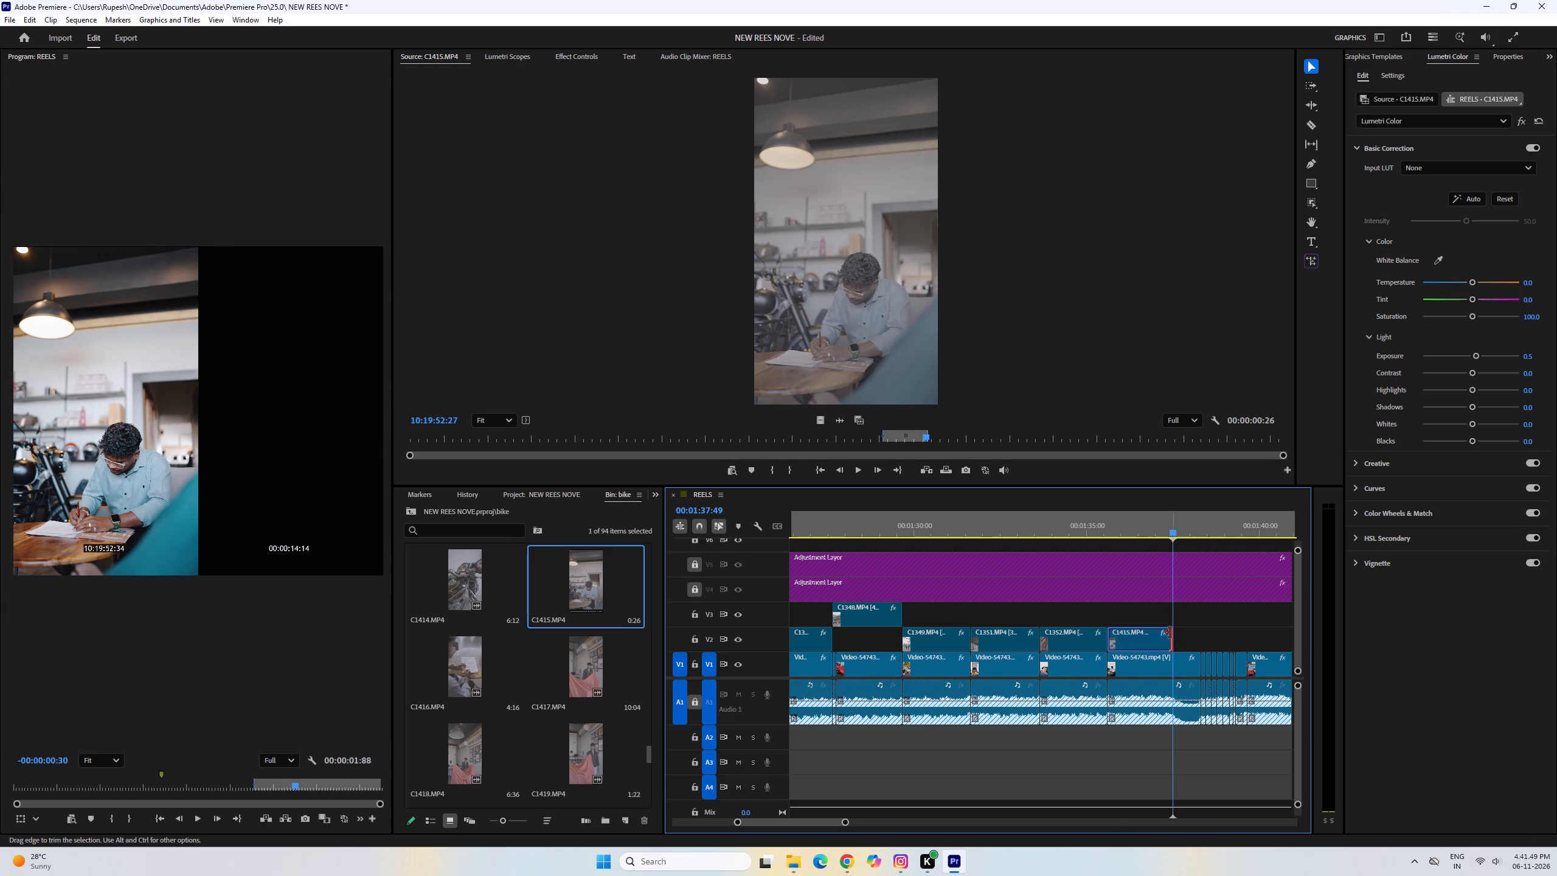
Delete the Video-54743 reference video clips on V1 beneath the finished V2 and V3 clips, keeping their audio on A1.
scroll(1173, 632, "down", 3)
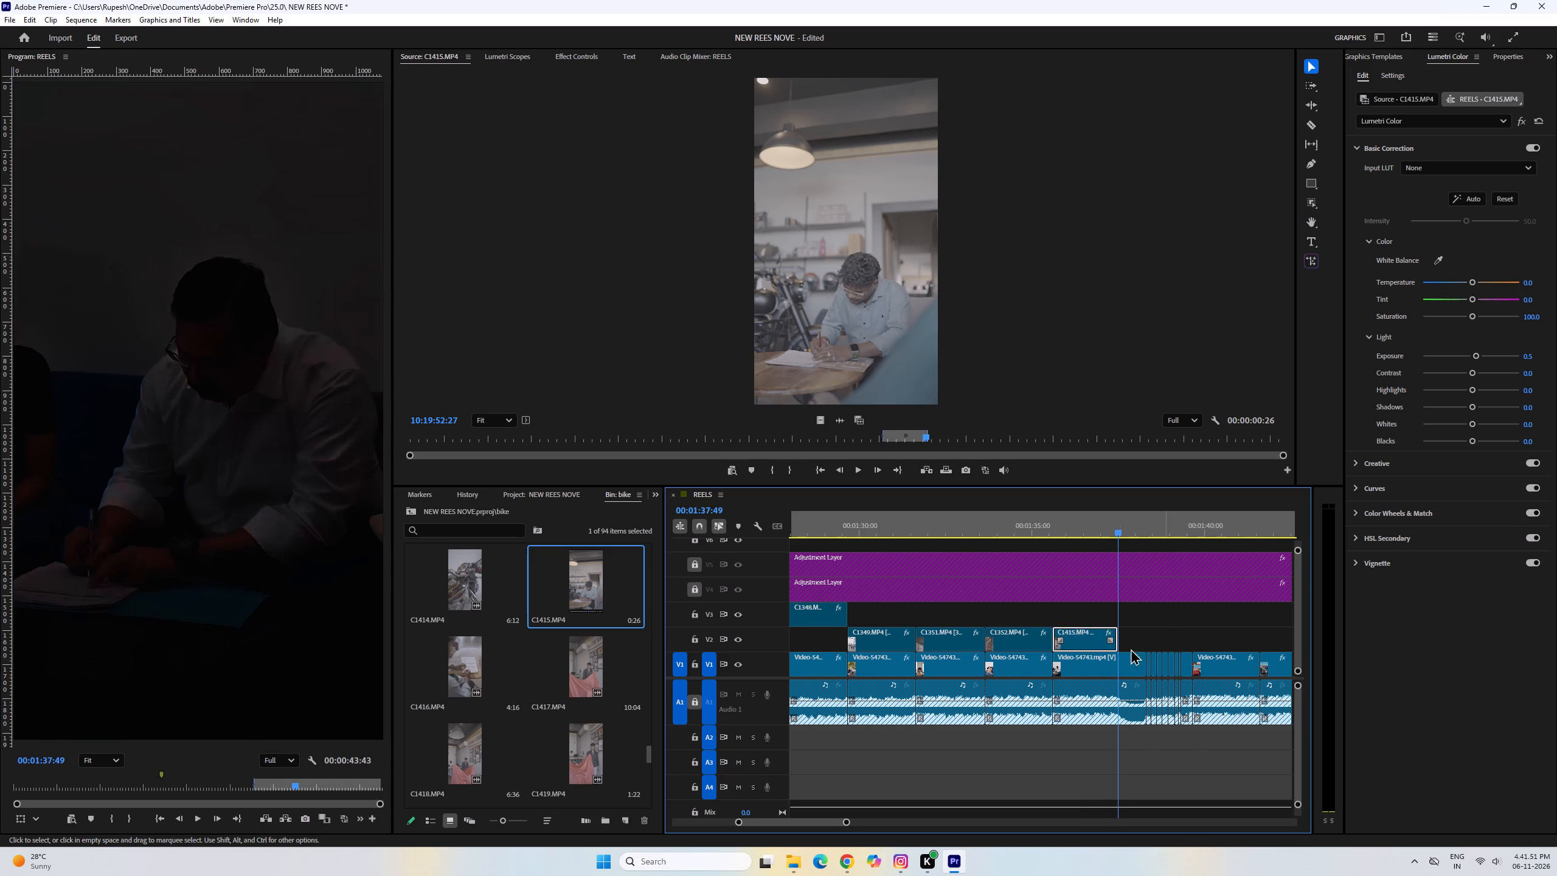
left_click_drag(848, 824, 890, 823)
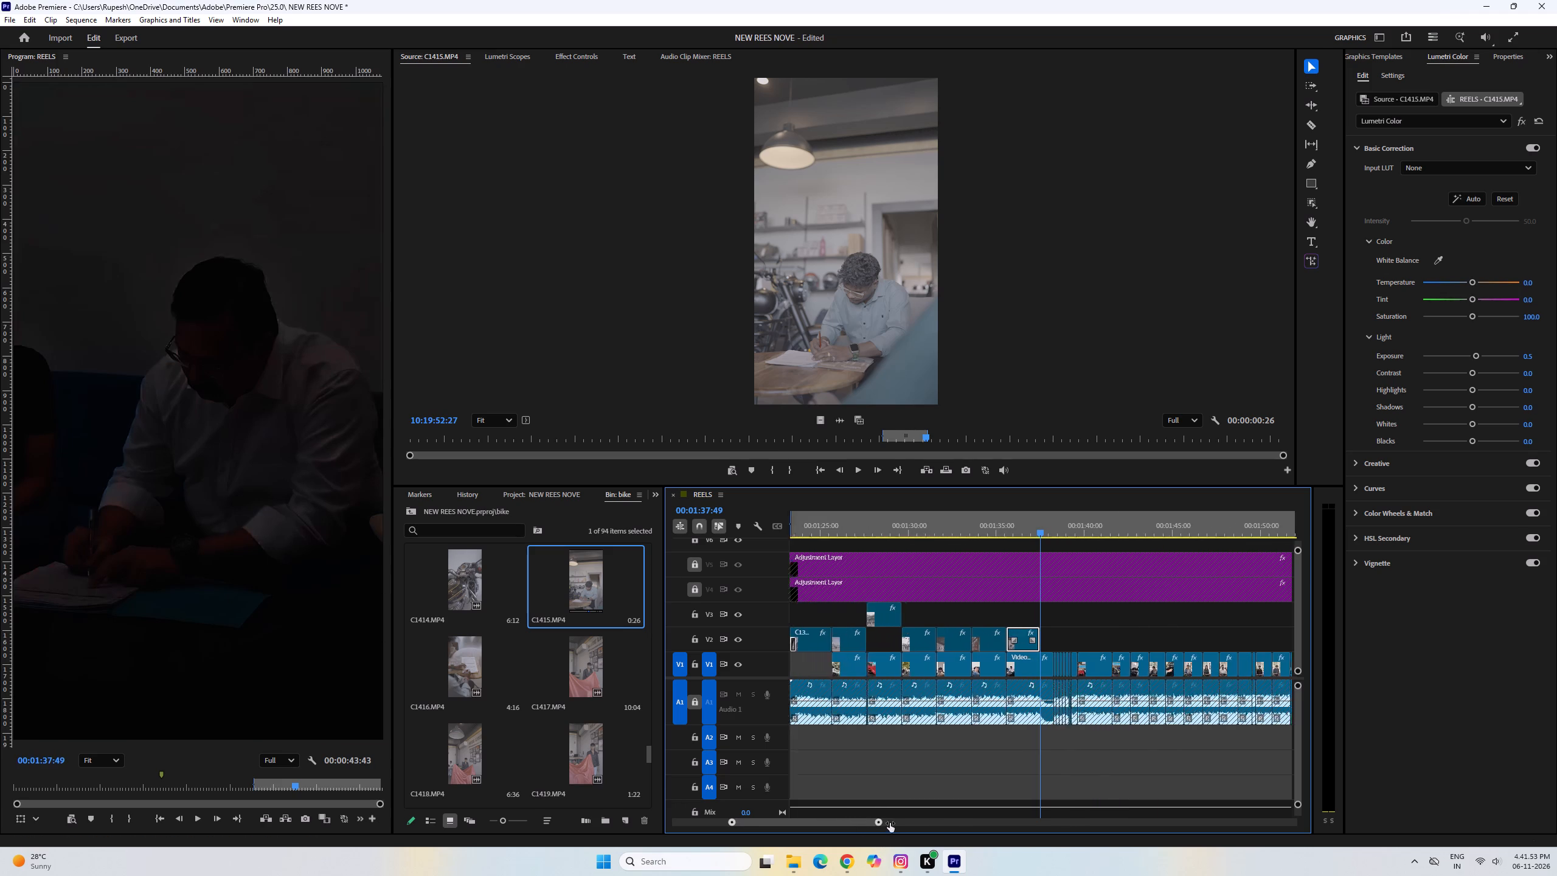
left_click_drag(890, 823, 909, 819)
left_click_drag(869, 672, 1033, 669)
key("Delete")
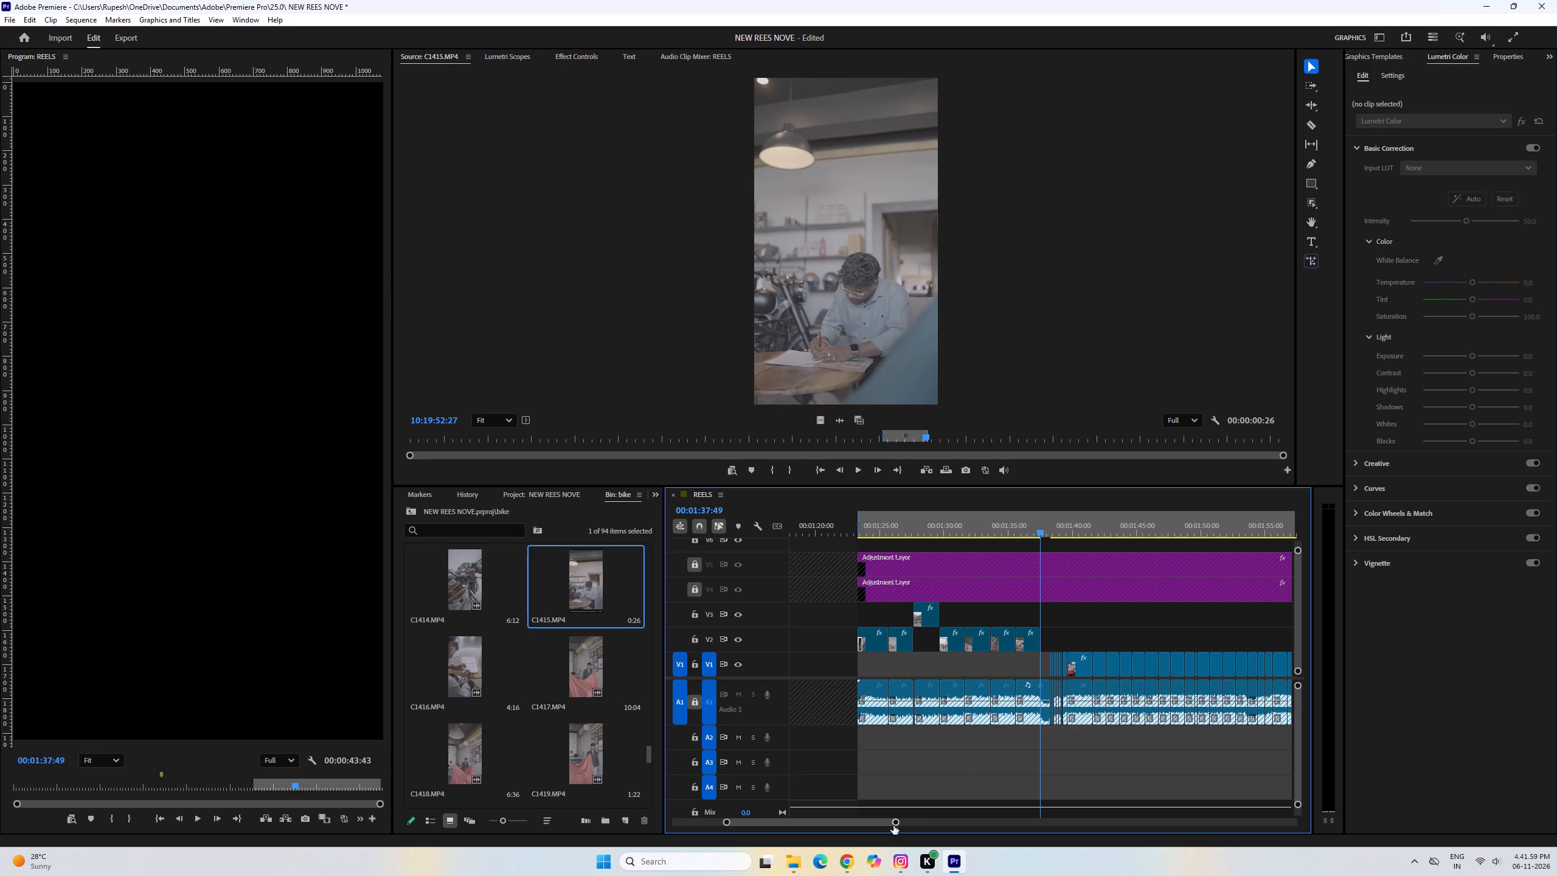
Examine the rapid Video-54743 reference cuts on V1 between about 00:01:38:24 and 00:01:39:32.
left_click_drag(895, 822, 791, 799)
scroll(980, 760, "down", 4)
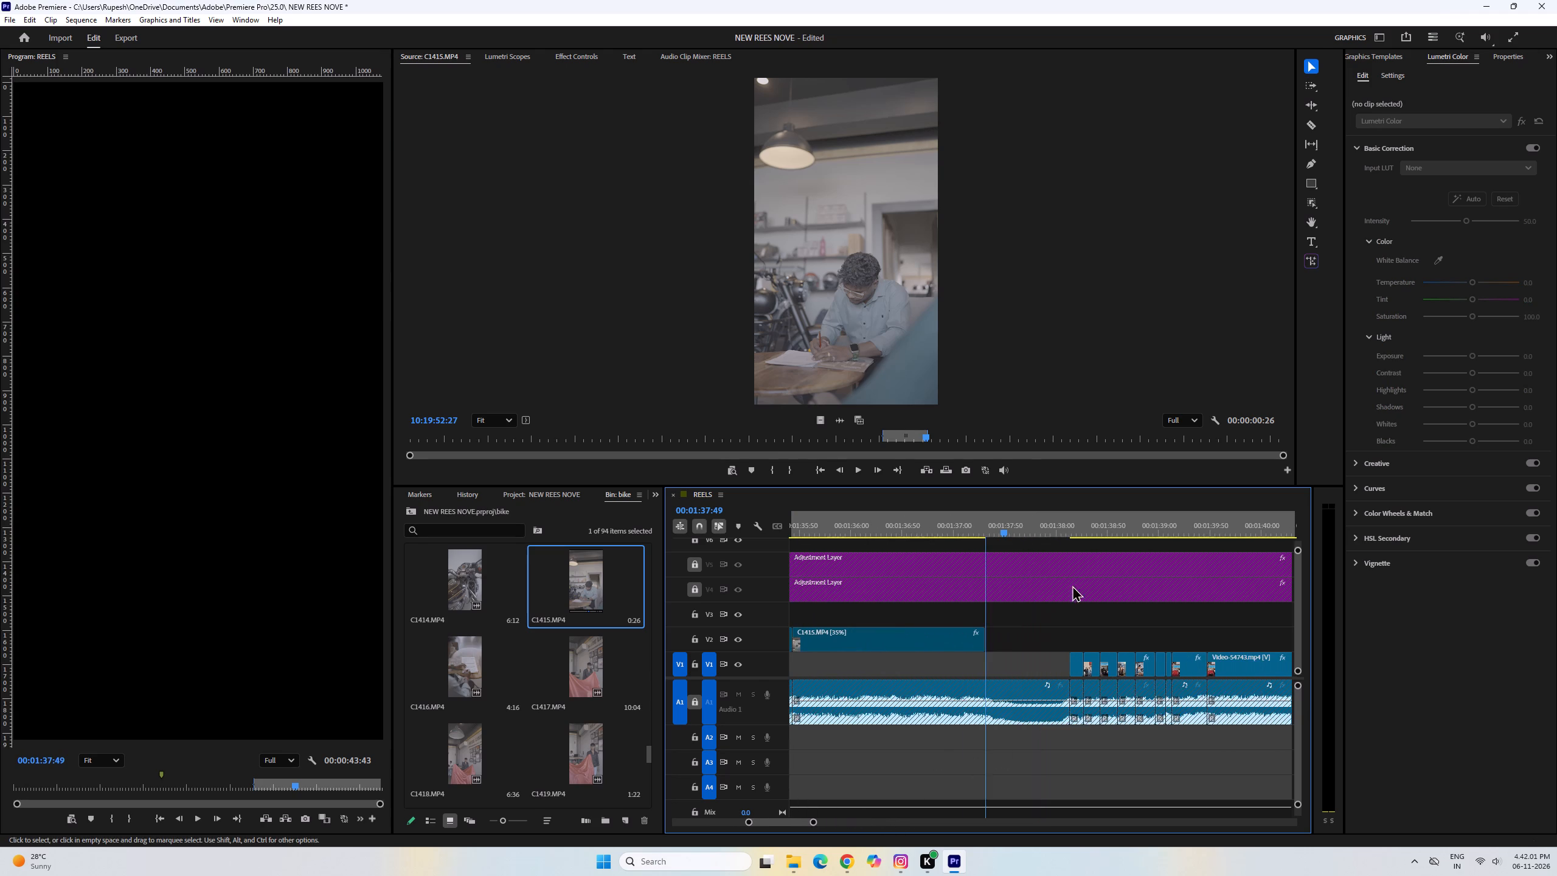
left_click_drag(1049, 535, 1083, 541)
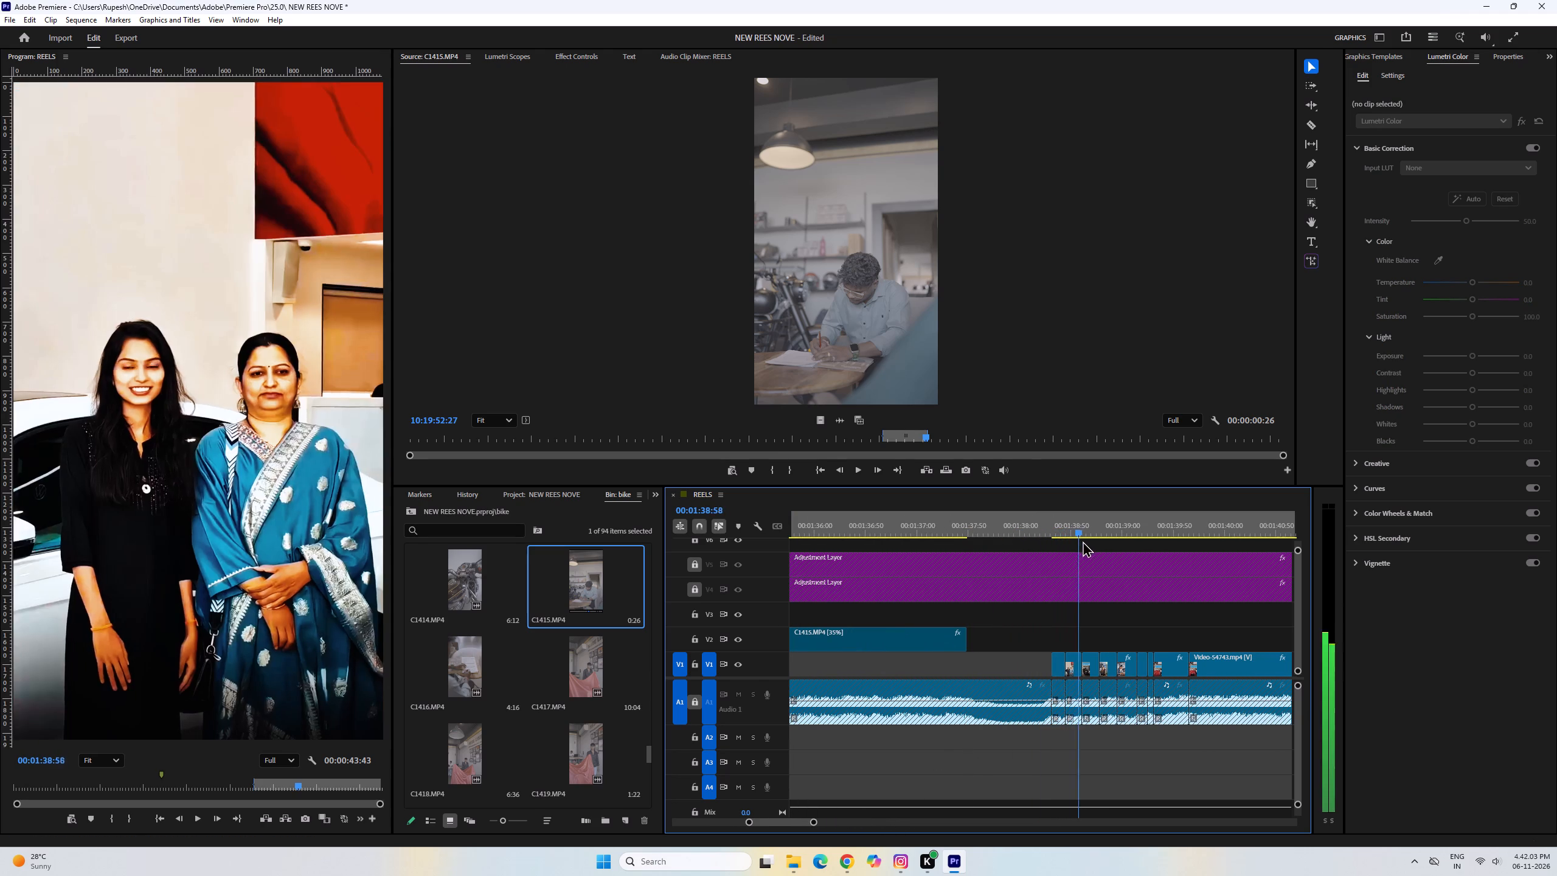
left_click_drag(1083, 541, 1184, 576)
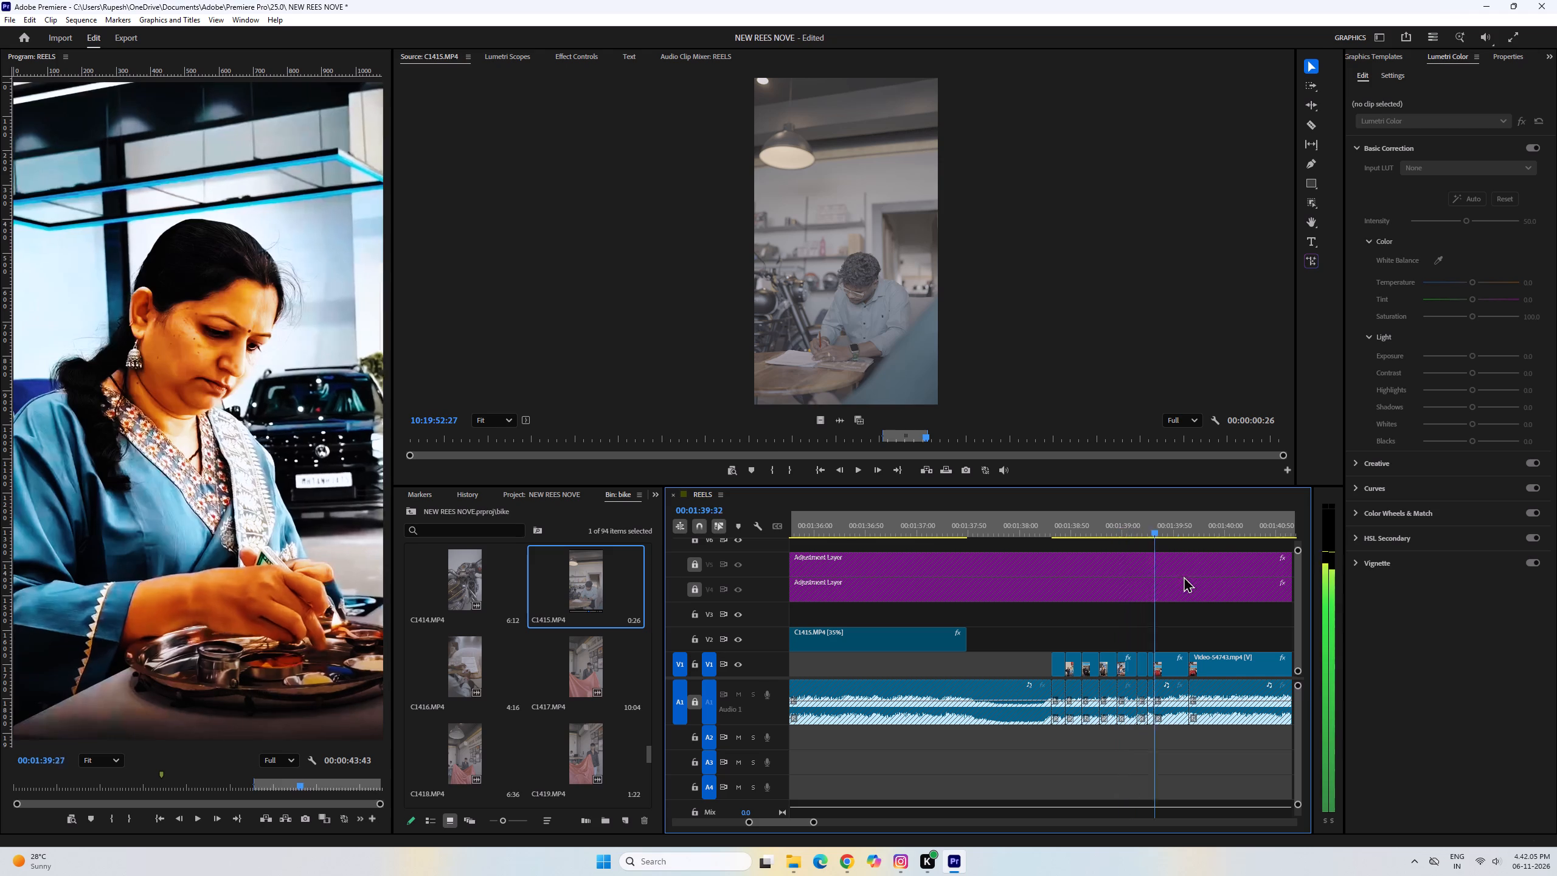
left_click_drag(1184, 576, 1096, 582)
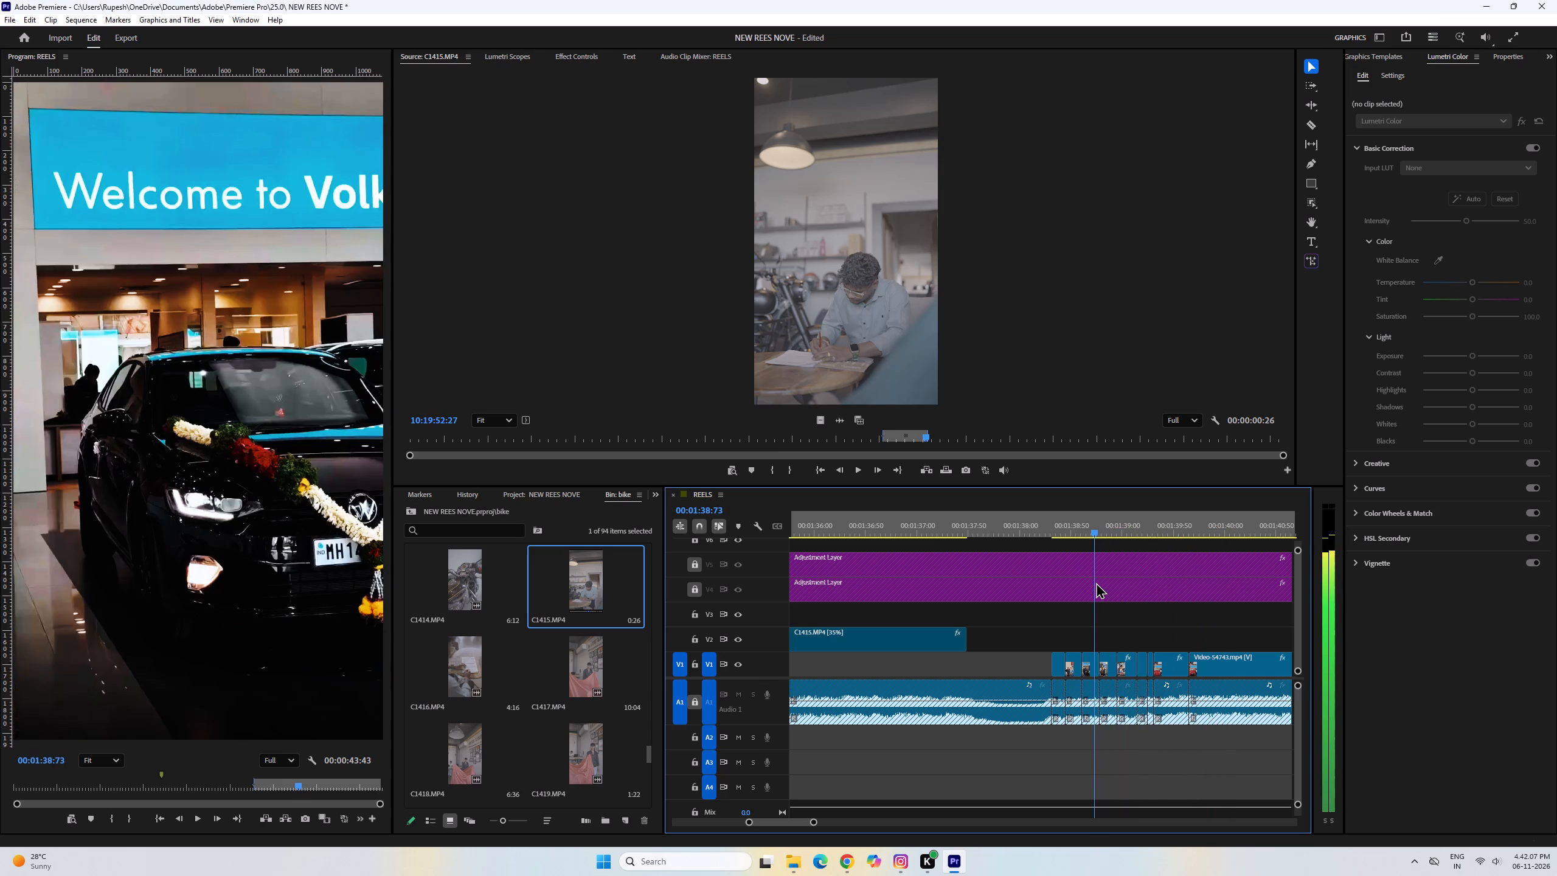
left_click_drag(1096, 582, 1046, 599)
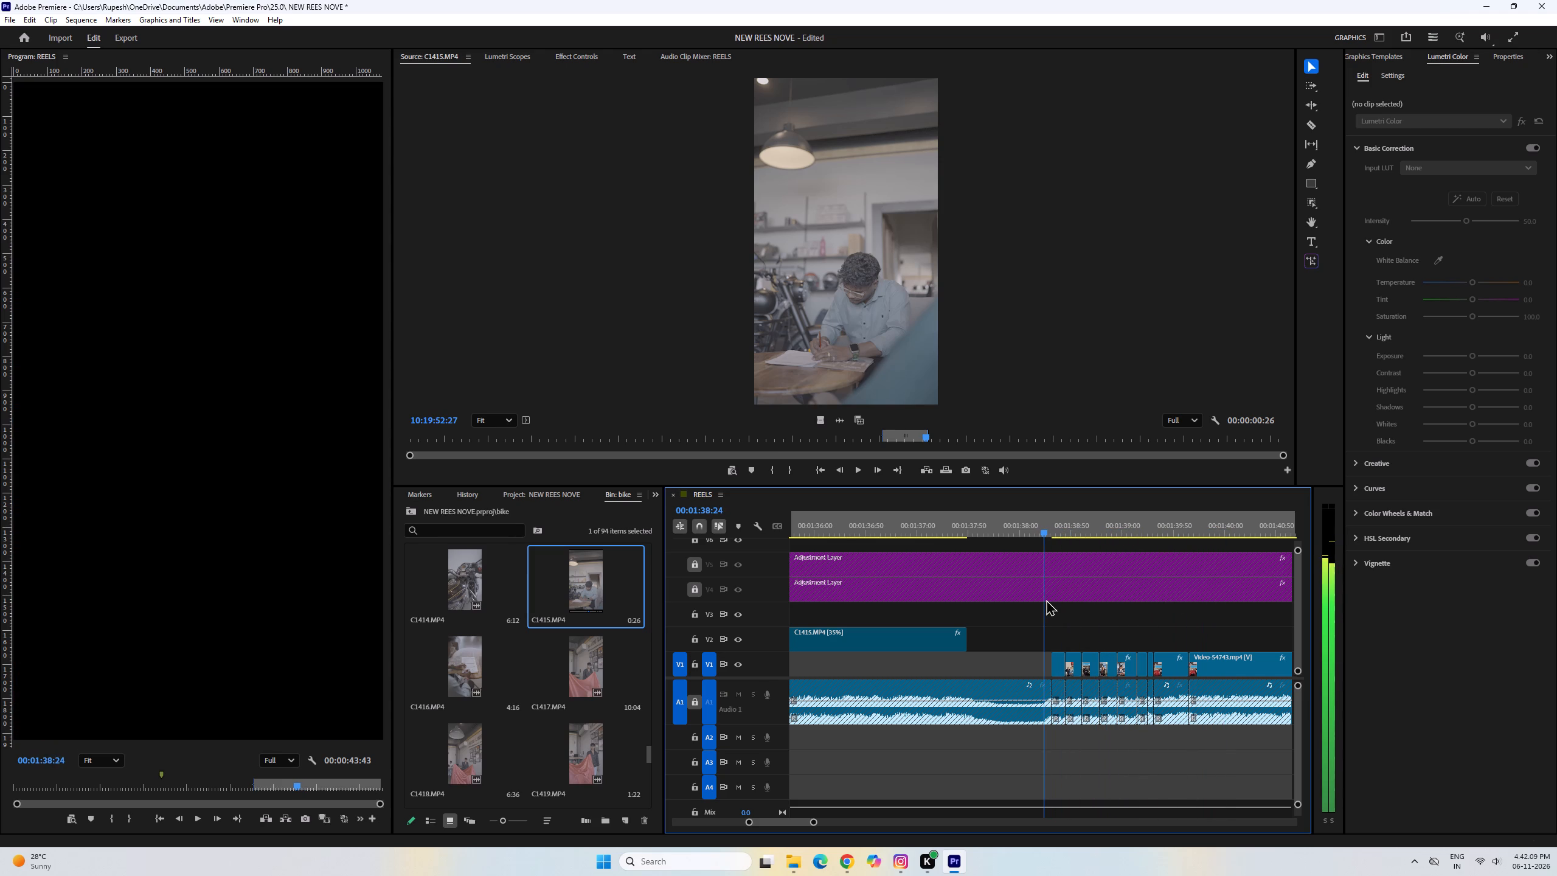
left_click_drag(1046, 599, 1047, 600)
Preview C1416.MP4 and C1417.MP4 and browse back through the bike bin for shots suited to the rapid cuts.
double_click(474, 678)
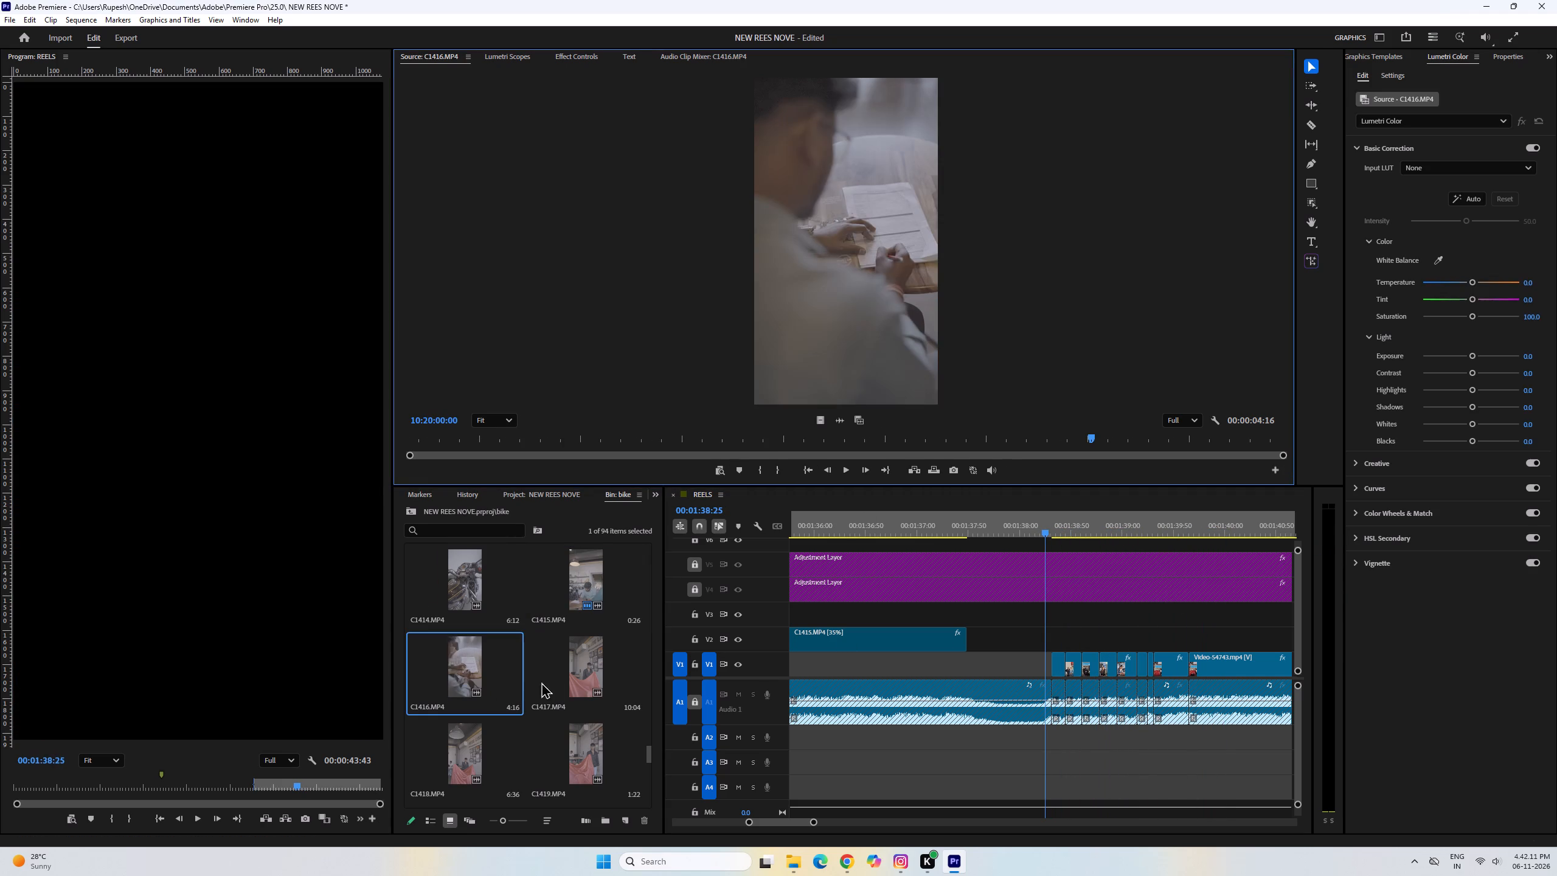
double_click(563, 680)
scroll(494, 654, "up", 3)
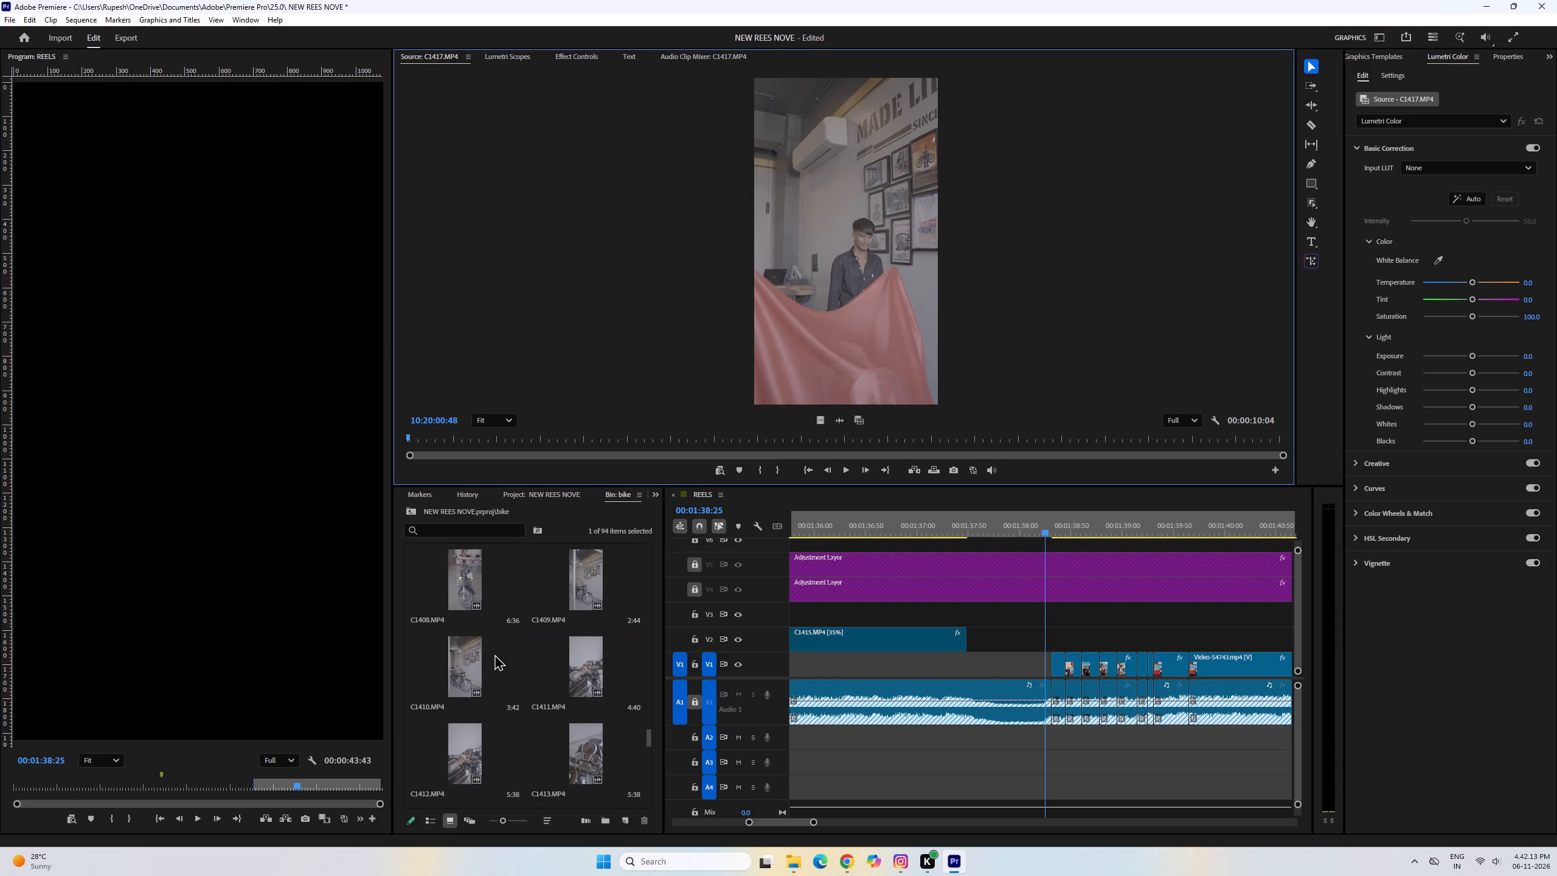
scroll(494, 654, "up", 11)
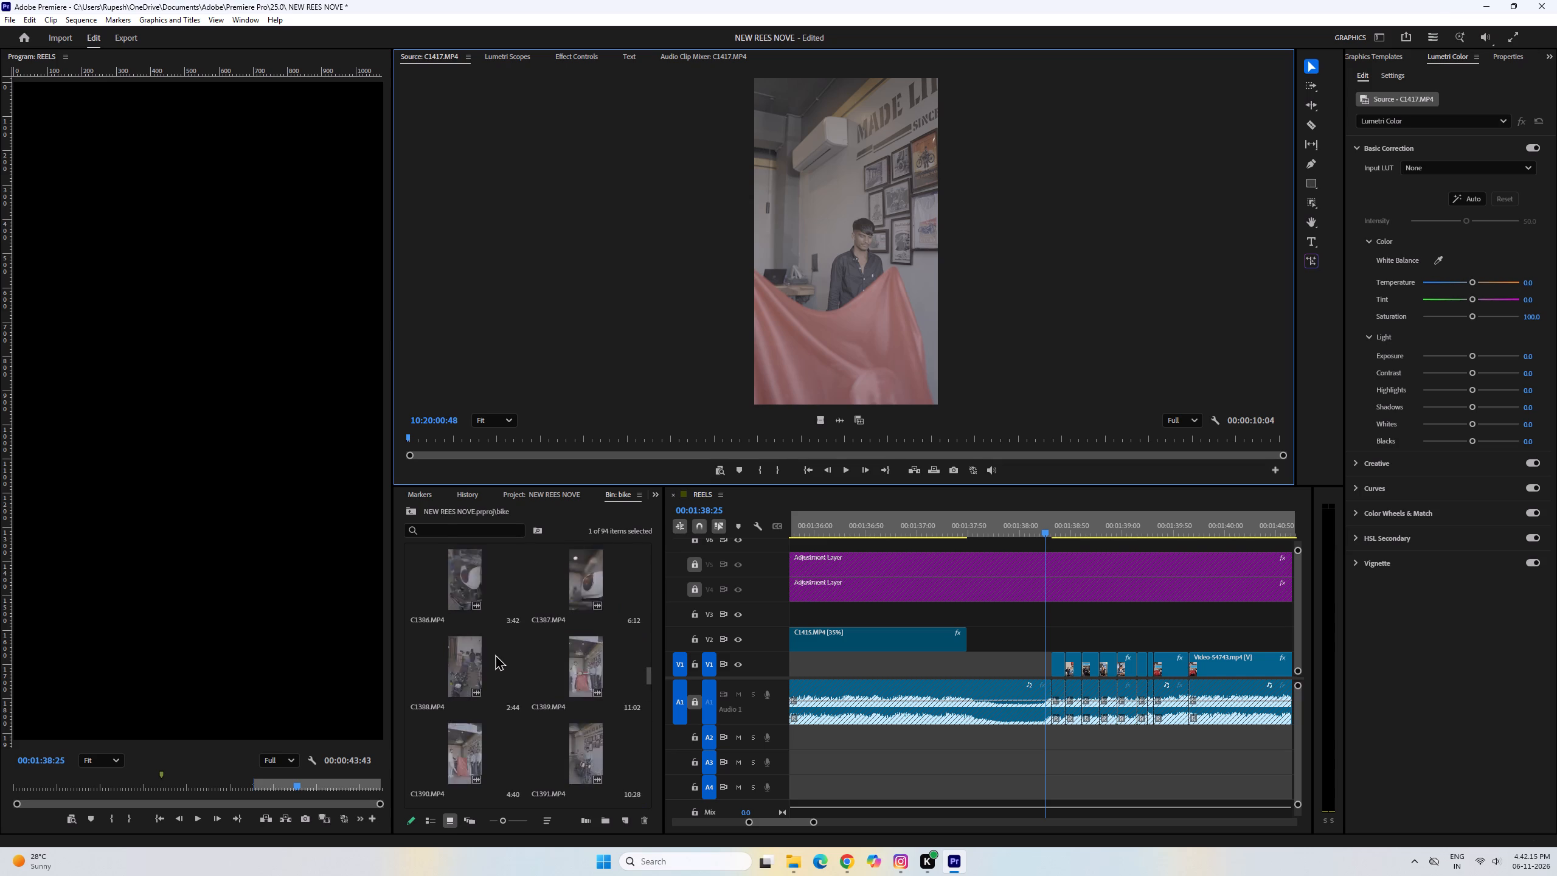
scroll(495, 654, "up", 8)
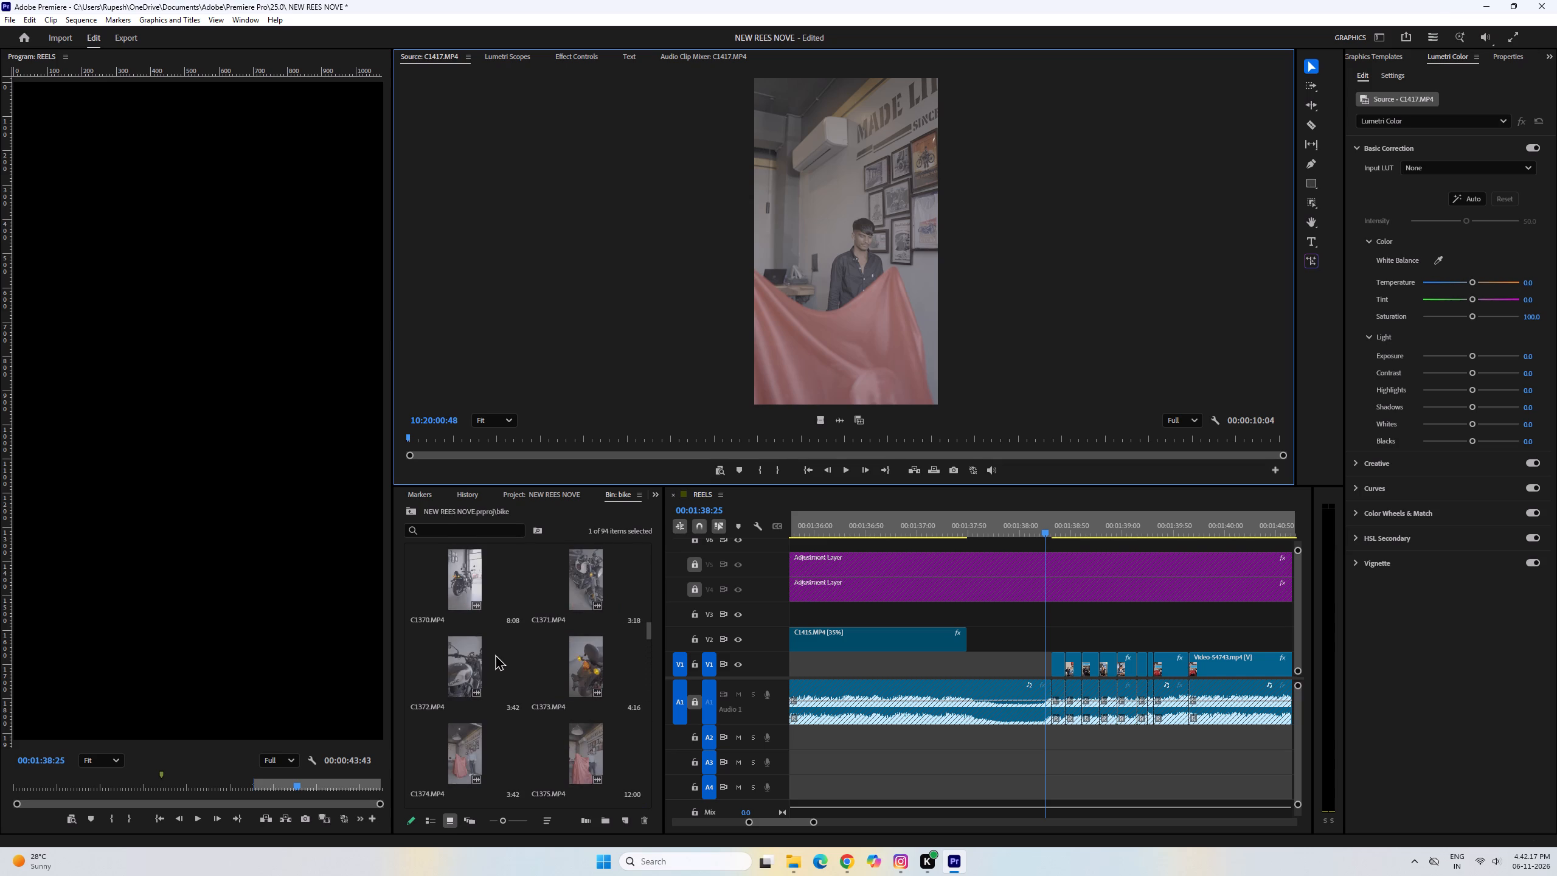
scroll(495, 654, "up", 9)
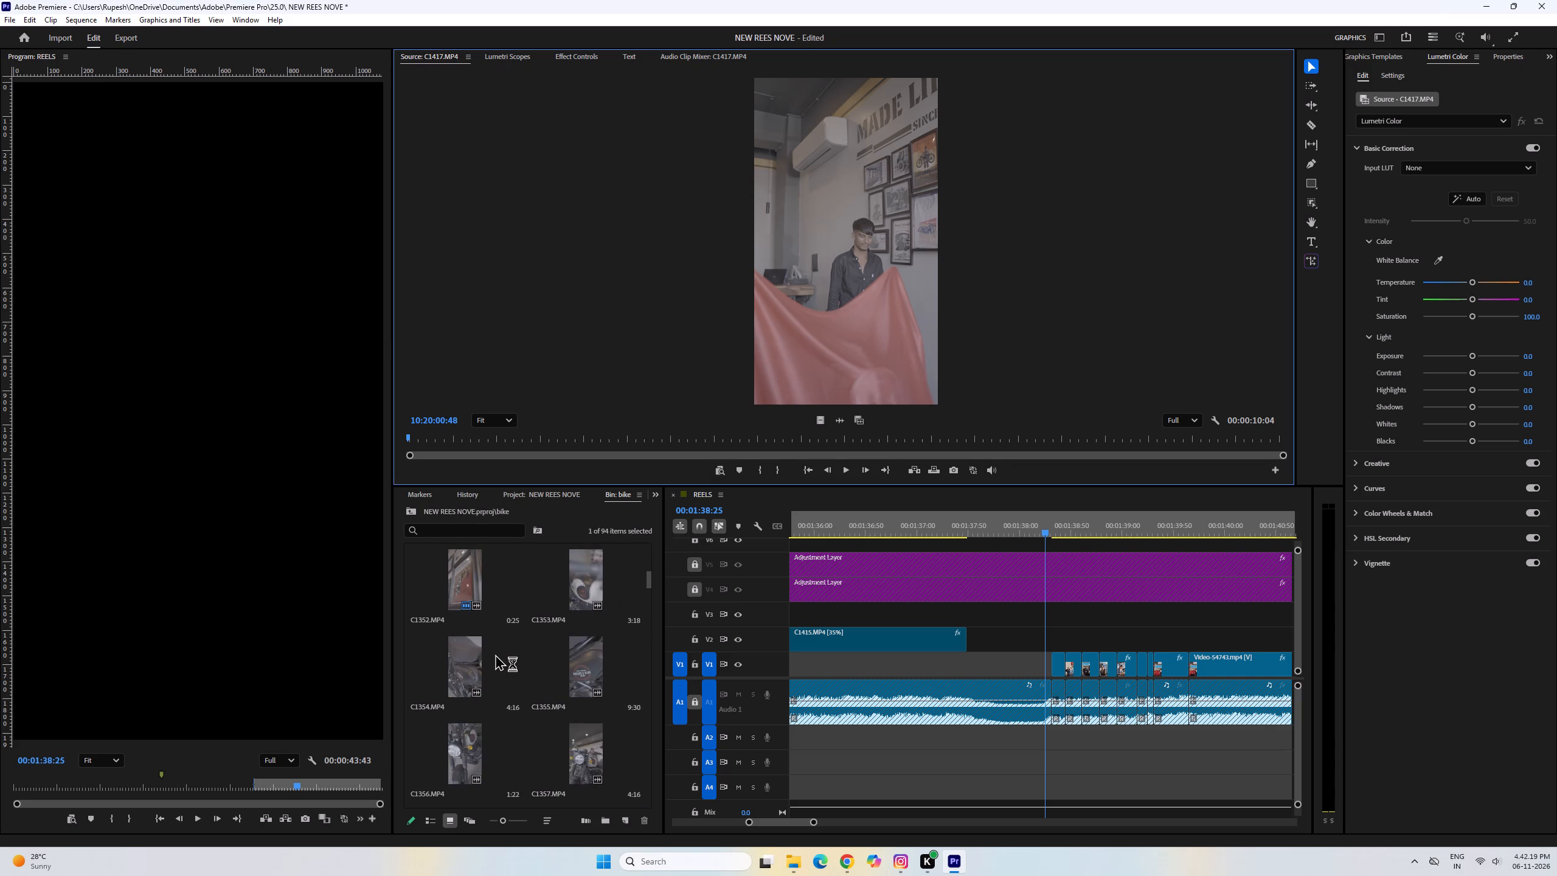
scroll(495, 654, "up", 1)
Place C1353.MP4's 10:14:26:15–10:14:26:26 section, video only, on V2 at 00:01:38:25 and trim its end to fit the first rapid cut.
double_click(561, 669)
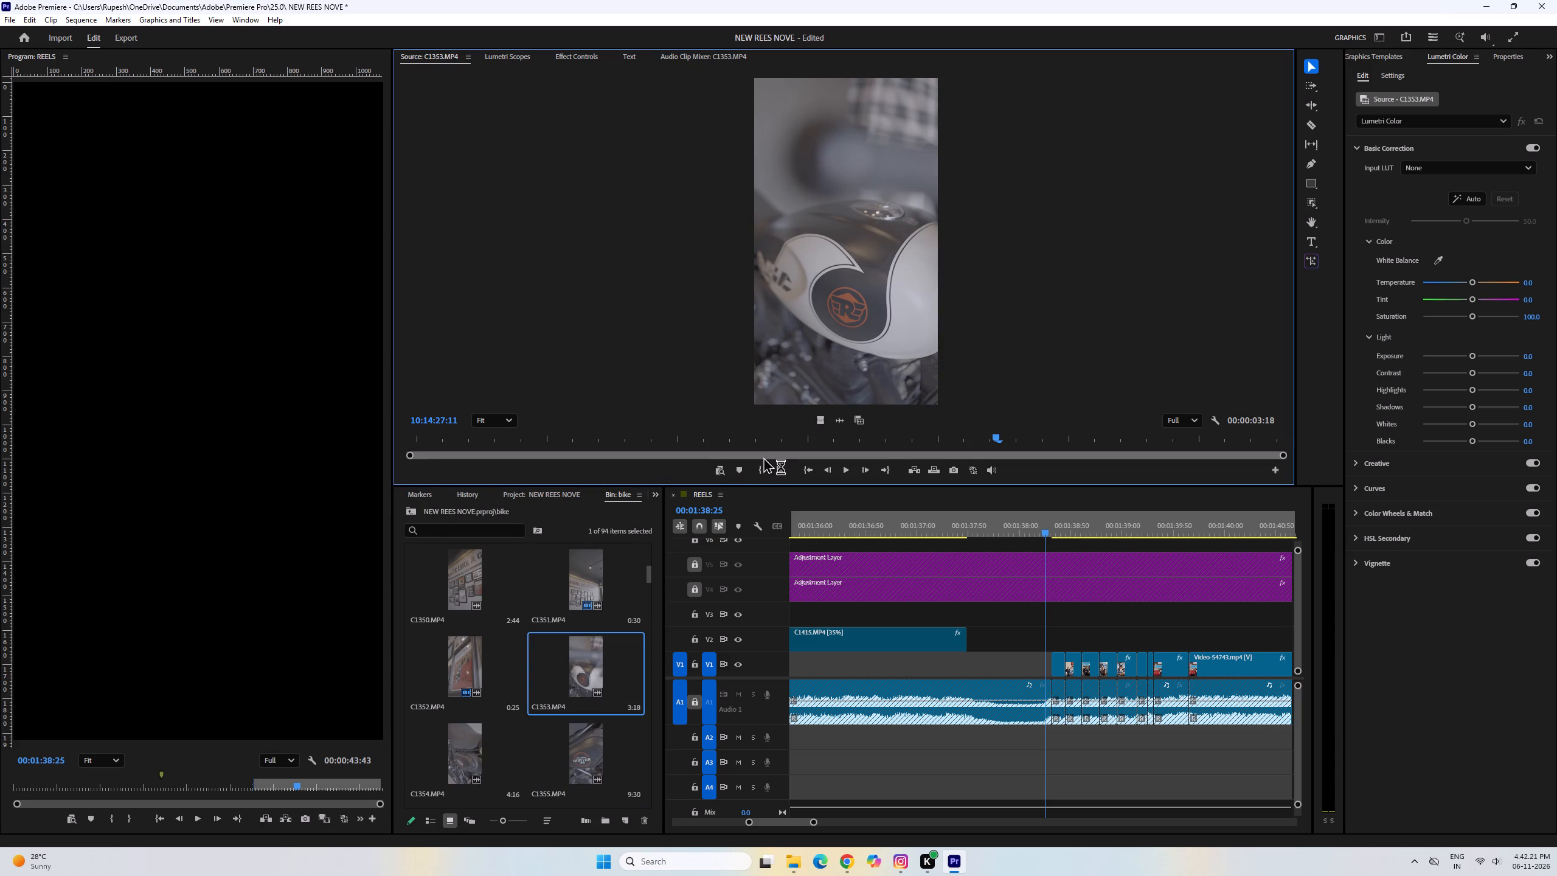
left_click_drag(768, 442, 686, 450)
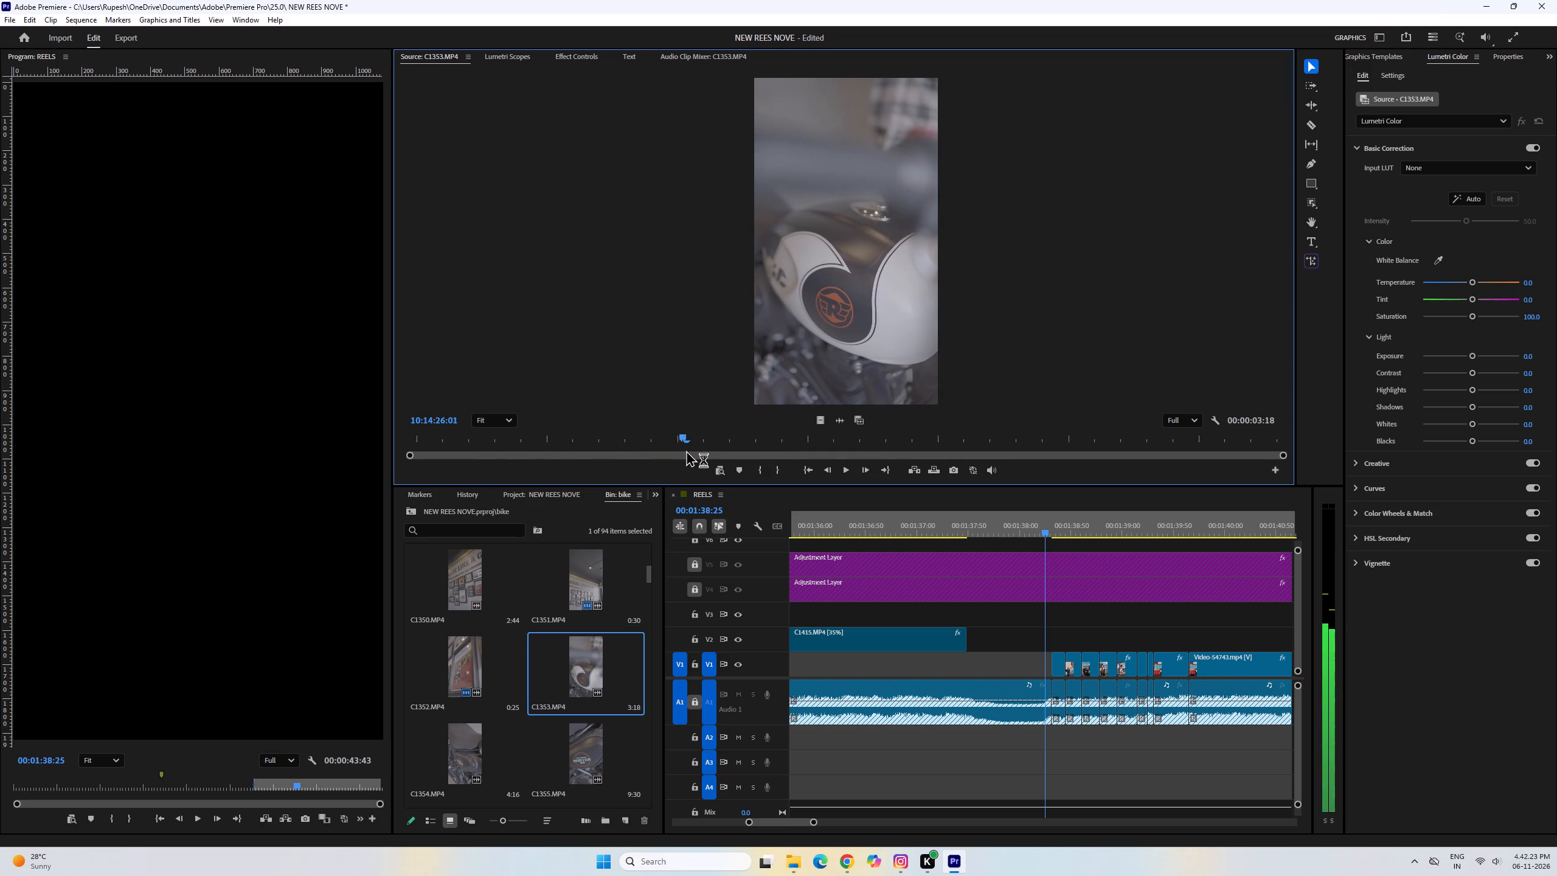
left_click_drag(686, 450, 757, 459)
left_click(761, 470)
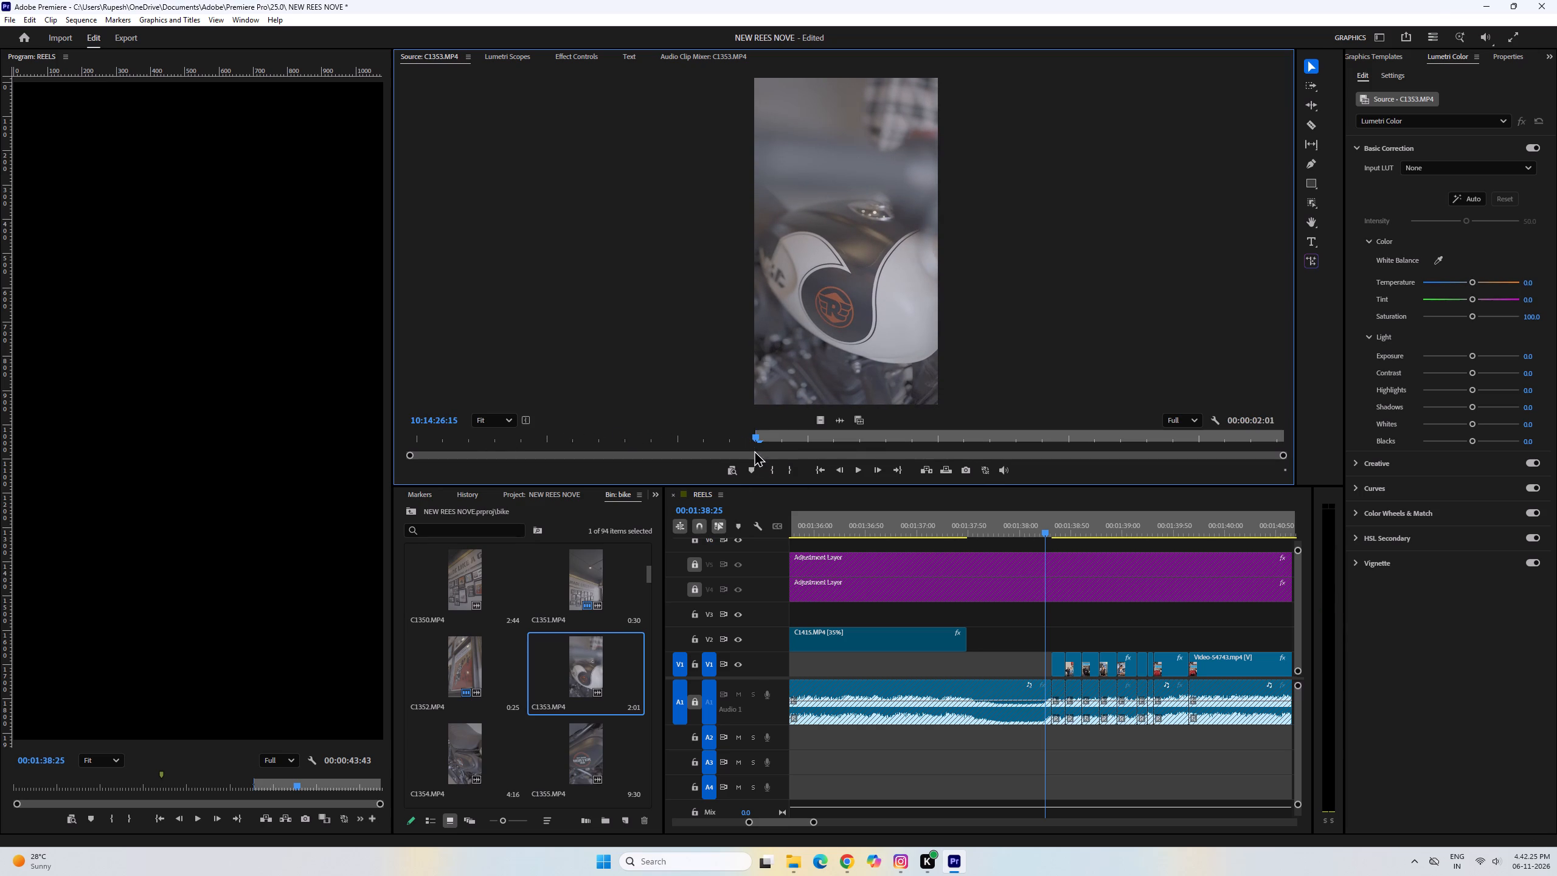
left_click_drag(758, 443, 813, 447)
left_click(792, 468)
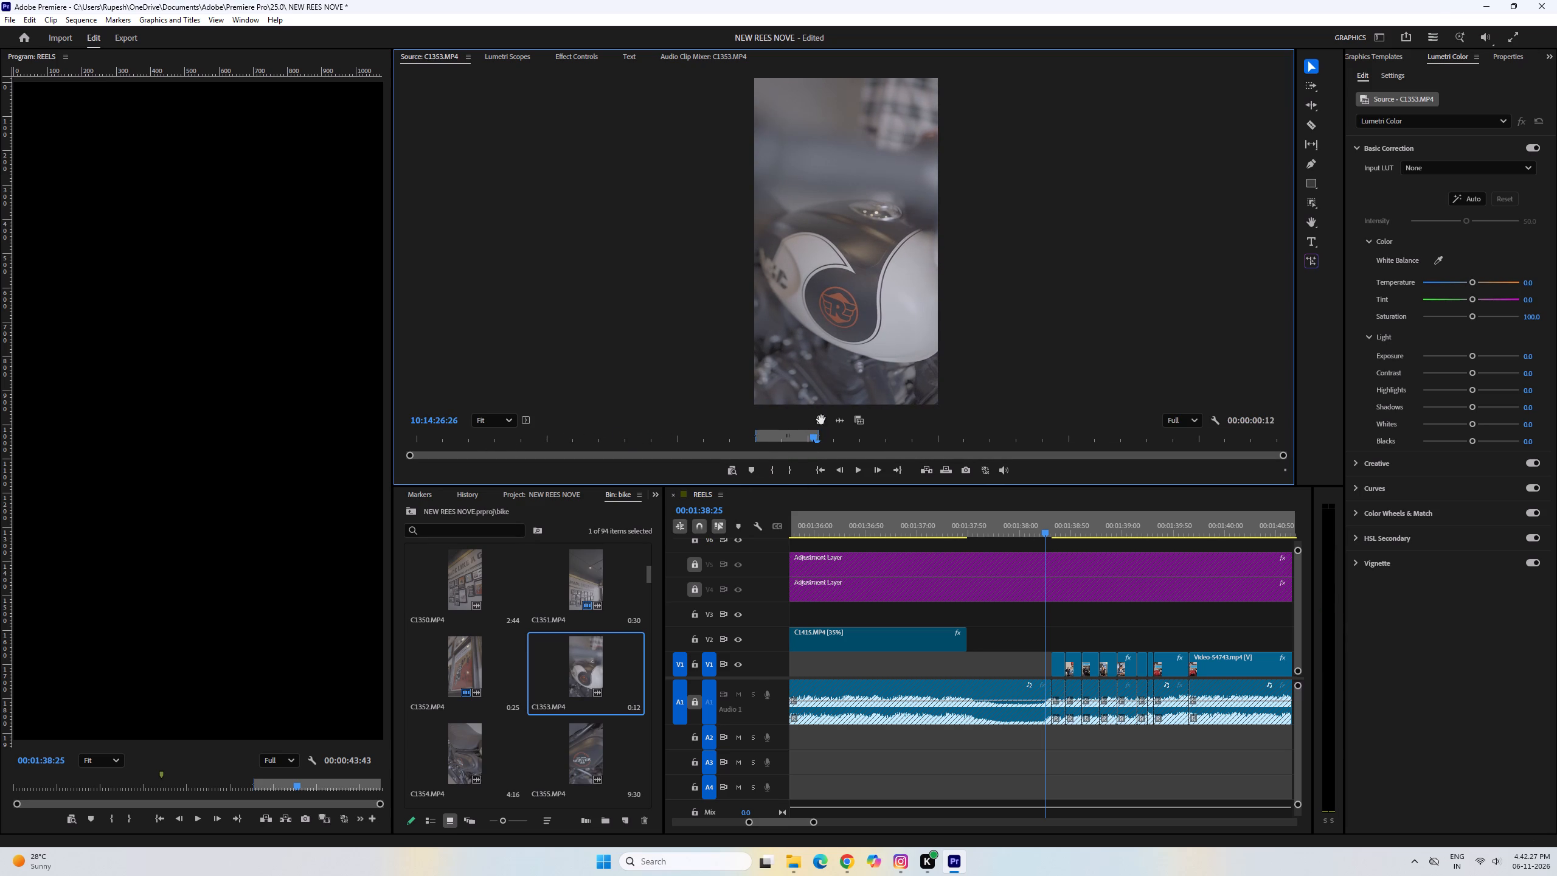
left_click_drag(821, 420, 1044, 633)
left_click(1055, 637)
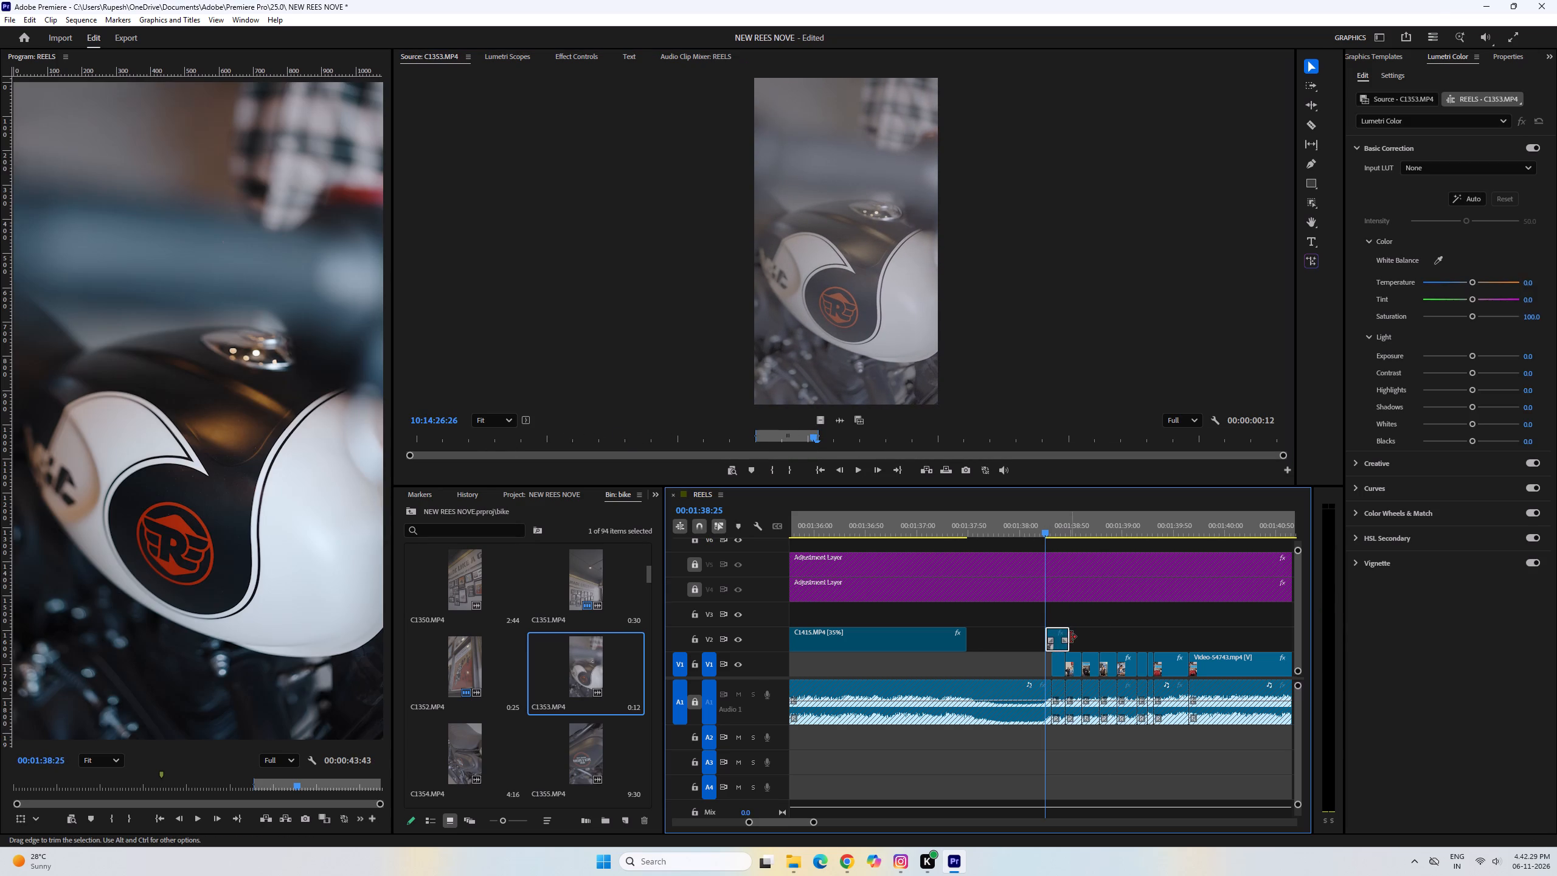
left_click_drag(1070, 637, 1063, 637)
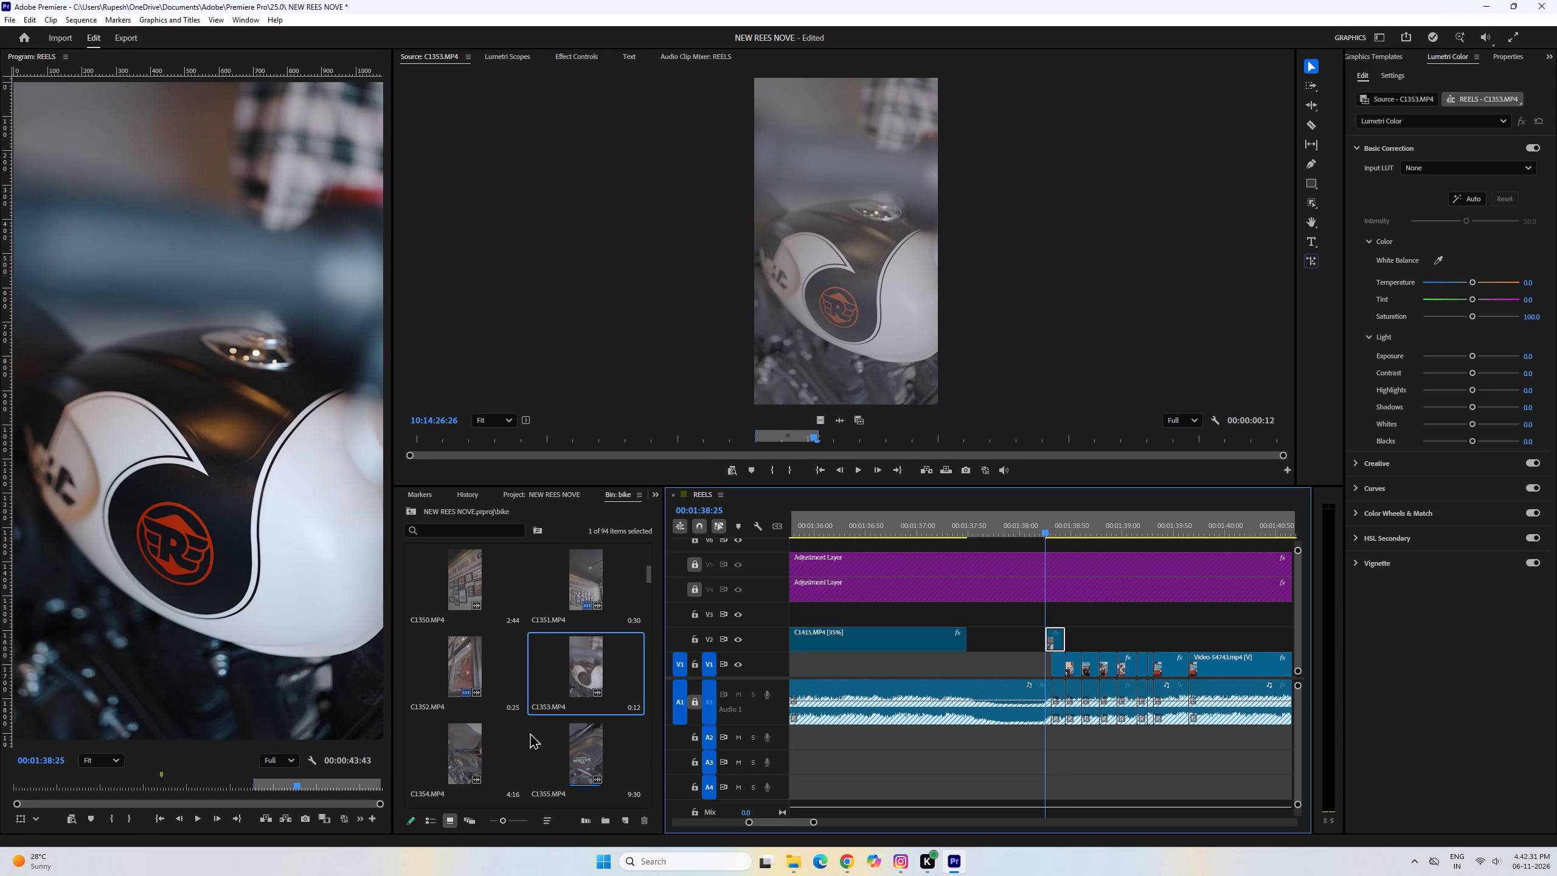
Place C1354.MP4's 10:14:30:23–10:14:30:35 section, video only, on V2 directly after C1353 and trim its end to fit the next cut.
double_click(475, 759)
left_click_drag(656, 444, 712, 444)
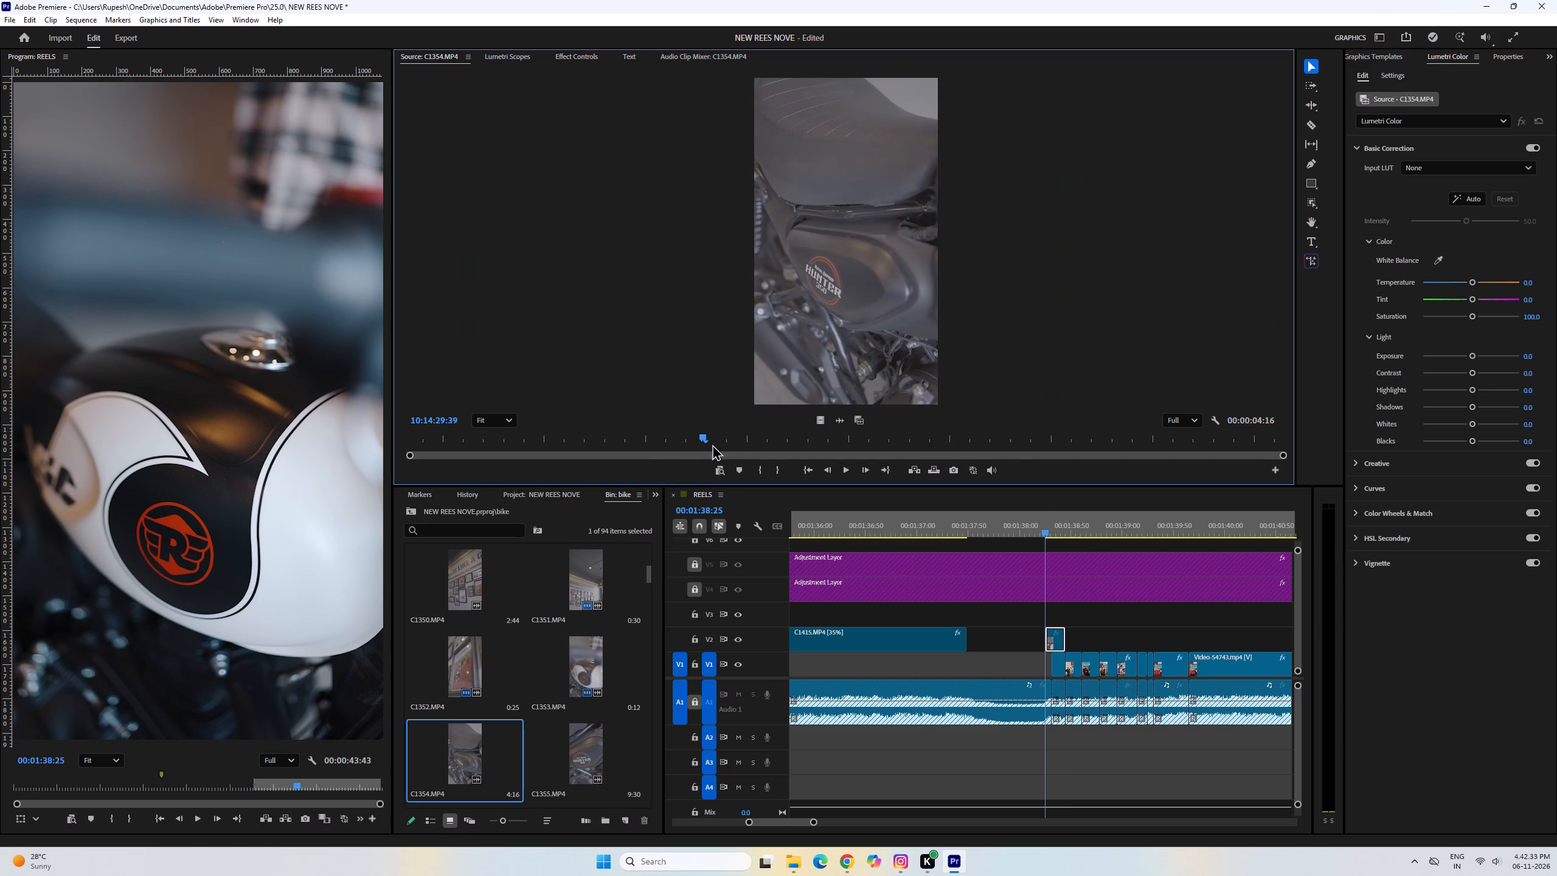
left_click_drag(712, 444, 844, 451)
left_click(763, 471)
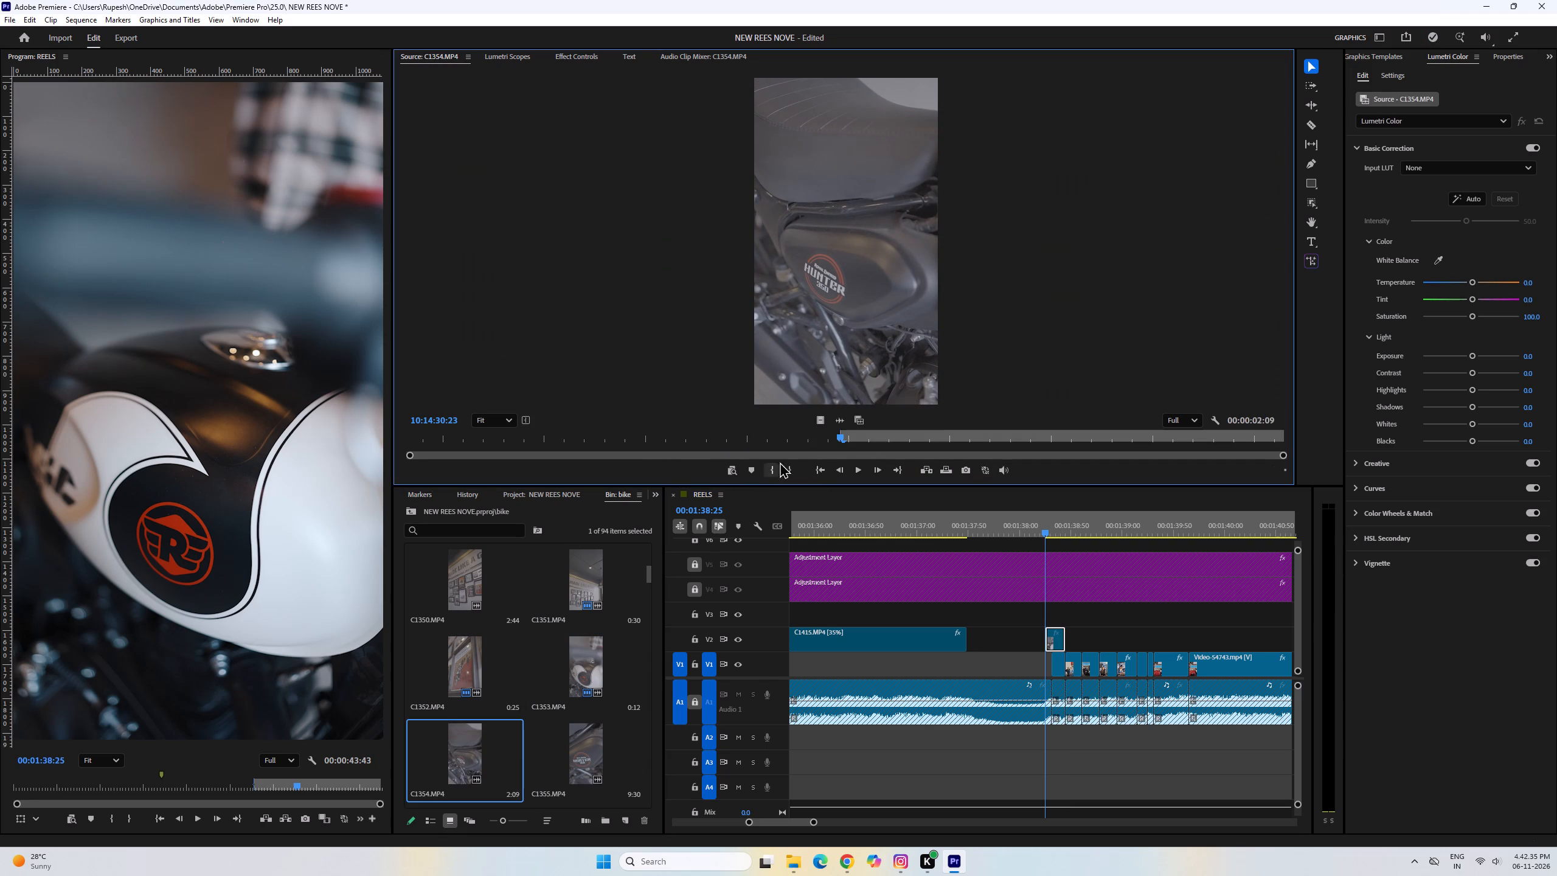
left_click_drag(844, 442, 889, 441)
left_click(790, 468)
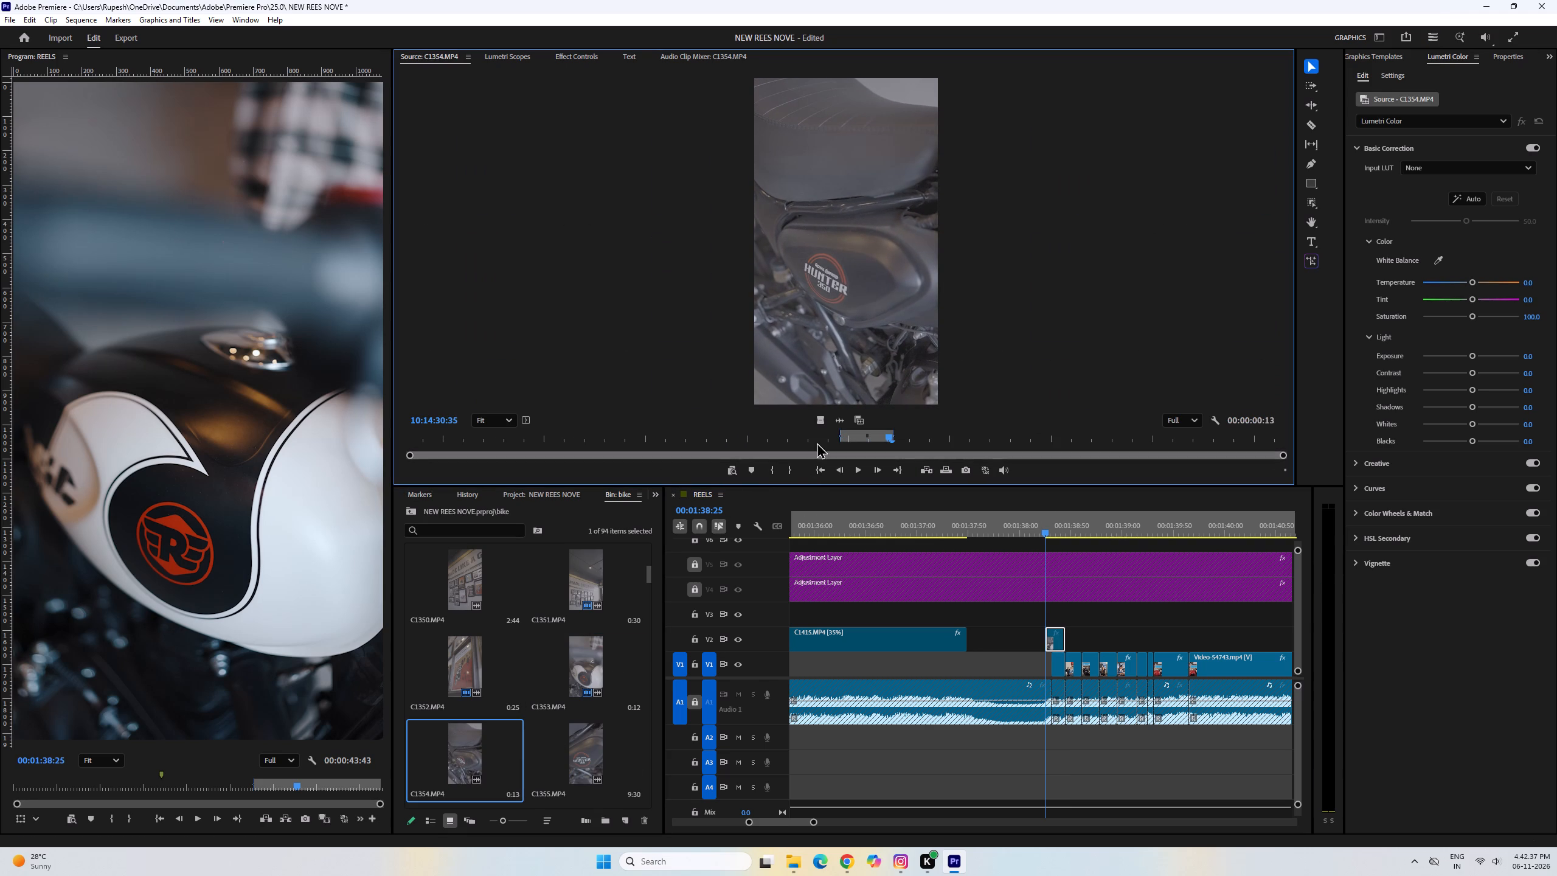
left_click_drag(820, 423, 1064, 633)
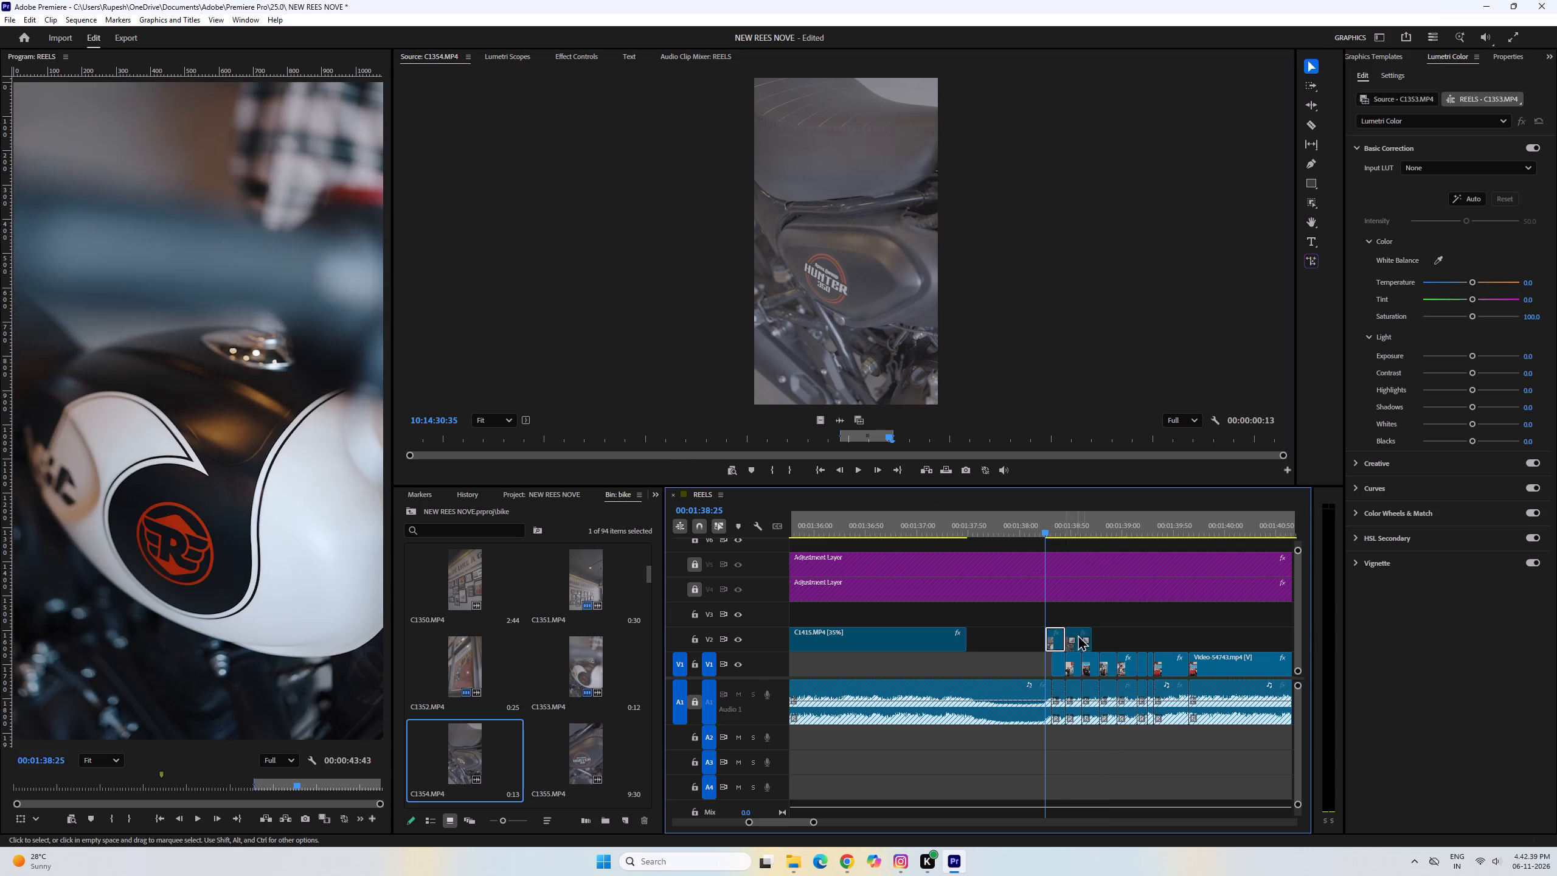
left_click_drag(1091, 636, 1077, 633)
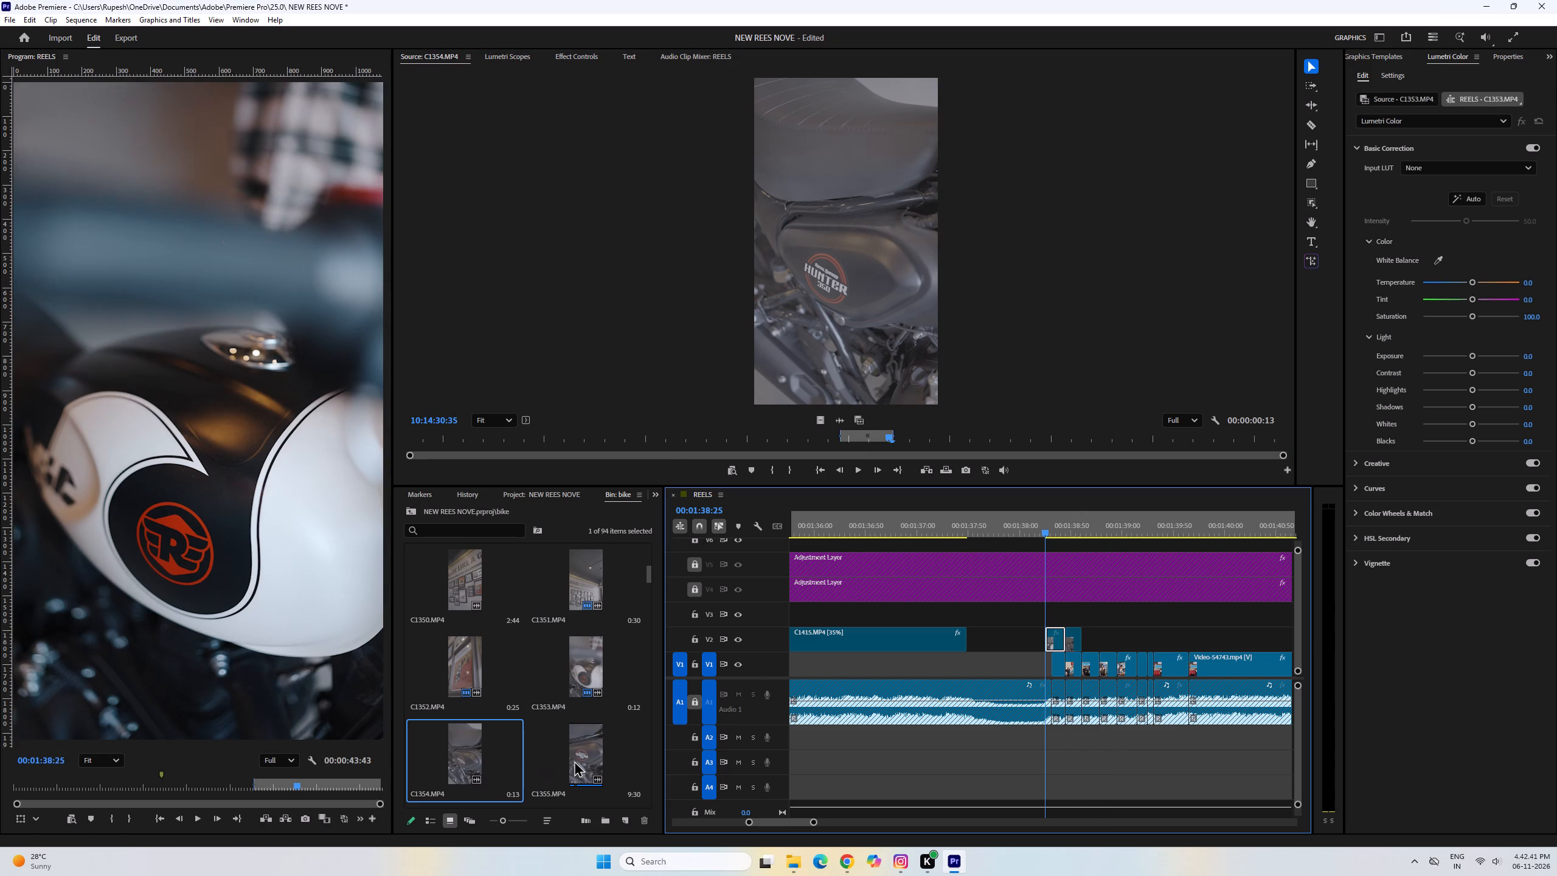
Skim C1355.MP4, then add C1356.MP4's 10:14:42:29–10:14:42:38 section, video only, on V2 after C1354 and trim its end to fit the cut.
double_click(574, 756)
left_click_drag(735, 443, 498, 460)
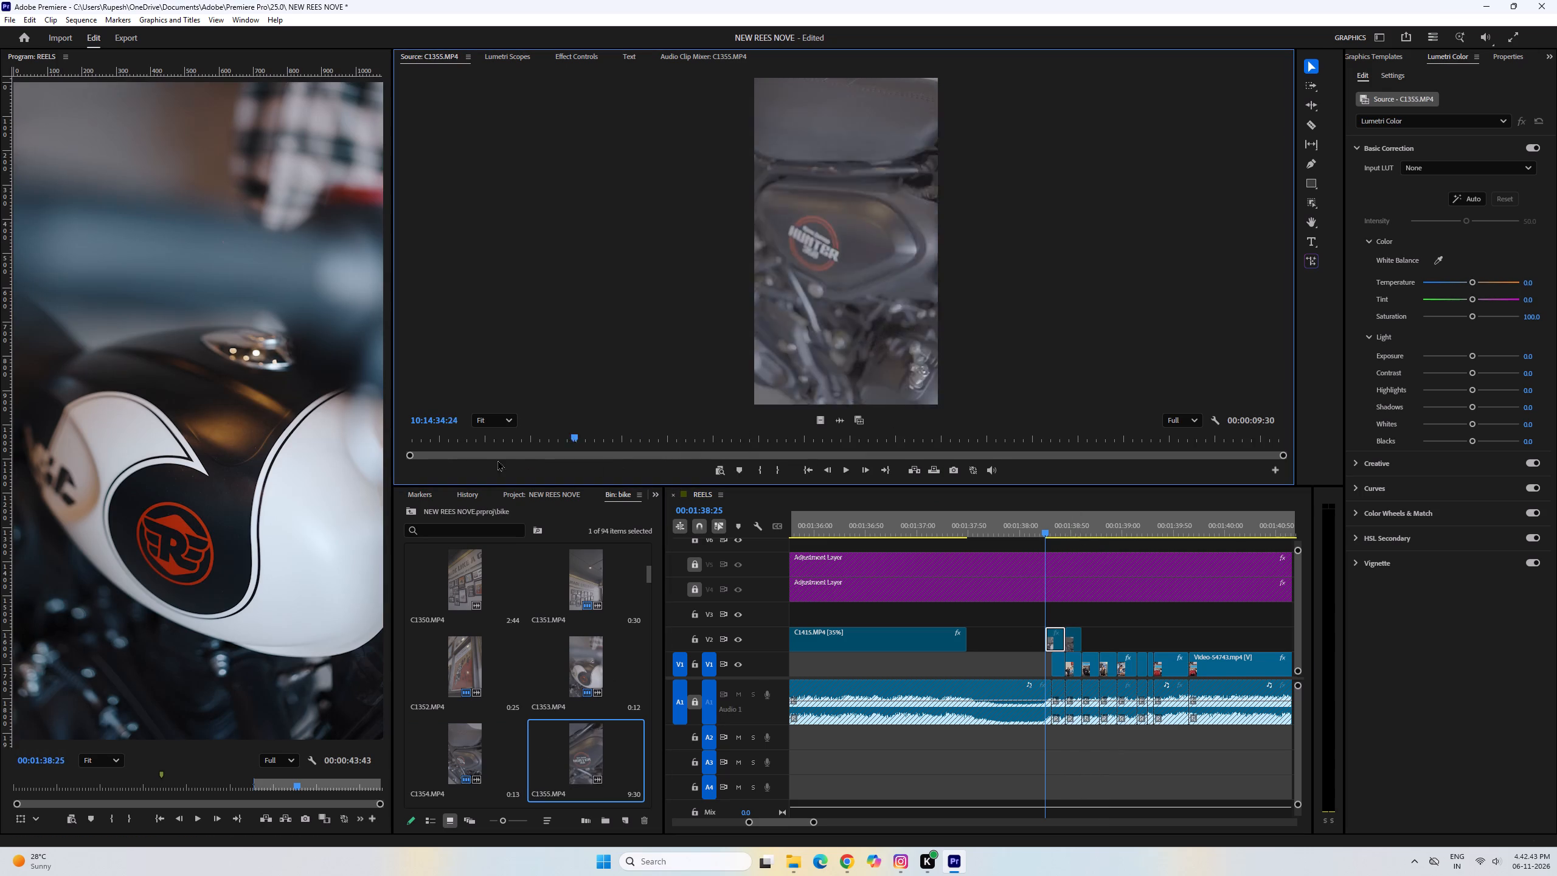
left_click_drag(498, 460, 981, 507)
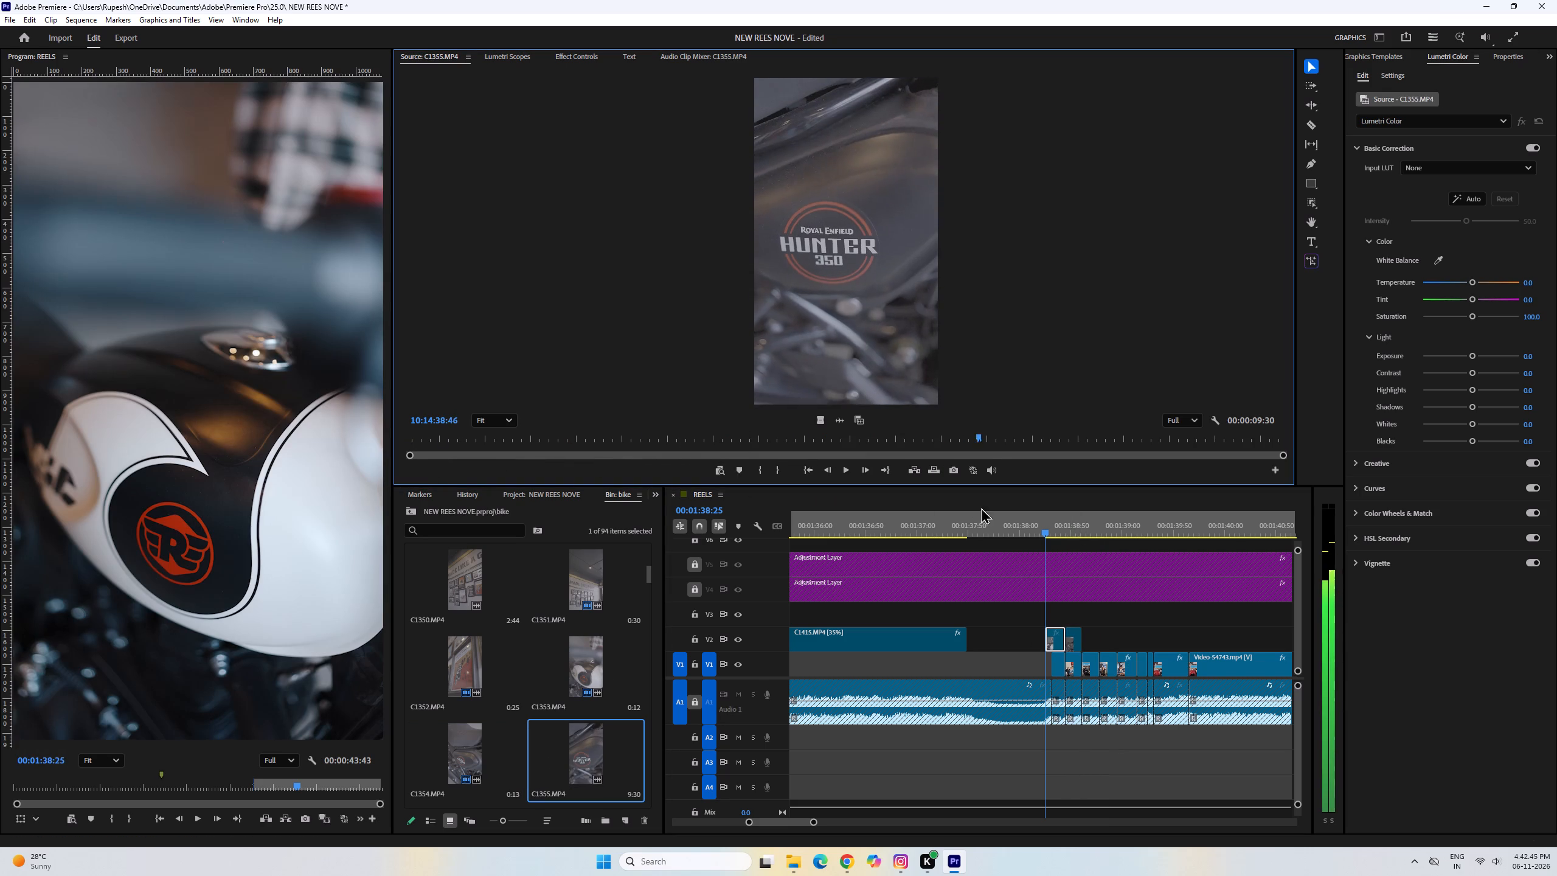
left_click_drag(981, 507, 1051, 520)
scroll(544, 705, "down", 2)
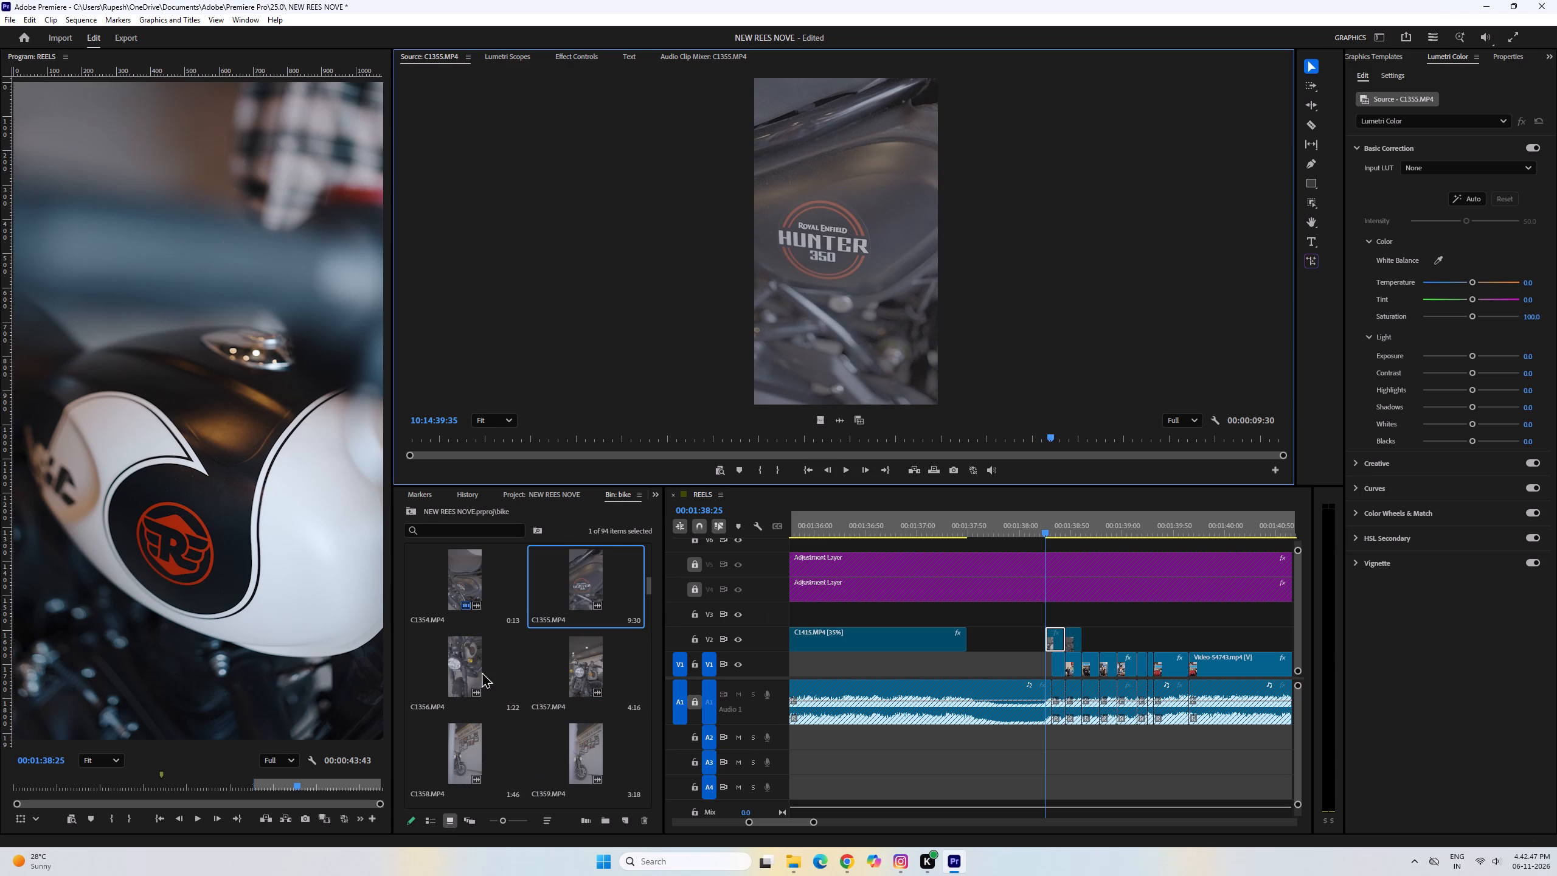
double_click(466, 659)
left_click_drag(676, 445, 473, 440)
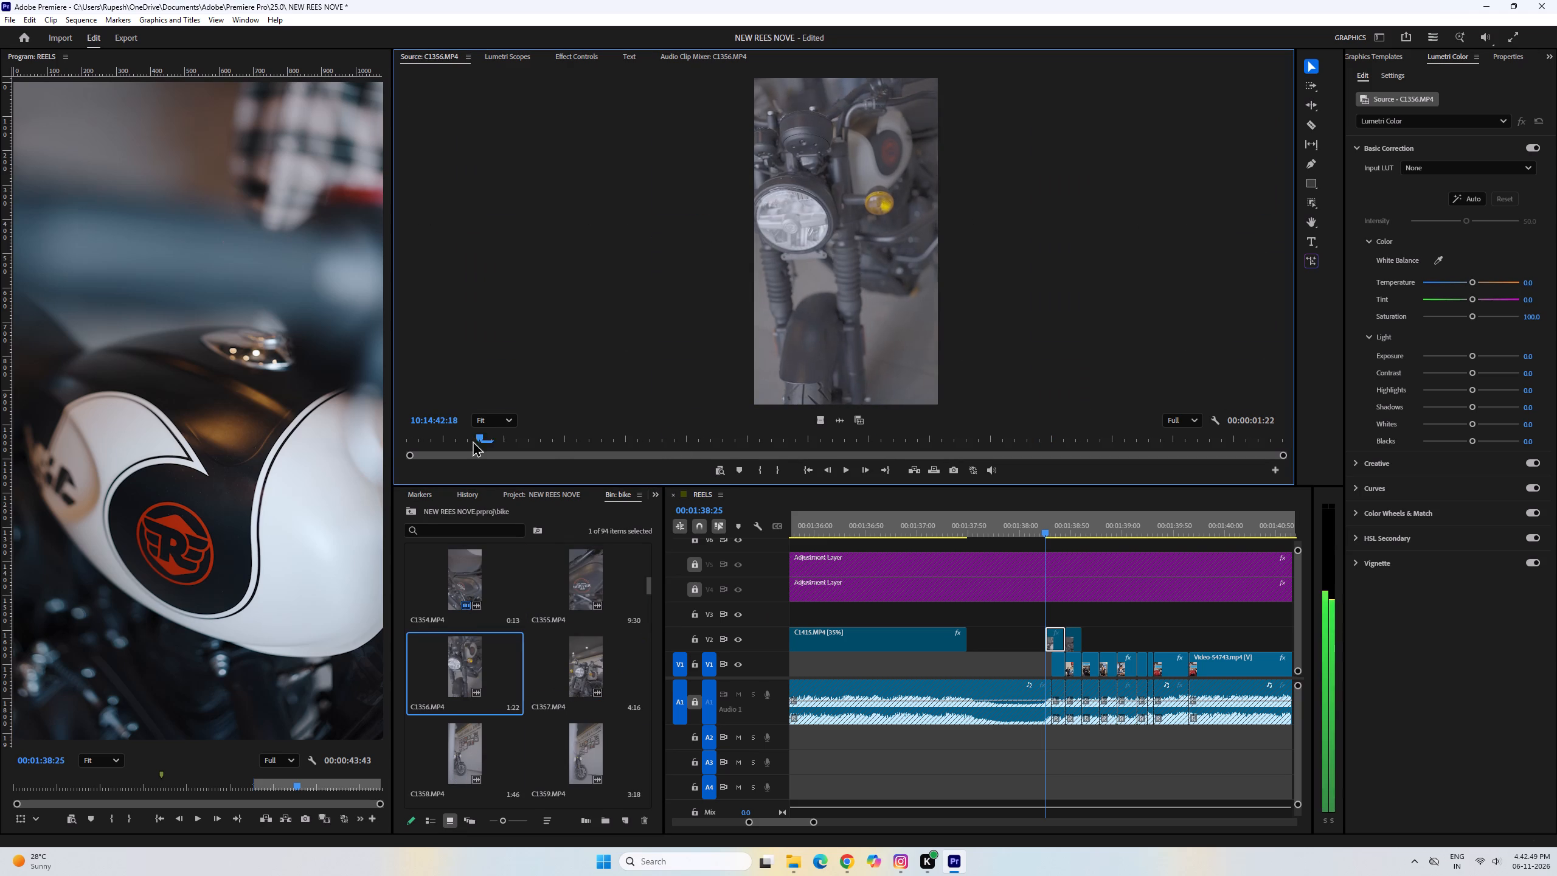
left_click_drag(473, 440, 619, 458)
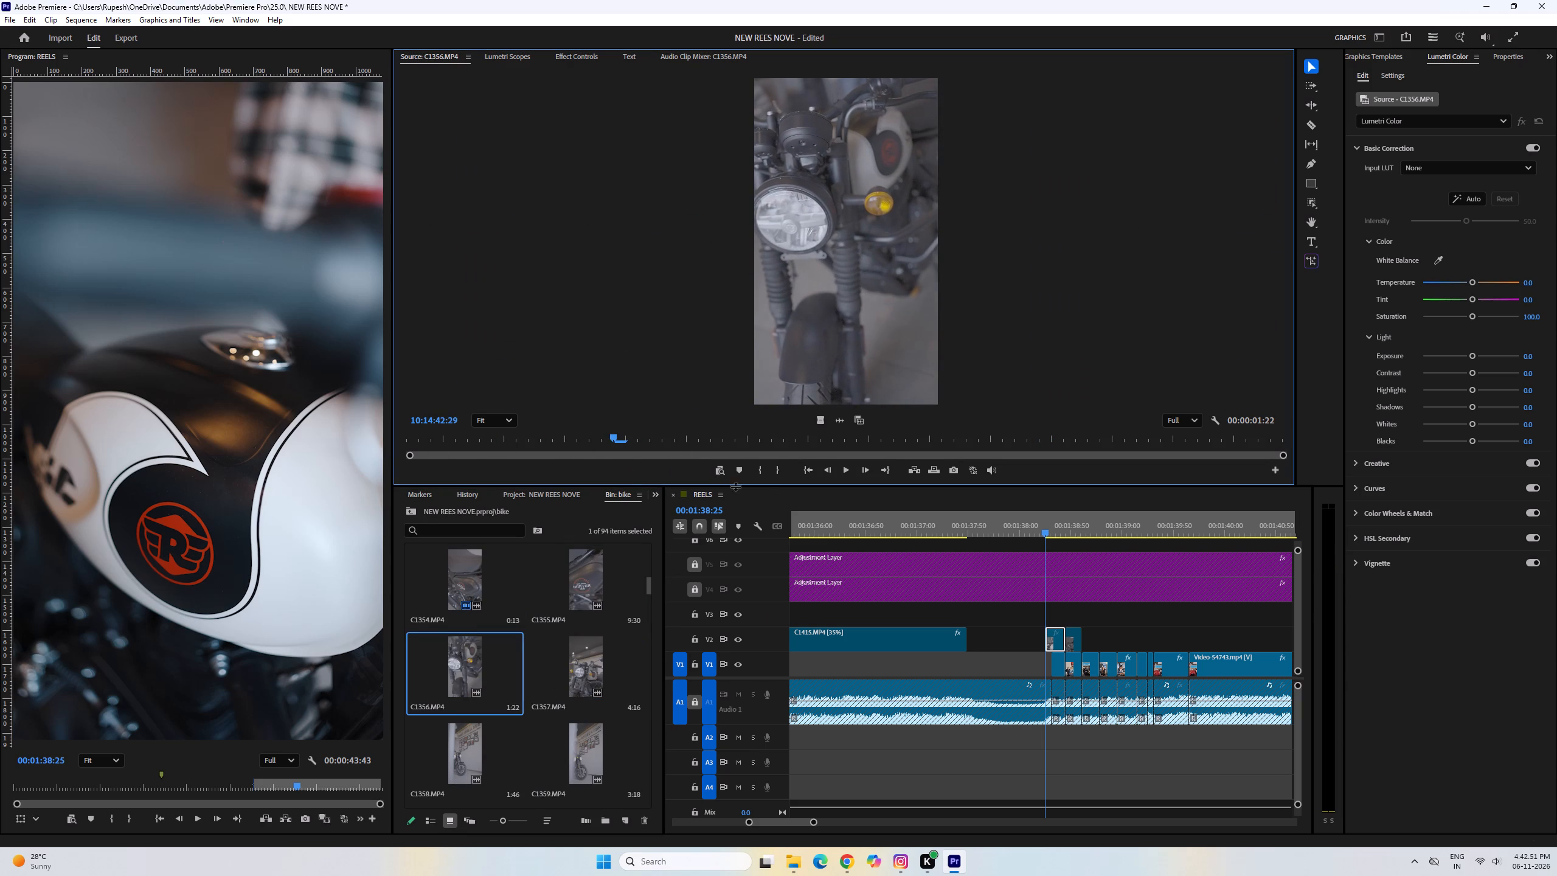
left_click(761, 471)
left_click_drag(613, 439, 717, 440)
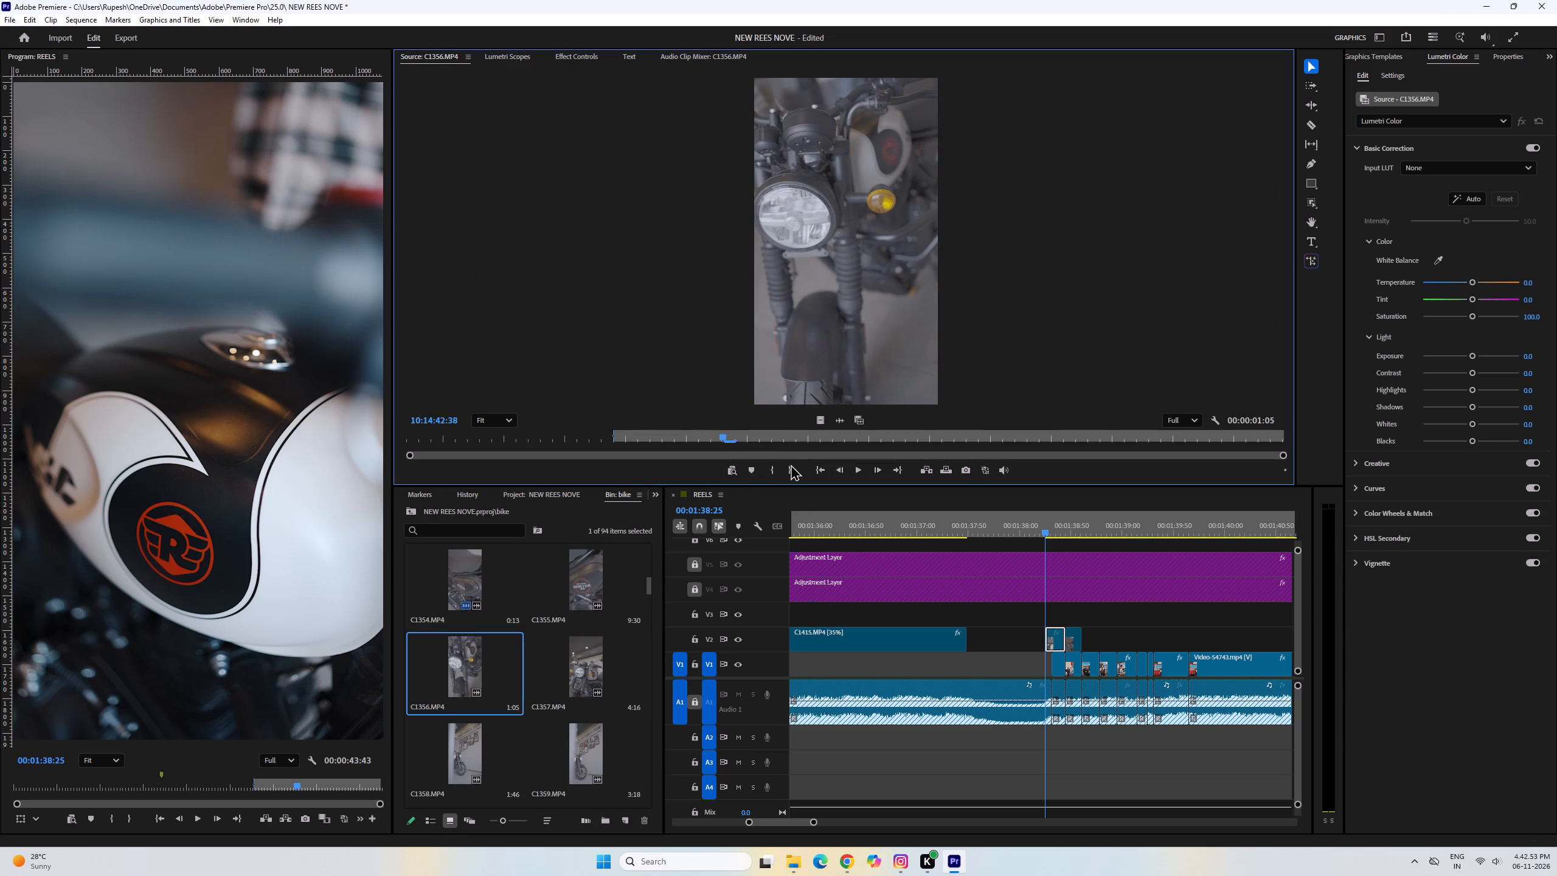
left_click(792, 465)
left_click_drag(746, 439, 1054, 446)
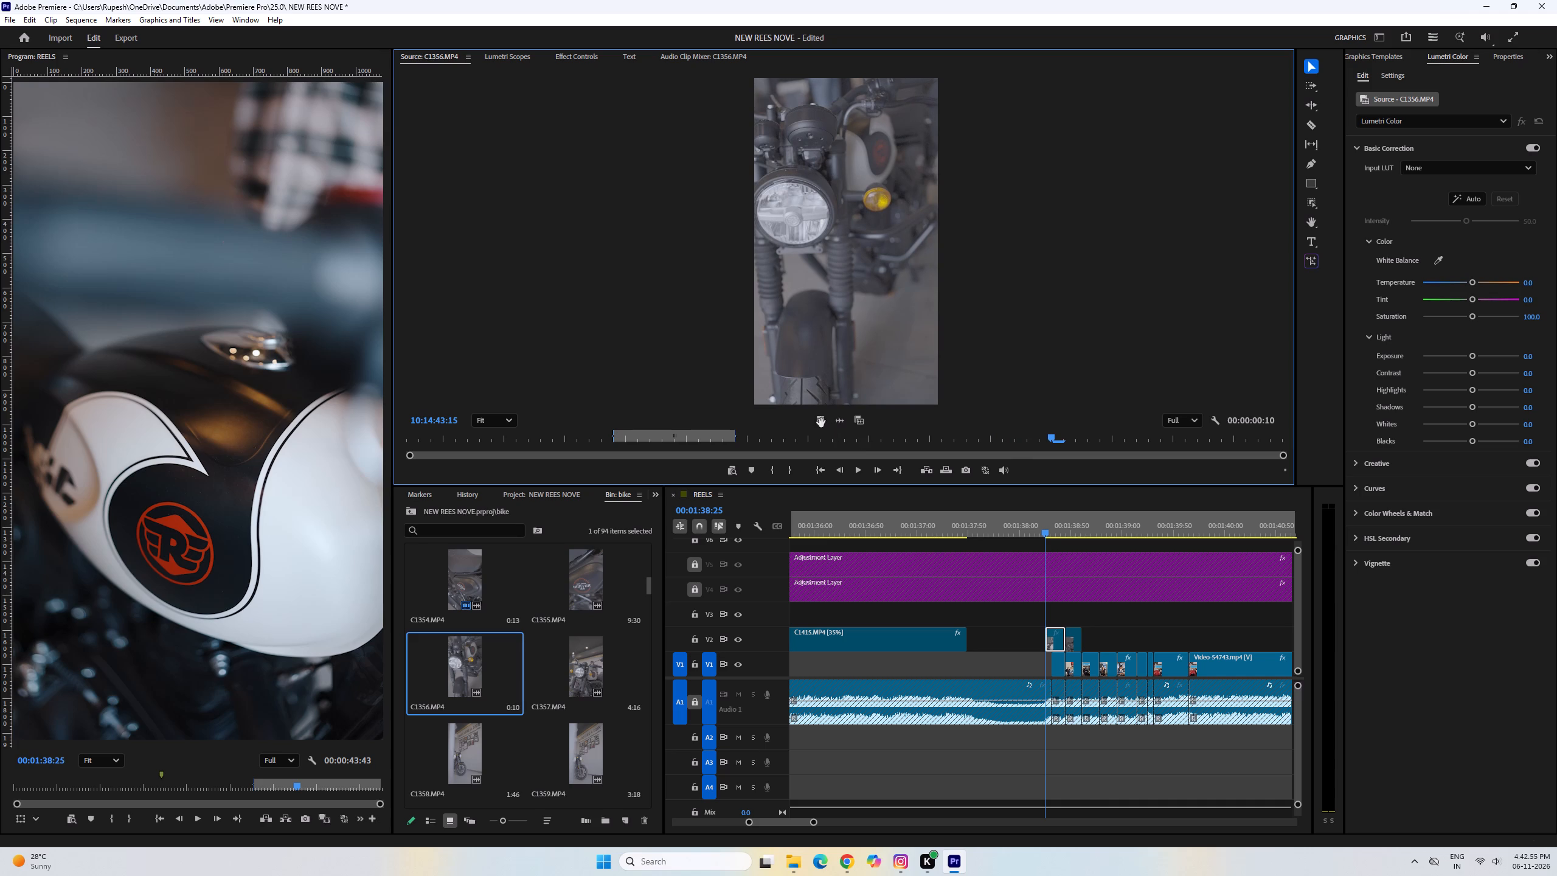
left_click_drag(815, 423, 1085, 634)
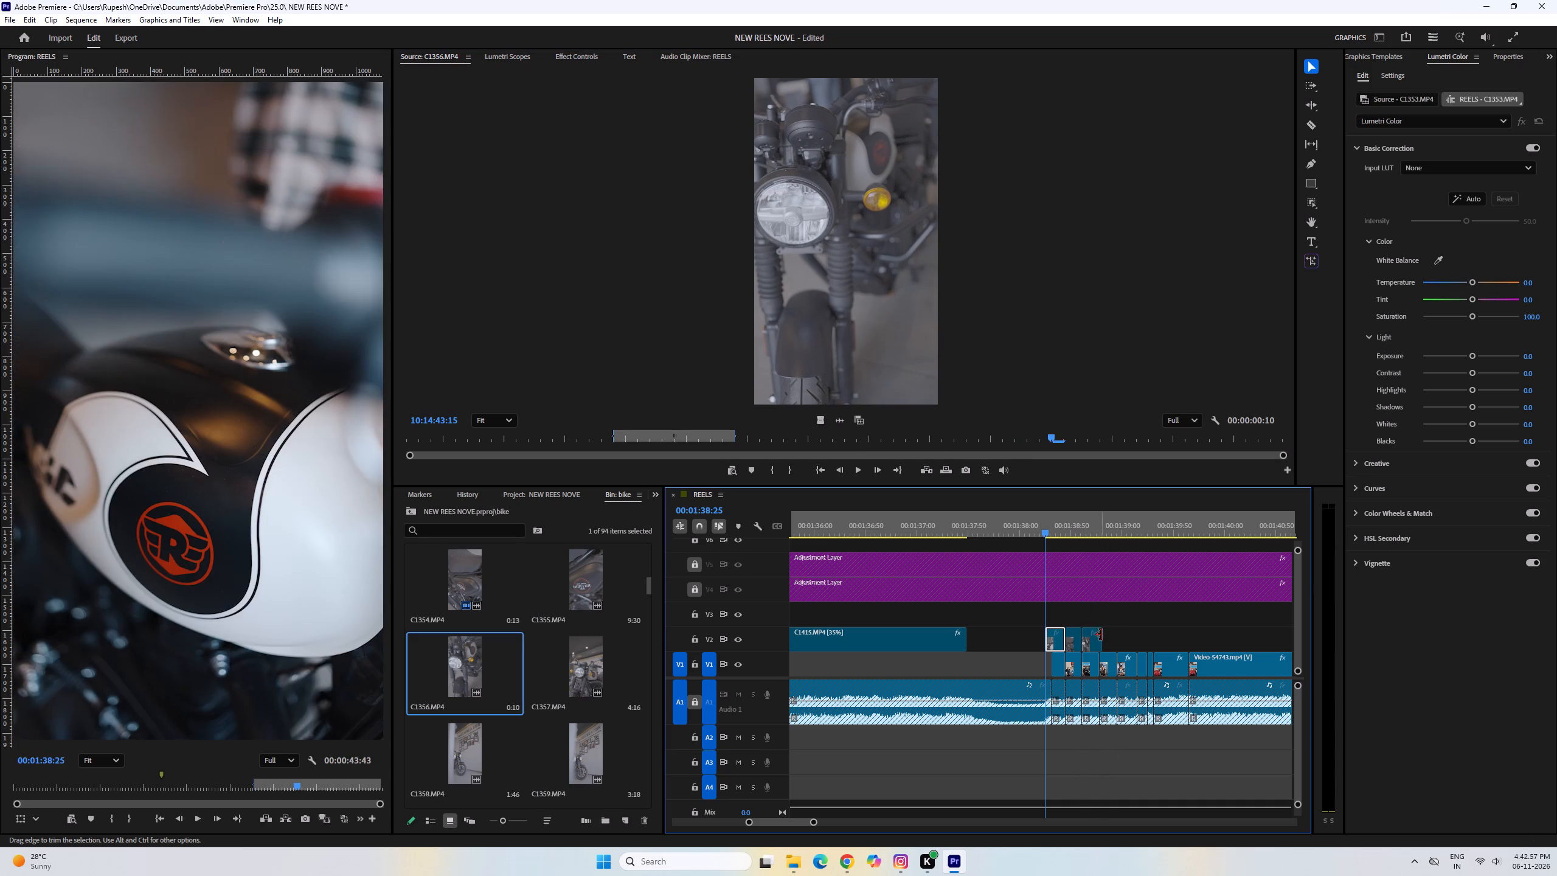
left_click_drag(1101, 634, 1095, 634)
Place C1357.MP4's 10:14:44:48–10:14:45:07 section, video only, on V2 directly after C1356 and trim its end to fit the reference cut.
scroll(1004, 648, "down", 4)
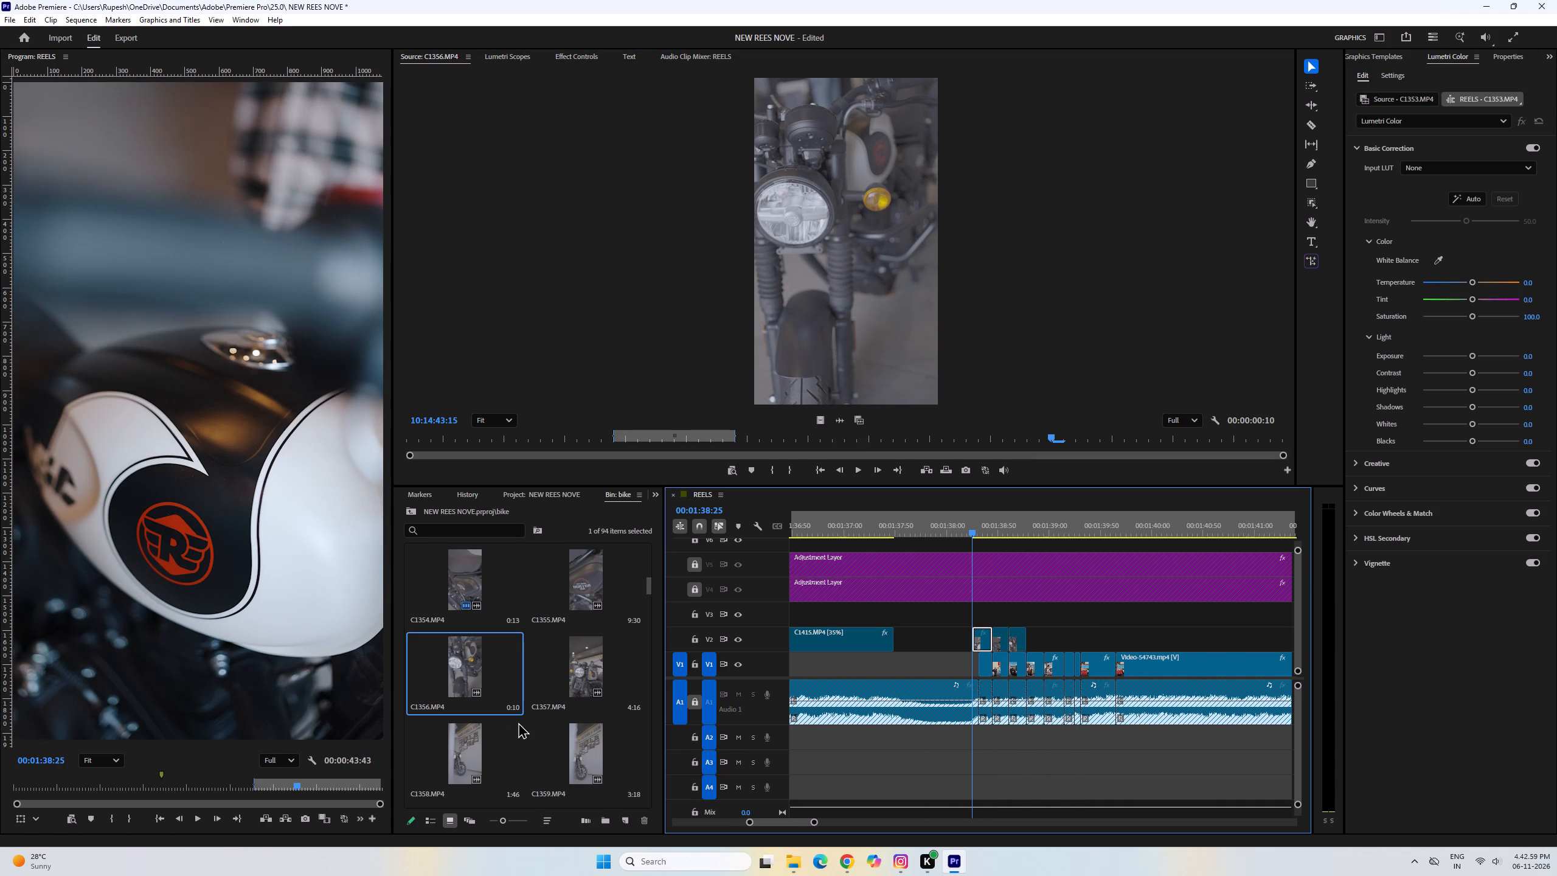
double_click(564, 669)
left_click_drag(670, 436, 572, 447)
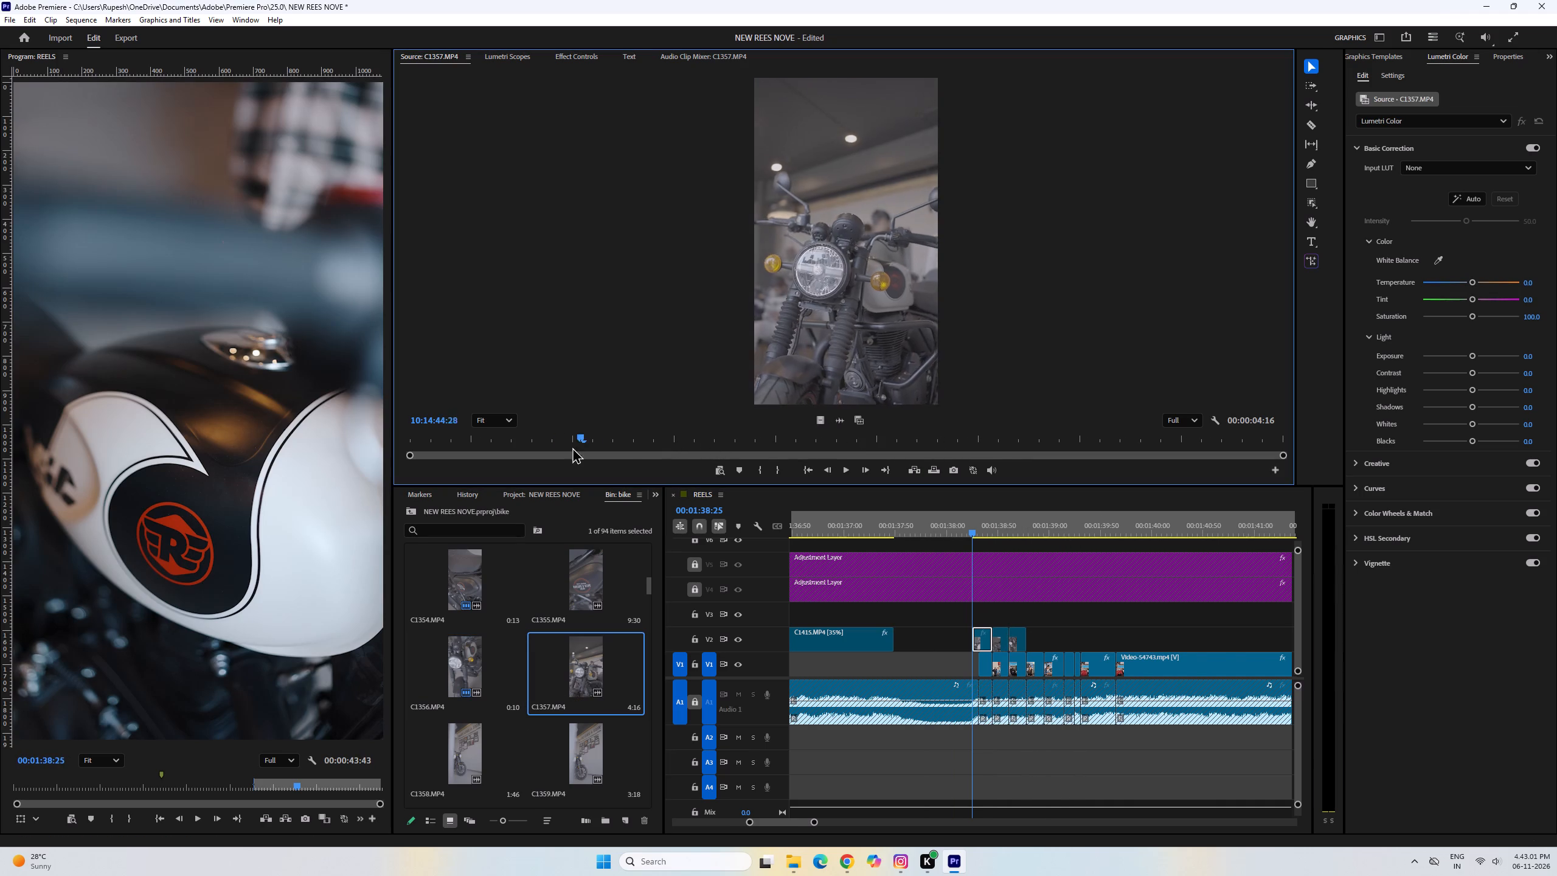
left_click_drag(572, 447, 665, 466)
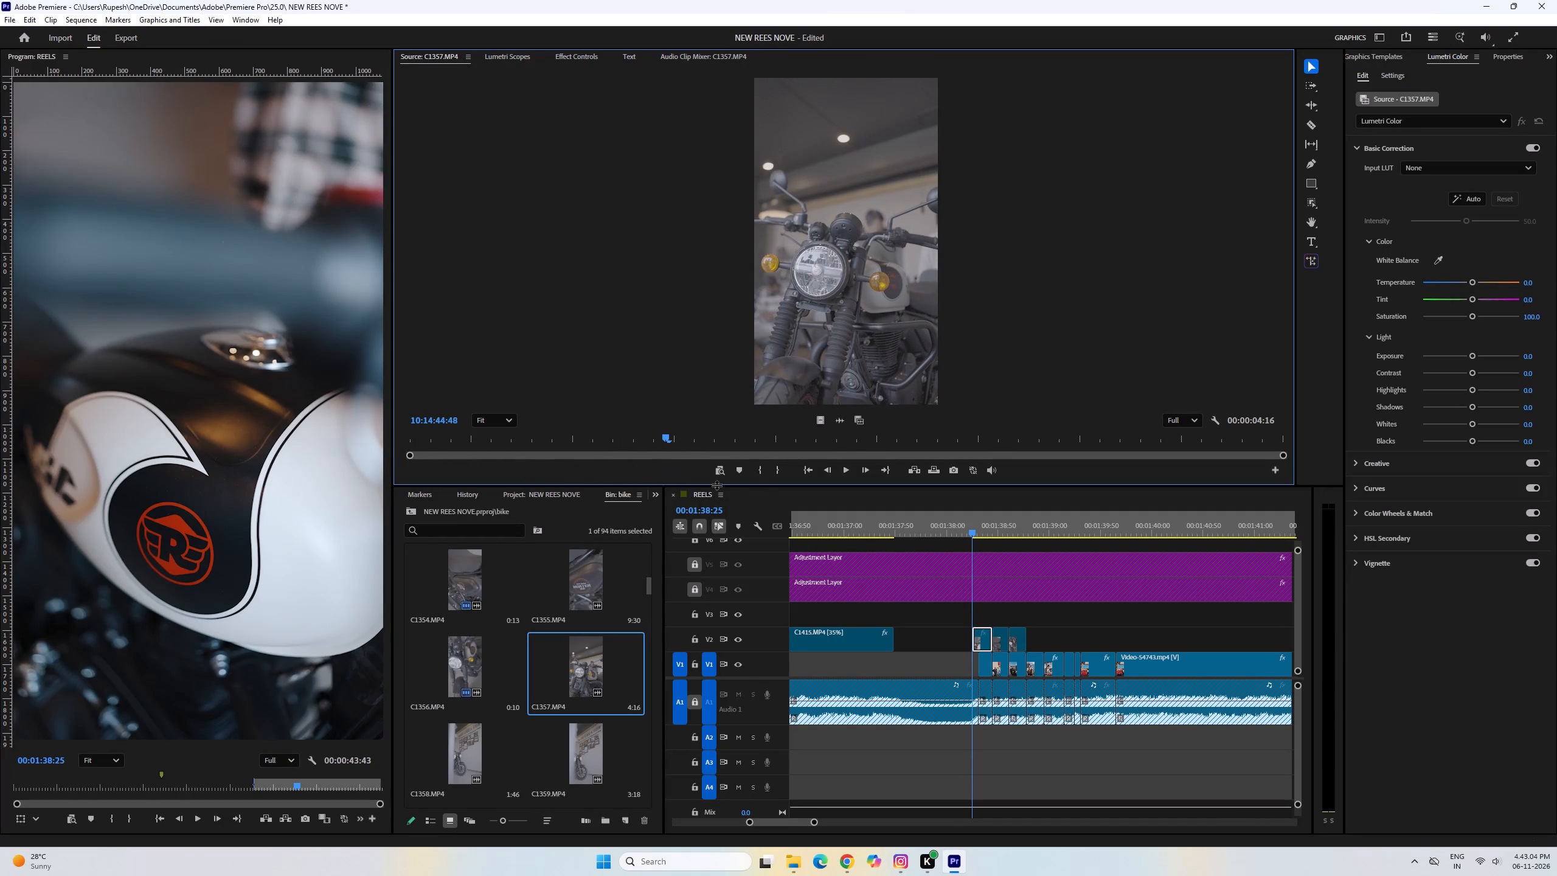
left_click(758, 471)
left_click_drag(670, 443, 701, 443)
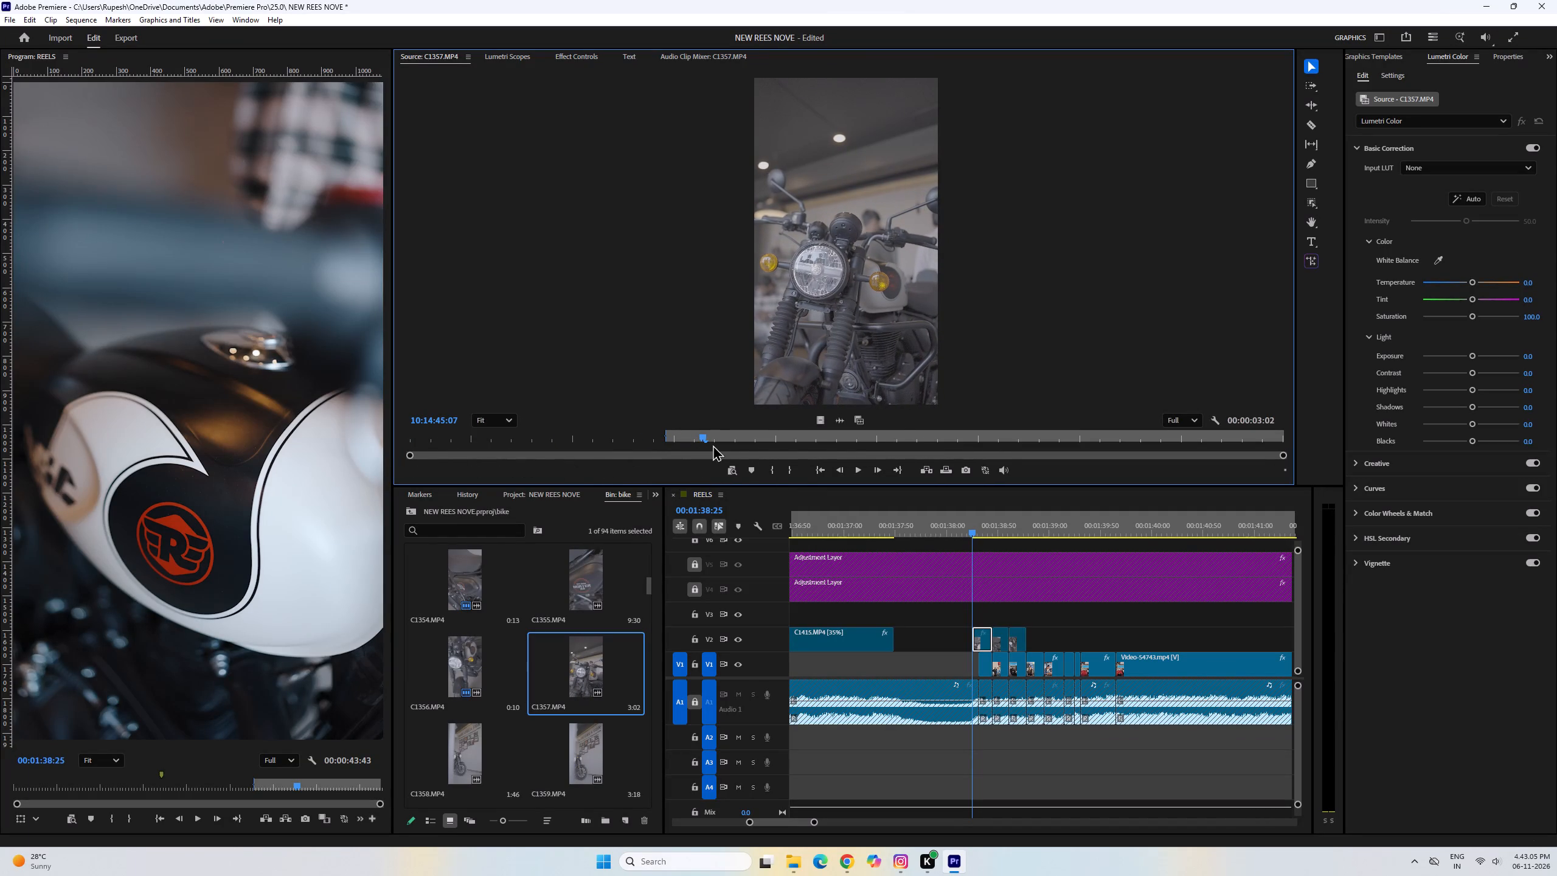
left_click(791, 470)
left_click_drag(817, 419, 1028, 627)
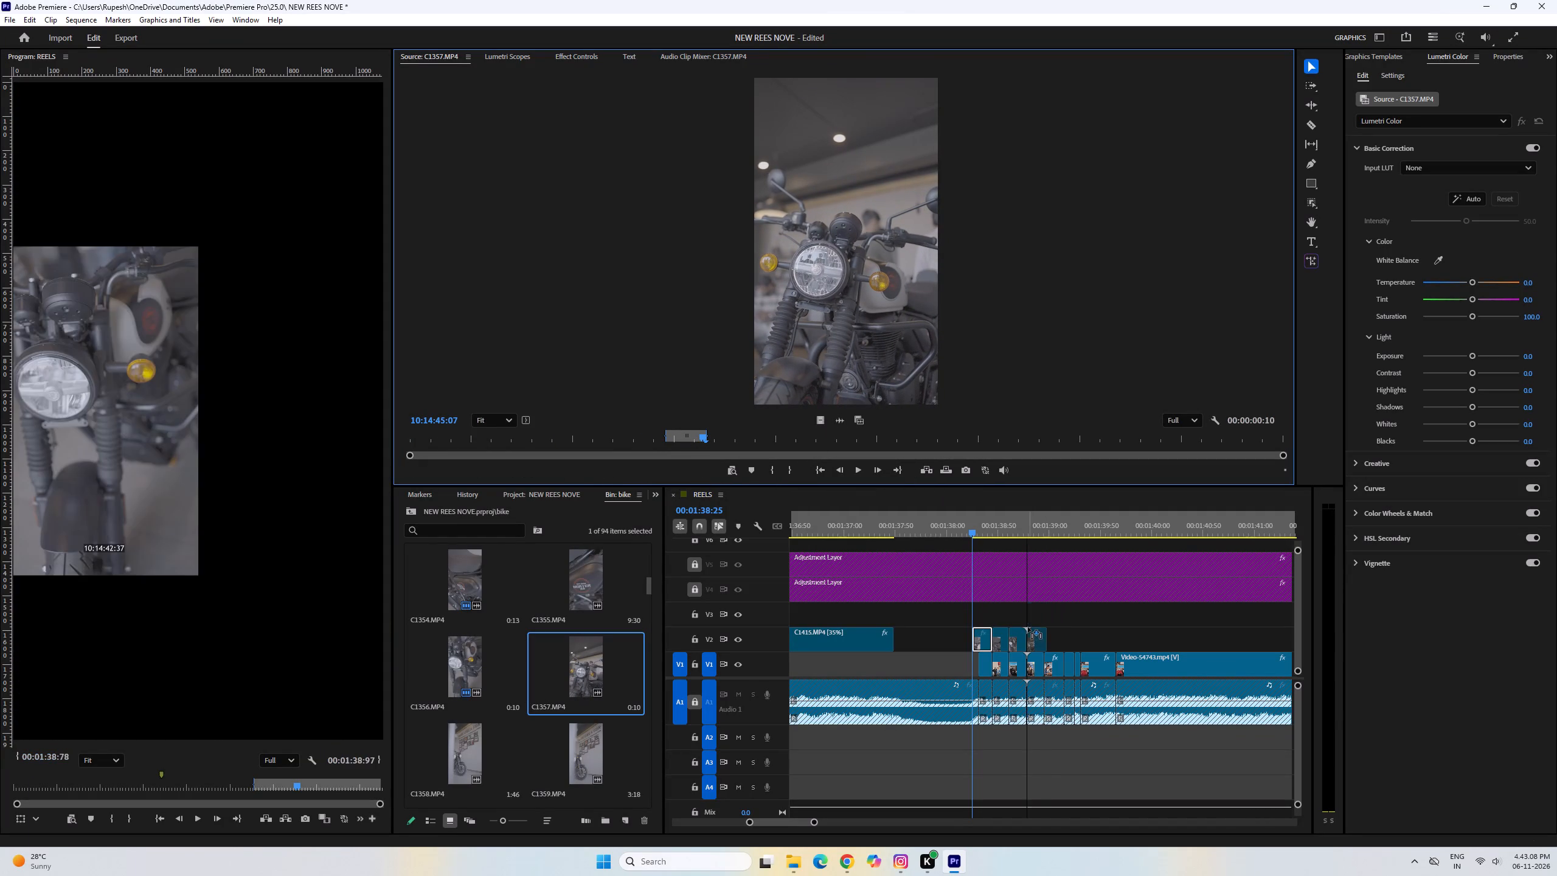
left_click_drag(1028, 627, 1028, 631)
left_click(1049, 639)
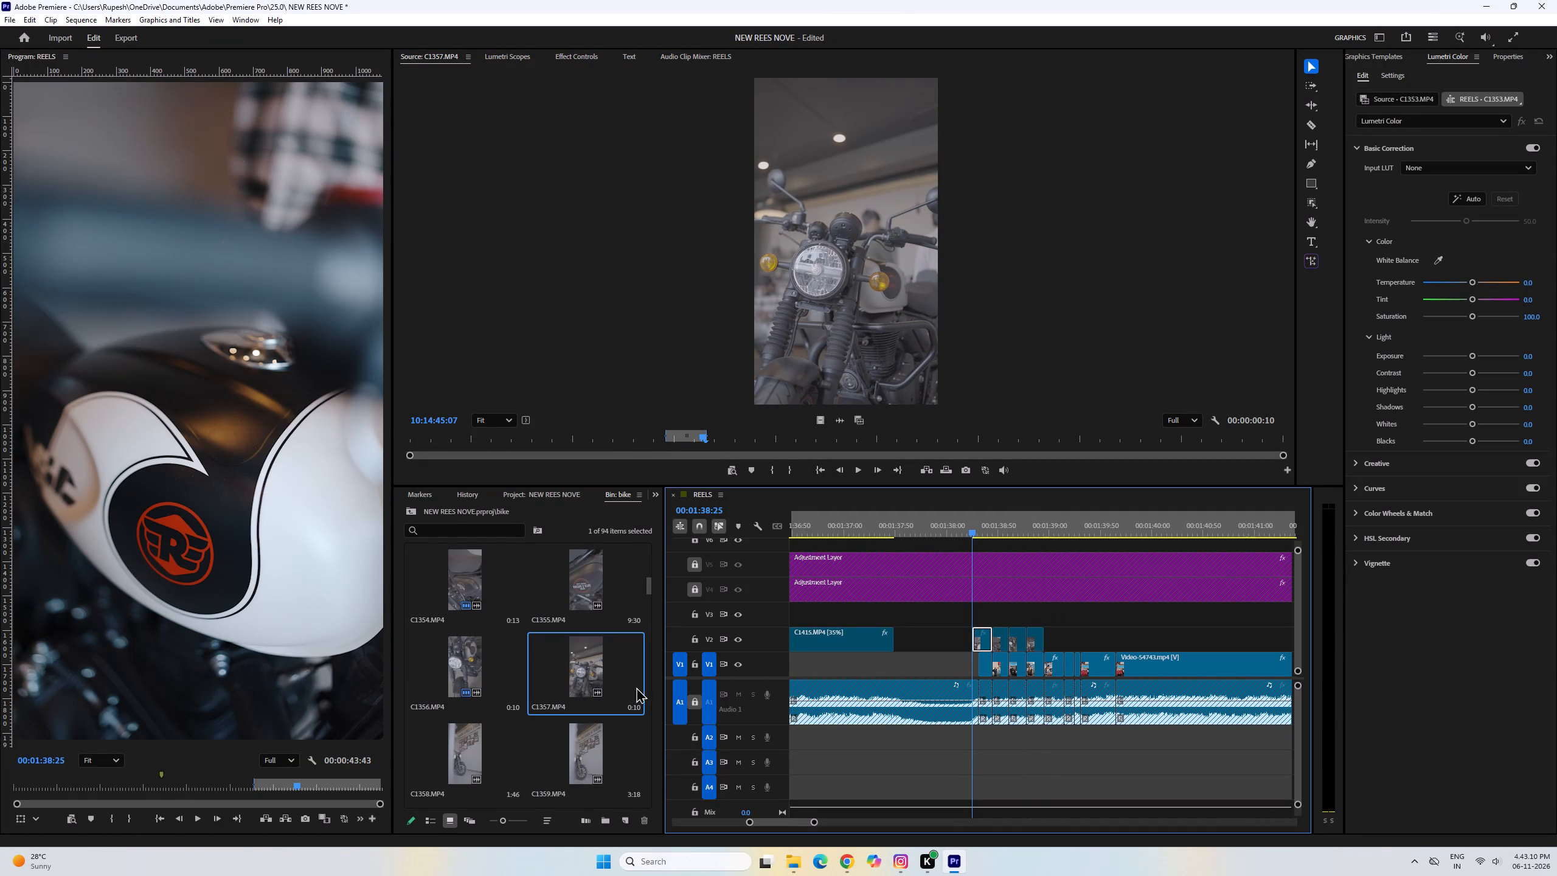
Place C1359.MP4's 10:14:50:02–10:14:50:05 section, video only, on V2 directly after the C1357 clip.
scroll(612, 691, "down", 2)
double_click(584, 579)
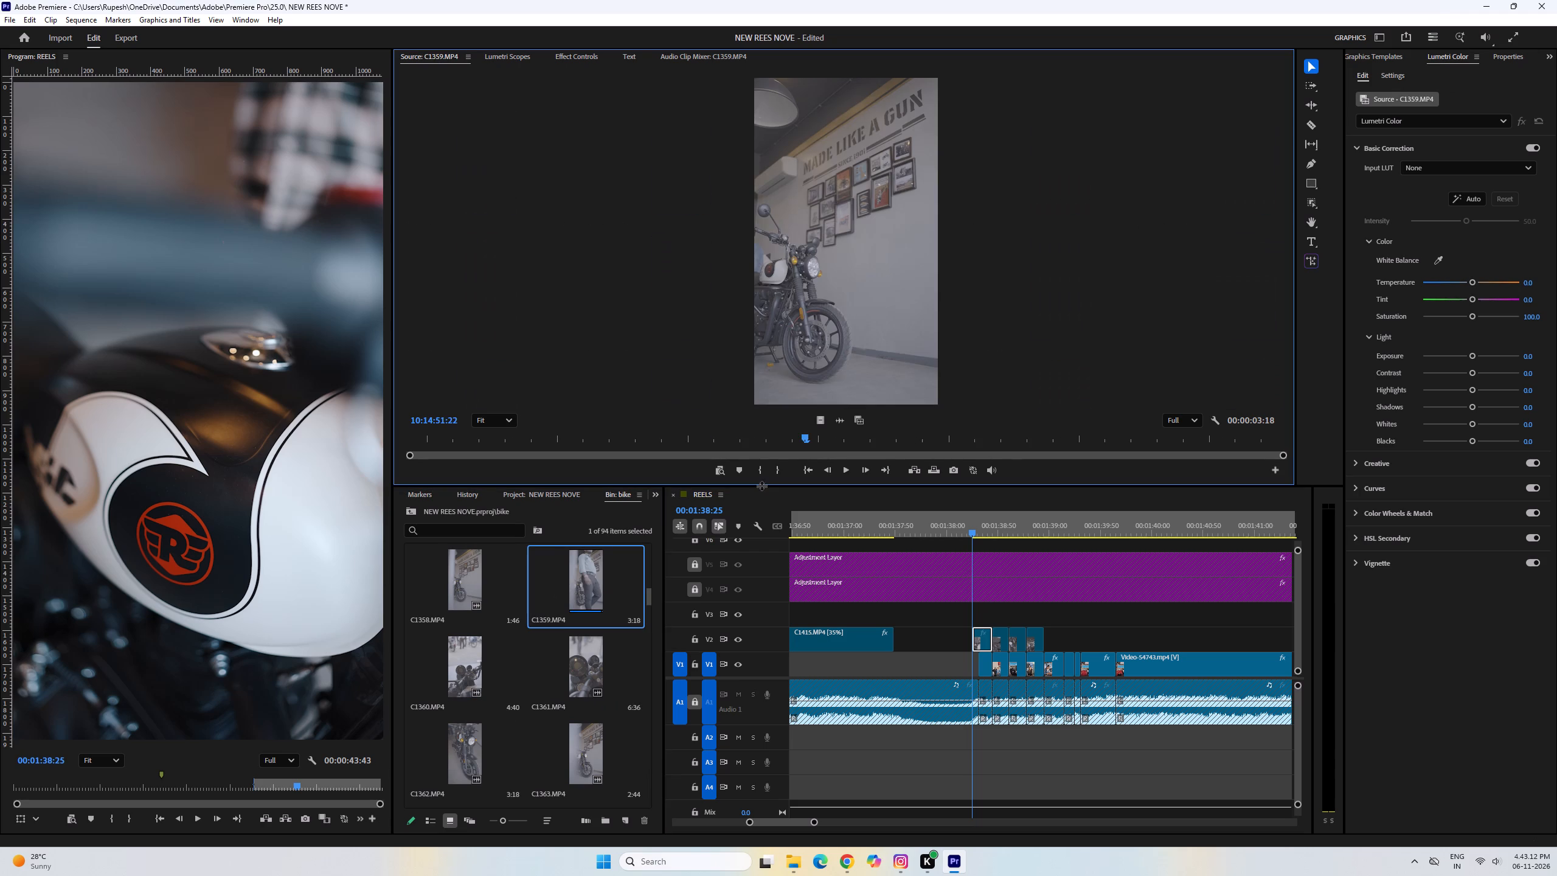
left_click_drag(792, 436, 445, 444)
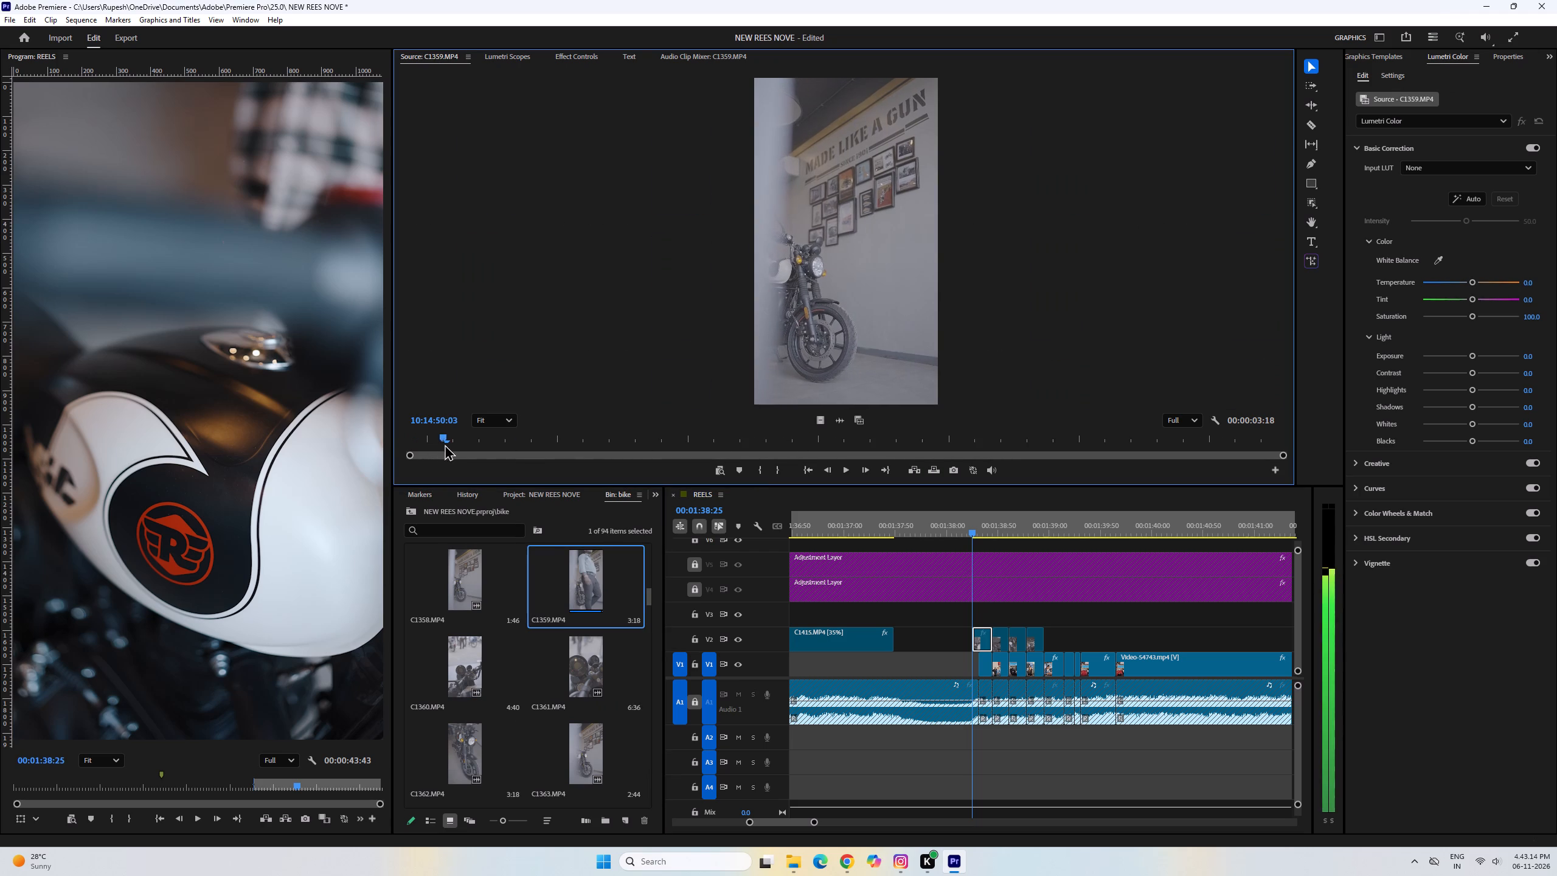
left_click_drag(445, 444, 436, 447)
left_click(755, 469)
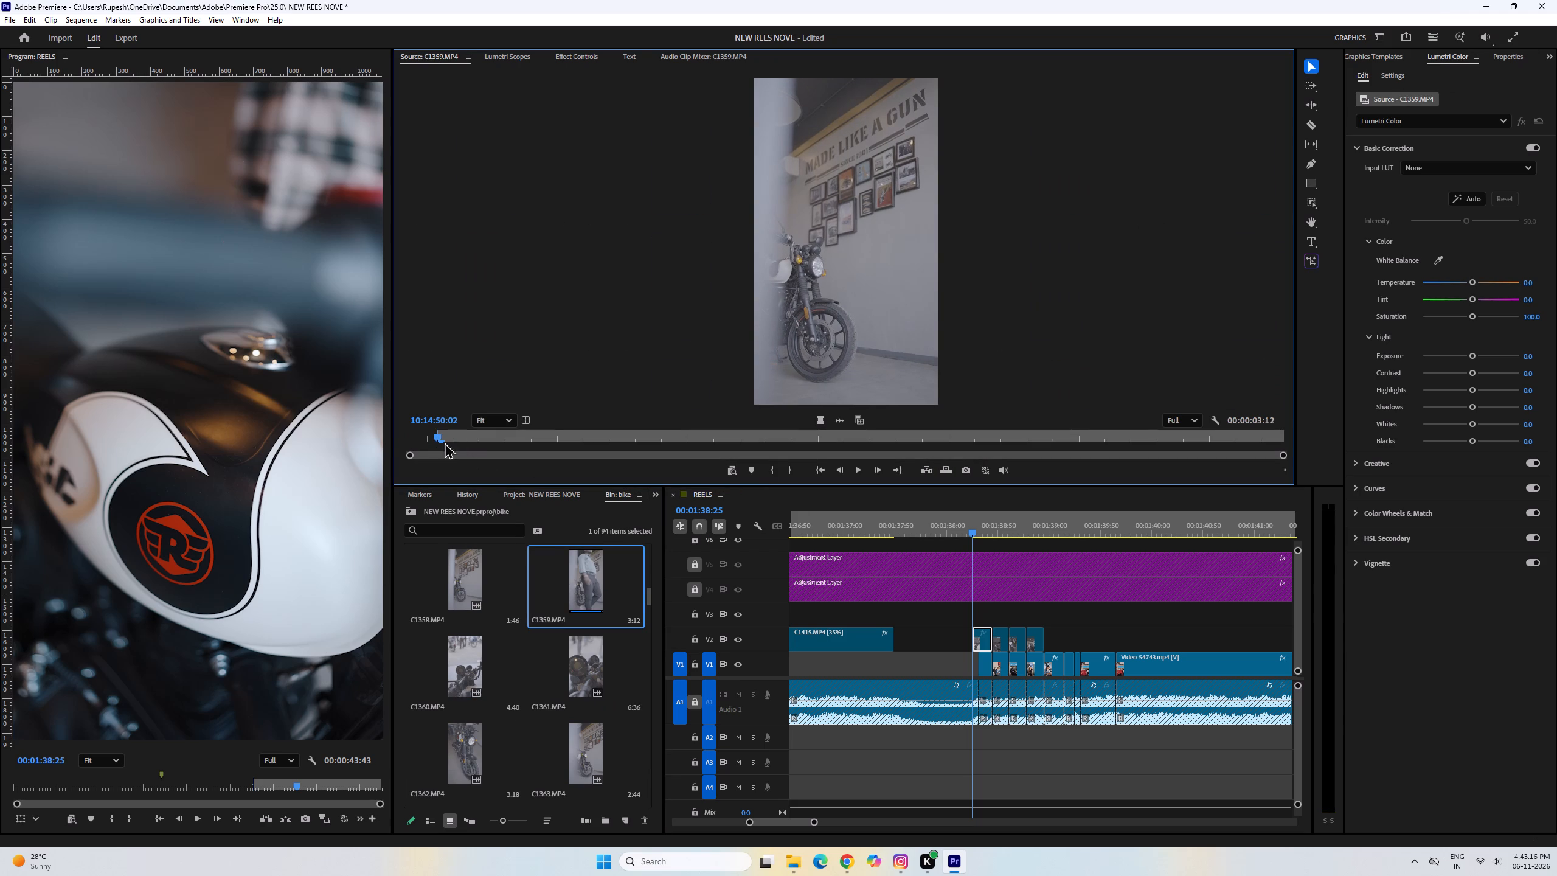
left_click_drag(442, 441, 454, 441)
left_click(787, 473)
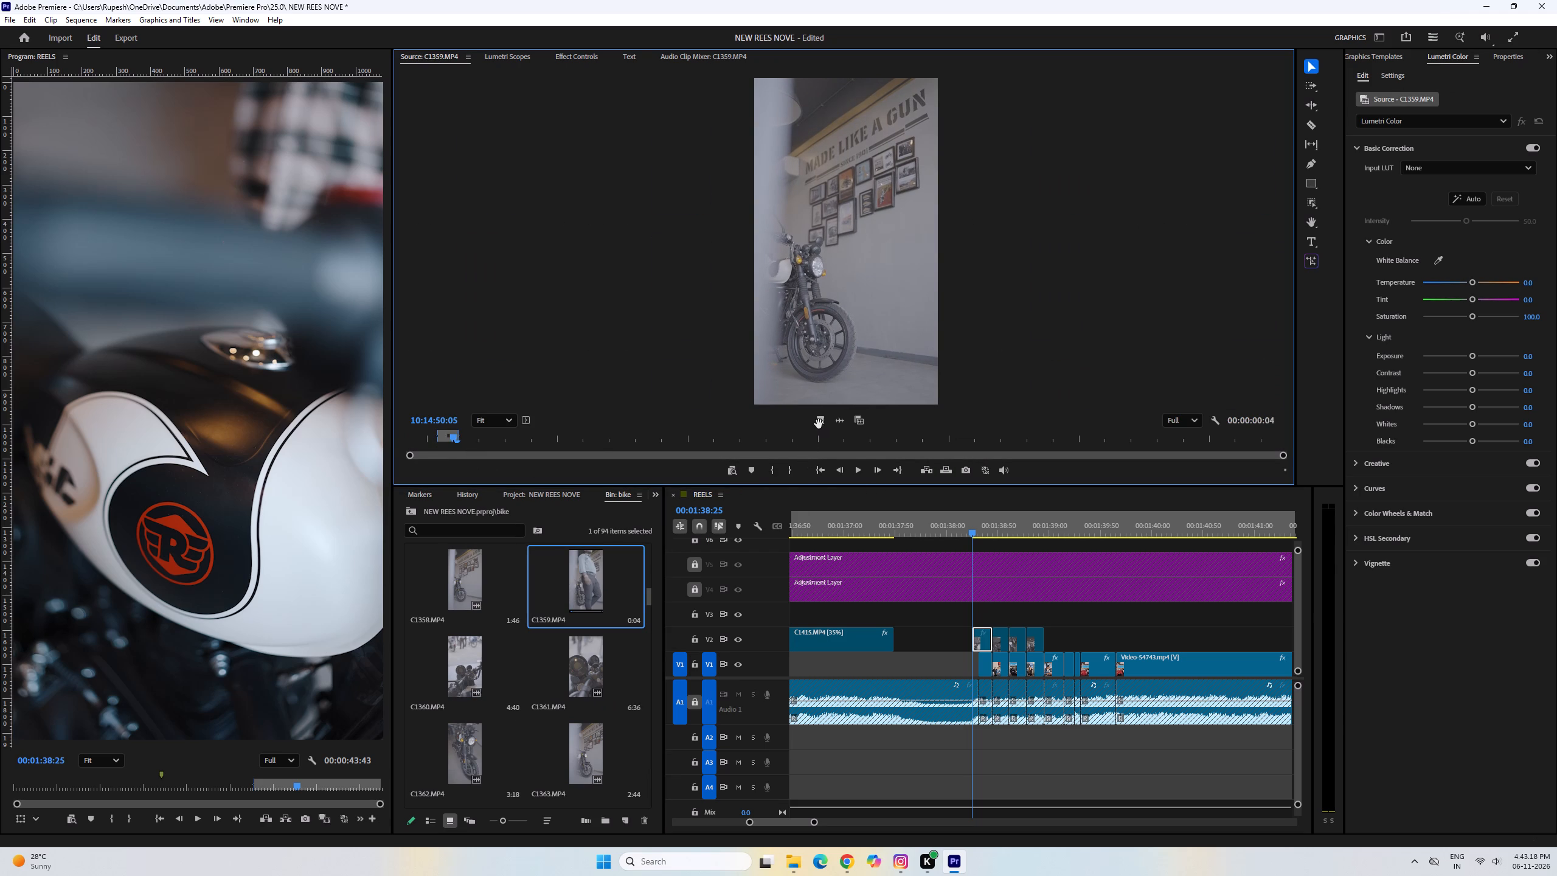
left_click_drag(822, 421, 1048, 634)
left_click(1052, 642)
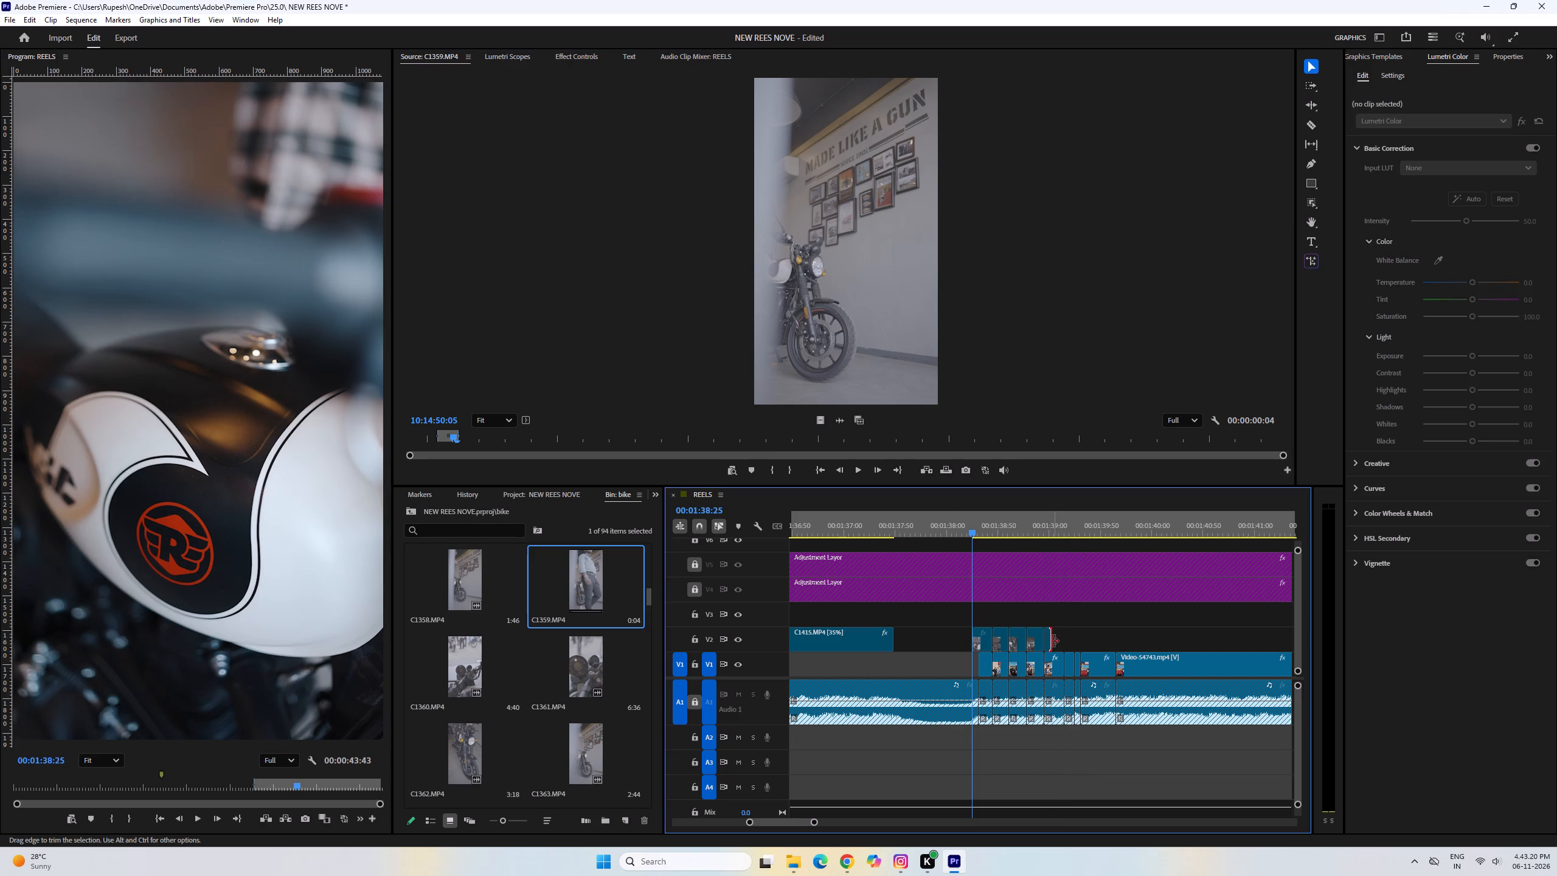
Slow the V2 C1359 clip to 35% speed and trim its end slightly to fit the reference cut.
left_click(1049, 642)
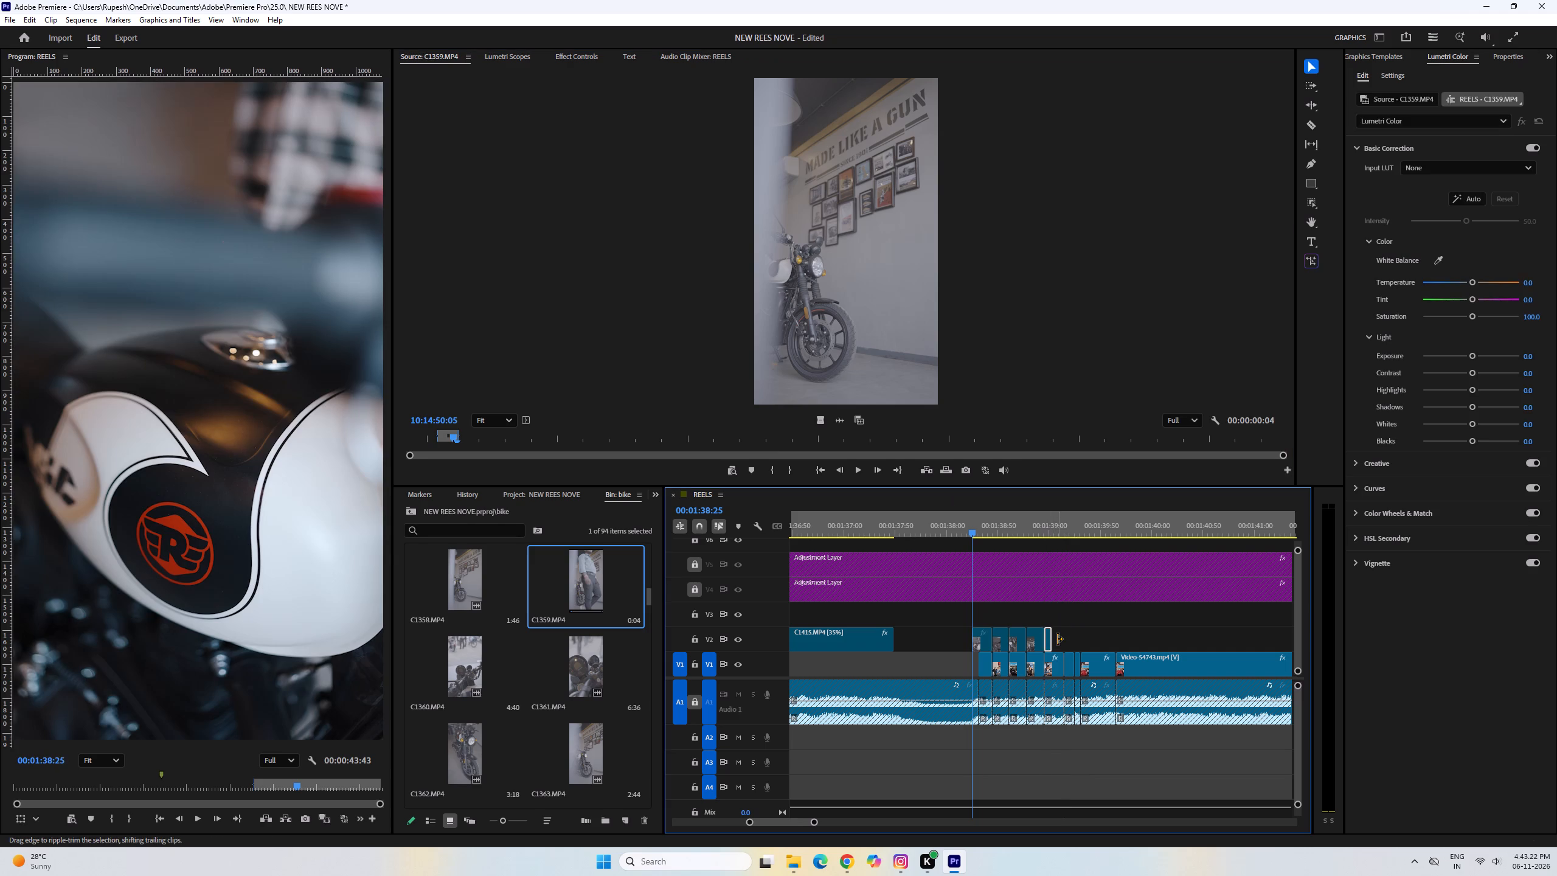
key("ctrl+r")
type("35")
key("Return")
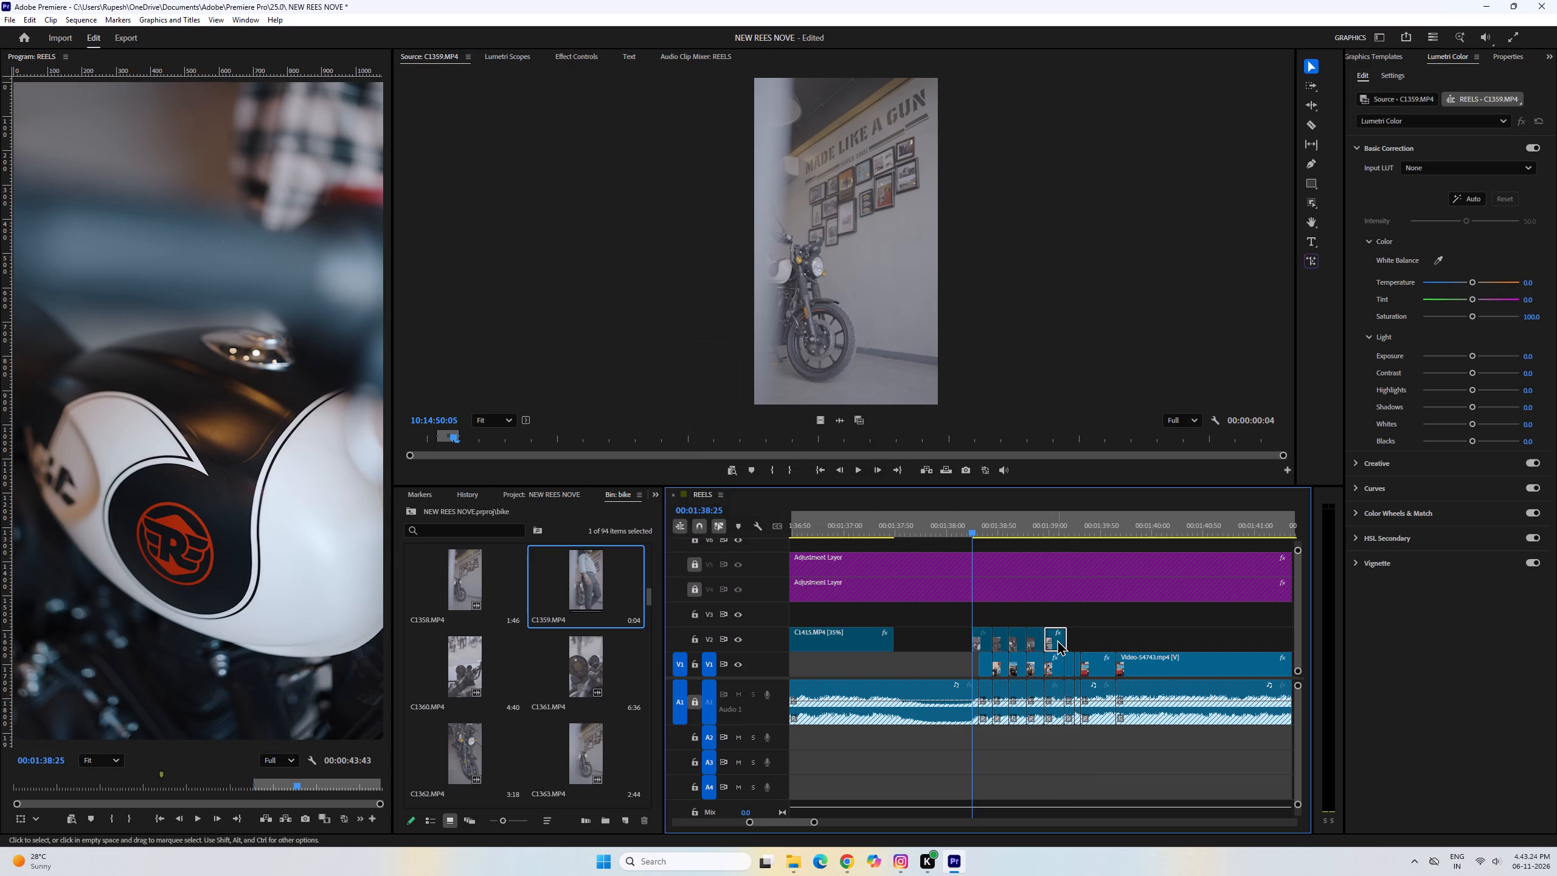
left_click(1072, 641)
Play back the rapid-cut clips on V2 from 00:01:38:25 to about 00:01:39:20.
left_click(200, 818)
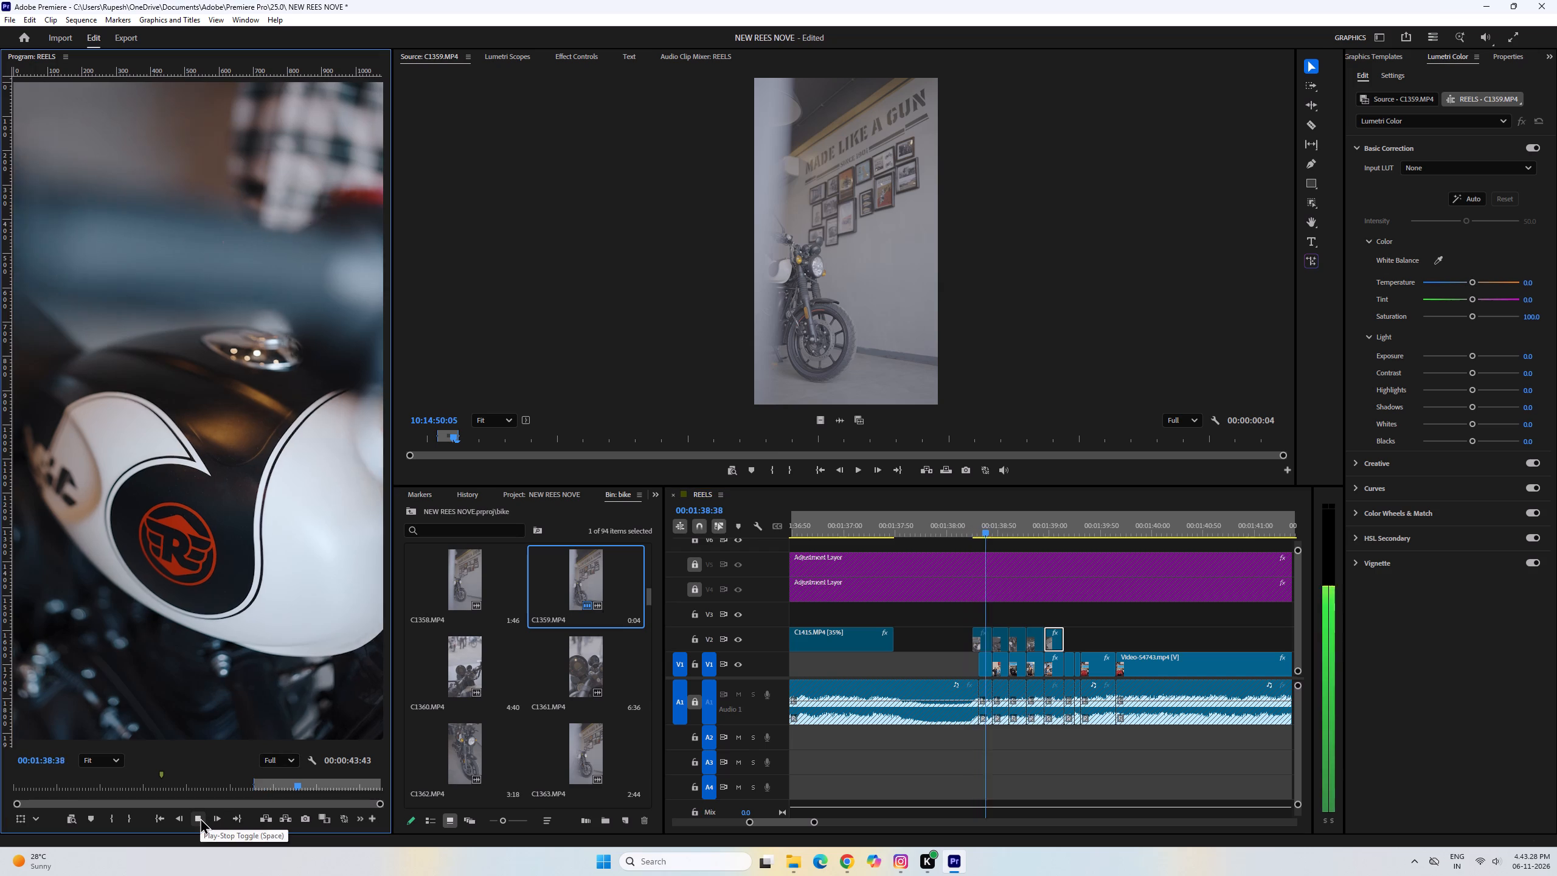
left_click(200, 818)
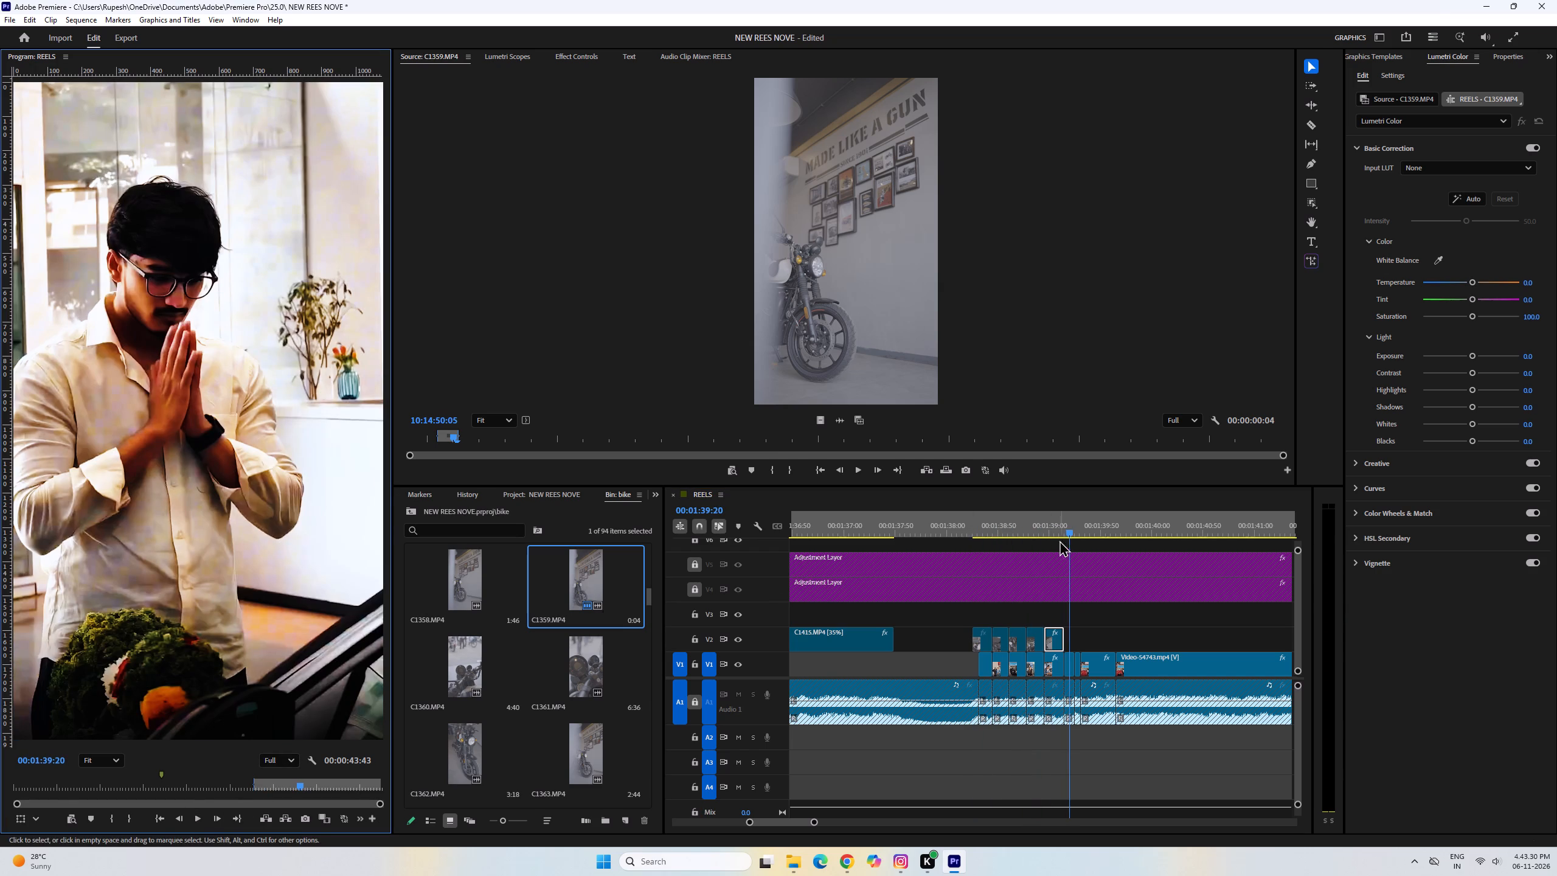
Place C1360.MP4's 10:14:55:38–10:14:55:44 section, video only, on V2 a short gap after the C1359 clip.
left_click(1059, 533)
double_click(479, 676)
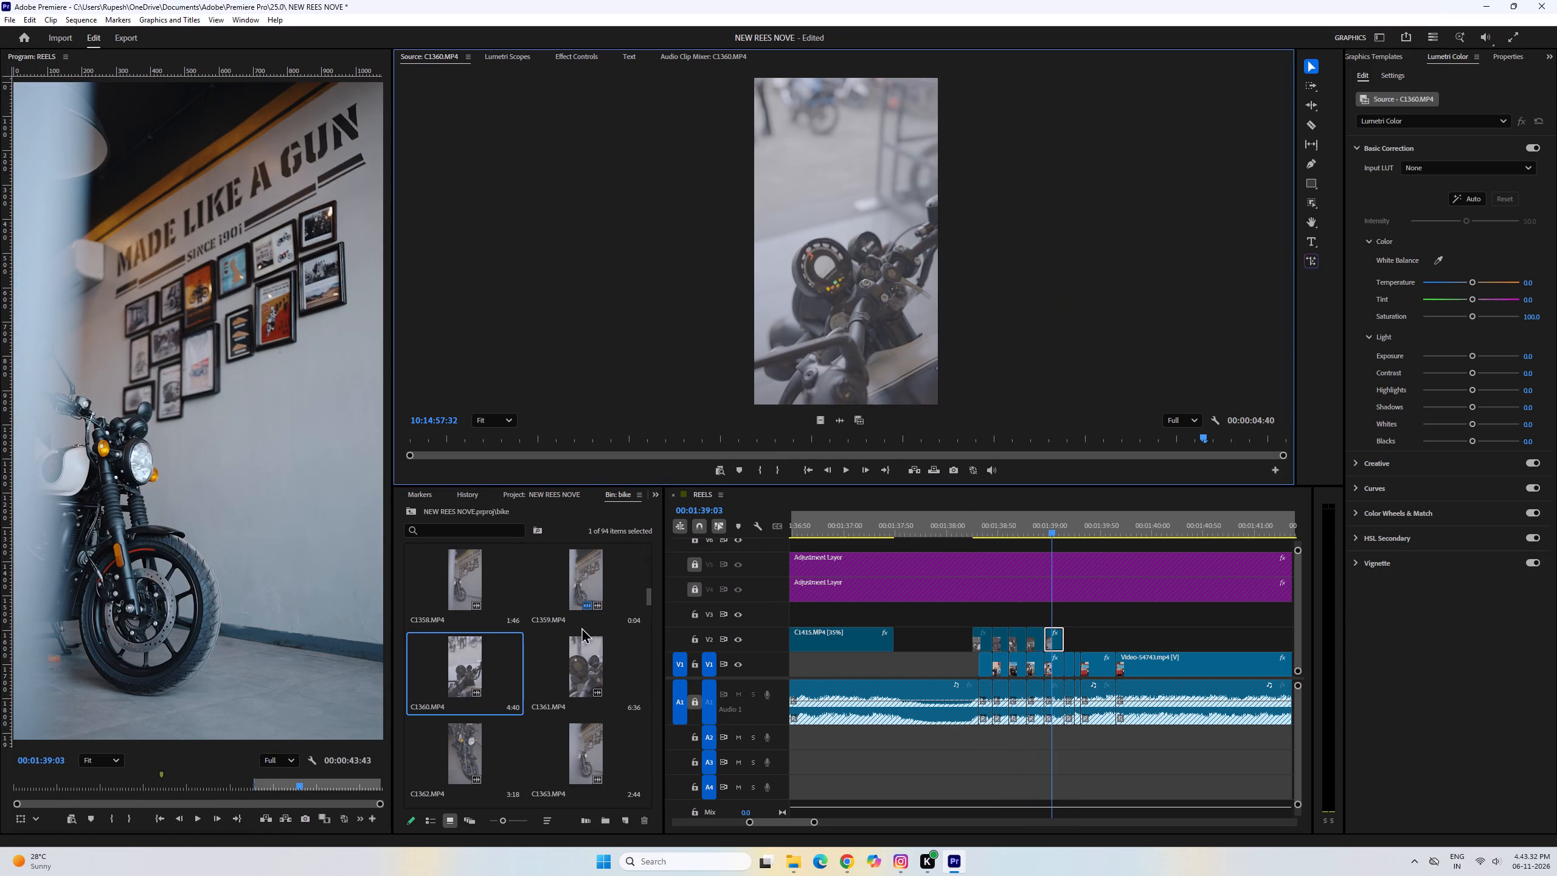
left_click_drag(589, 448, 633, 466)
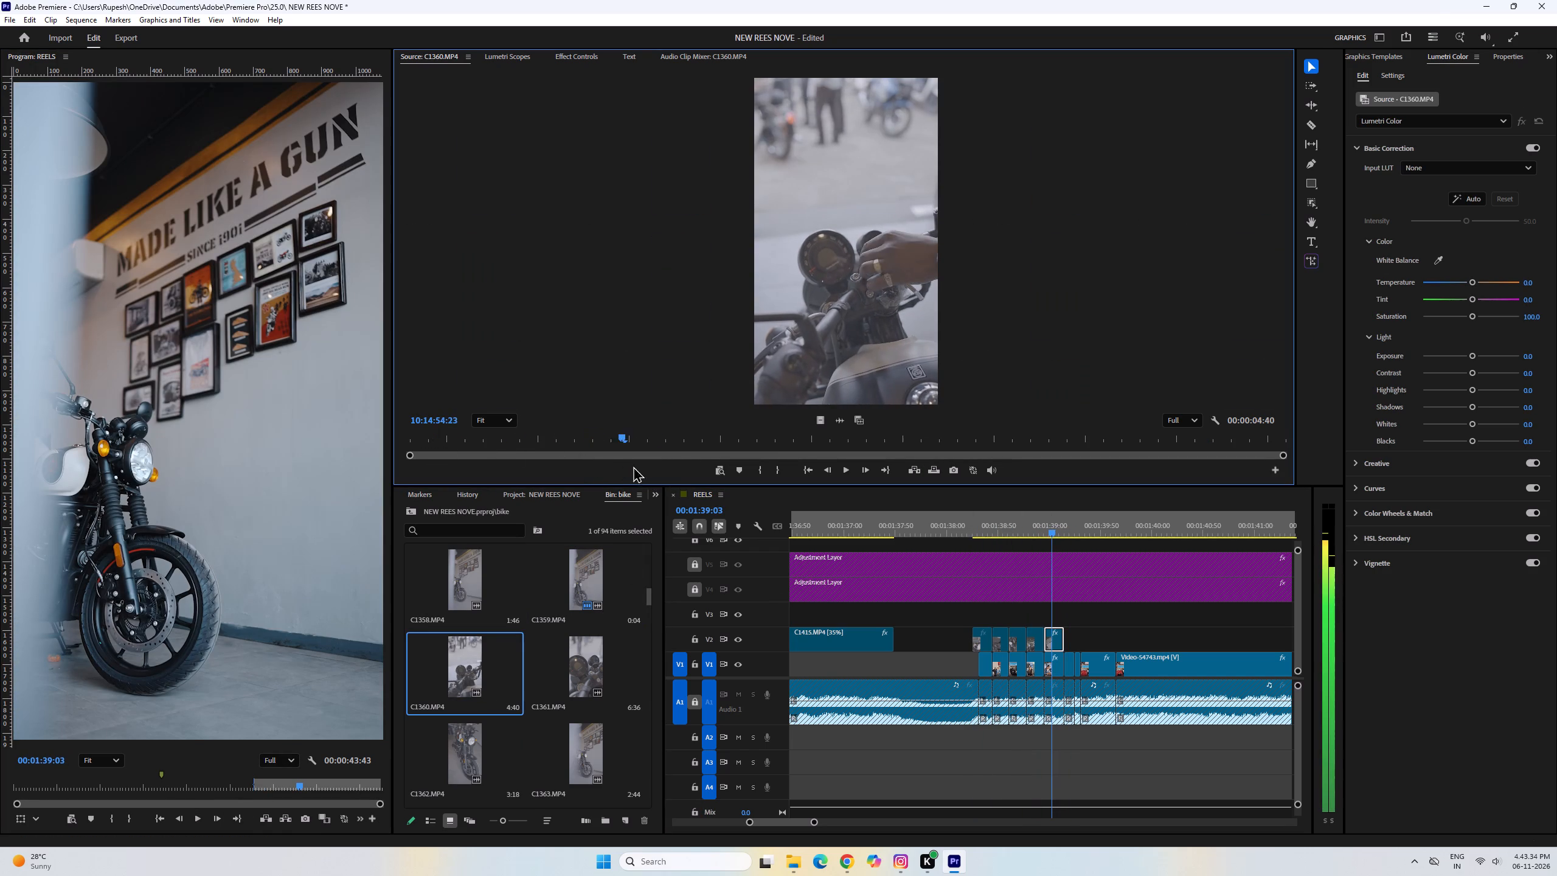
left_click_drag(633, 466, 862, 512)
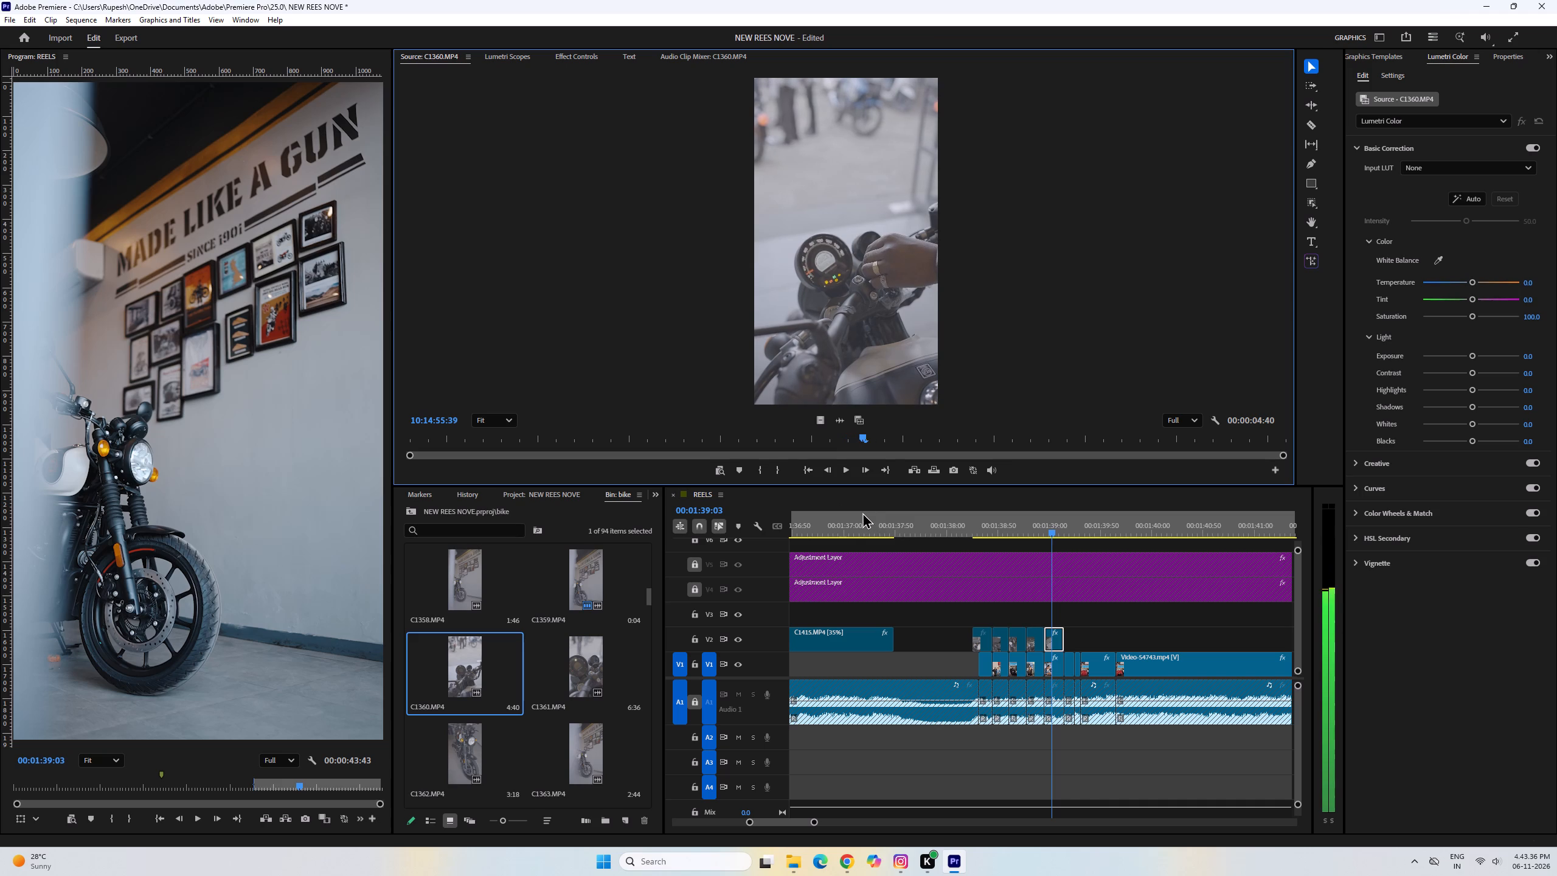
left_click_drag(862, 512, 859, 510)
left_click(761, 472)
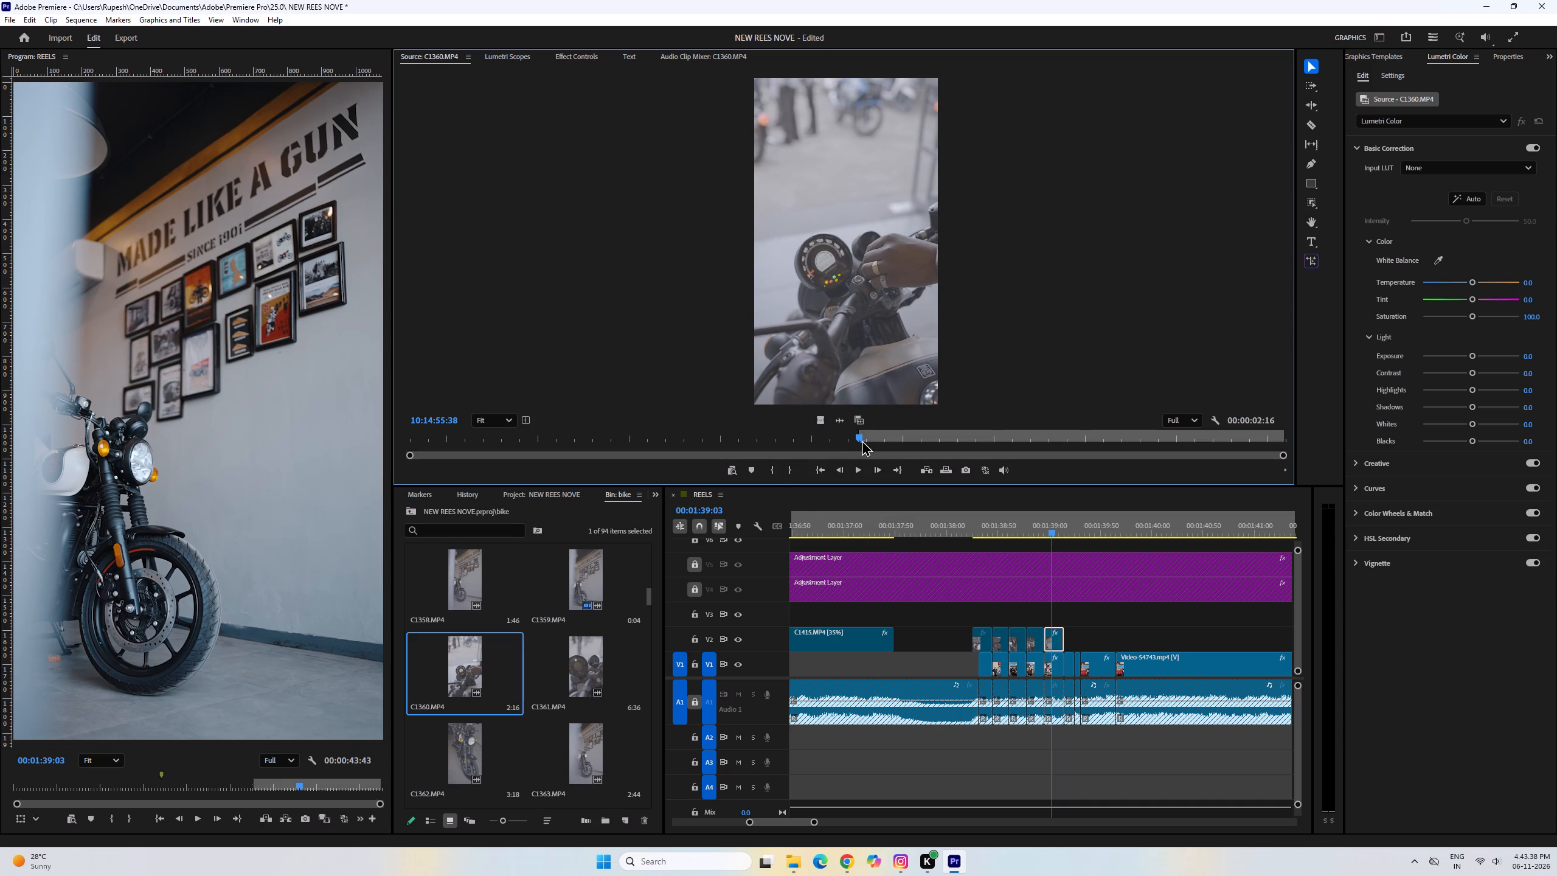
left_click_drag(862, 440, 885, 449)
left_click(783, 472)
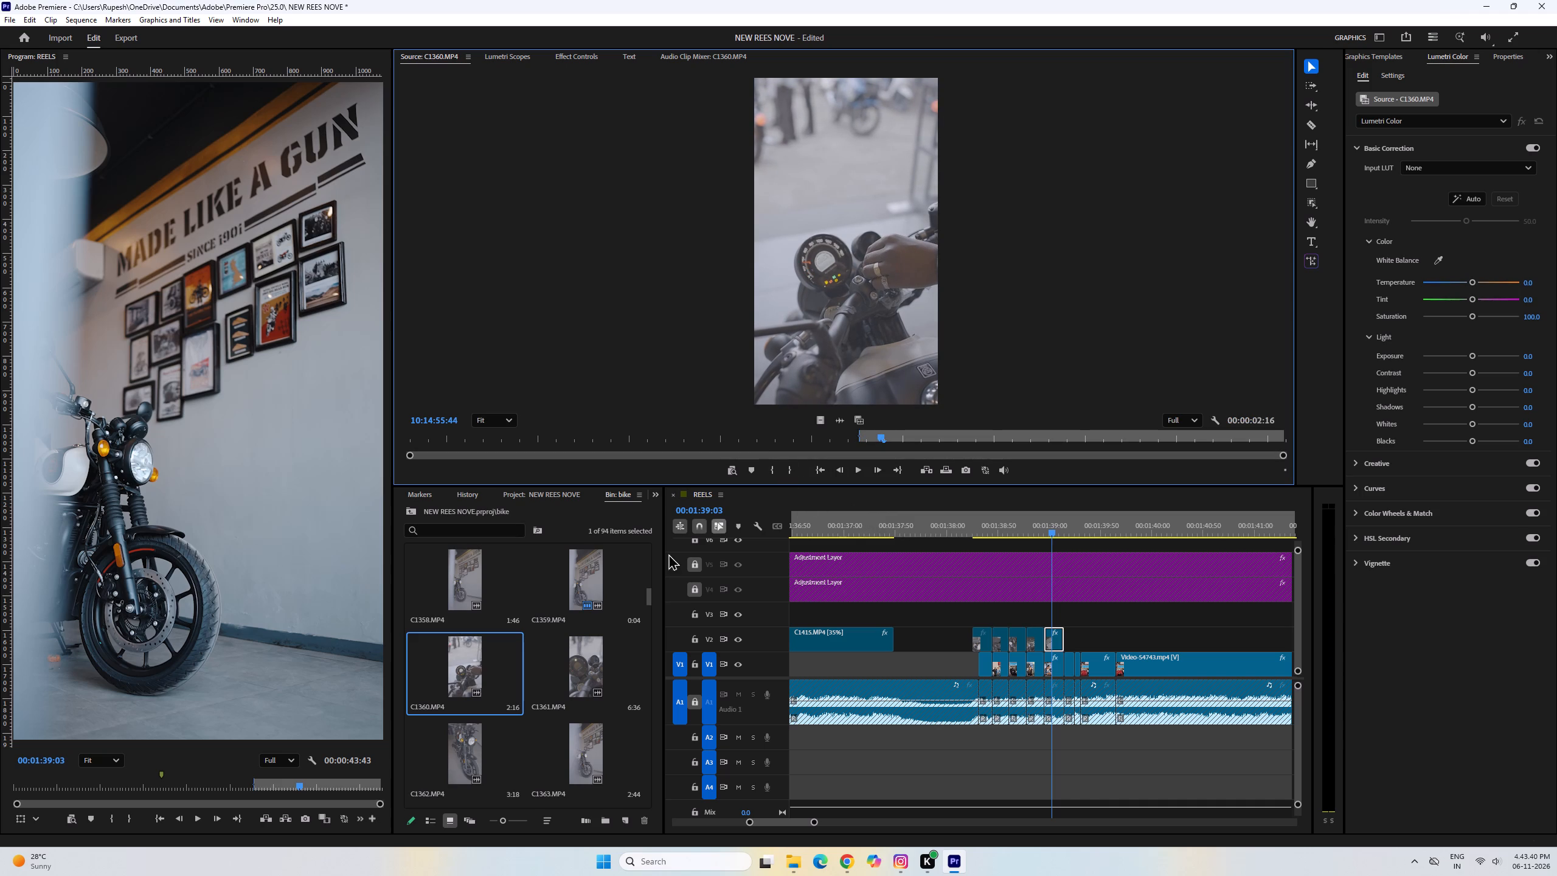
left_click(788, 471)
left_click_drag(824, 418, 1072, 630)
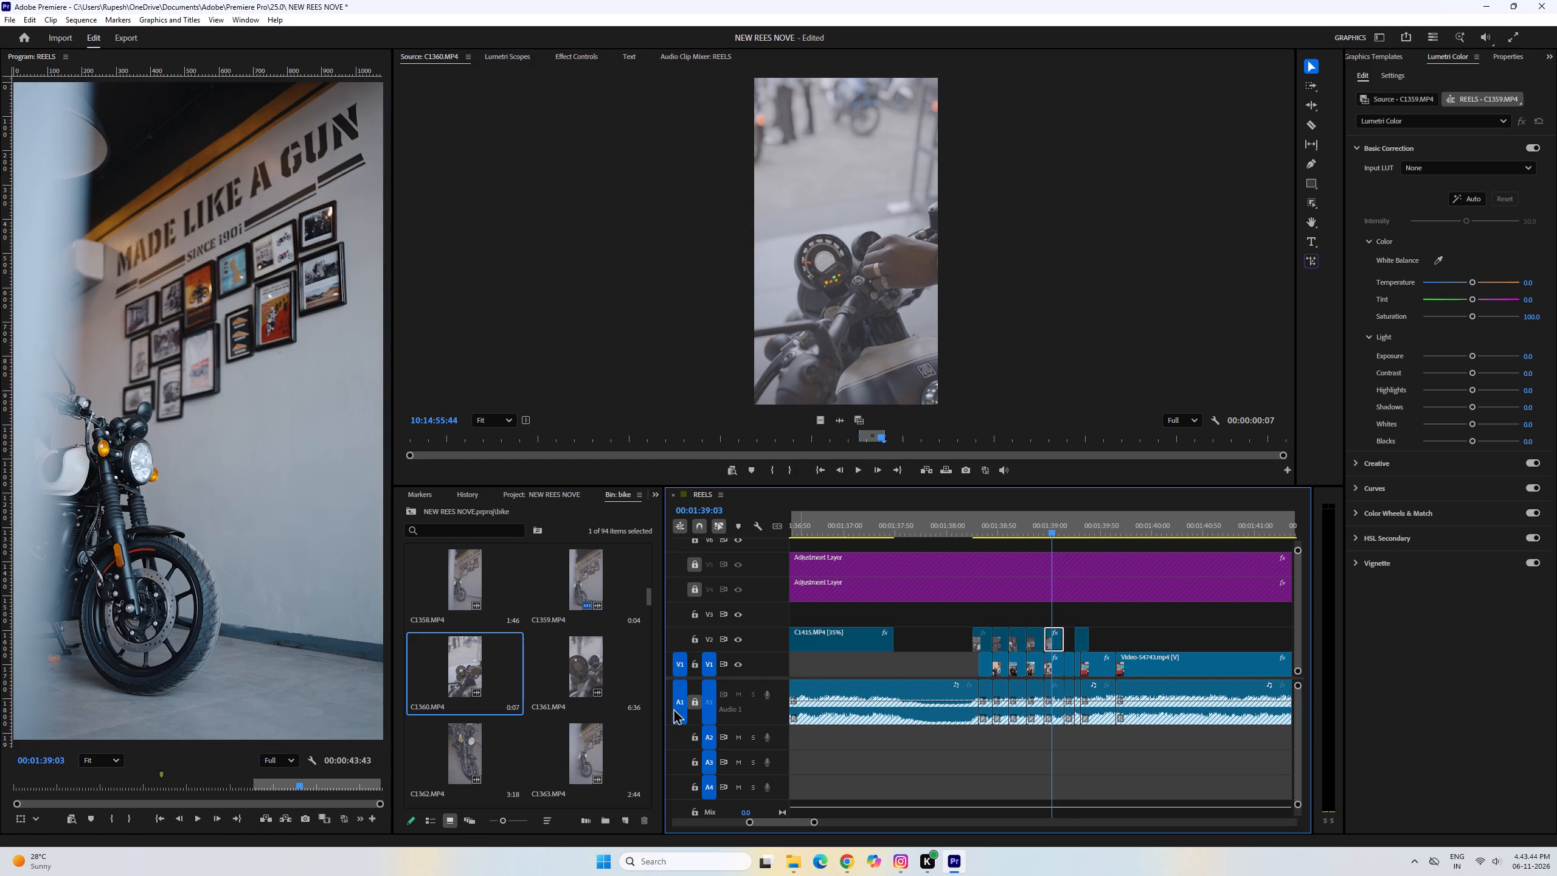
Mark the 10:15:01:11–10:15:01:22 section of C1361.MP4 with in and out points.
double_click(575, 683)
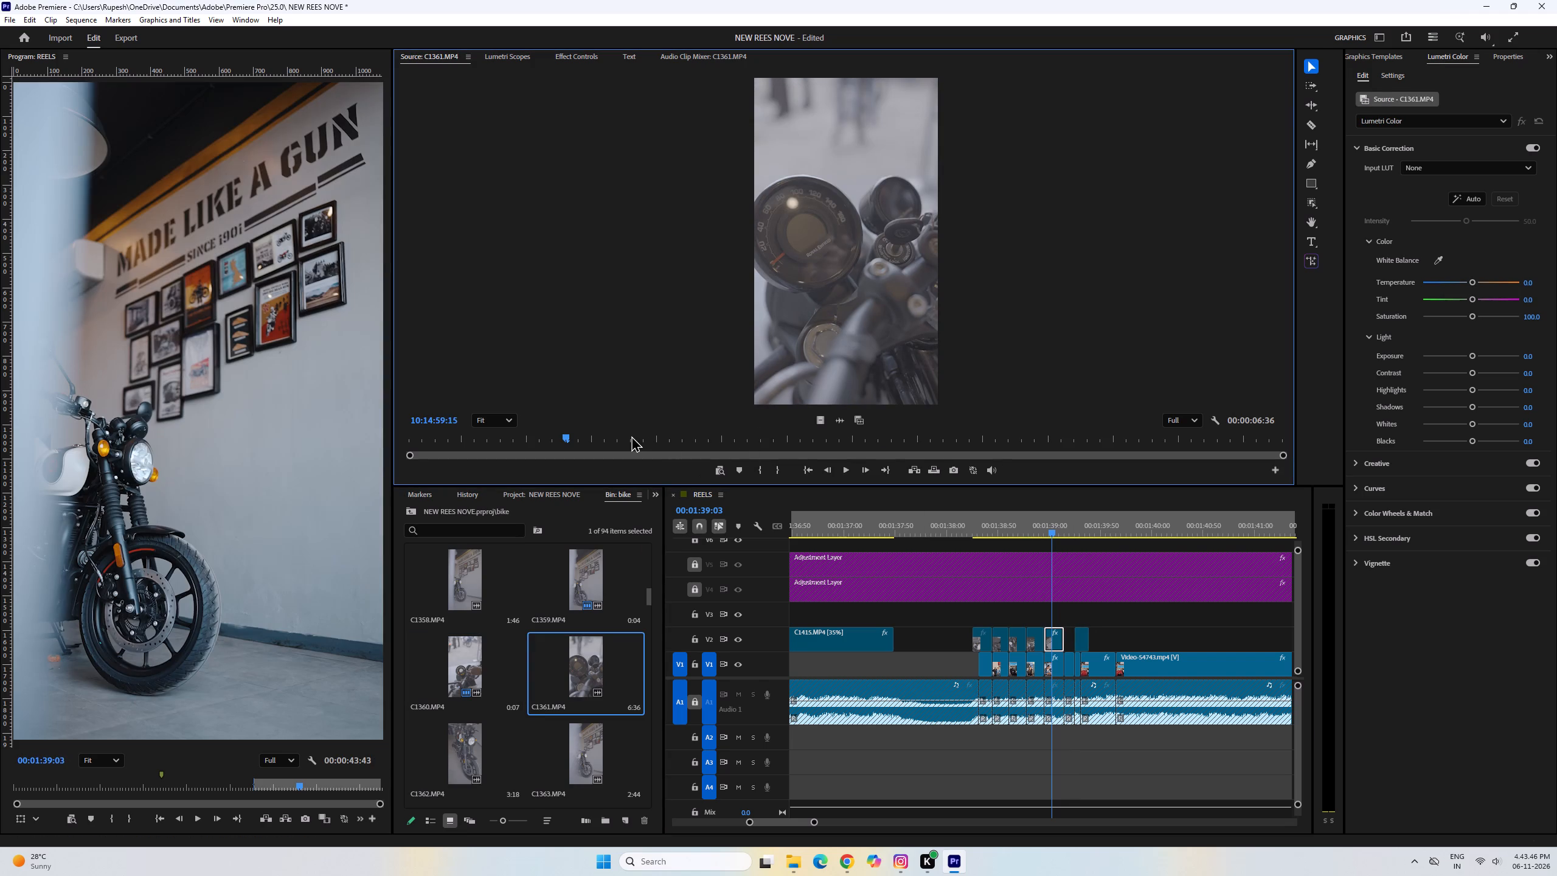
left_click_drag(576, 439, 844, 459)
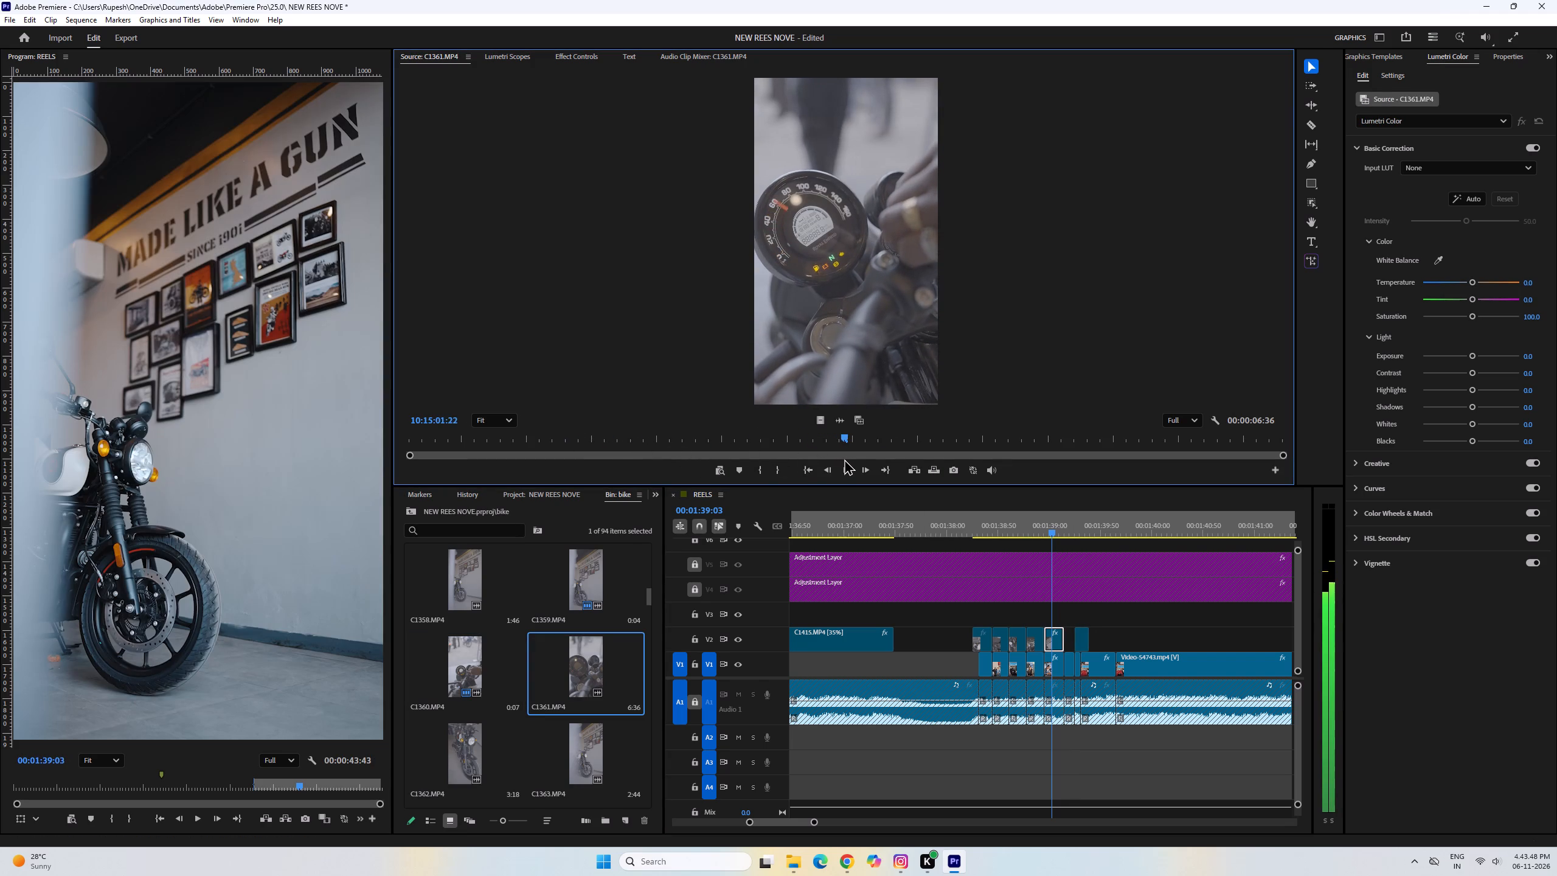
left_click_drag(844, 459, 816, 457)
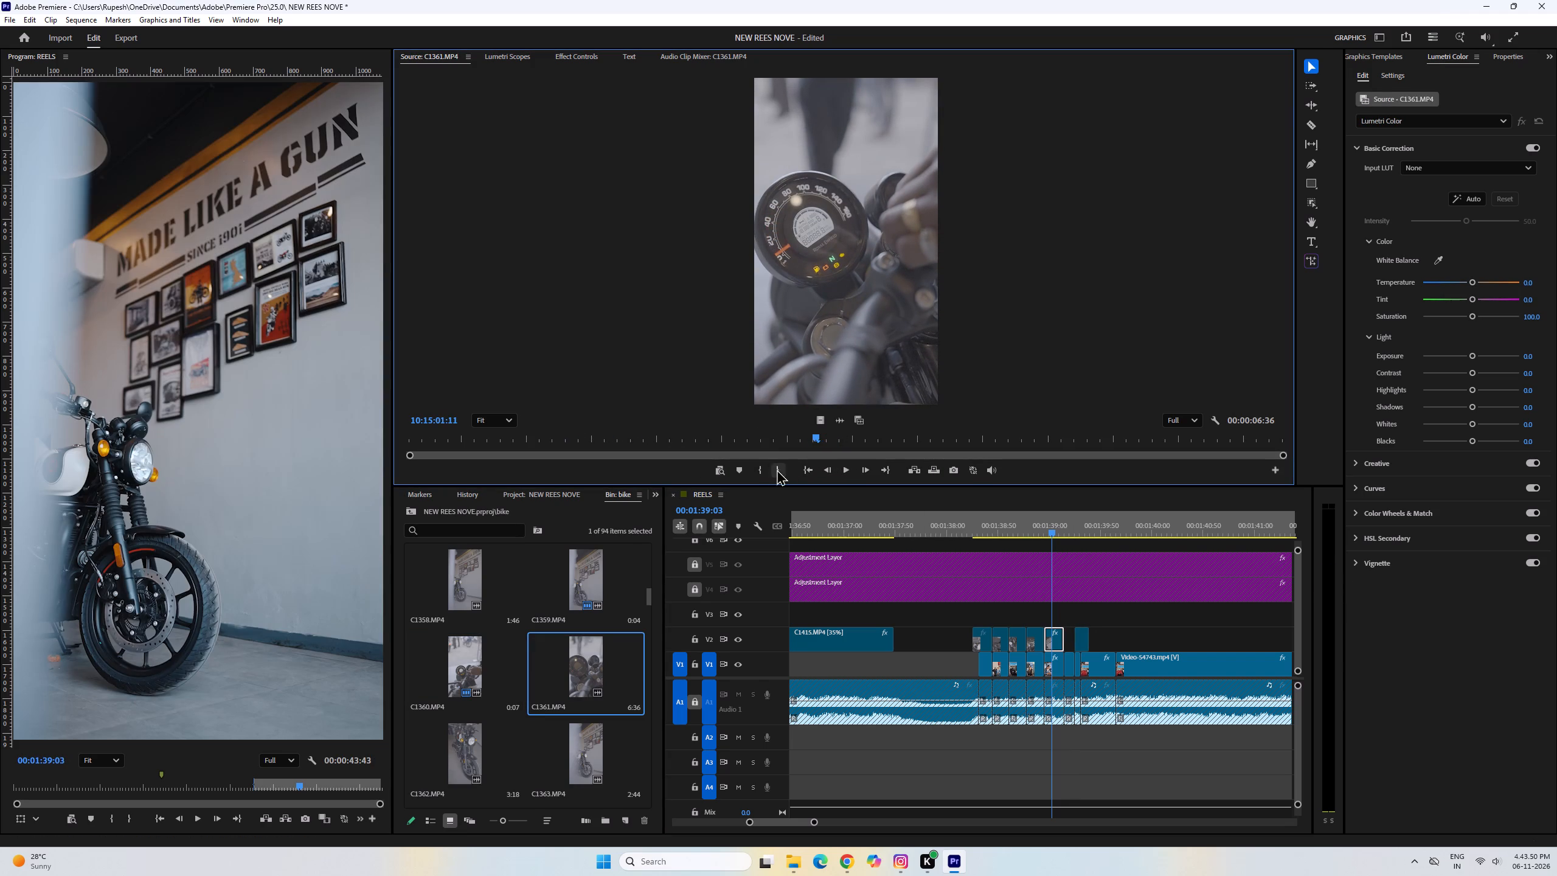
left_click(760, 470)
left_click_drag(817, 439, 847, 445)
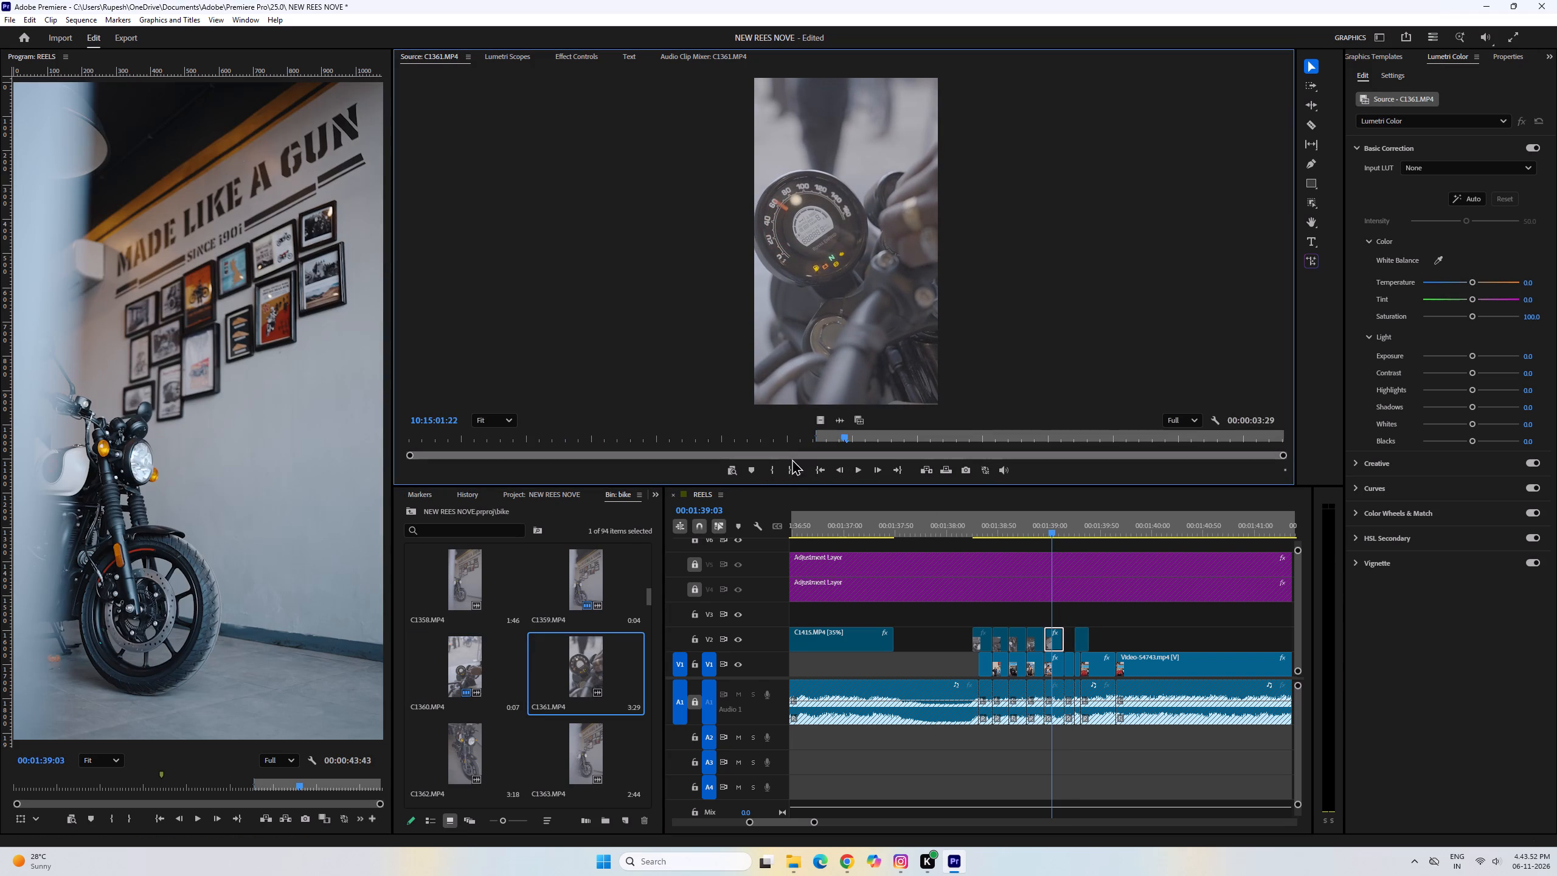
left_click(789, 470)
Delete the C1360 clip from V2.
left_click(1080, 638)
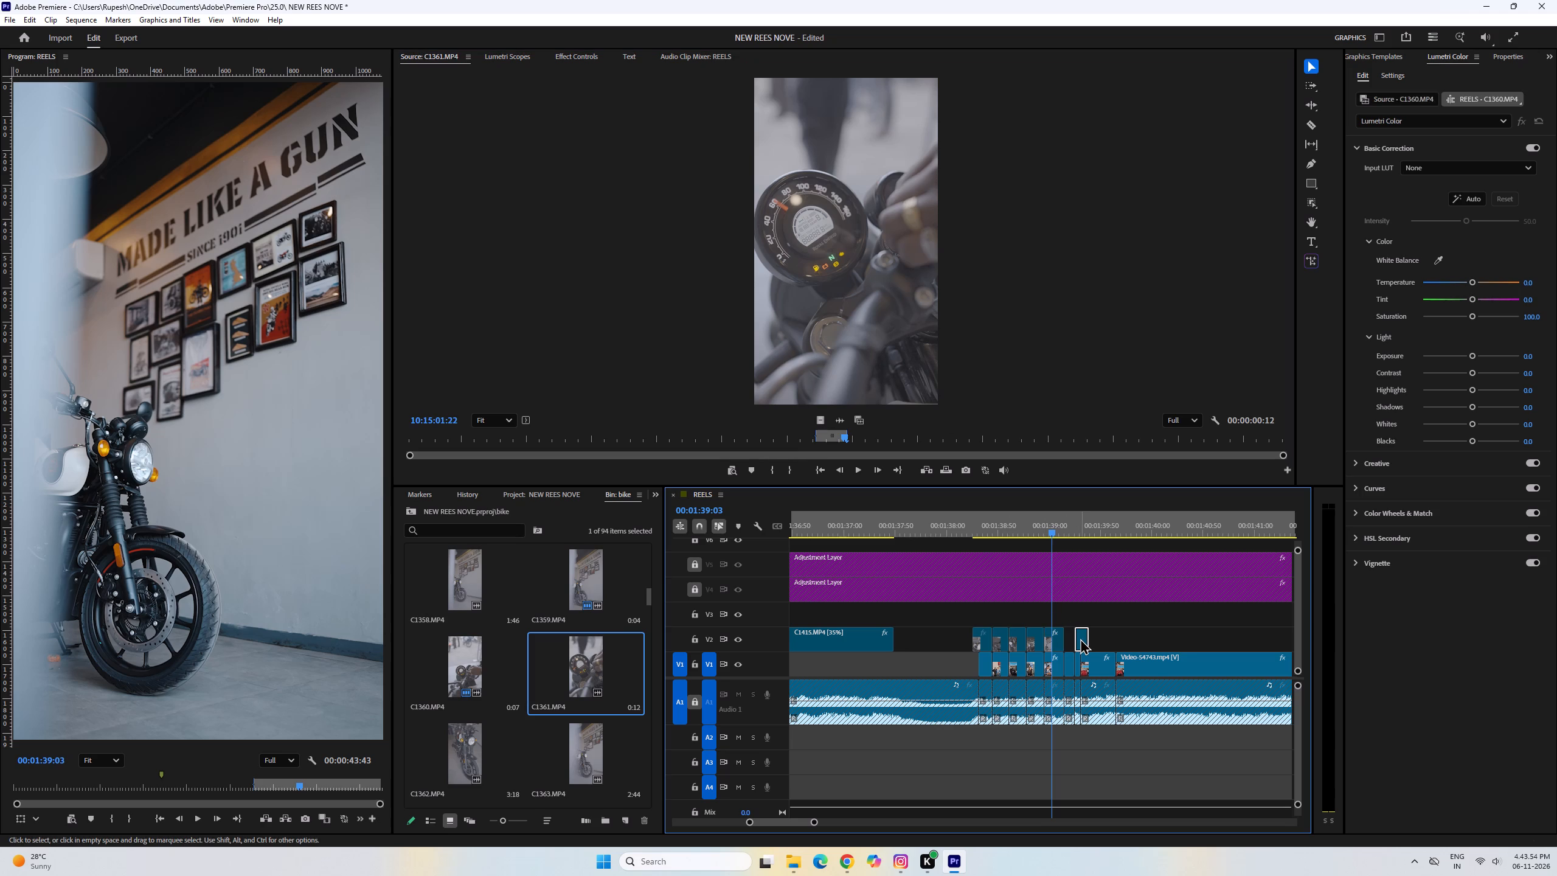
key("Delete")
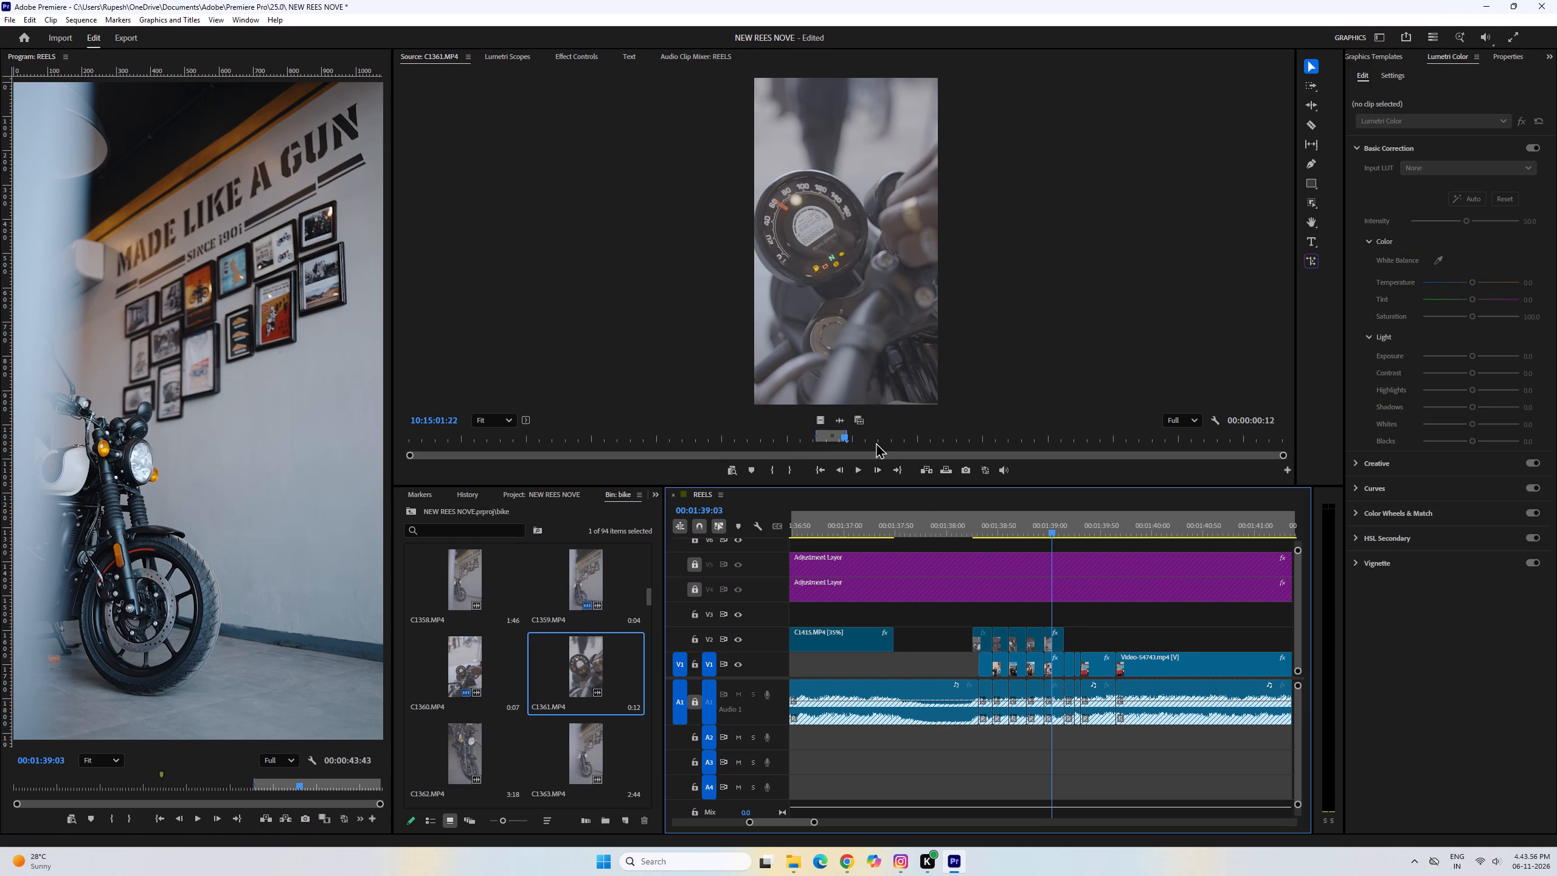
Place the marked C1361.MP4 section, video only, on V2 directly after the C1359 clip and trim its end to fit the reference cut.
left_click_drag(817, 422, 1066, 641)
left_click_drag(1095, 639, 1080, 638)
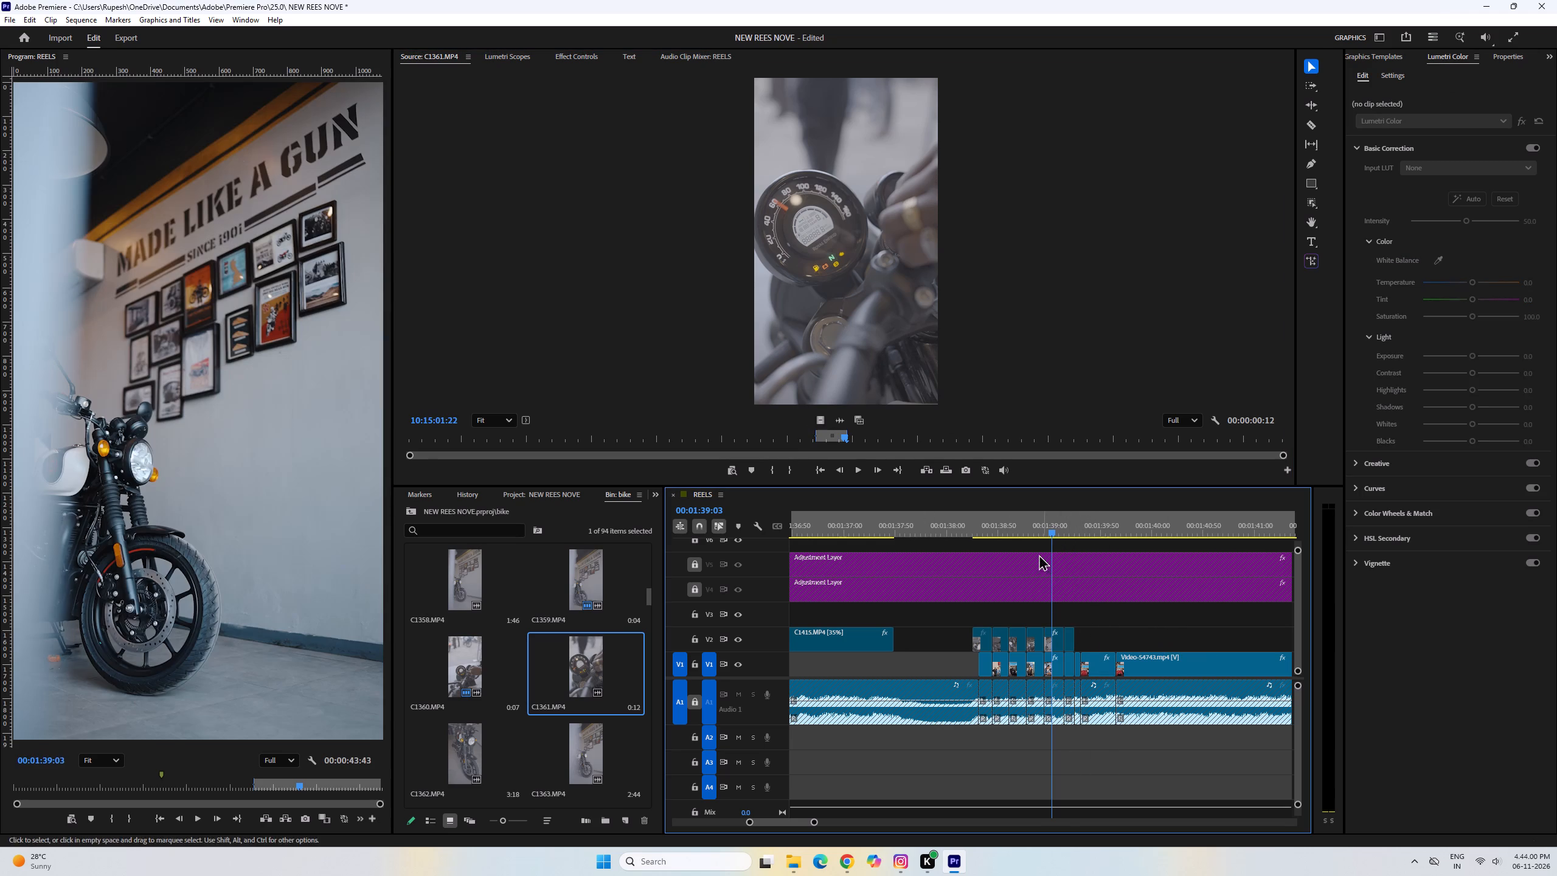
left_click_drag(1053, 535, 1076, 539)
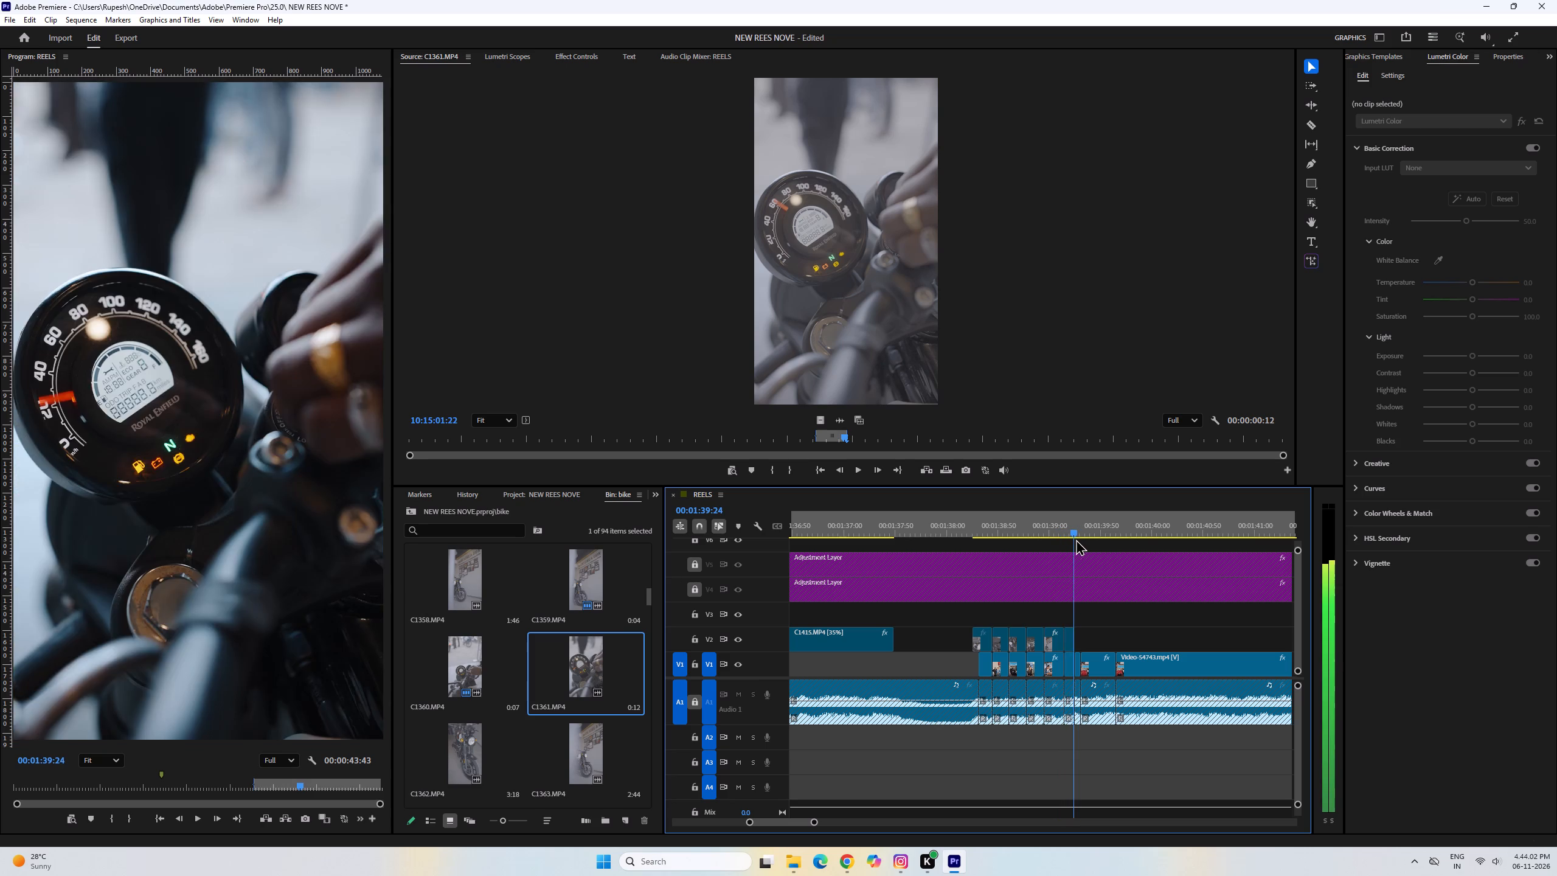
left_click_drag(1076, 539, 1069, 540)
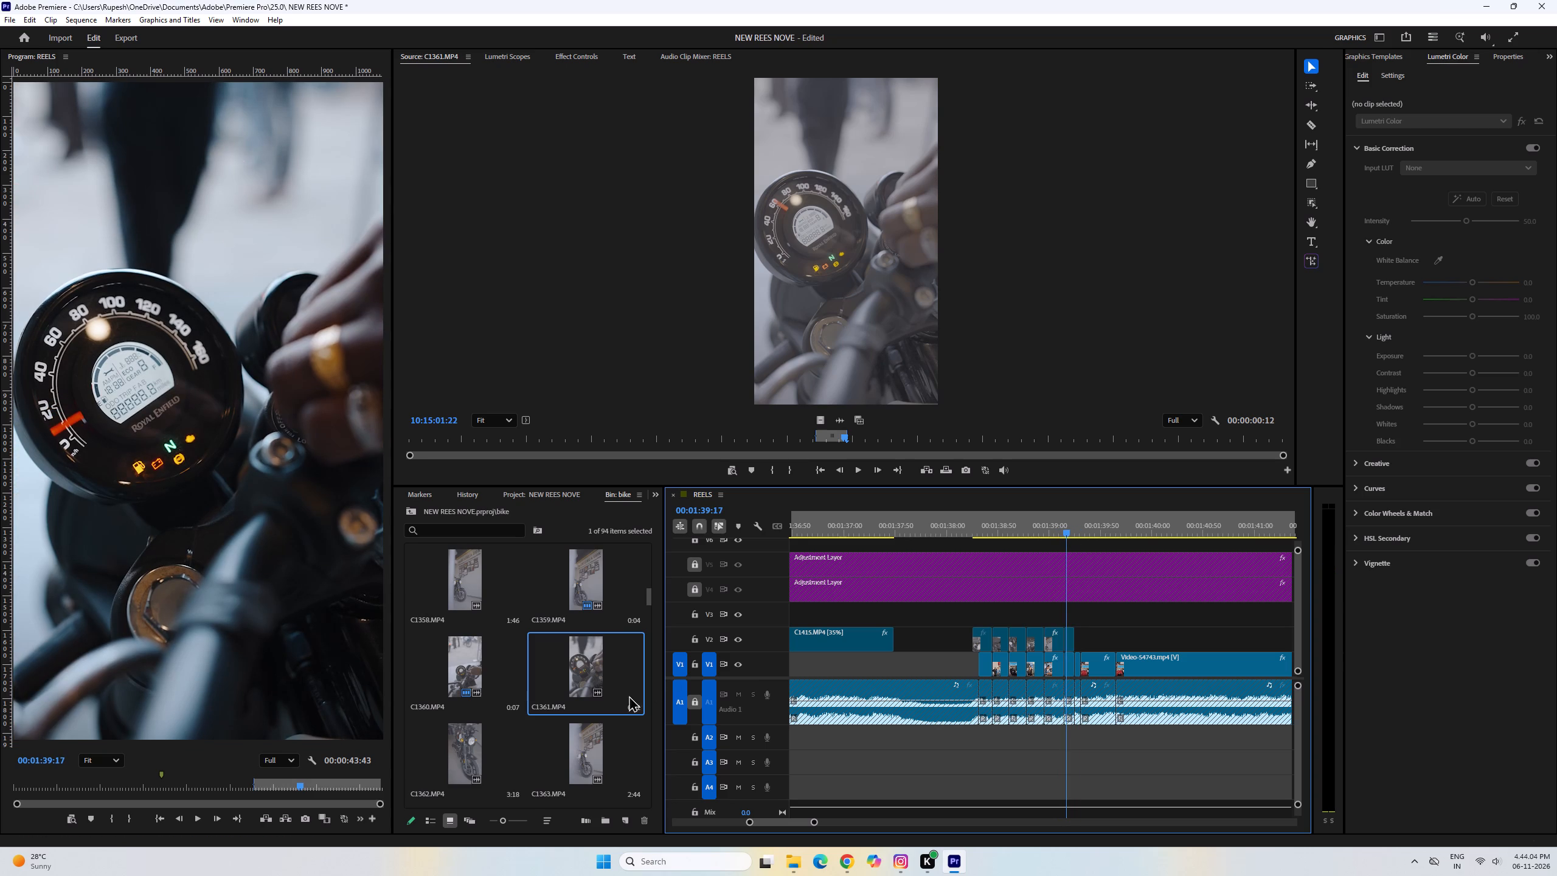
Place C1362.MP4's 10:15:05:40–10:15:05:47 section, video only, on V2 directly after the C1361 clip and trim its end slightly.
double_click(489, 749)
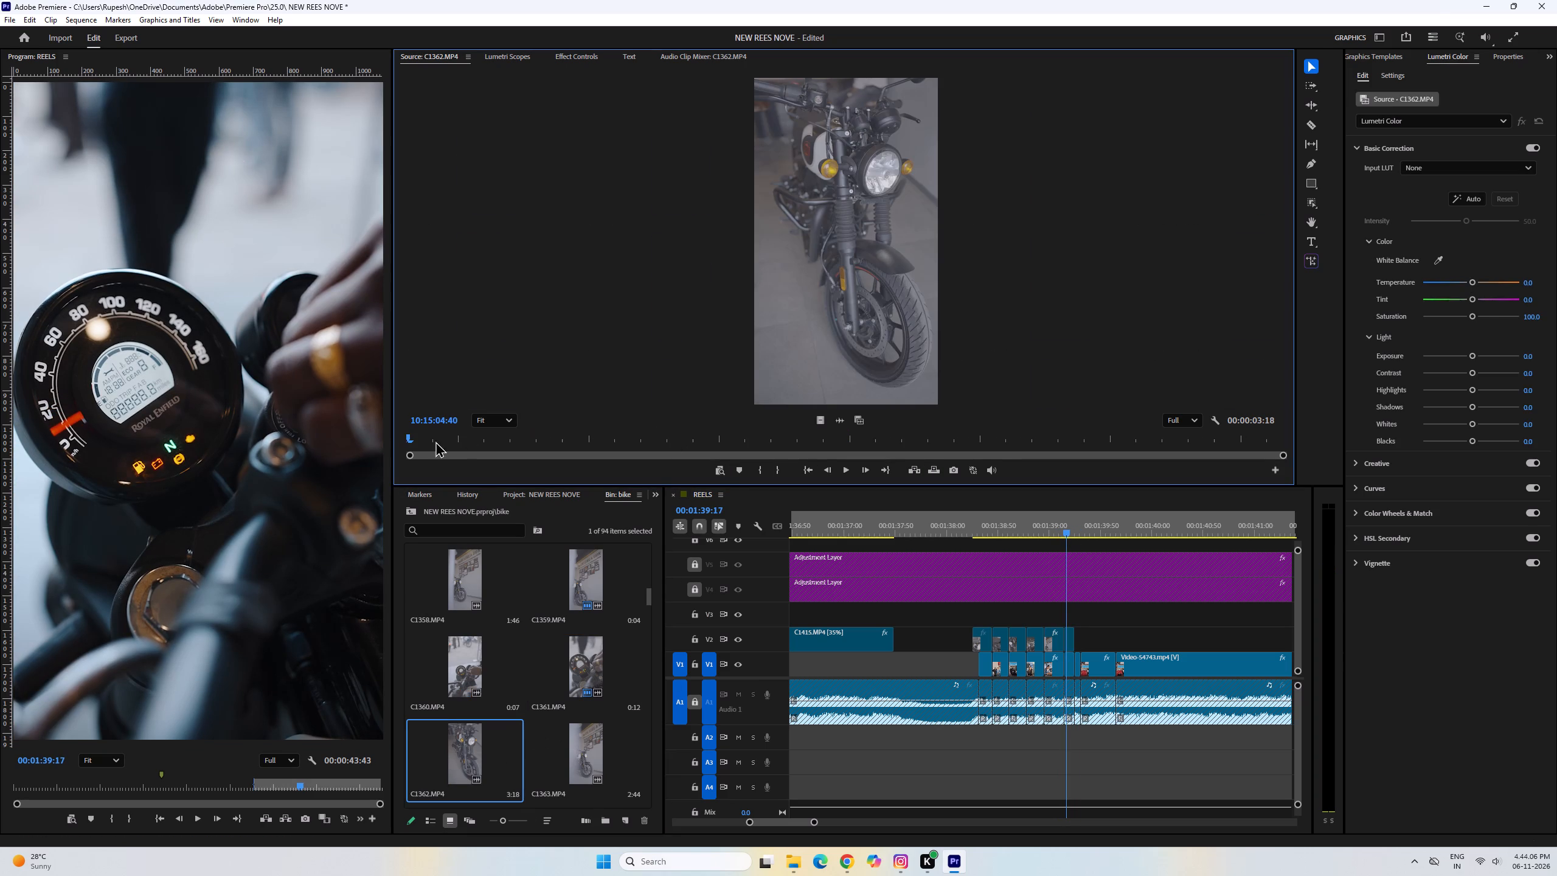
left_click_drag(435, 441, 671, 448)
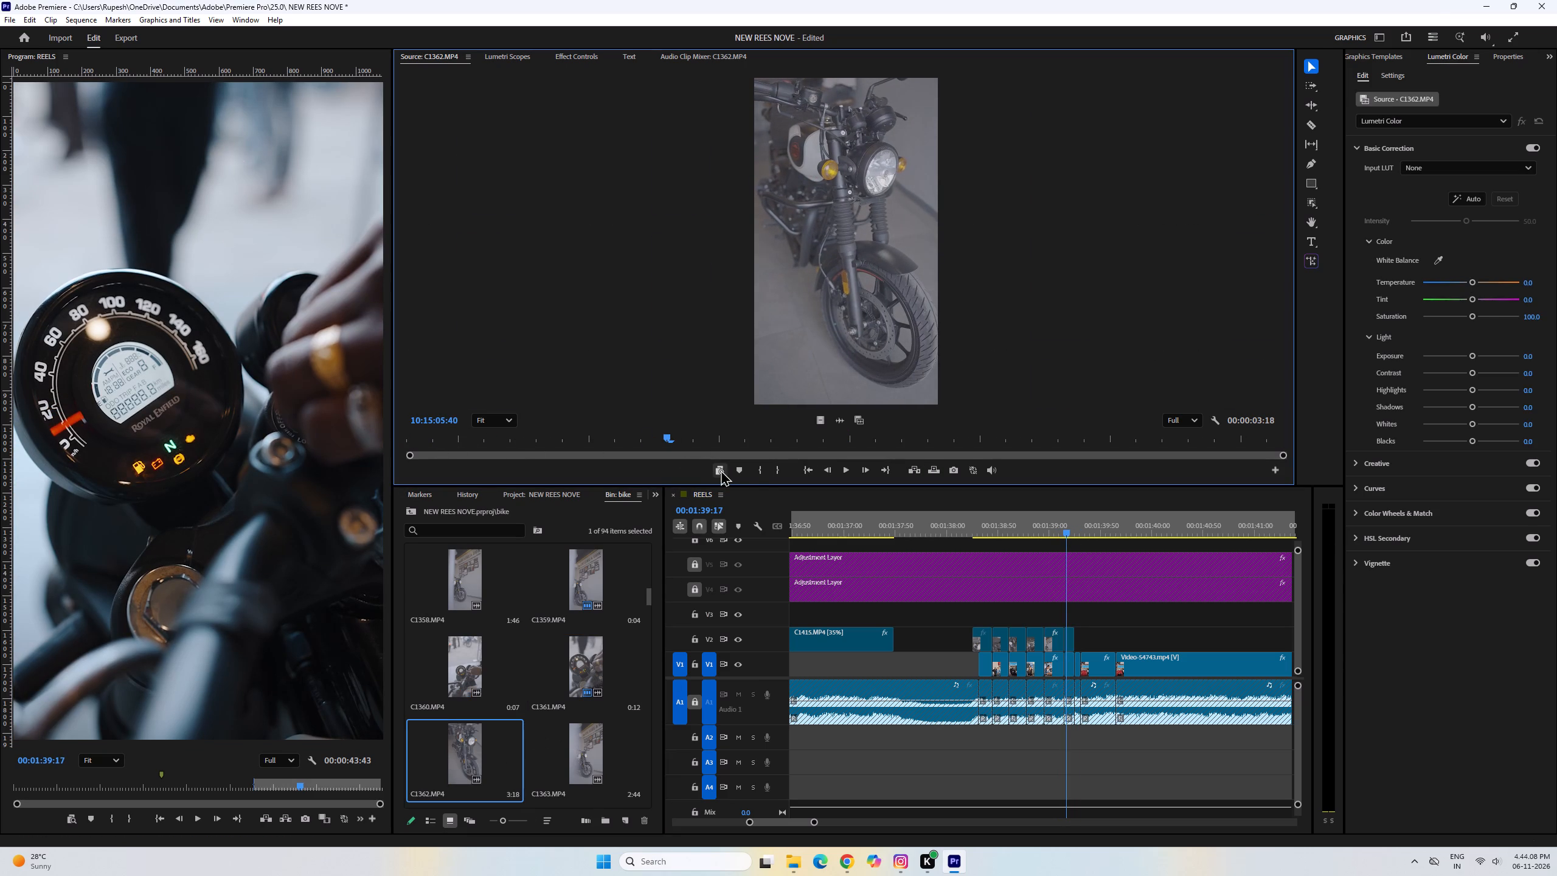
left_click(761, 471)
left_click_drag(665, 439, 698, 445)
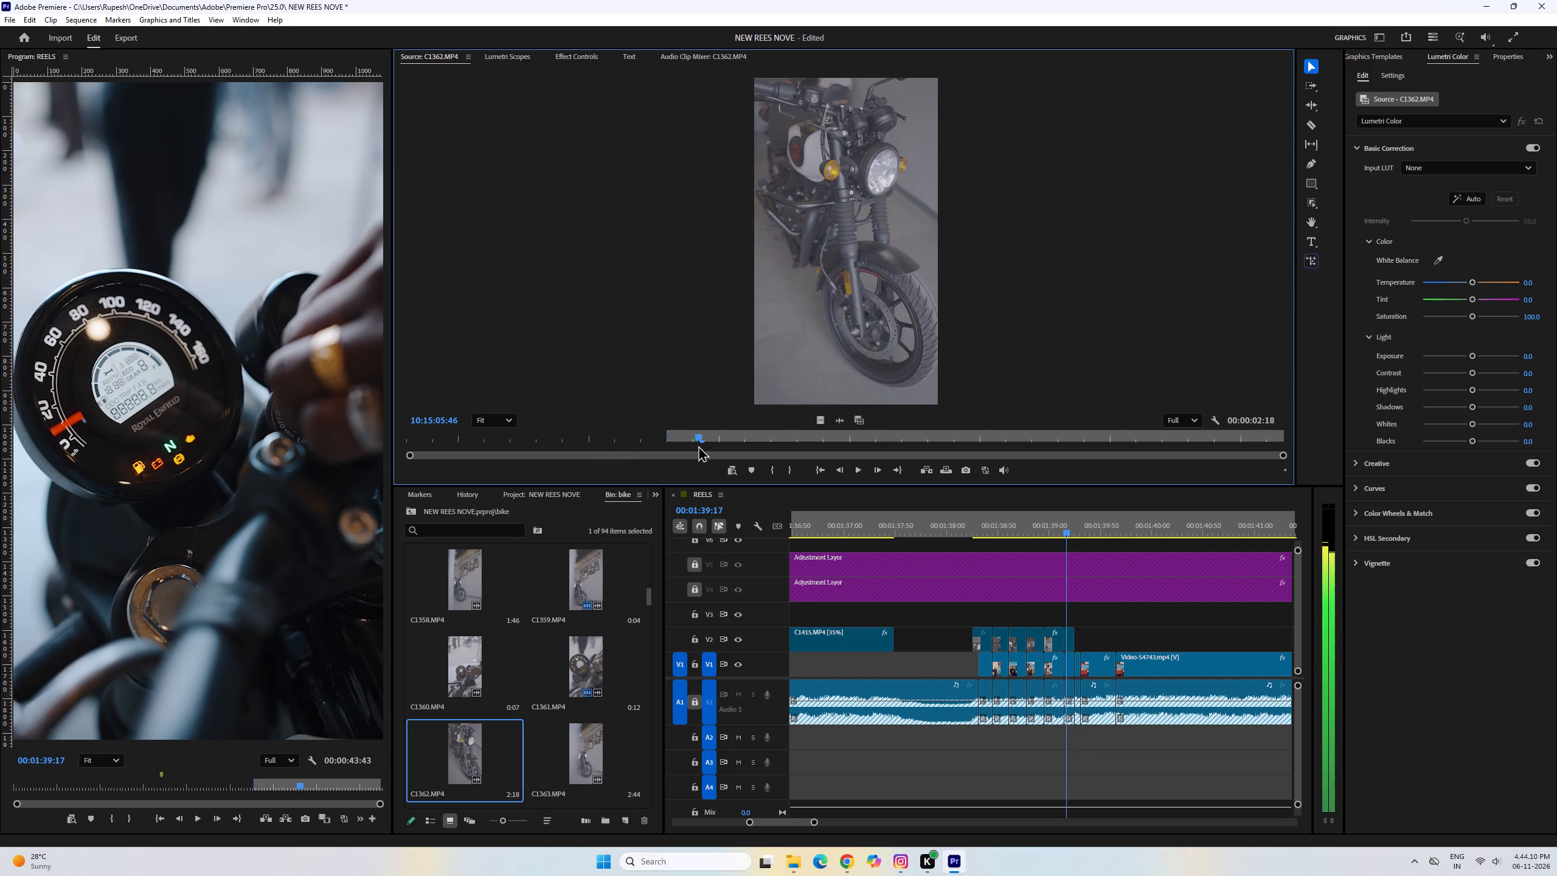
left_click_drag(698, 445, 703, 448)
left_click(788, 471)
left_click_drag(821, 421, 1162, 588)
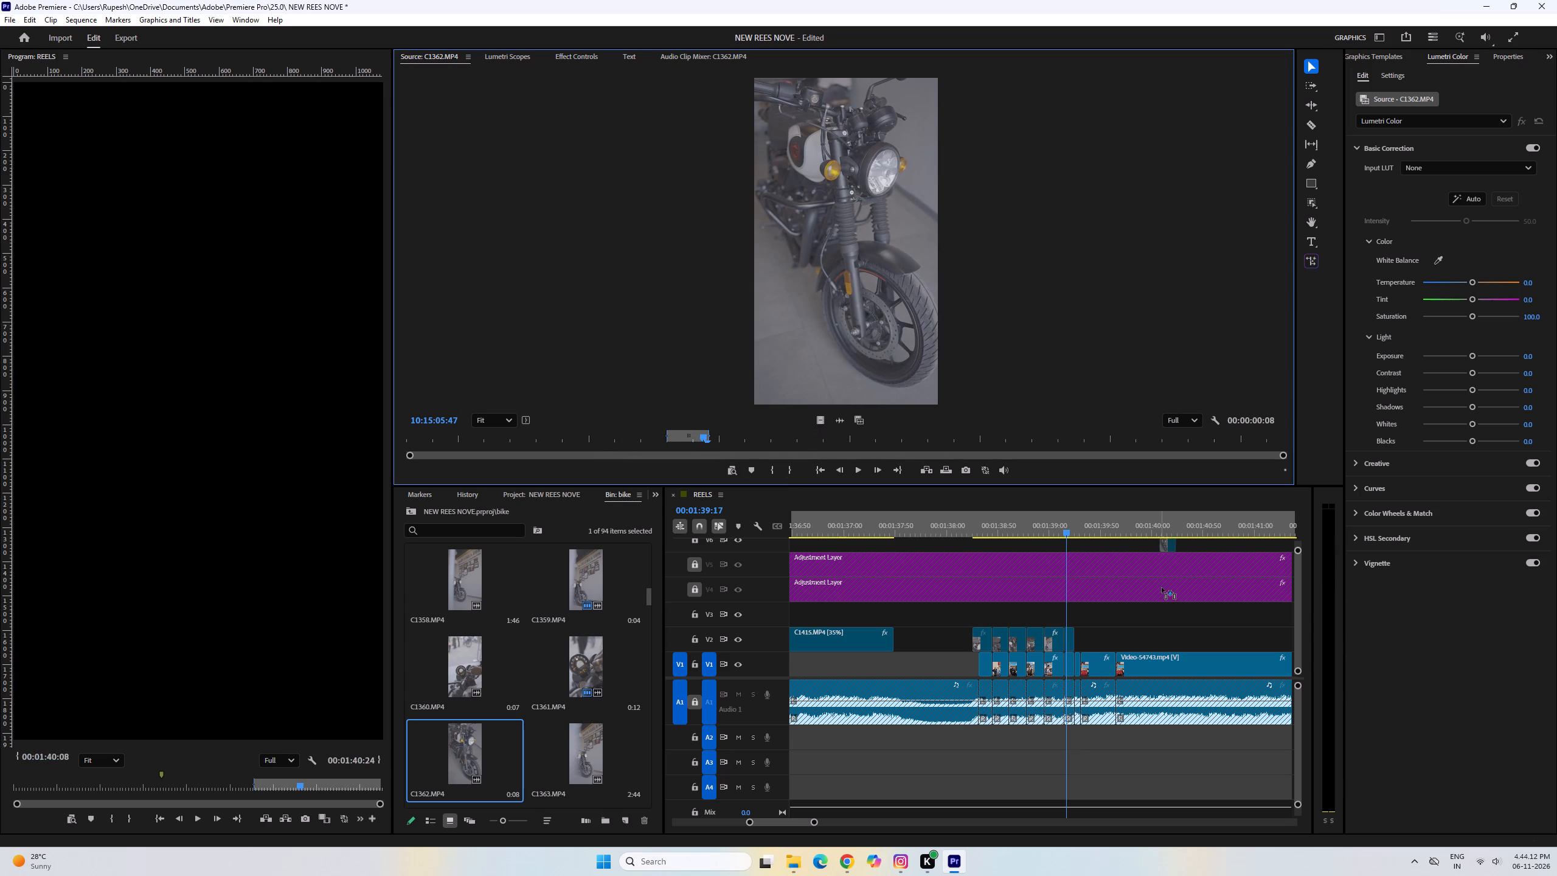
left_click_drag(1162, 588, 1077, 631)
left_click_drag(1091, 635, 1085, 633)
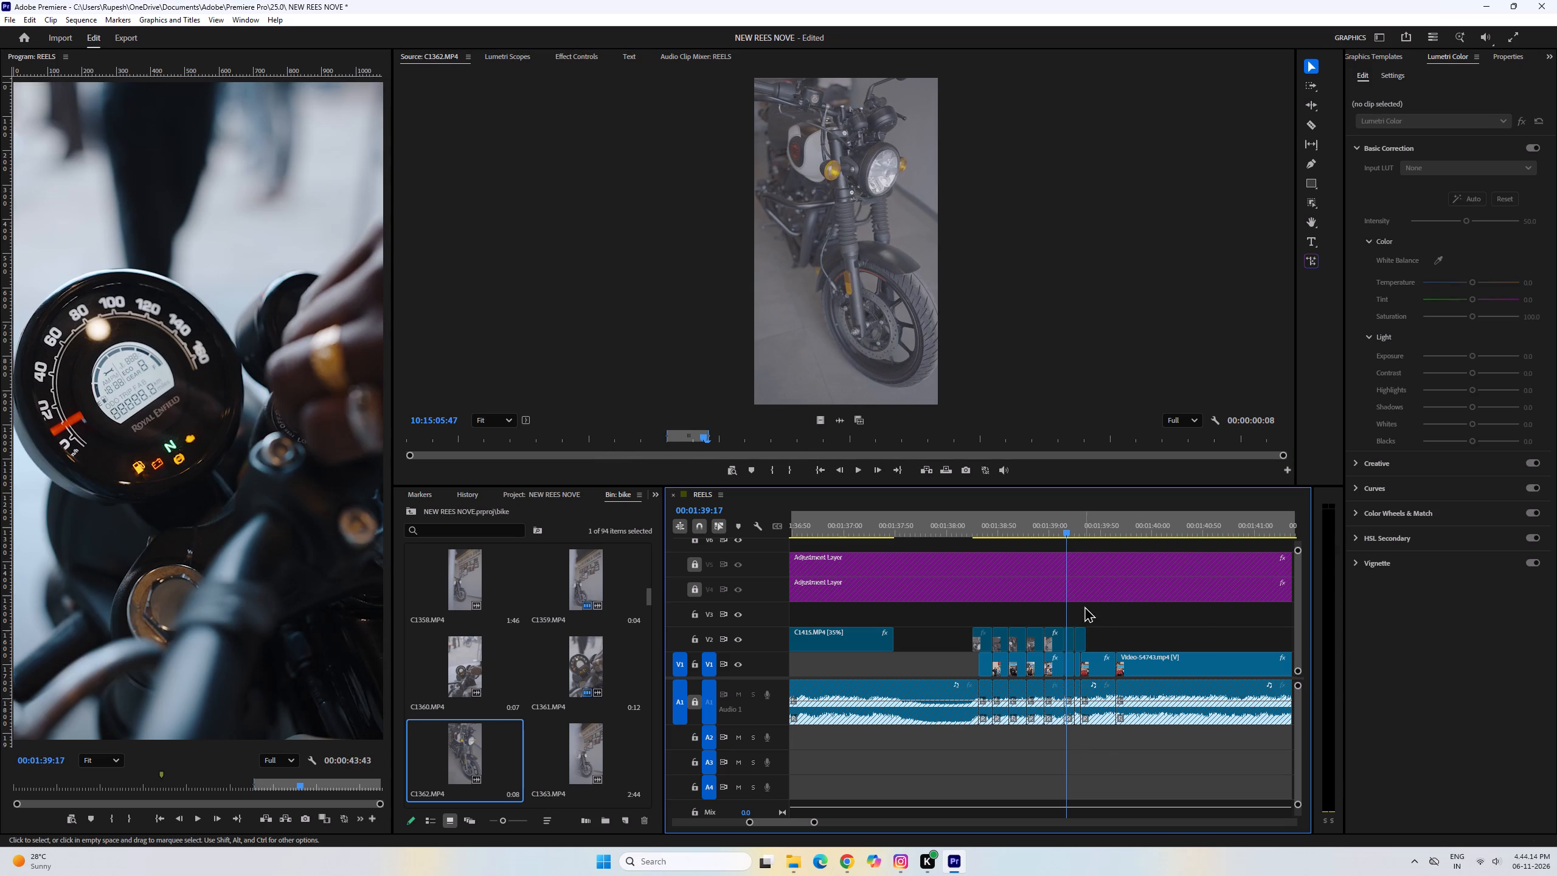
left_click(1083, 631)
Review the reference shots from 00:01:39:22 to 00:01:39:76 and look through the bike bin for a matching red-cover shot.
left_click_drag(1055, 527, 1075, 532)
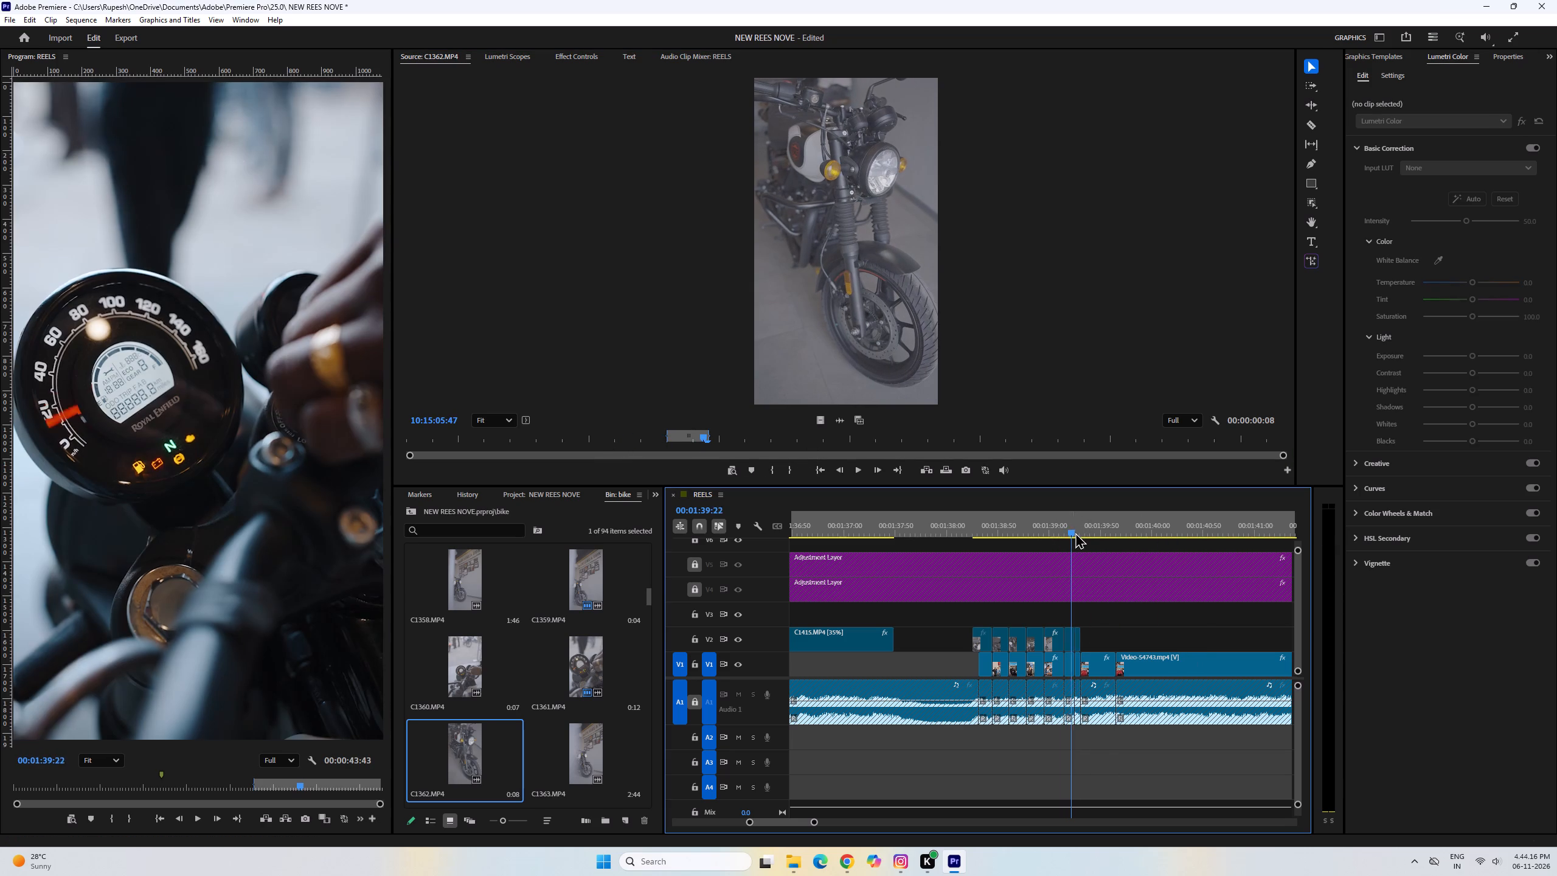
left_click_drag(1075, 532, 1128, 559)
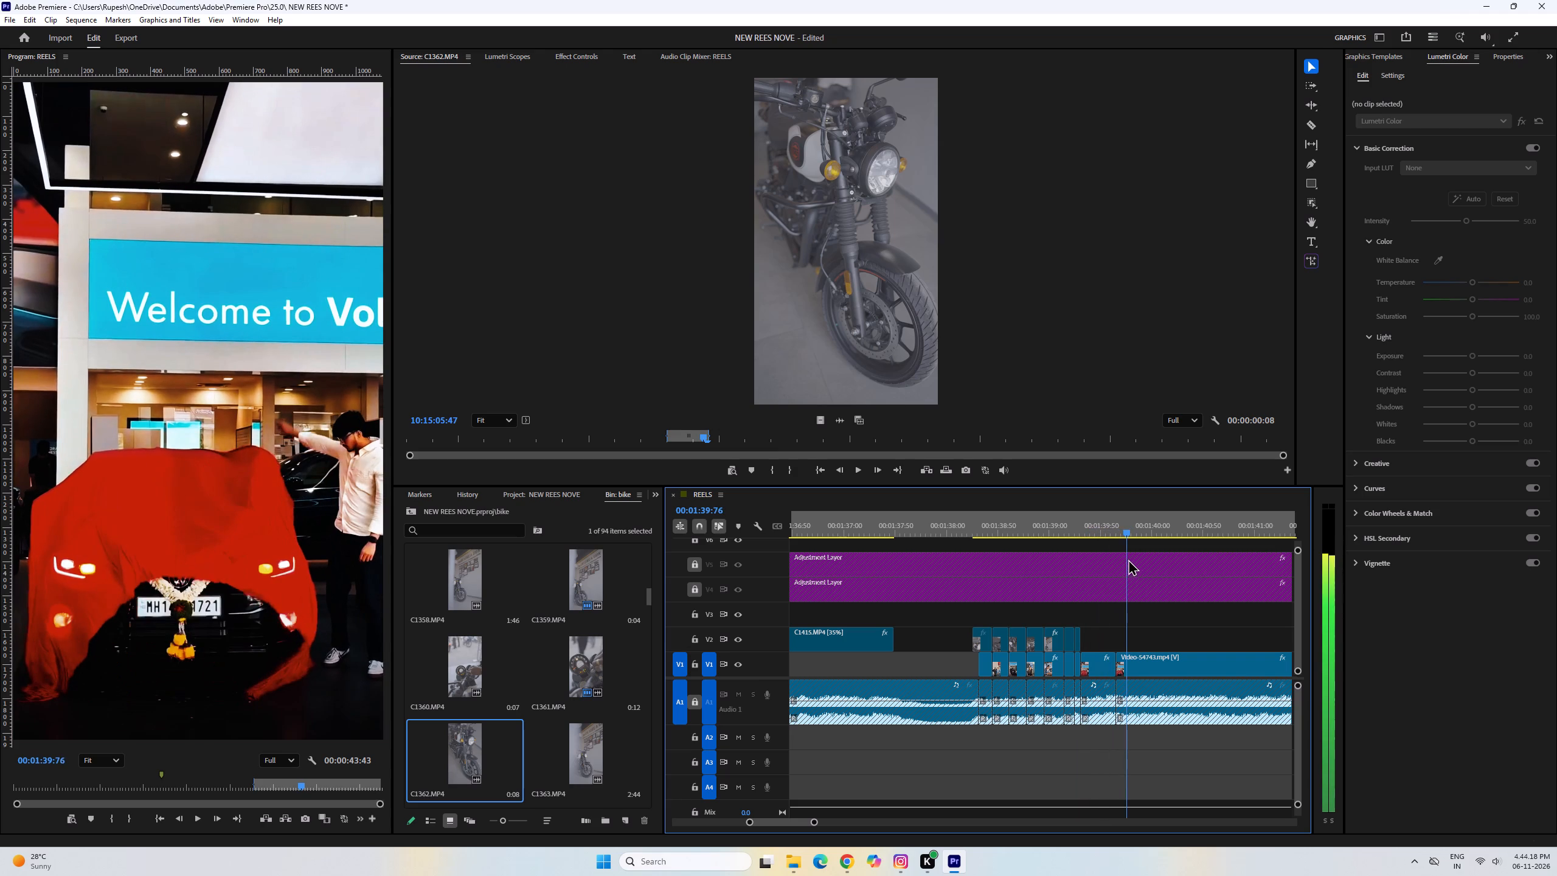
left_click_drag(1128, 559, 1101, 565)
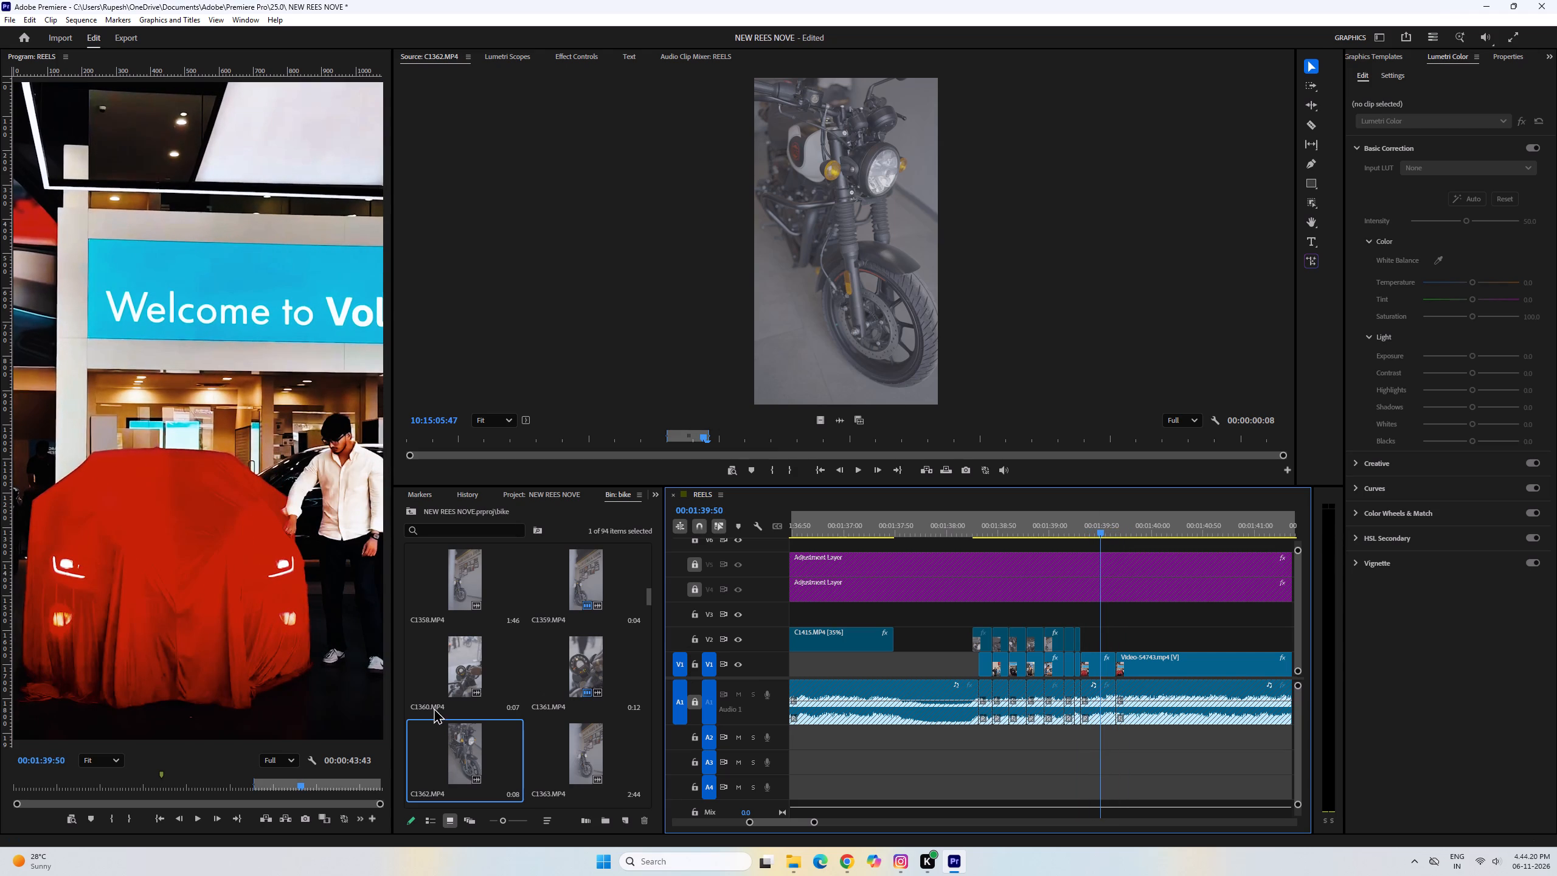
scroll(433, 707, "down", 7)
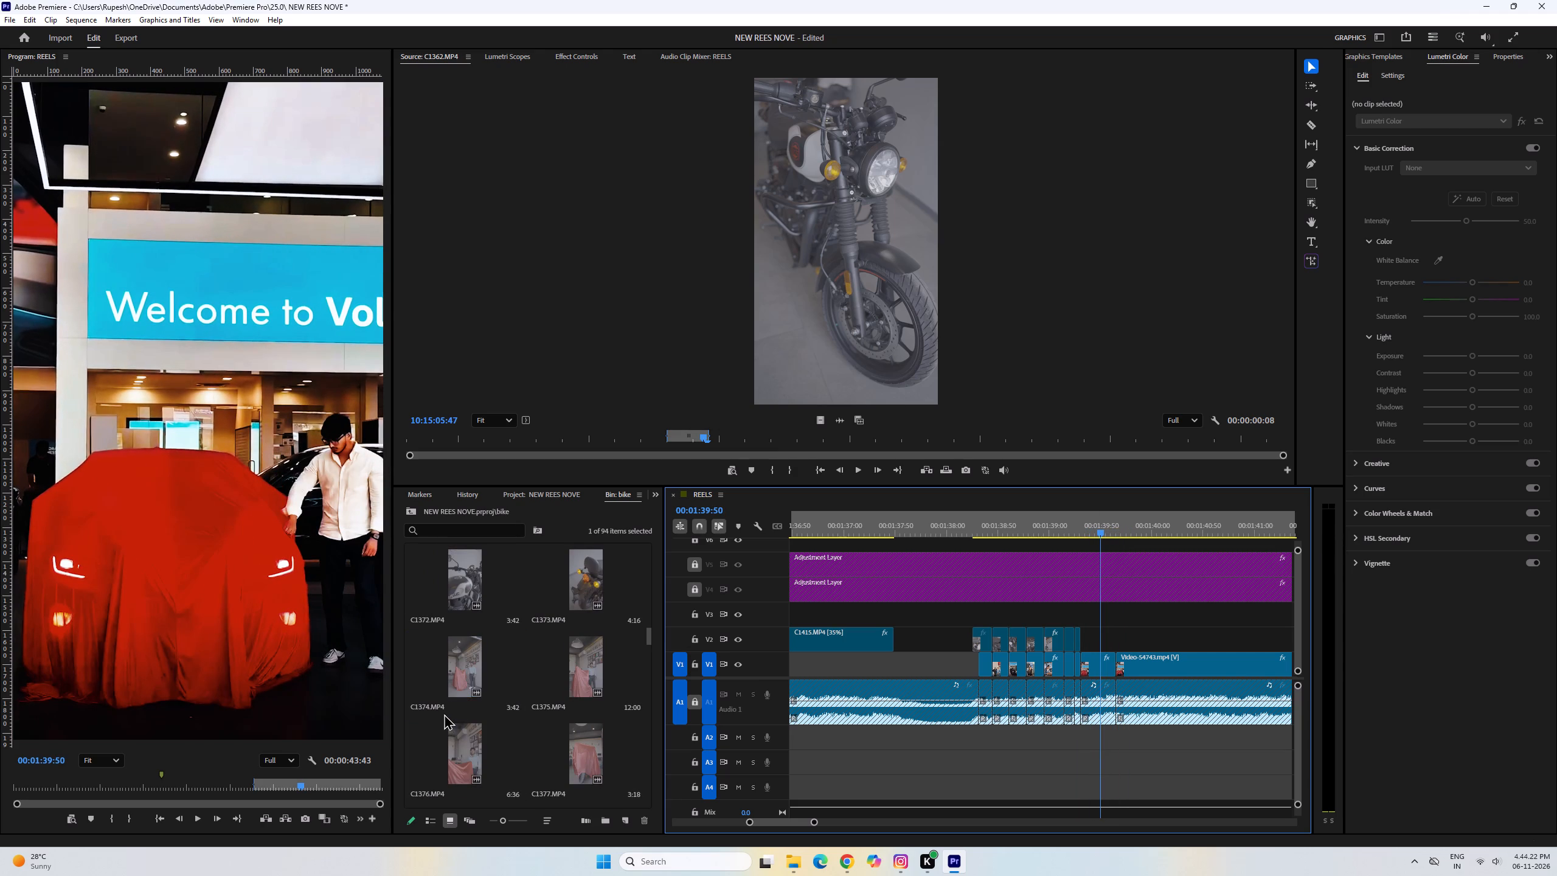
scroll(541, 711, "down", 1)
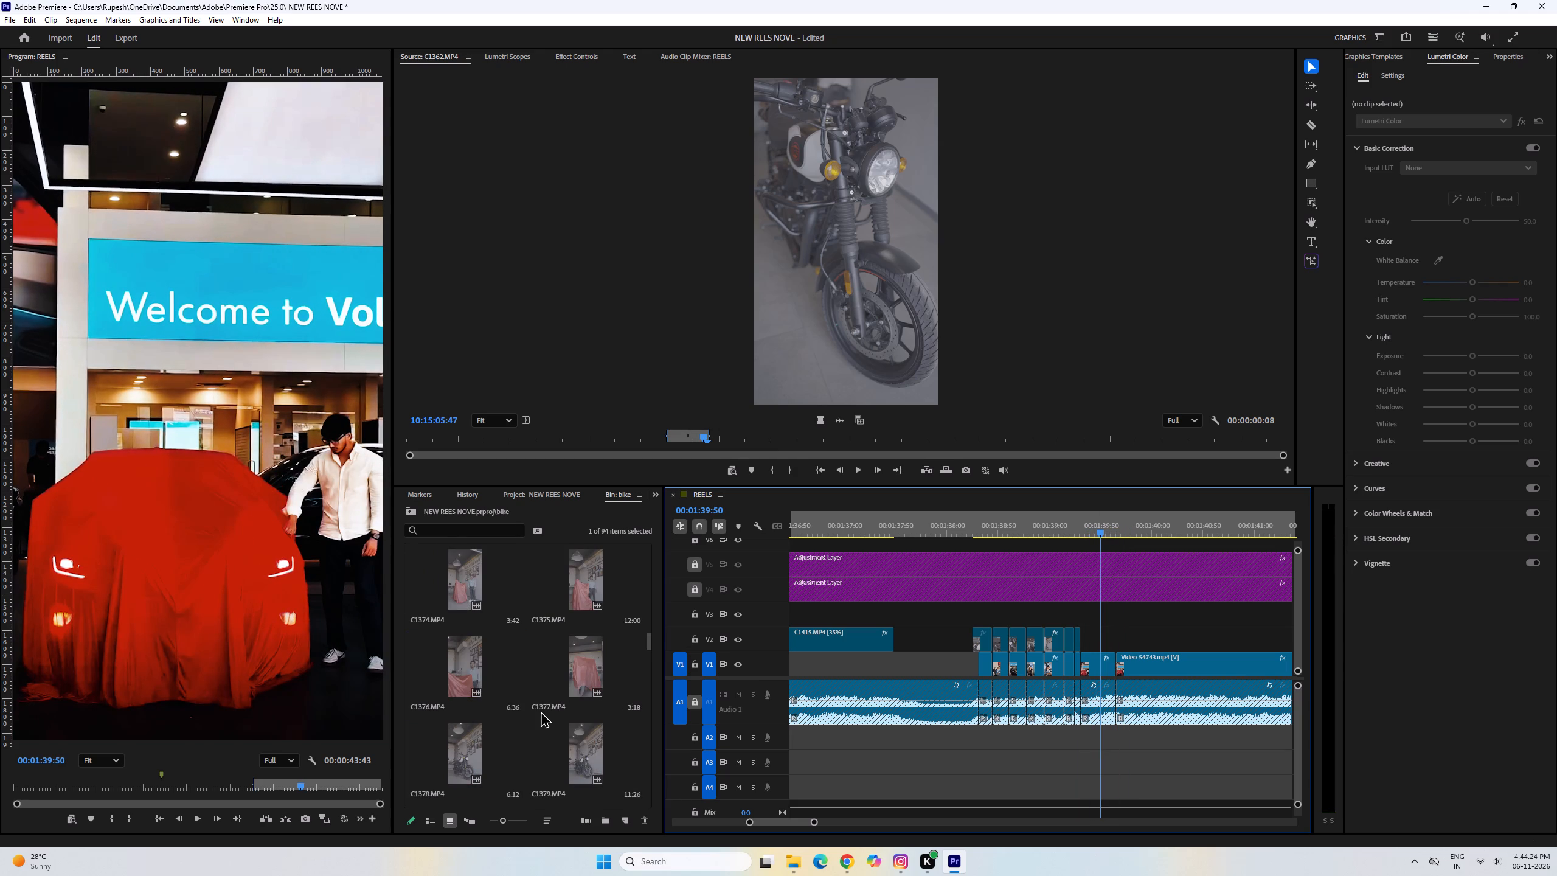
Place C1376.MP4's 10:16:18:32–10:16:19:05 cover-pull section, video only, on V2 starting at 00:01:39:50.
double_click(472, 676)
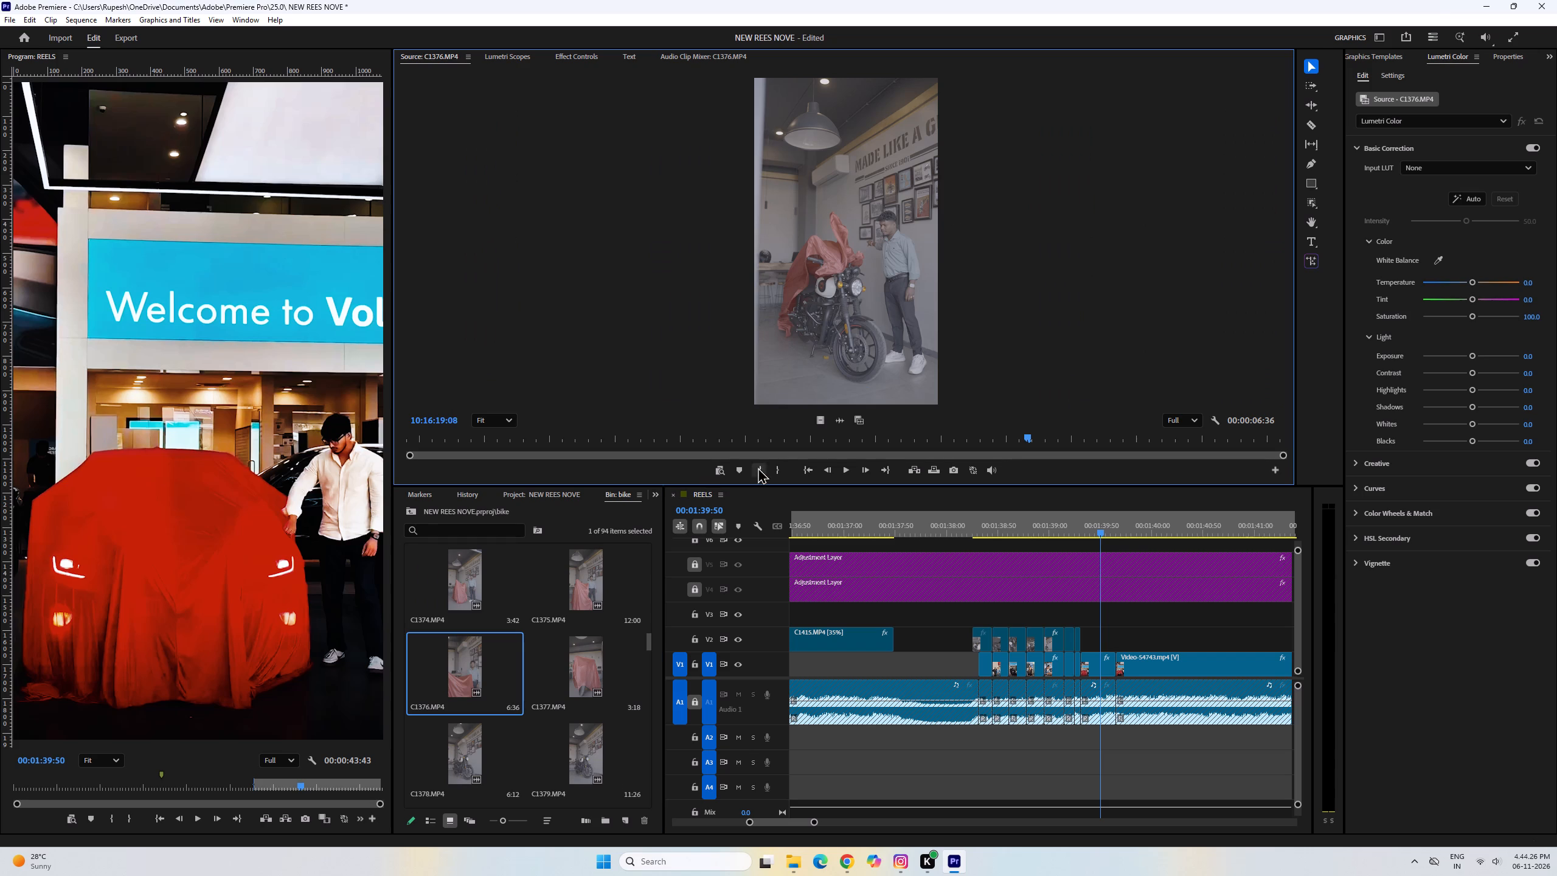
left_click_drag(772, 435, 695, 440)
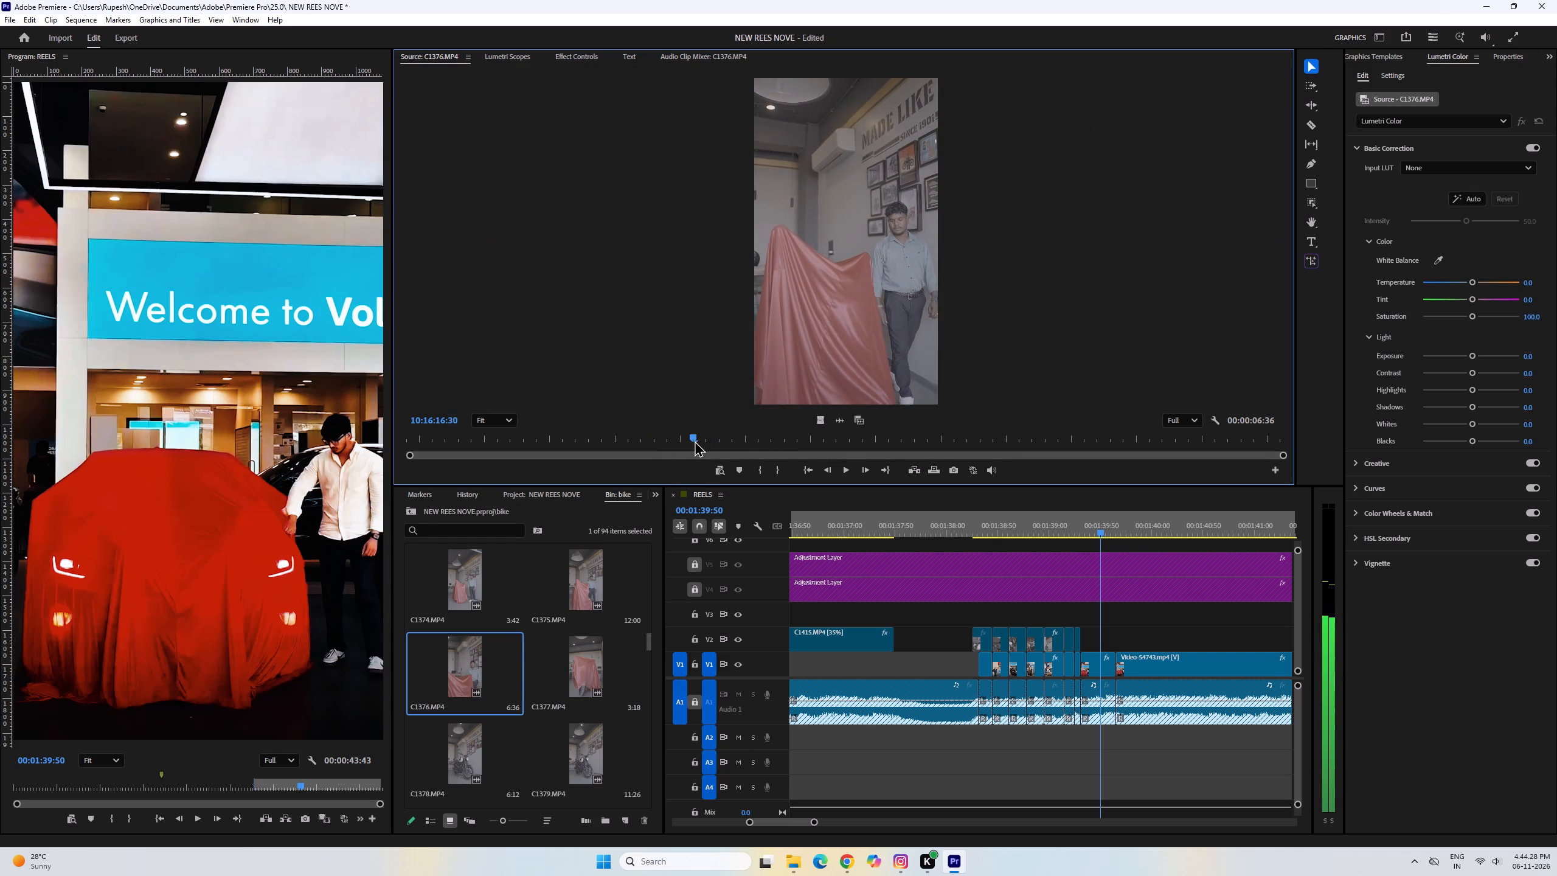
left_click_drag(695, 440, 702, 442)
left_click(760, 472)
left_click_drag(700, 440, 709, 439)
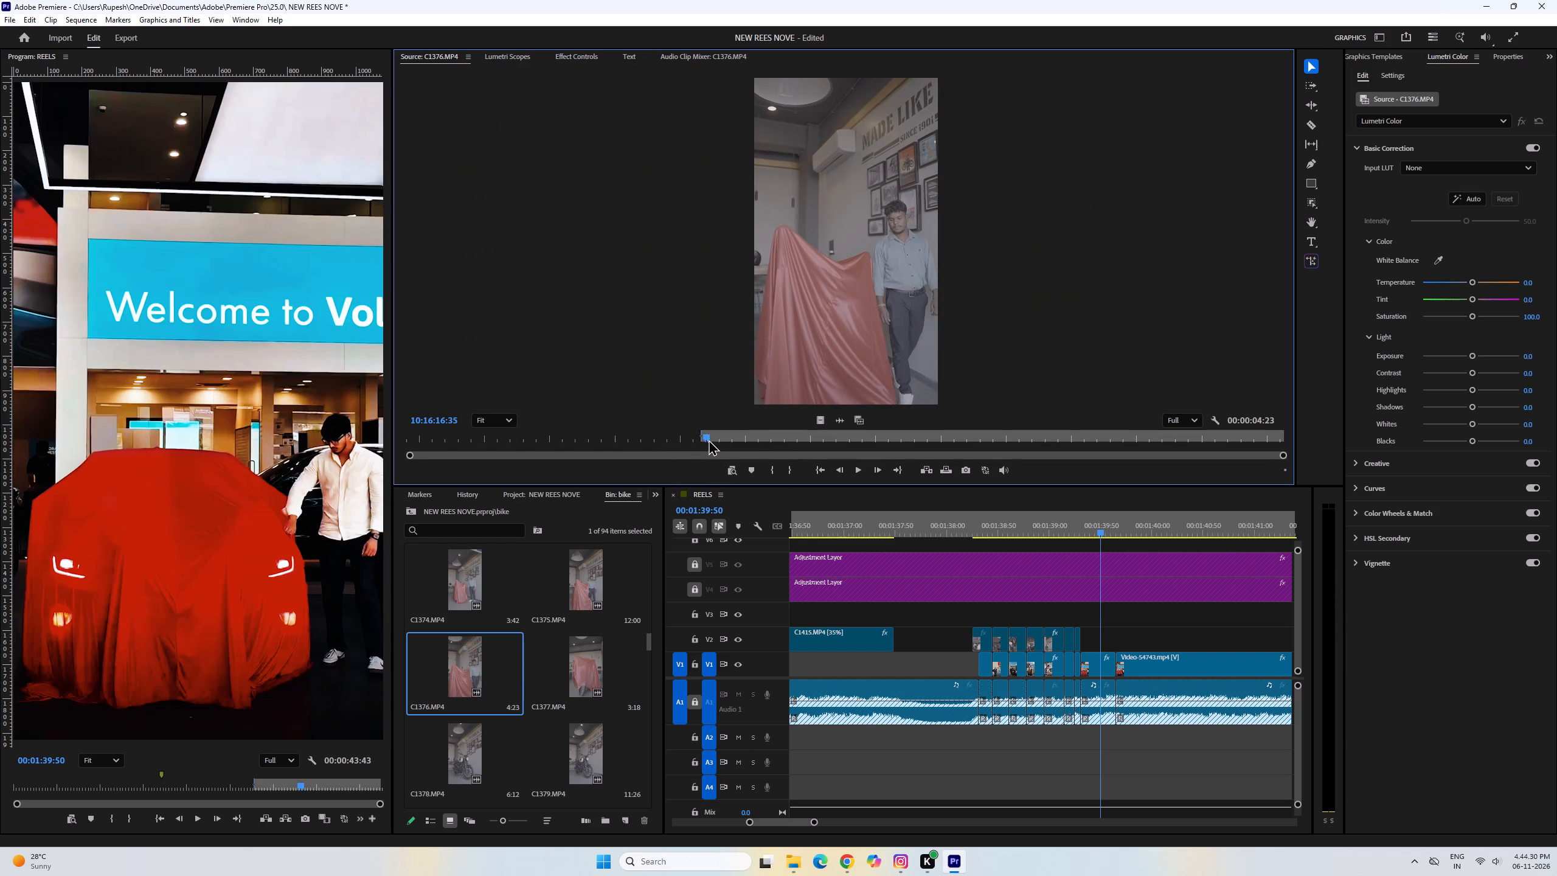
left_click_drag(709, 439, 914, 488)
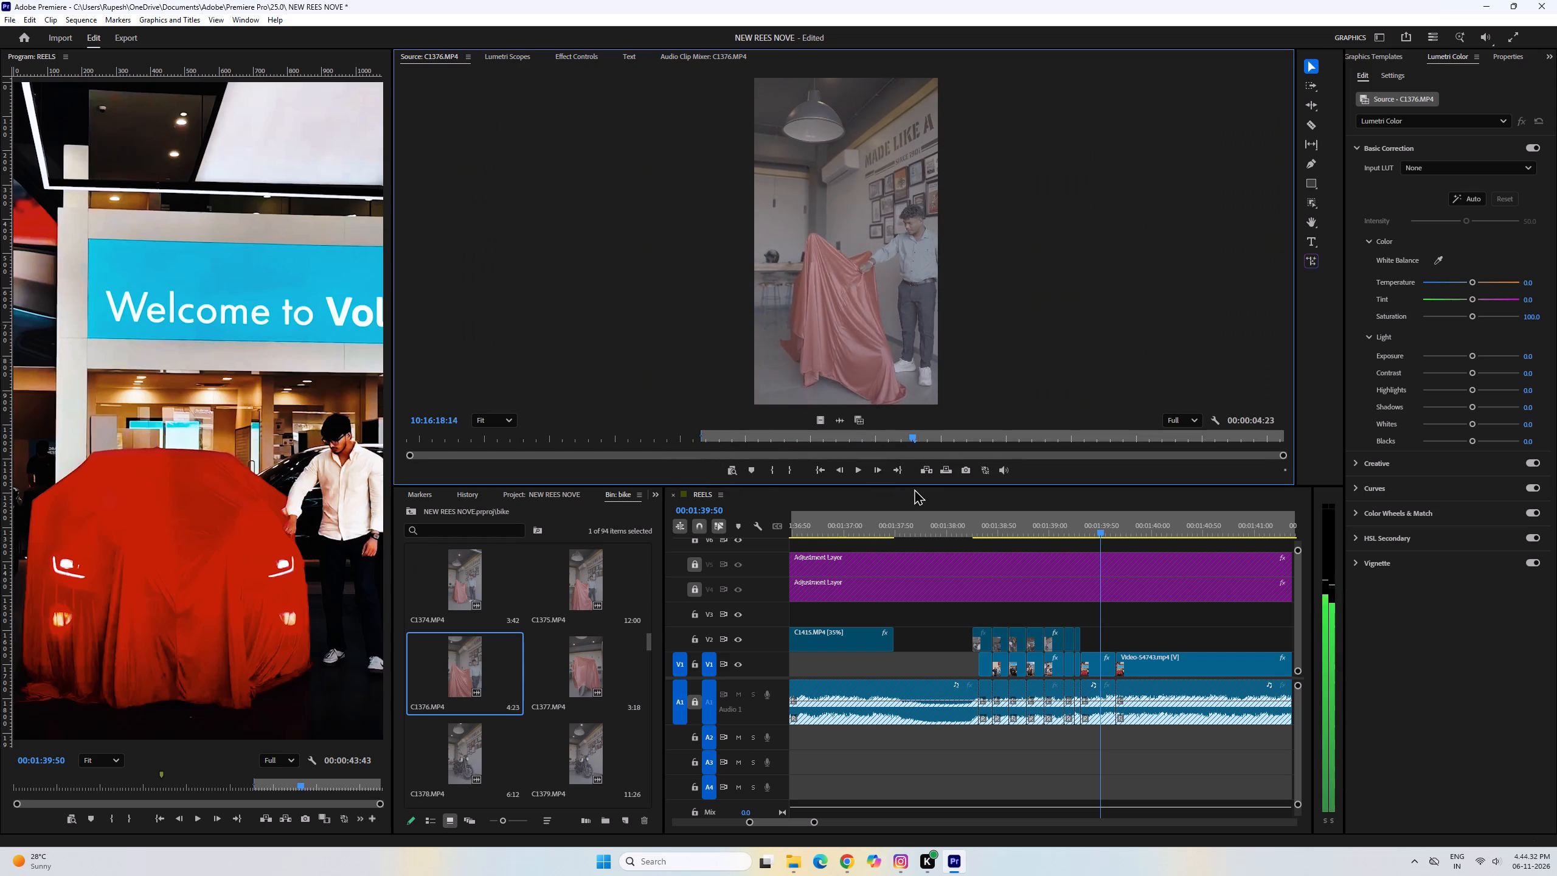
left_click_drag(914, 488, 958, 492)
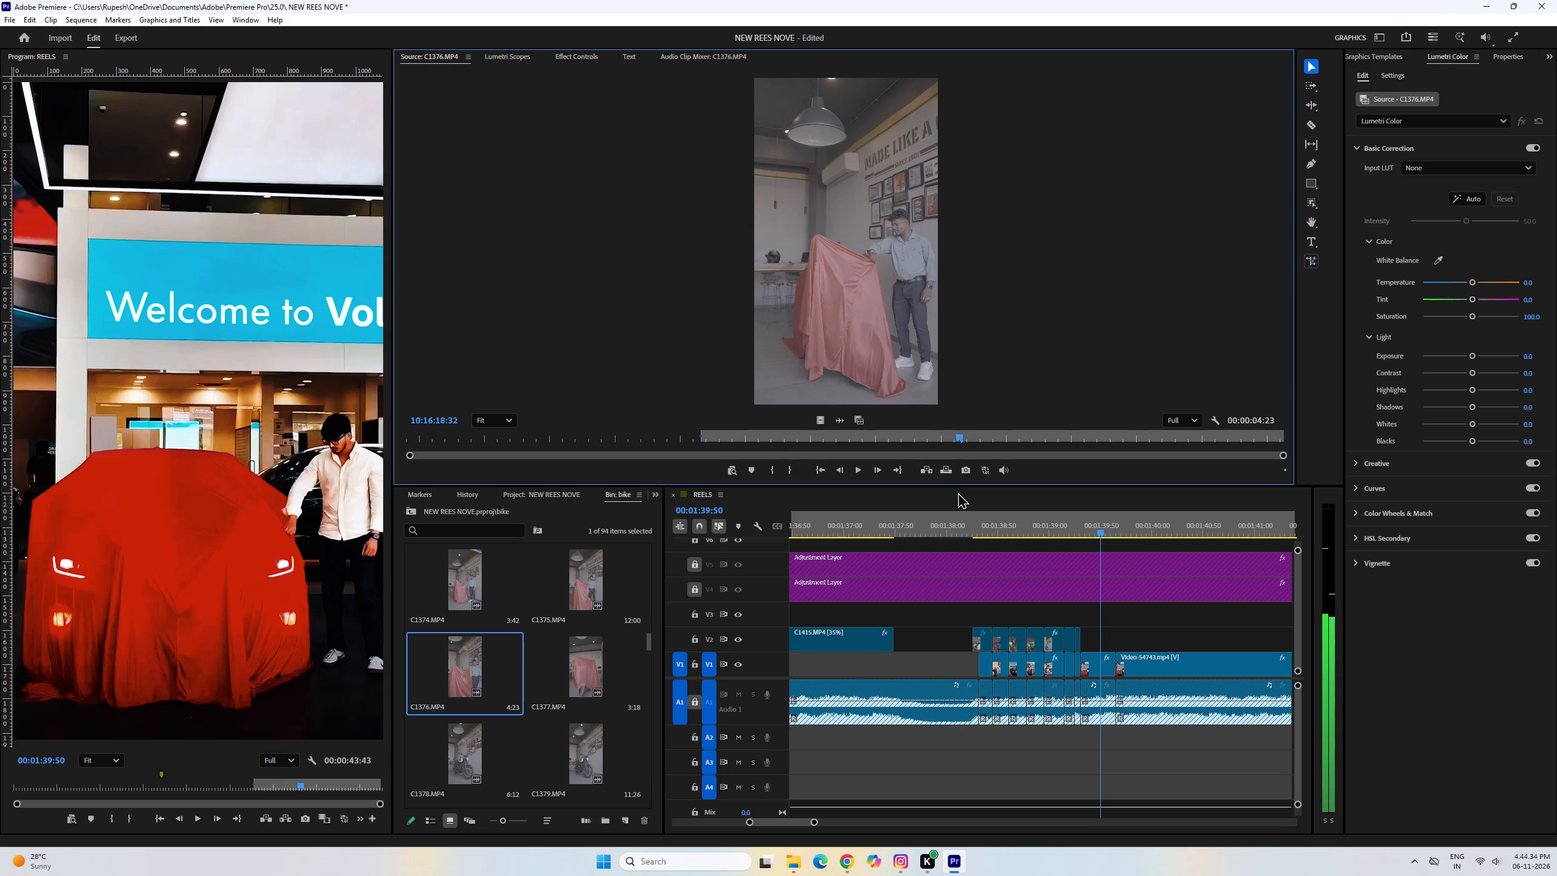
left_click_drag(958, 492, 959, 493)
left_click(766, 466)
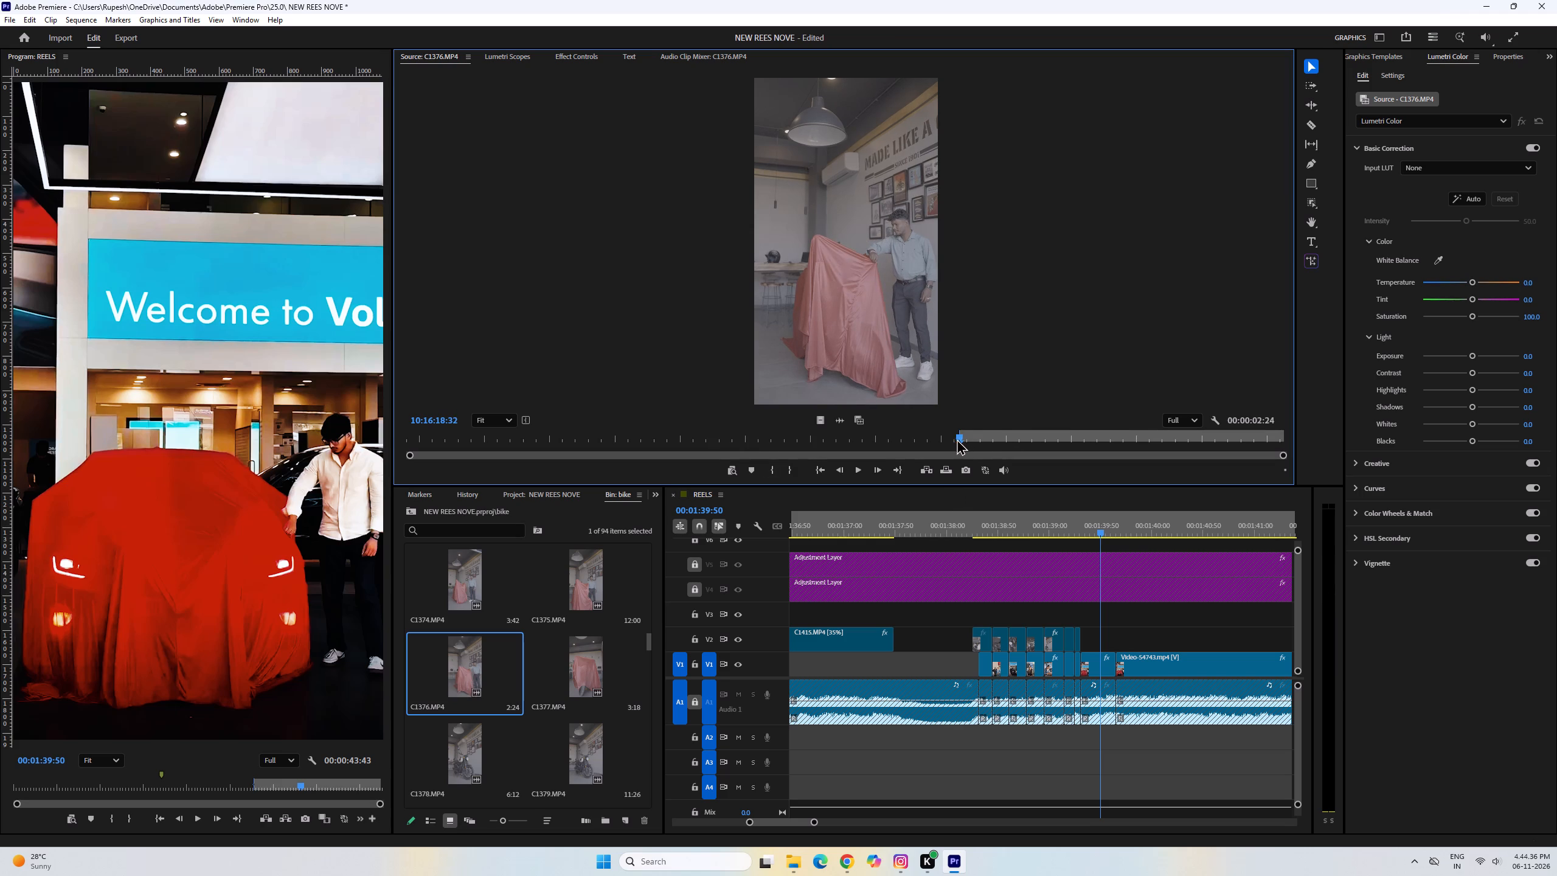
left_click_drag(957, 439, 1017, 459)
left_click(792, 468)
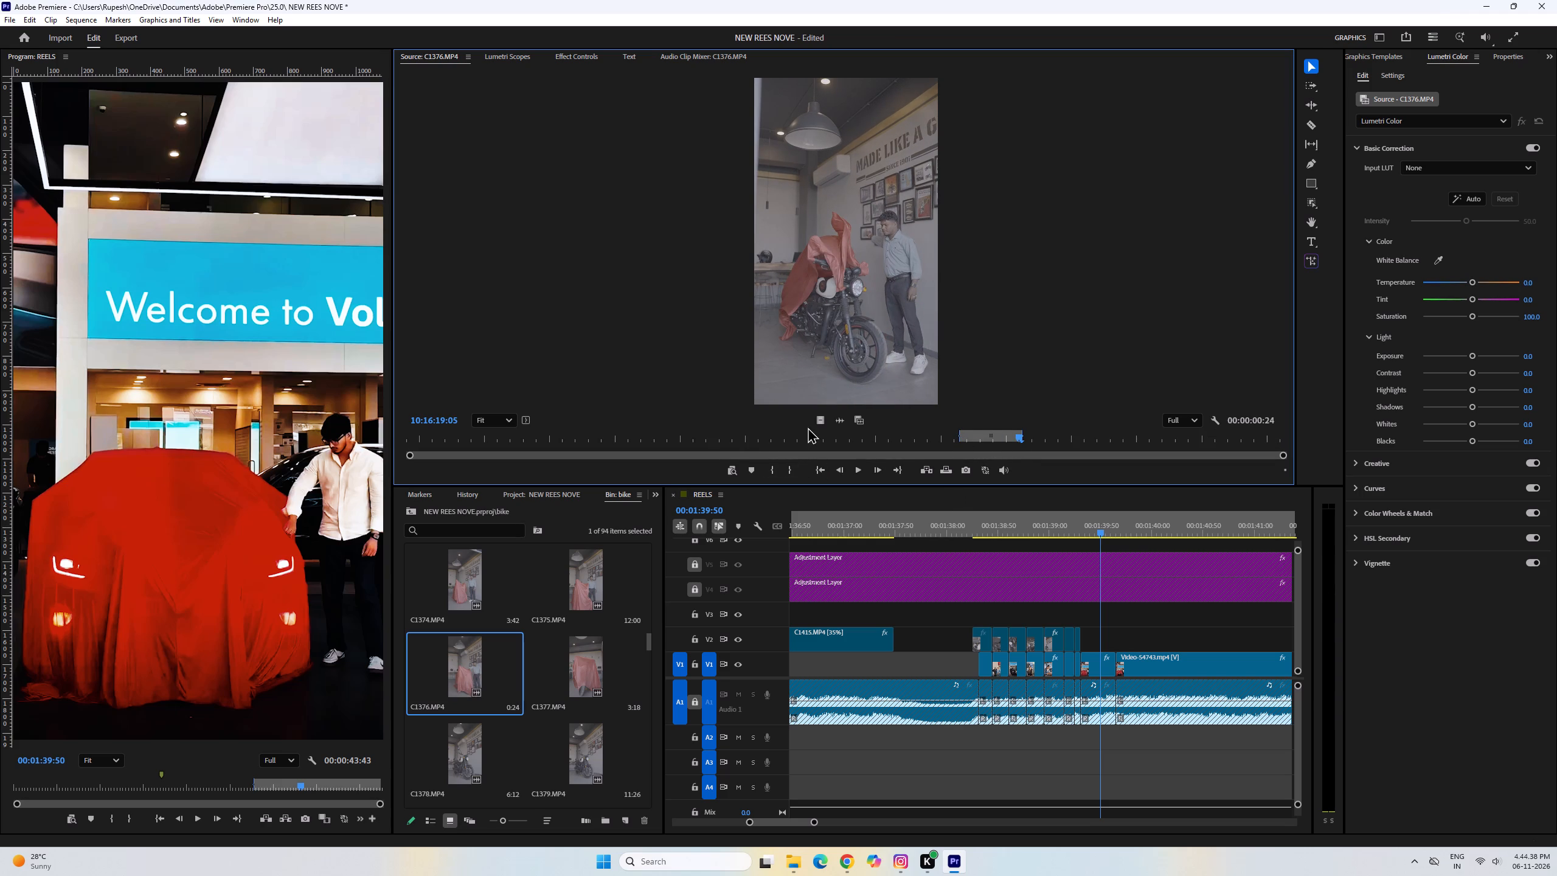
left_click_drag(819, 419, 1092, 625)
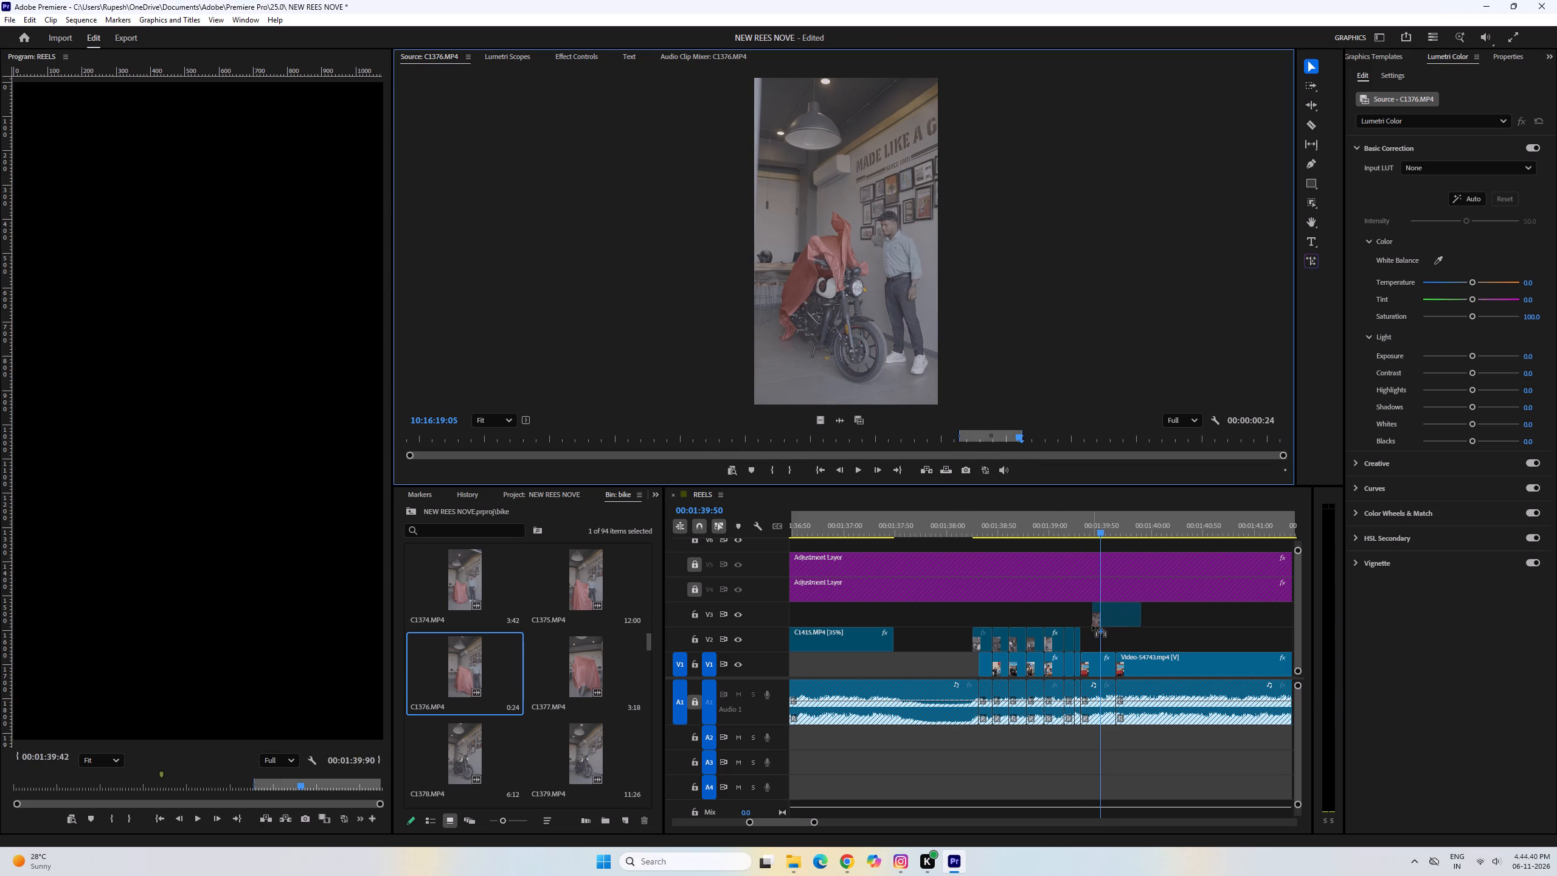
left_click_drag(1092, 625, 1095, 629)
Slow the C1376.MP4 clip on V2 to 50% speed and play the result.
left_click(1117, 636)
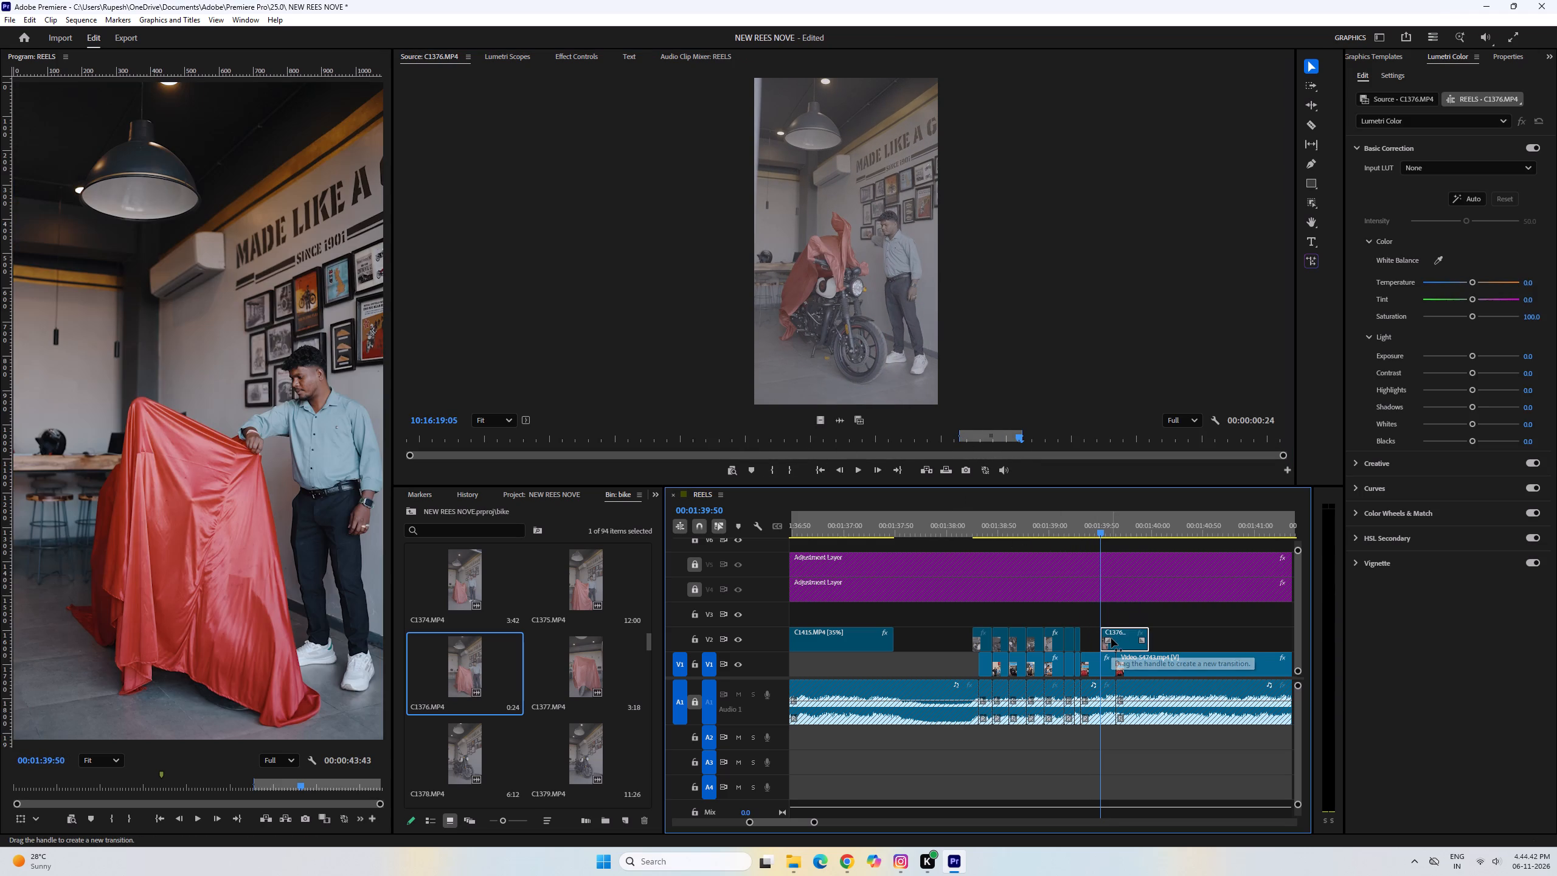
key("ctrl+r")
key("5")
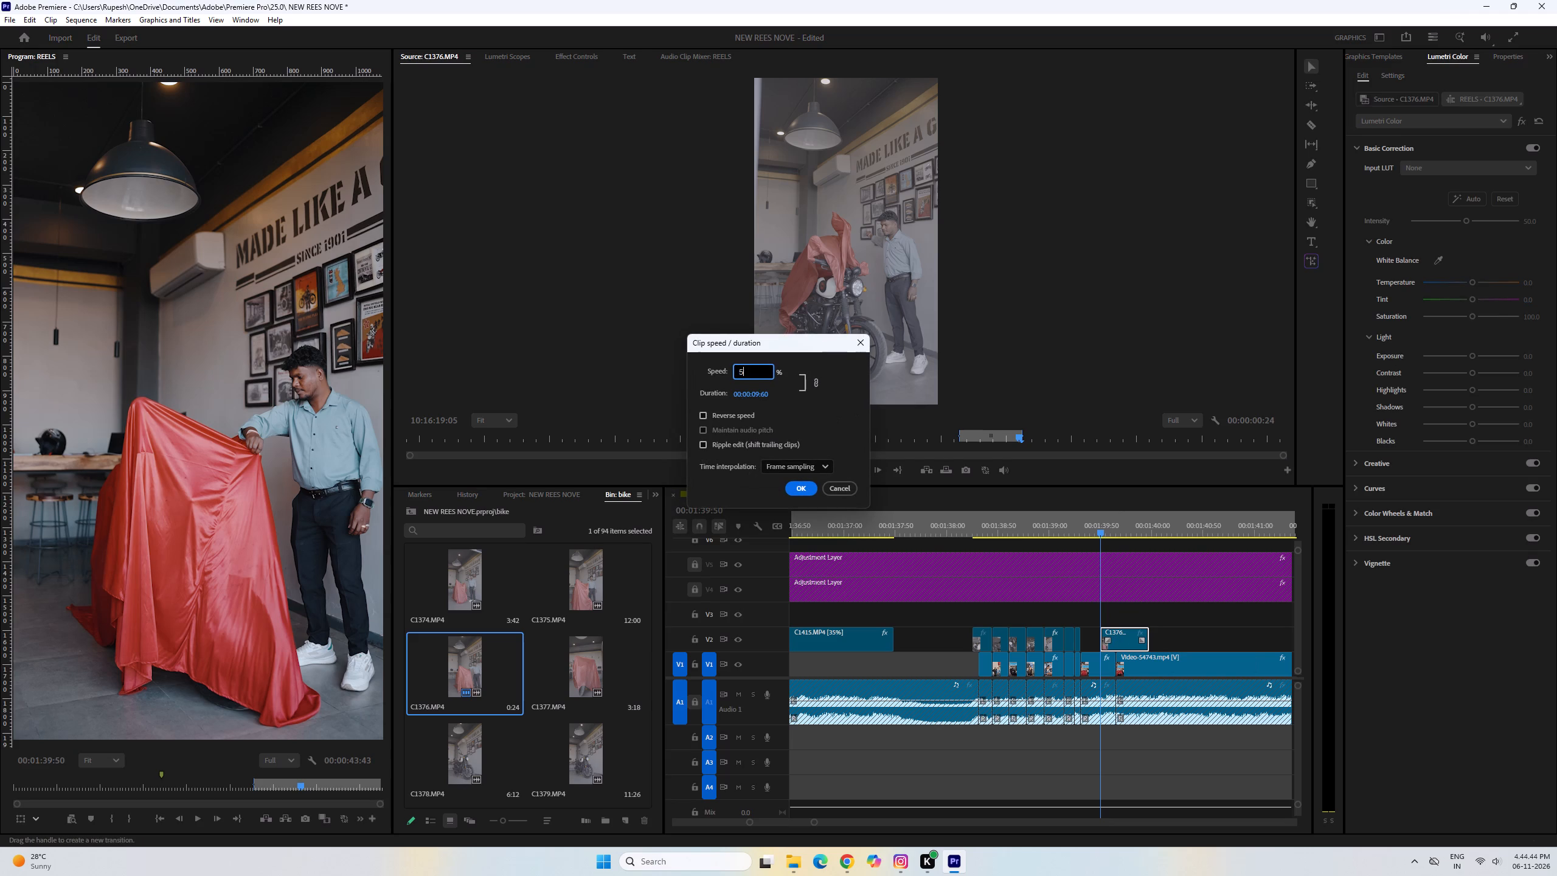
key("0")
key("Return")
key("space")
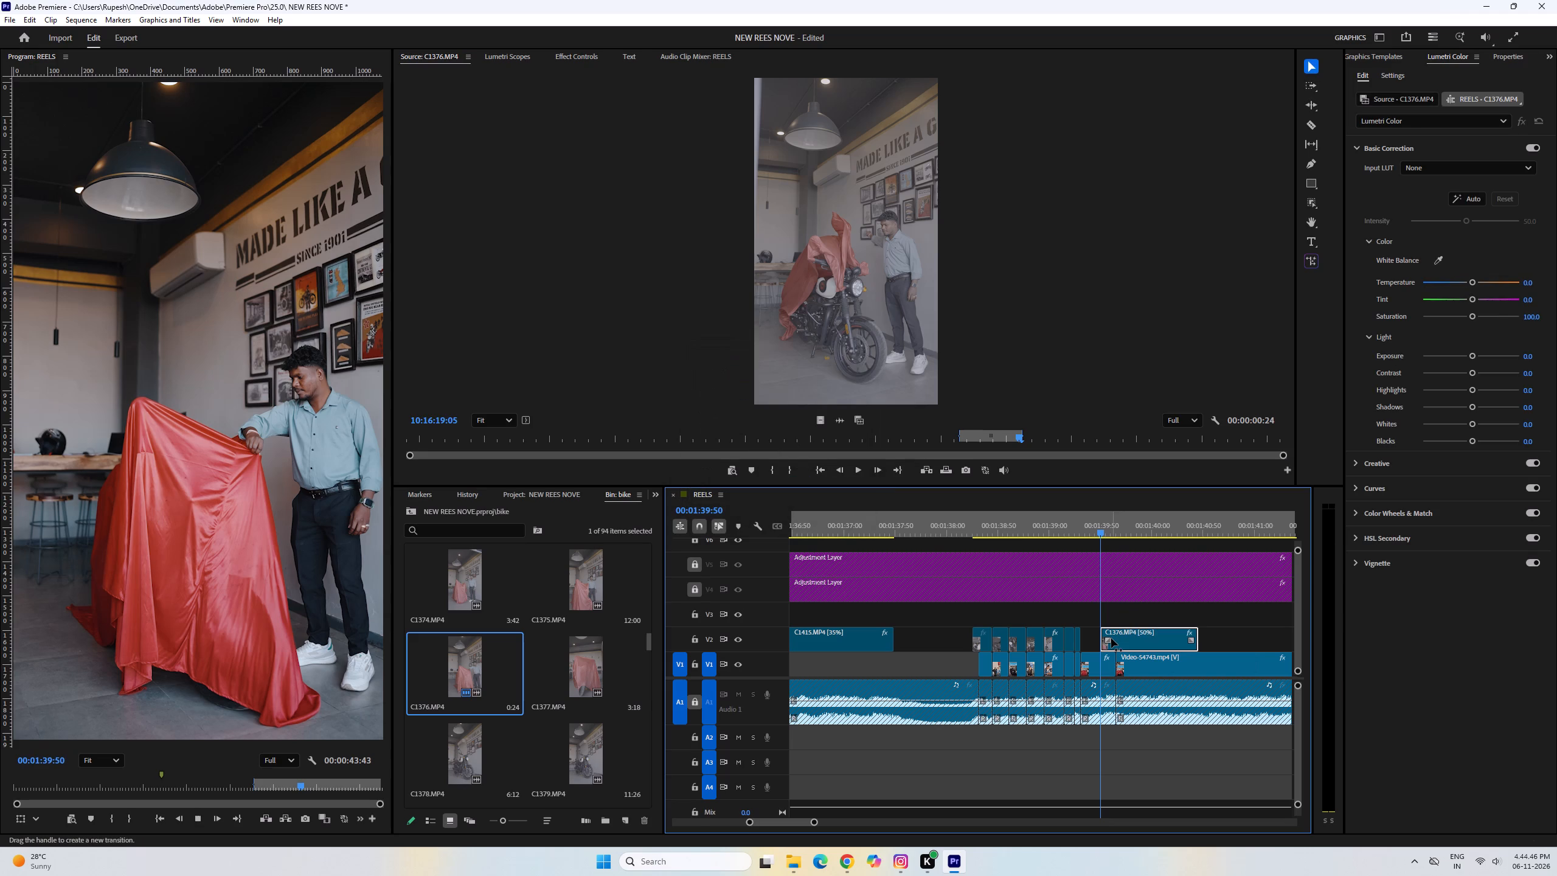
key("space")
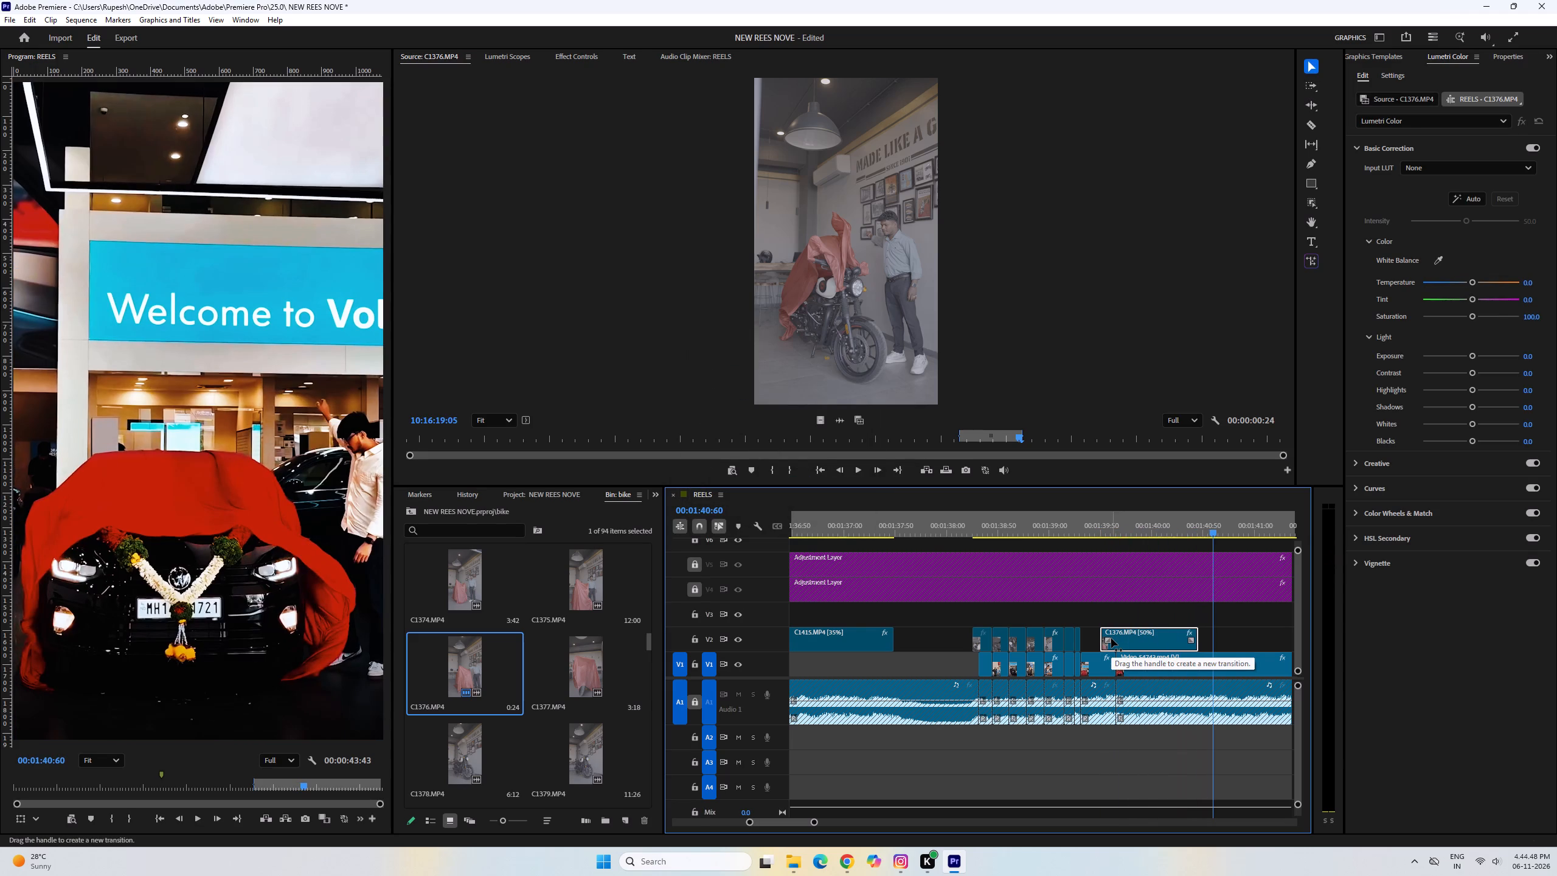
Extend the end of the slowed C1376.MP4 clip on V2 to the reference video's cut at about 00:01:41:61.
scroll(1156, 576, "down", 4)
left_click_drag(1132, 639, 1249, 640)
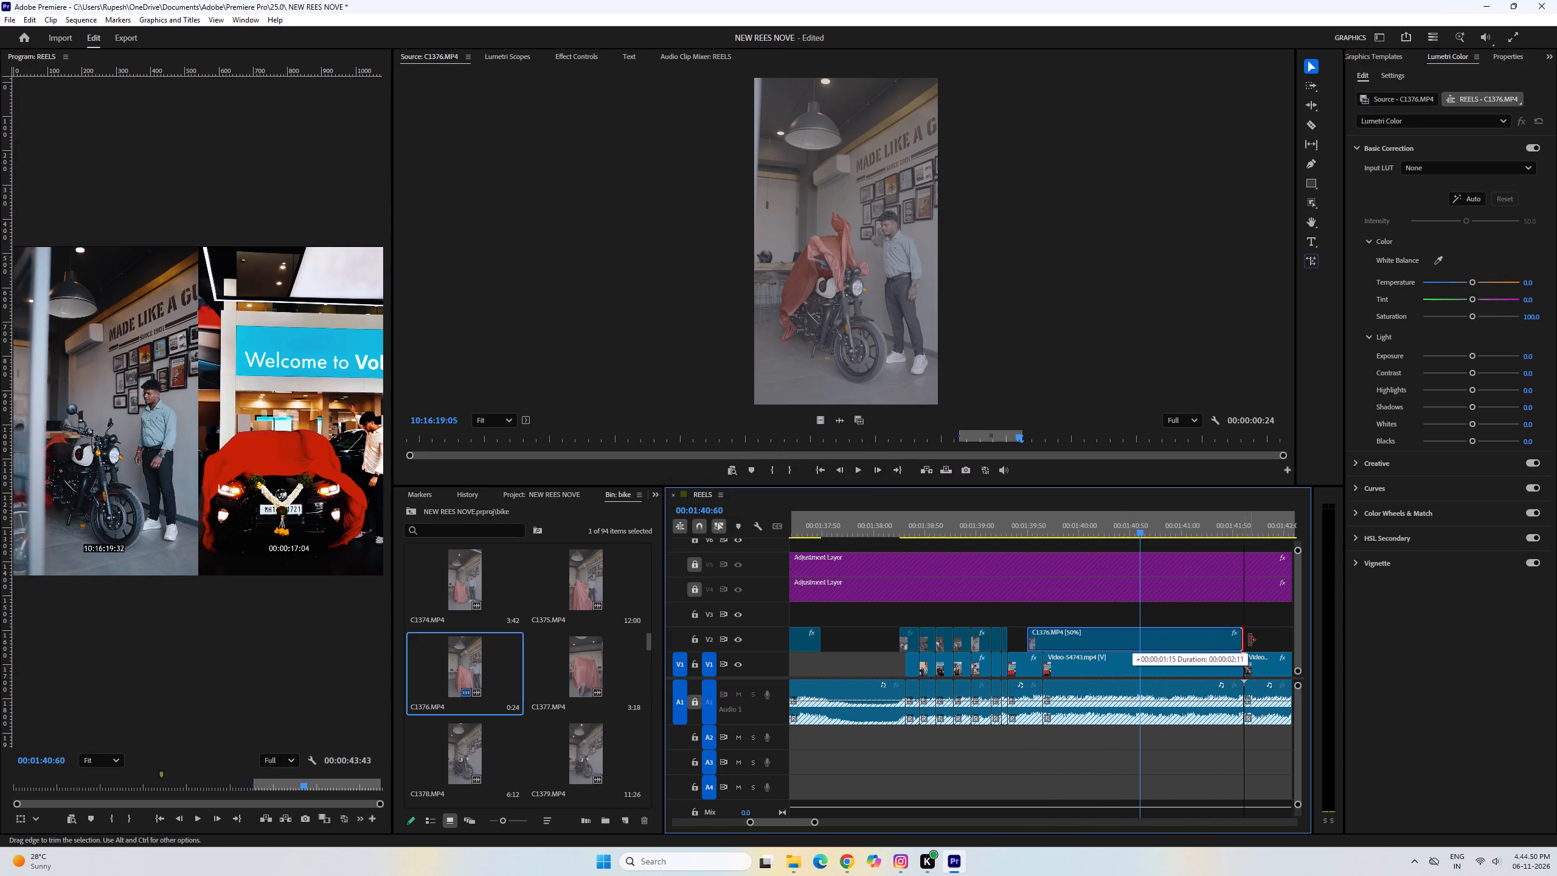
left_click_drag(1249, 640, 1082, 631)
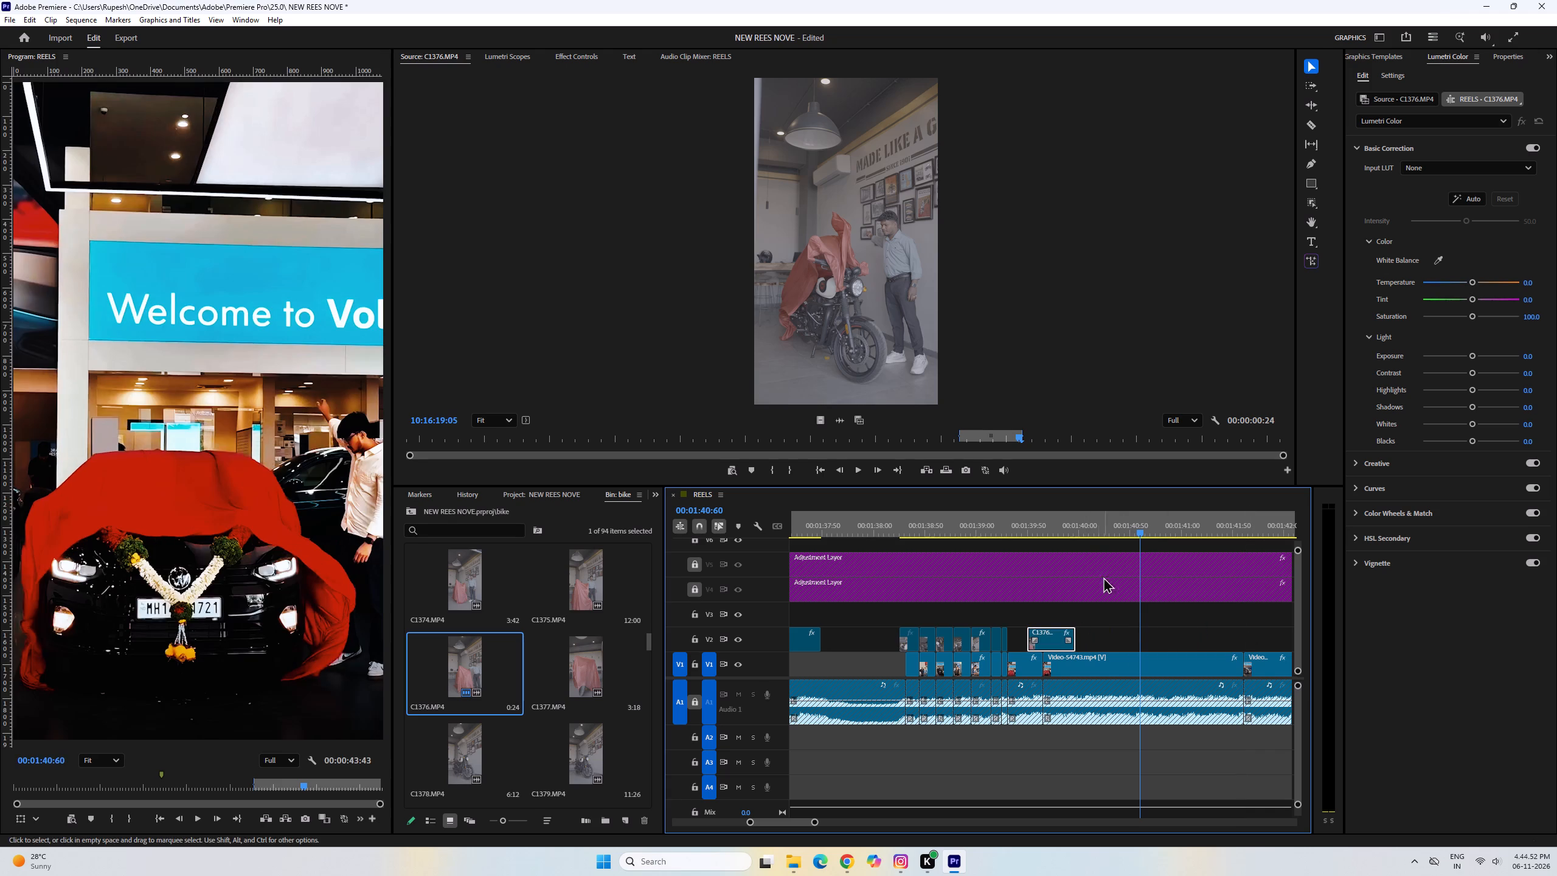
left_click_drag(1146, 529, 1243, 571)
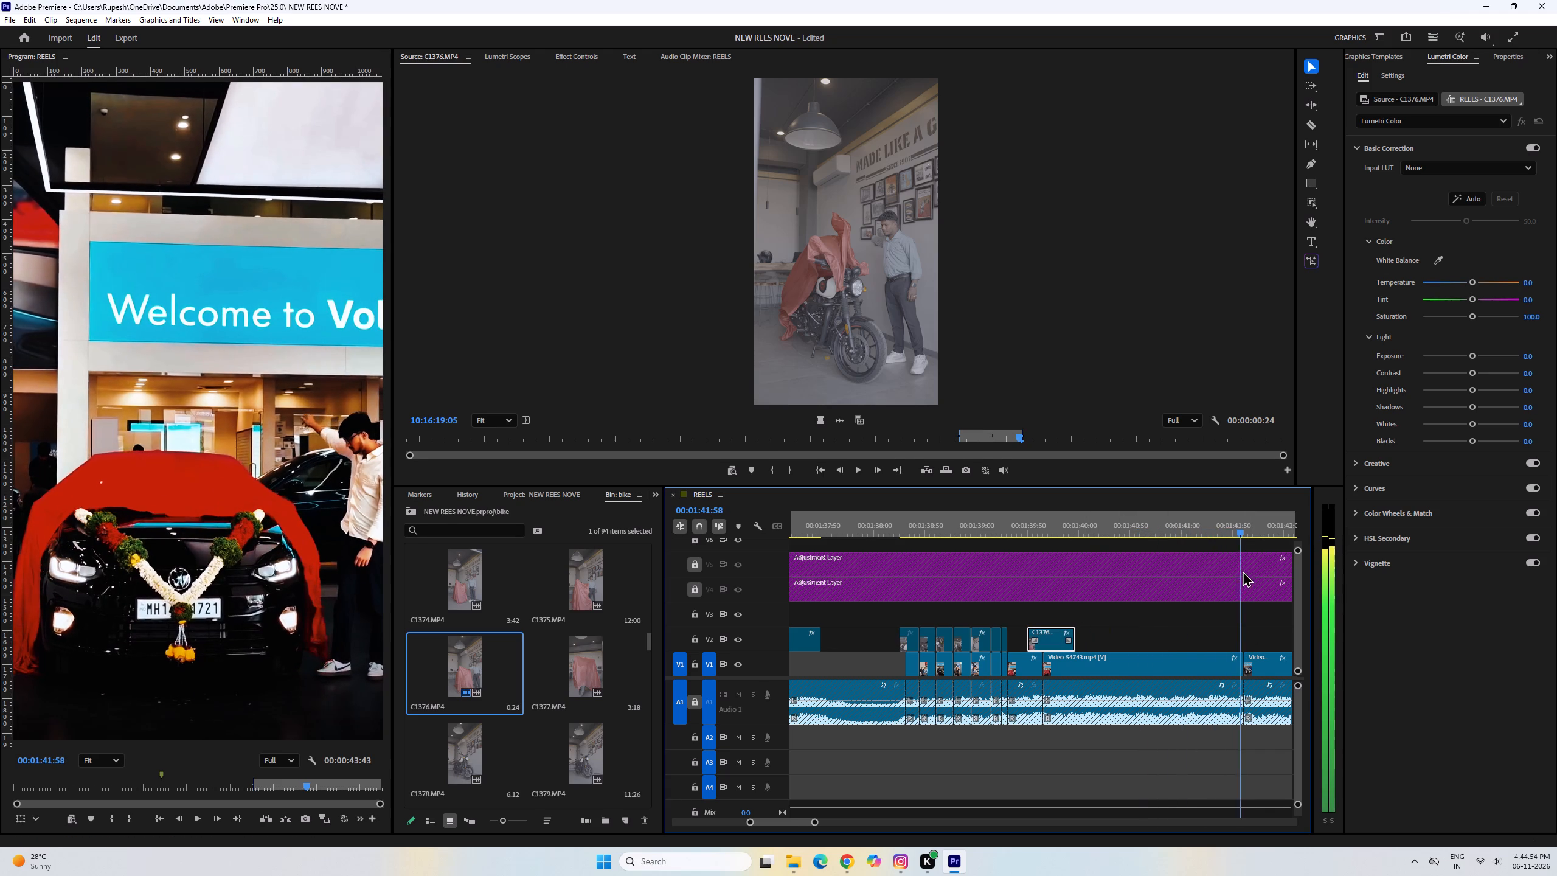
left_click_drag(1243, 571, 1235, 575)
scroll(1166, 616, "down", 4)
left_click_drag(1165, 523, 1145, 540)
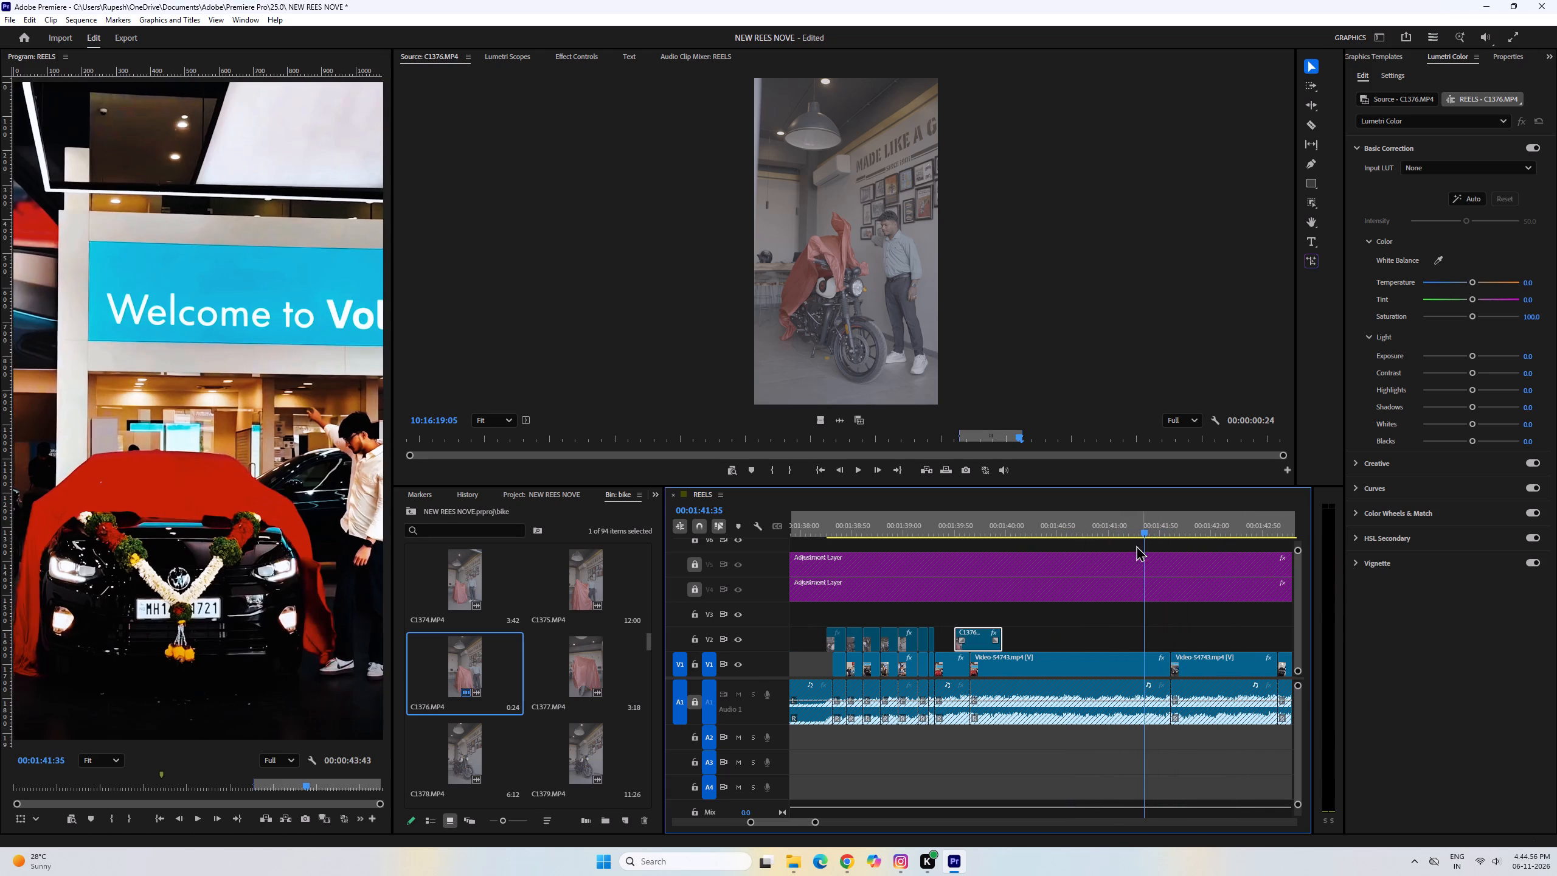
left_click_drag(1007, 637, 1177, 645)
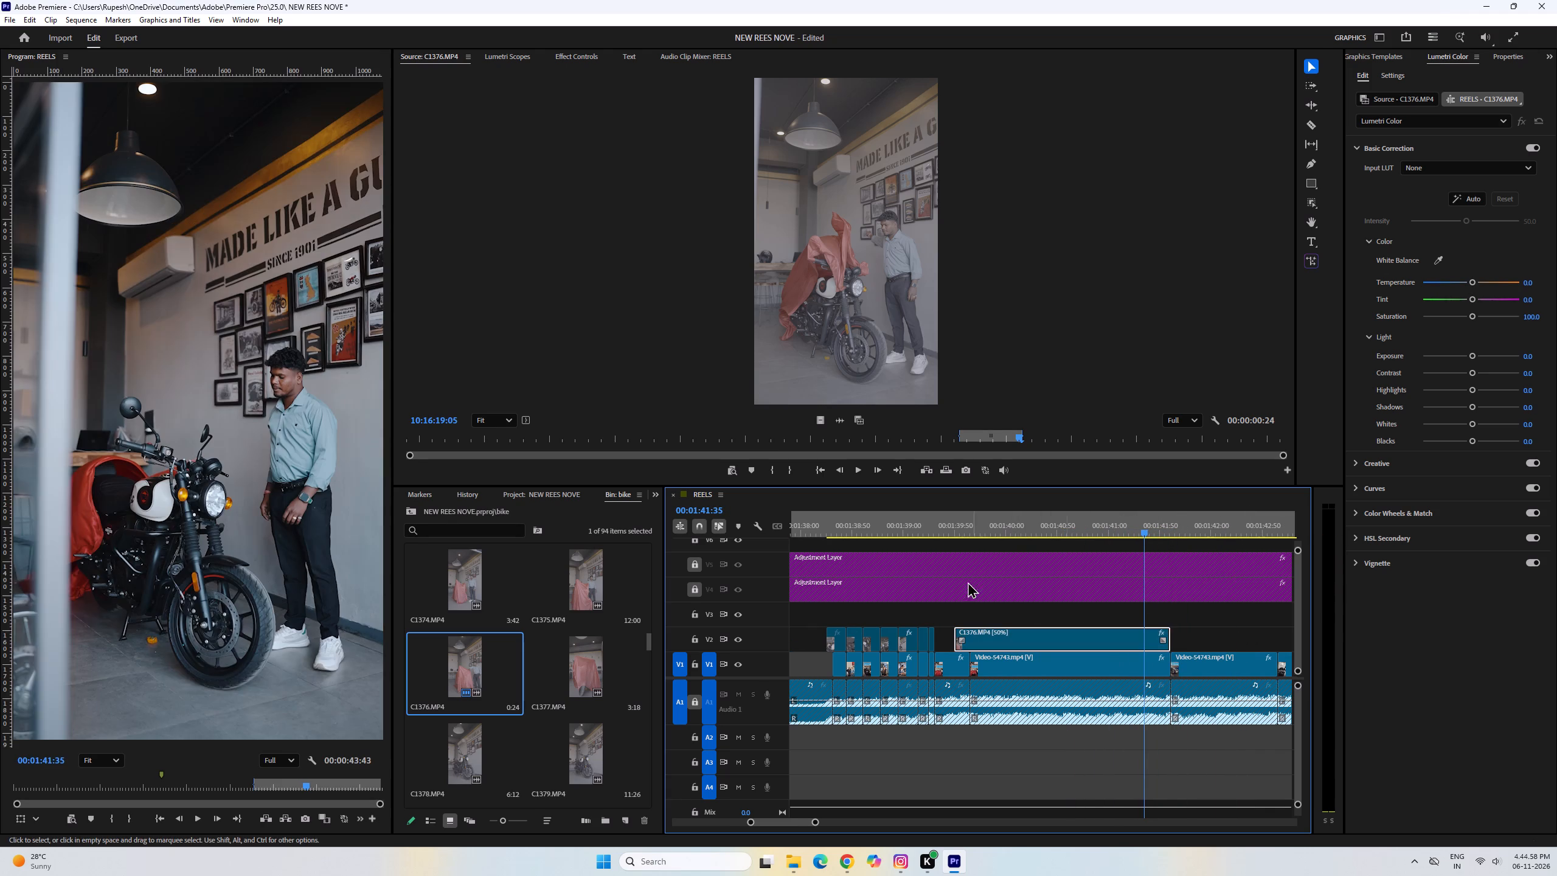
Extend the start of the C1376.MP4 clip back to the preceding V2 clip, closing the gap, and play the section.
left_click(949, 539)
left_click(948, 529)
scroll(954, 571, "up", 1)
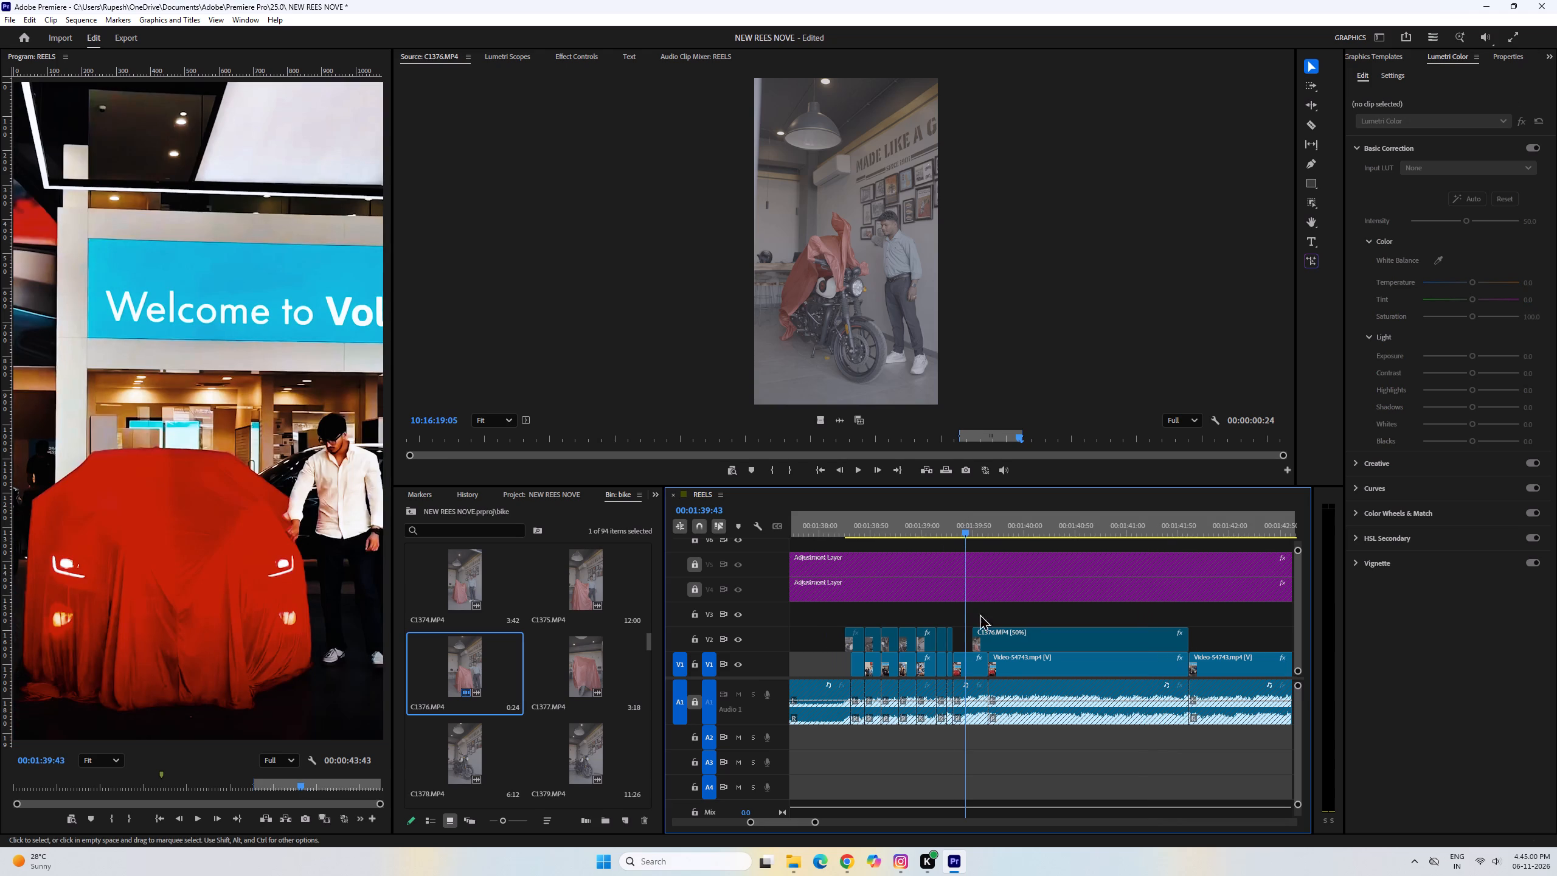
left_click_drag(976, 632, 958, 636)
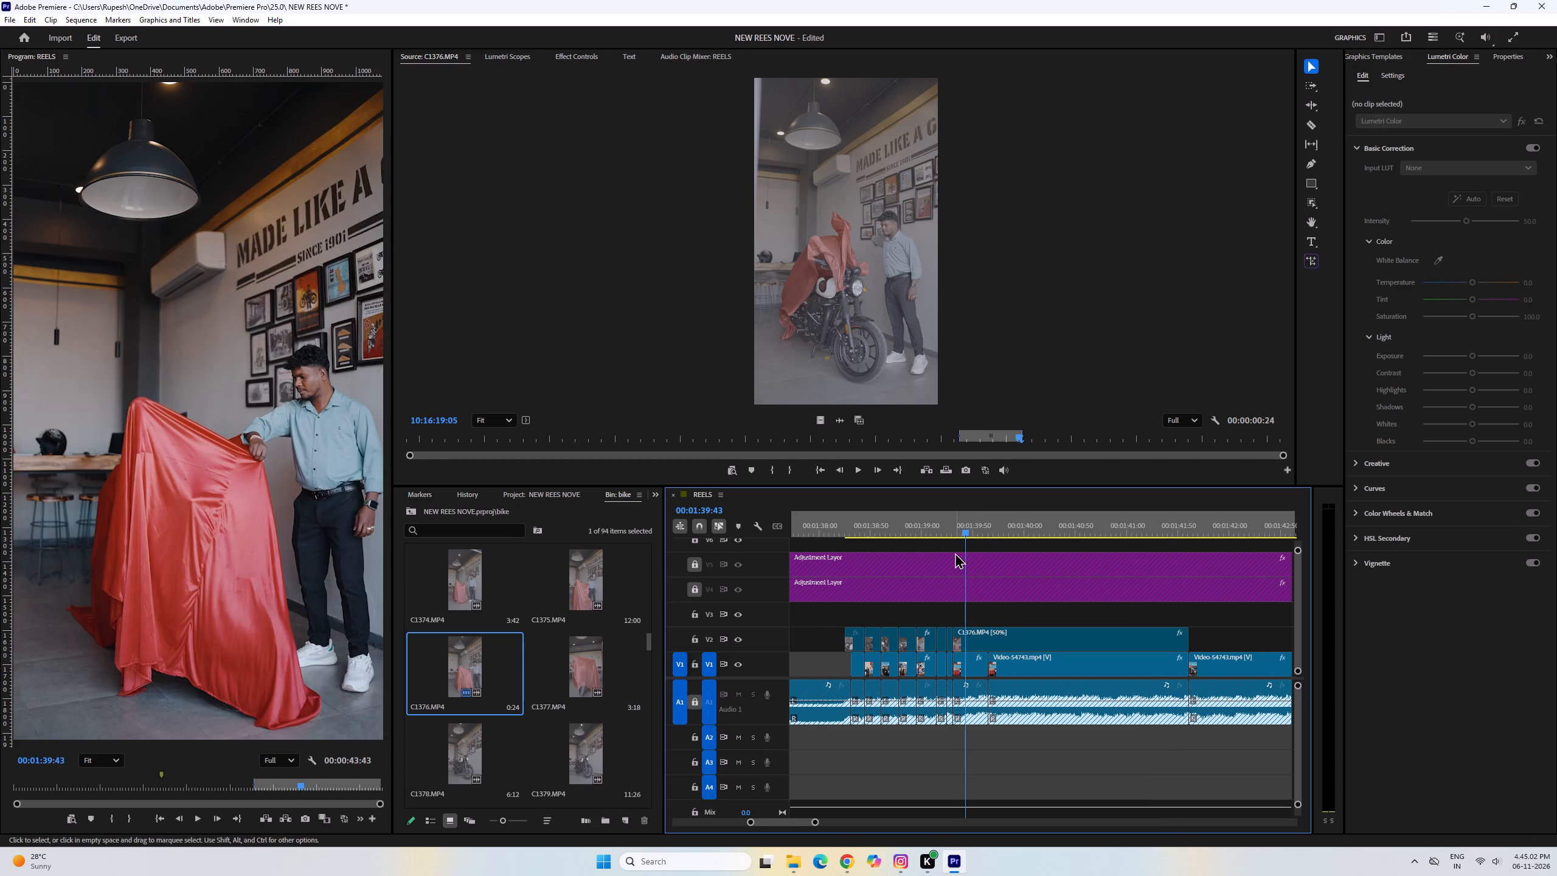
left_click(951, 532)
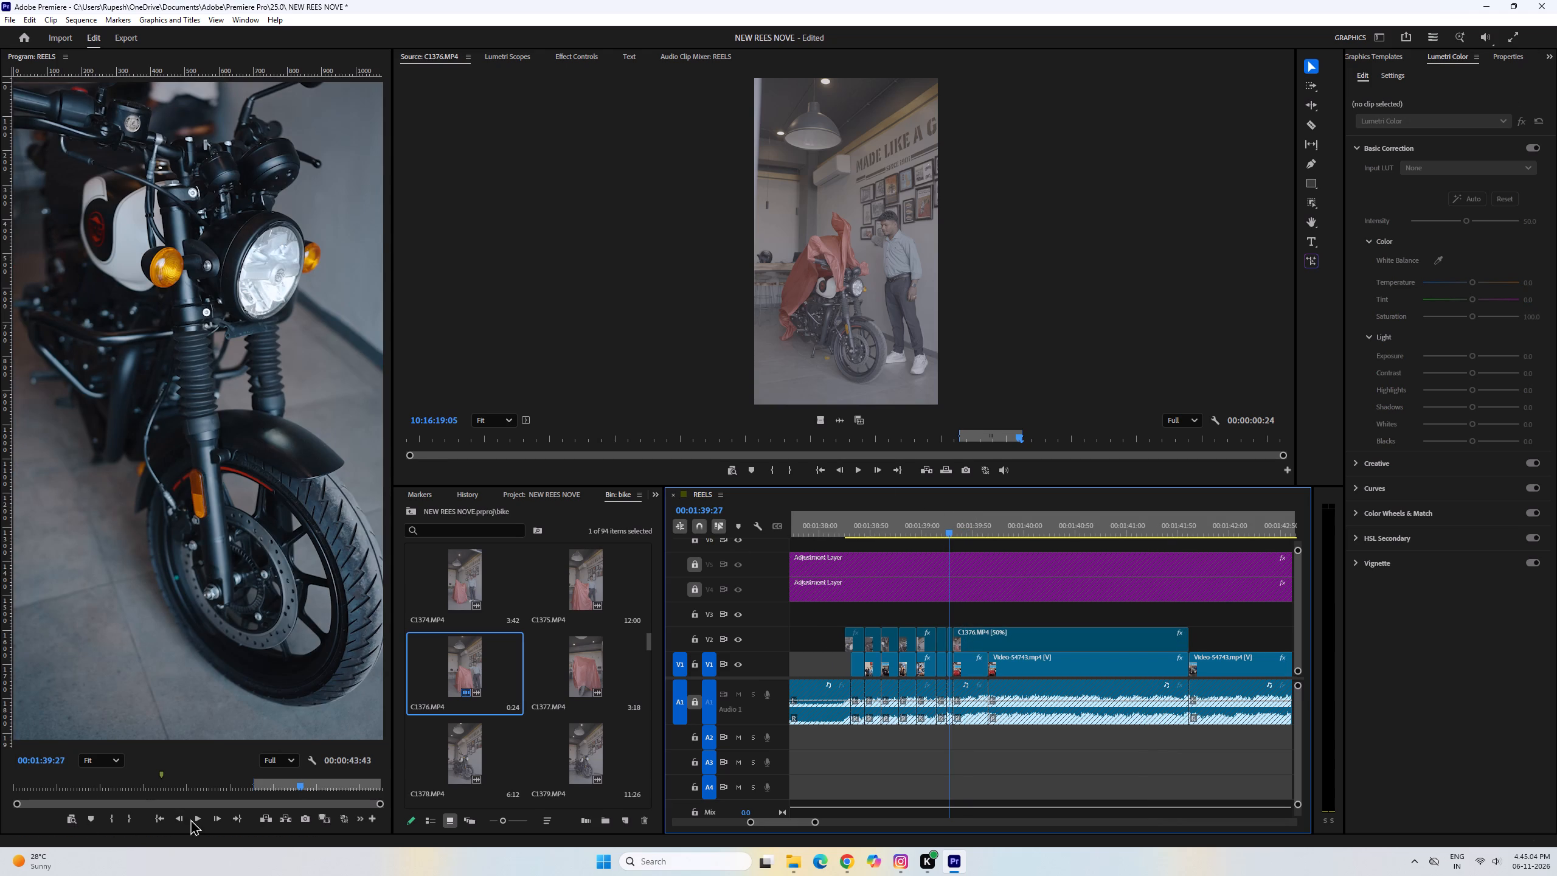
left_click(194, 819)
left_click(195, 819)
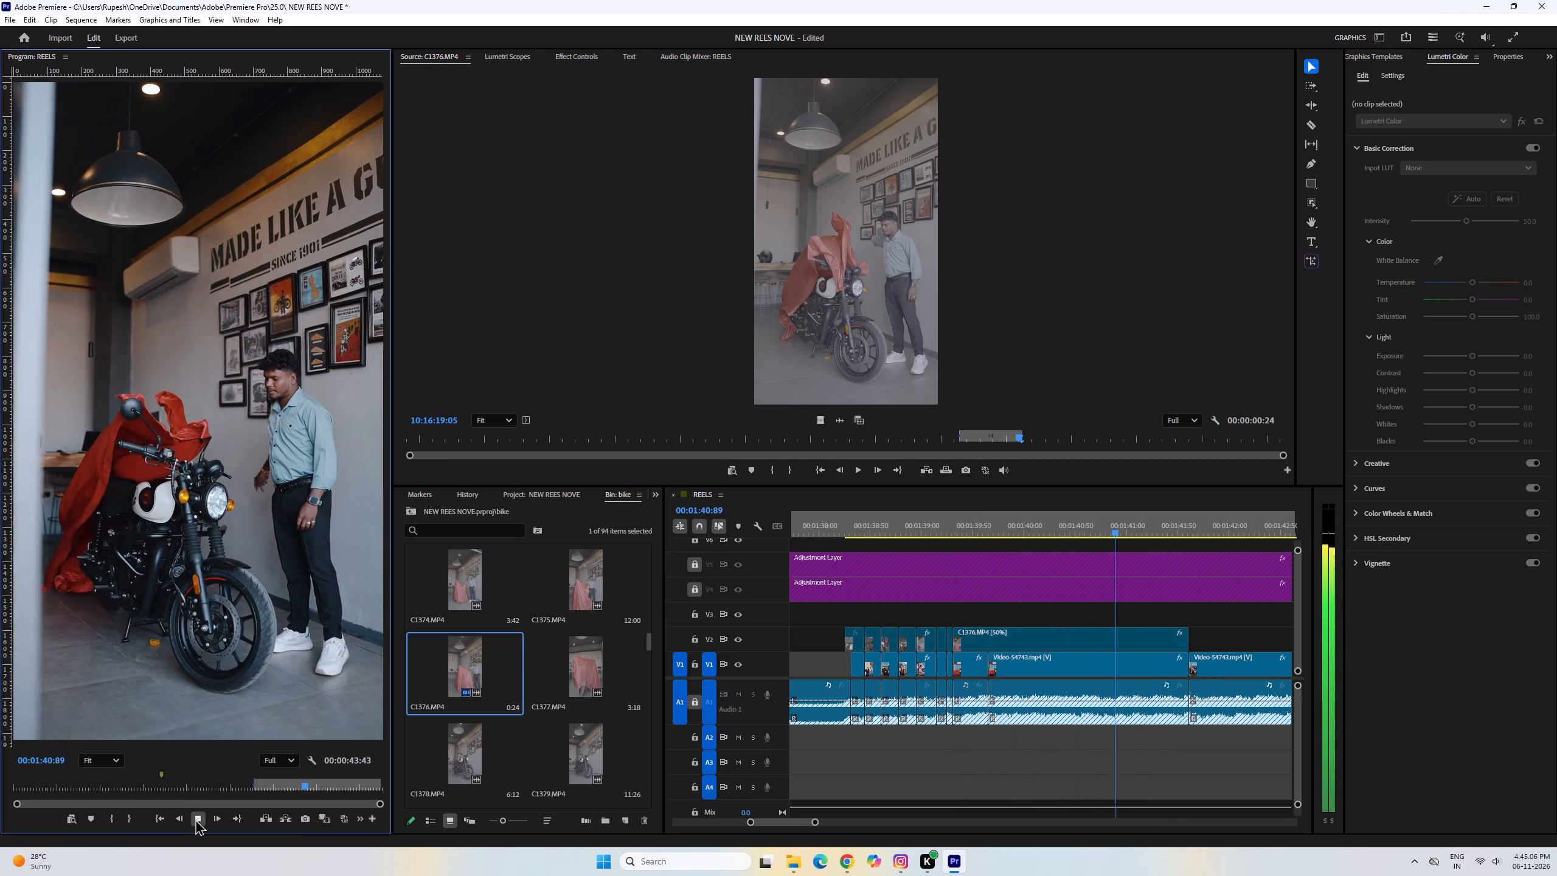
left_click(195, 819)
left_click(195, 819)
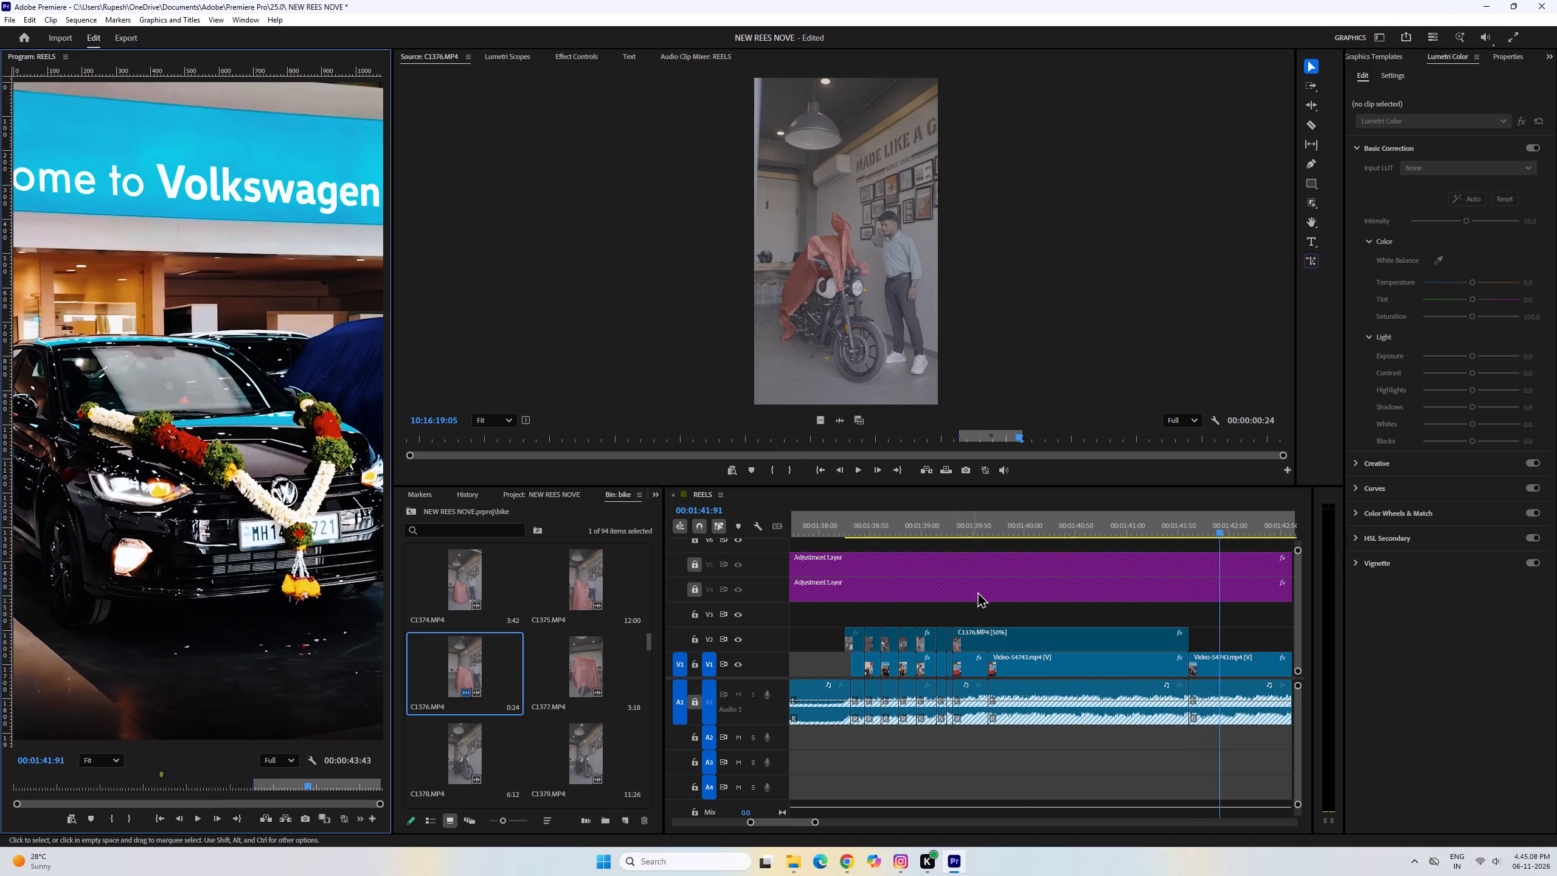
Set the C1376.MP4 timeline clip's Lumetri exposure to 0.4 and contrast to 15.
left_click(1022, 535)
left_click(1033, 648)
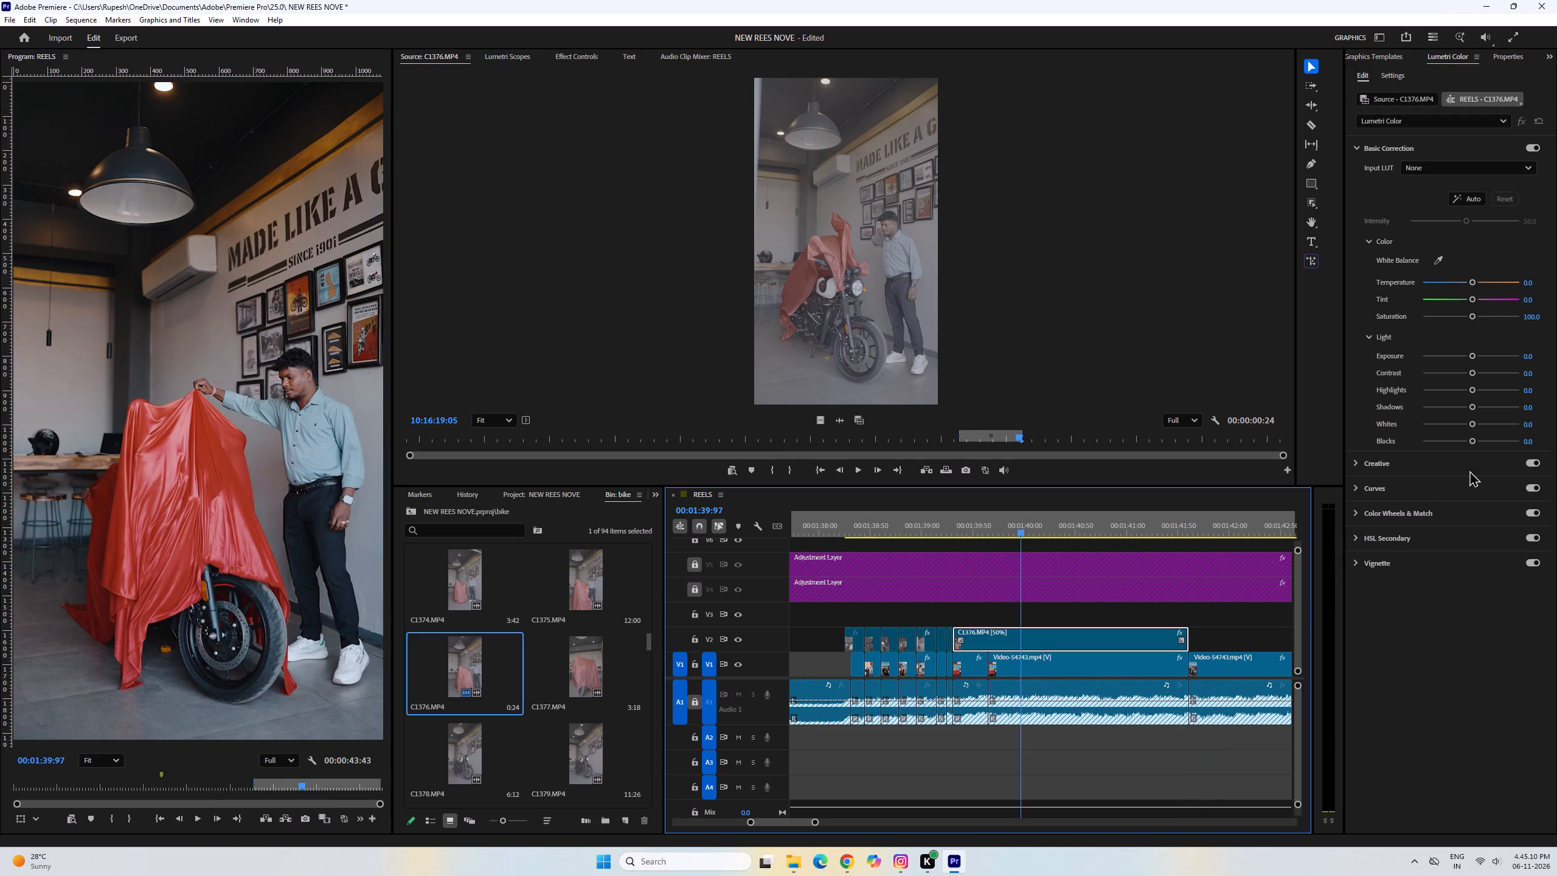
left_click(1471, 356)
left_click(1474, 376)
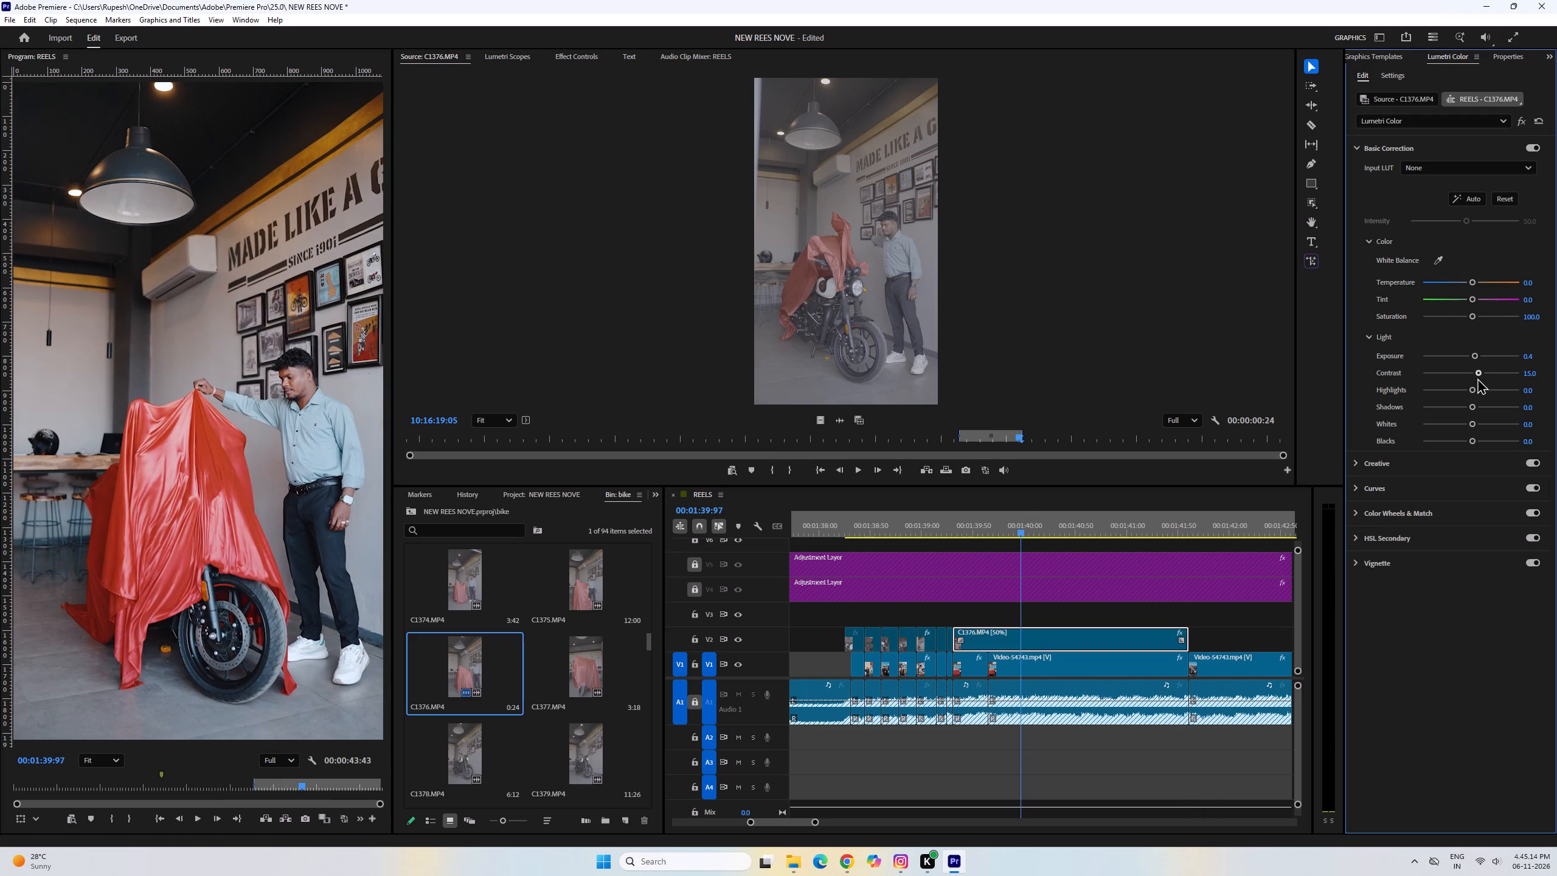
Place a 15-frame cover-pull section of C1377.MP4 starting at 10:16:21:47, video only, on V2 directly after the C1376 clip.
double_click(584, 680)
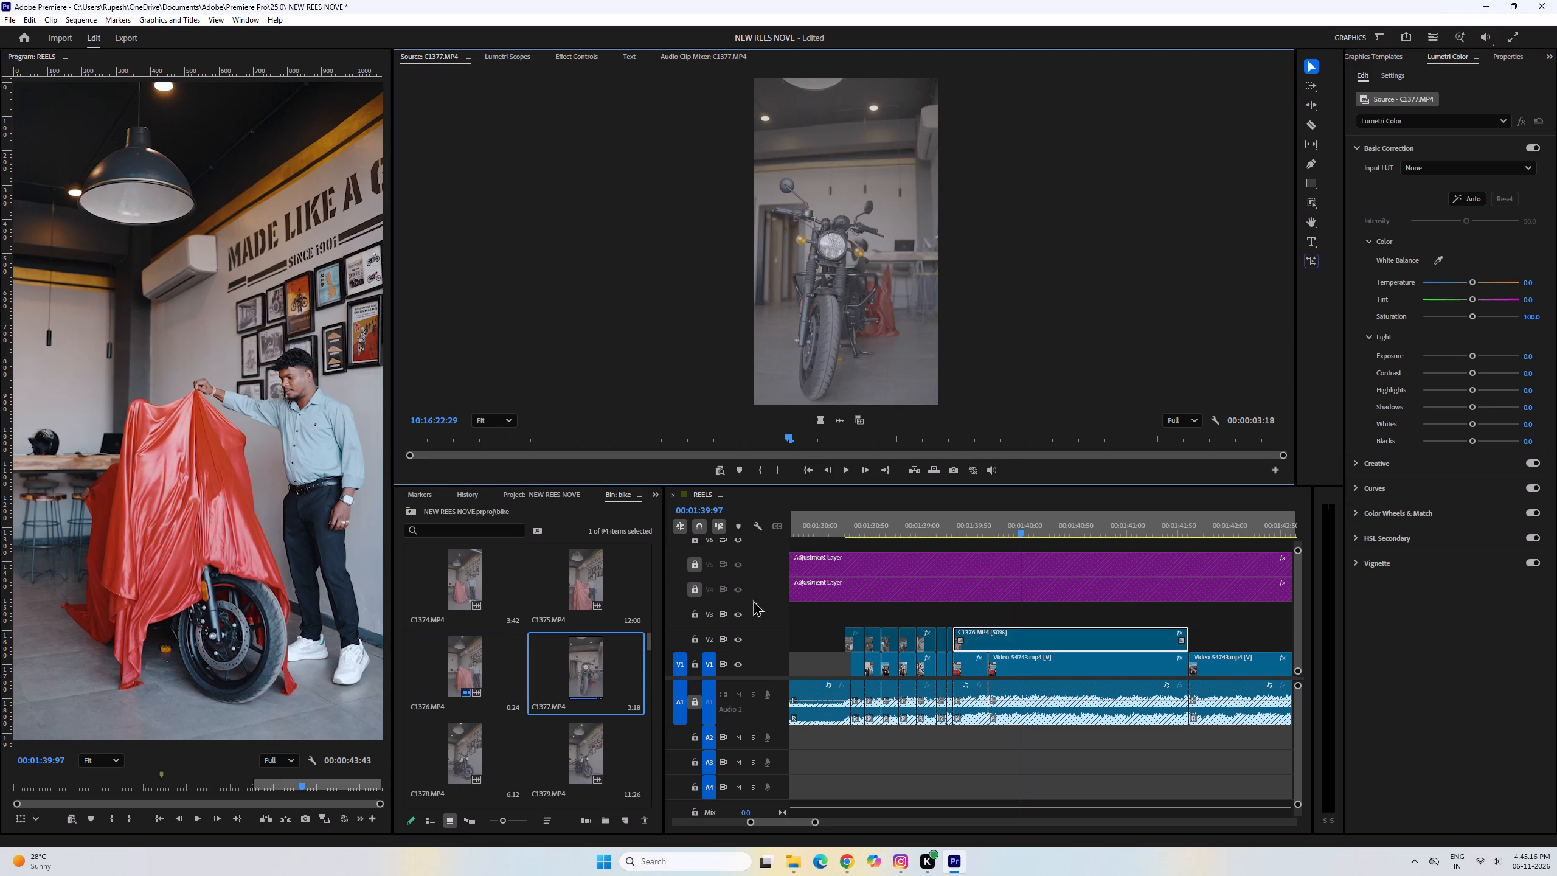
left_click_drag(694, 440, 505, 439)
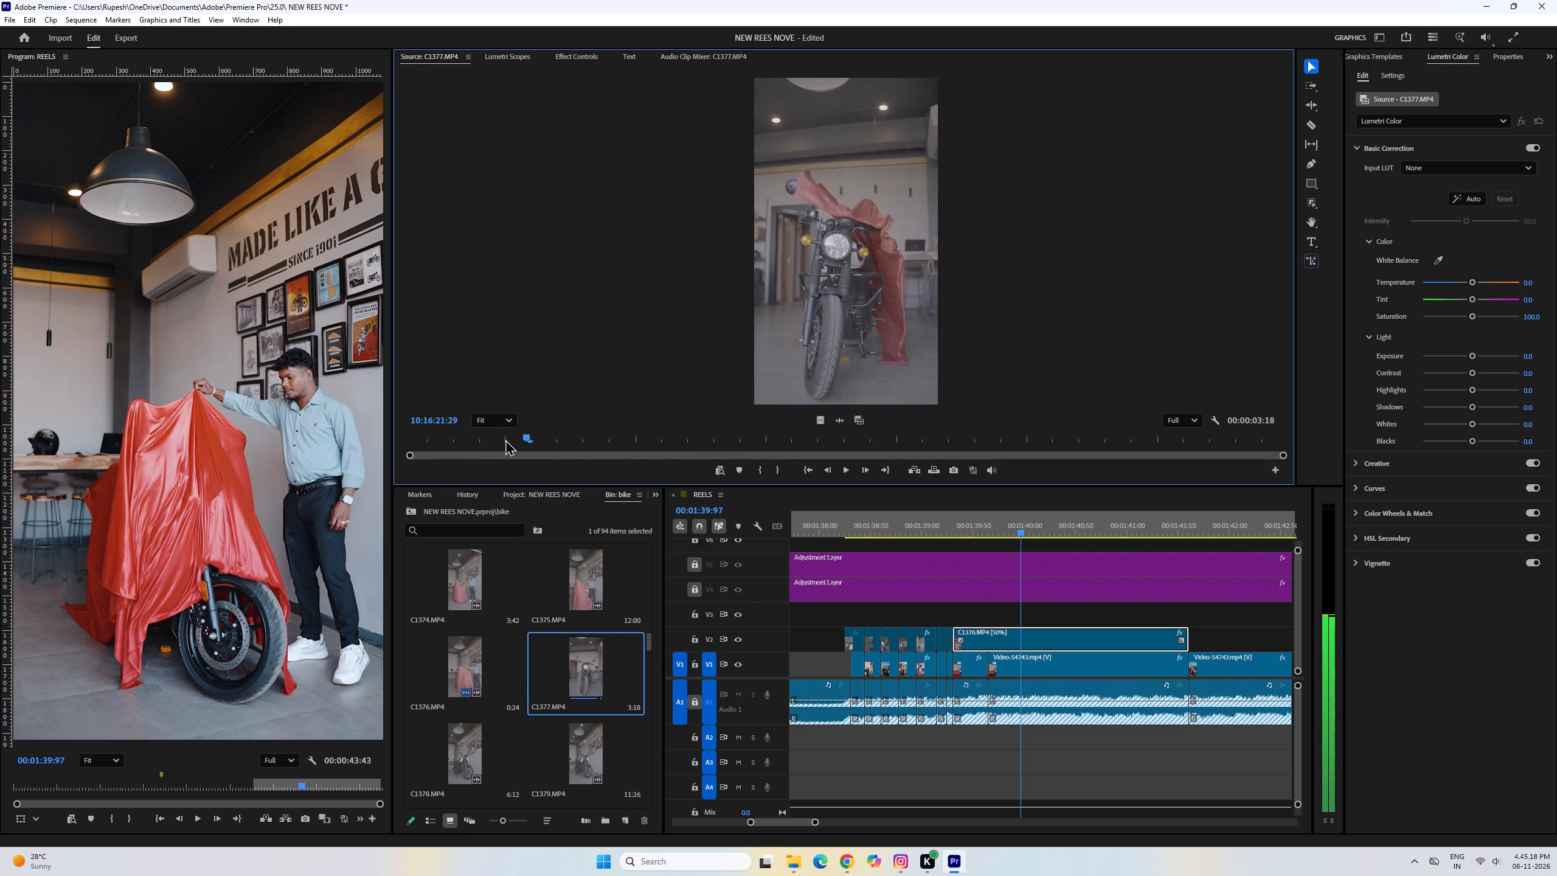
left_click_drag(505, 439, 628, 462)
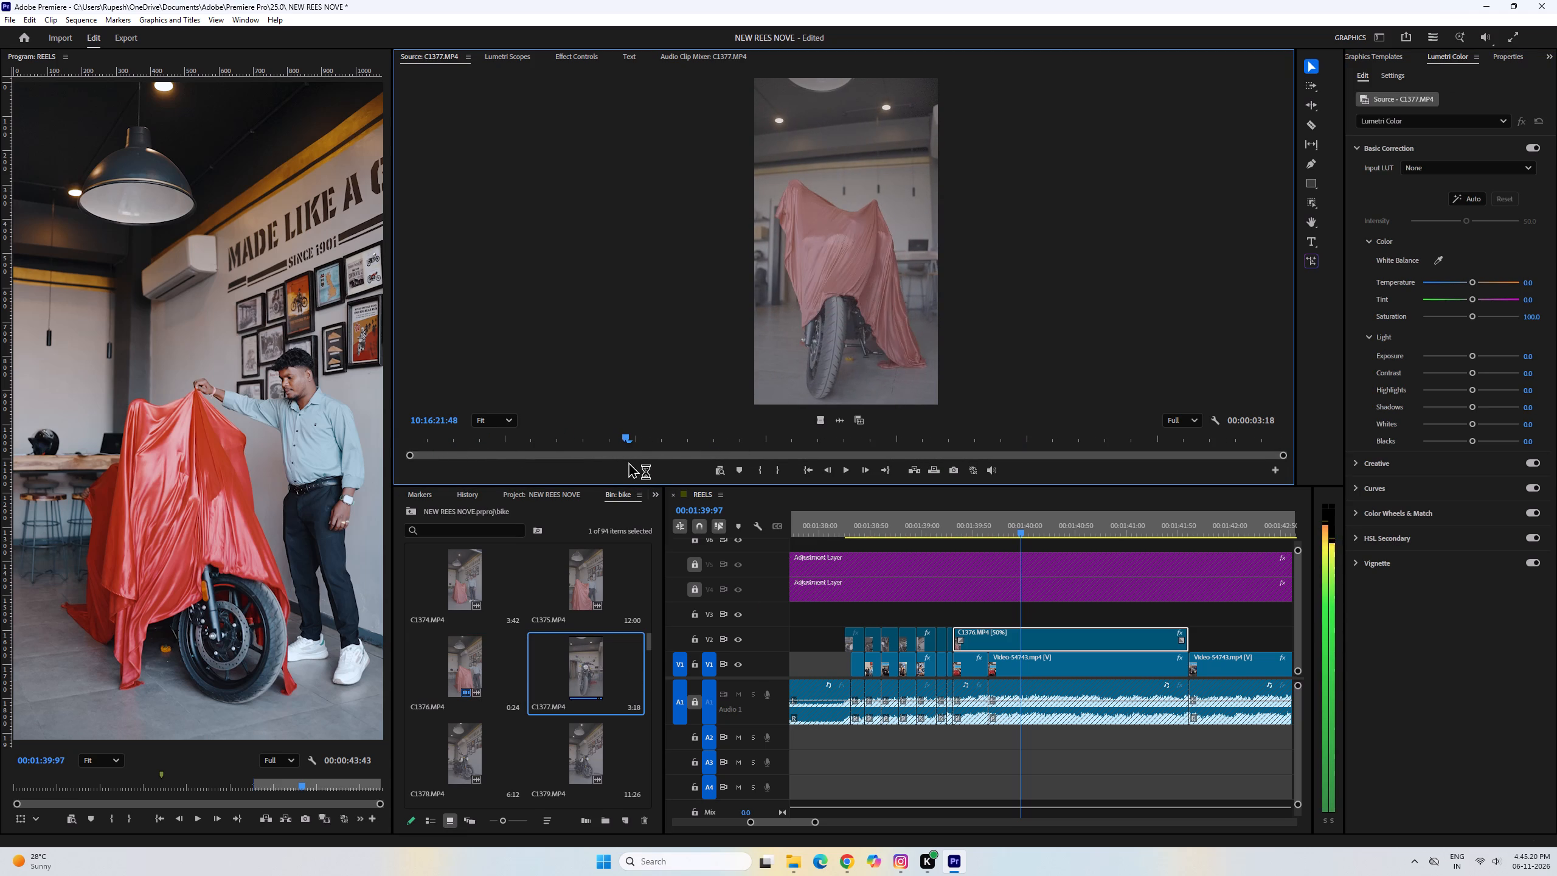
left_click_drag(628, 462, 620, 462)
left_click(757, 474)
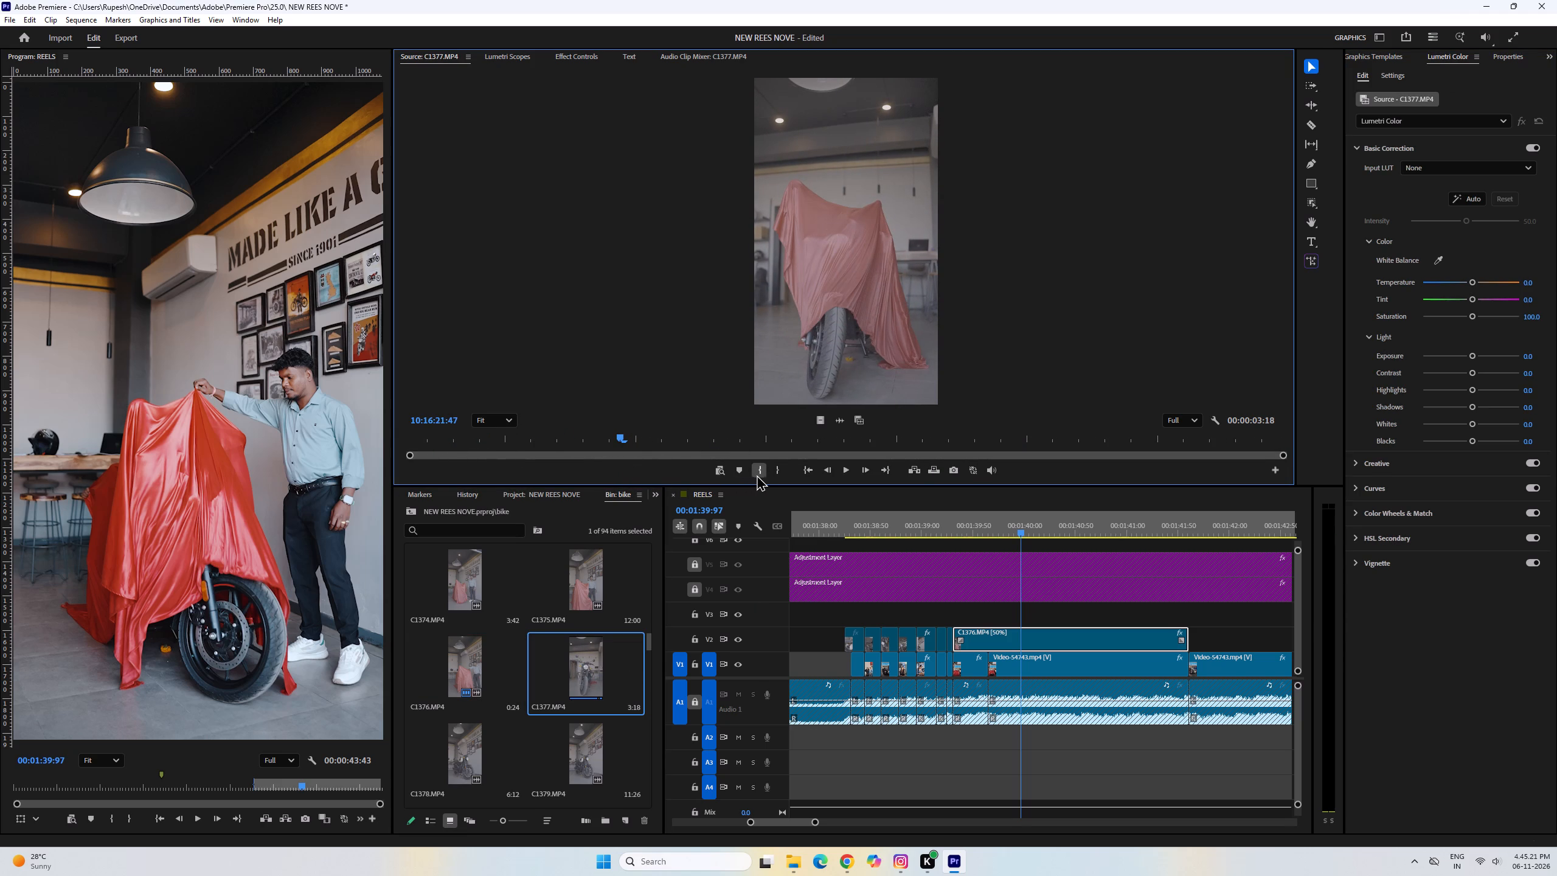
left_click_drag(618, 439, 693, 458)
left_click(785, 471)
left_click_drag(726, 439, 963, 455)
scroll(1176, 605, "down", 8)
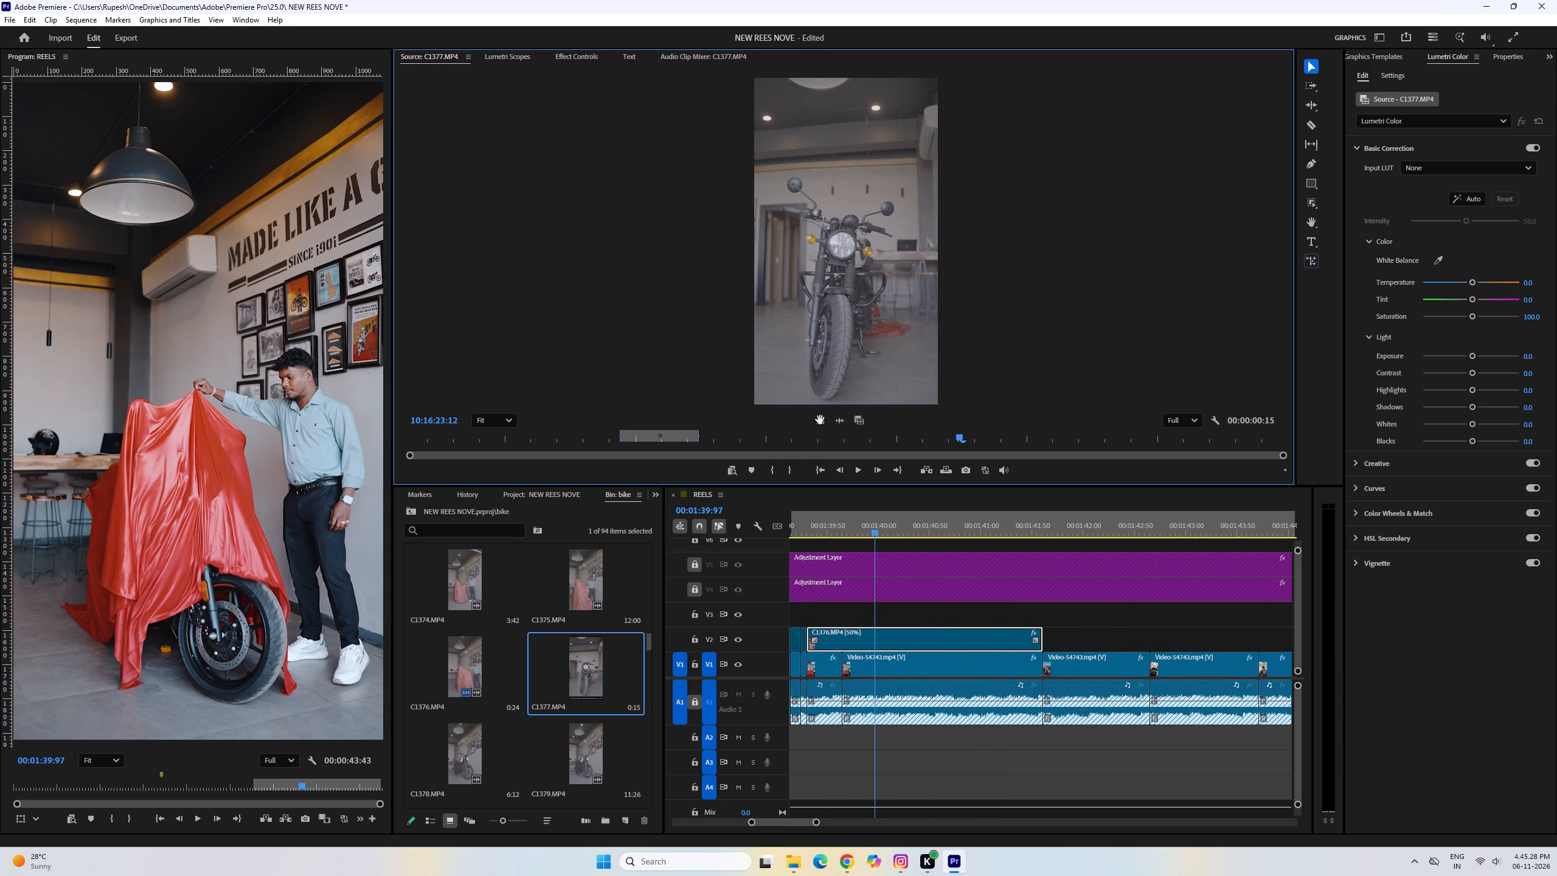
left_click_drag(820, 420, 1050, 640)
Slow the C1377.MP4 clip on V2 to 35% speed, play it, and extend its end to the next reference cut.
left_click(1058, 641)
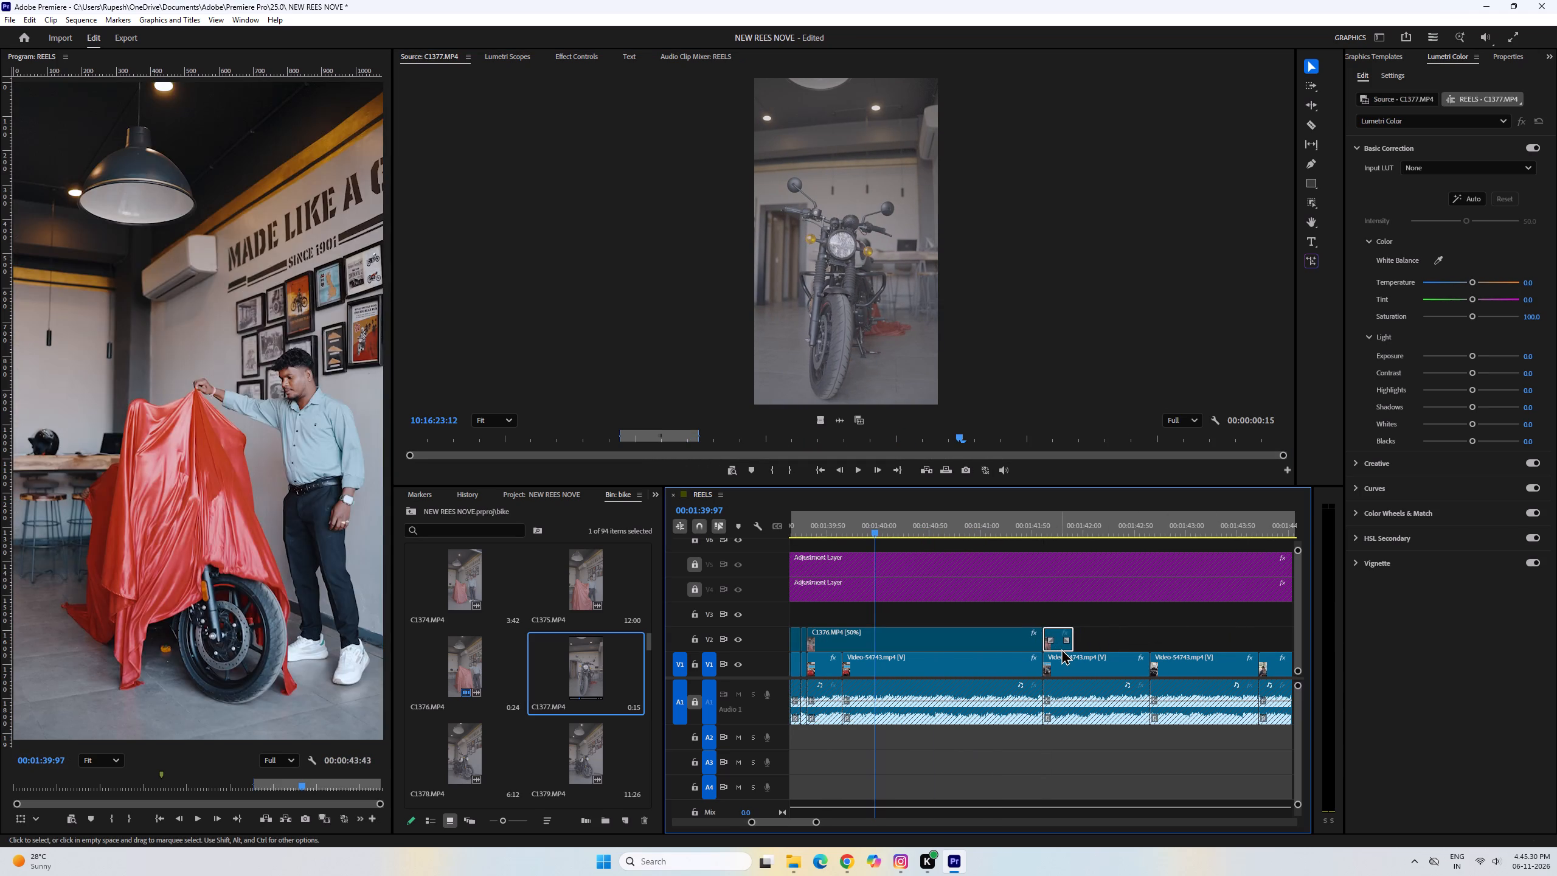
key("ctrl+r")
type("35")
key("Return")
key("space")
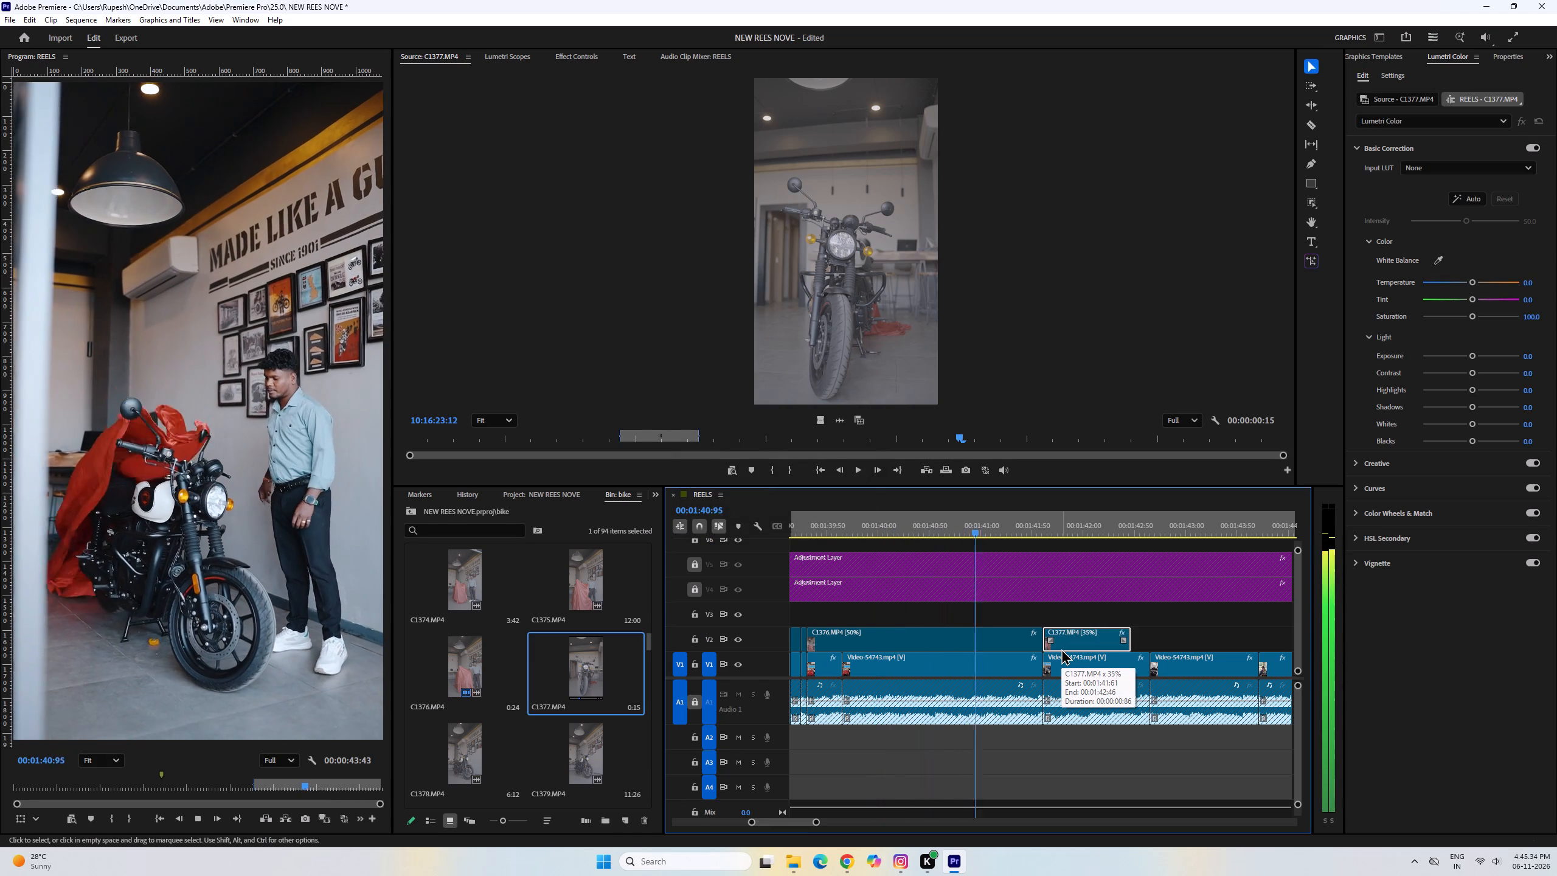
key("space")
key("space")
key("space")
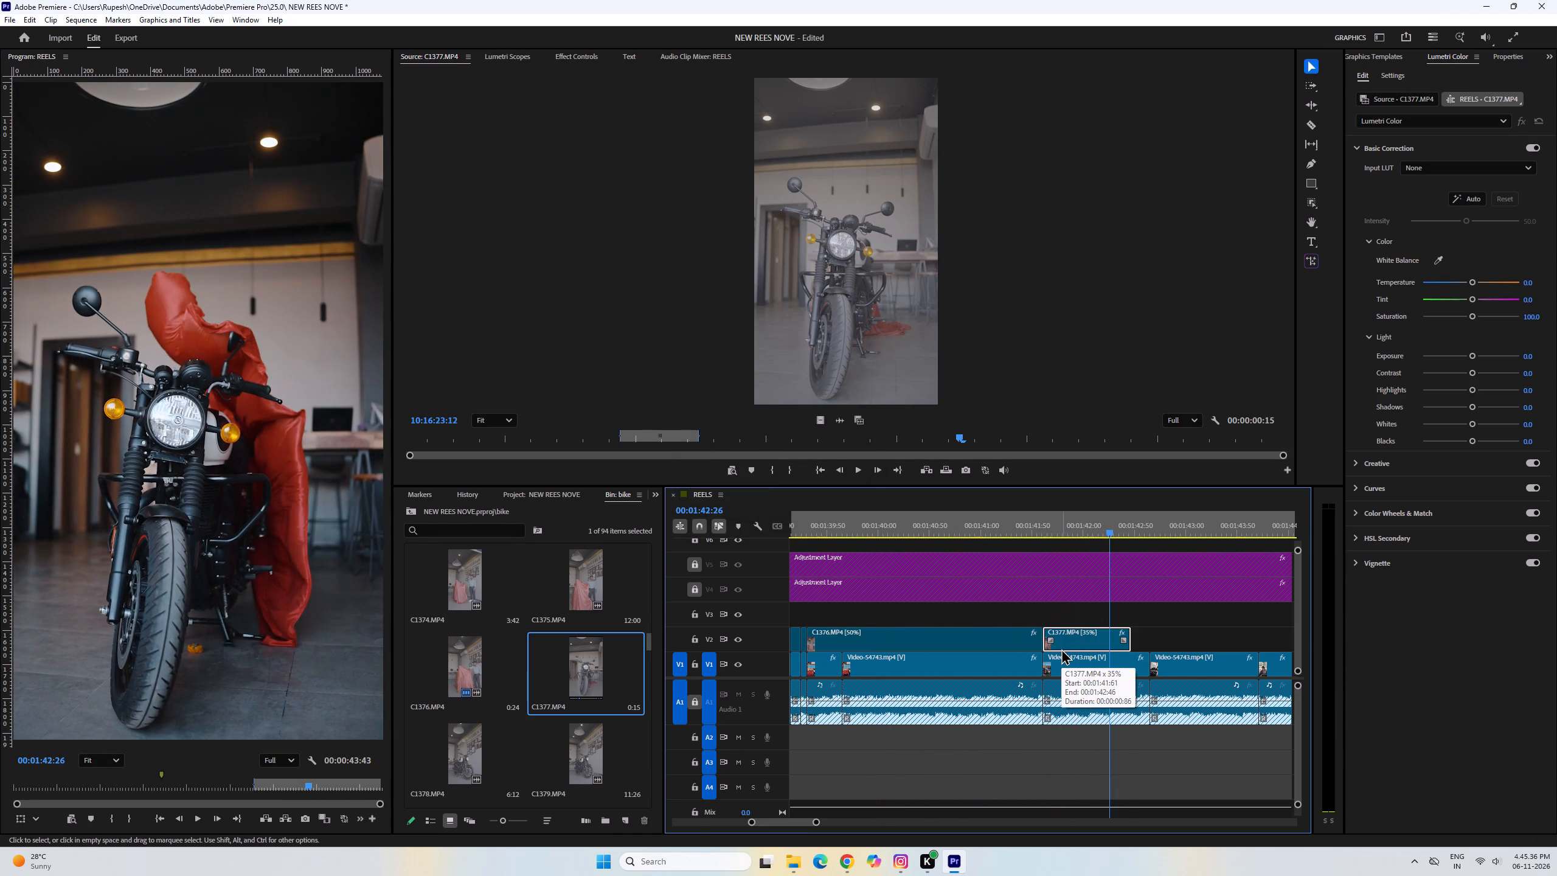
key("space")
key("space")
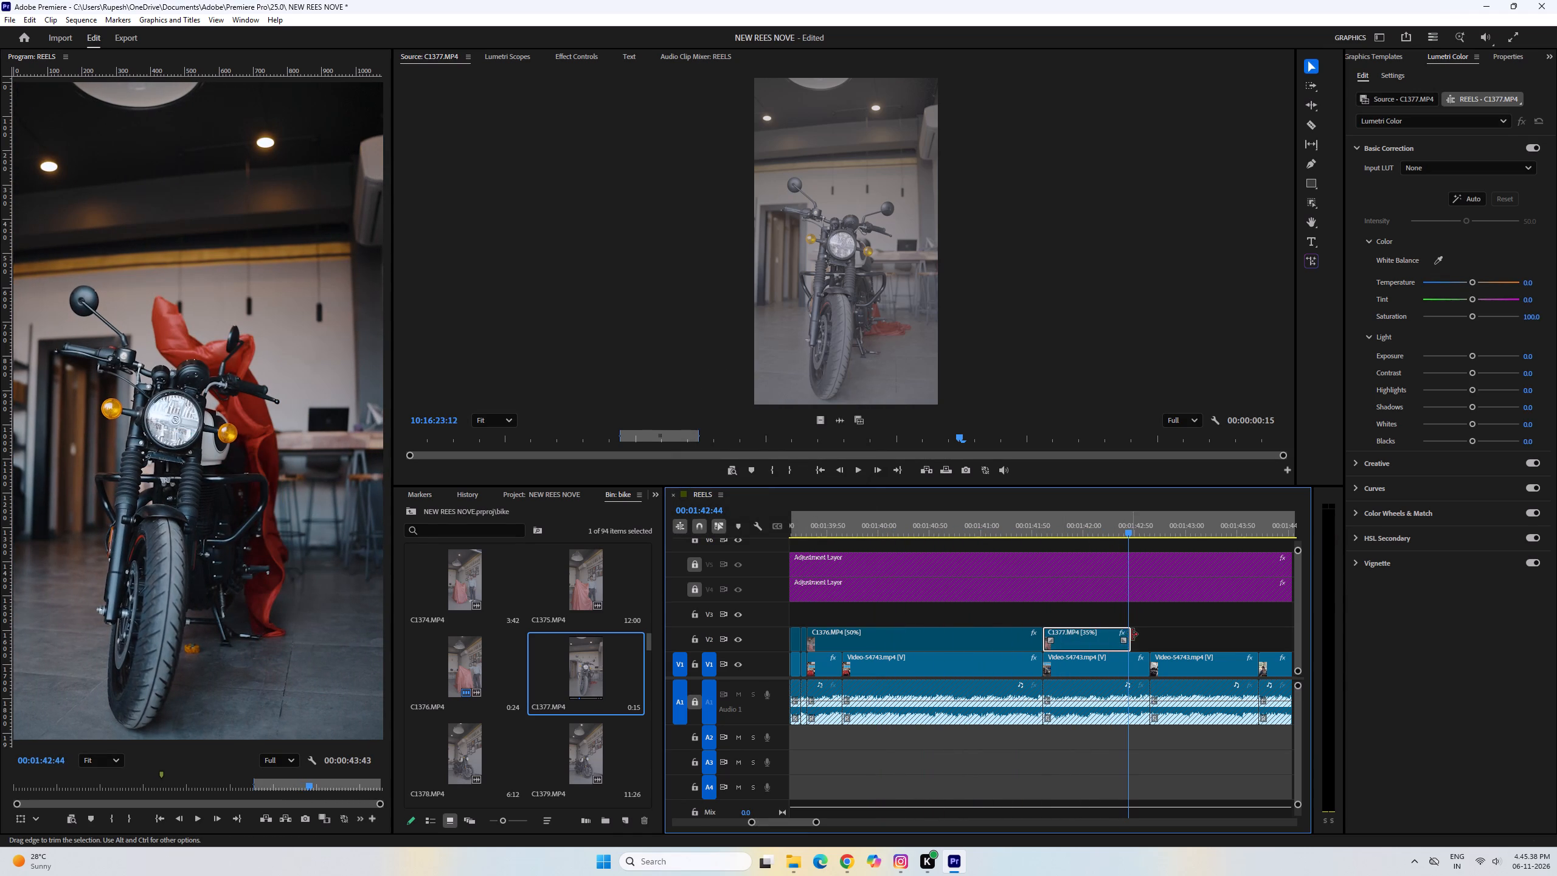
left_click_drag(1132, 634, 1148, 641)
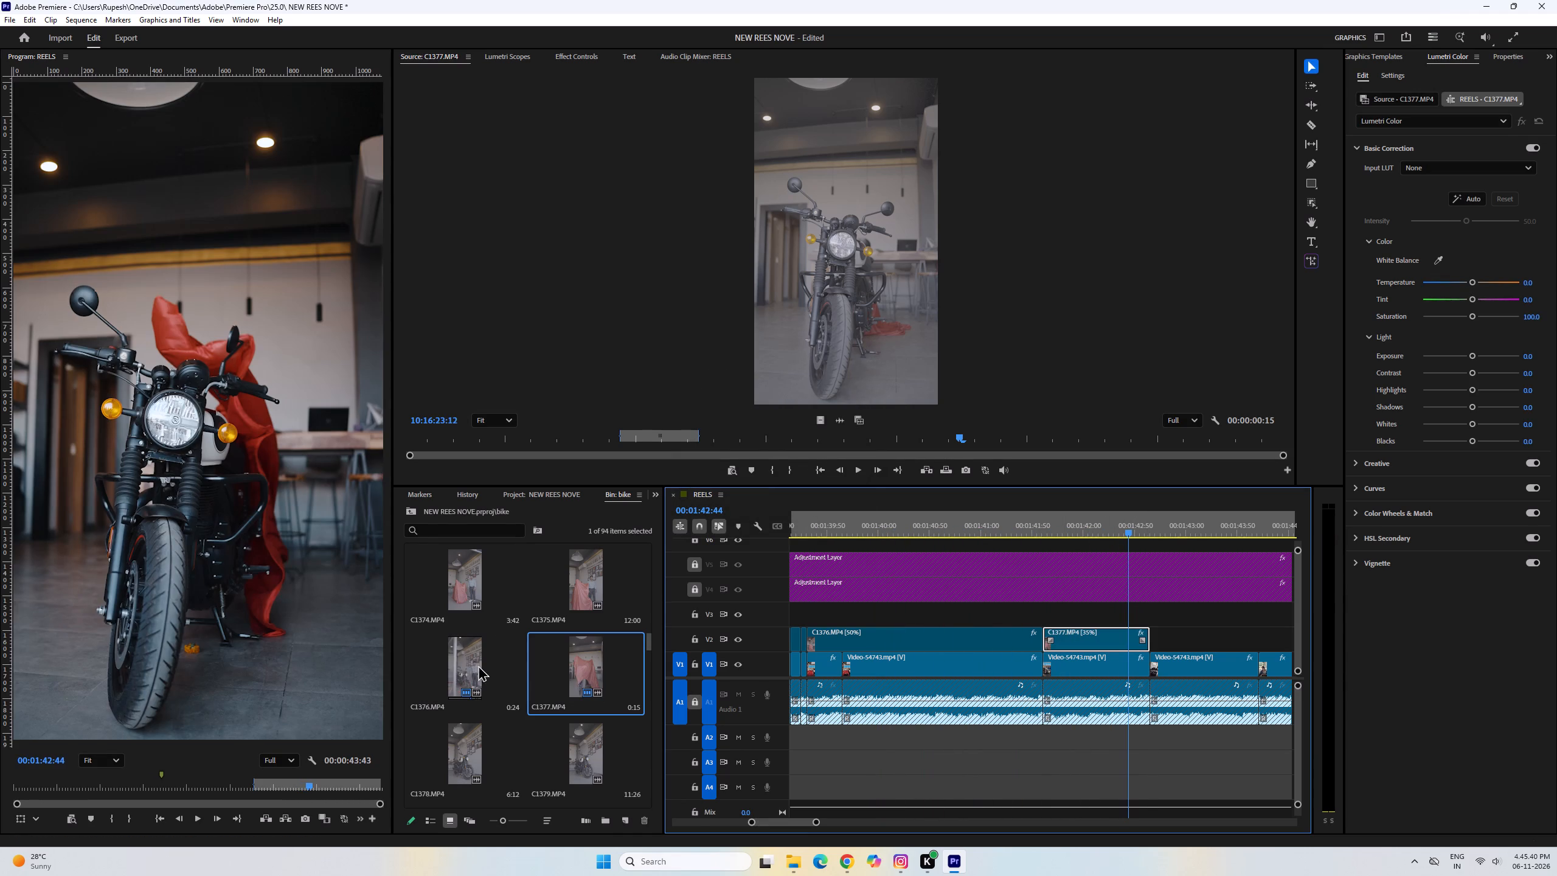
Mark C1375.MP4's cover-pull section from 10:16:11:29 to 10:16:12:01, comparing its start with the C1376 shot around 00:01:40:27.
double_click(548, 585)
left_click_drag(712, 433, 741, 433)
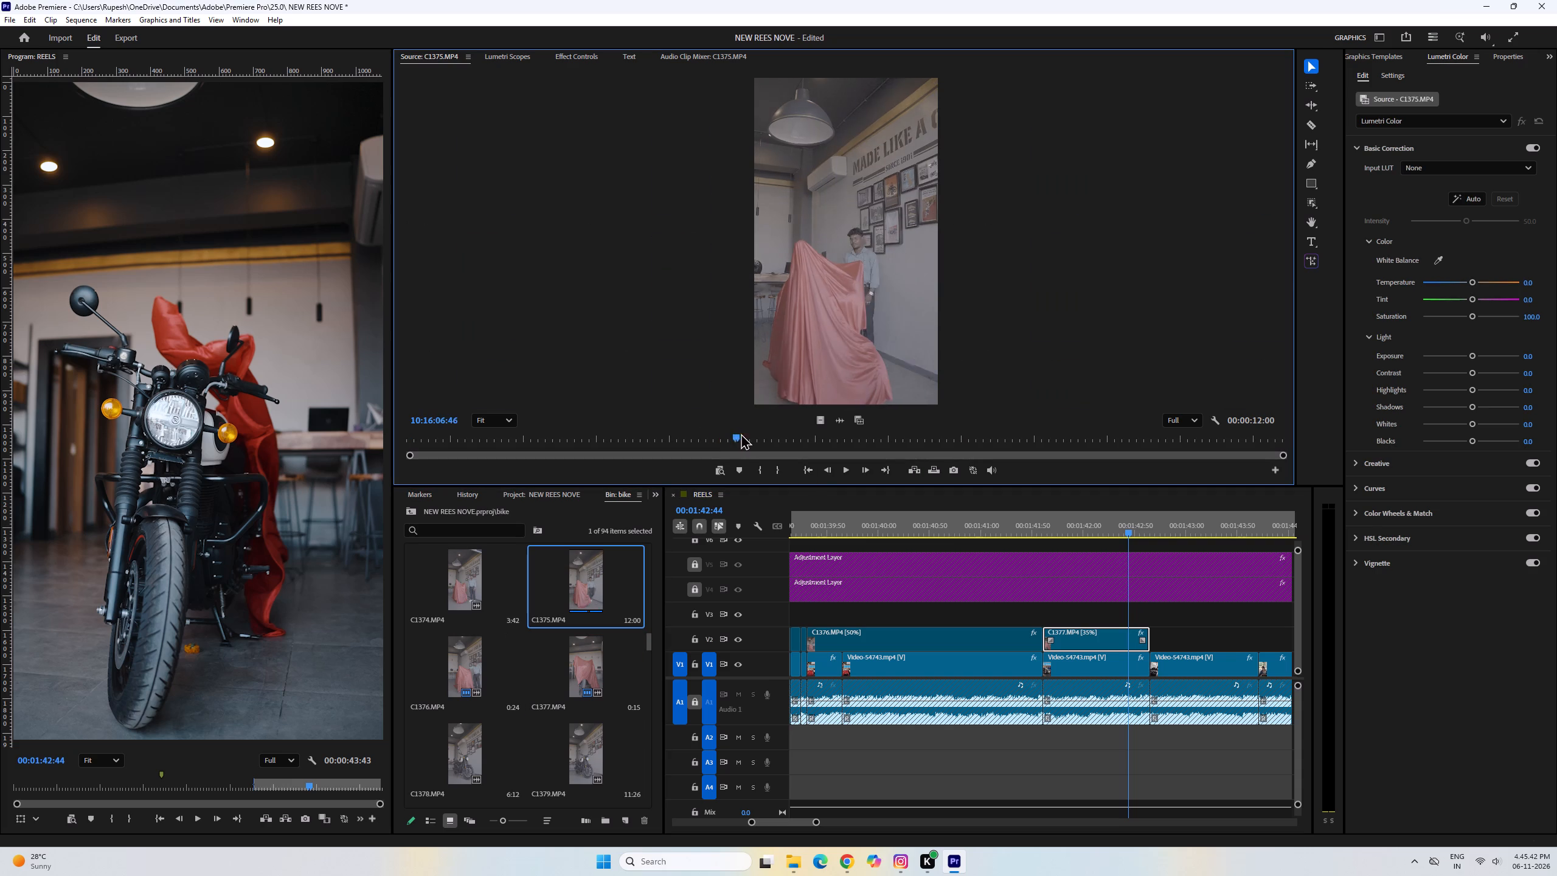
left_click_drag(741, 433, 1085, 473)
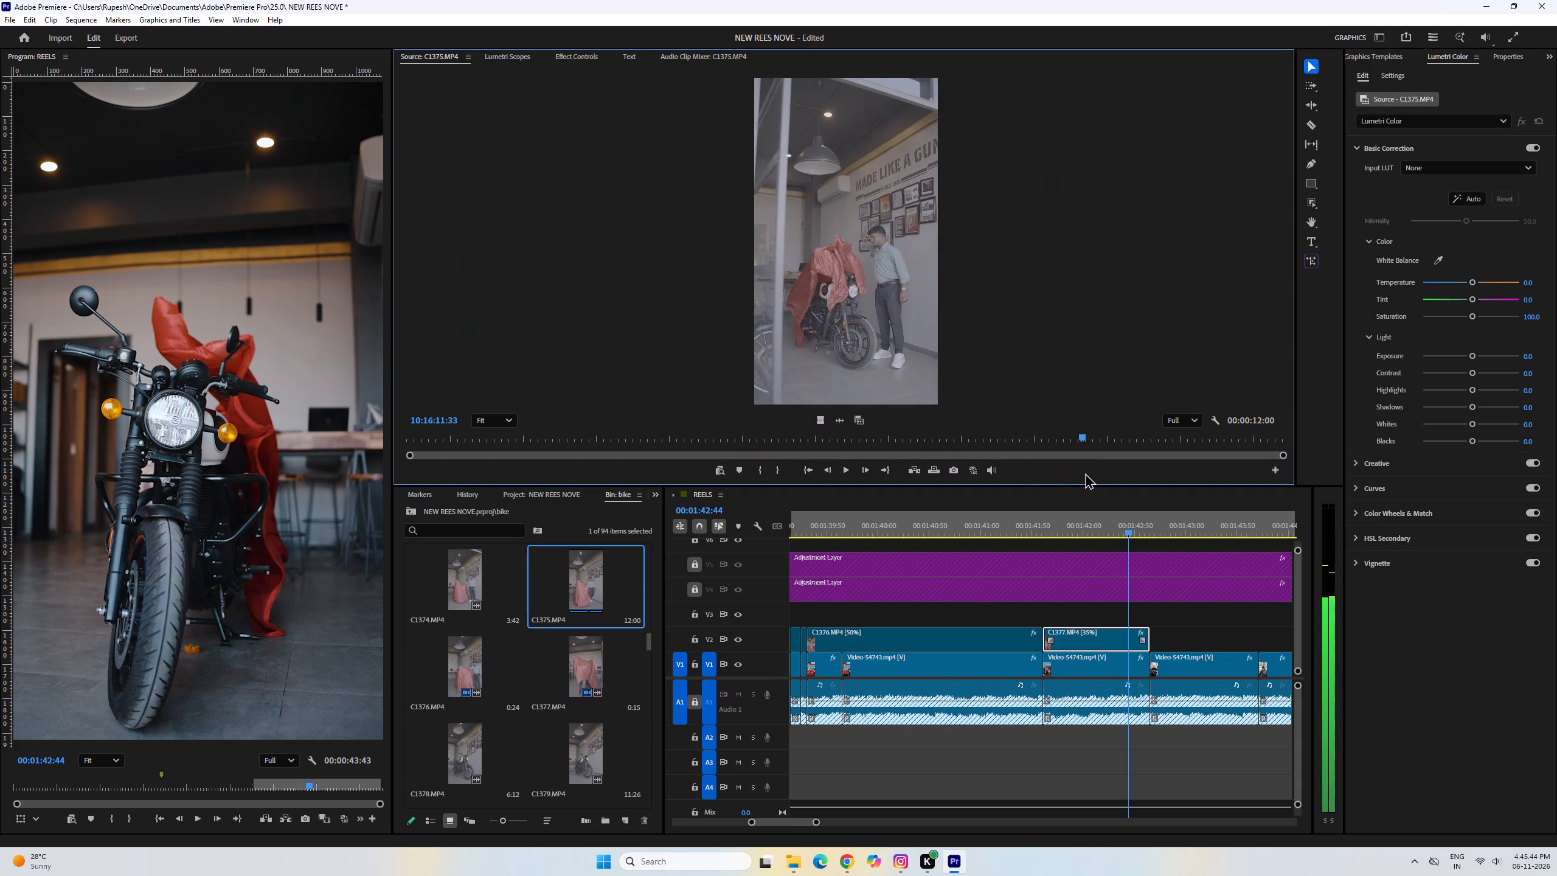
left_click_drag(1085, 473, 1066, 468)
left_click(760, 468)
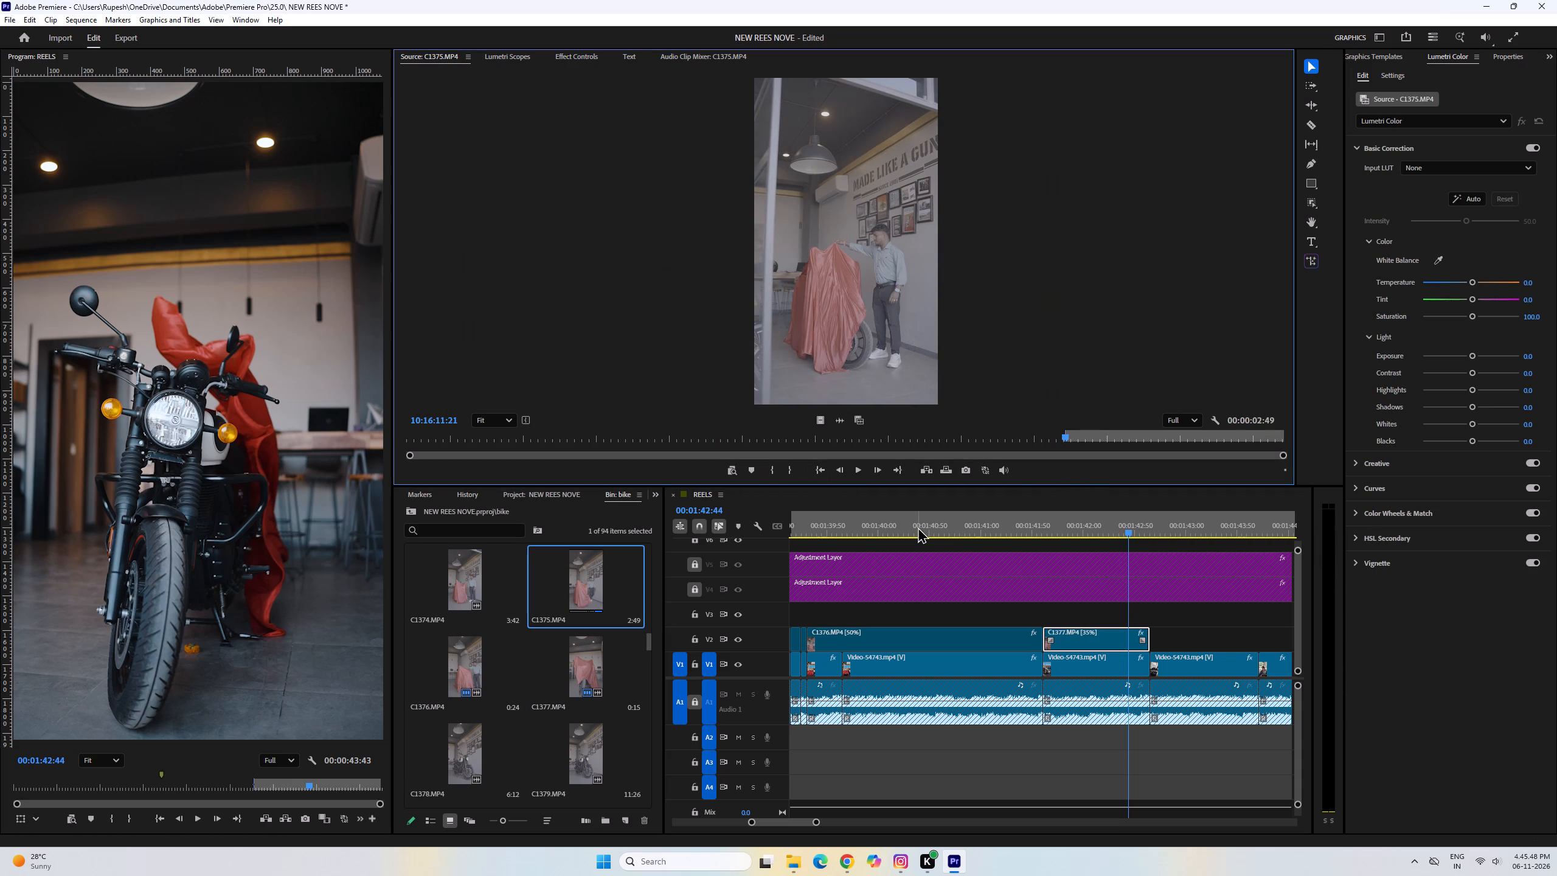
left_click_drag(917, 525, 898, 534)
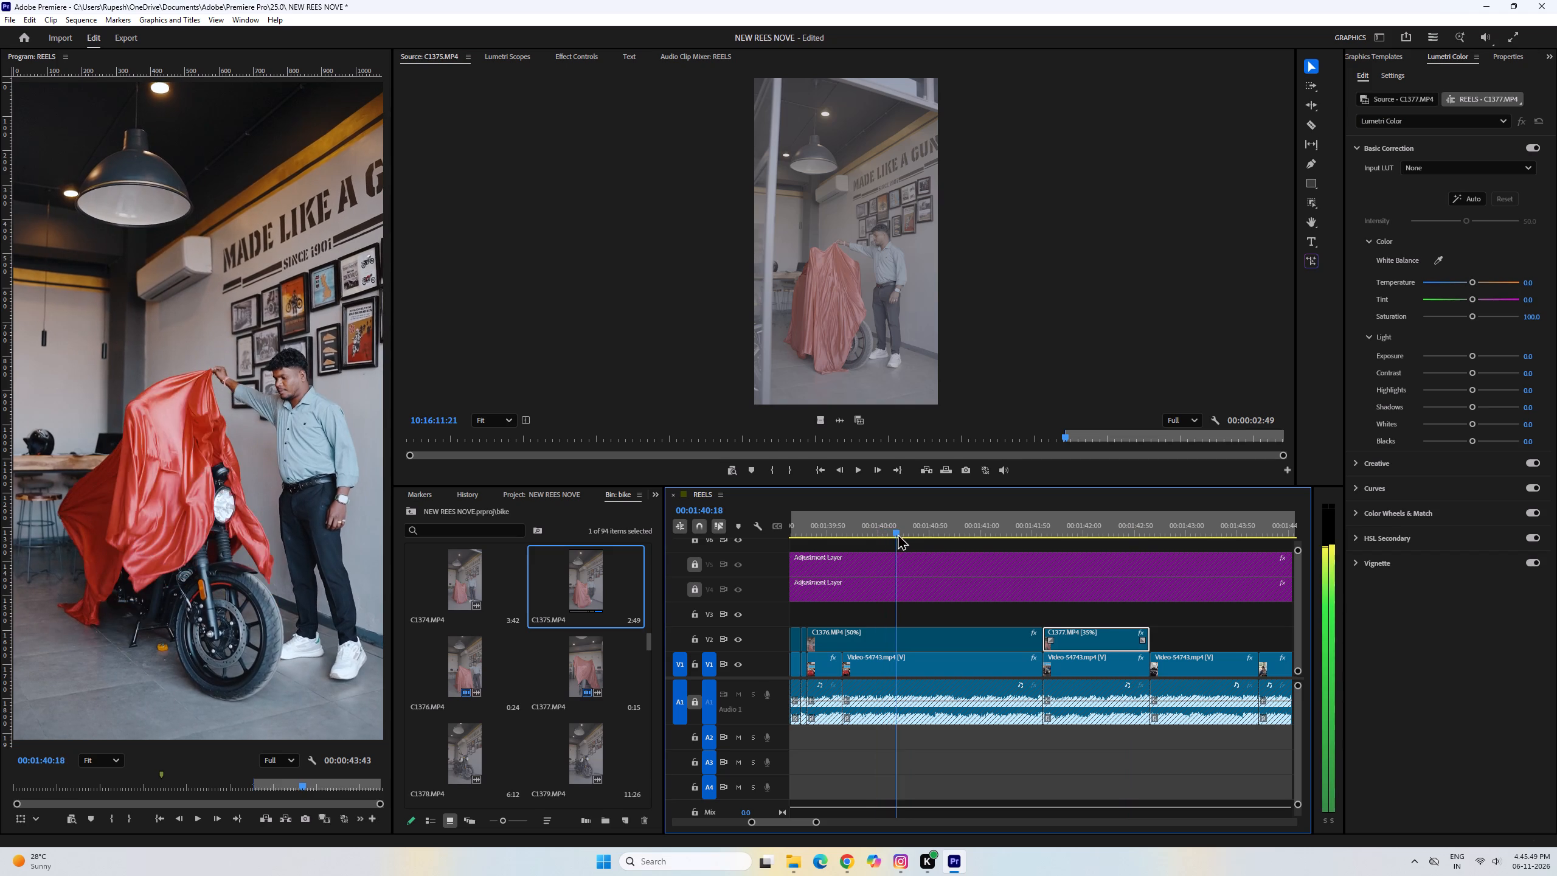
left_click_drag(898, 534, 912, 533)
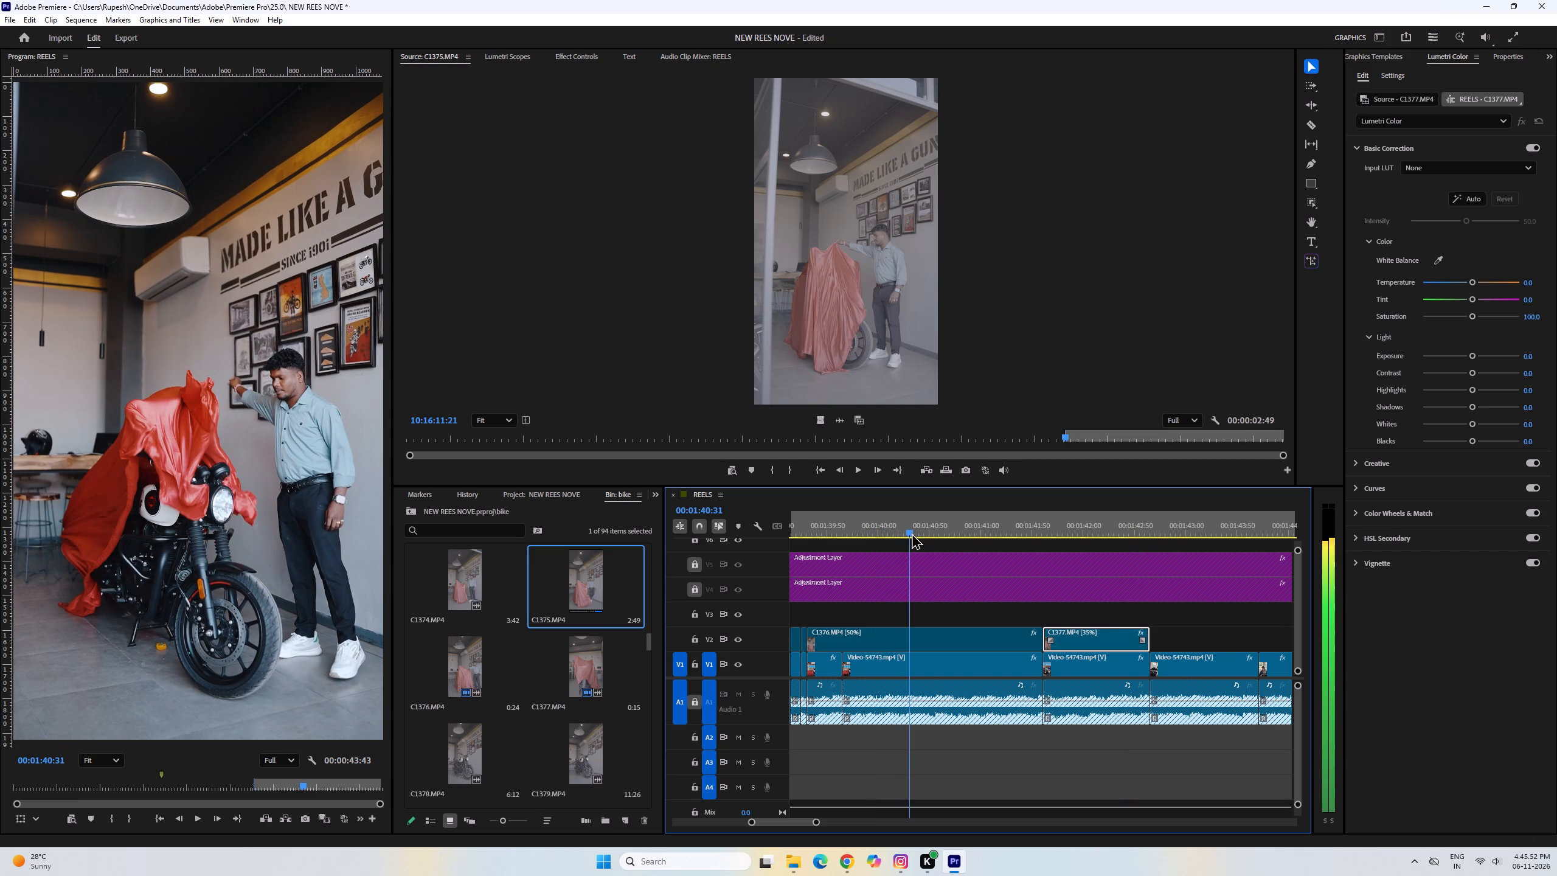
left_click_drag(912, 533, 907, 532)
left_click_drag(1065, 441, 1069, 441)
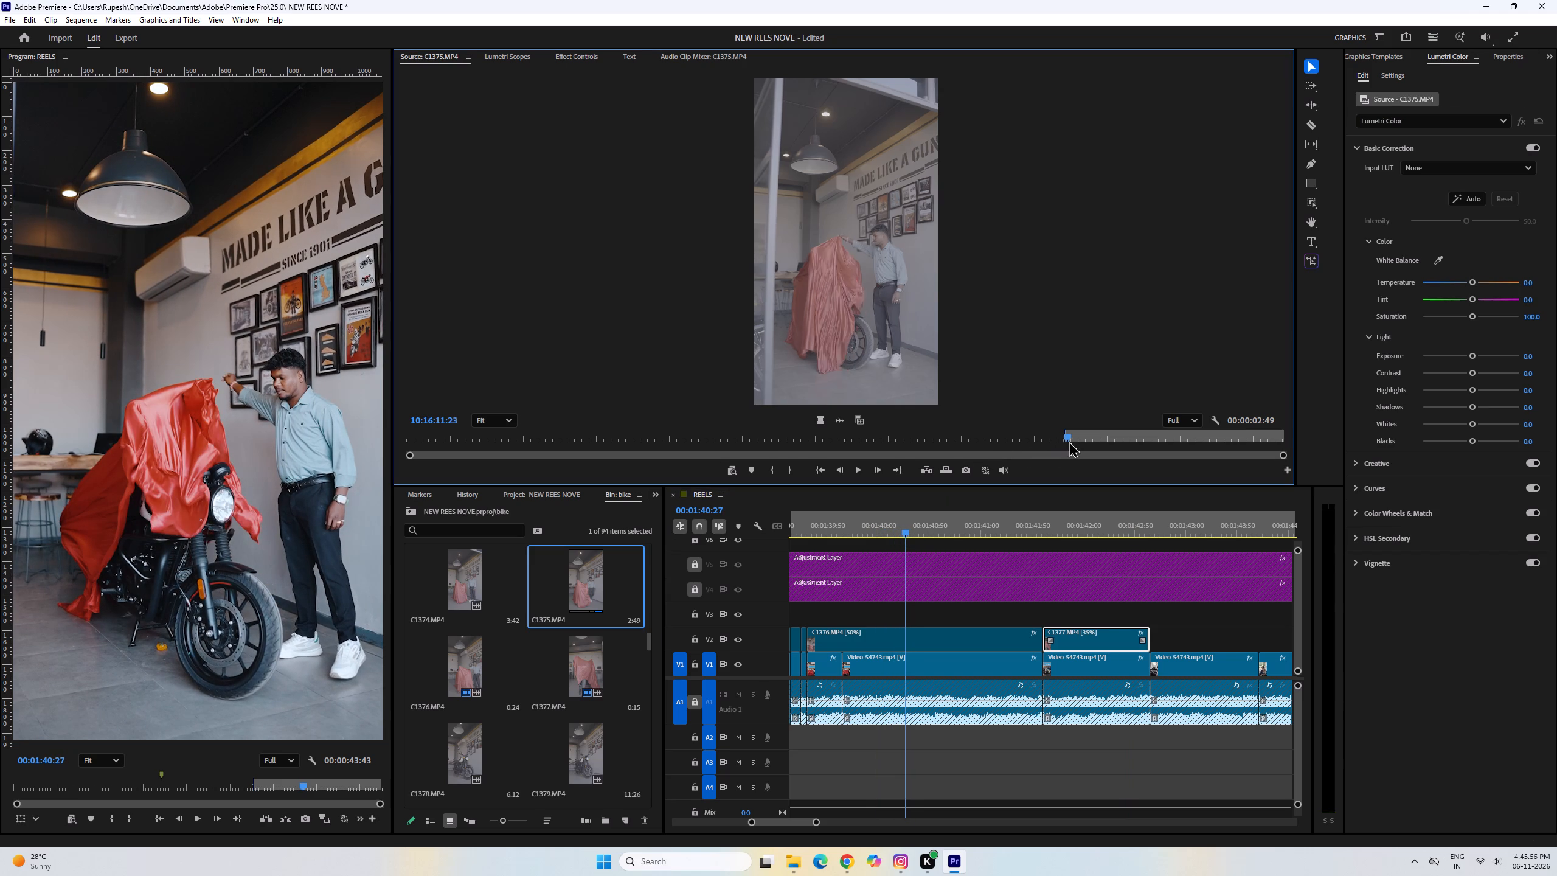
left_click_drag(1069, 441, 1077, 443)
left_click(780, 471)
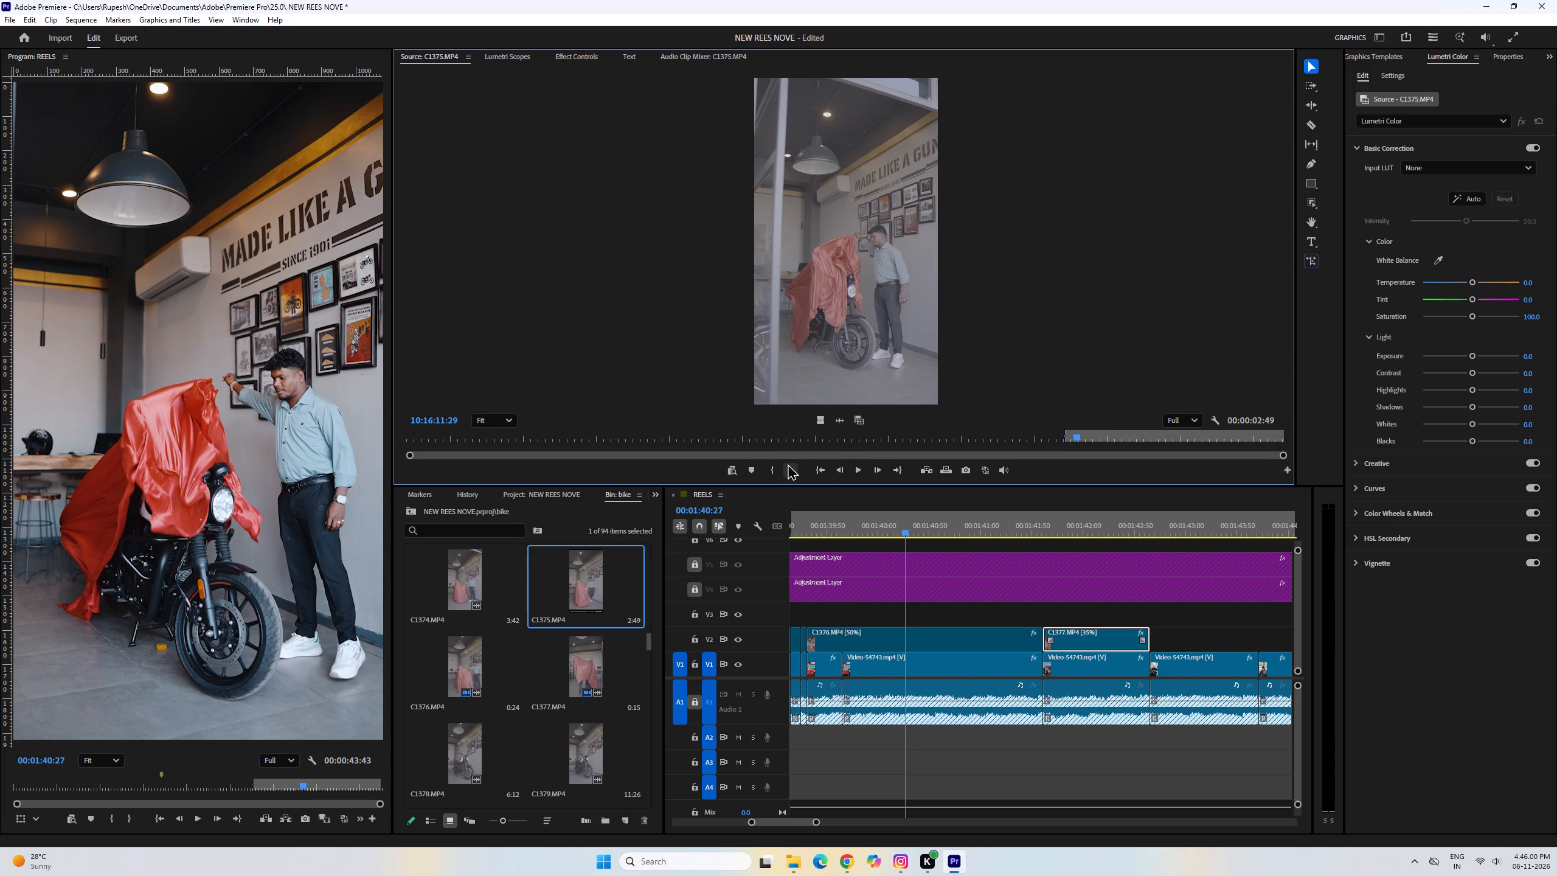
left_click(773, 471)
left_click_drag(1103, 439, 1110, 439)
left_click(788, 472)
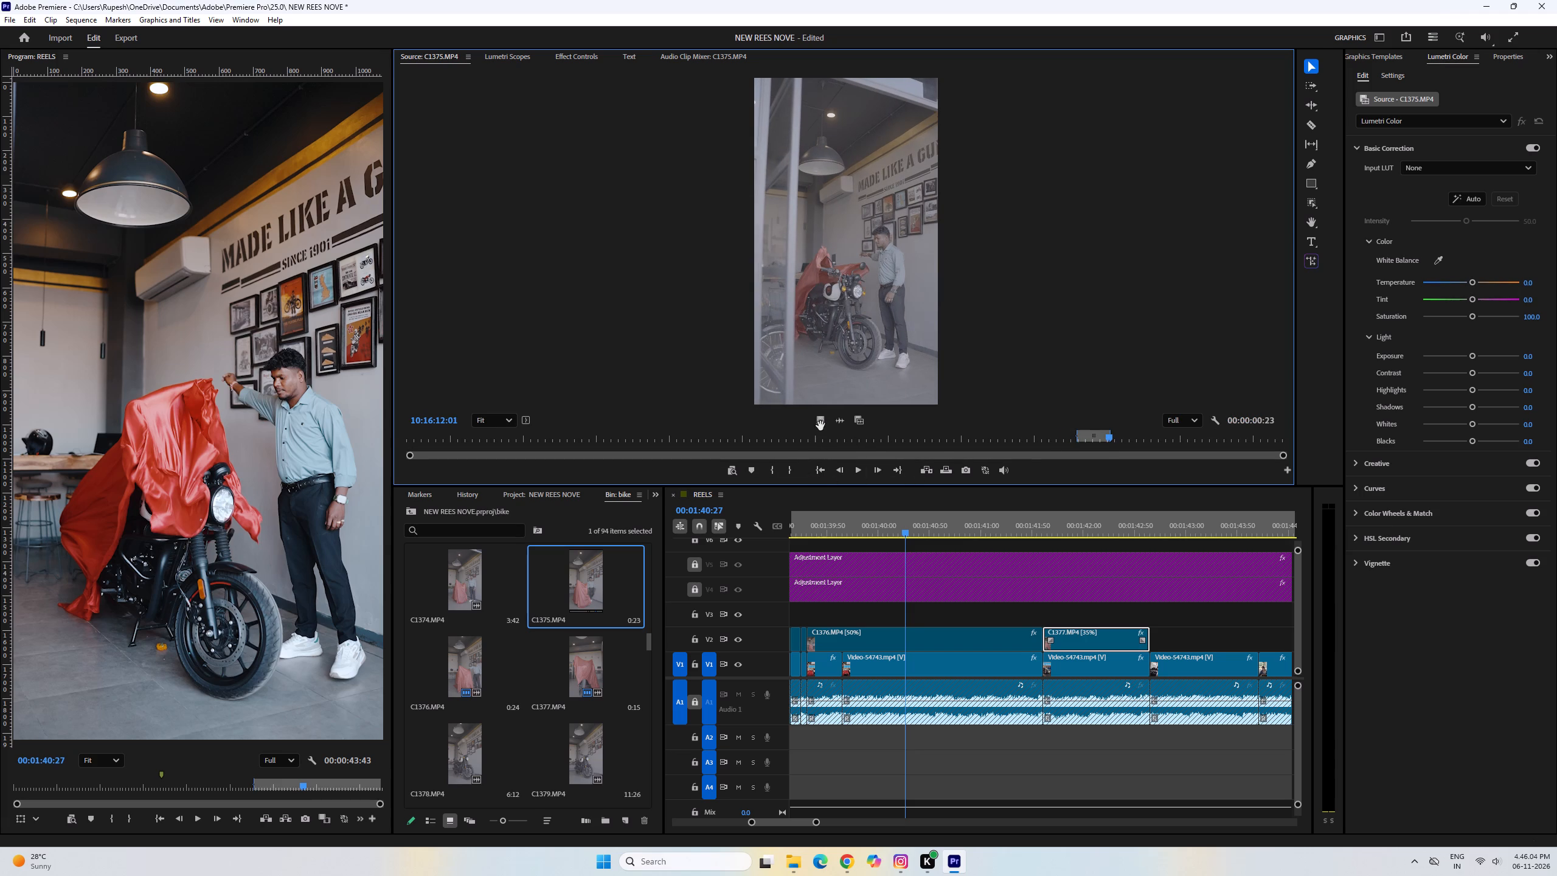
Place the marked 23-frame section of C1375.MP4, video only, on V3 at 00:01:40:27 above the C1376 clip.
left_click_drag(821, 423, 909, 610)
Slow the C1375.MP4 clip on V3 to 50% speed and extend its end to the end of the C1376 clip.
left_click(920, 610)
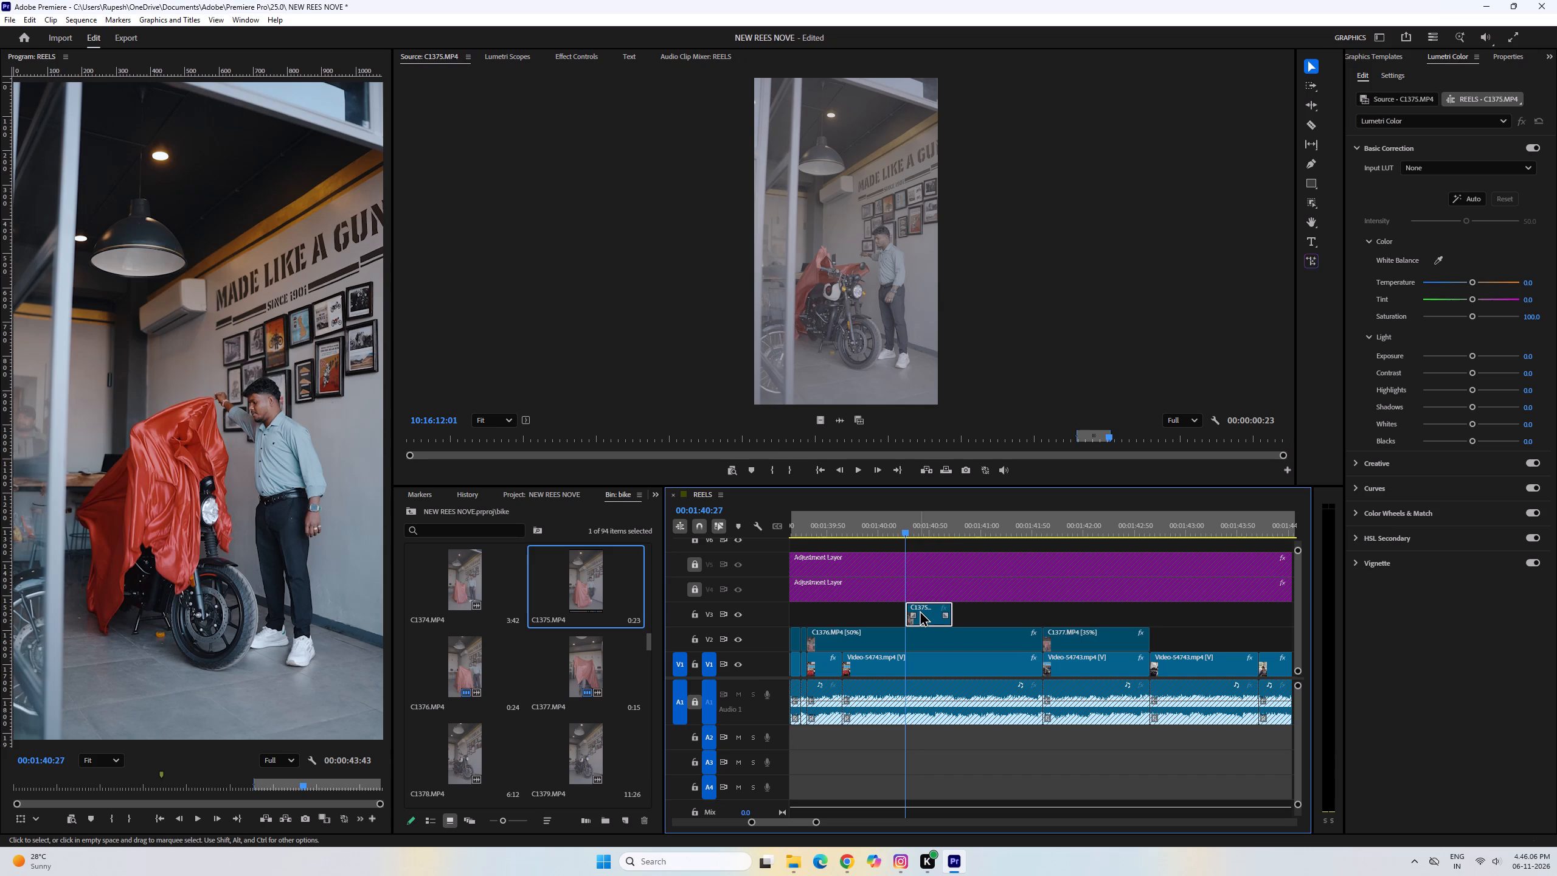
key("ctrl+r")
type("50")
key("Return")
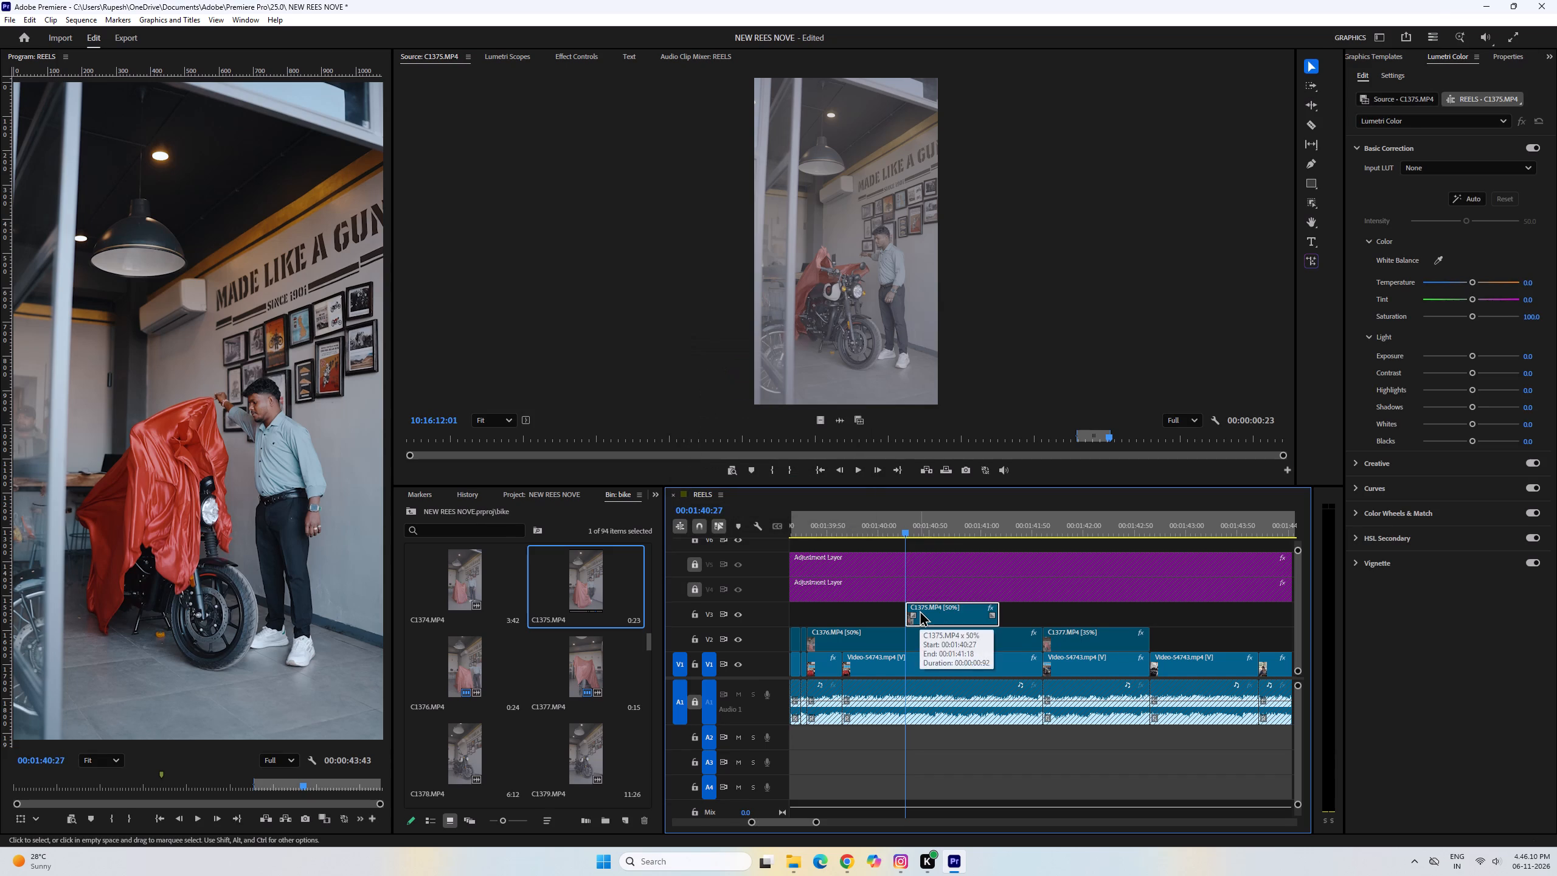
left_click_drag(1004, 617, 1045, 615)
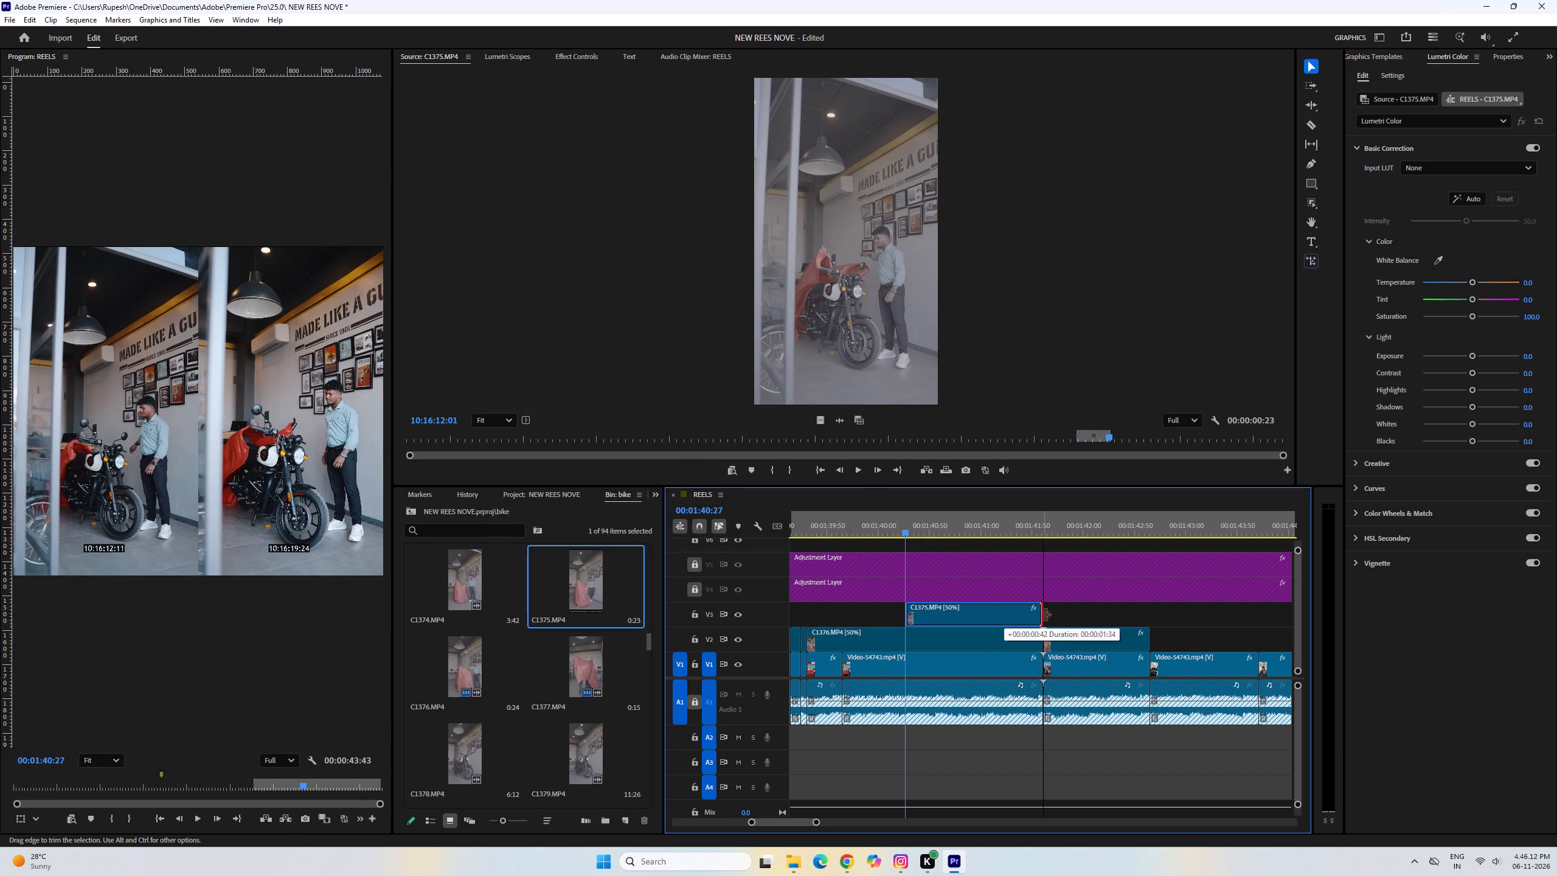
left_click_drag(1045, 615, 1046, 615)
Set the C1375.MP4 timeline clip's Lumetri exposure to 0.4 and contrast to 8.8.
left_click(1471, 356)
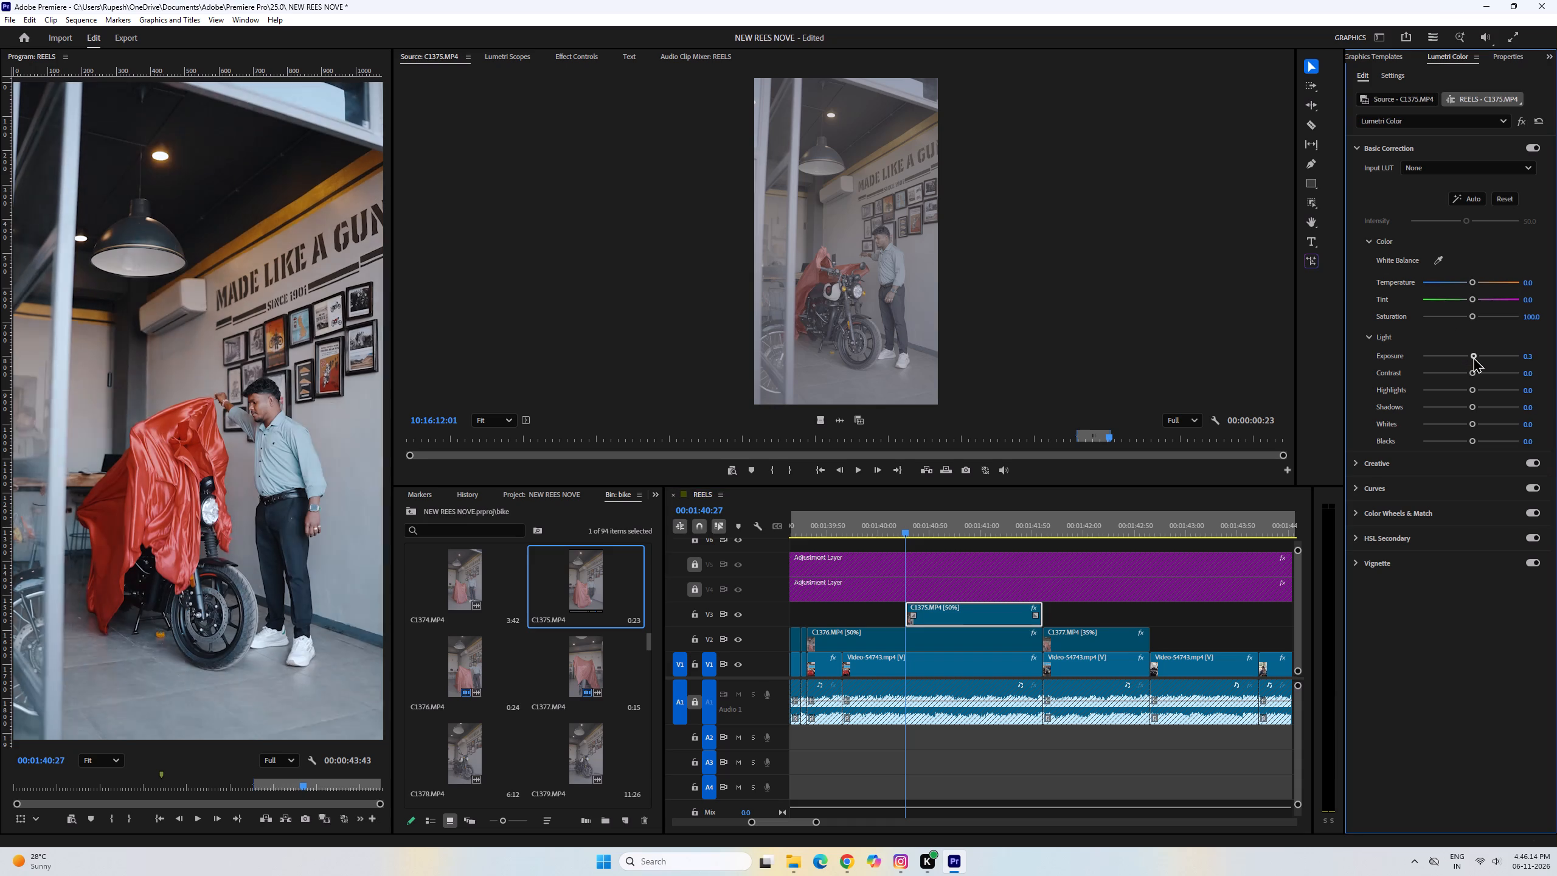
left_click(1472, 372)
Delete the Video-54743 reference pieces on V1 beneath the finished C1376 and C1377 shots.
left_click_drag(814, 821, 844, 800)
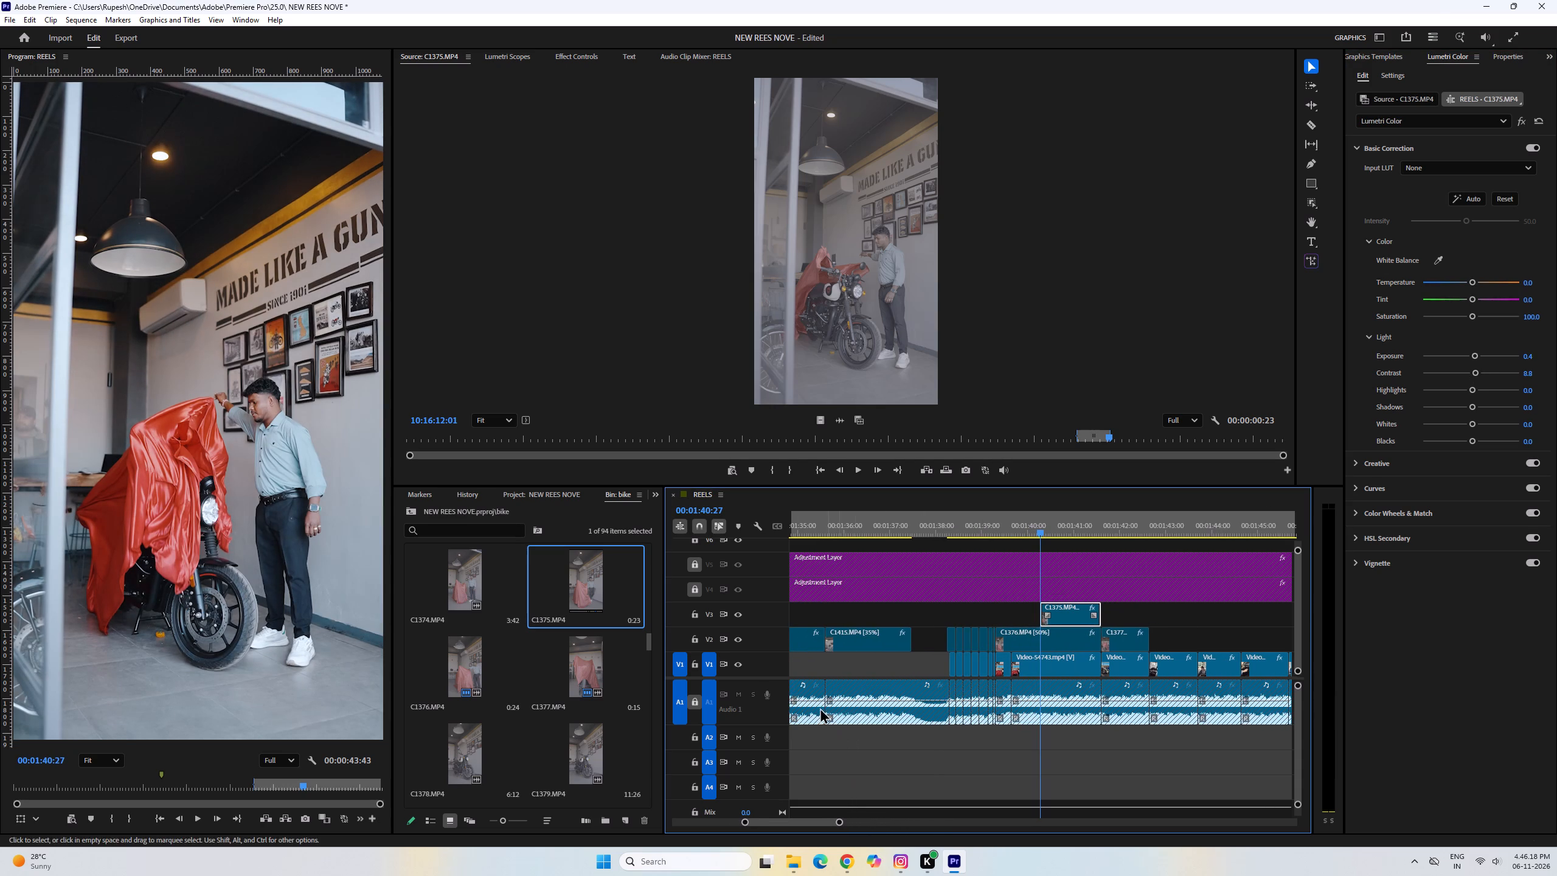
left_click_drag(894, 667, 1119, 666)
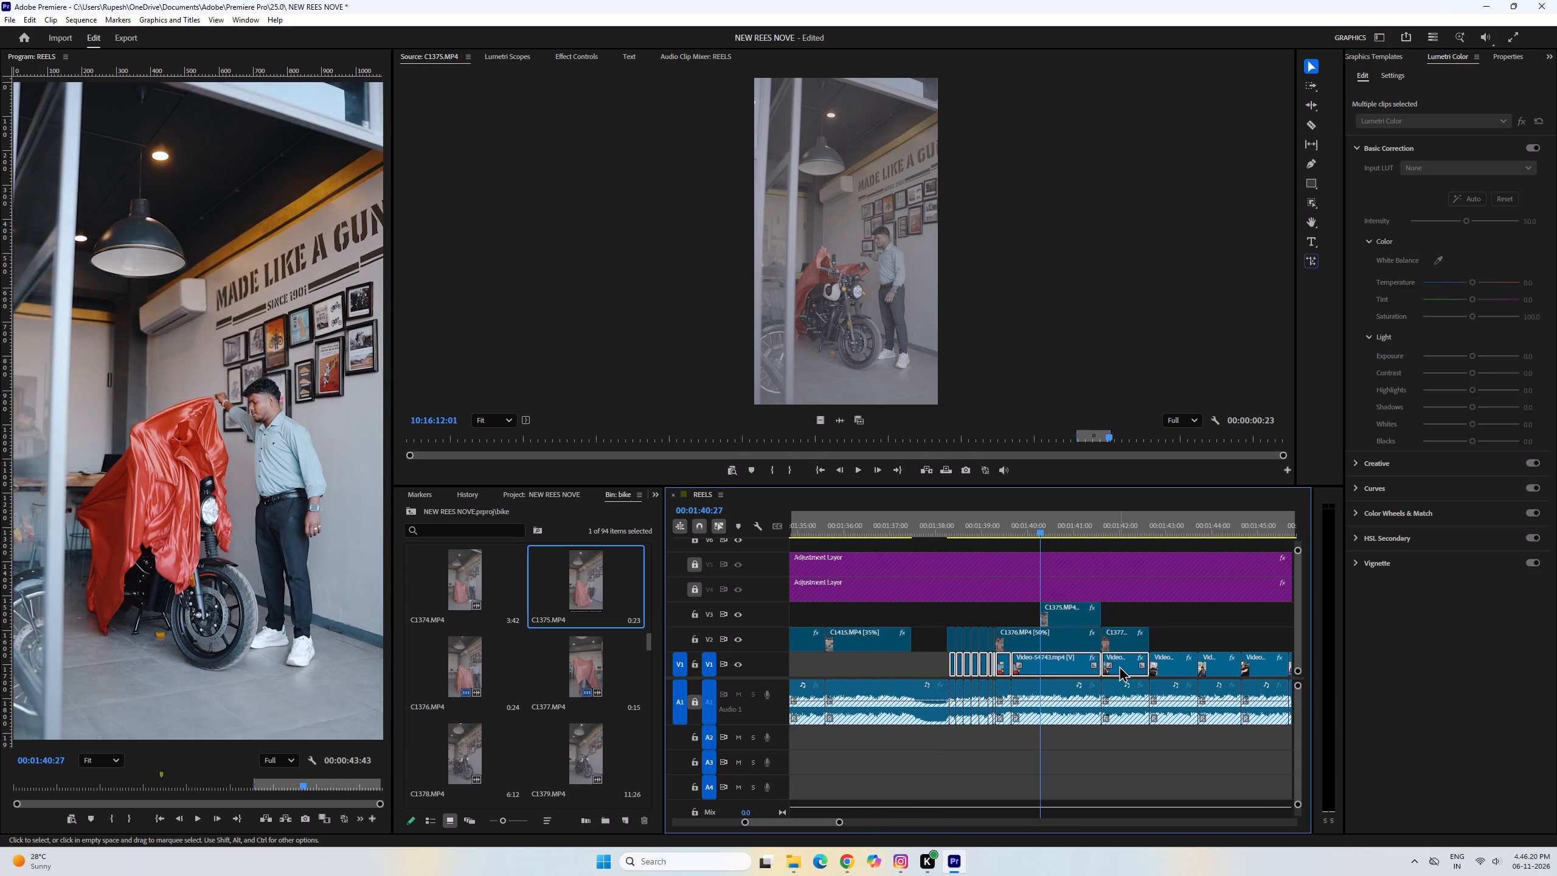
key("Delete")
Play the bike reel from its start through the C1377 cover-pull shot to review the edit.
scroll(1001, 625, "up", 5)
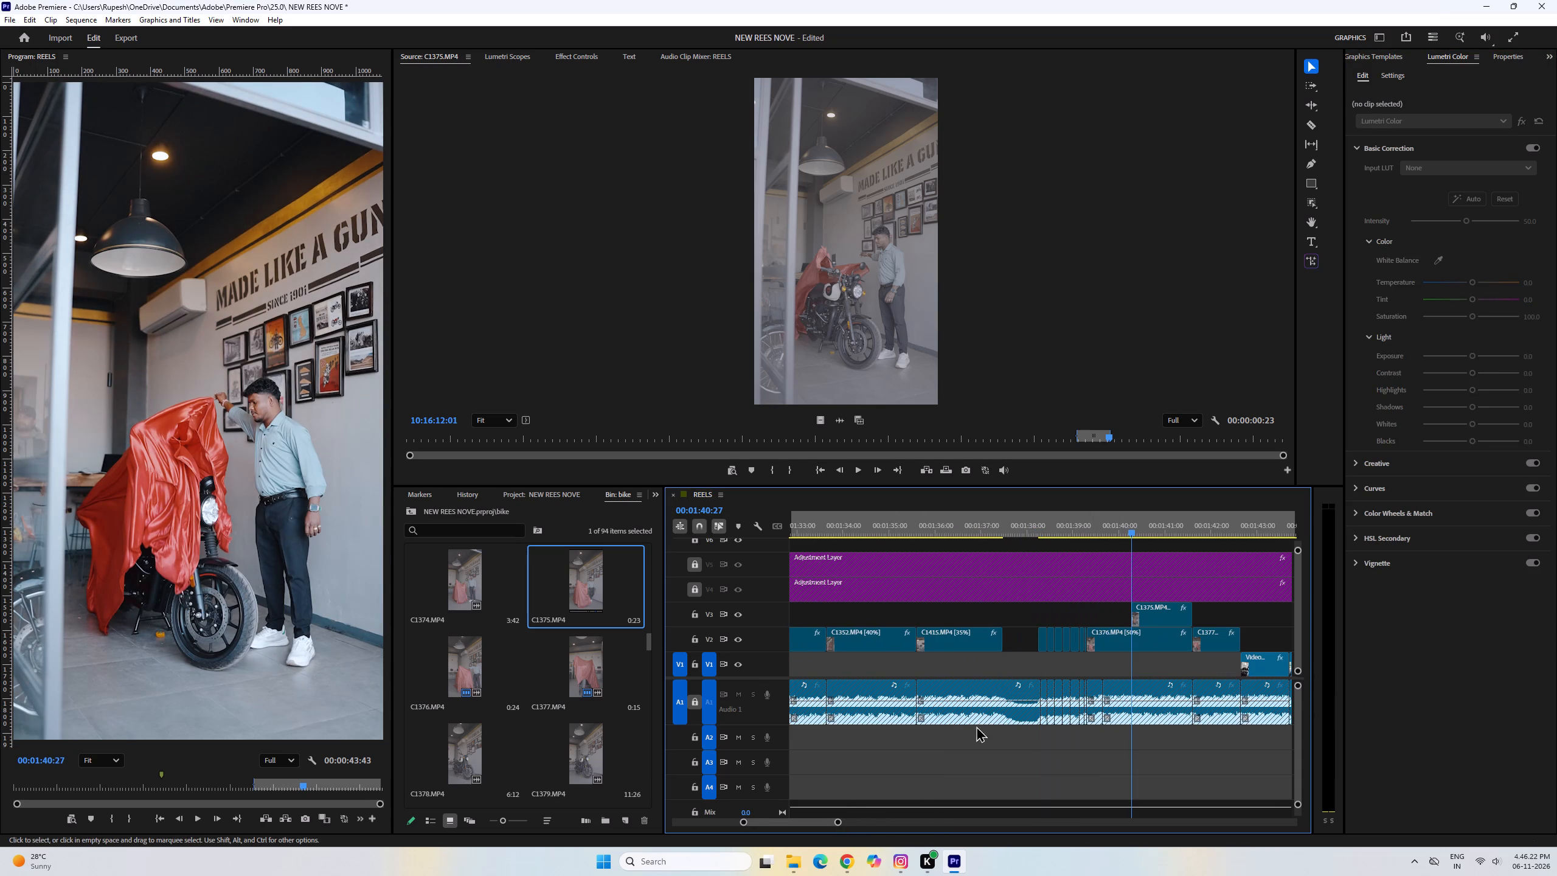
left_click_drag(839, 823, 918, 797)
scroll(911, 692, "up", 3)
left_click_drag(906, 524, 894, 528)
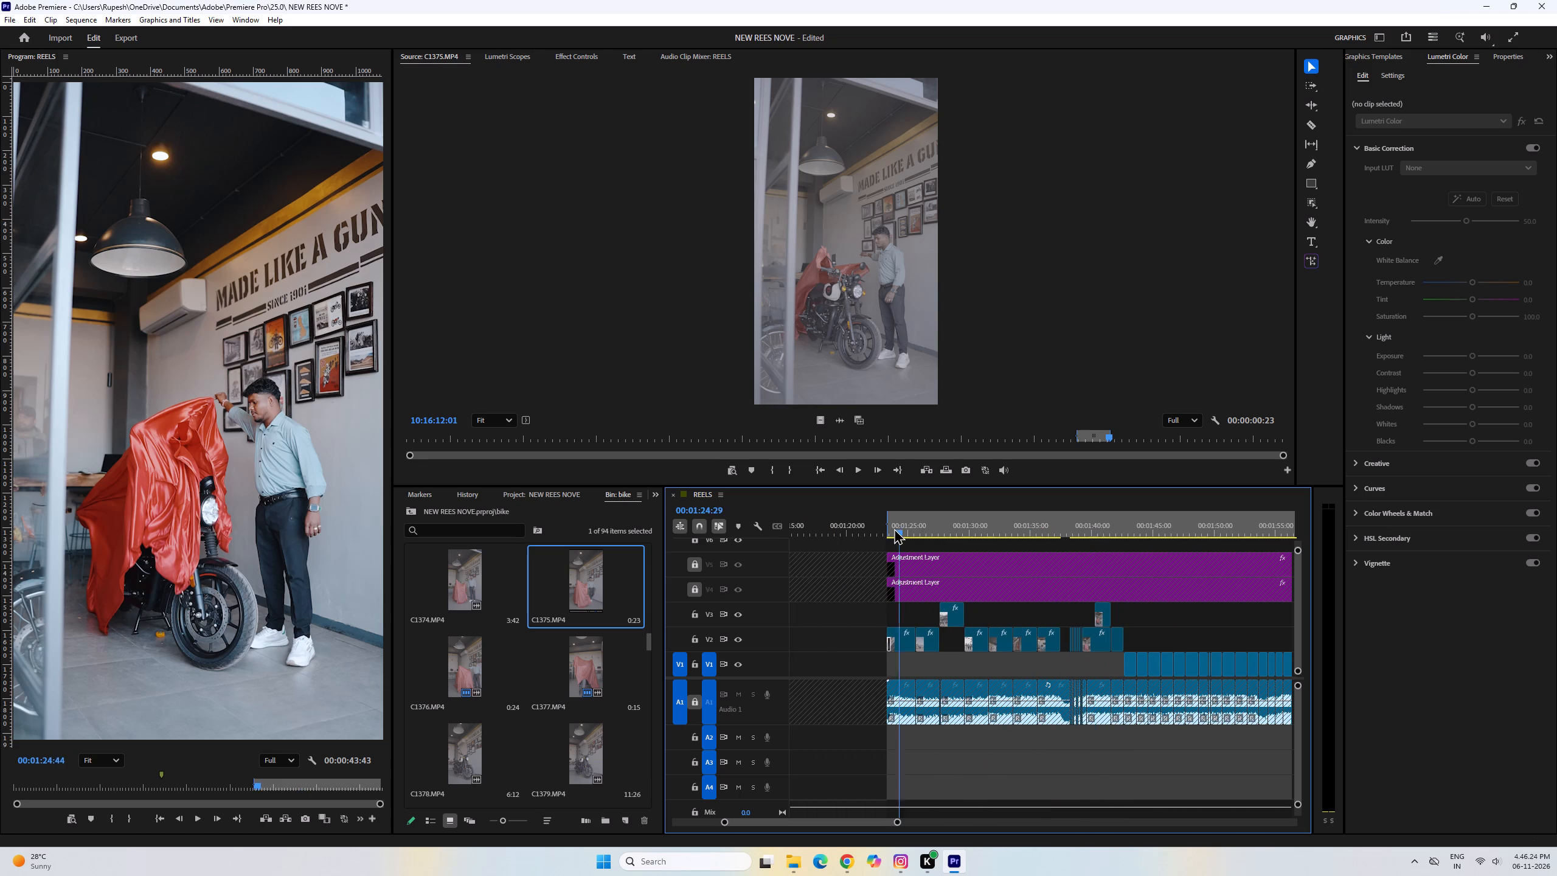
left_click_drag(894, 528, 888, 532)
key("space")
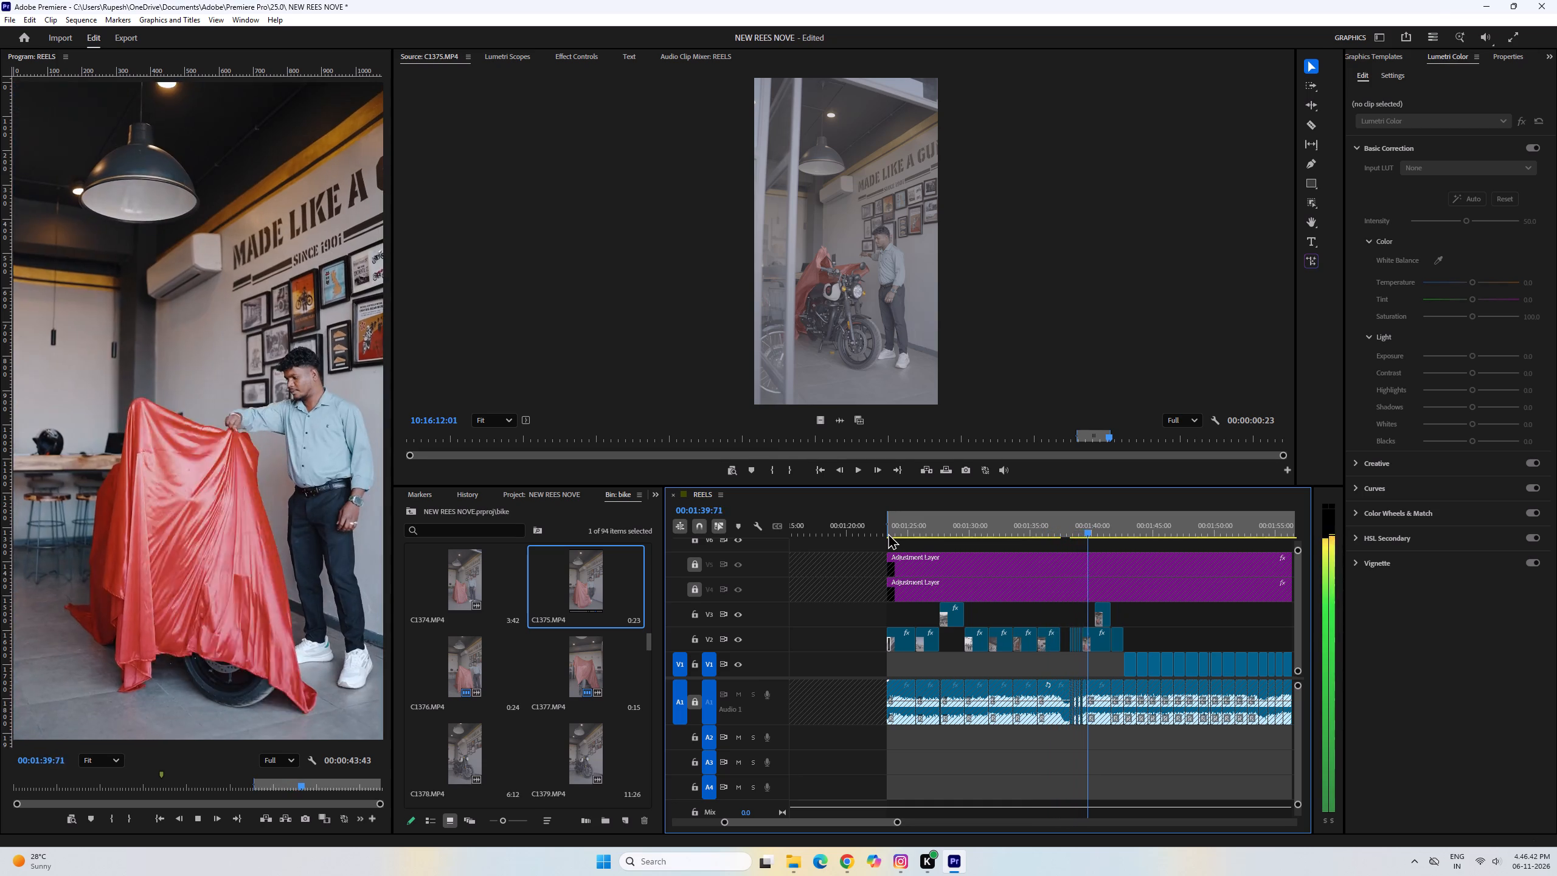
key("space")
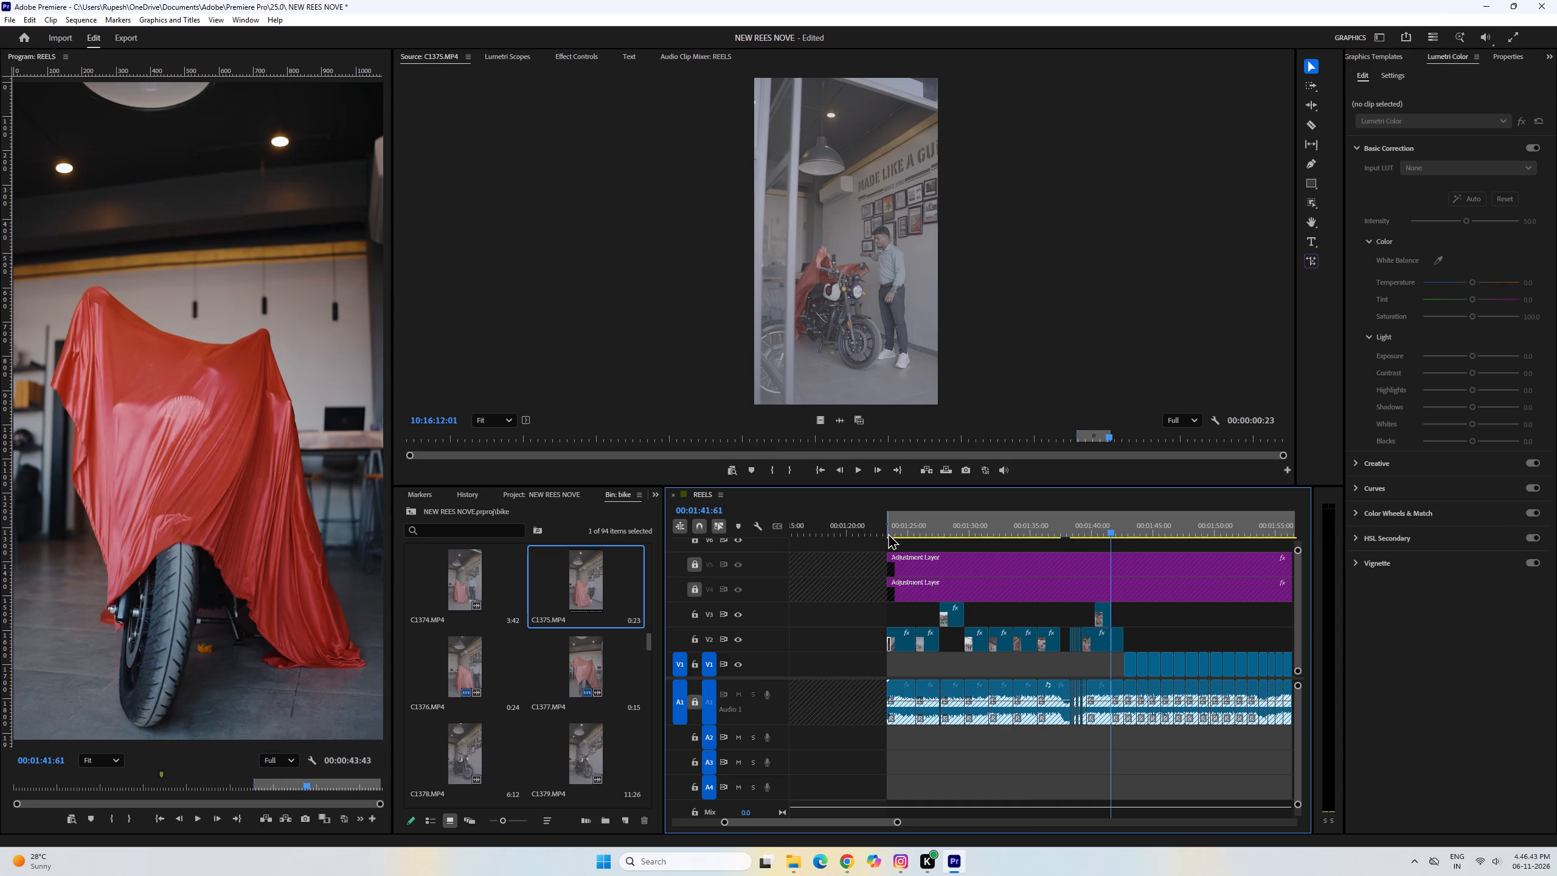
key("space")
key("space")
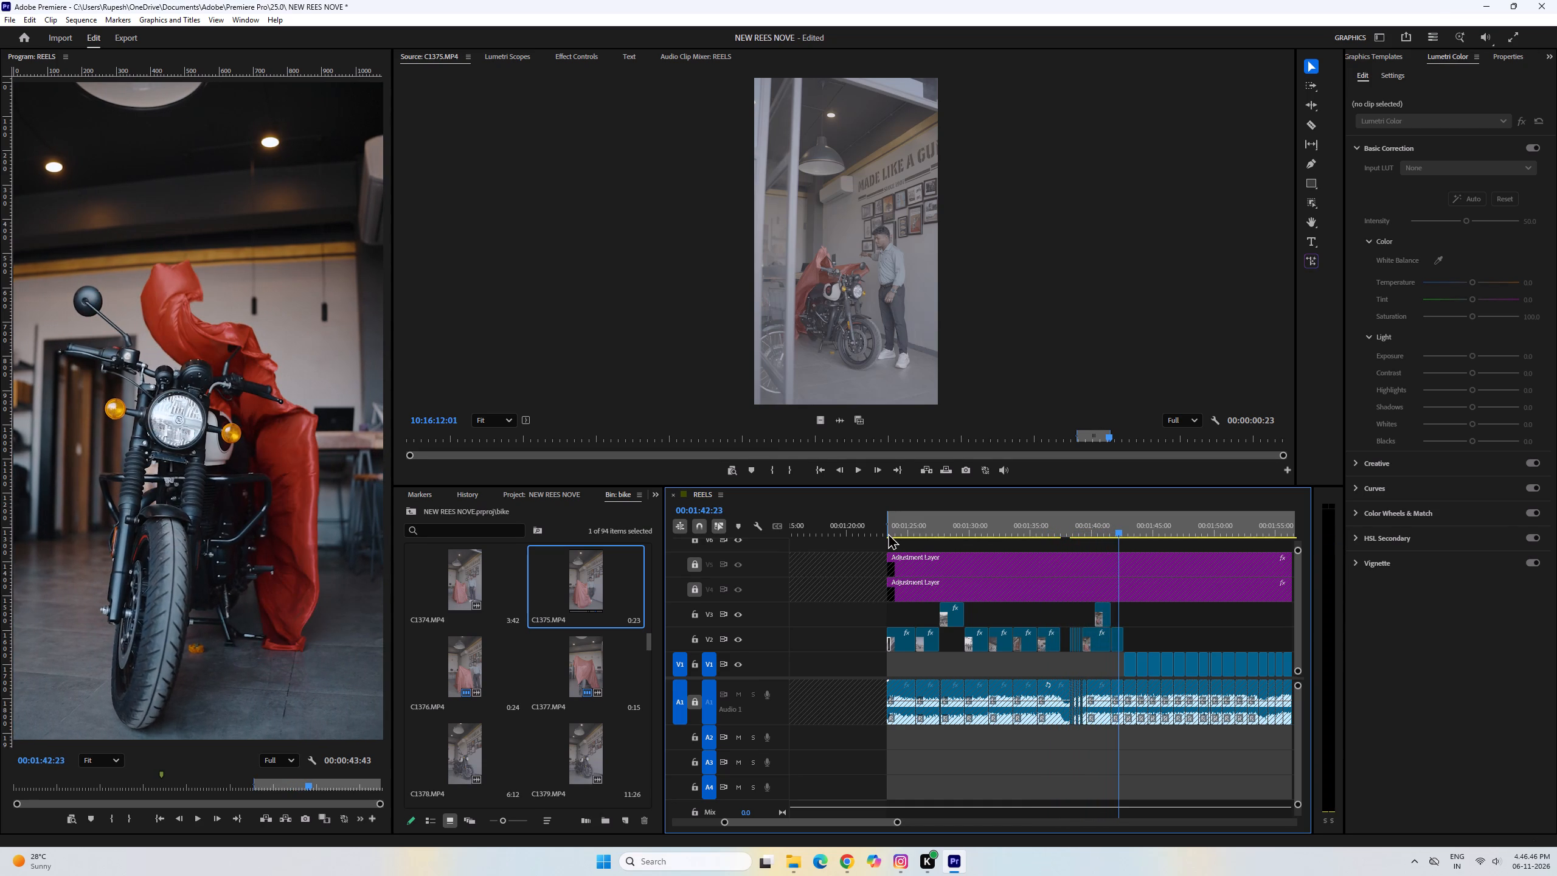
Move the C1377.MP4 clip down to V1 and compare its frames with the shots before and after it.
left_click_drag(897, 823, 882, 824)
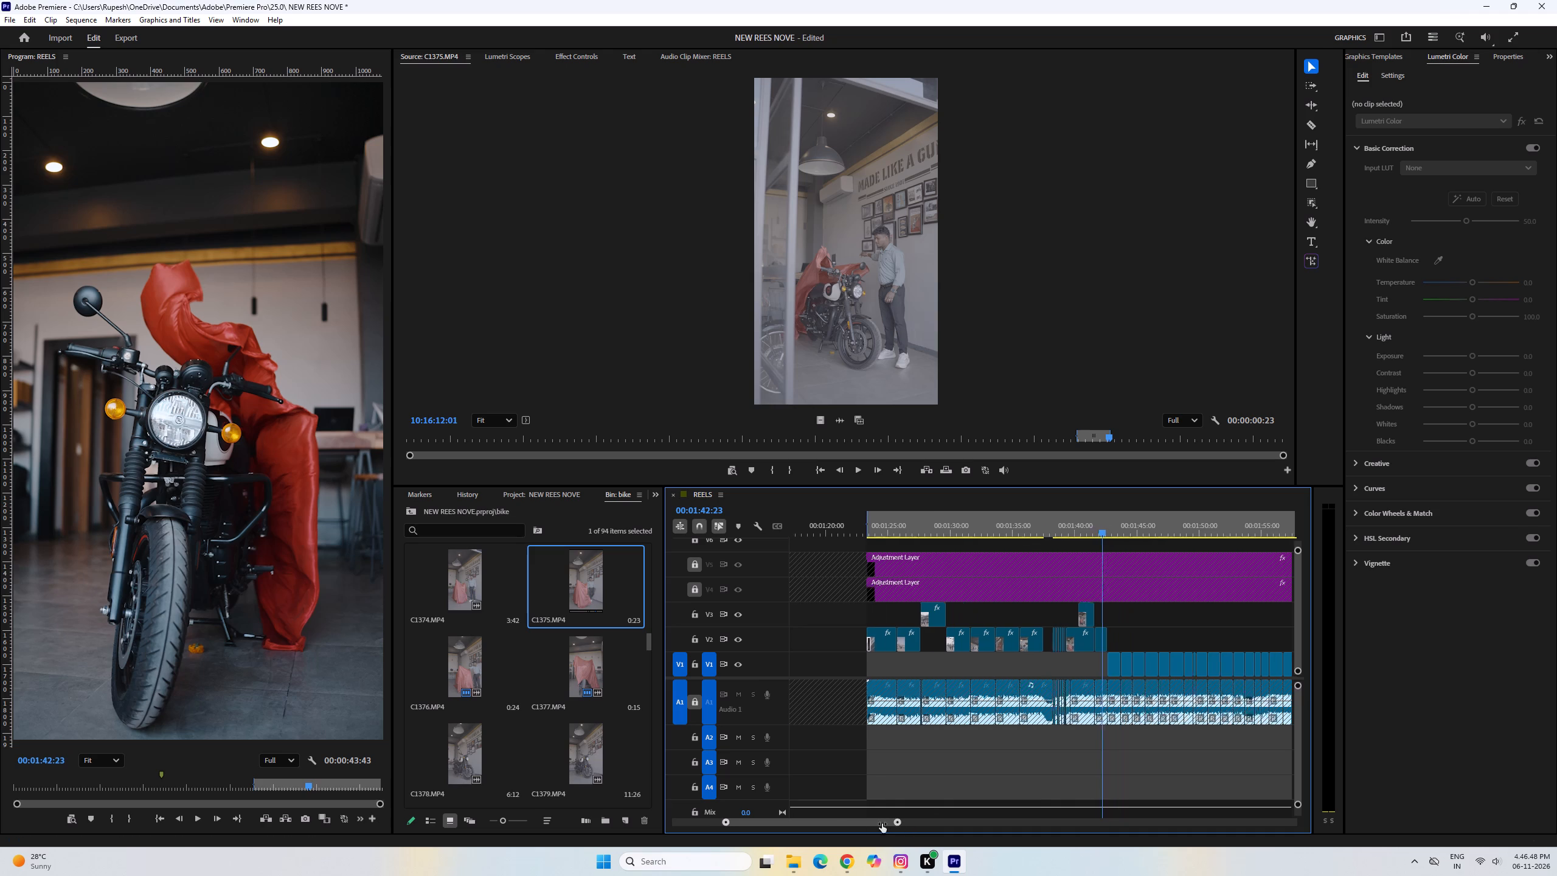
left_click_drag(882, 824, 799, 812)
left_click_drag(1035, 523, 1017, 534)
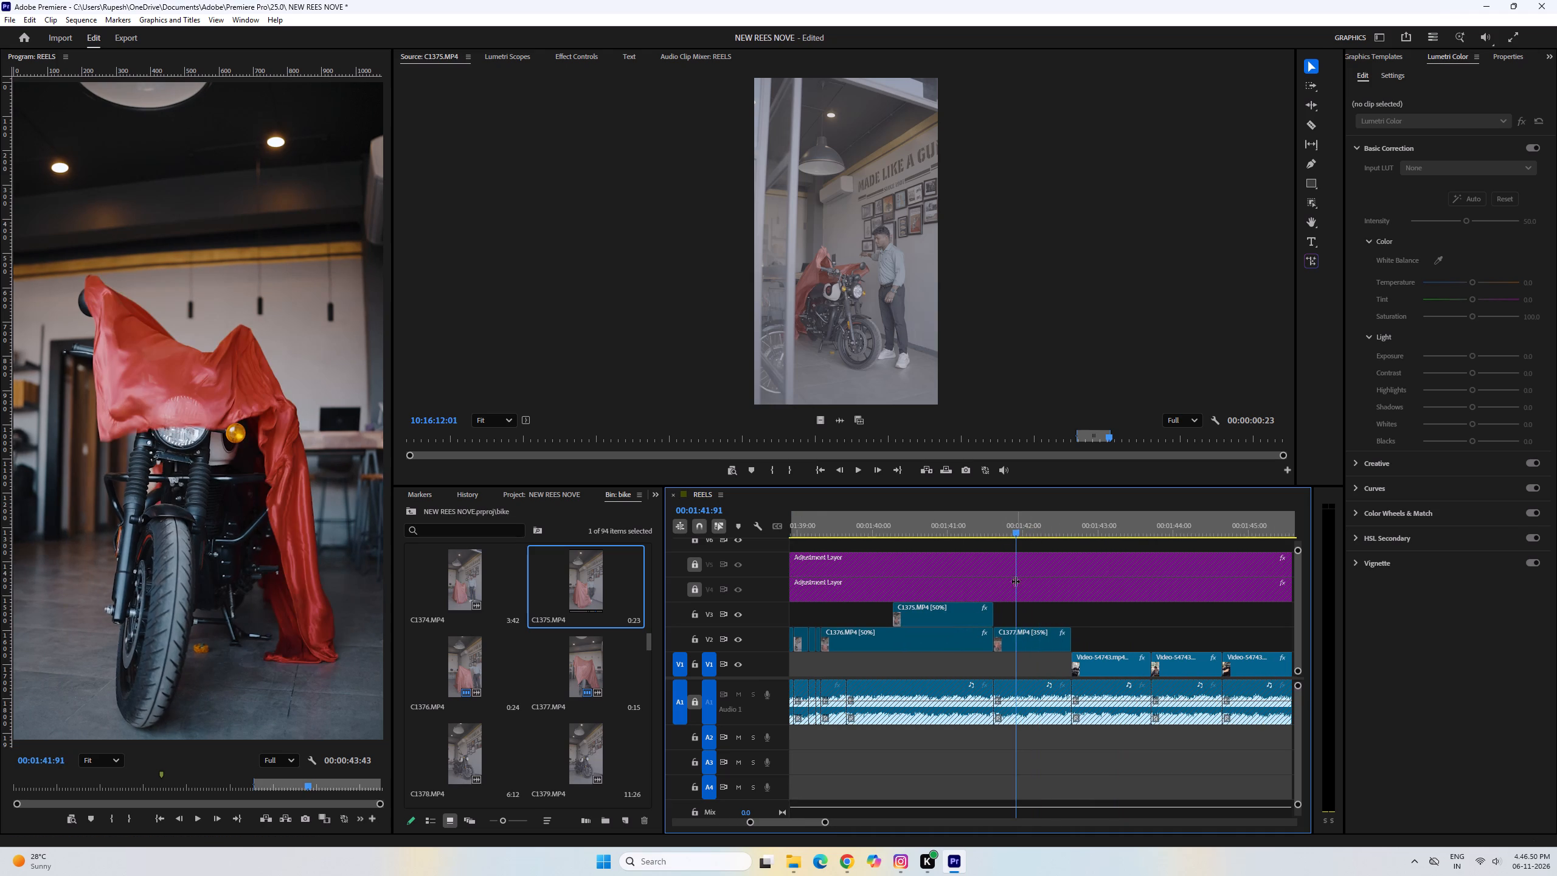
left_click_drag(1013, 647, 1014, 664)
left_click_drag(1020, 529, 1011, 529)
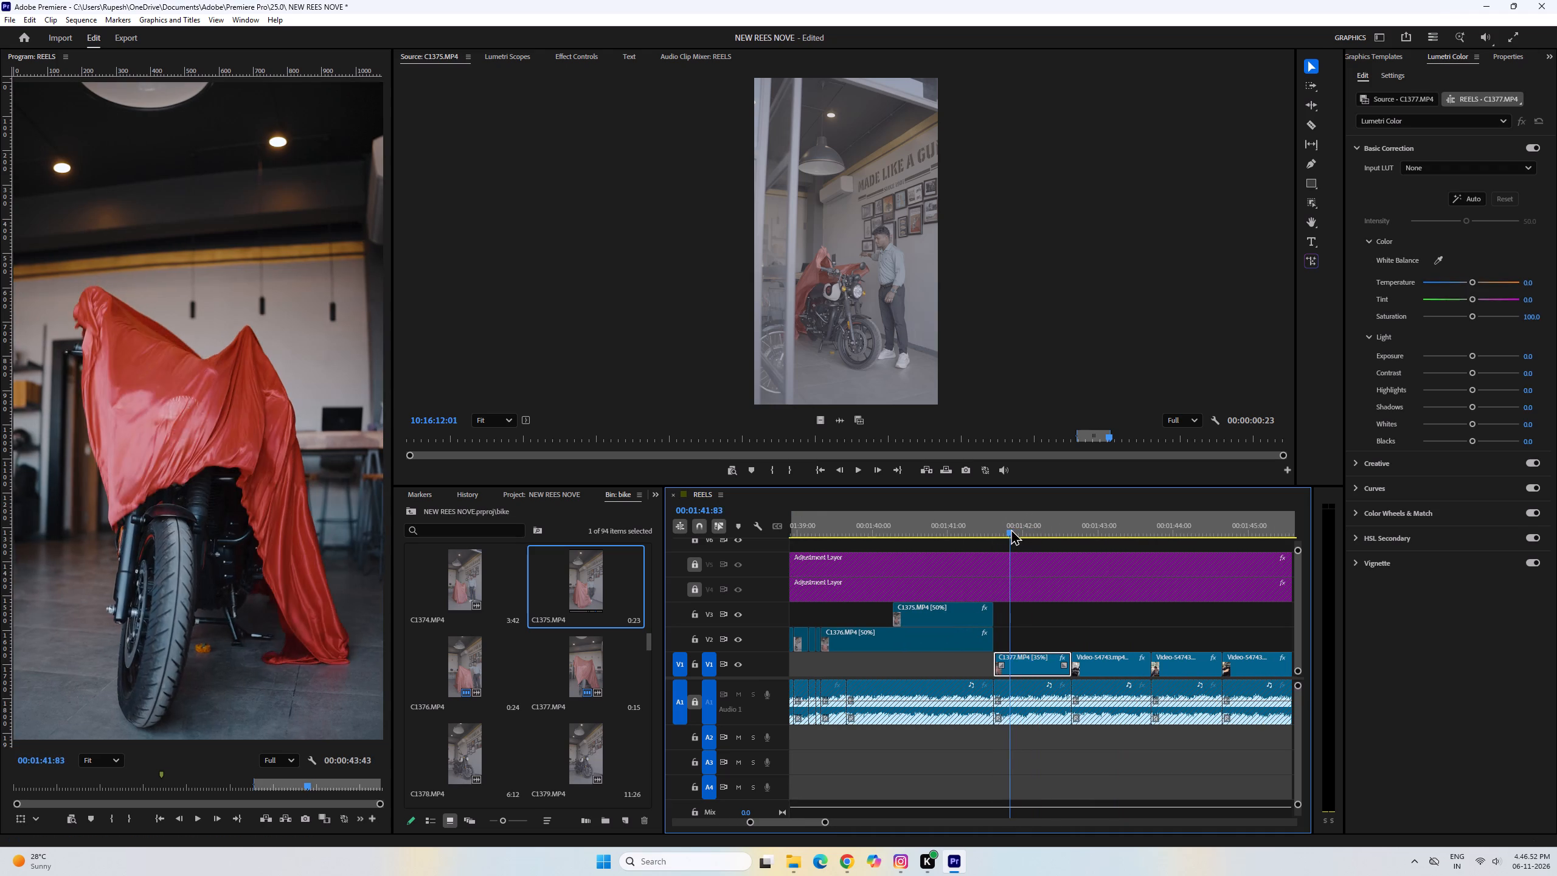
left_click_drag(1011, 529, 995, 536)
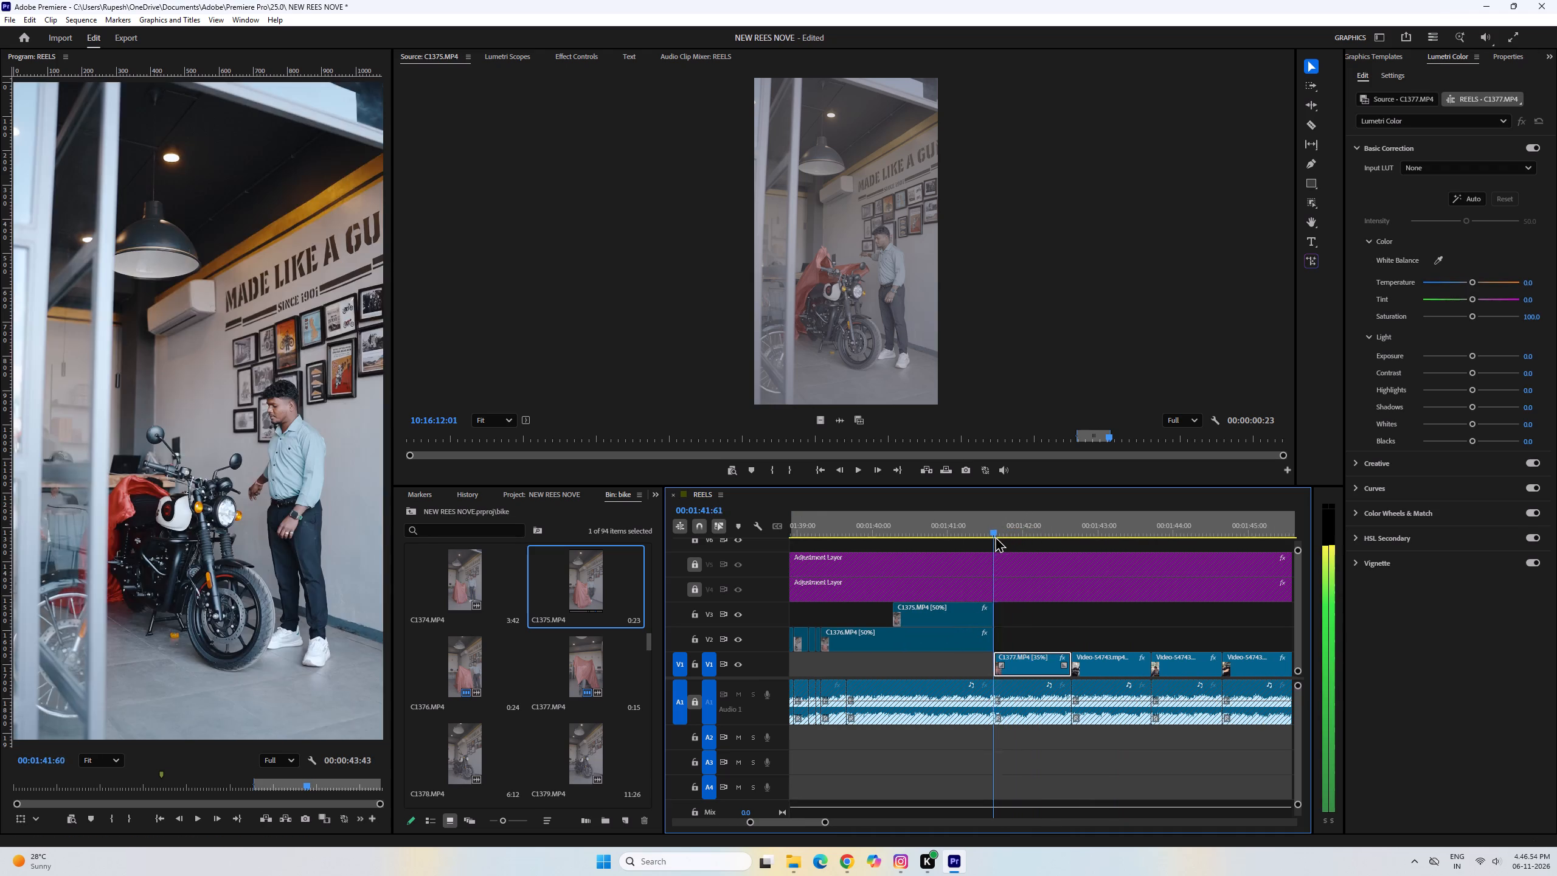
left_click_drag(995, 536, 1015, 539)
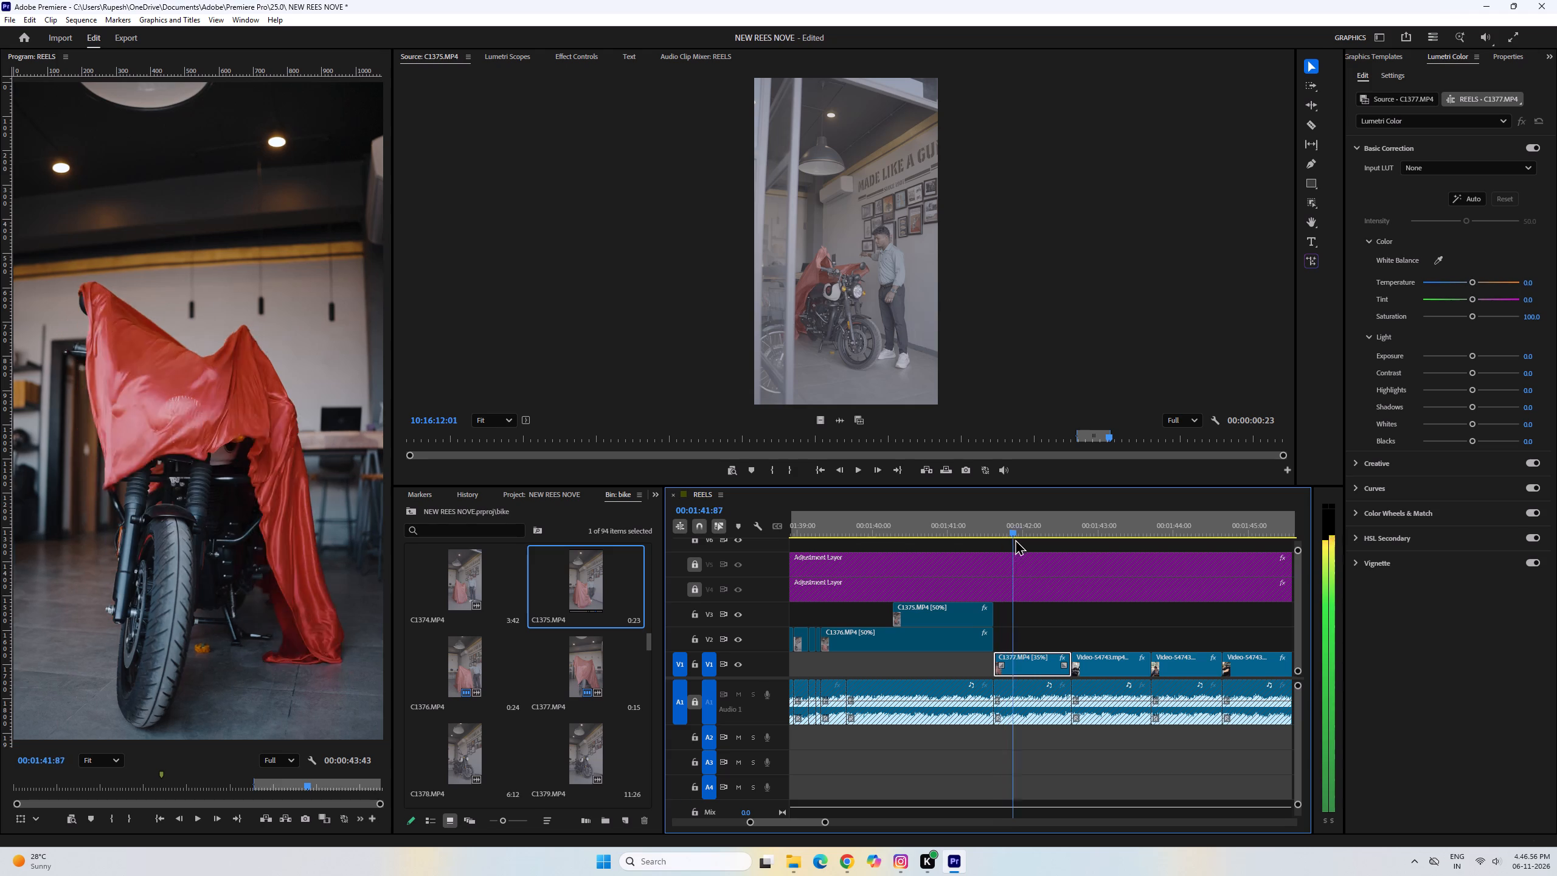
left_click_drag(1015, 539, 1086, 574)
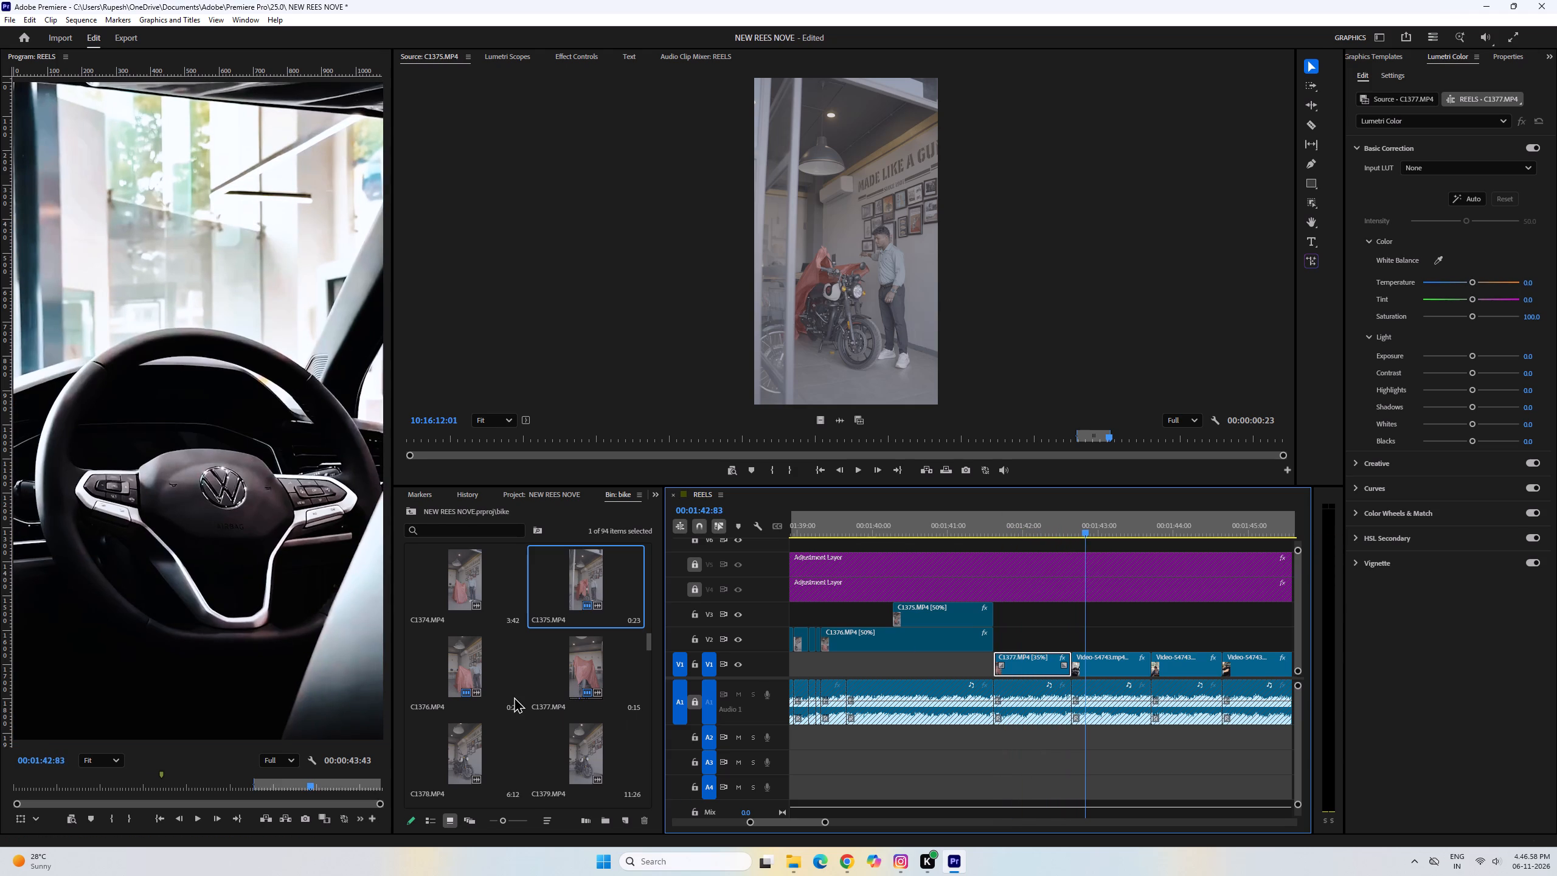
Open C1378.MP4 from the bike bin and mark its section from 10:16:27:06 to 10:16:27:28.
scroll(524, 668, "up", 2)
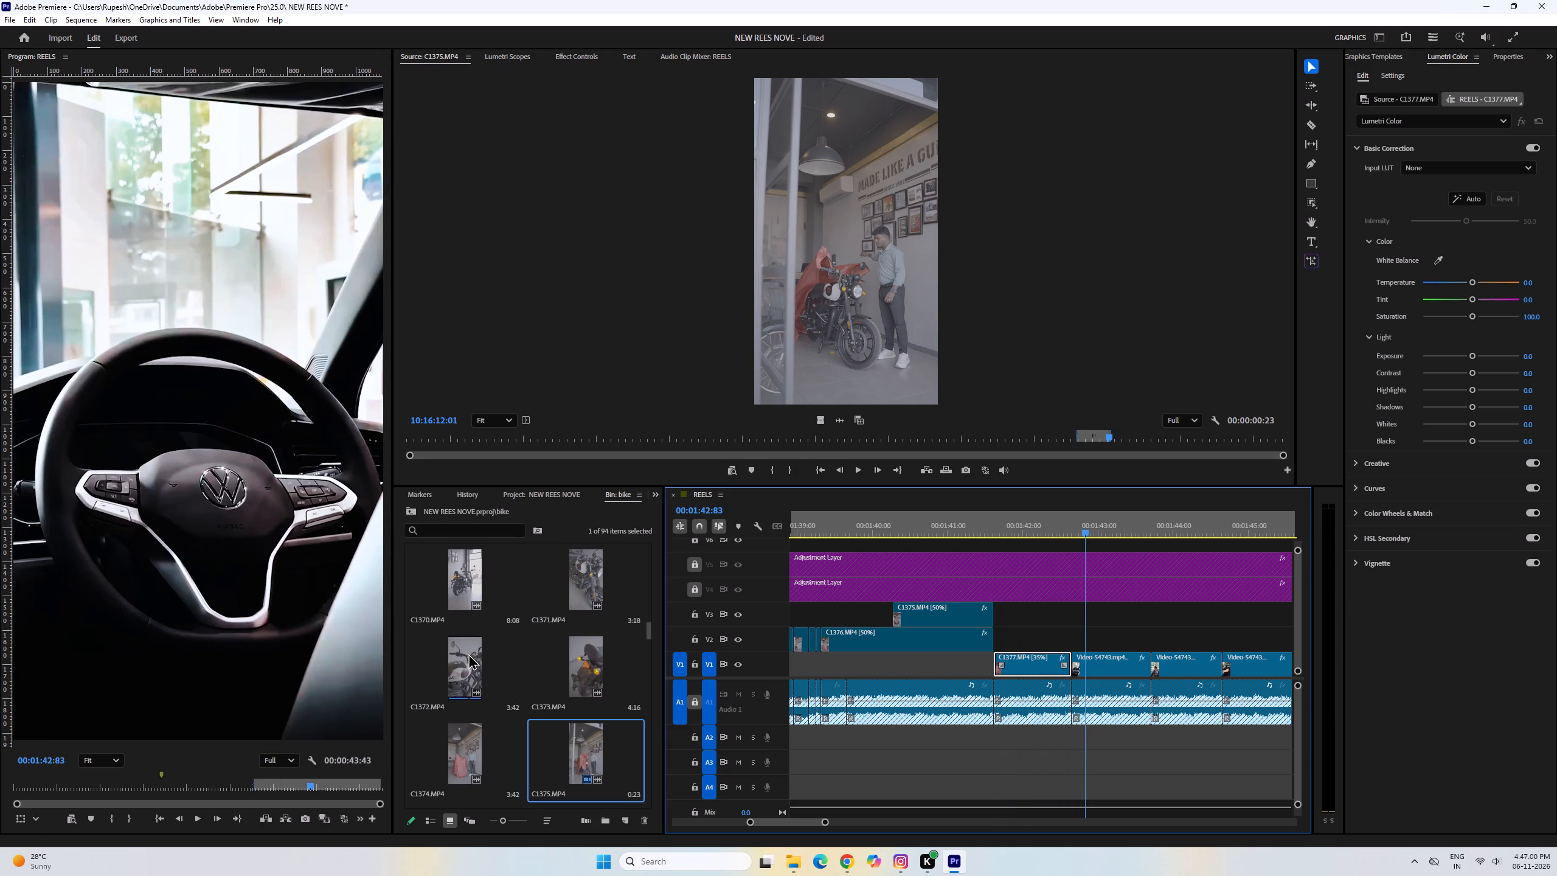
scroll(479, 660, "down", 3)
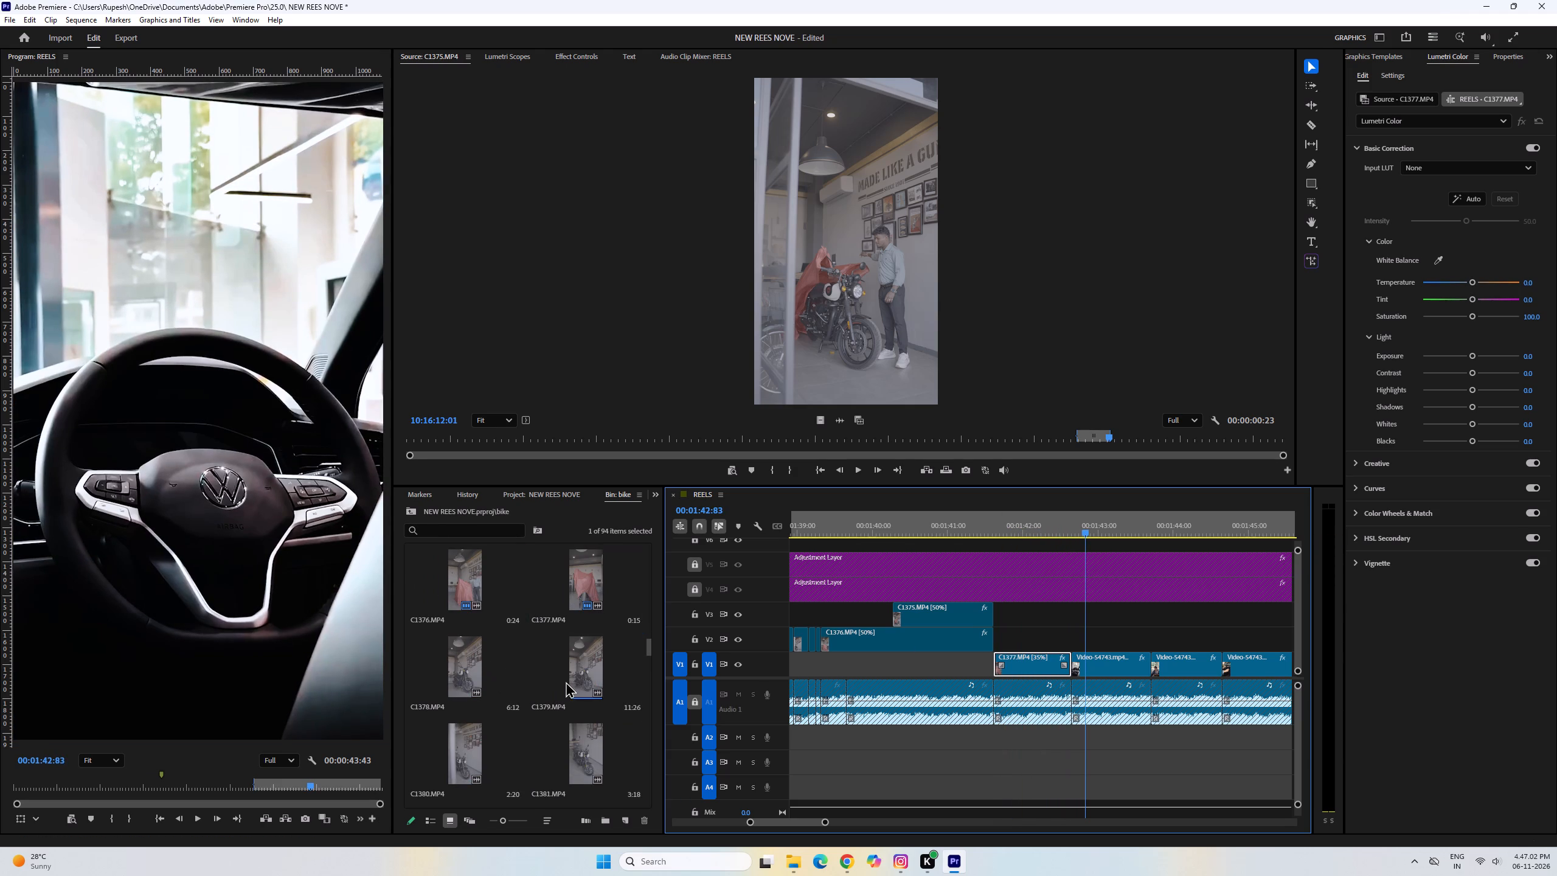
double_click(468, 678)
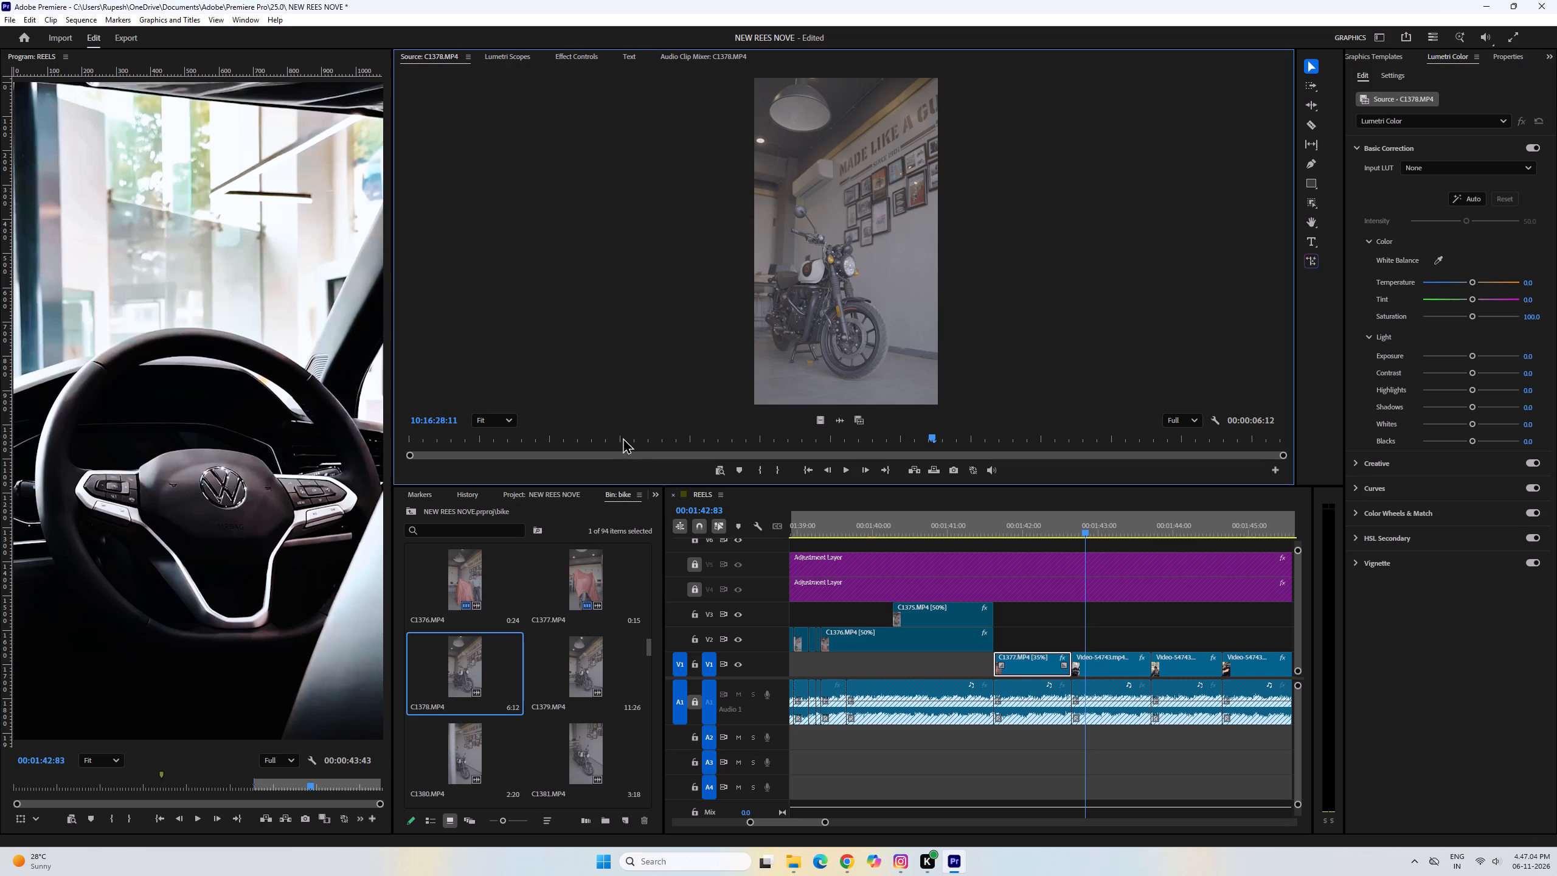
left_click_drag(623, 437, 638, 443)
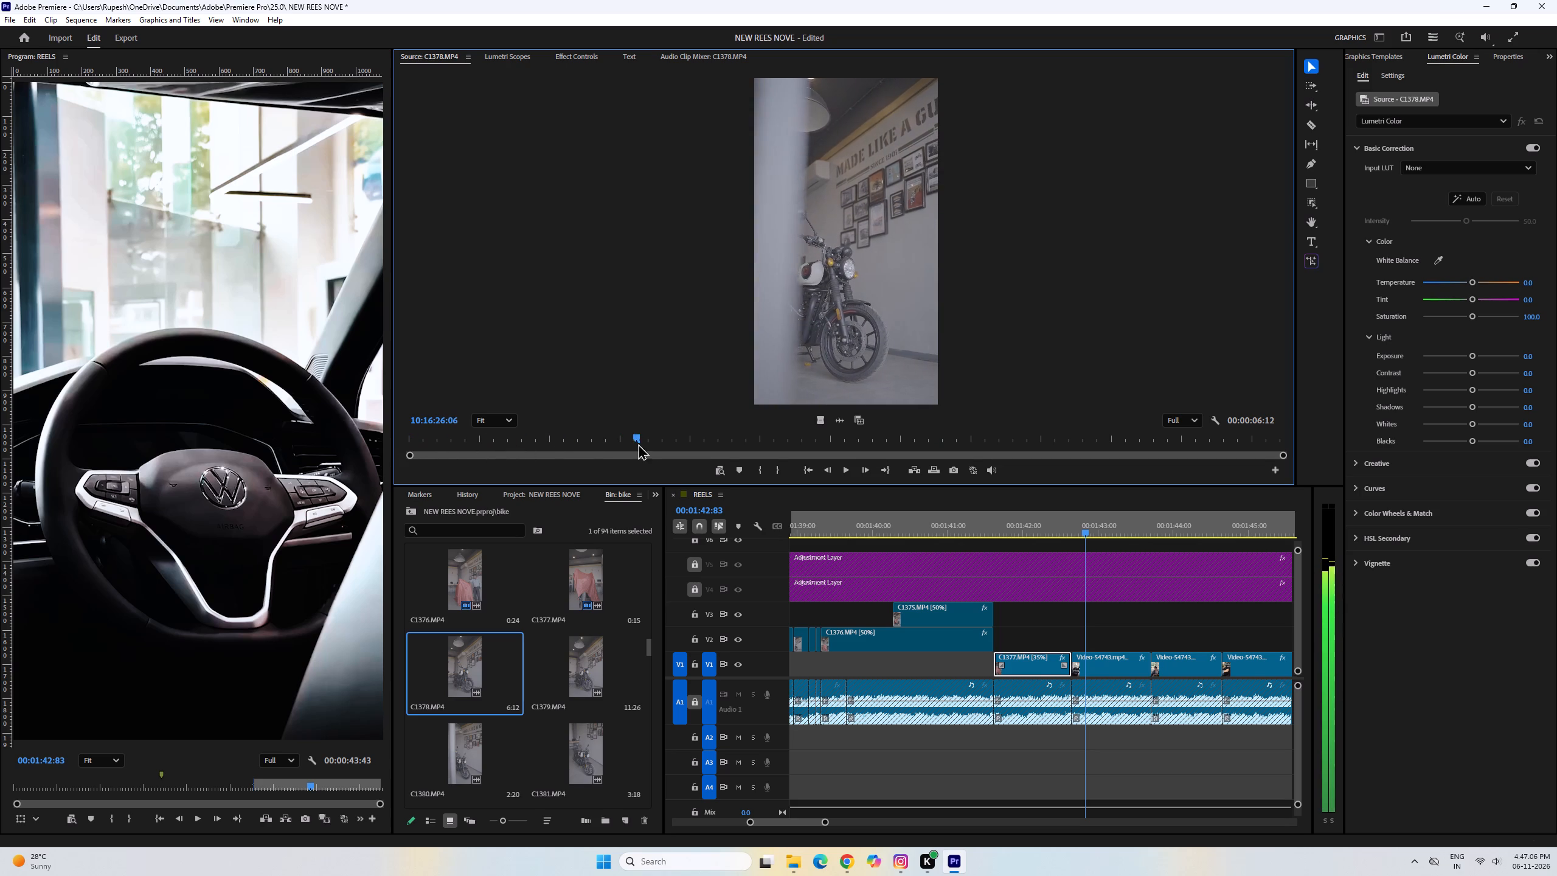
left_click_drag(638, 443, 778, 451)
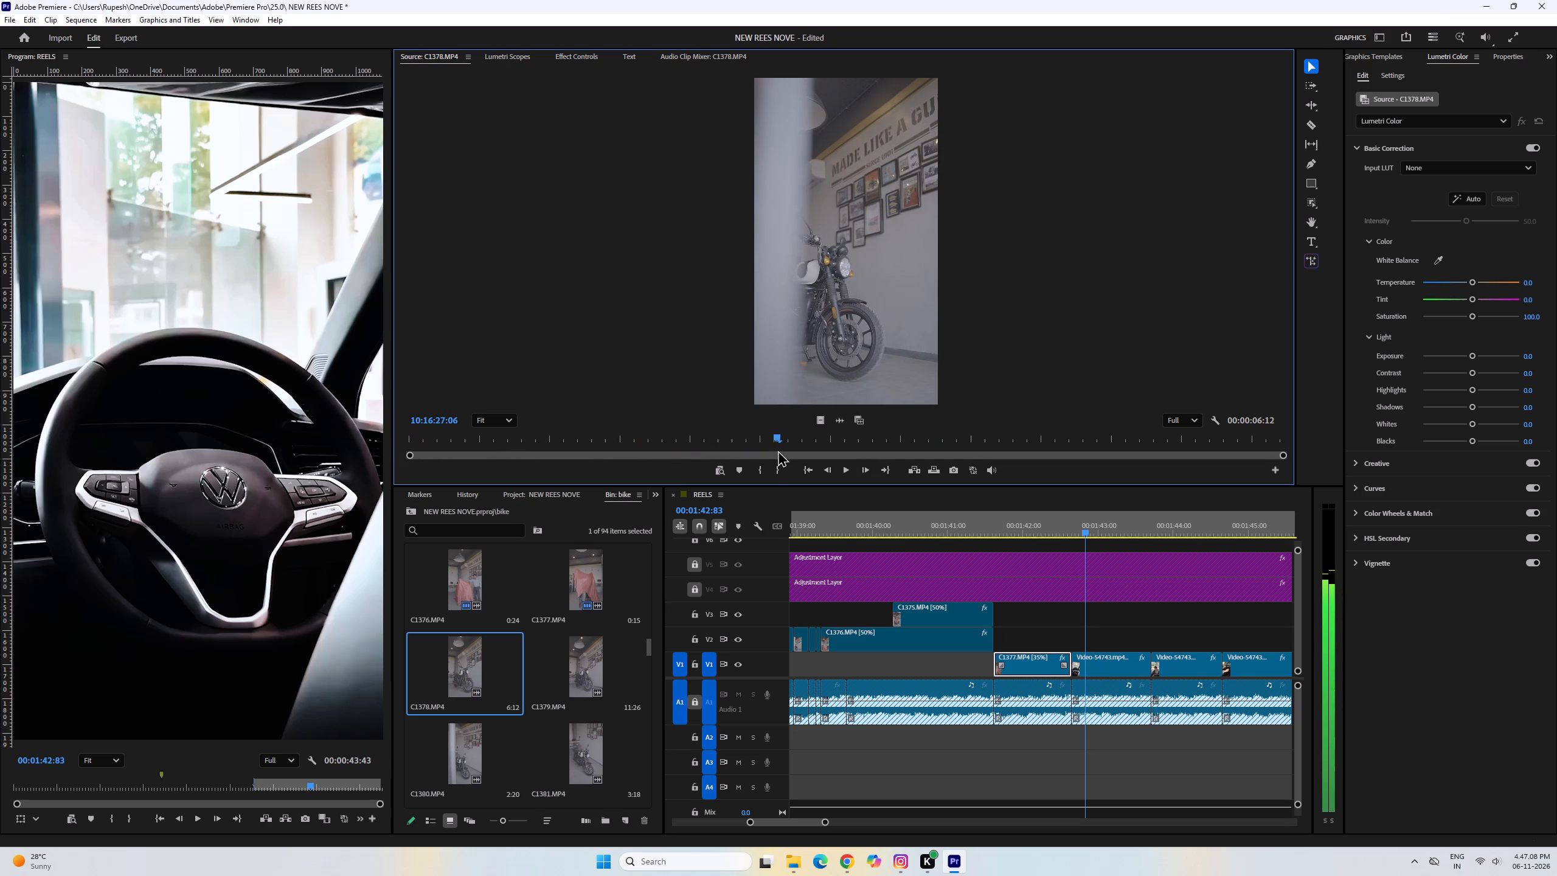
left_click(762, 470)
left_click_drag(780, 440, 842, 444)
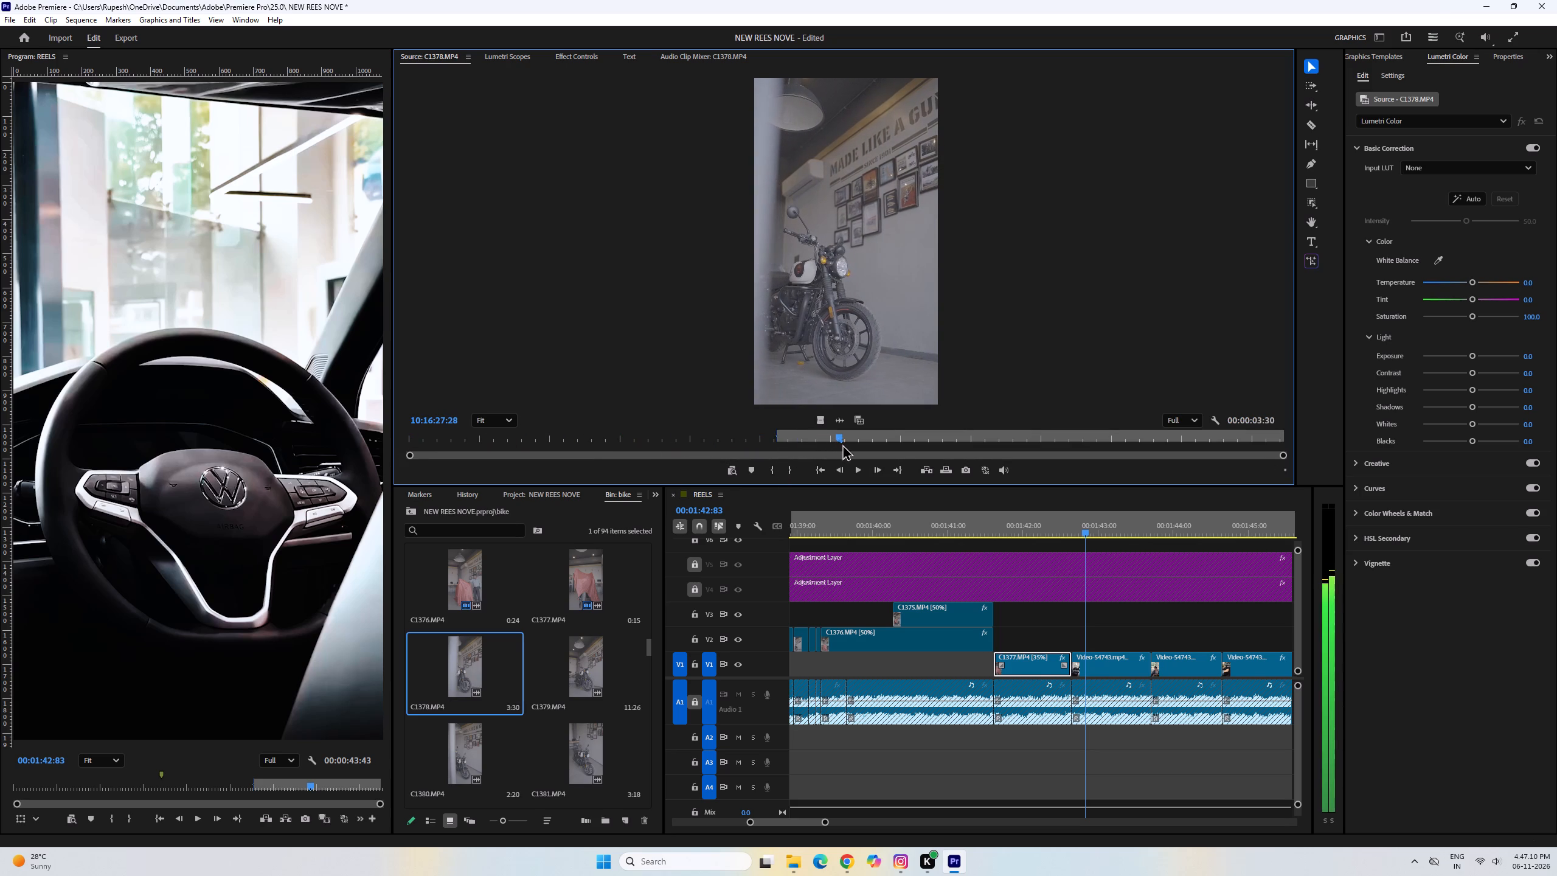
left_click_drag(842, 444, 843, 445)
left_click(791, 474)
Place the marked C1378.MP4 section, video only, on V2 at 00:01:42:65, directly where the C1377 clip ends.
left_click_drag(817, 420, 1081, 632)
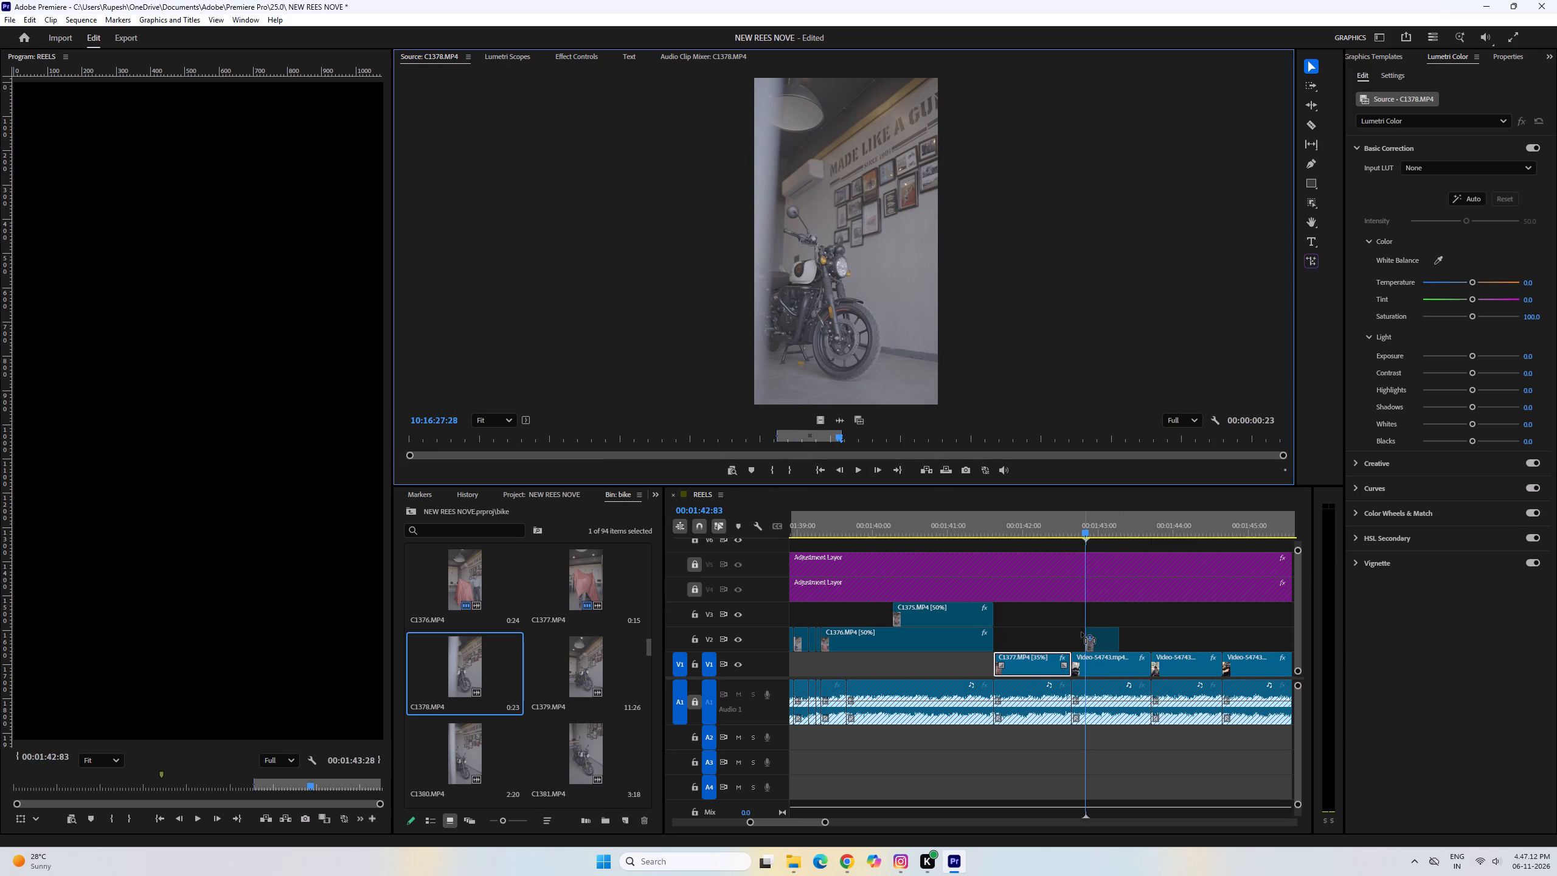
left_click_drag(1081, 632, 1070, 633)
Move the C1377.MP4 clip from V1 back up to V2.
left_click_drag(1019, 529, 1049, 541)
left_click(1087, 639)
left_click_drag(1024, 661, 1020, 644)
Slow the C1378.MP4 clip on V2 to 35% speed, play it, and trim its end to the next reference cut.
left_click(1093, 639)
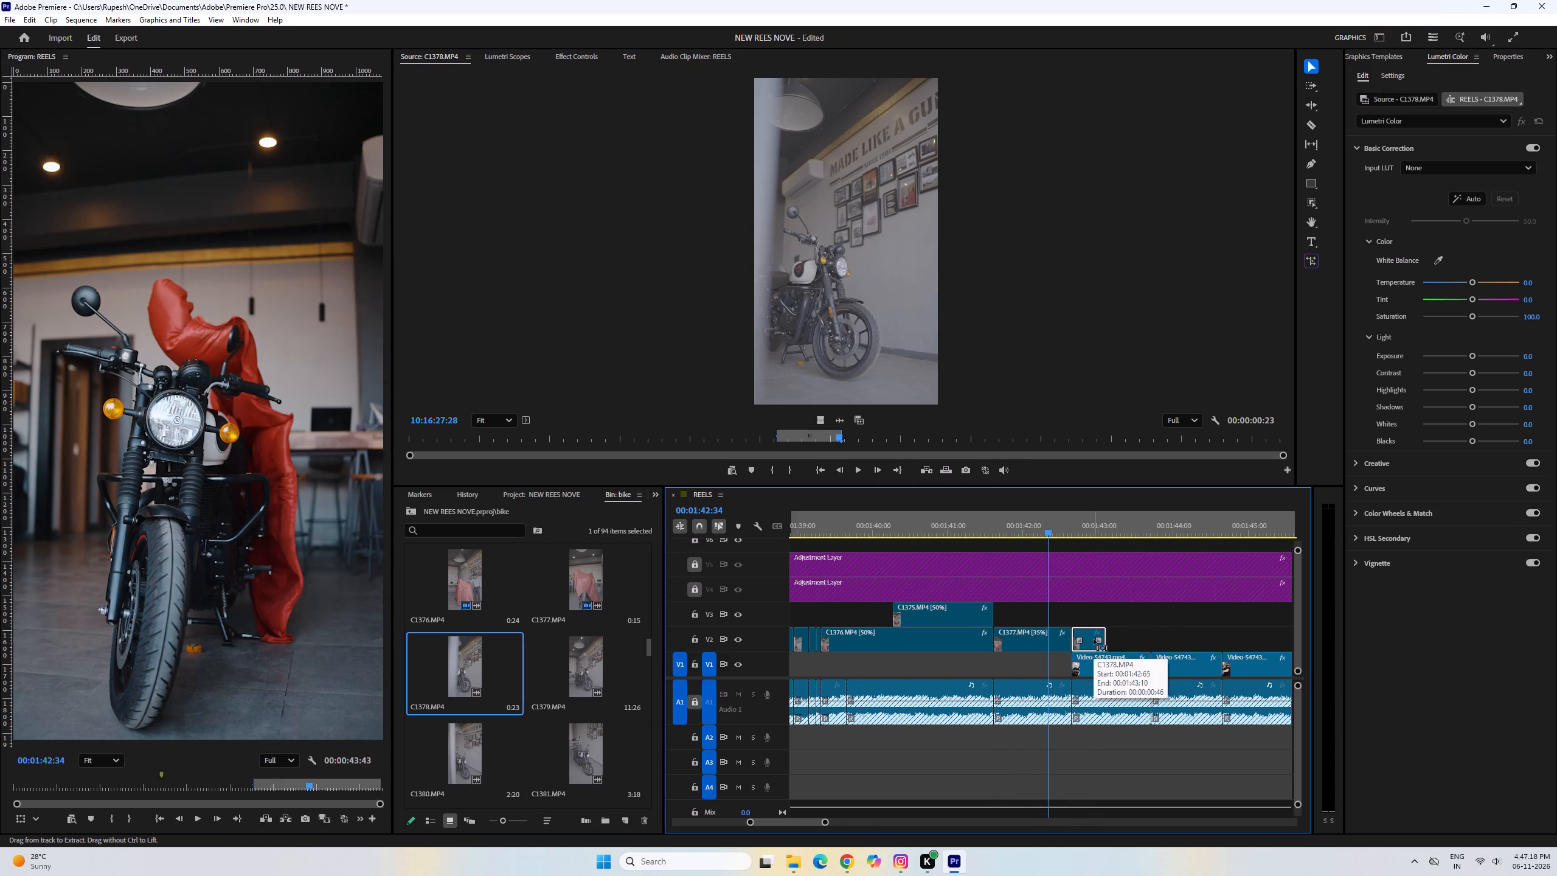
key("ctrl+r")
type("35")
key("Return")
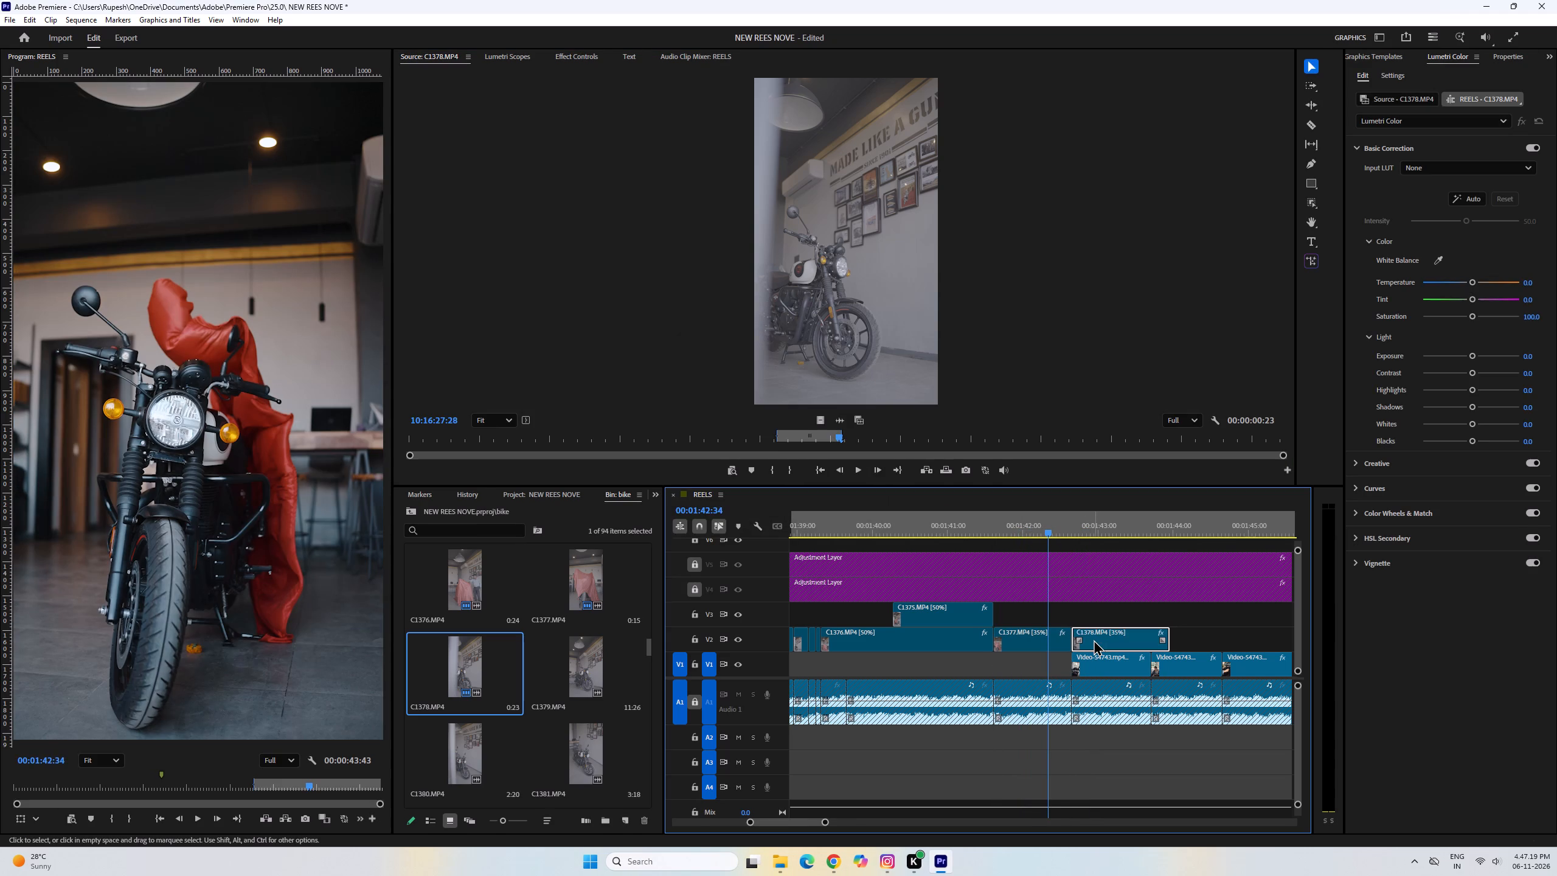
key("space")
key("space")
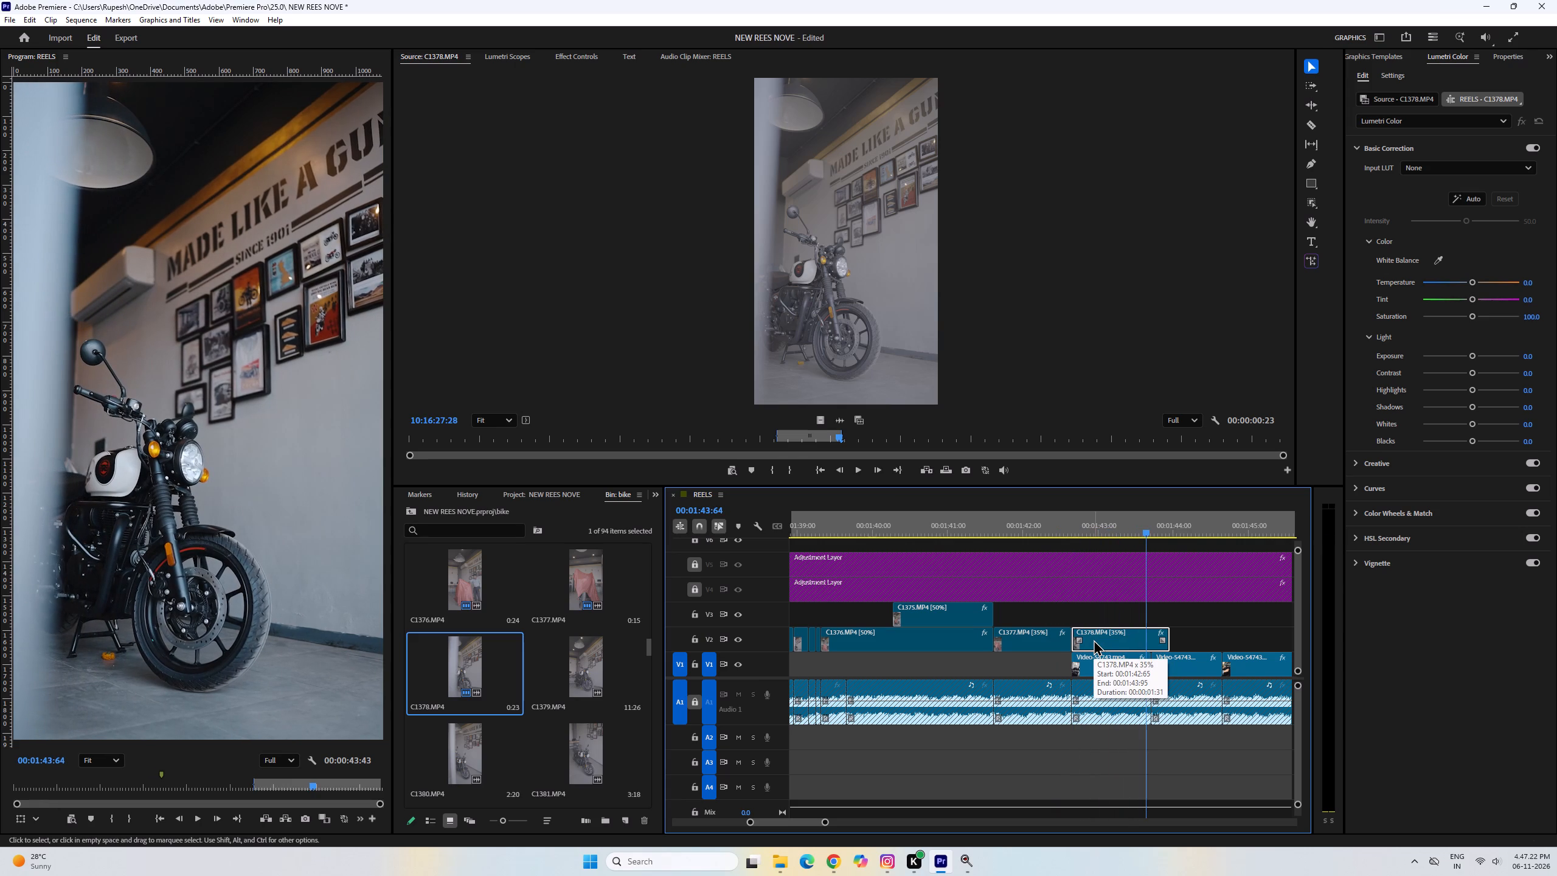
left_click_drag(1179, 632, 1169, 627)
left_click_drag(1169, 627, 1165, 627)
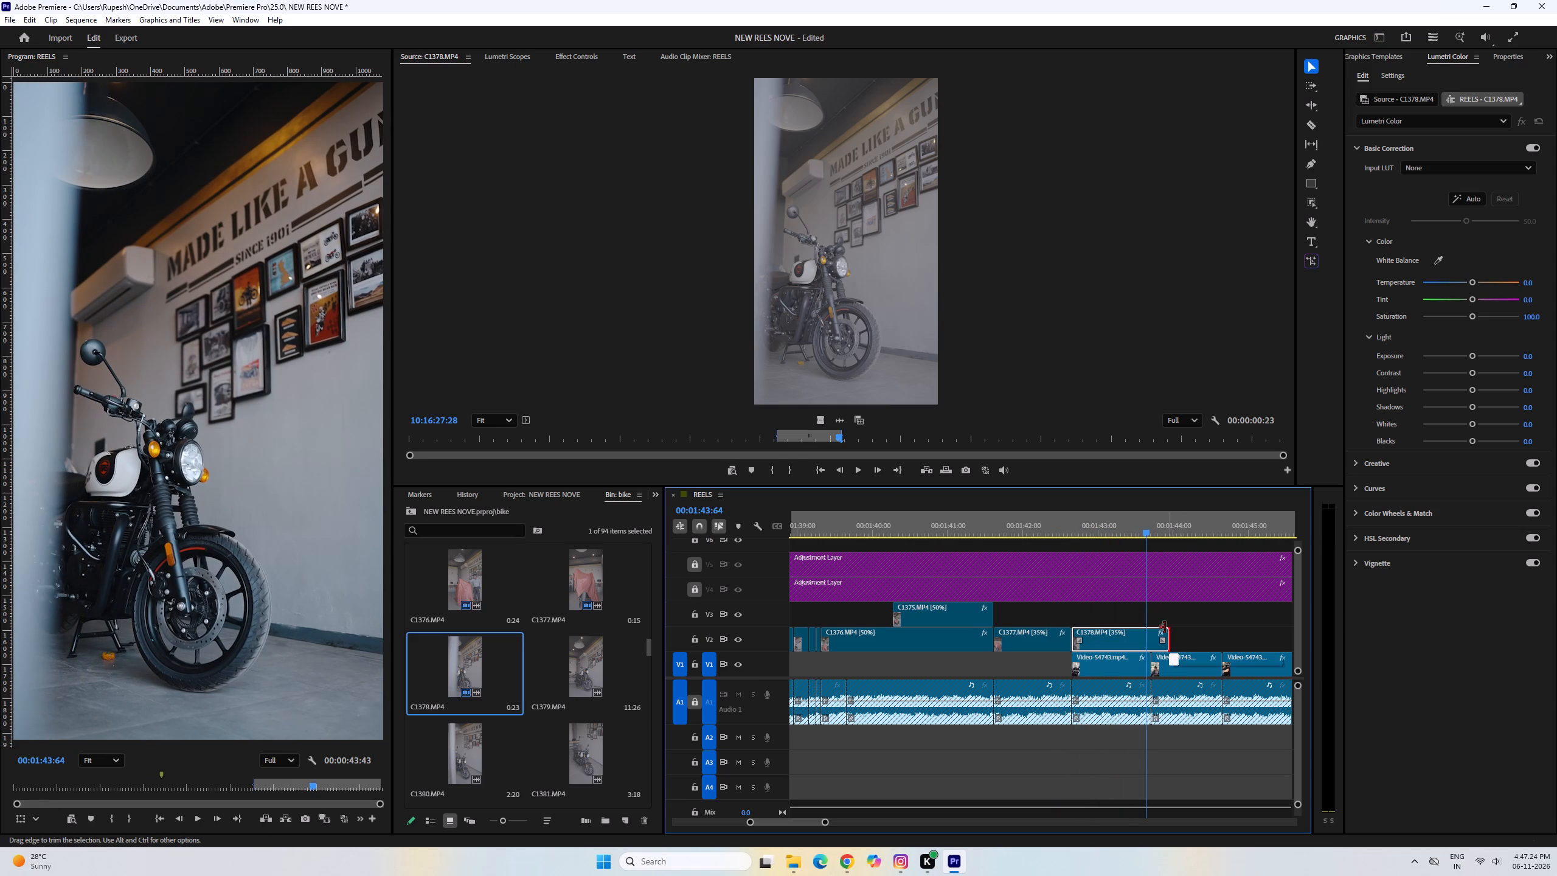
left_click_drag(1165, 627, 1151, 627)
Open C1379.MP4 and mark its bike push-in section from 10:16:31:17 to 10:16:32:37.
double_click(585, 681)
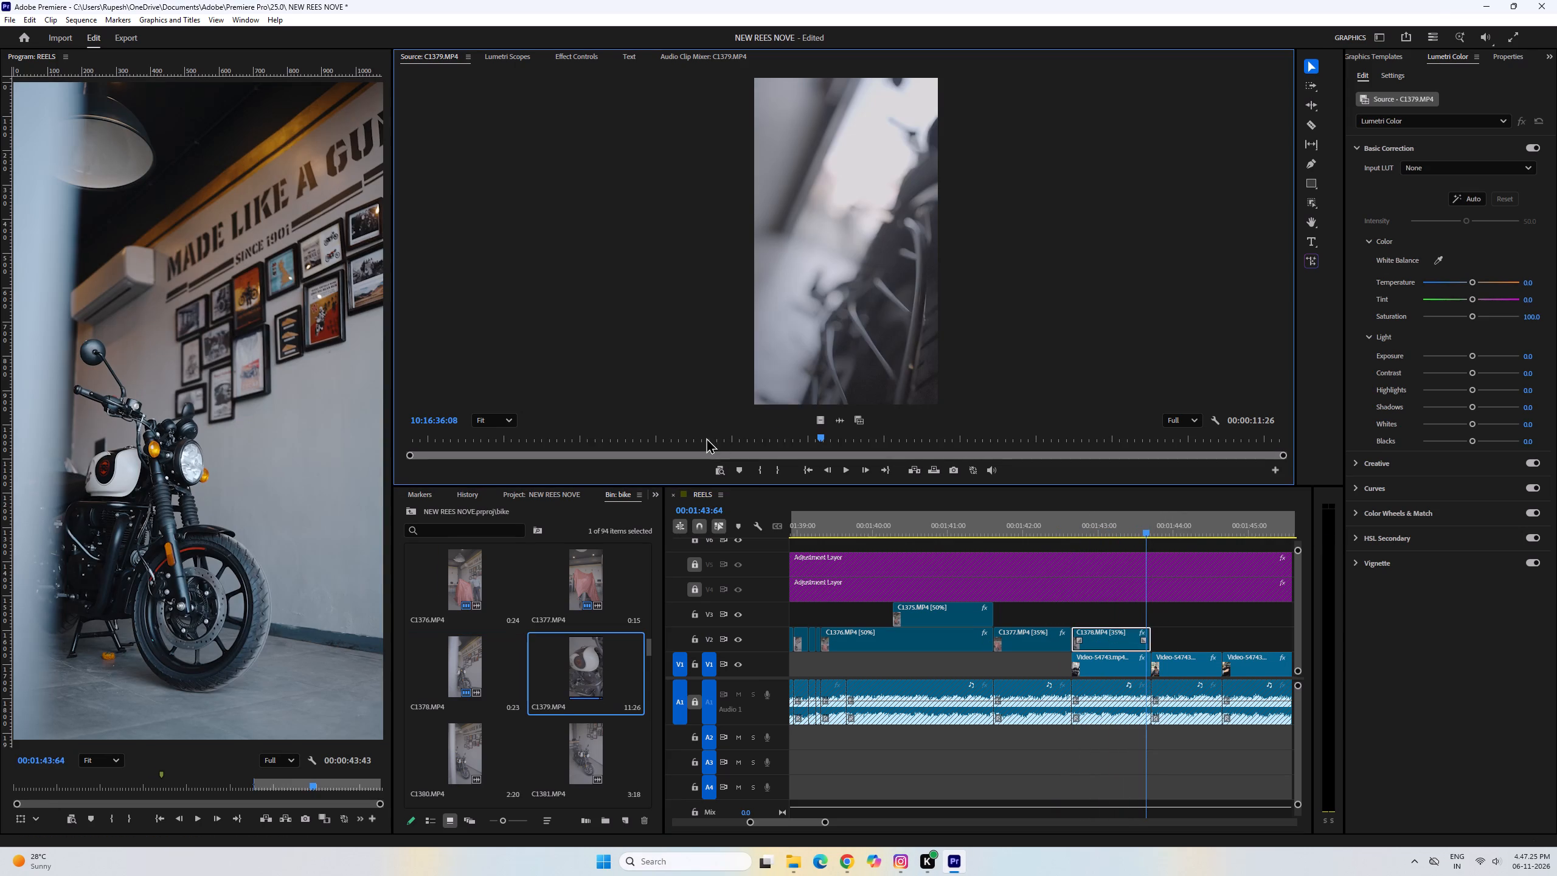
left_click_drag(706, 432, 438, 450)
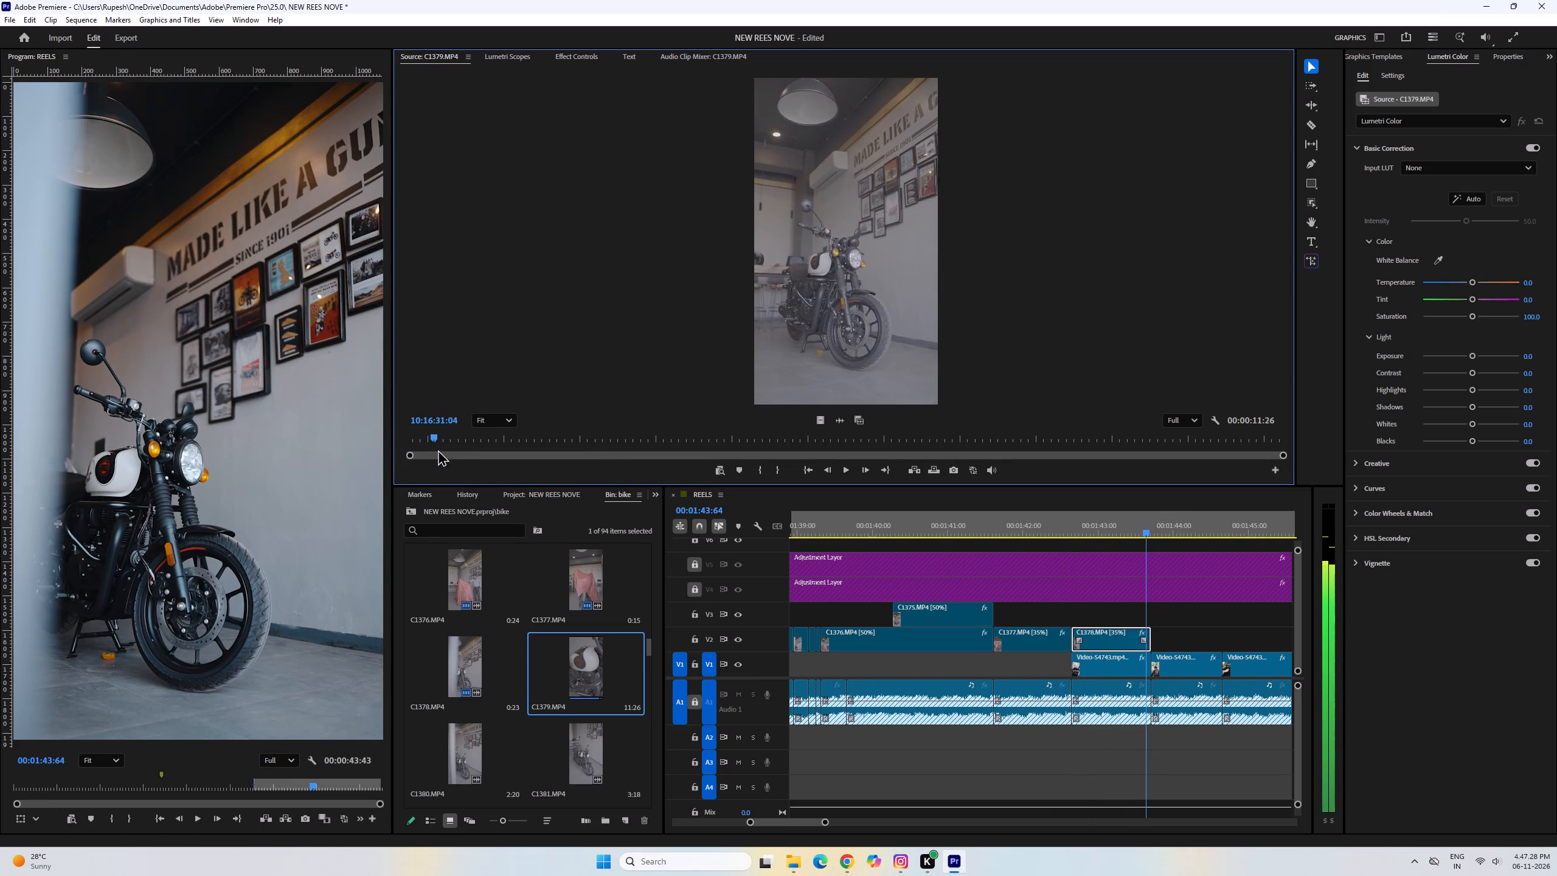
left_click_drag(438, 450, 455, 453)
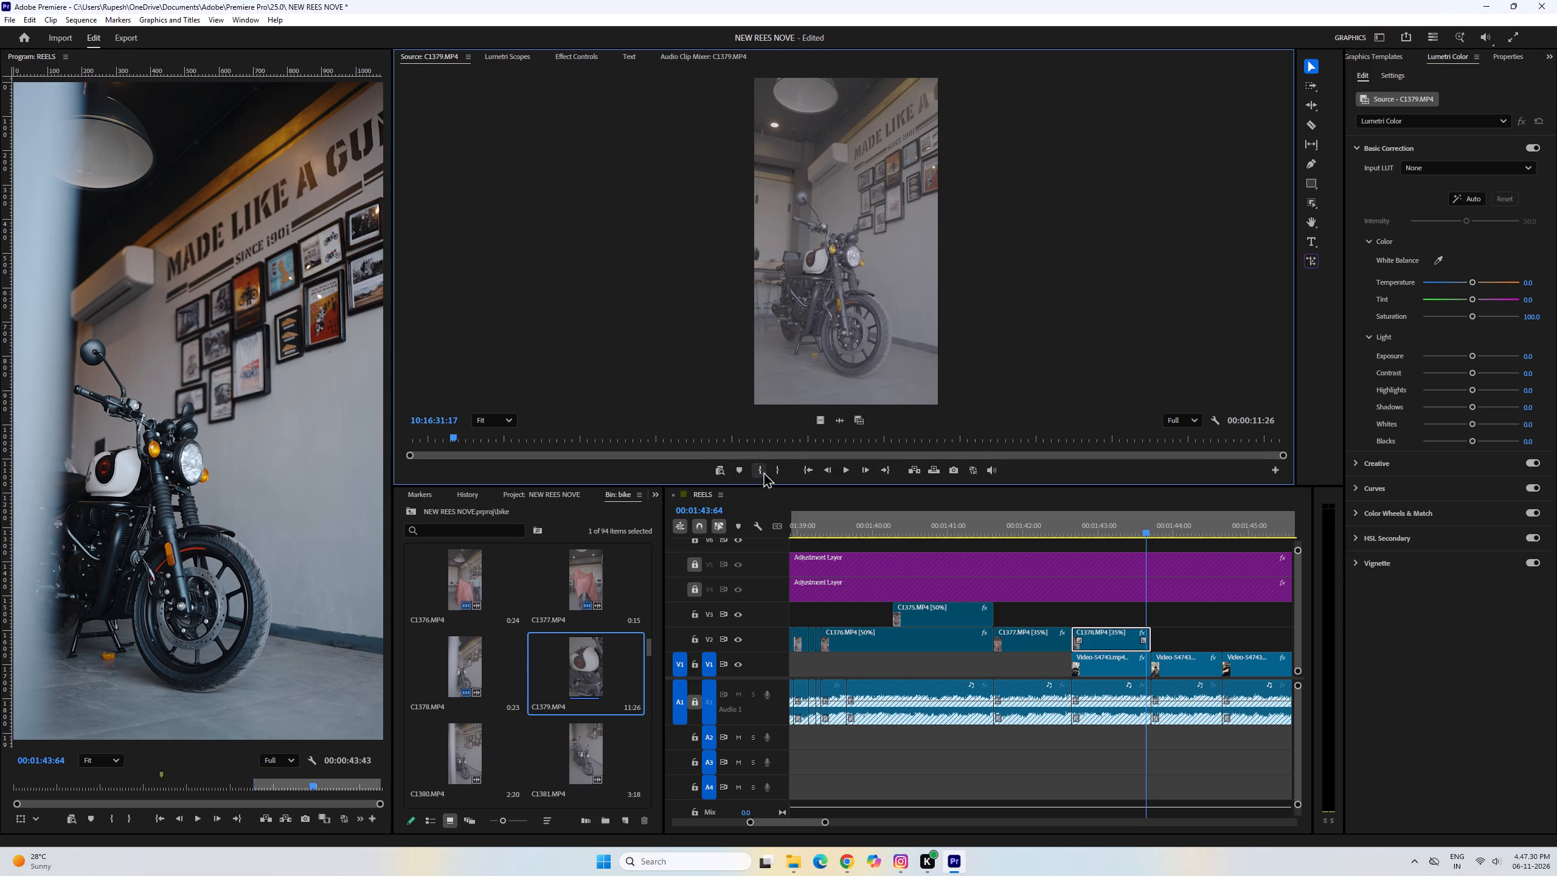
left_click(763, 471)
left_click_drag(451, 437, 479, 441)
left_click(792, 468)
left_click_drag(491, 434, 508, 434)
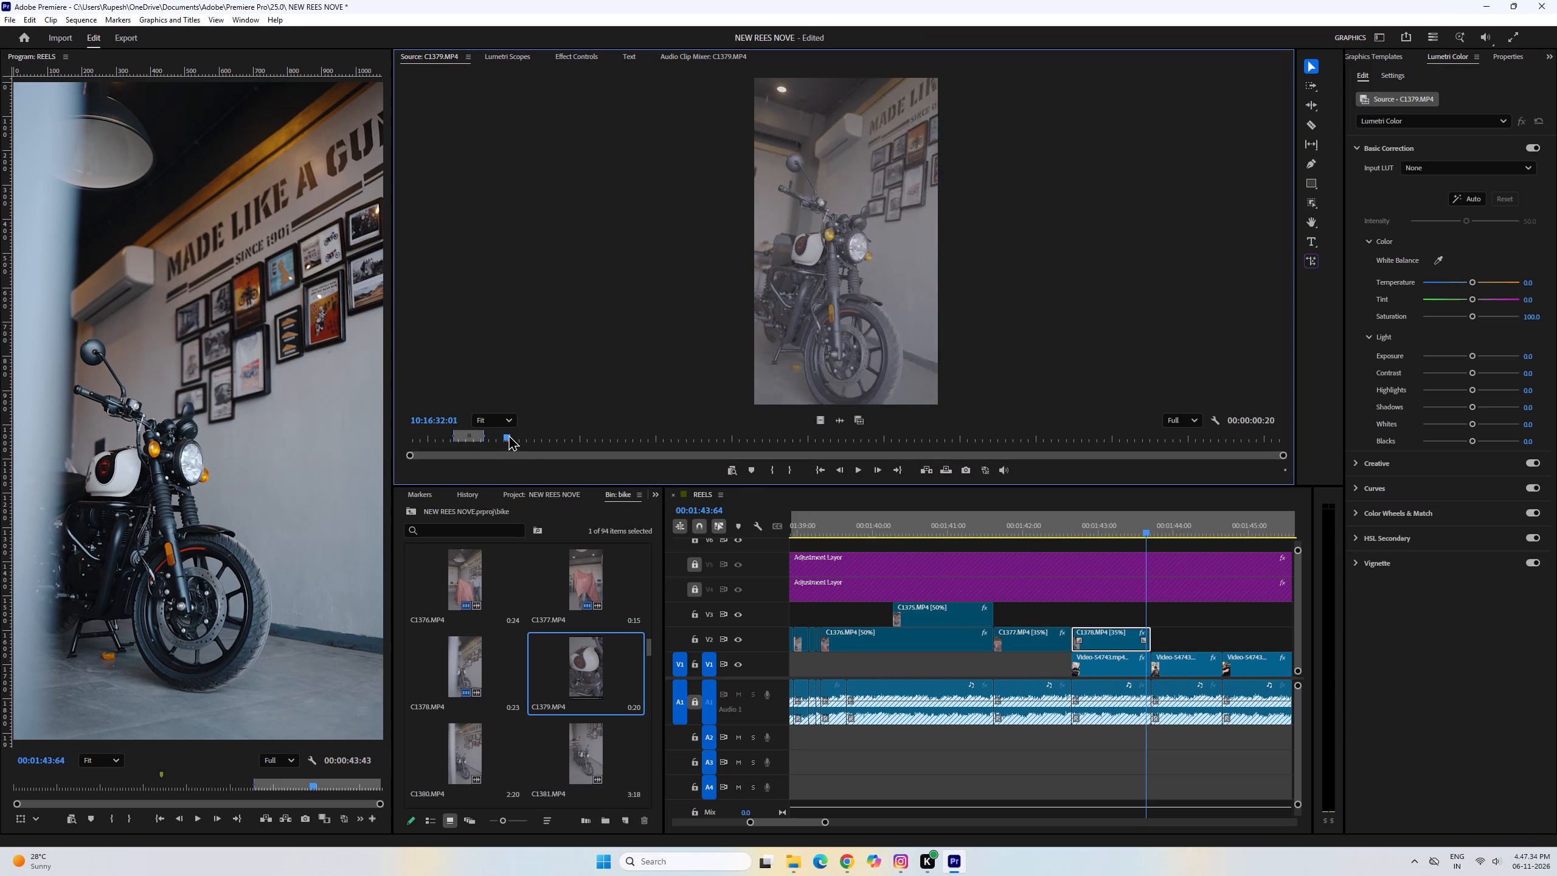
left_click_drag(508, 434, 561, 440)
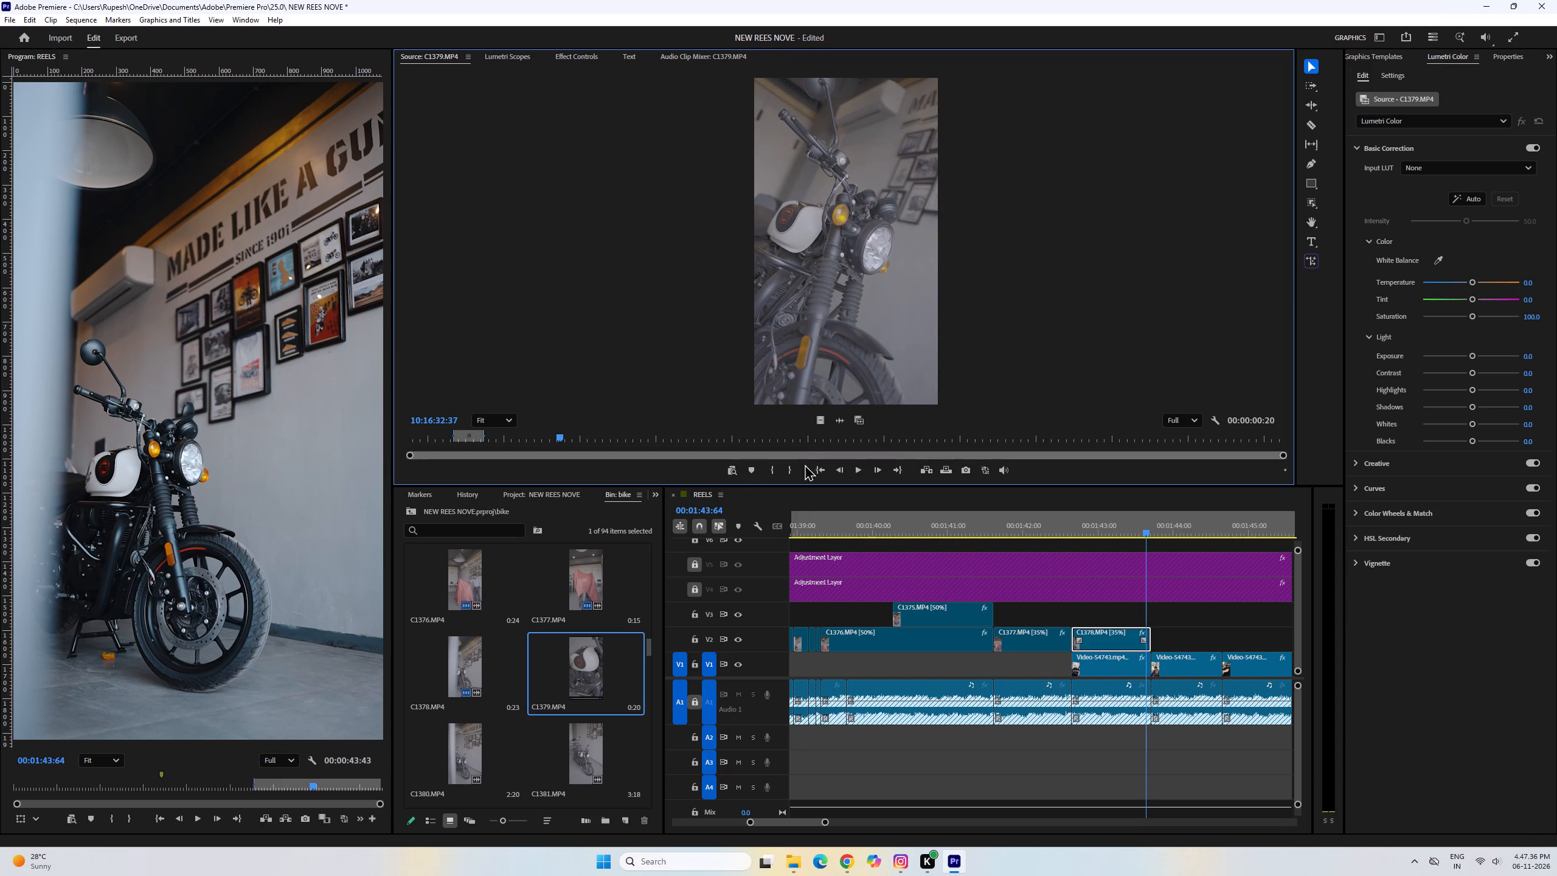
left_click(794, 473)
Place the marked C1379.MP4 section, video only, on V2 after the C1378 clip and slow it to 65% speed.
left_click_drag(819, 423, 1159, 628)
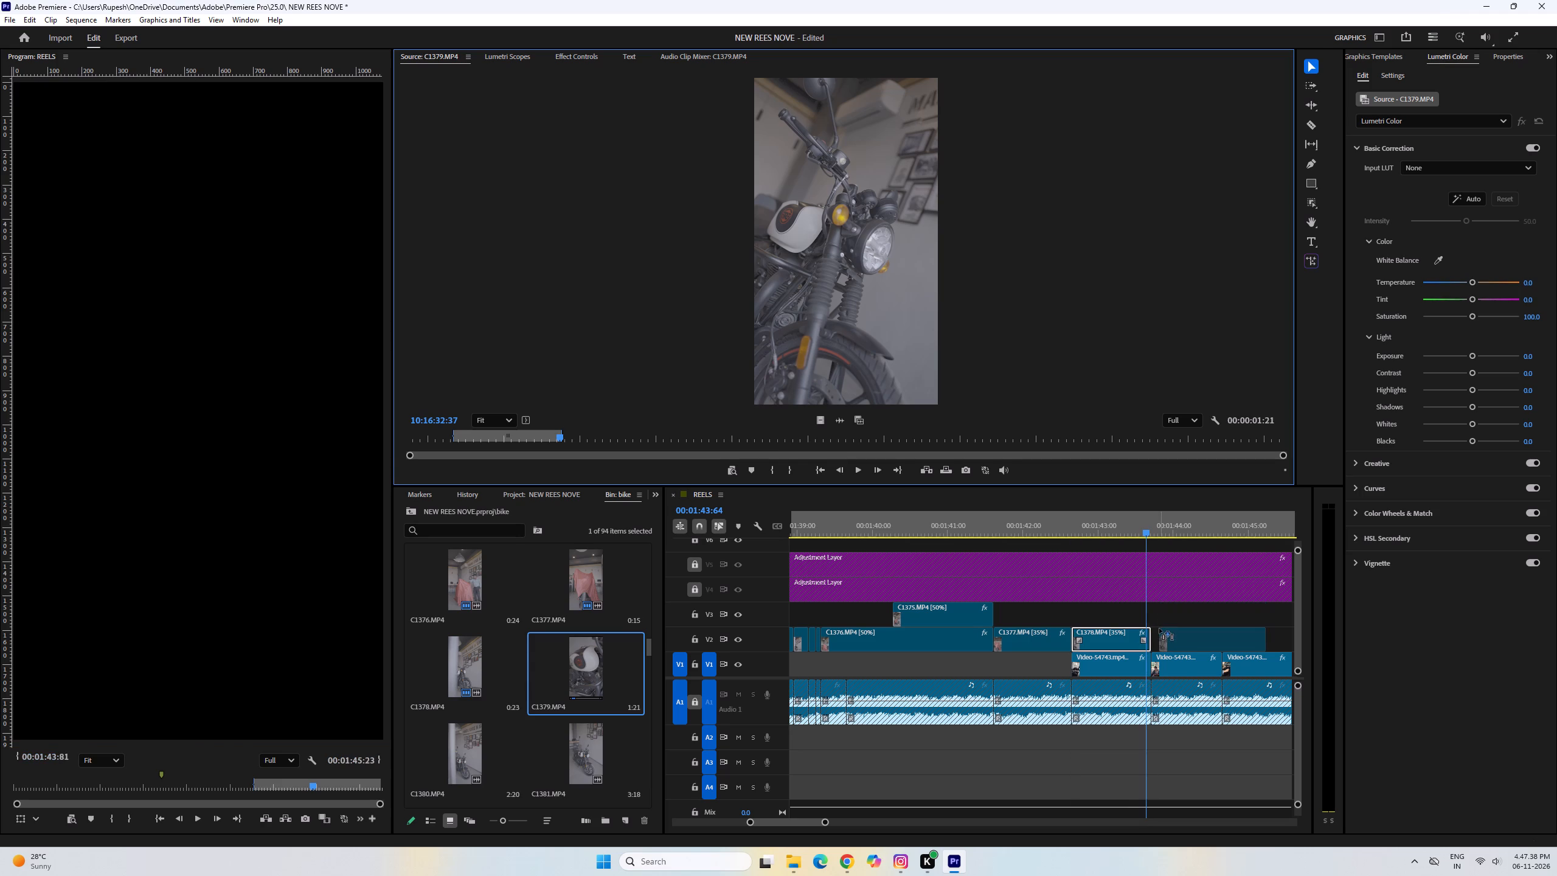
left_click_drag(1159, 628, 1159, 629)
left_click(1188, 641)
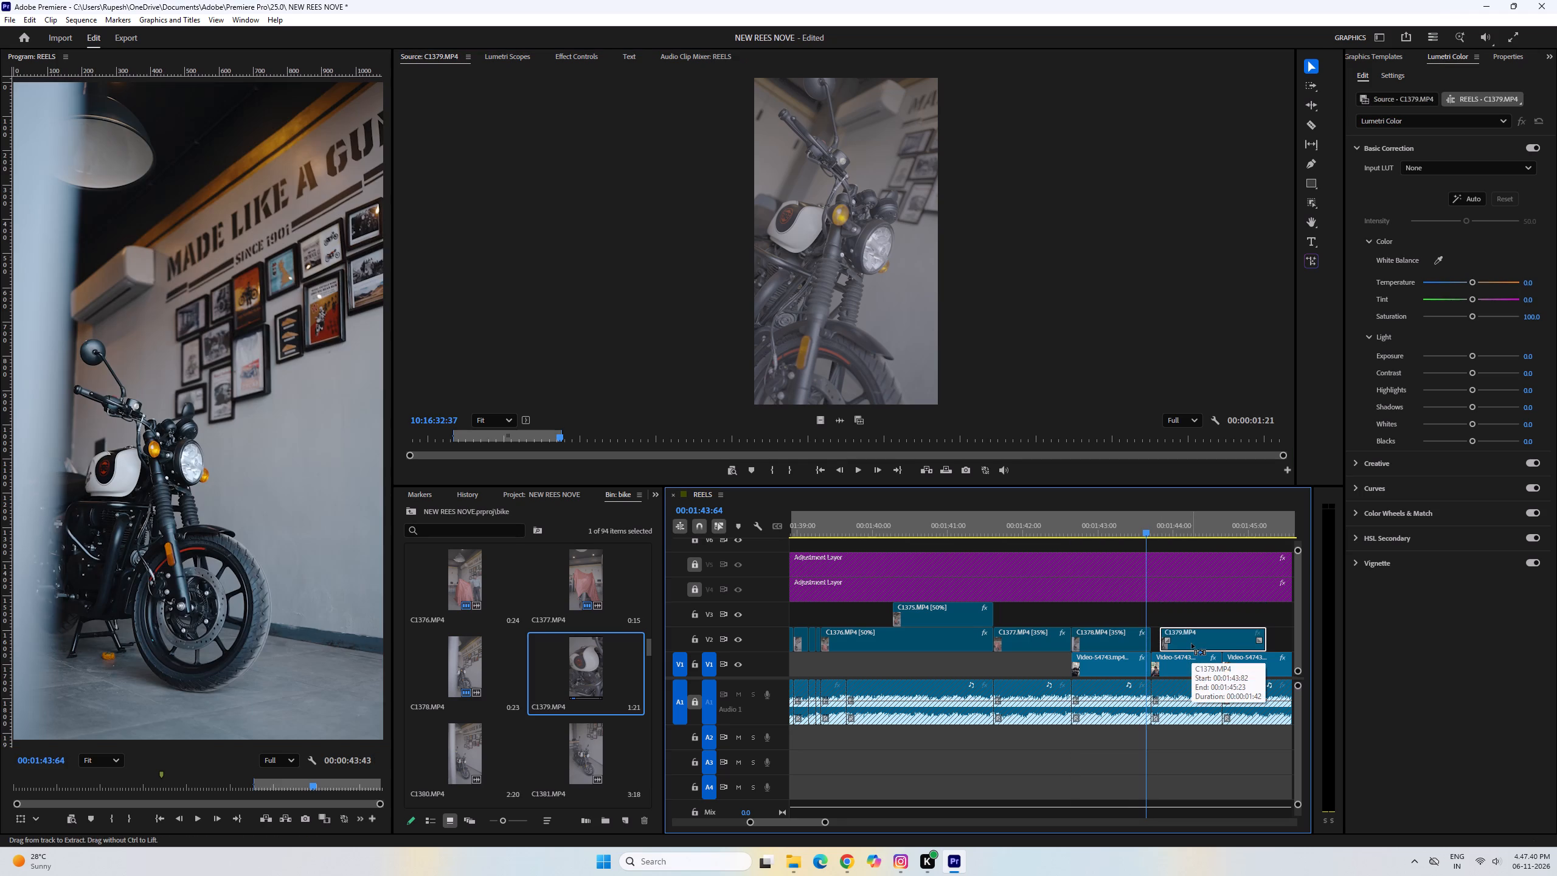
key("ctrl+r")
type("65")
key("Return")
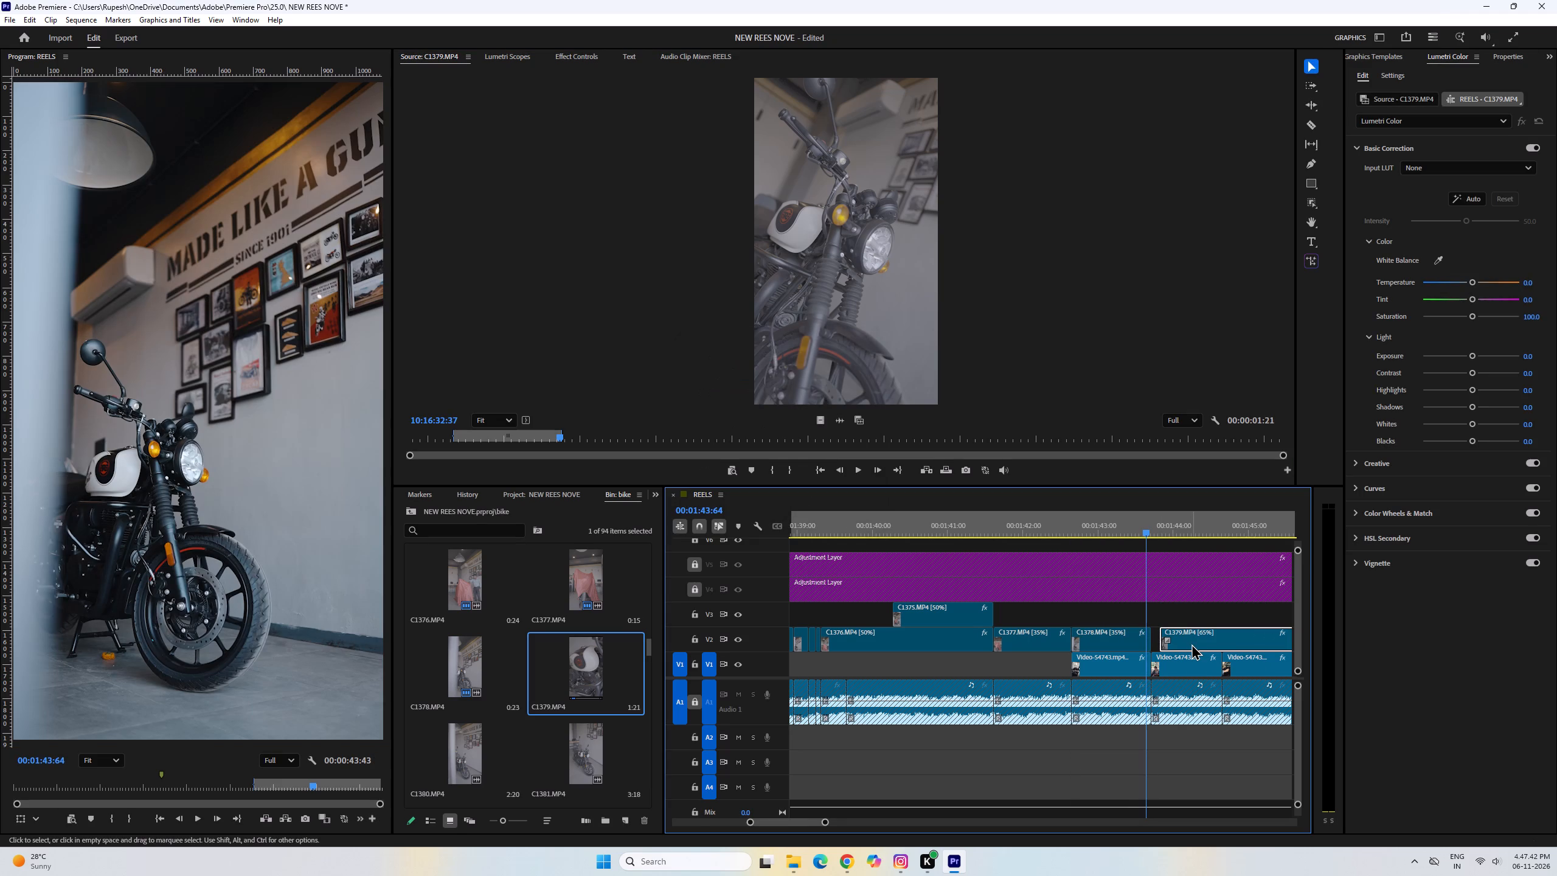
Scrub the rest of the C1379.MP4 source, move its V2 clip back against the end of C1378, and play it.
left_click_drag(573, 434, 783, 465)
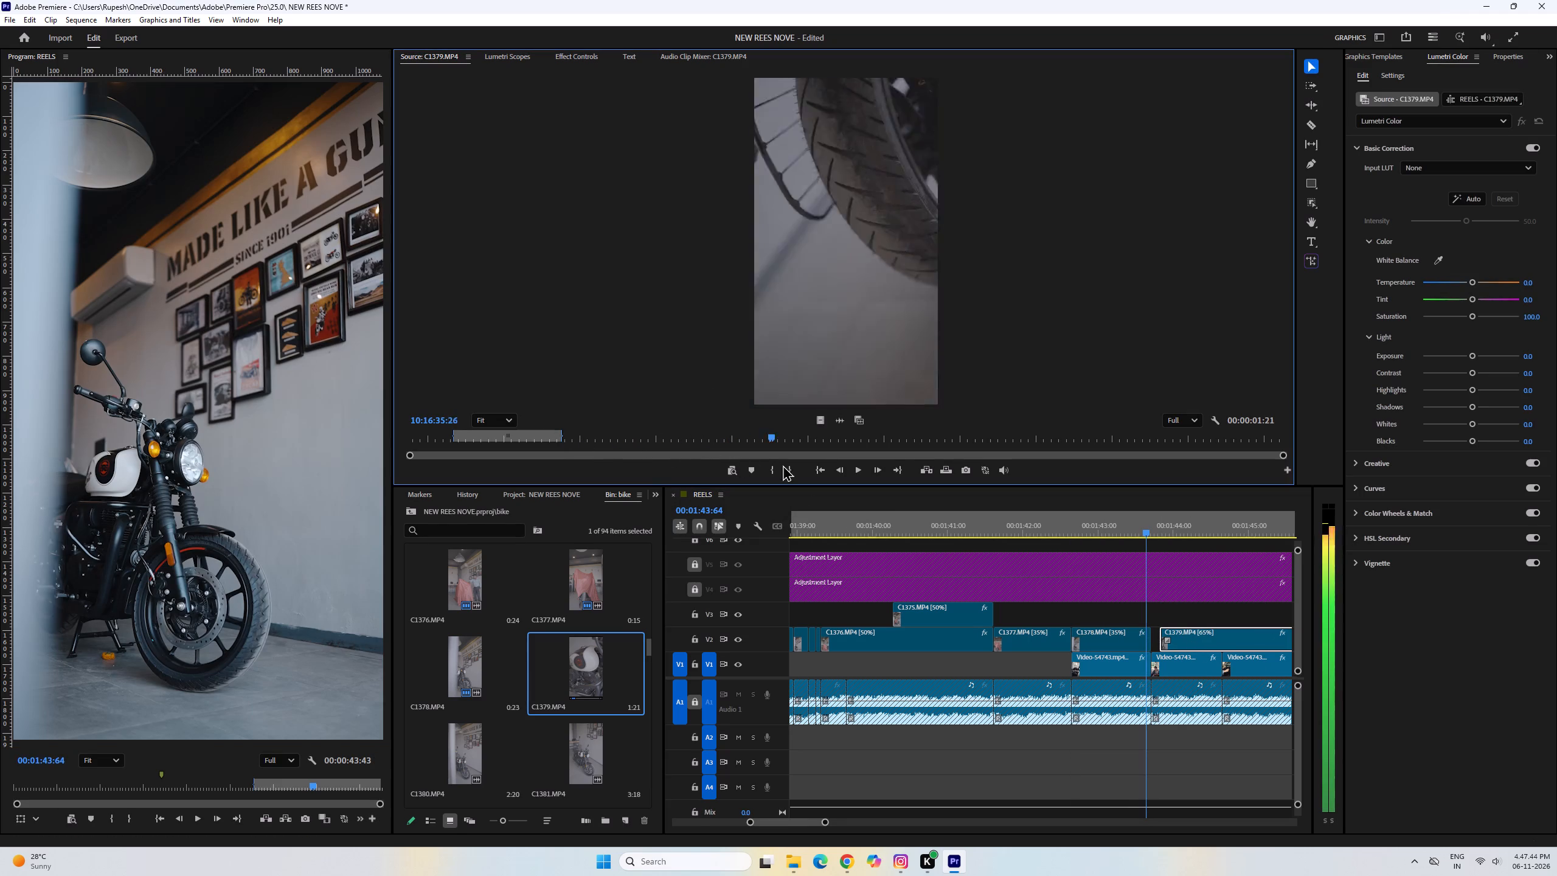
left_click_drag(783, 465, 1094, 515)
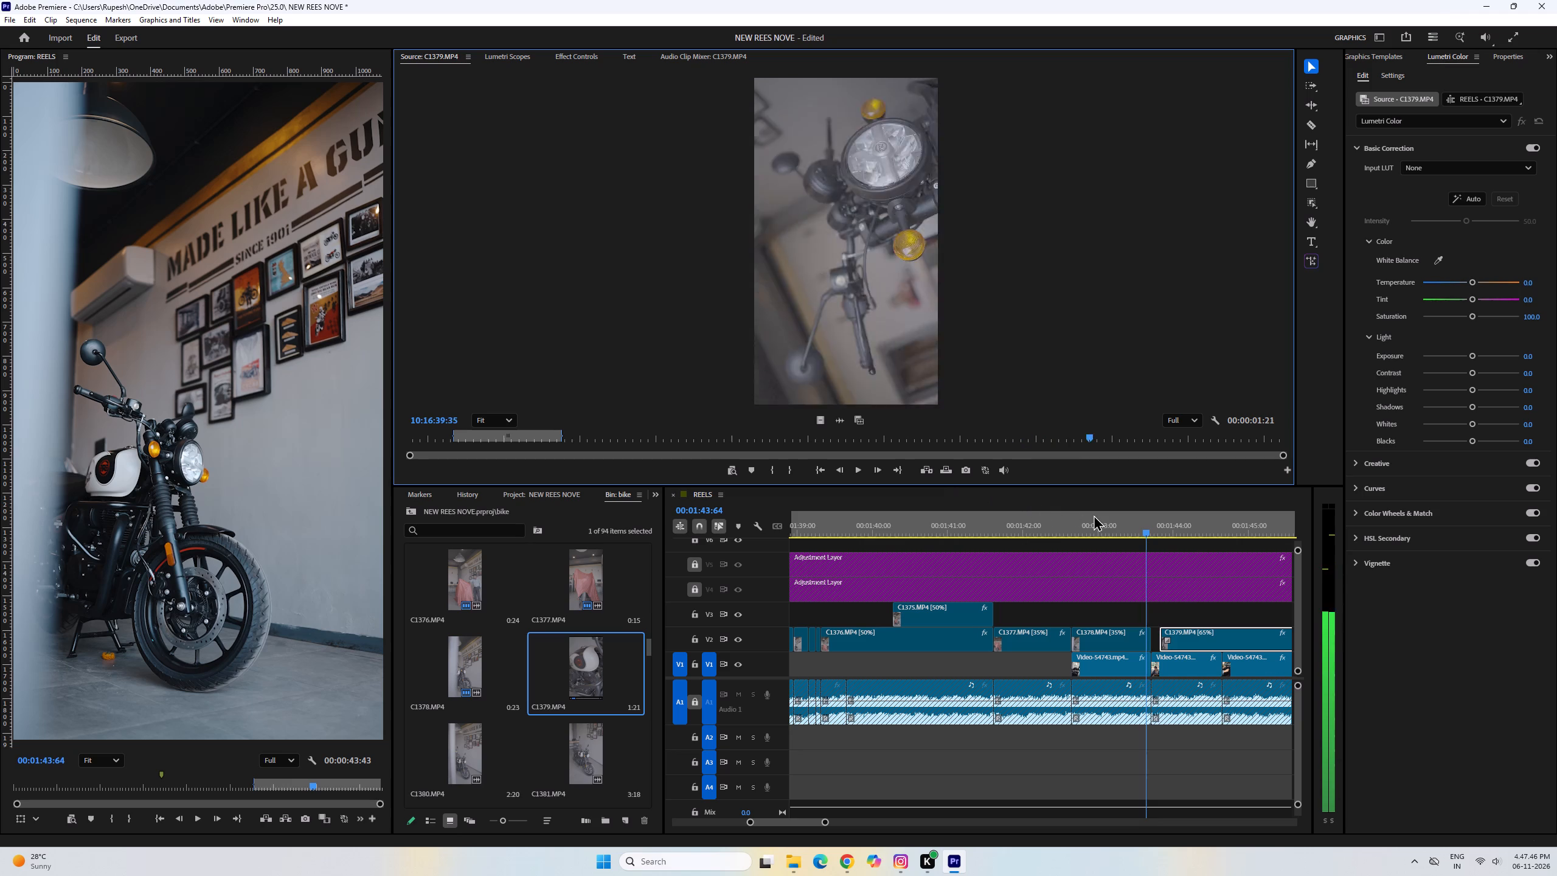
left_click_drag(1094, 515, 1181, 539)
scroll(1064, 643, "down", 5)
left_click_drag(1129, 641, 1120, 641)
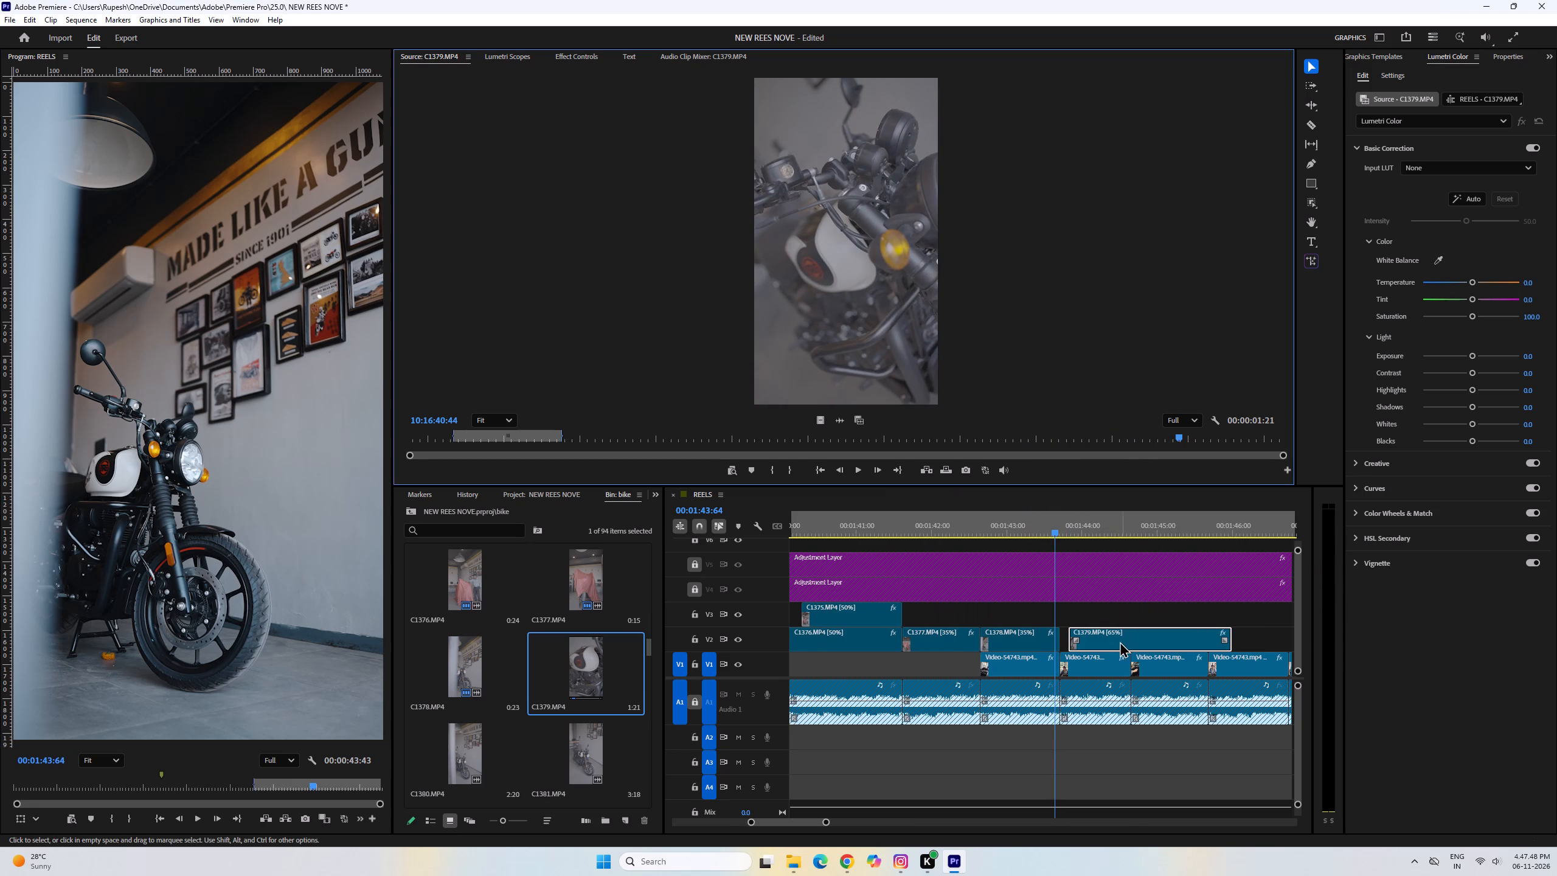
left_click_drag(1120, 641, 1116, 642)
left_click_drag(1113, 642, 1107, 642)
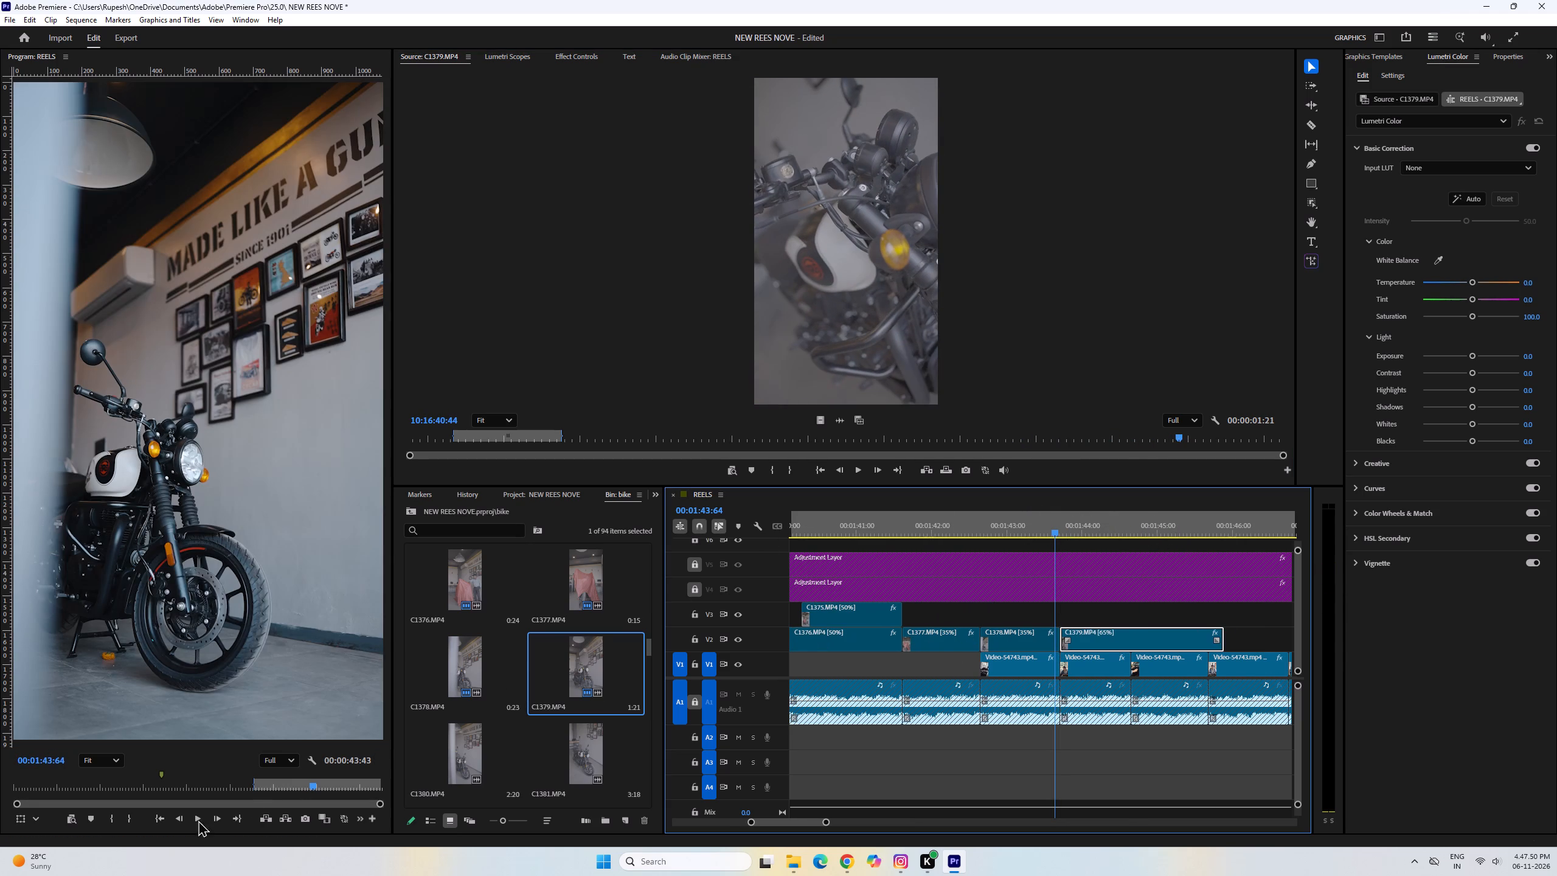
left_click(198, 819)
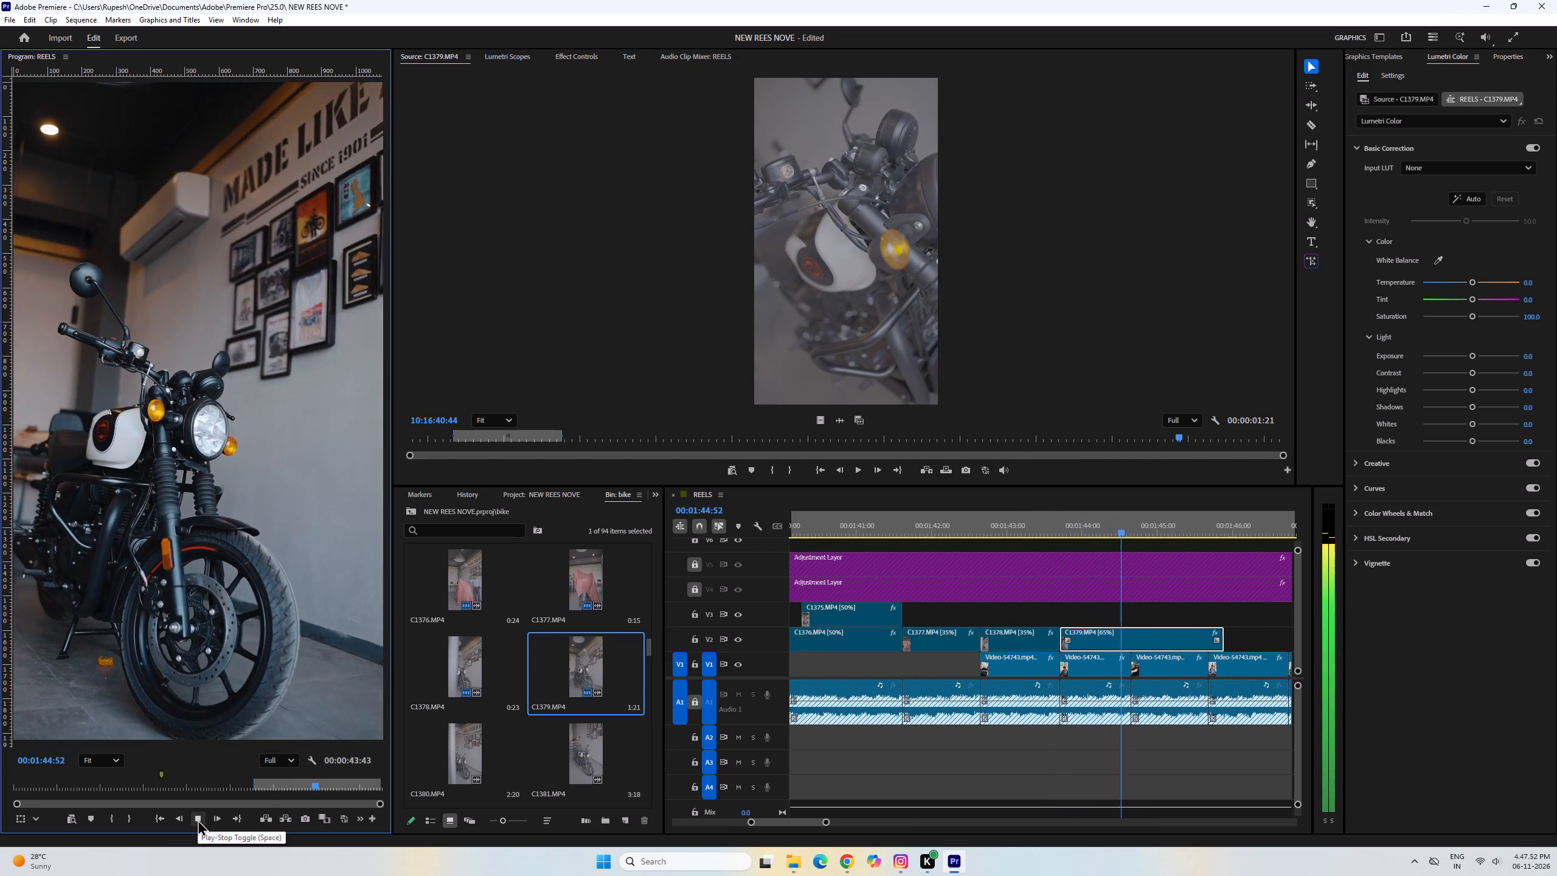
left_click(198, 819)
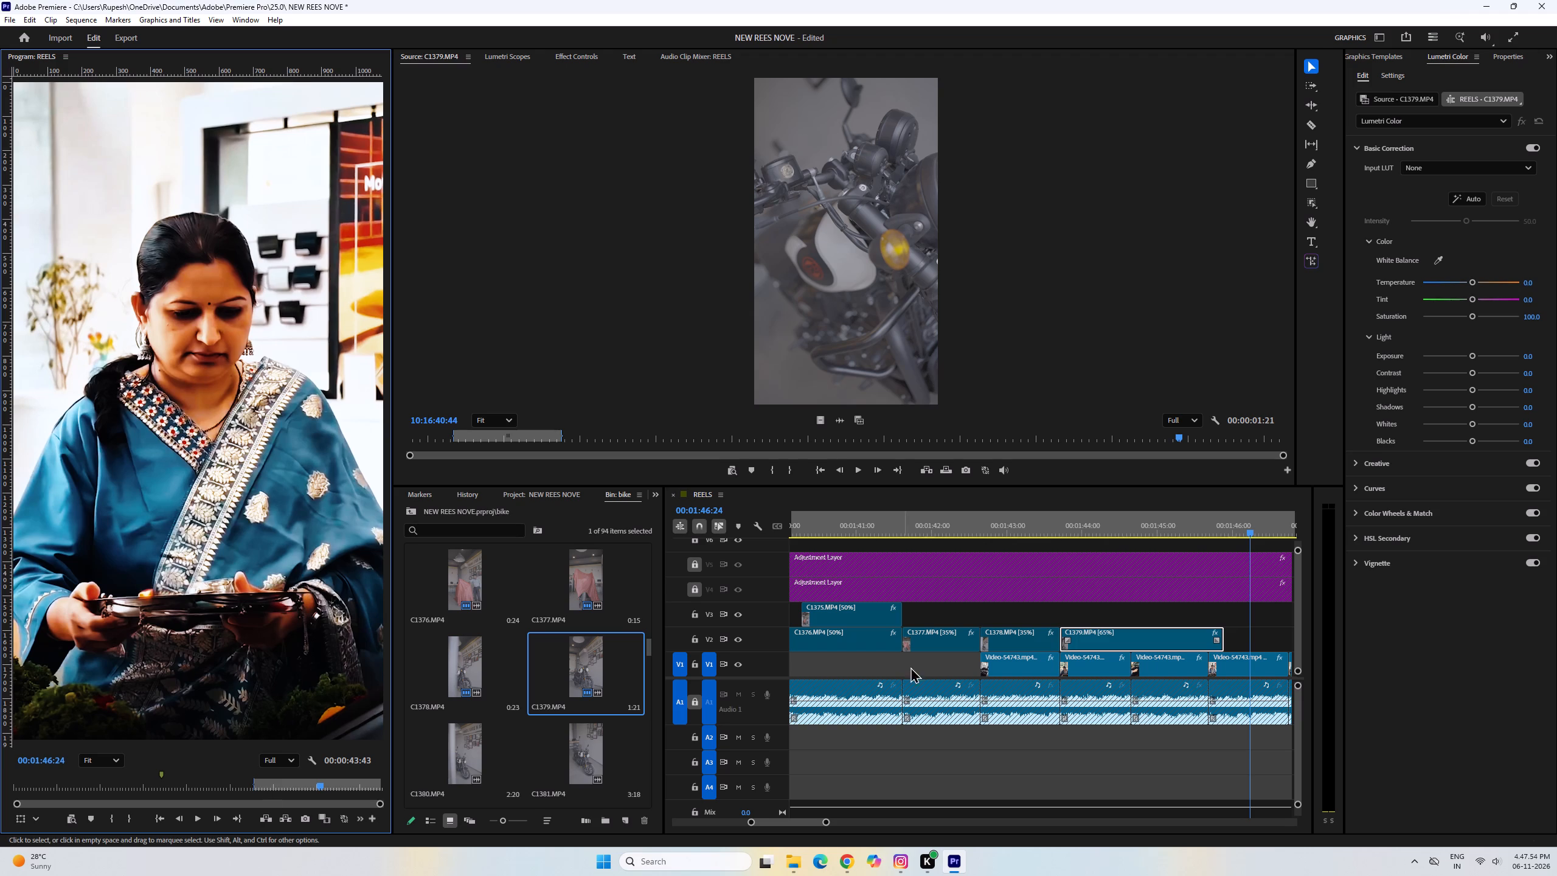
Trim the start of the C1379.MP4 clip on V2 to 00:01:44:83 and move the remainder back against C1378.
left_click_drag(1076, 529, 1151, 554)
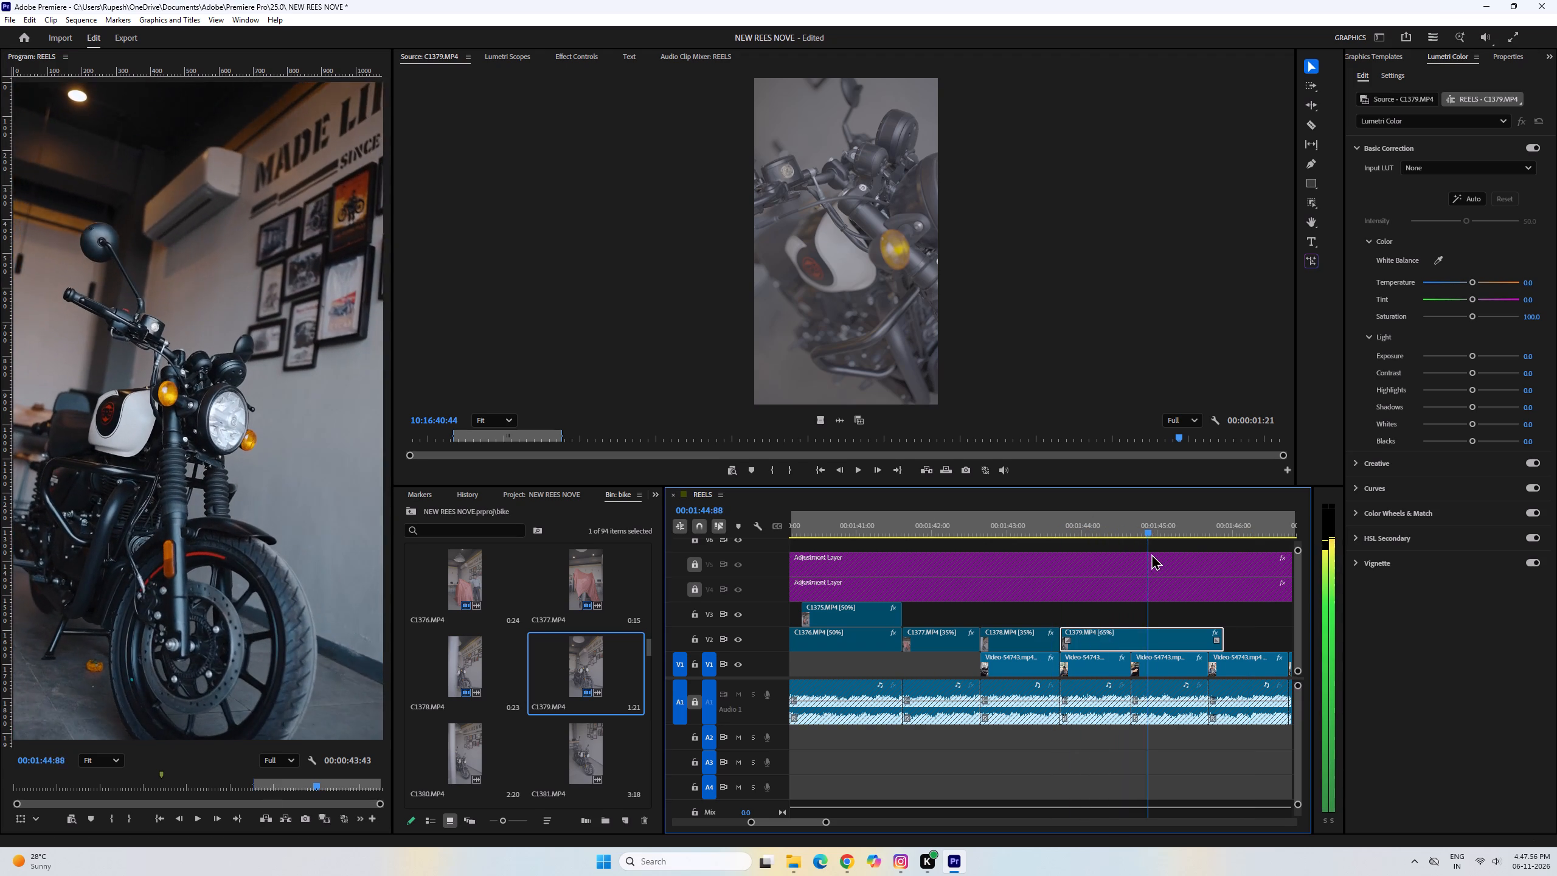
left_click_drag(1151, 554, 1146, 557)
left_click_drag(1066, 636, 1112, 634)
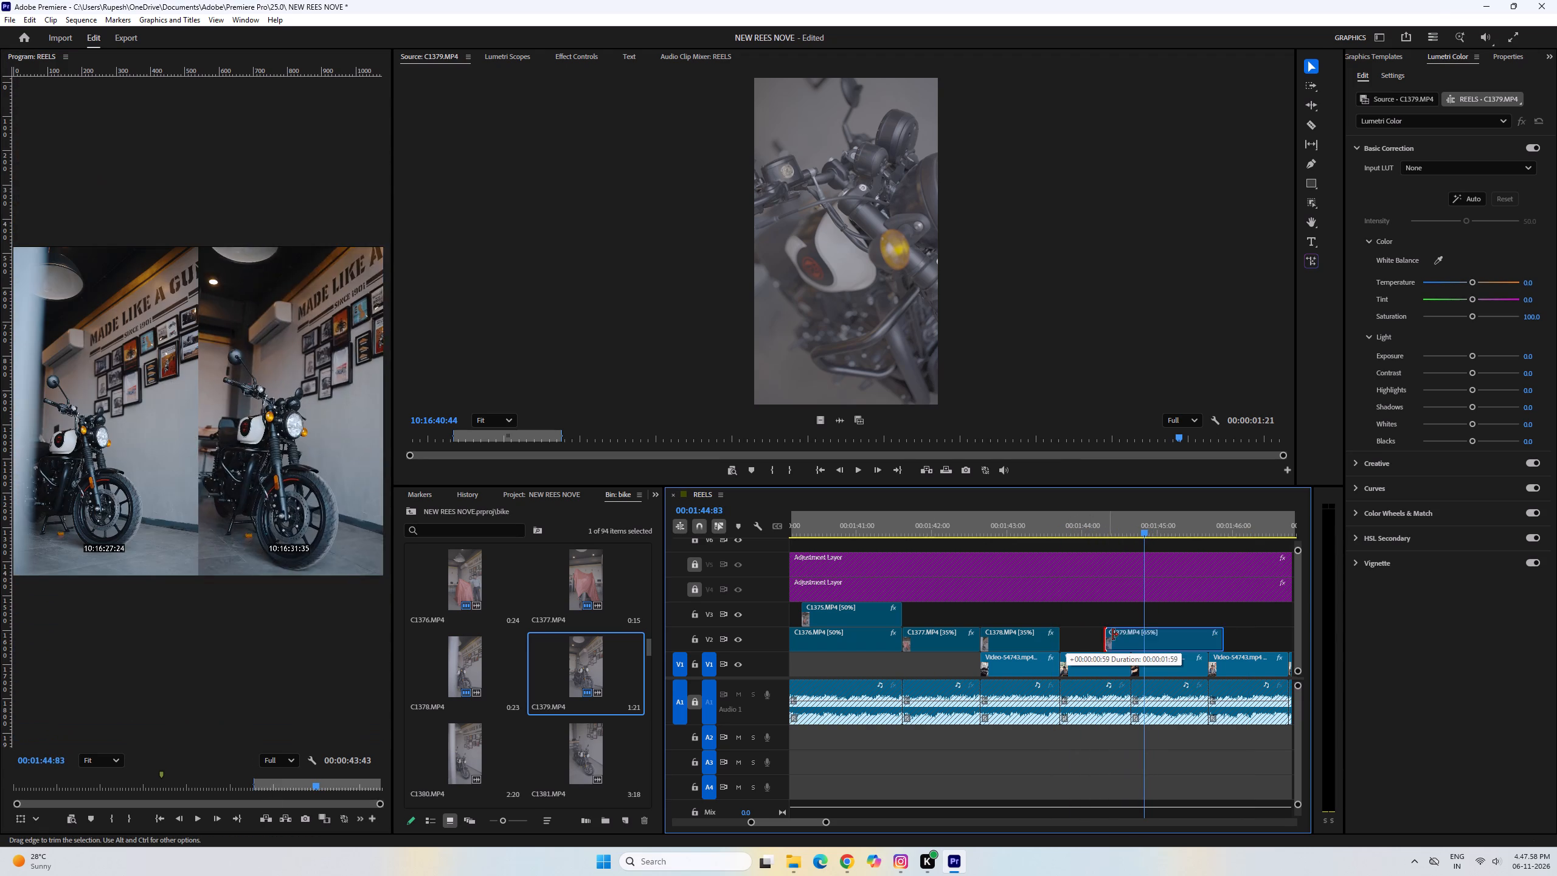
left_click_drag(1112, 634, 1146, 638)
left_click_drag(1174, 640, 1092, 641)
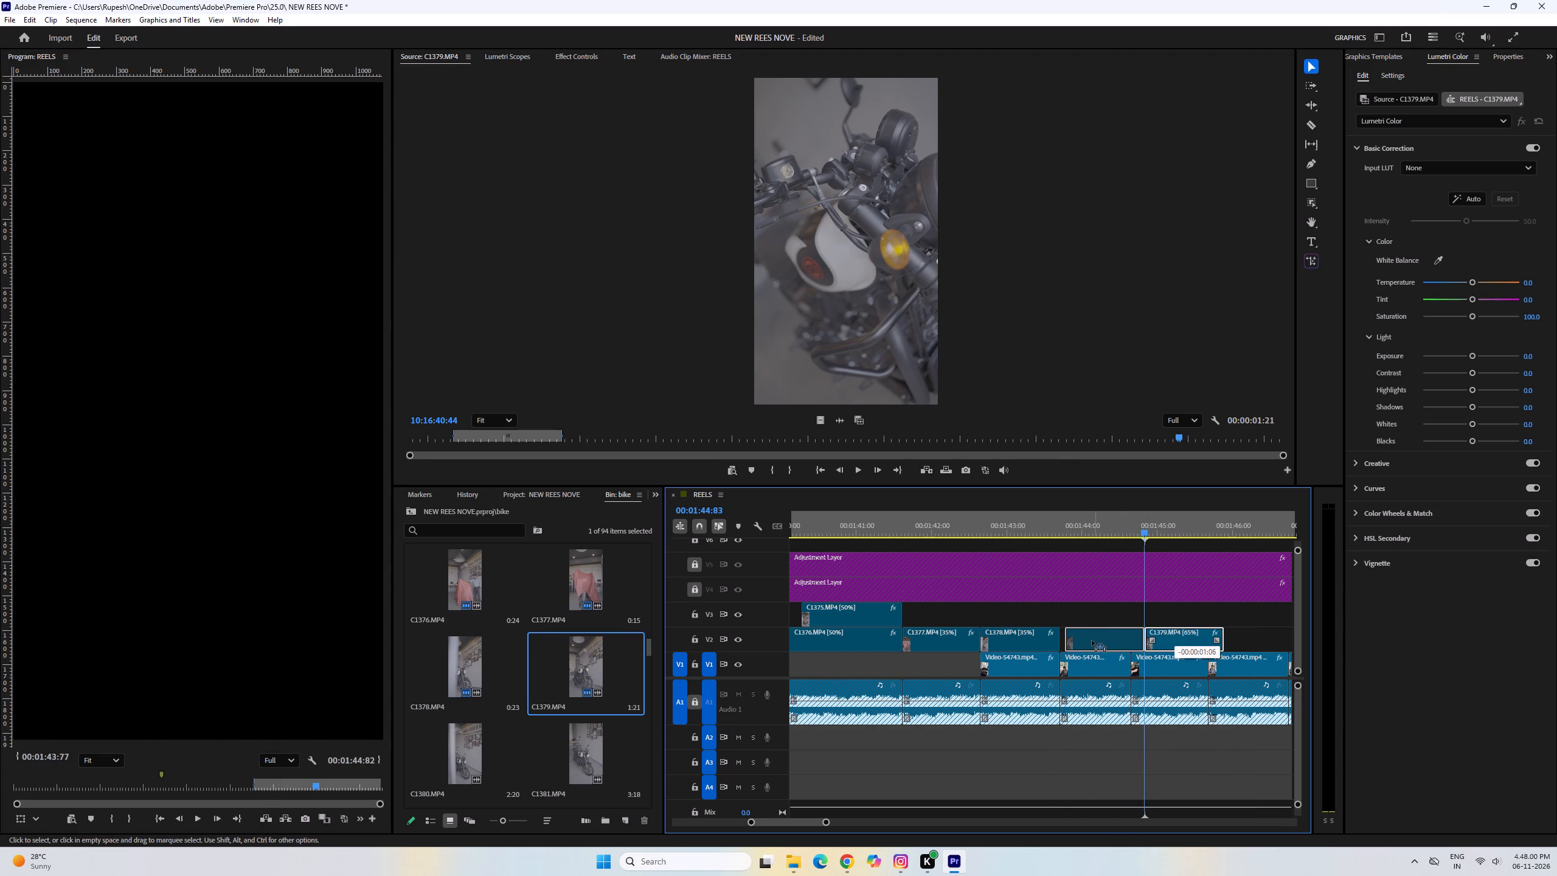
left_click_drag(1092, 641, 1088, 641)
Trim the end of the C1379.MP4 clip on V2 to the next reference cut and play it back.
left_click_drag(1142, 638, 1134, 637)
left_click(1056, 533)
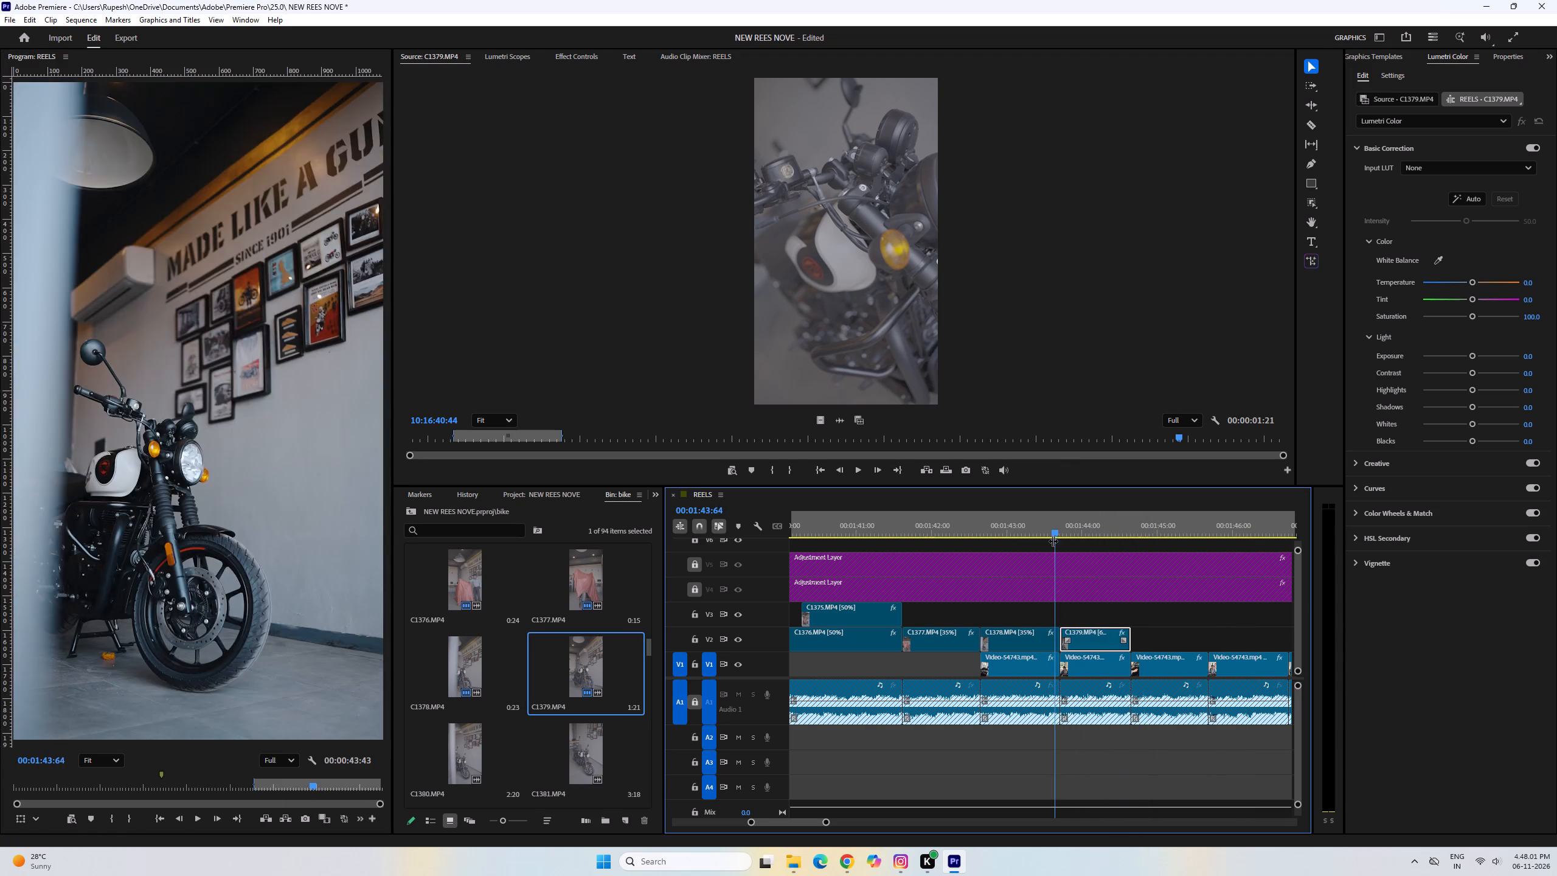
left_click(195, 816)
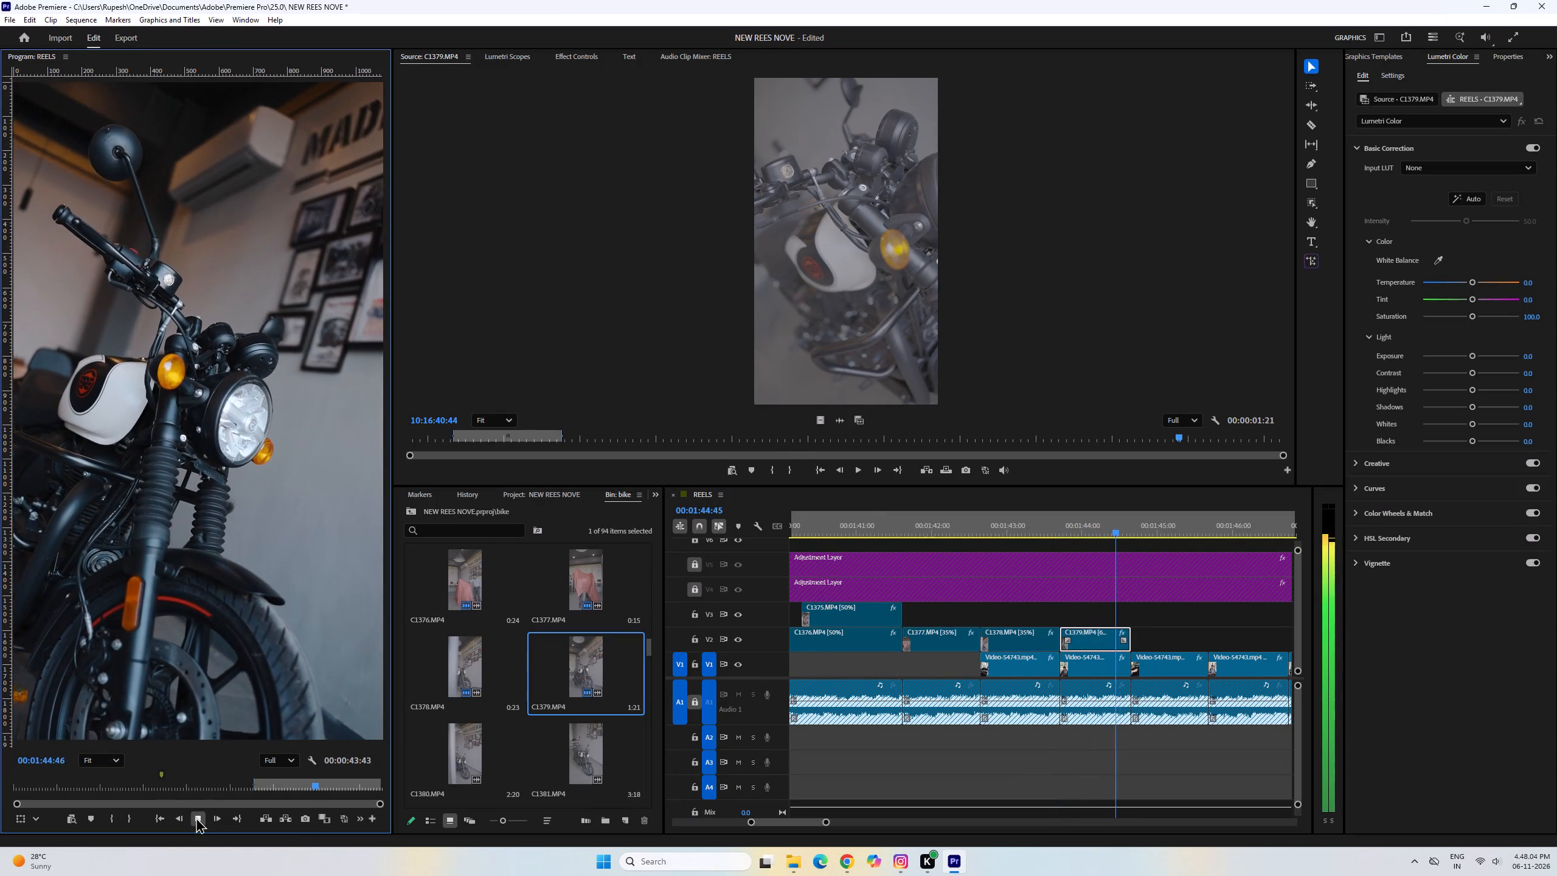
left_click(195, 816)
Nest the trimmed C1379.MP4 clip on V2, keeping the default sequence name.
right_click(1112, 645)
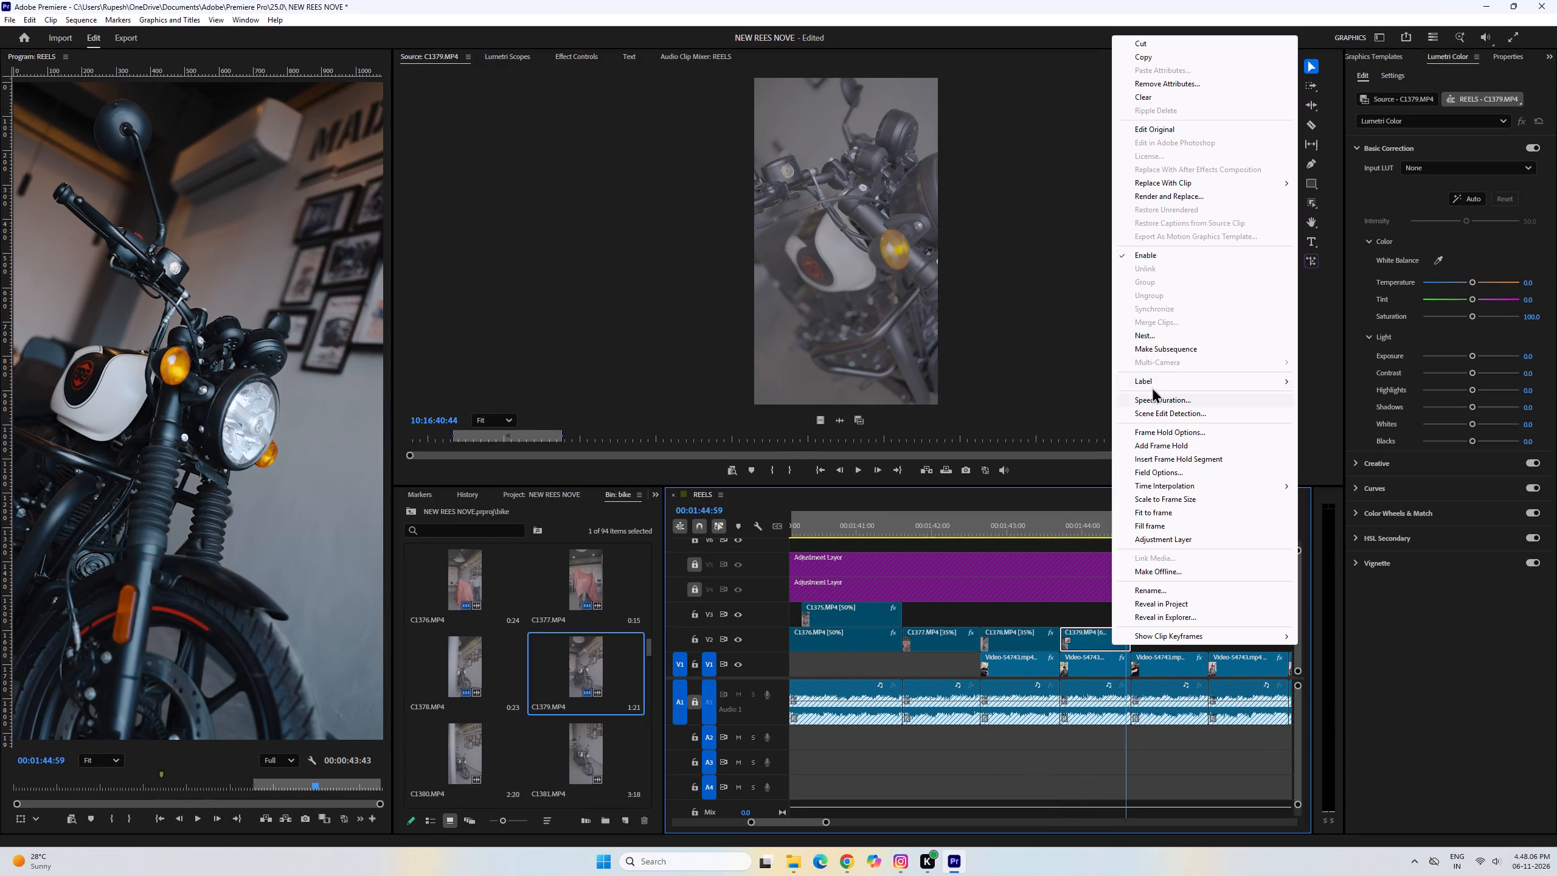
left_click(1144, 339)
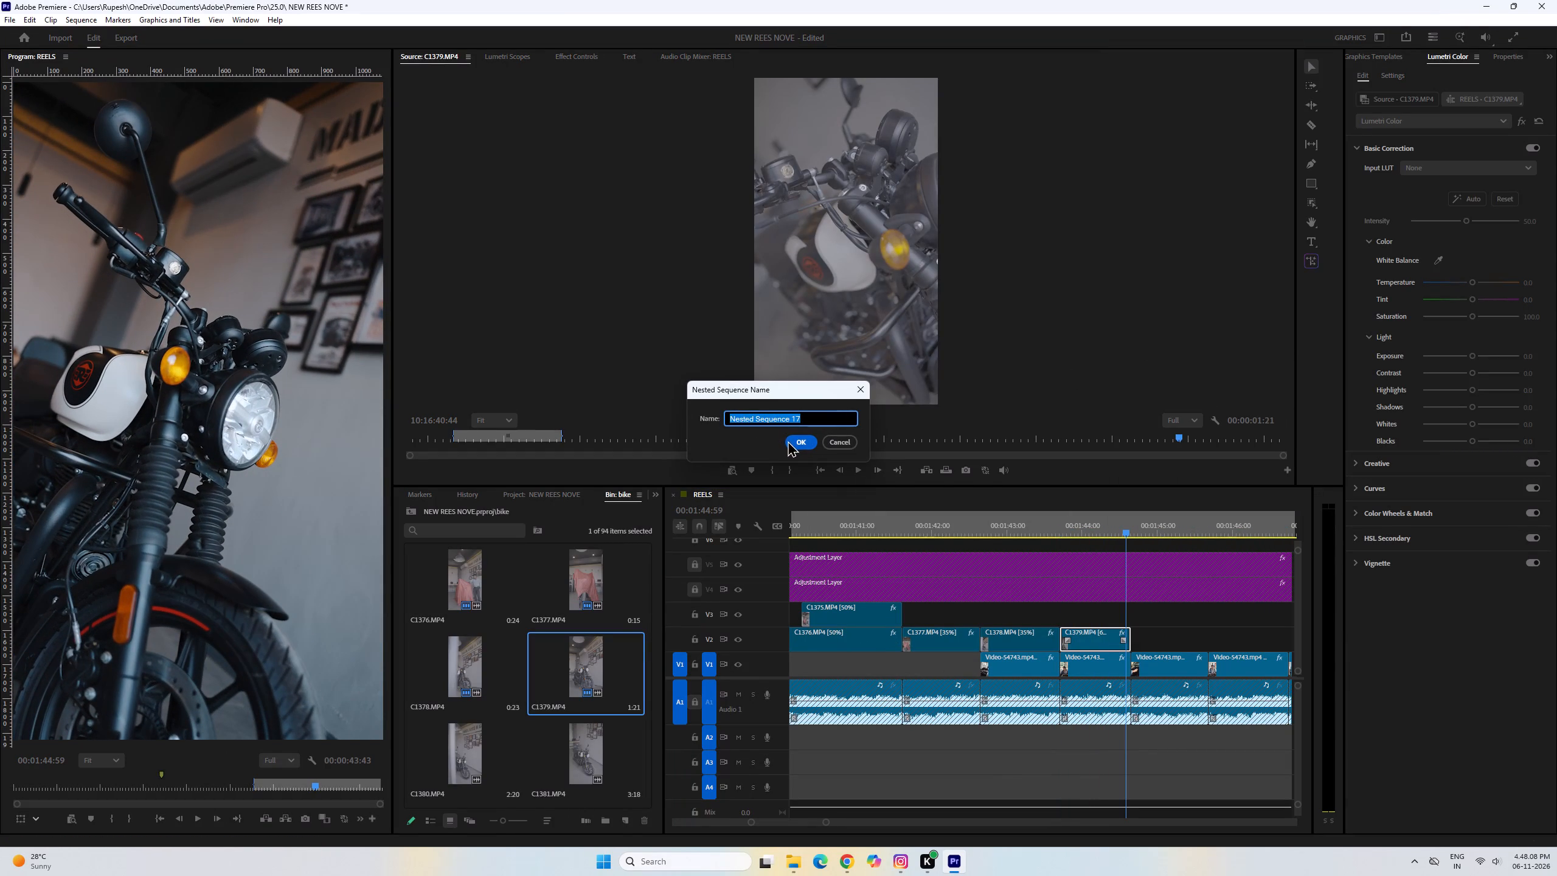
left_click(803, 440)
Find the Warp Stabilizer effect and apply it to the nested C1379 clip on V2.
left_click(421, 494)
left_click(401, 498)
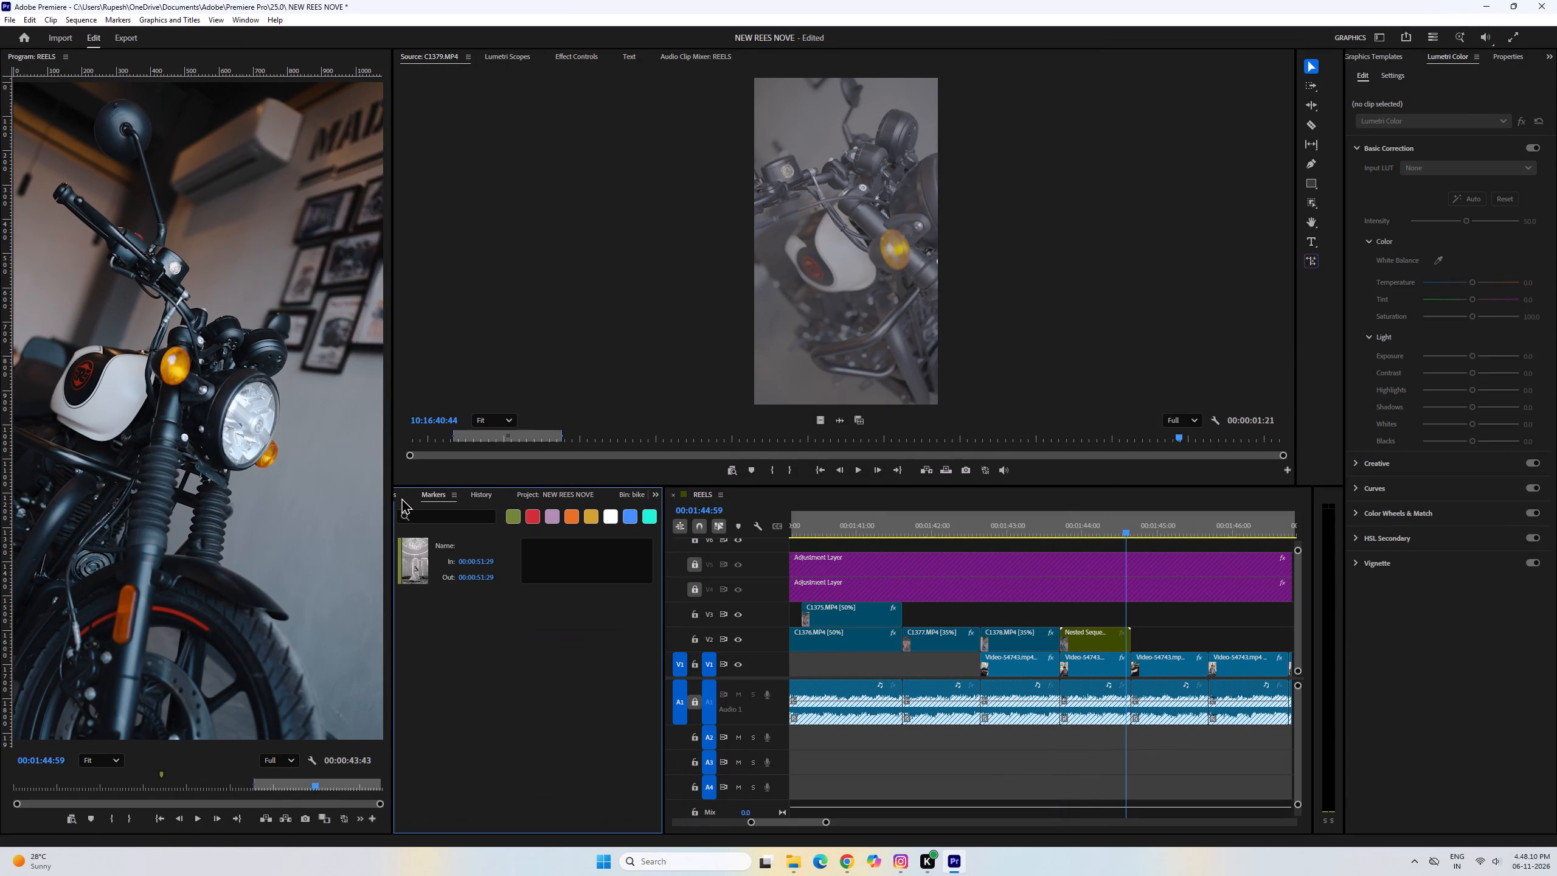
left_click(401, 498)
left_click(480, 499)
left_click(455, 509)
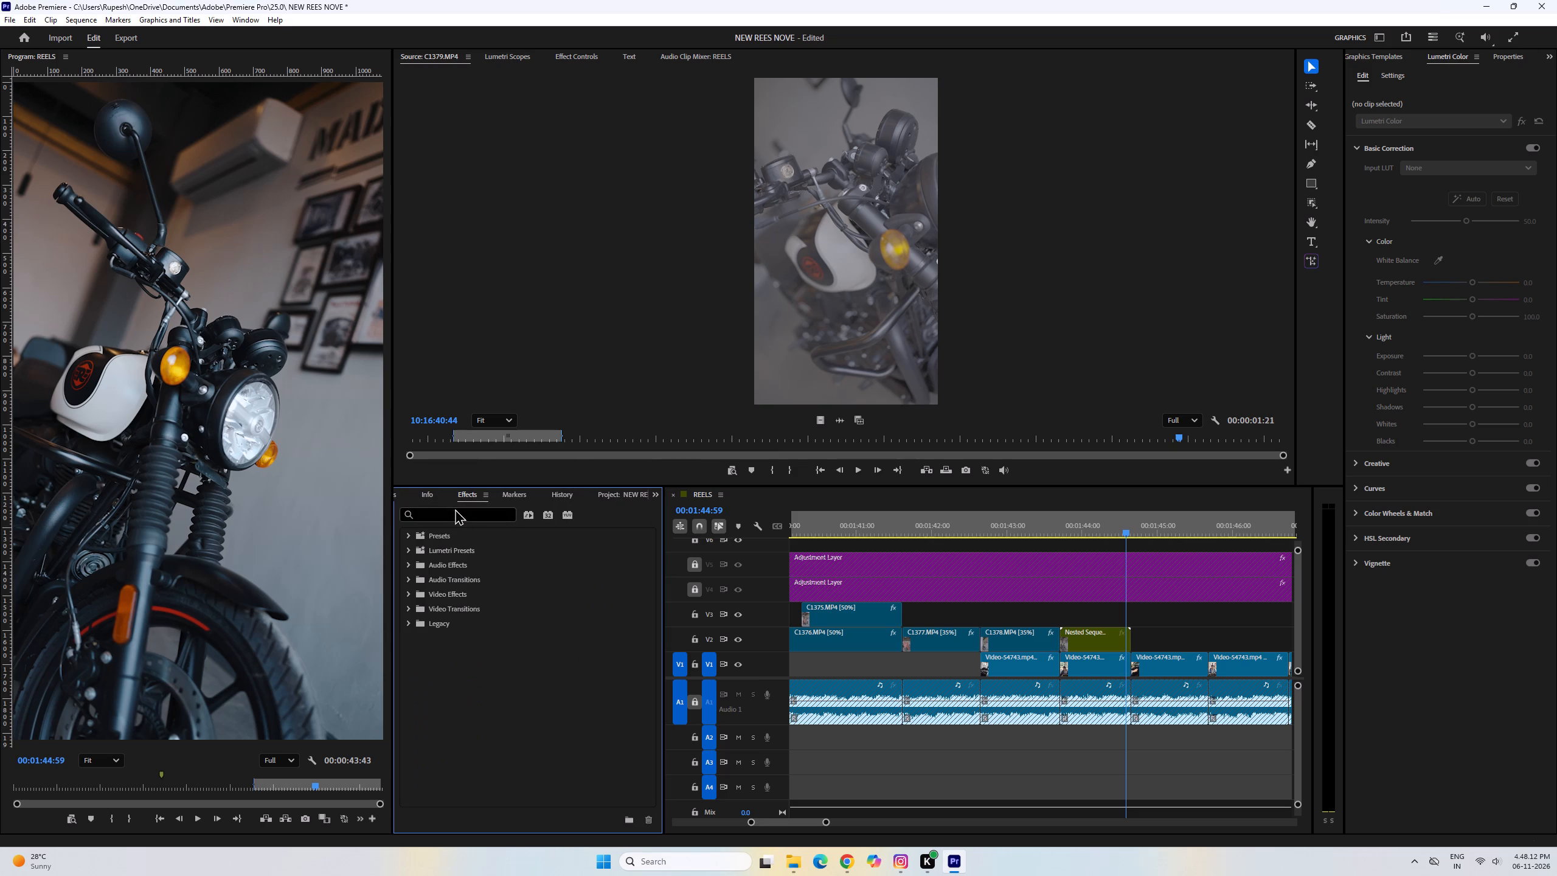
left_click(446, 520)
double_click(447, 520)
type("war")
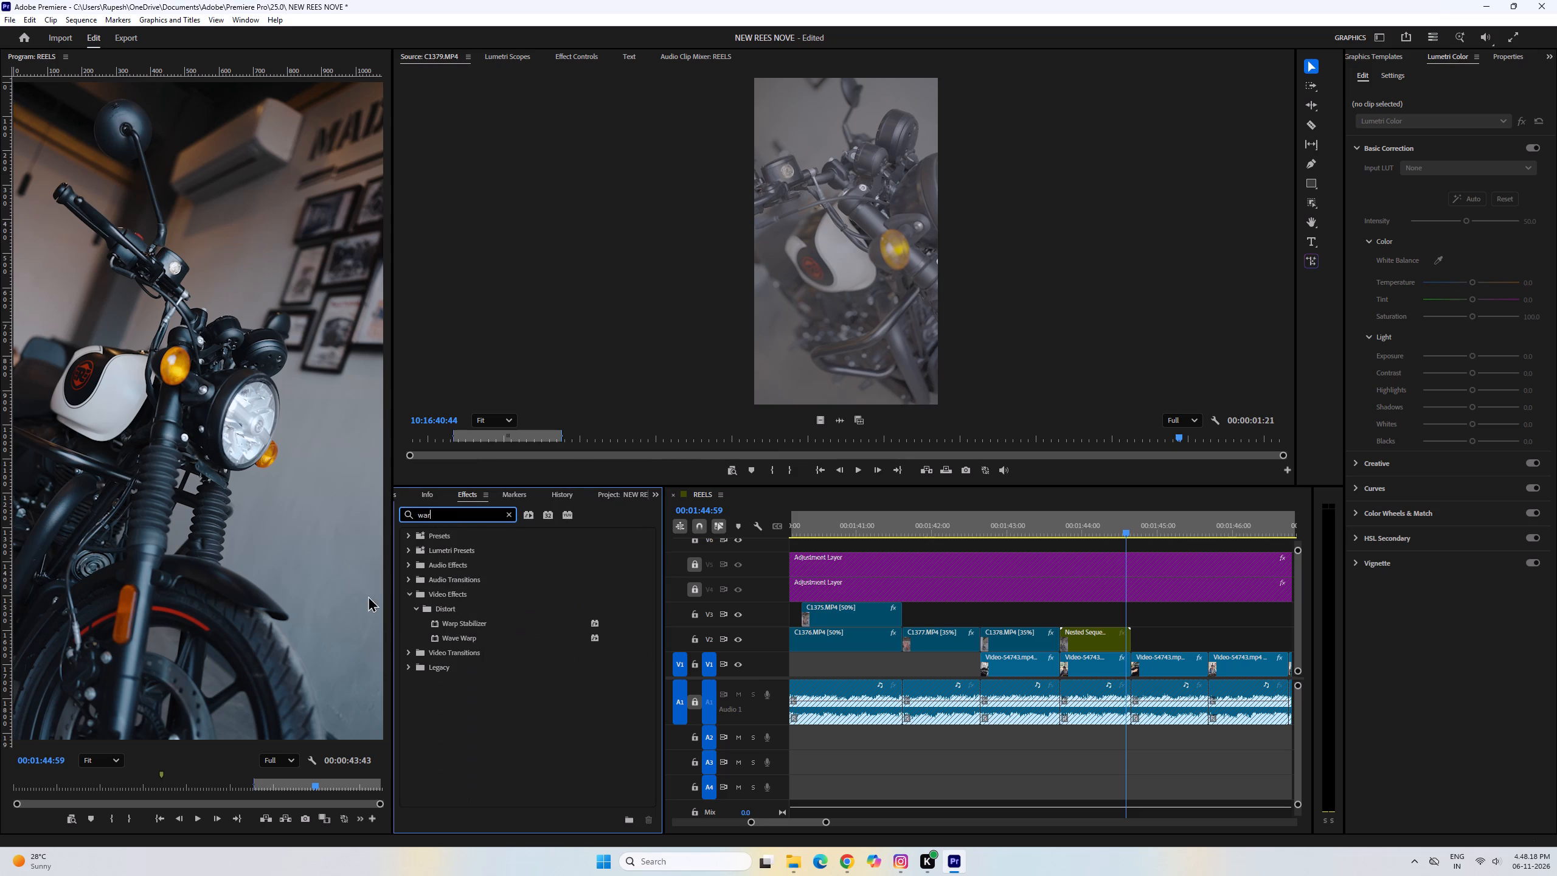
left_click_drag(482, 620, 1054, 624)
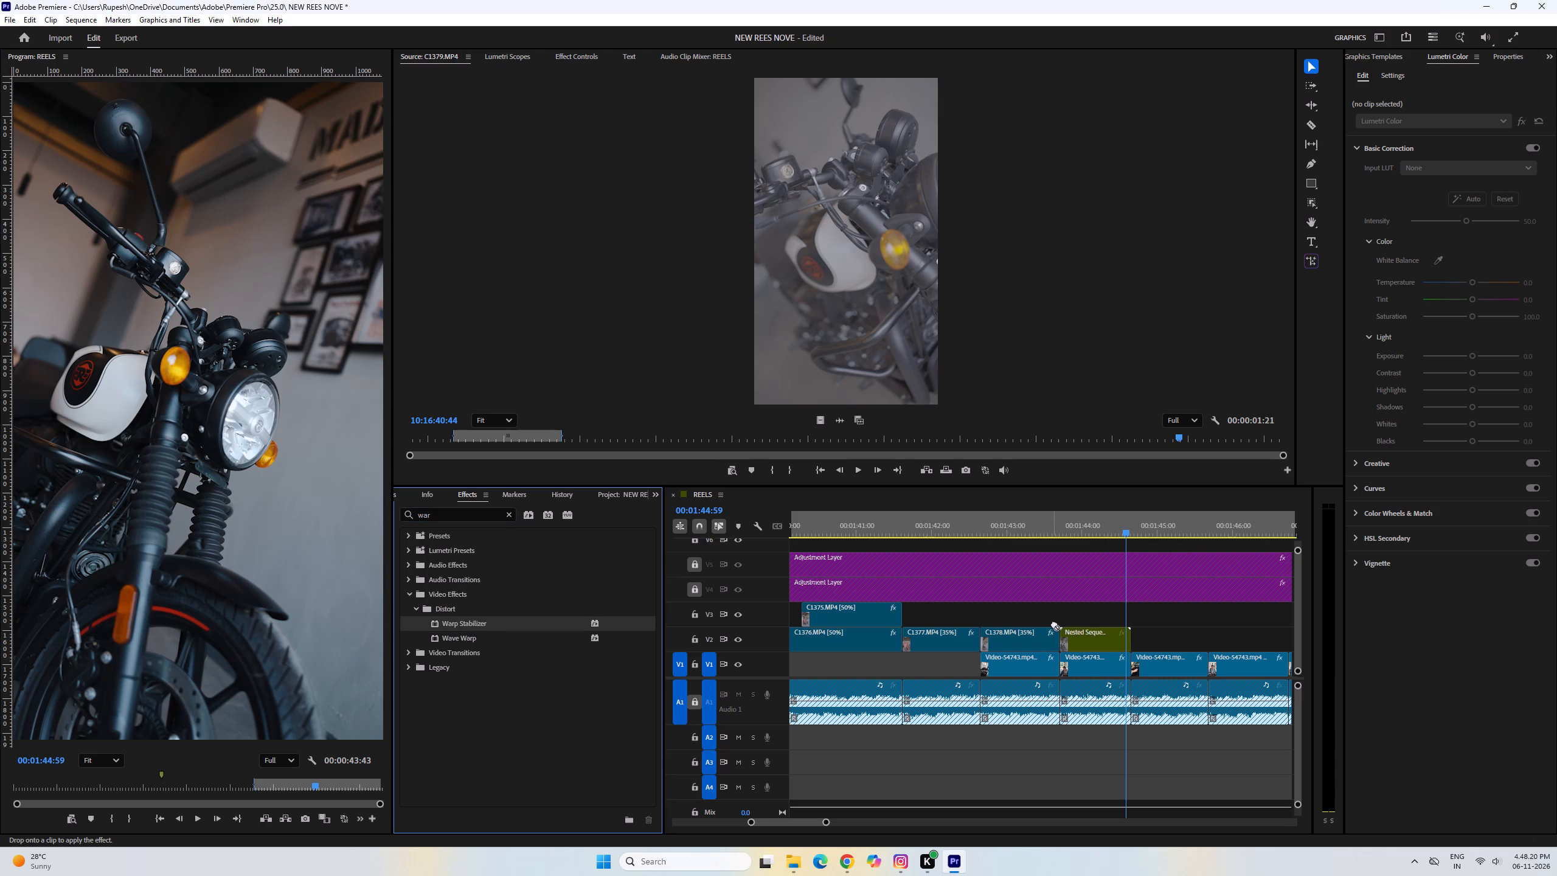
left_click_drag(1054, 624, 1083, 632)
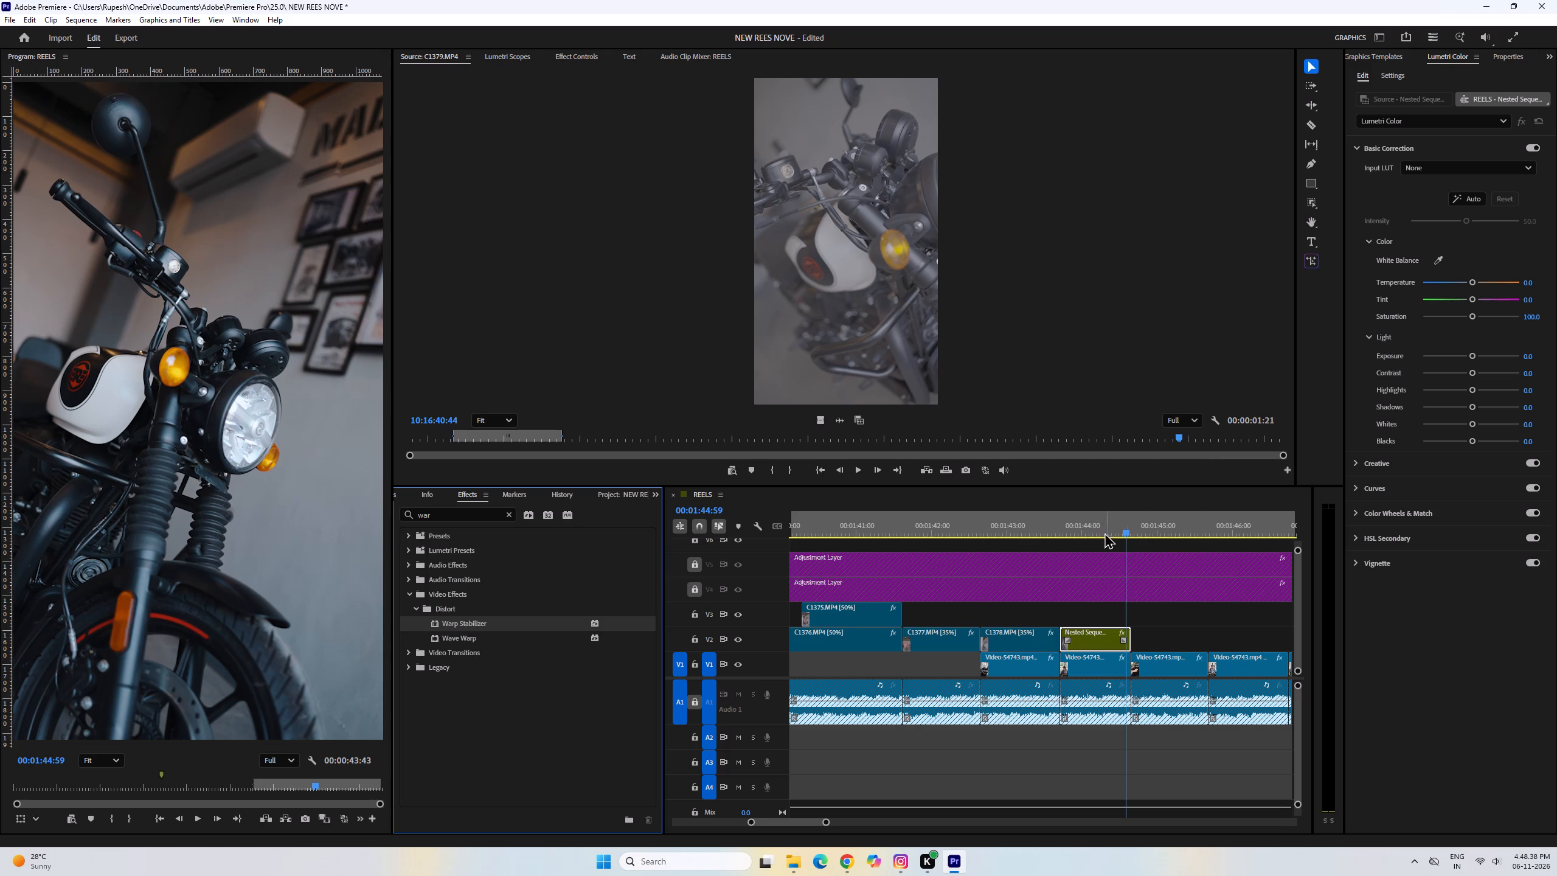
Set the REELS sequence's Out point at 00:01:43:46 and scrub through the stabilized nested clip.
left_click_drag(1055, 518, 1042, 523)
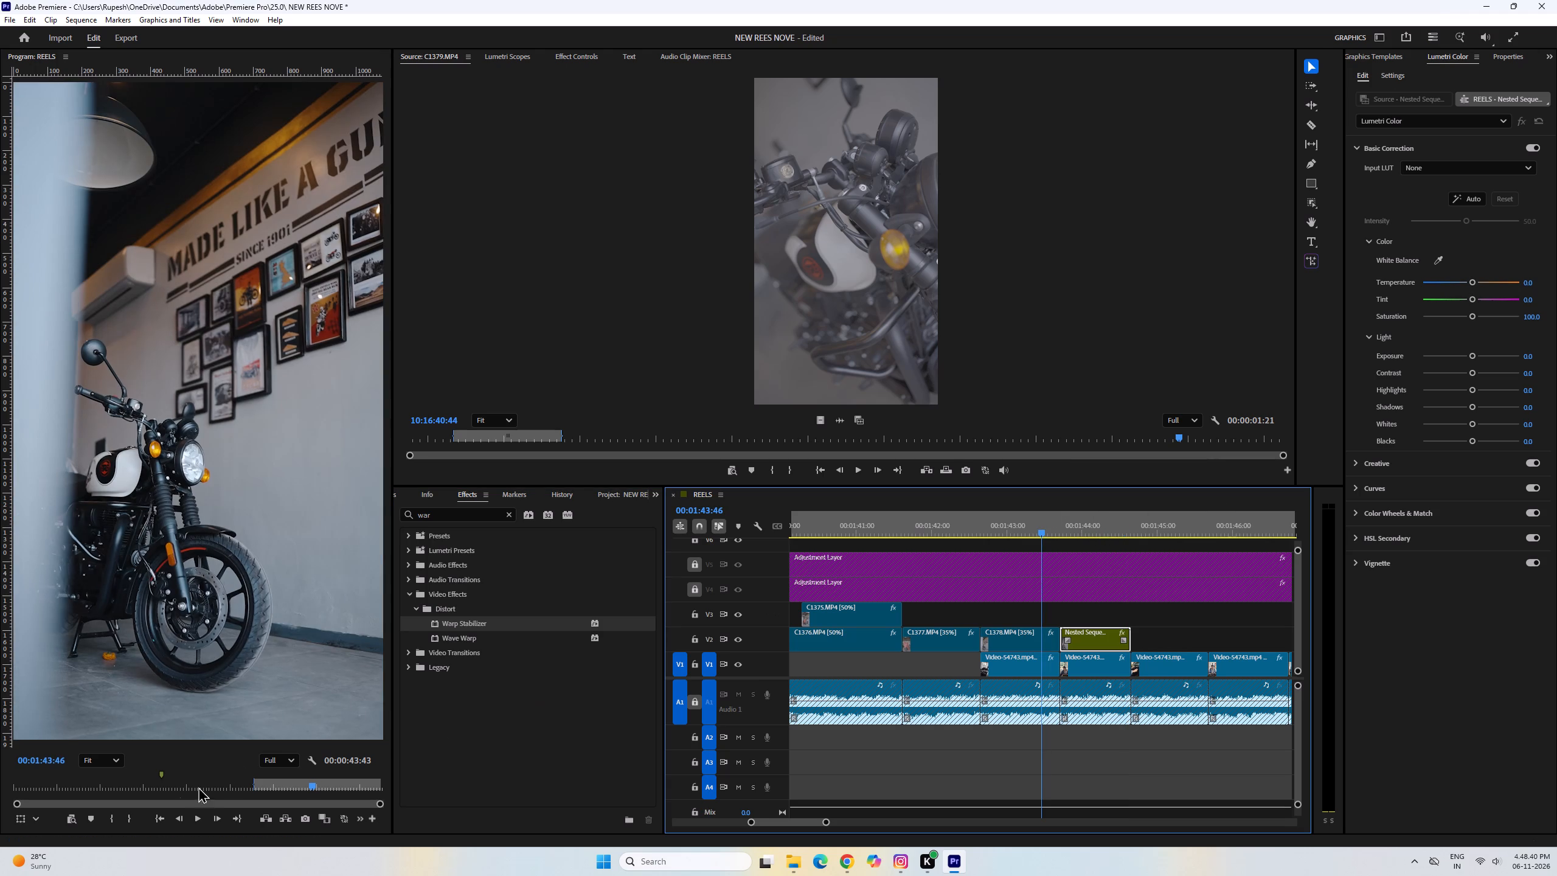
left_click(131, 820)
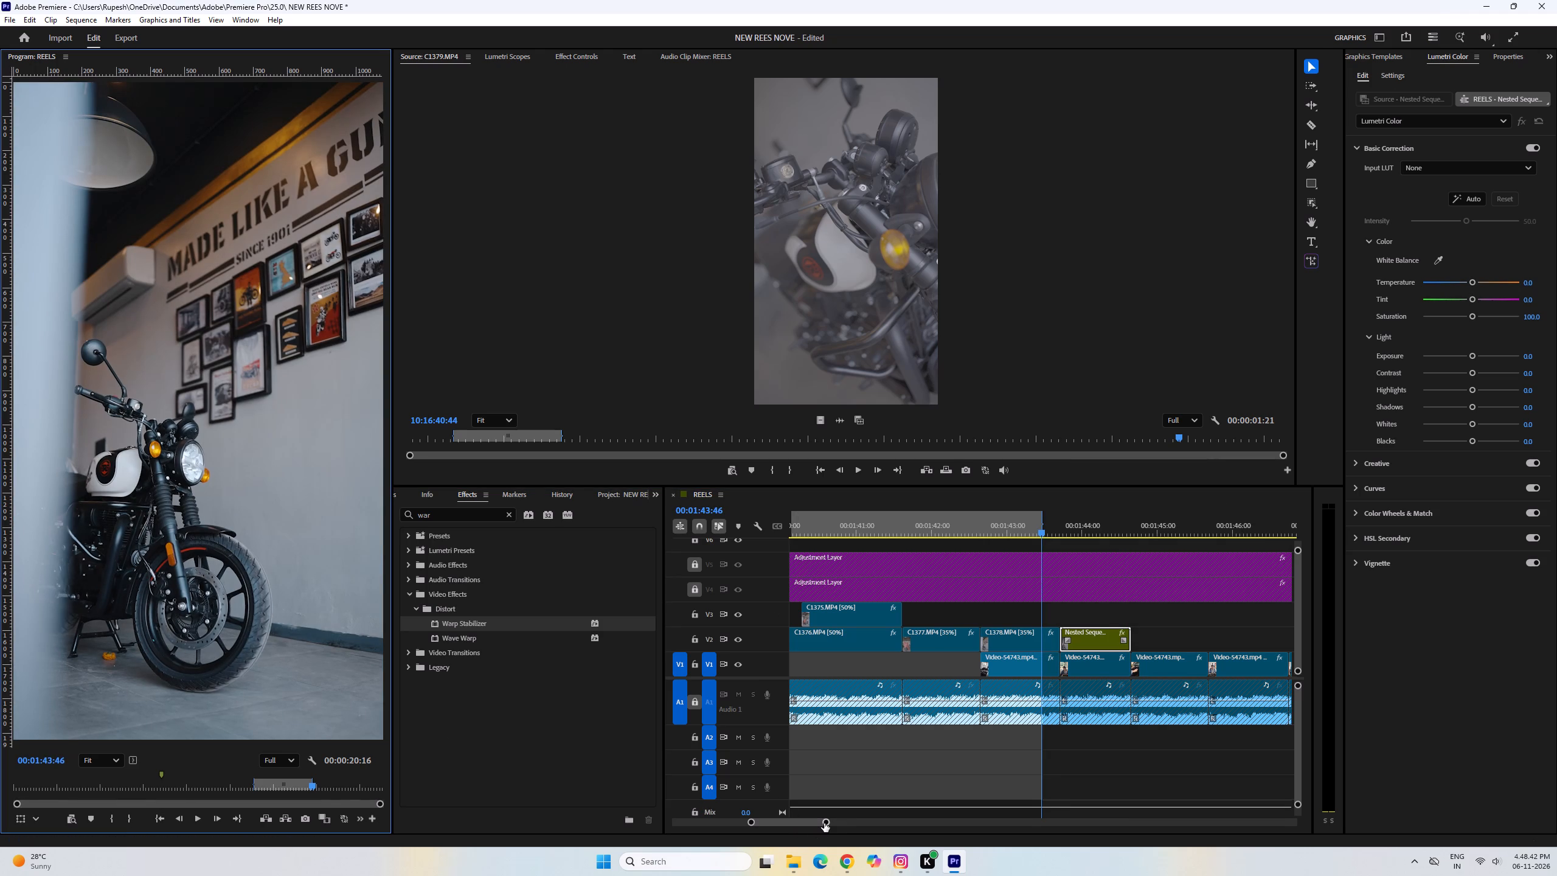
left_click_drag(825, 823, 816, 819)
left_click_drag(1066, 516, 1071, 513)
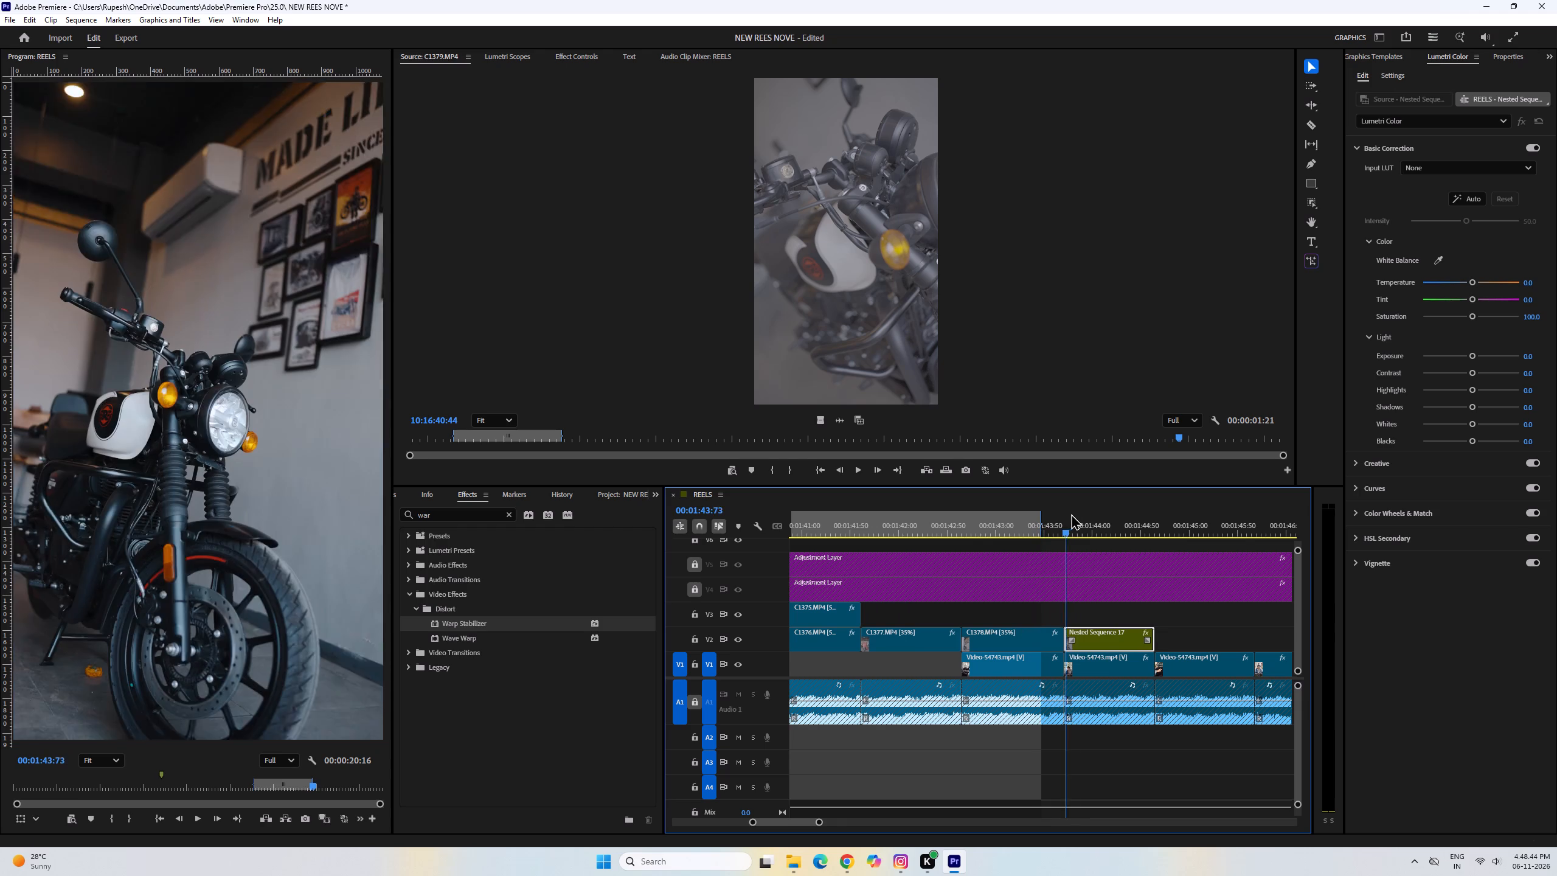
left_click_drag(1071, 513, 1136, 521)
scroll(1159, 567, "down", 4)
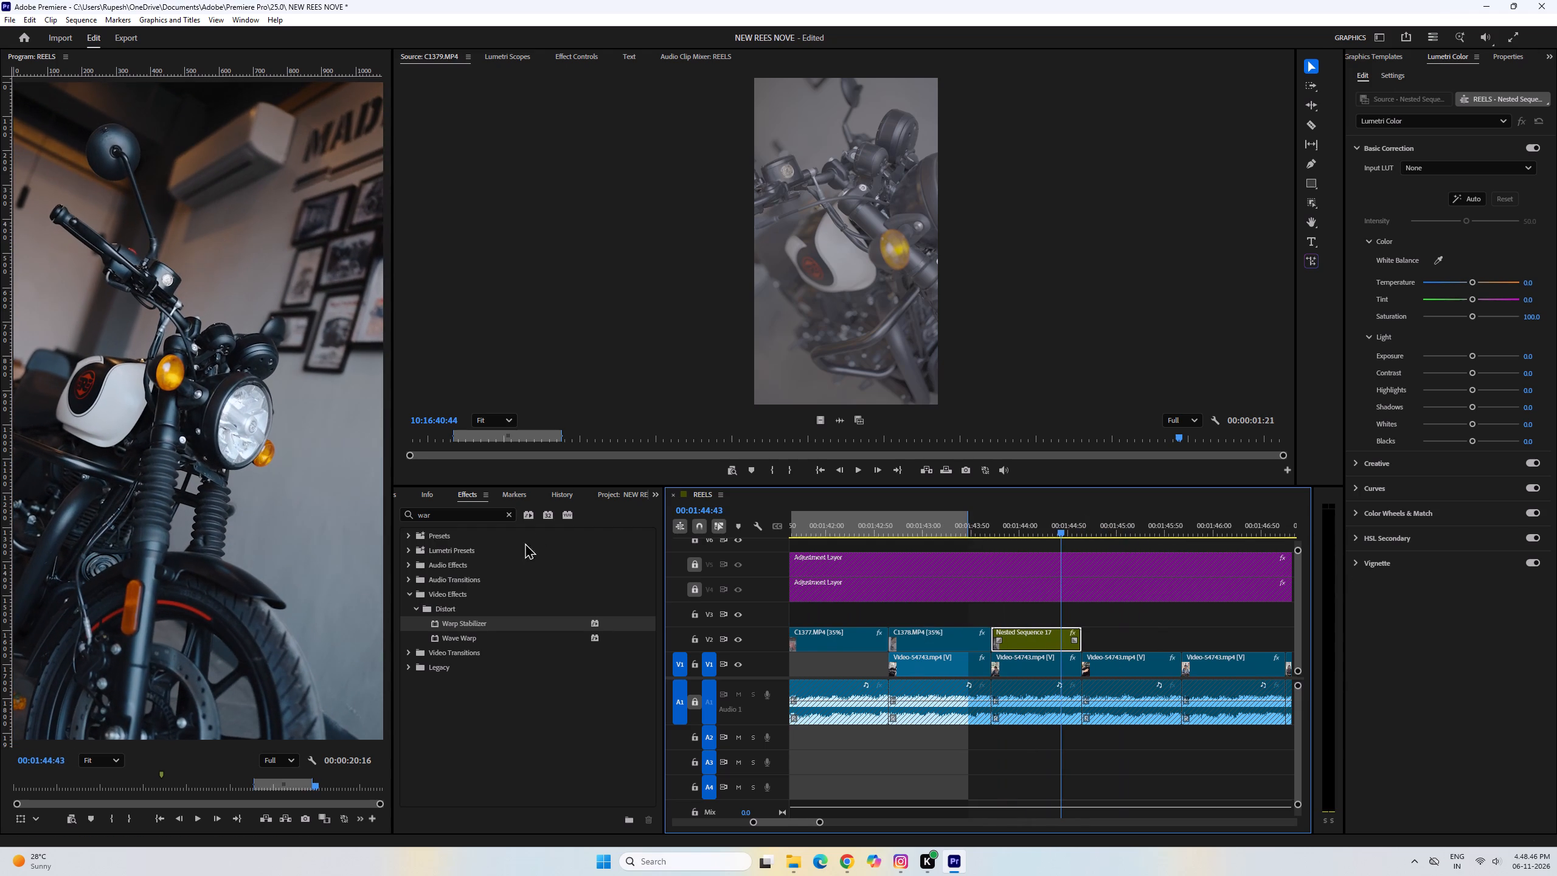
Open C1380.MP4 from the bike bin and mark a 14-frame section of the bike shot starting at 10:16:43:02.
left_click(634, 495)
left_click(657, 495)
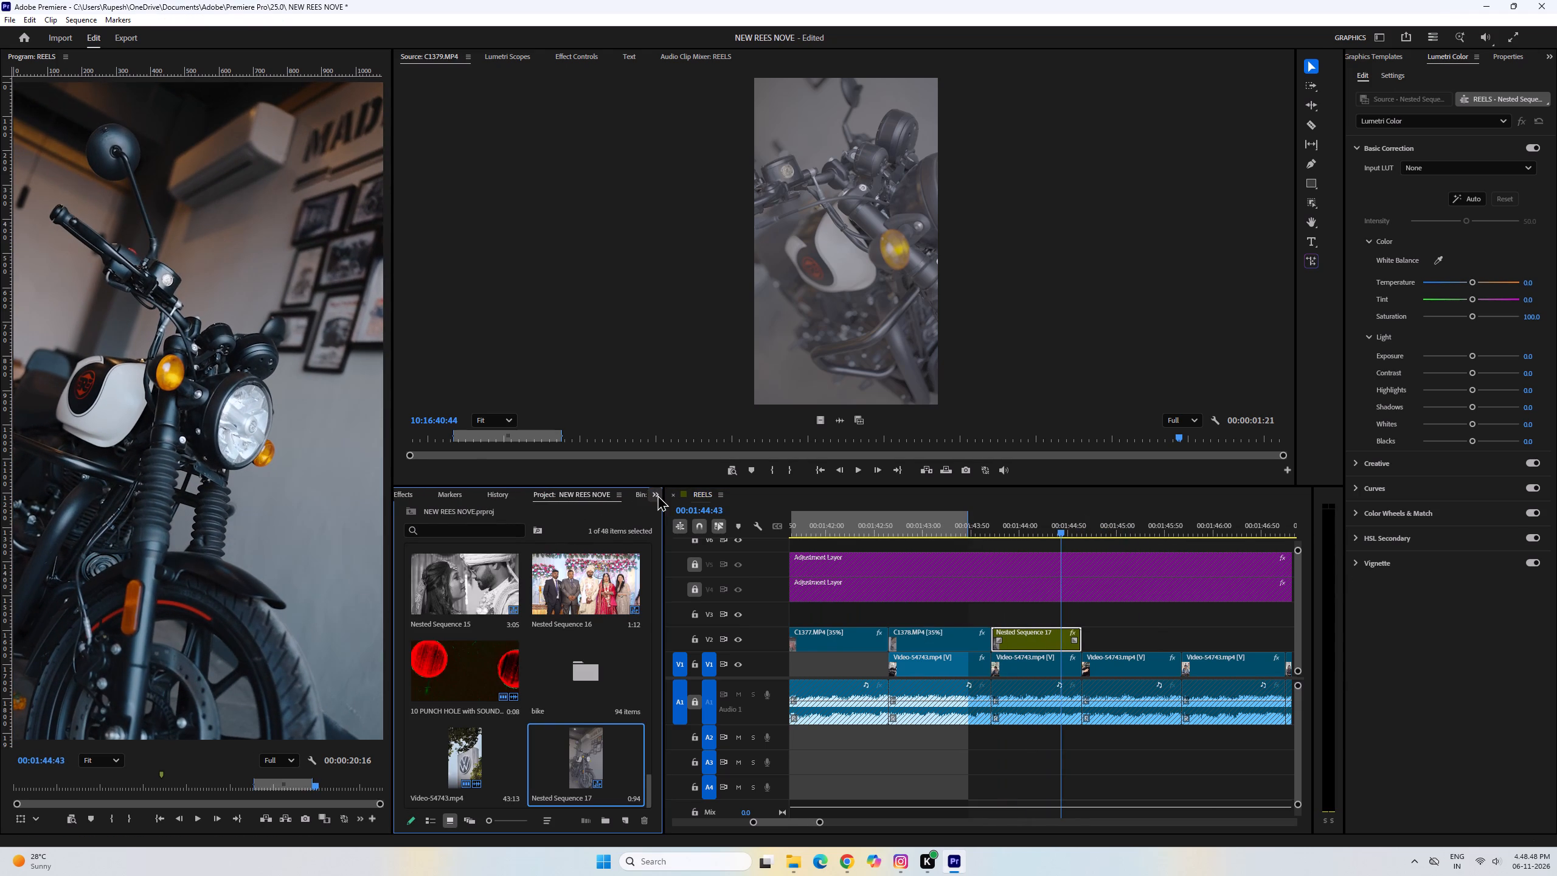
left_click(636, 496)
scroll(539, 680, "down", 2)
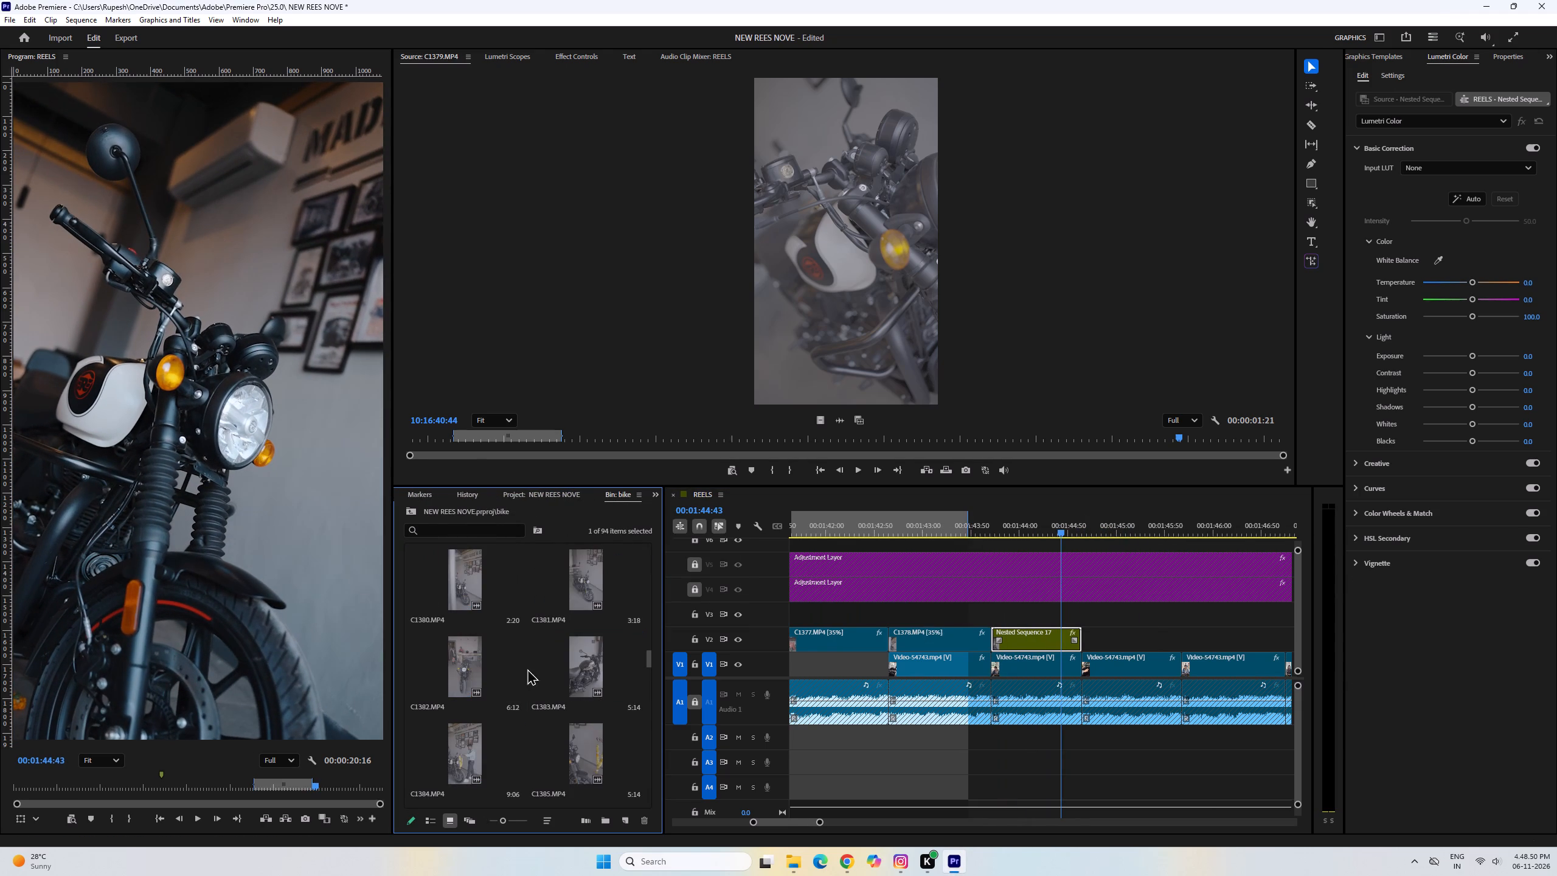
scroll(521, 642, "up", 1)
double_click(480, 670)
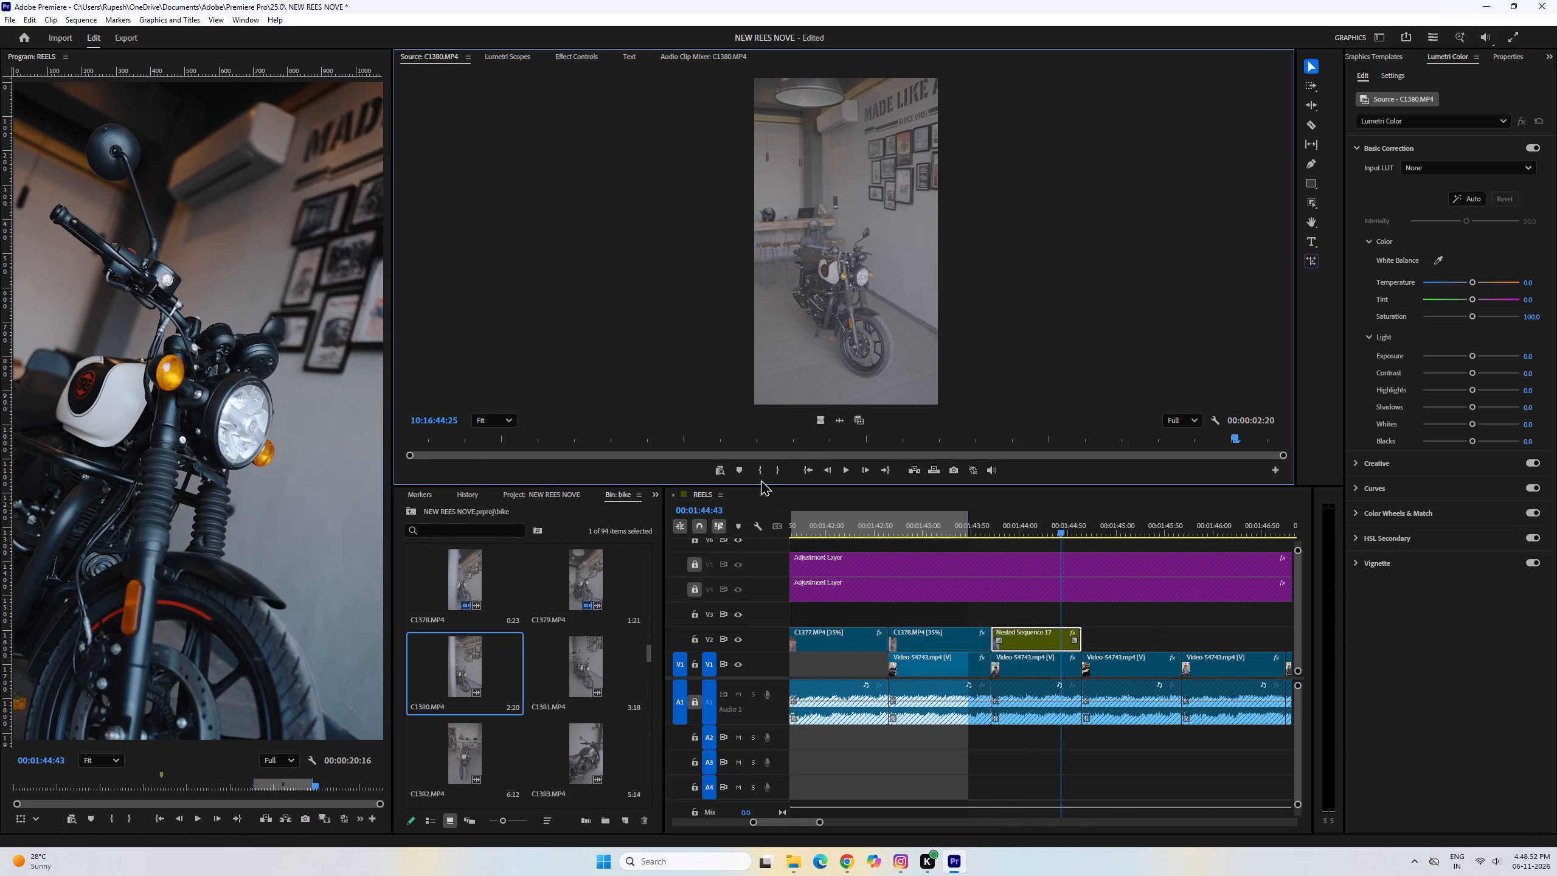
left_click_drag(771, 447, 622, 445)
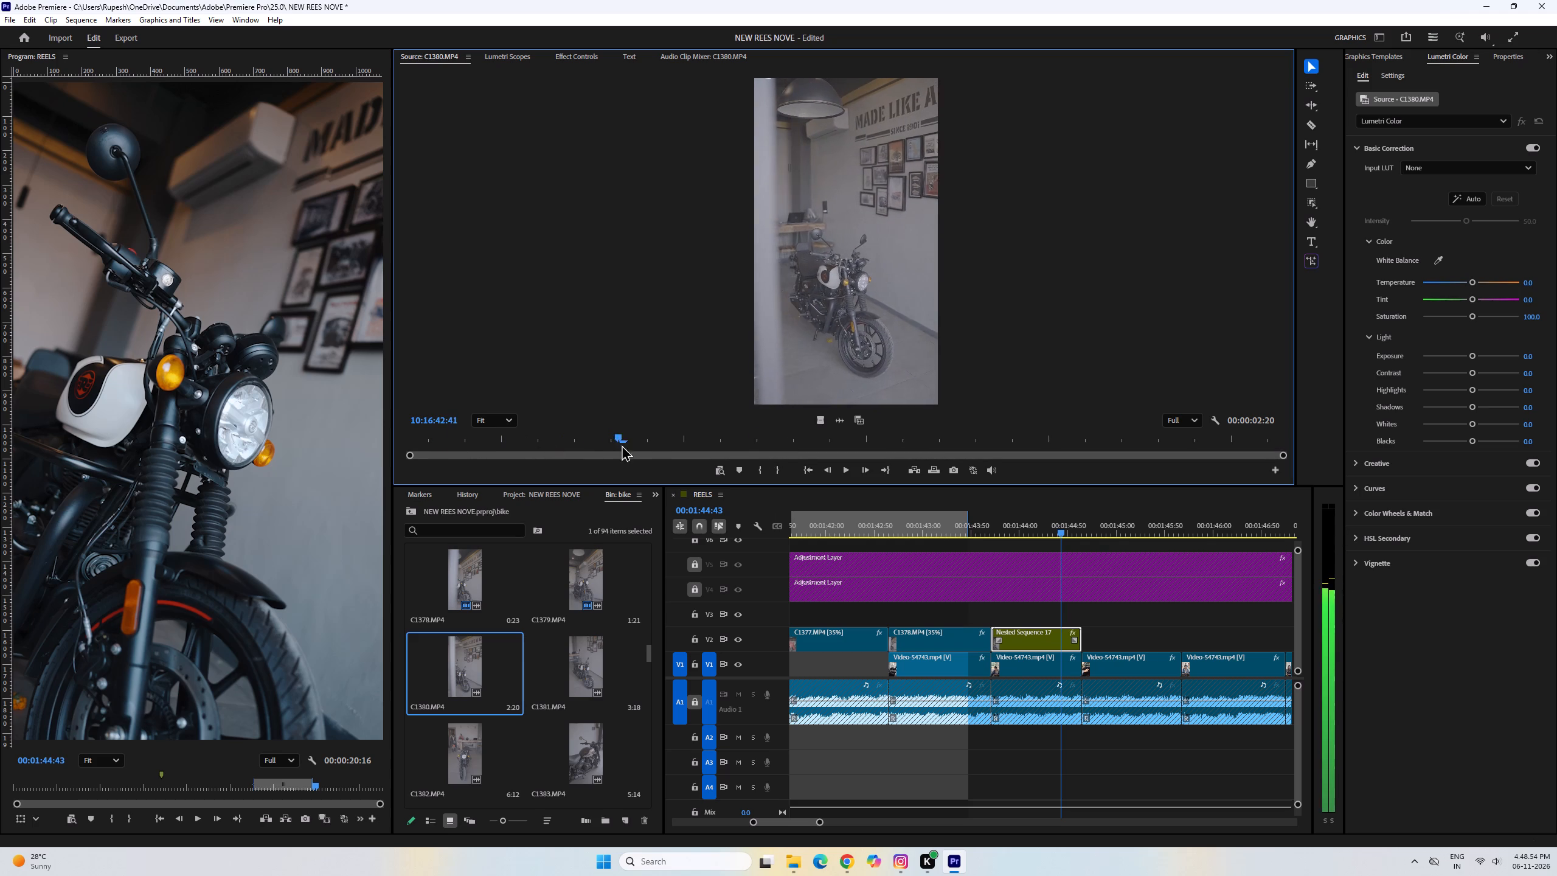
left_click_drag(622, 445, 698, 468)
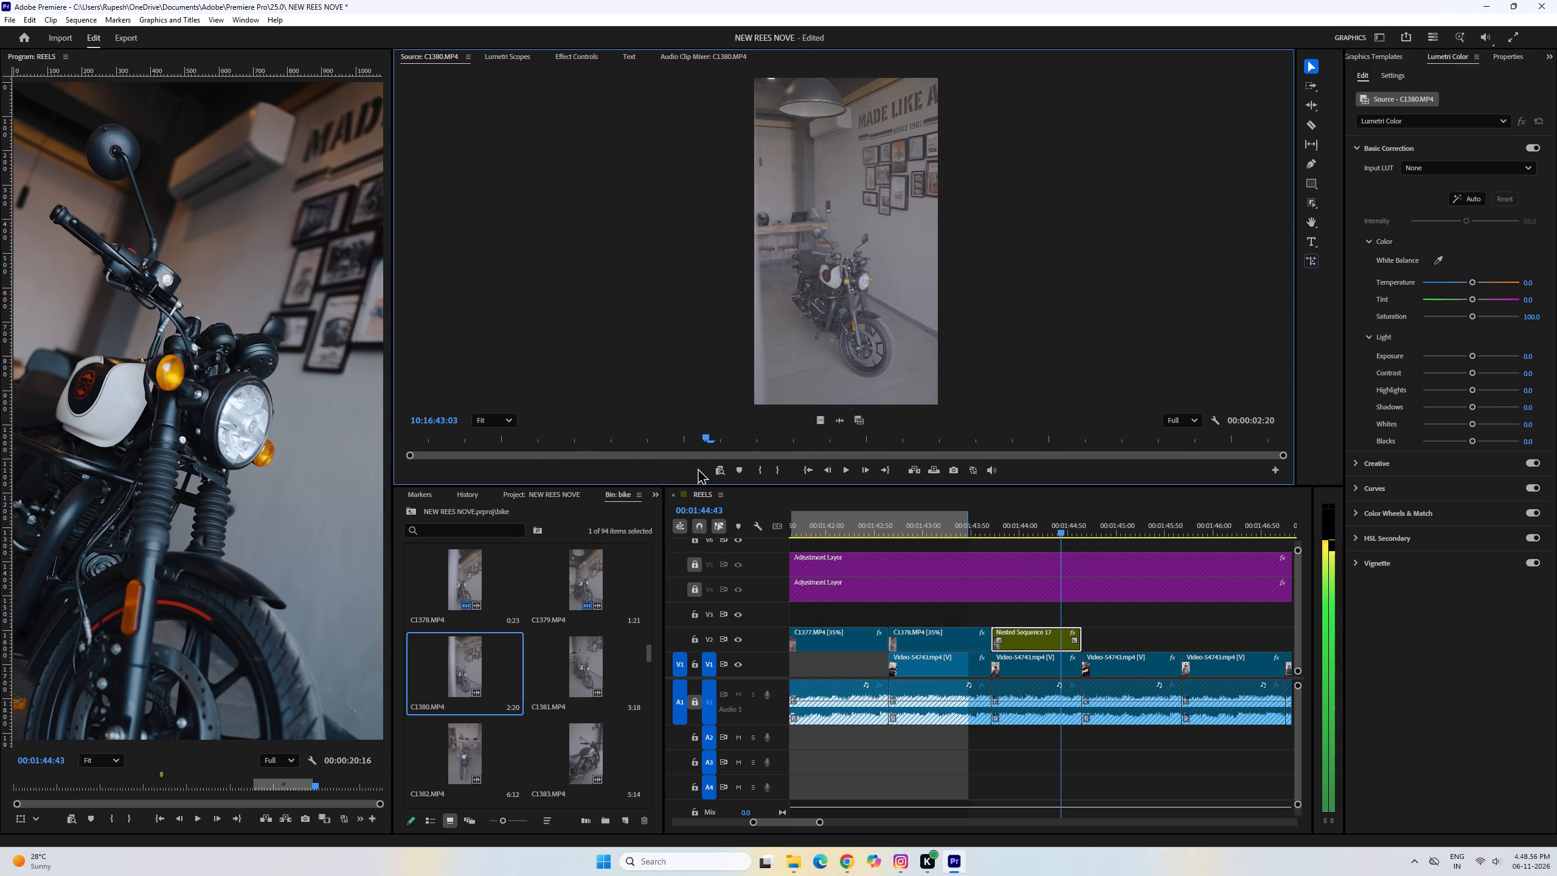
left_click_drag(698, 468, 698, 468)
left_click(759, 474)
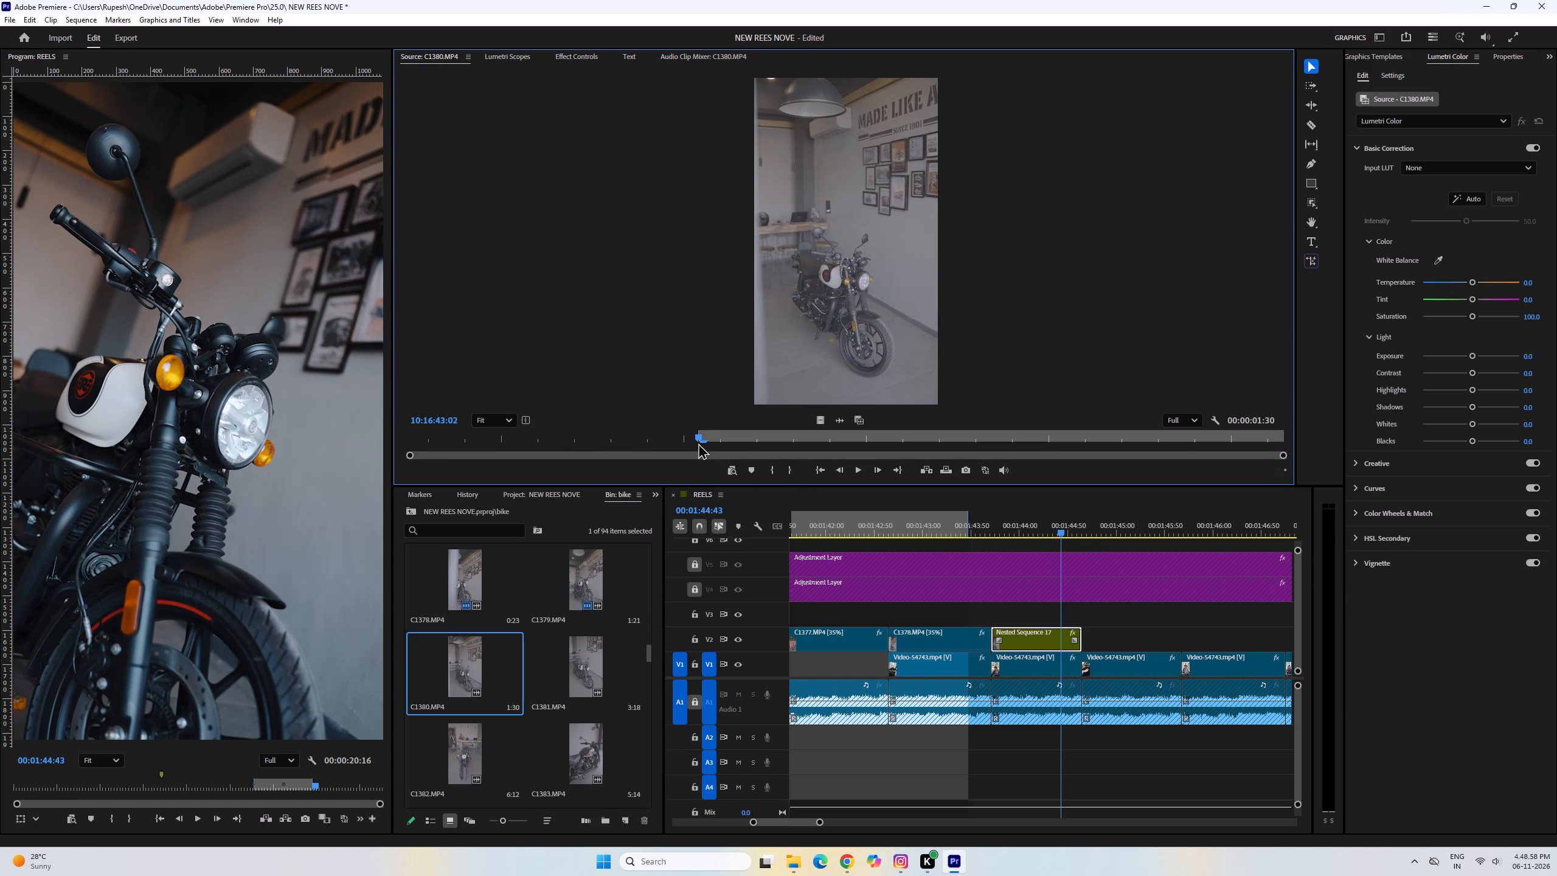
left_click_drag(698, 442, 791, 448)
left_click(793, 470)
left_click_drag(805, 445, 816, 444)
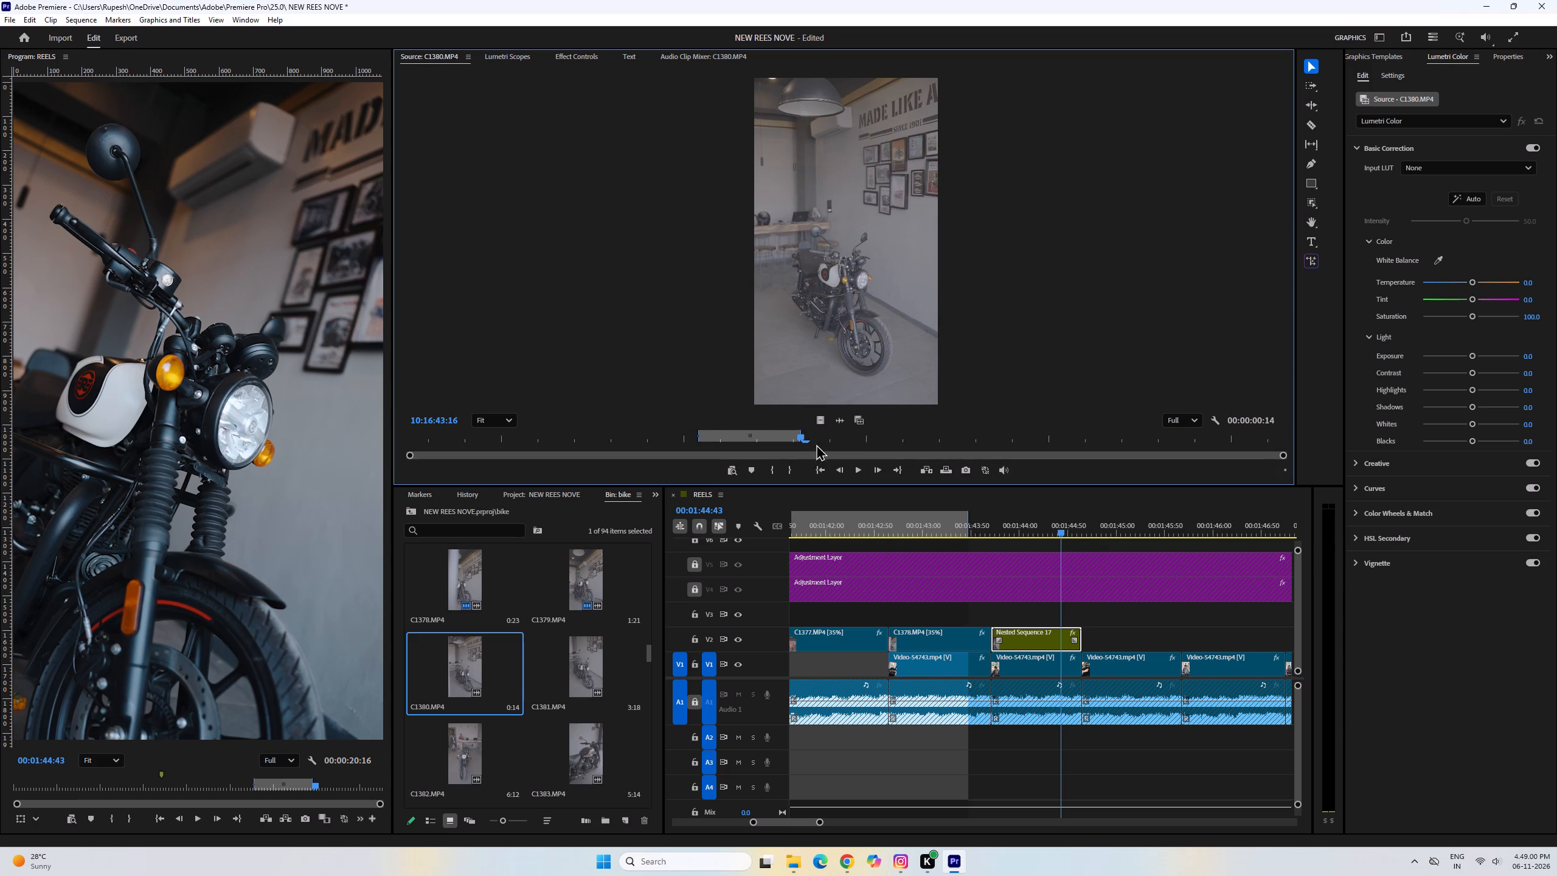
left_click_drag(816, 444, 947, 446)
Place the marked C1380.MP4 section, video only, on V2 directly after the nested clip and select it.
left_click_drag(823, 422, 1097, 610)
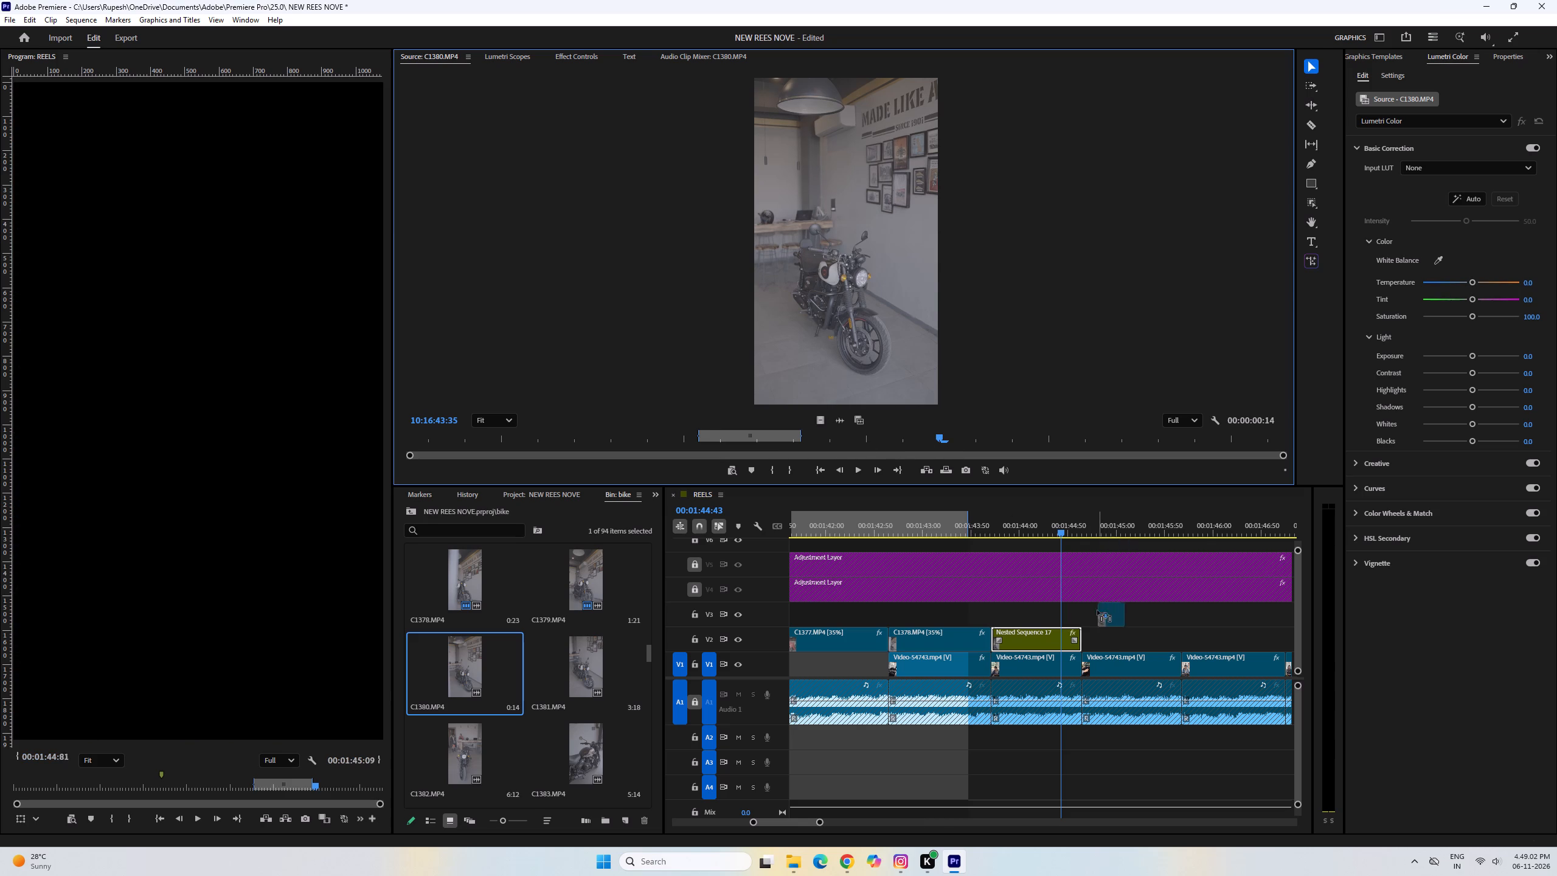
left_click_drag(1097, 610, 1089, 633)
left_click(1095, 644)
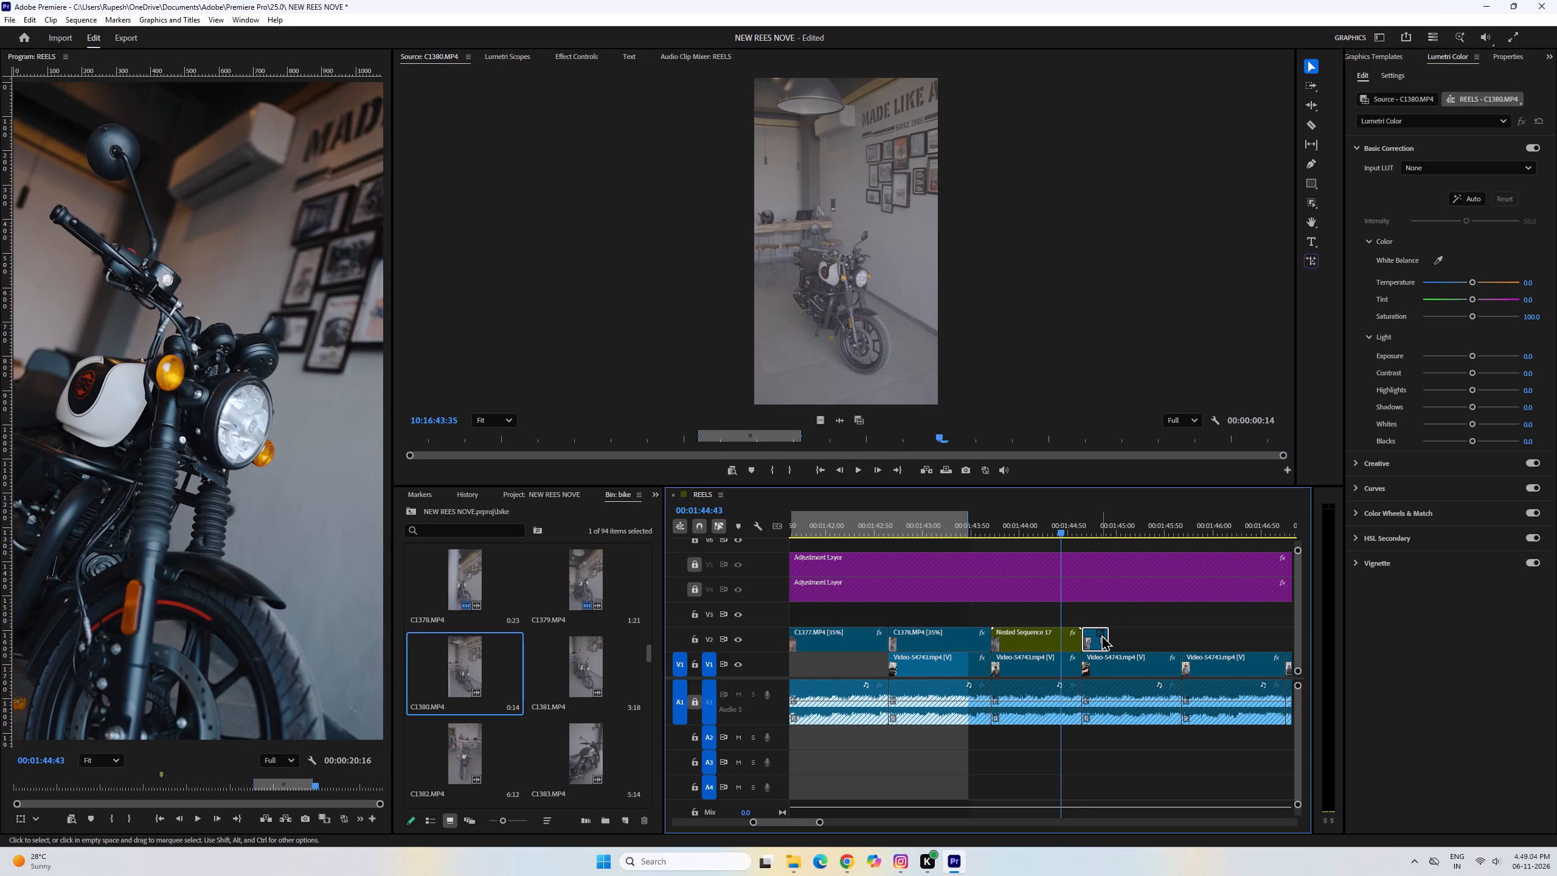
Slow the C1380.MP4 clip on V2 to 35% speed, play it, and extend its end to the reference video's next cut.
key("ctrl+r")
type("35")
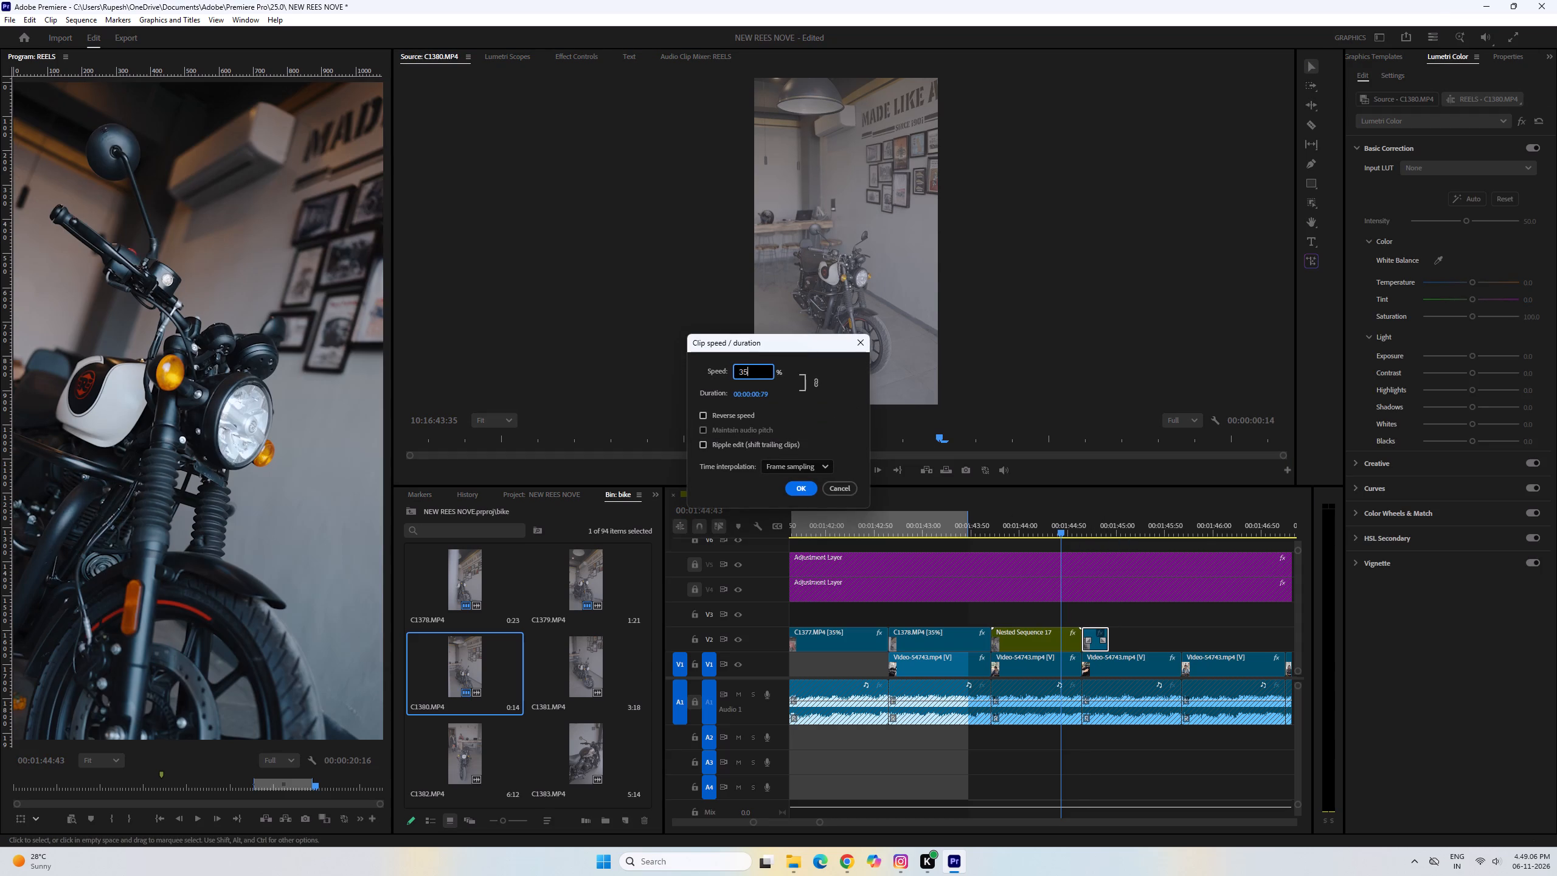
key("Return")
key("space")
key("space")
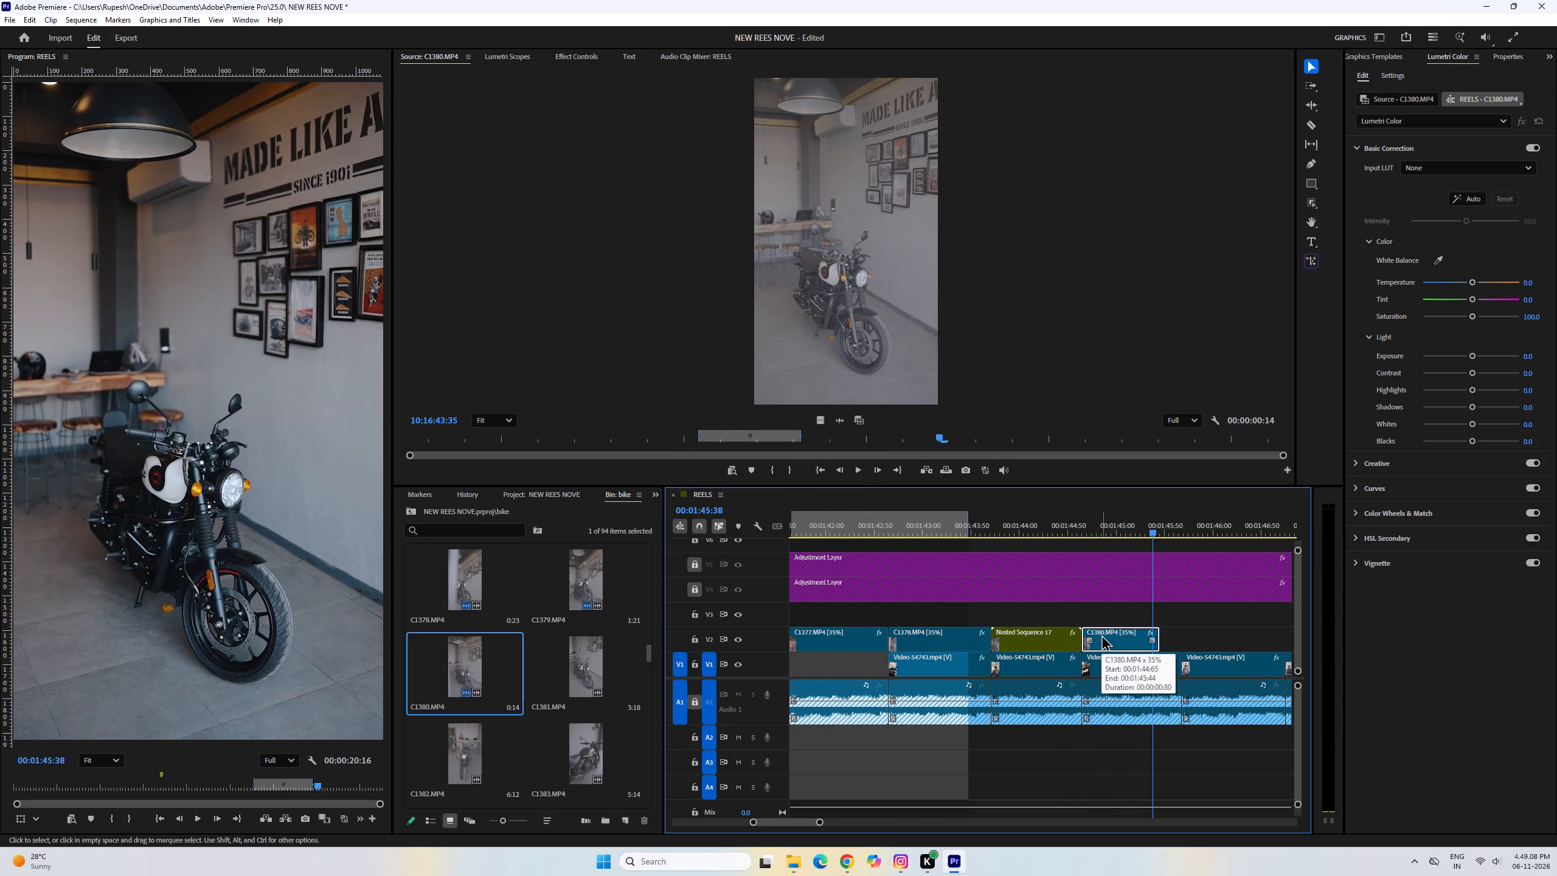
left_click_drag(1166, 639, 1183, 640)
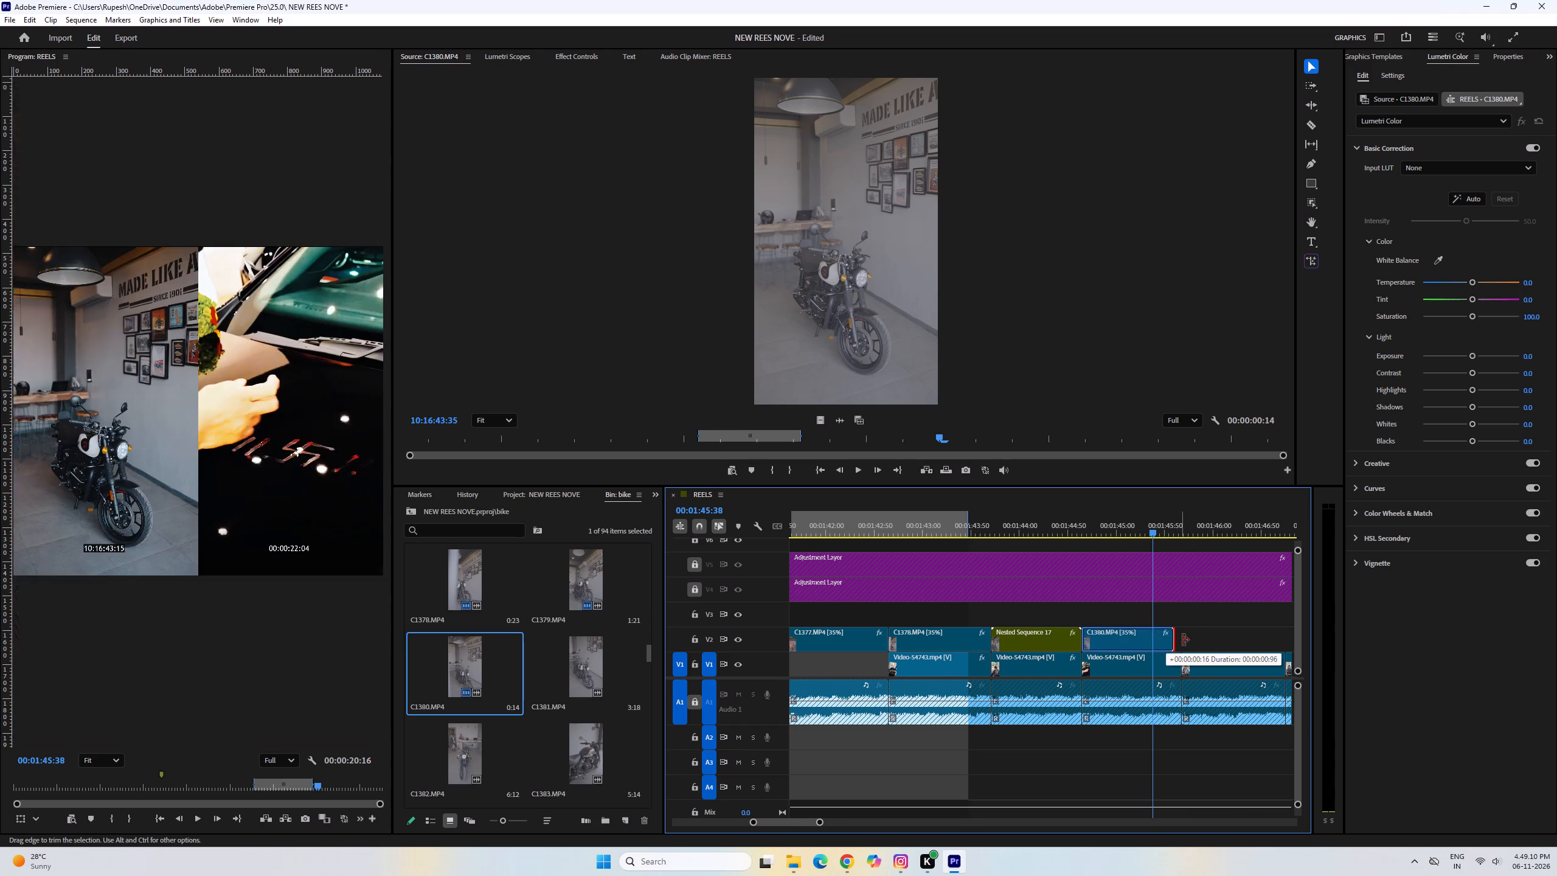
left_click_drag(1183, 640, 1185, 640)
Open C1381.MP4 and C1382.MP4 from the bike bin and scrub through them for a usable bike shot.
double_click(566, 676)
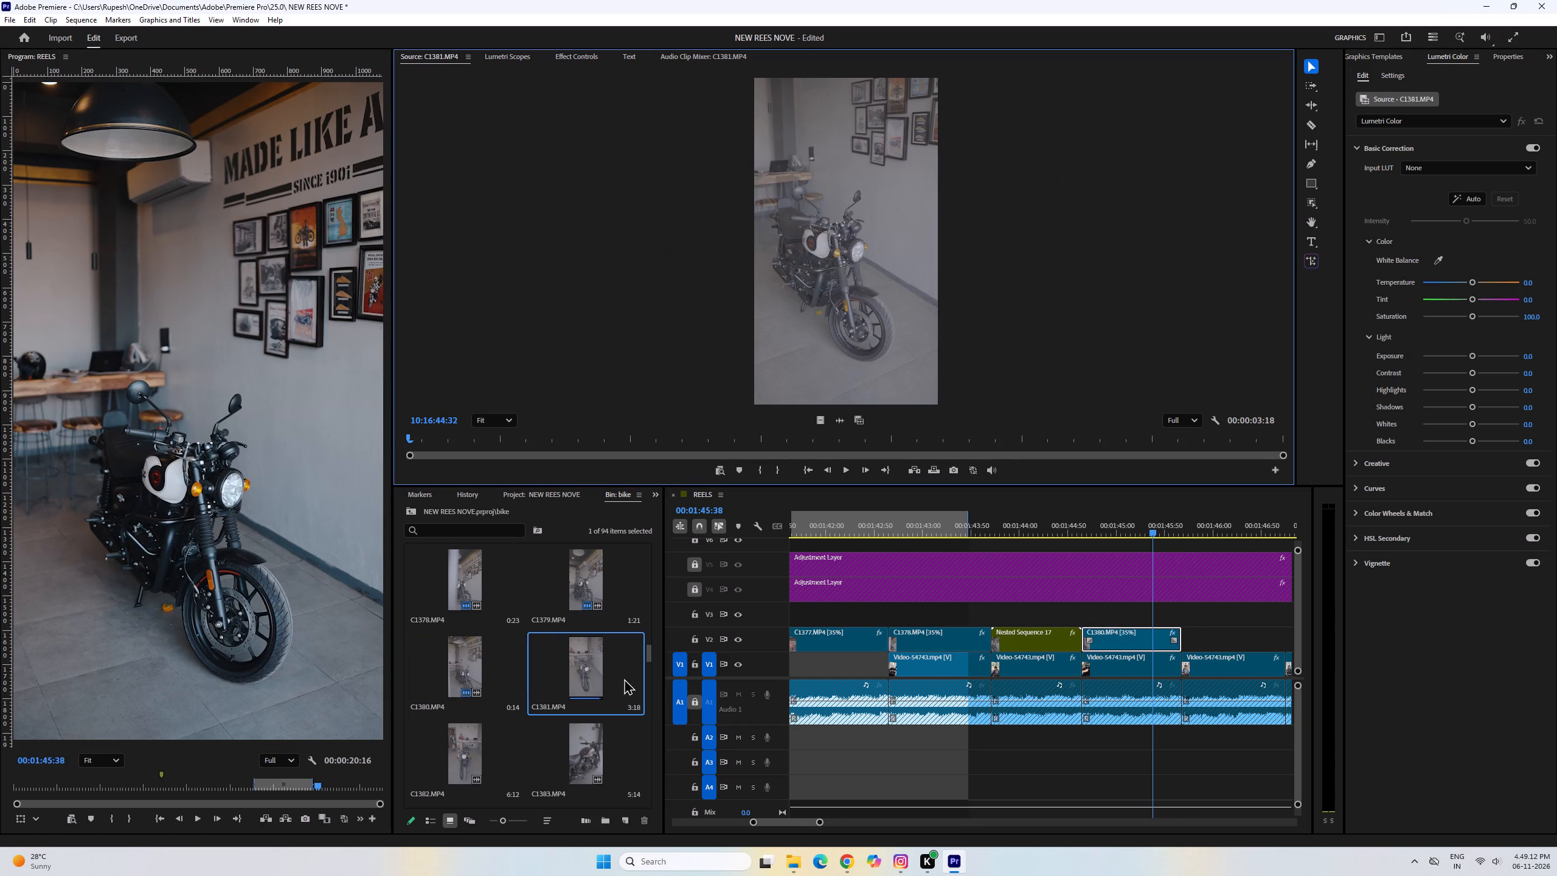
left_click_drag(674, 437, 842, 451)
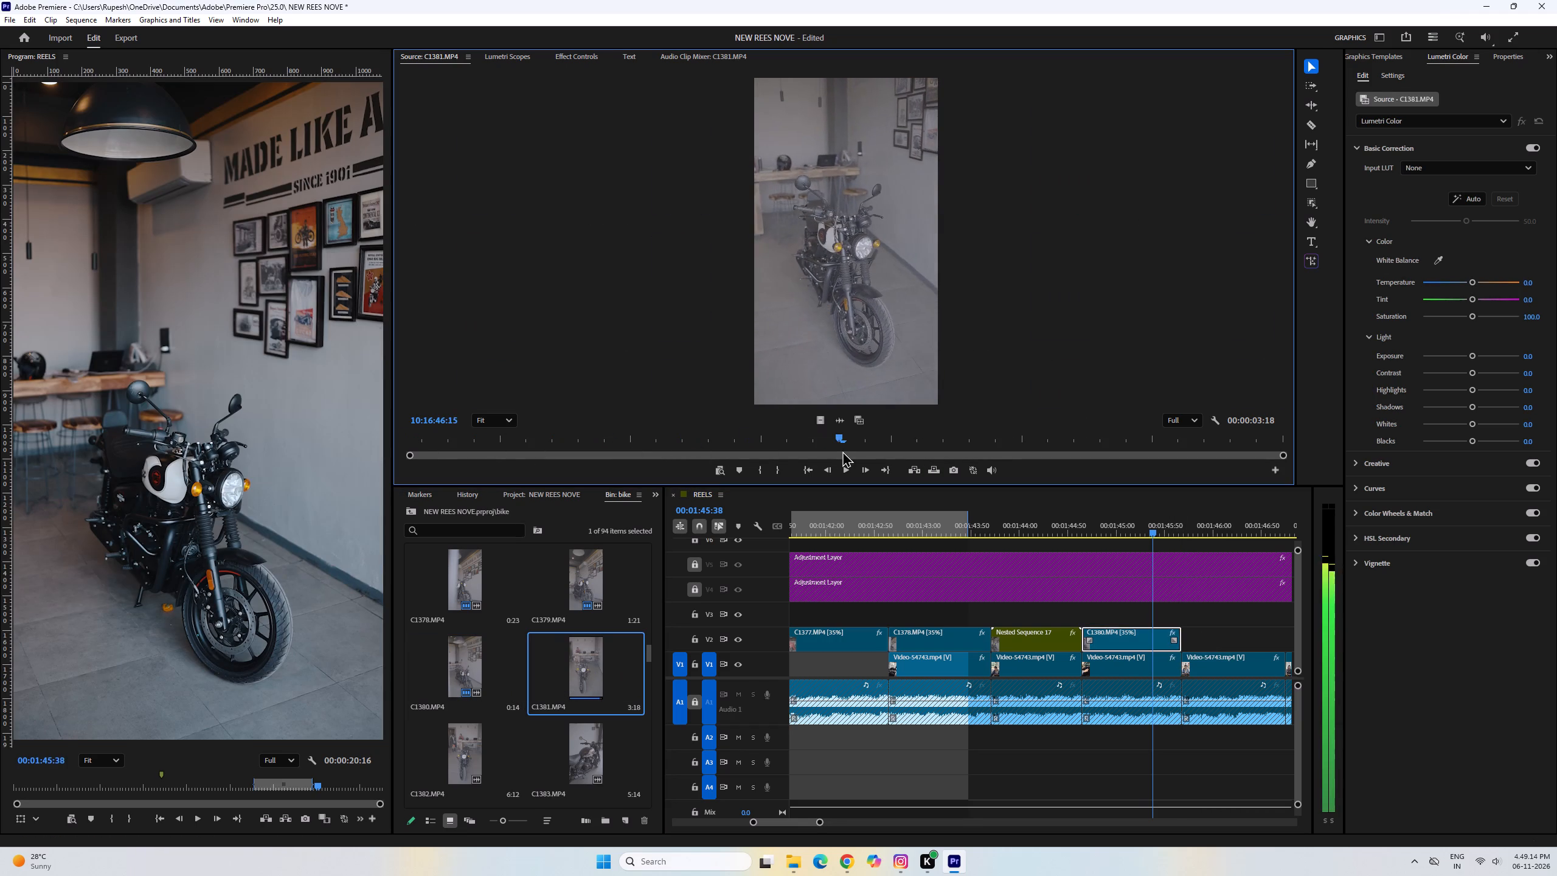
left_click_drag(842, 451, 810, 452)
scroll(518, 711, "down", 1)
double_click(463, 656)
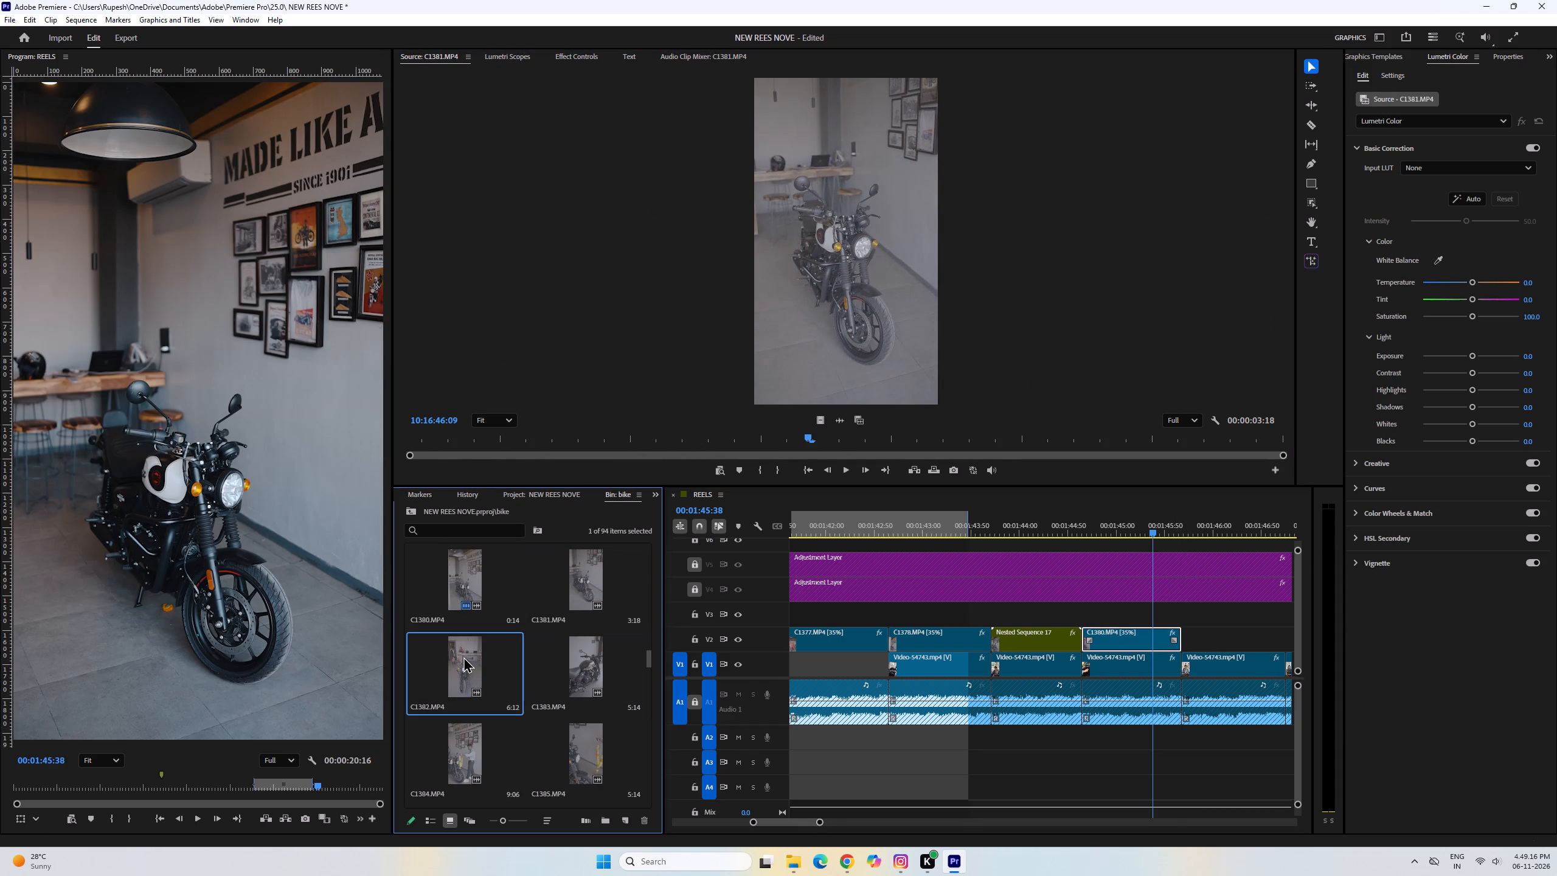
left_click_drag(665, 439, 399, 439)
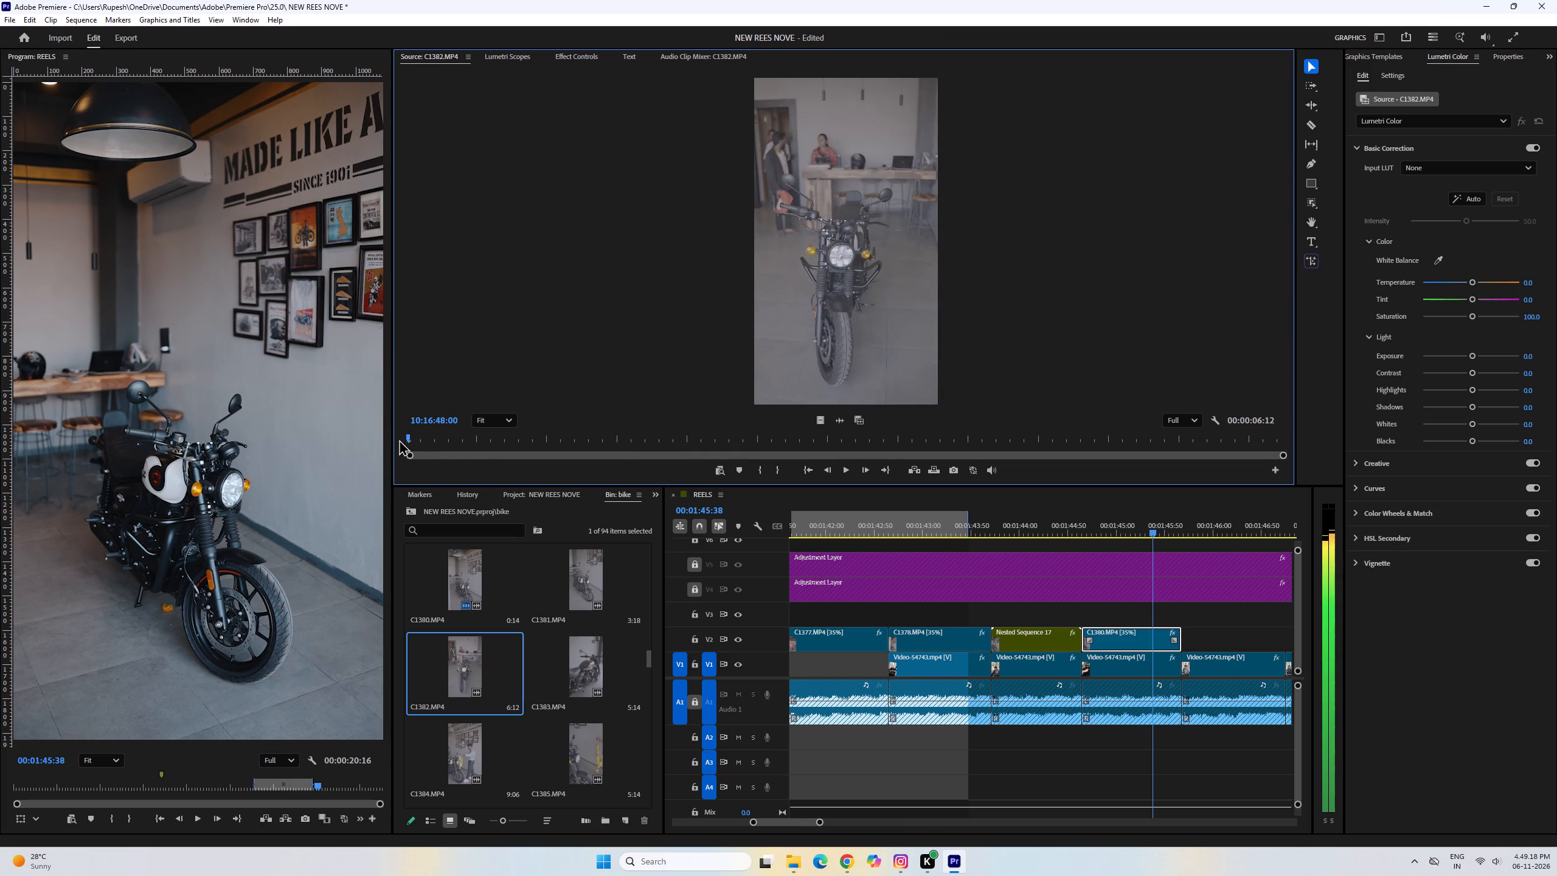
left_click_drag(399, 439, 948, 455)
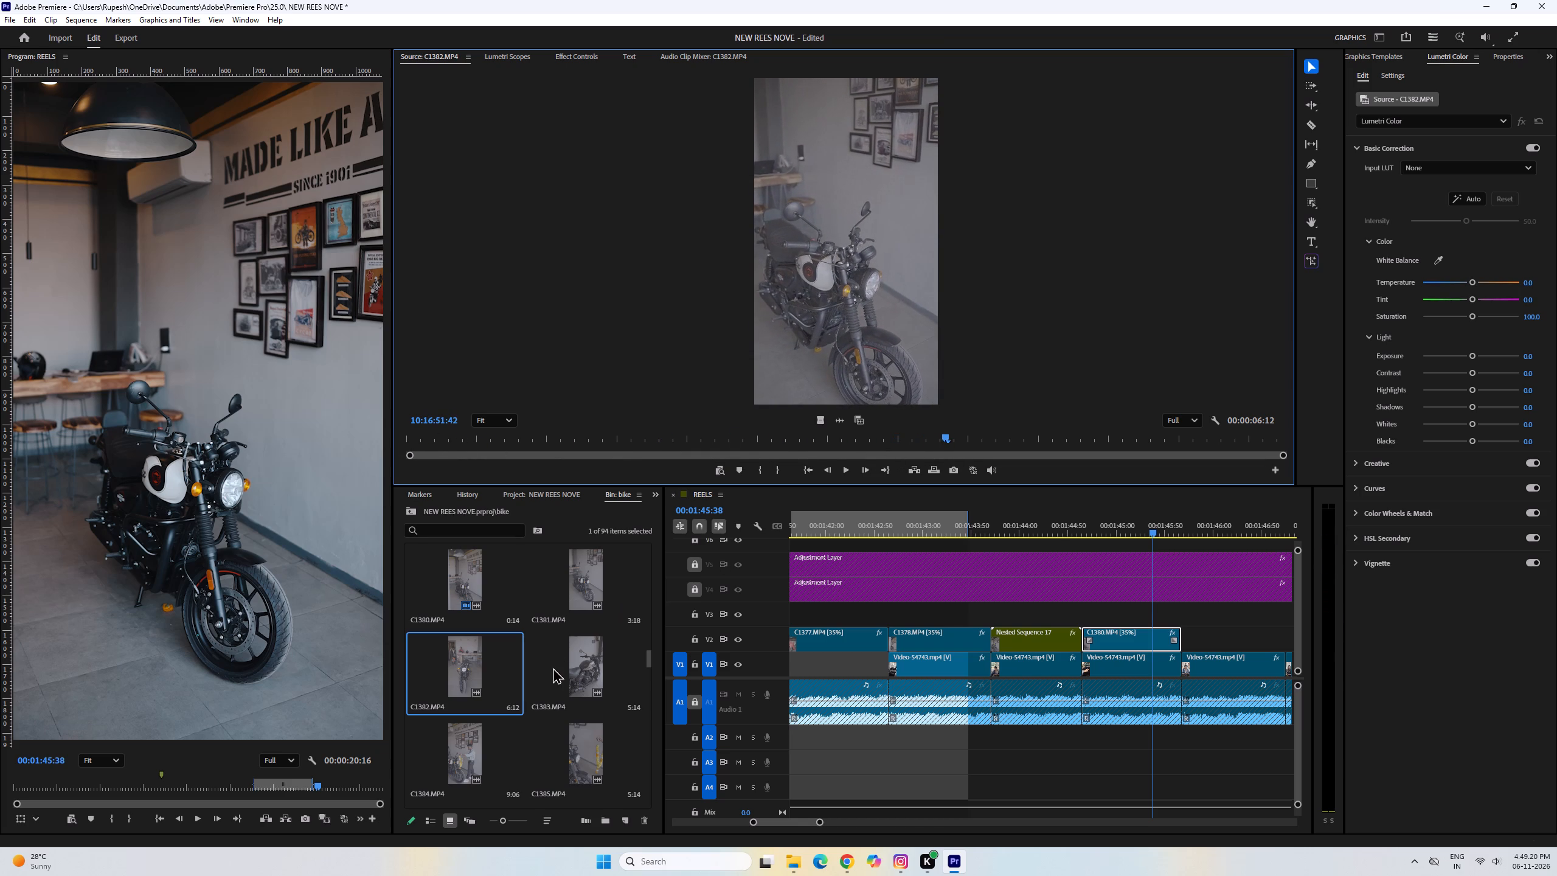
Open C1383.MP4, mark a 26-frame section ending at 10:16:55:40, and place it, video only, on V2 directly after C1380.MP4.
double_click(553, 667)
left_click_drag(701, 436, 444, 444)
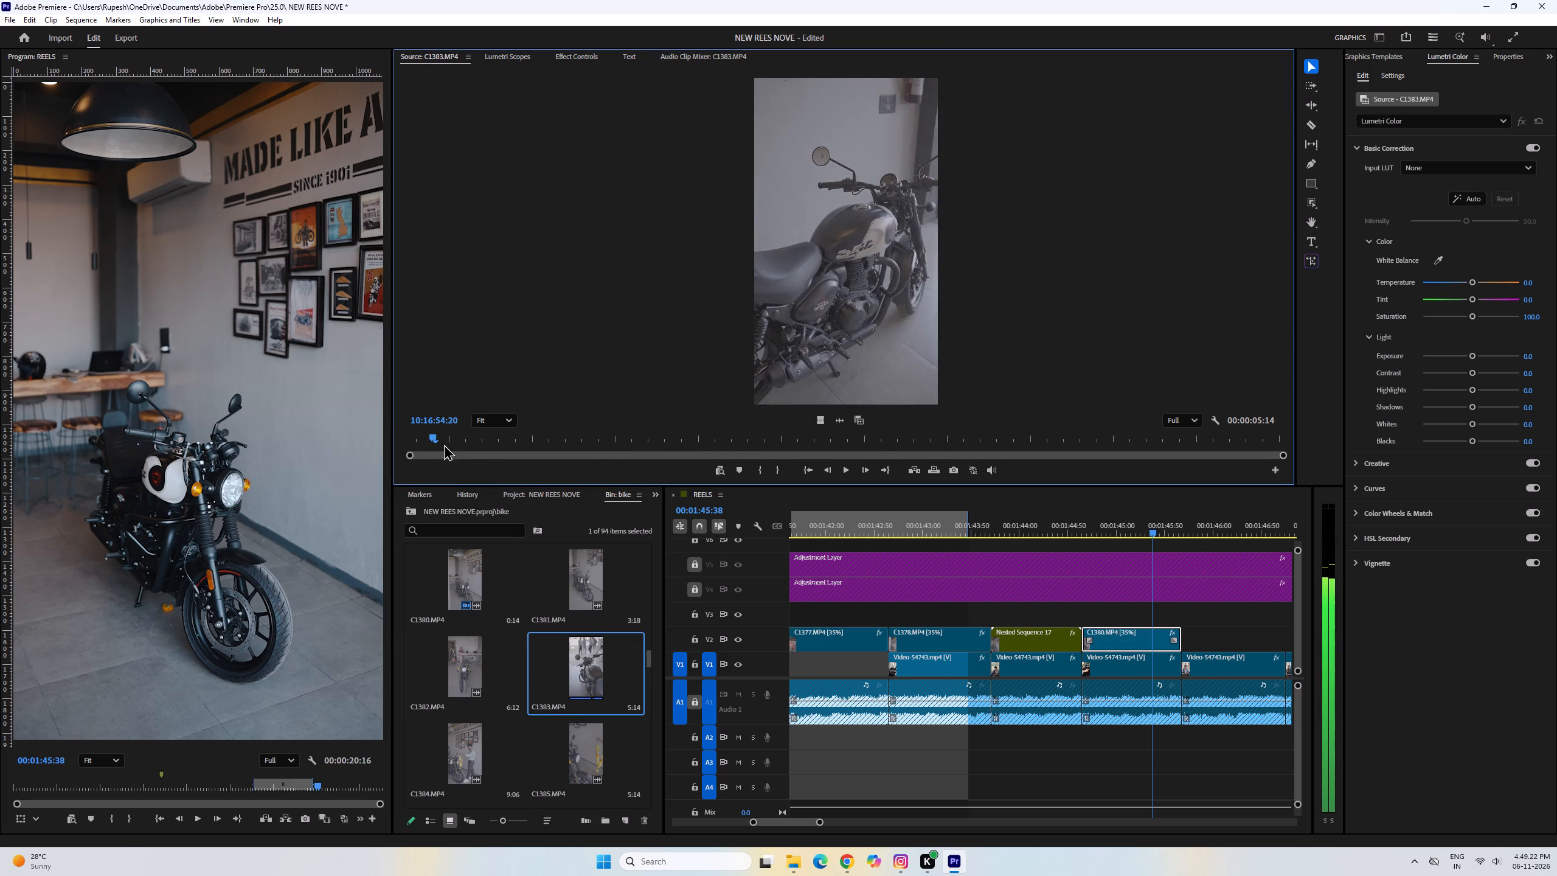
left_click_drag(444, 444, 623, 450)
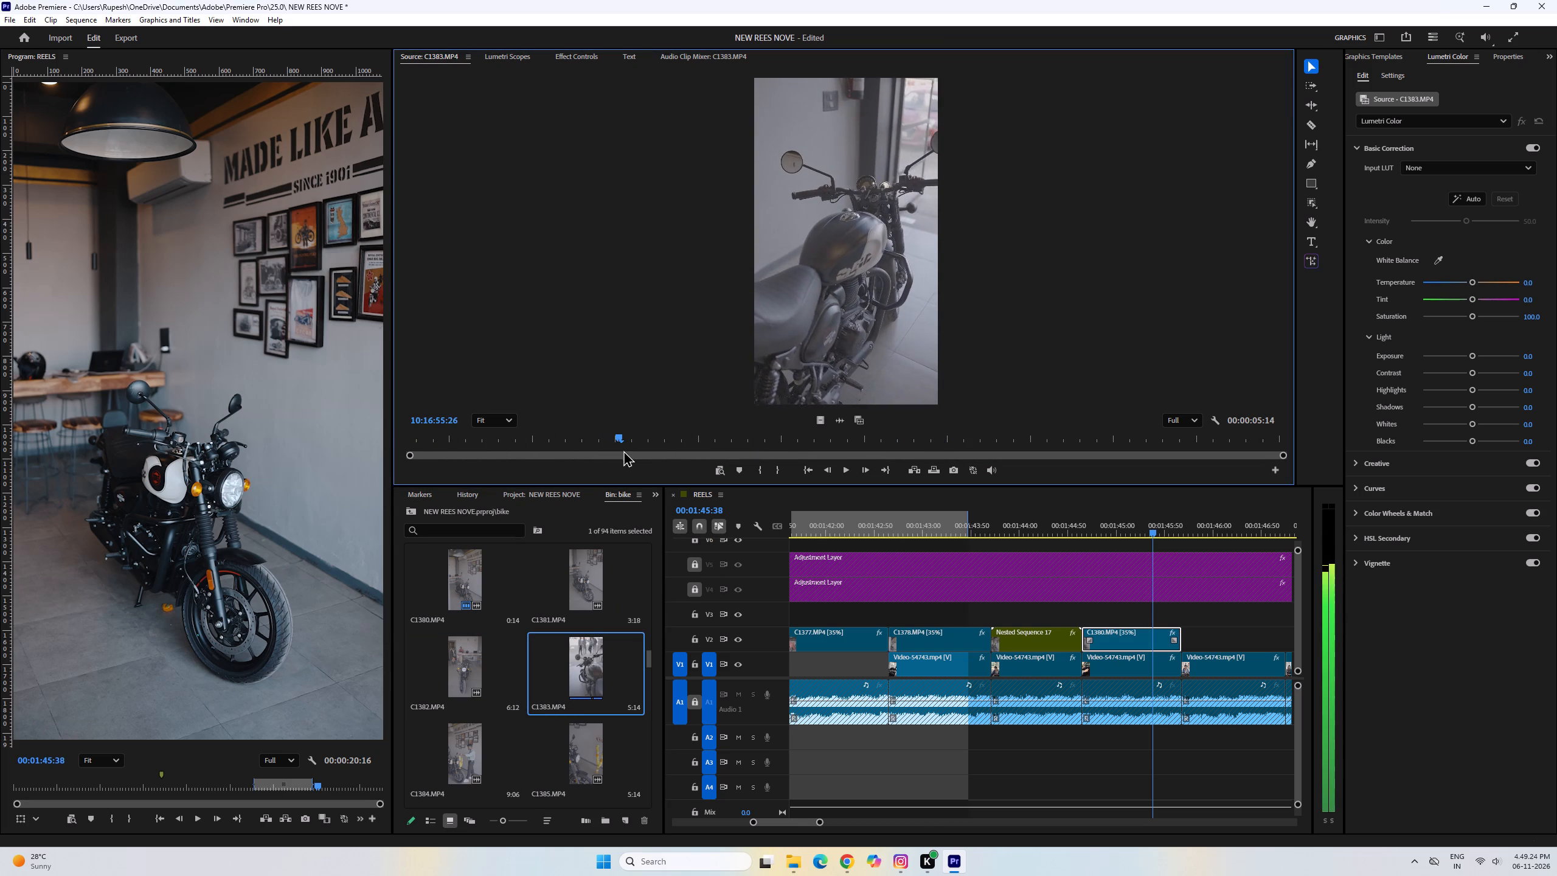
left_click_drag(623, 450, 587, 451)
left_click(759, 470)
left_click_drag(582, 442, 597, 441)
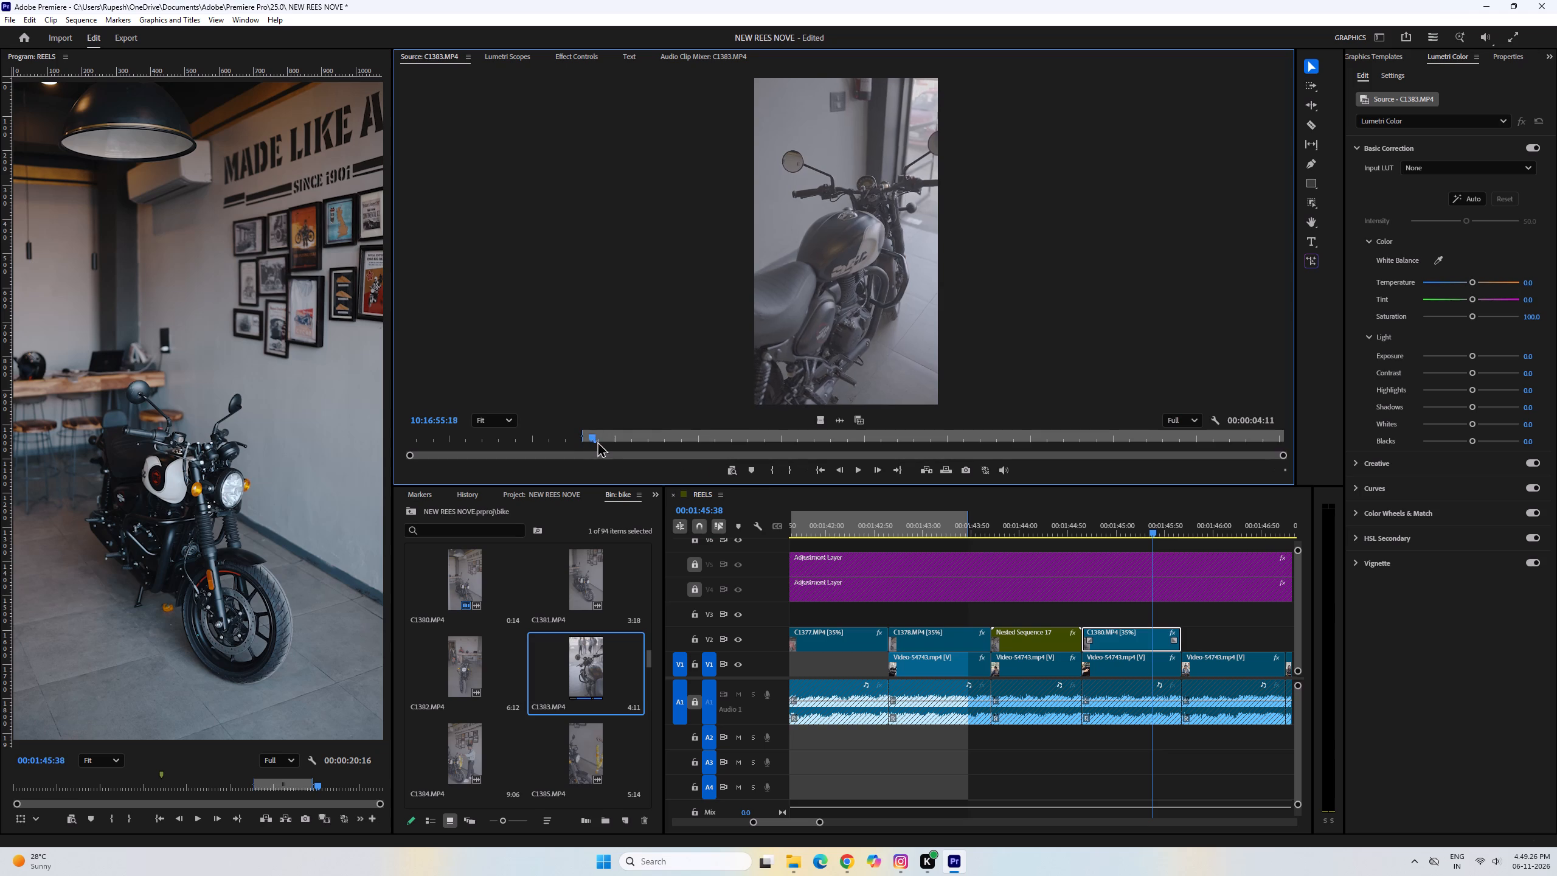
left_click_drag(597, 441, 667, 445)
left_click(792, 471)
left_click_drag(813, 422, 1187, 632)
Slow the C1383.MP4 clip on V2 to 35% speed, play it, and trim its end to the reference video's cut.
left_click(1199, 639)
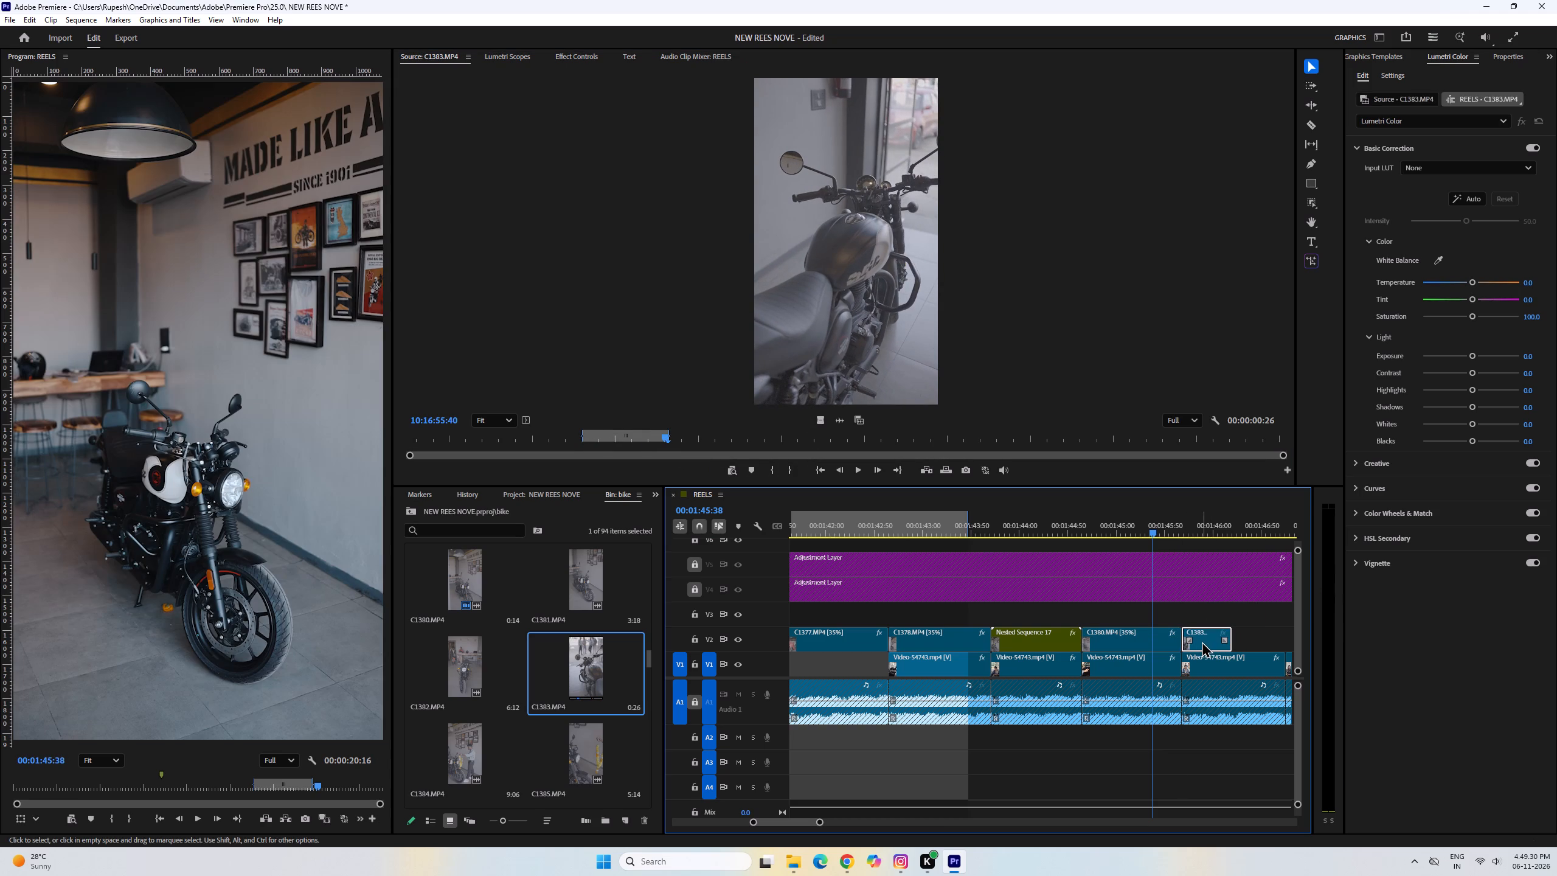
key("ctrl+r")
type("35")
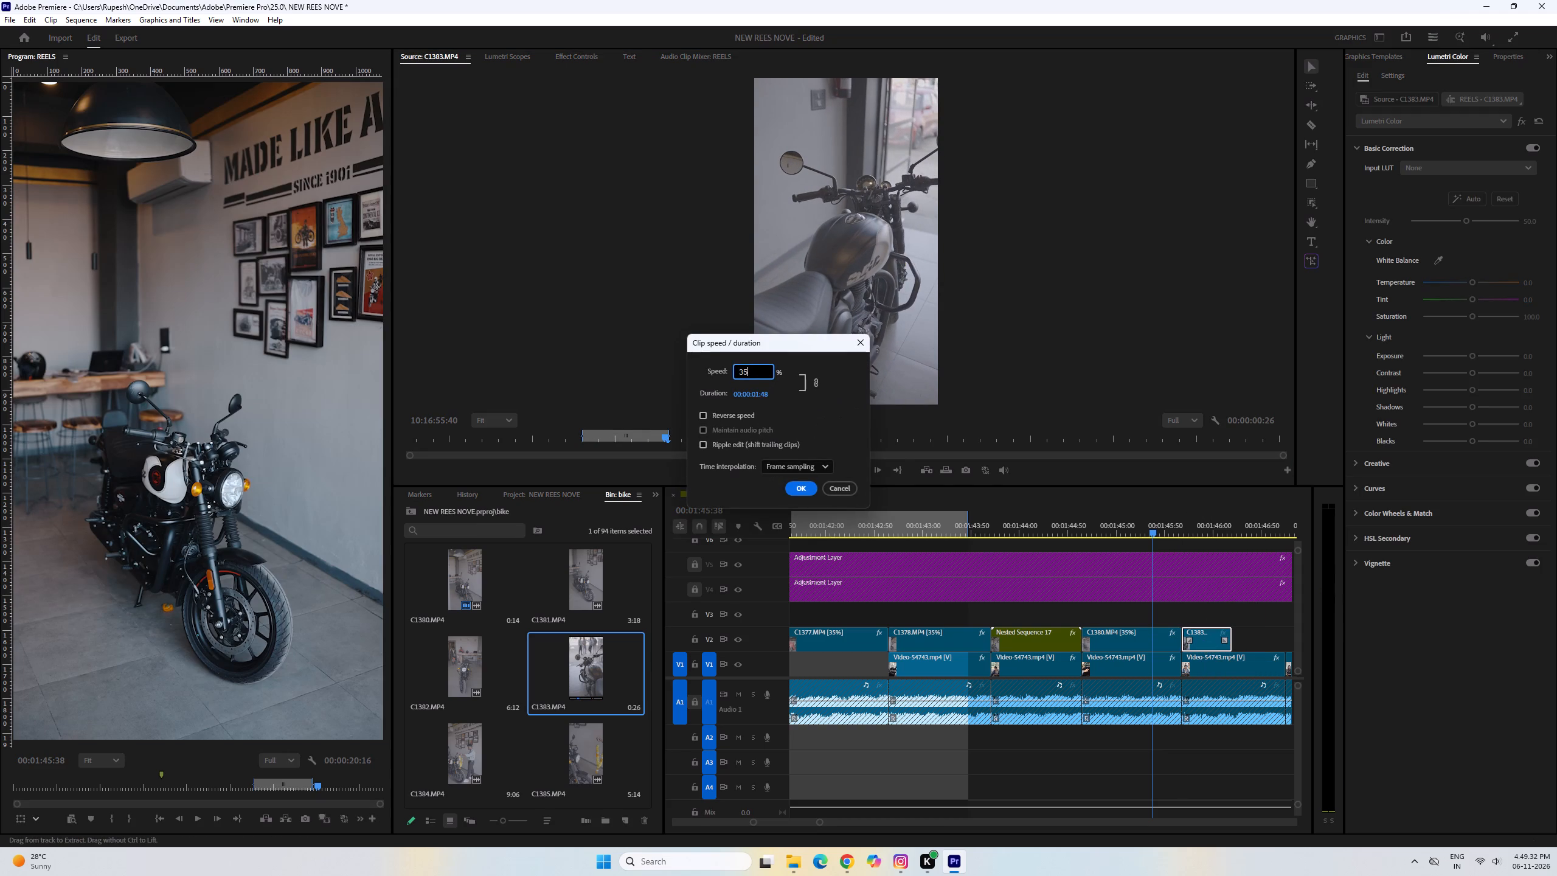
key("Return")
key("space")
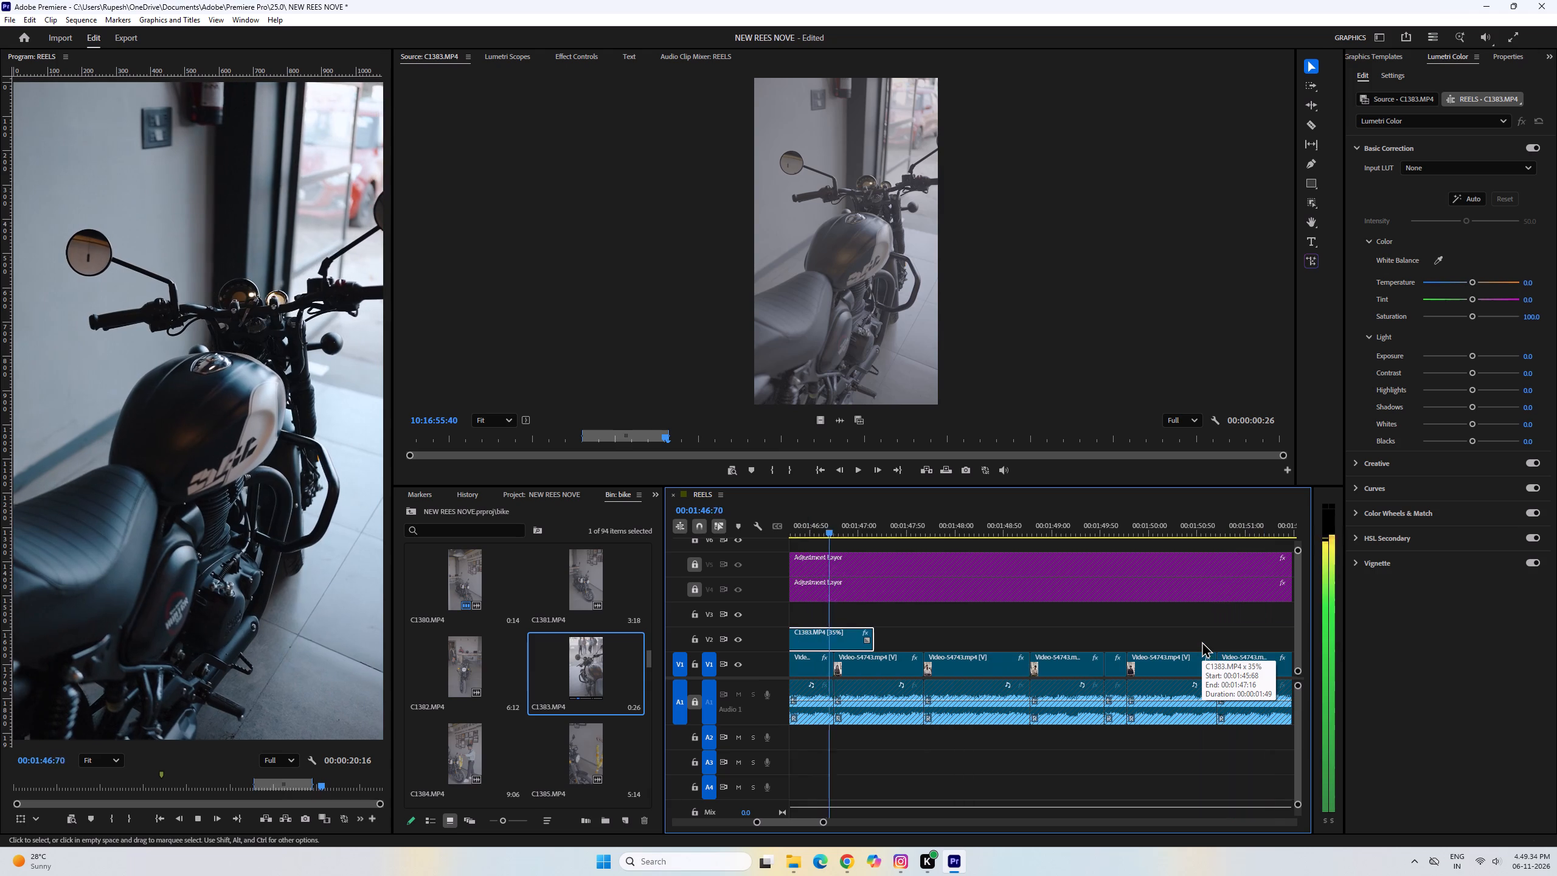
key("space")
scroll(968, 610, "up", 3)
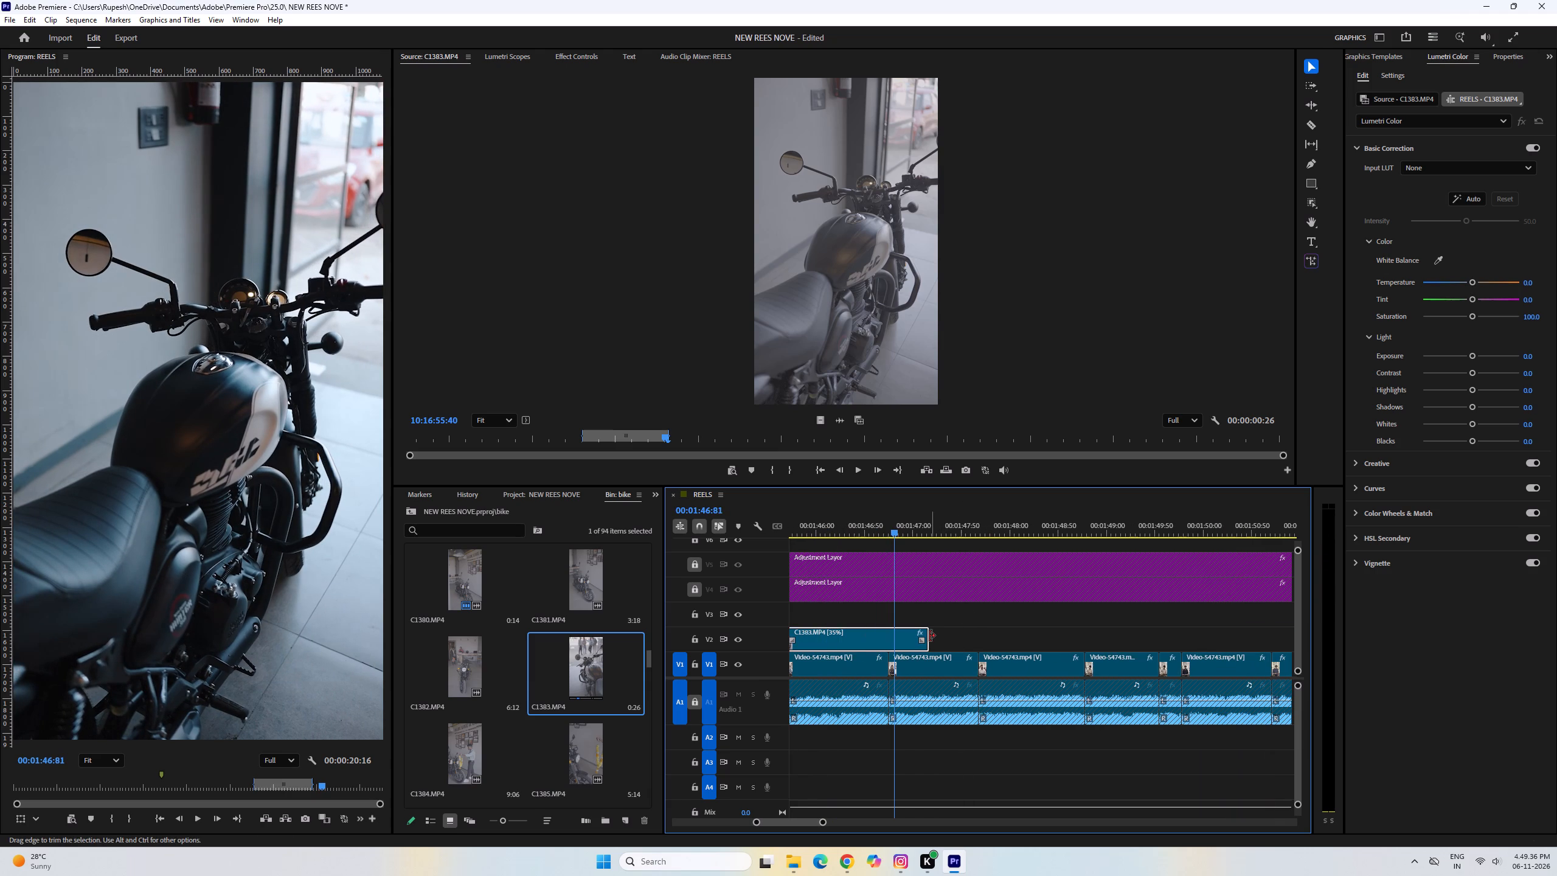
left_click_drag(929, 635, 889, 633)
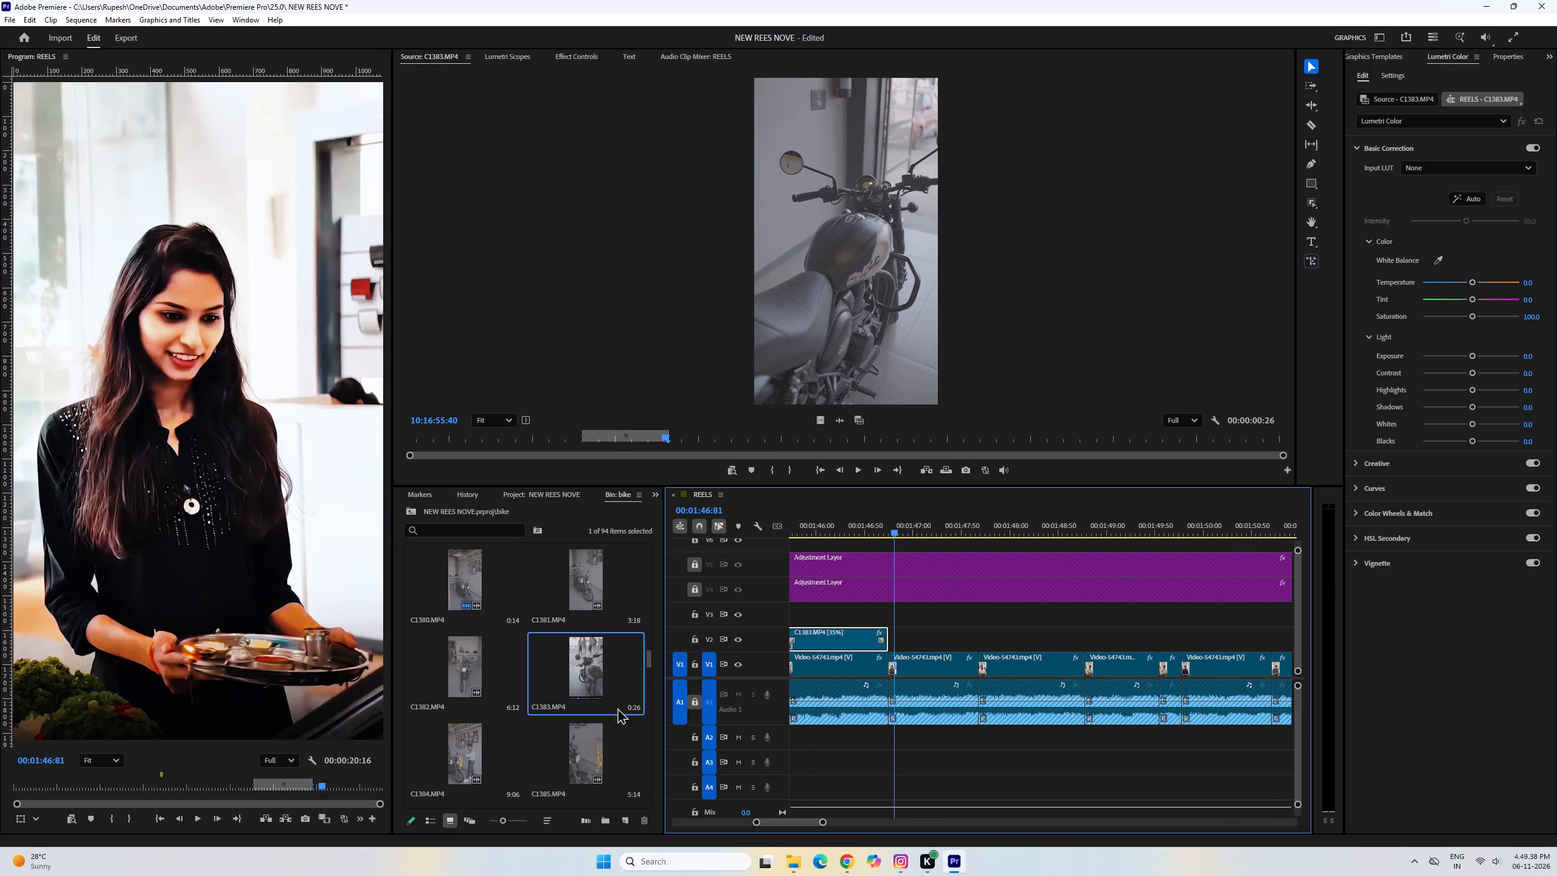
Open C1384.MP4, mark the garland shot from 10:17:06:30 to 10:17:07:04, and place it, video only, on V3 where C1383.MP4 ends.
scroll(583, 714, "down", 2)
double_click(449, 588)
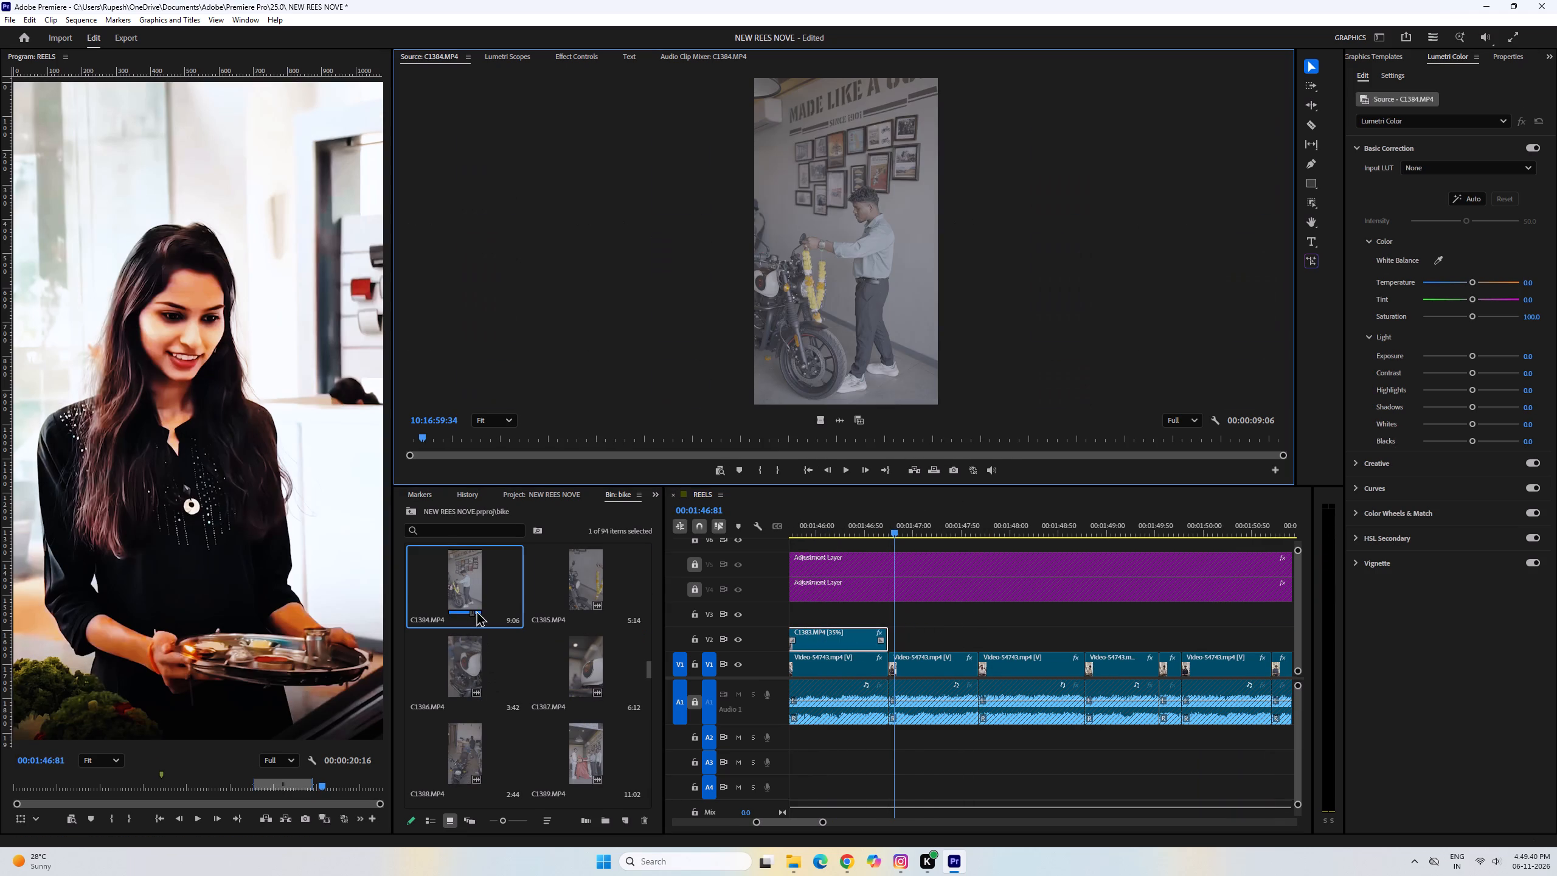
left_click_drag(649, 438, 664, 447)
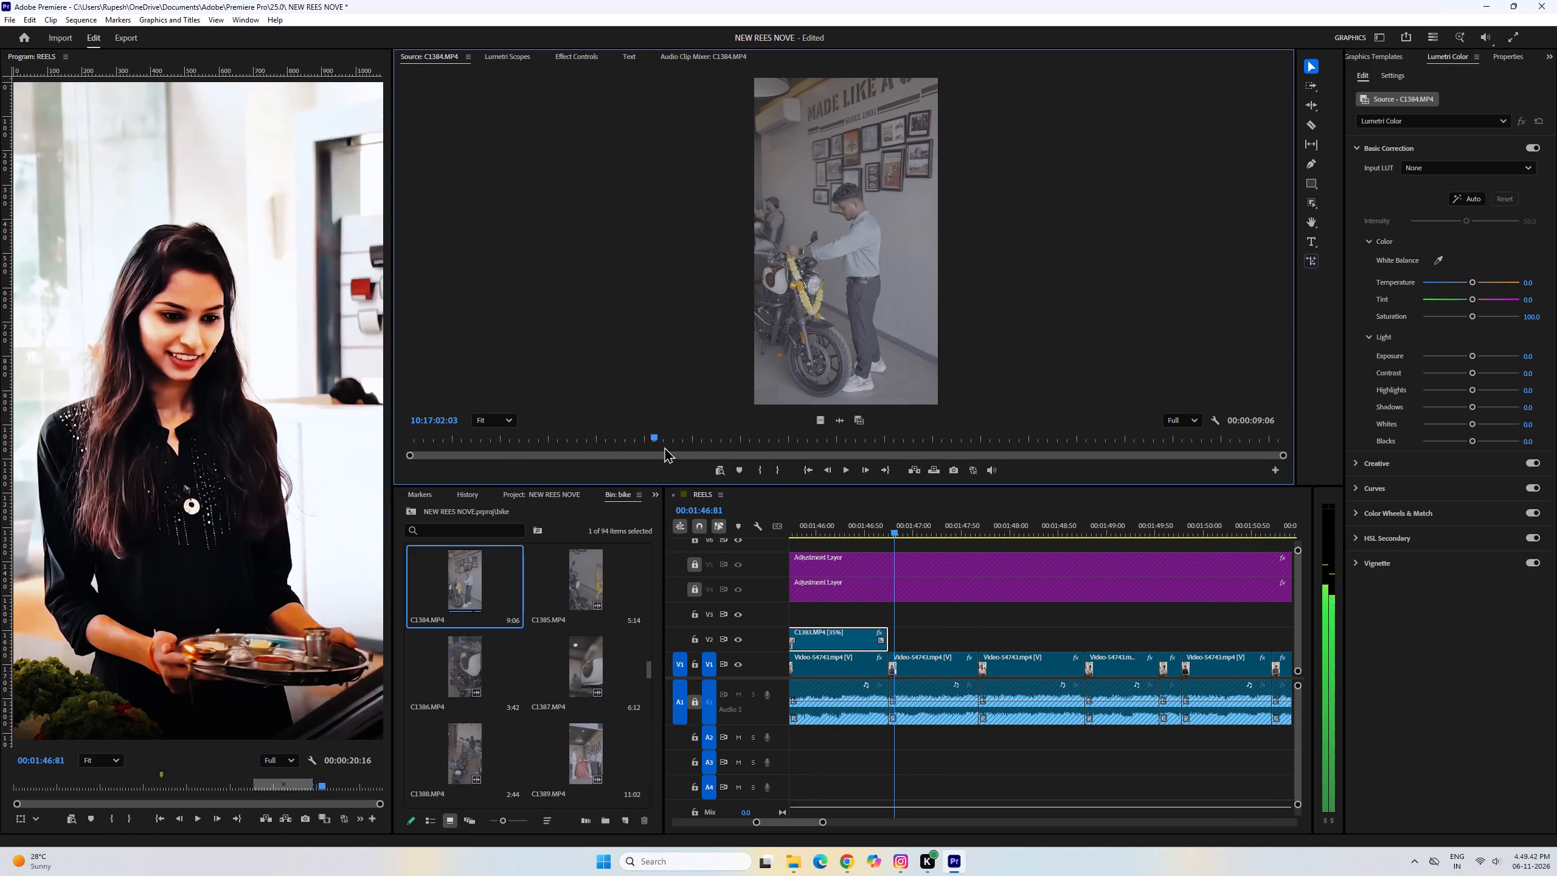
left_click_drag(664, 447, 1032, 476)
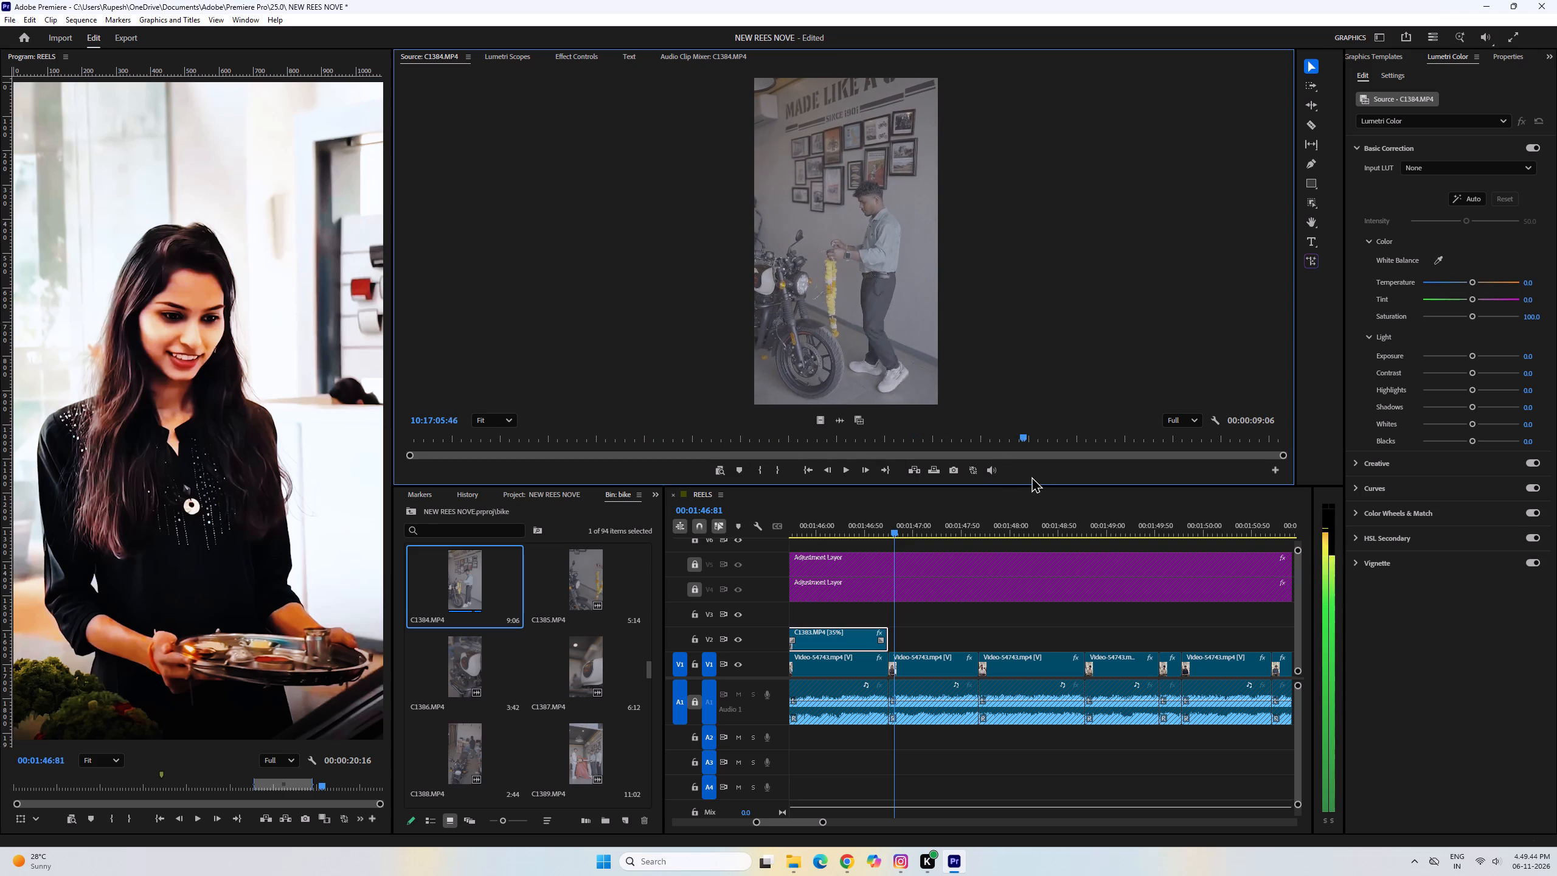
left_click_drag(1032, 476, 1087, 484)
left_click(762, 471)
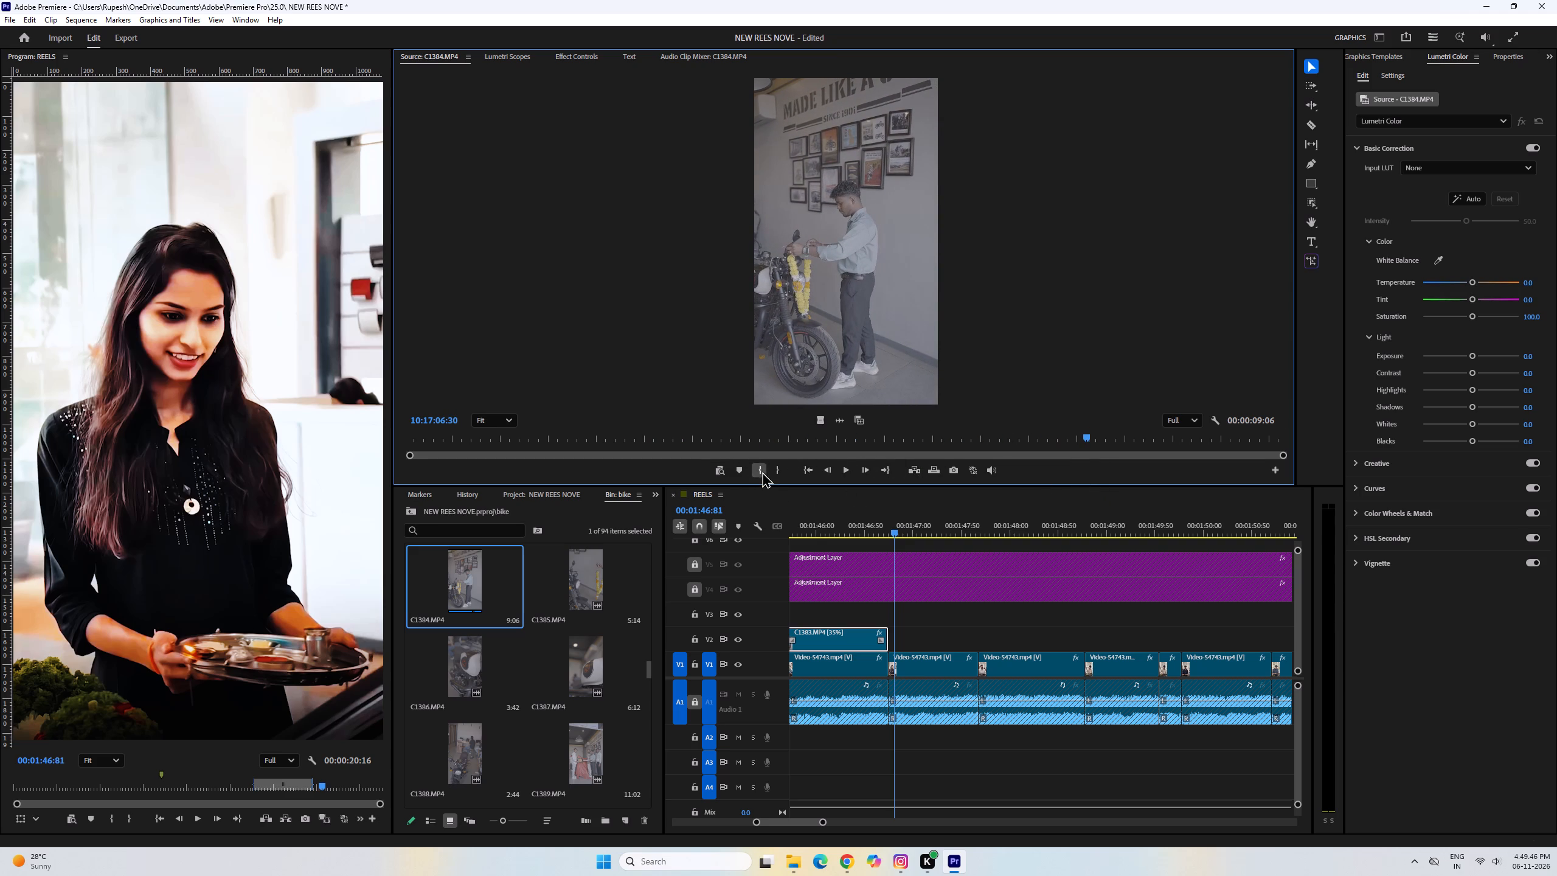
left_click_drag(1088, 439, 1136, 448)
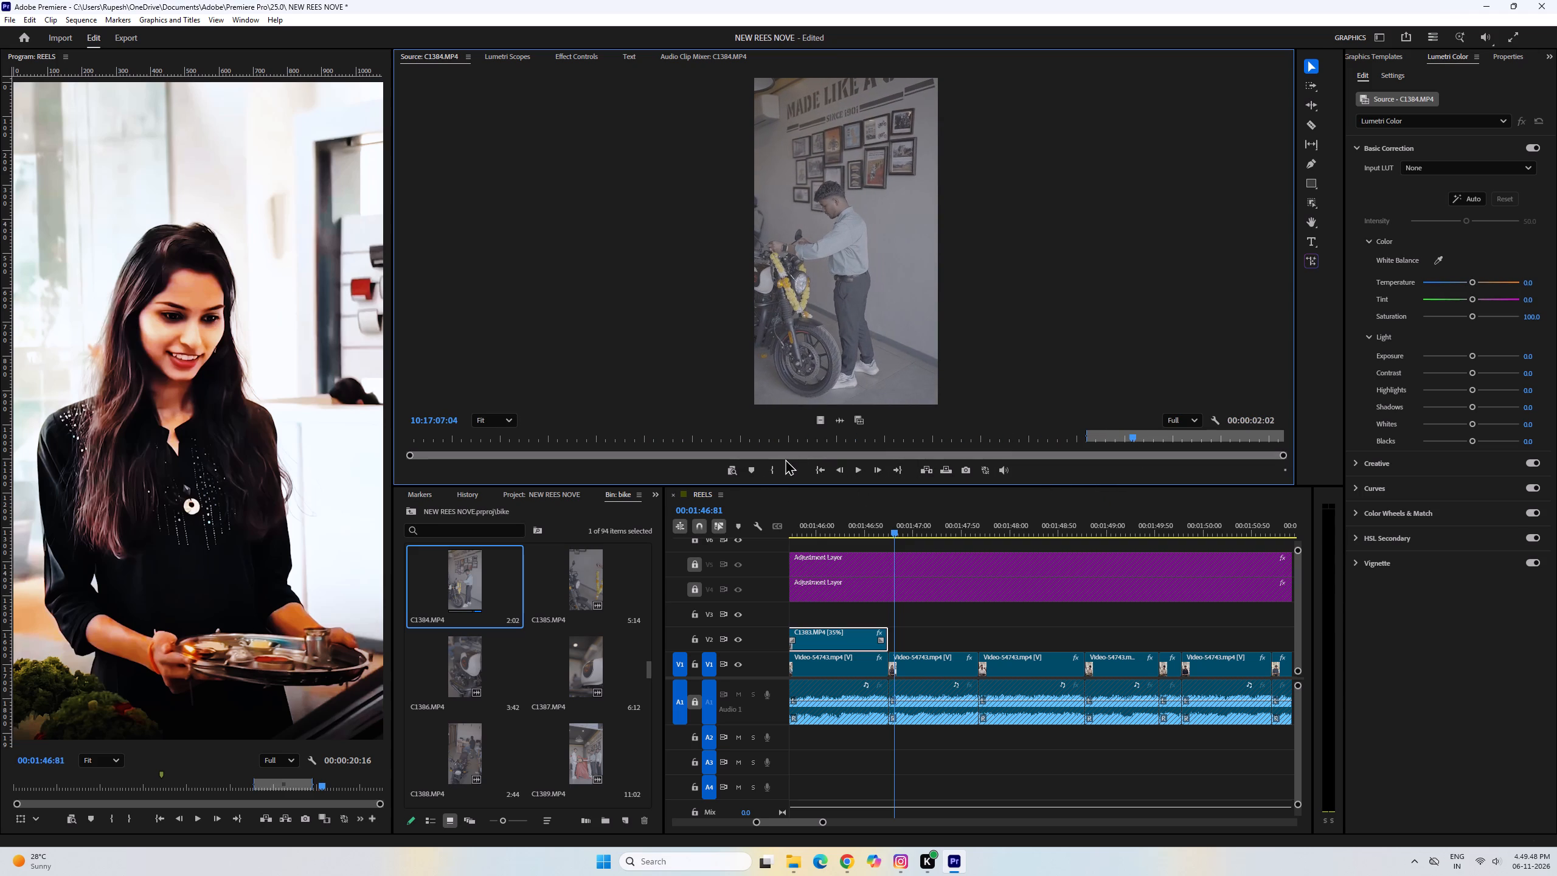
left_click(786, 470)
left_click_drag(817, 423, 884, 624)
Slow the C1384.MP4 clip on V3 to 35% speed and play and scrub through it.
left_click(912, 622)
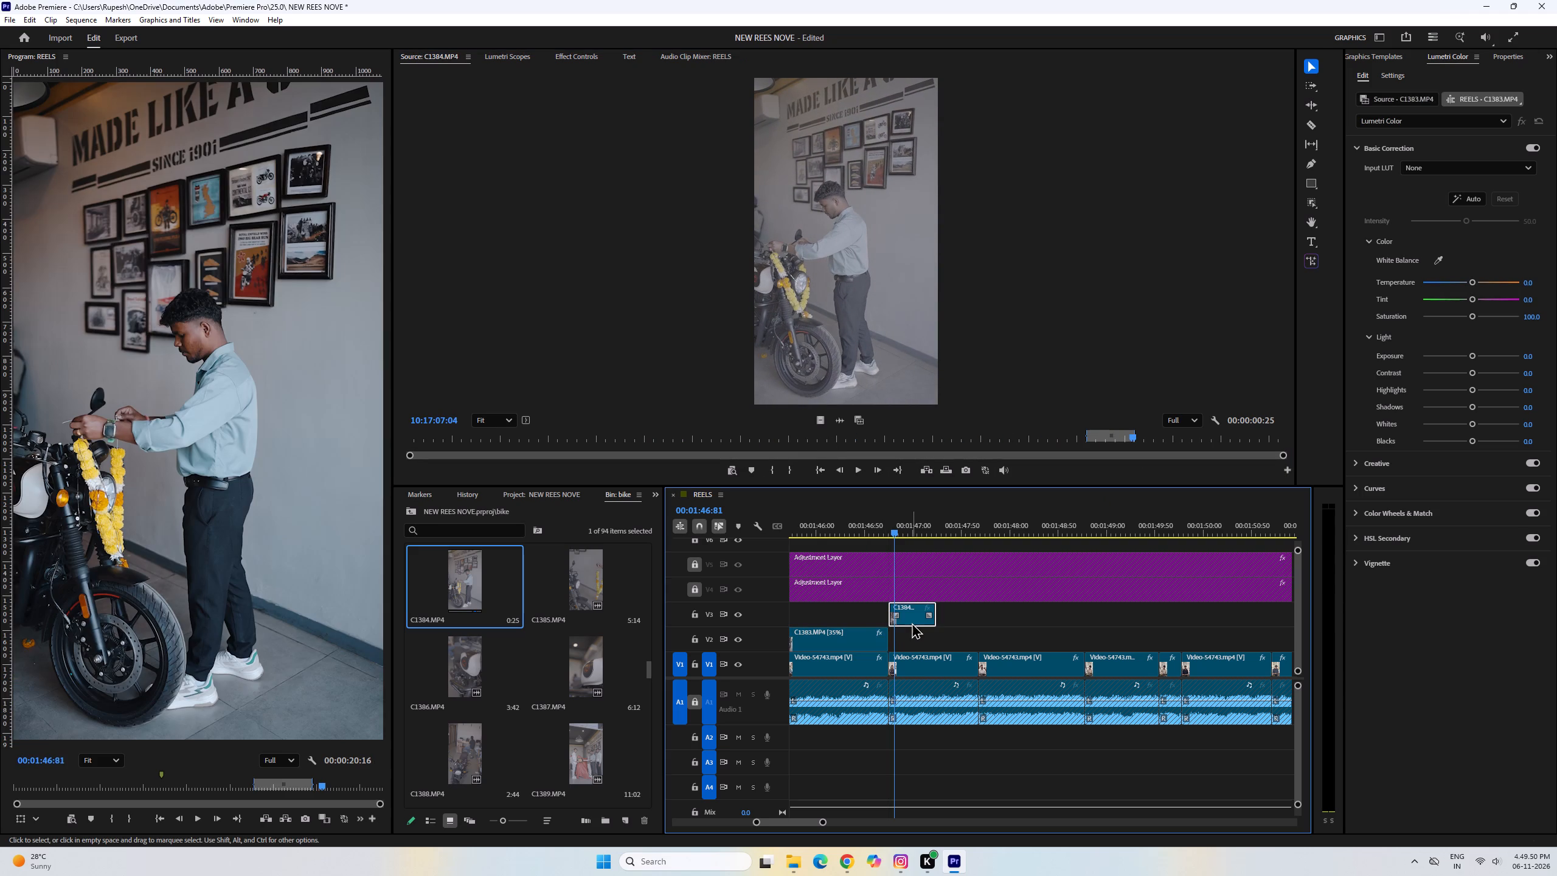
key("ctrl+r")
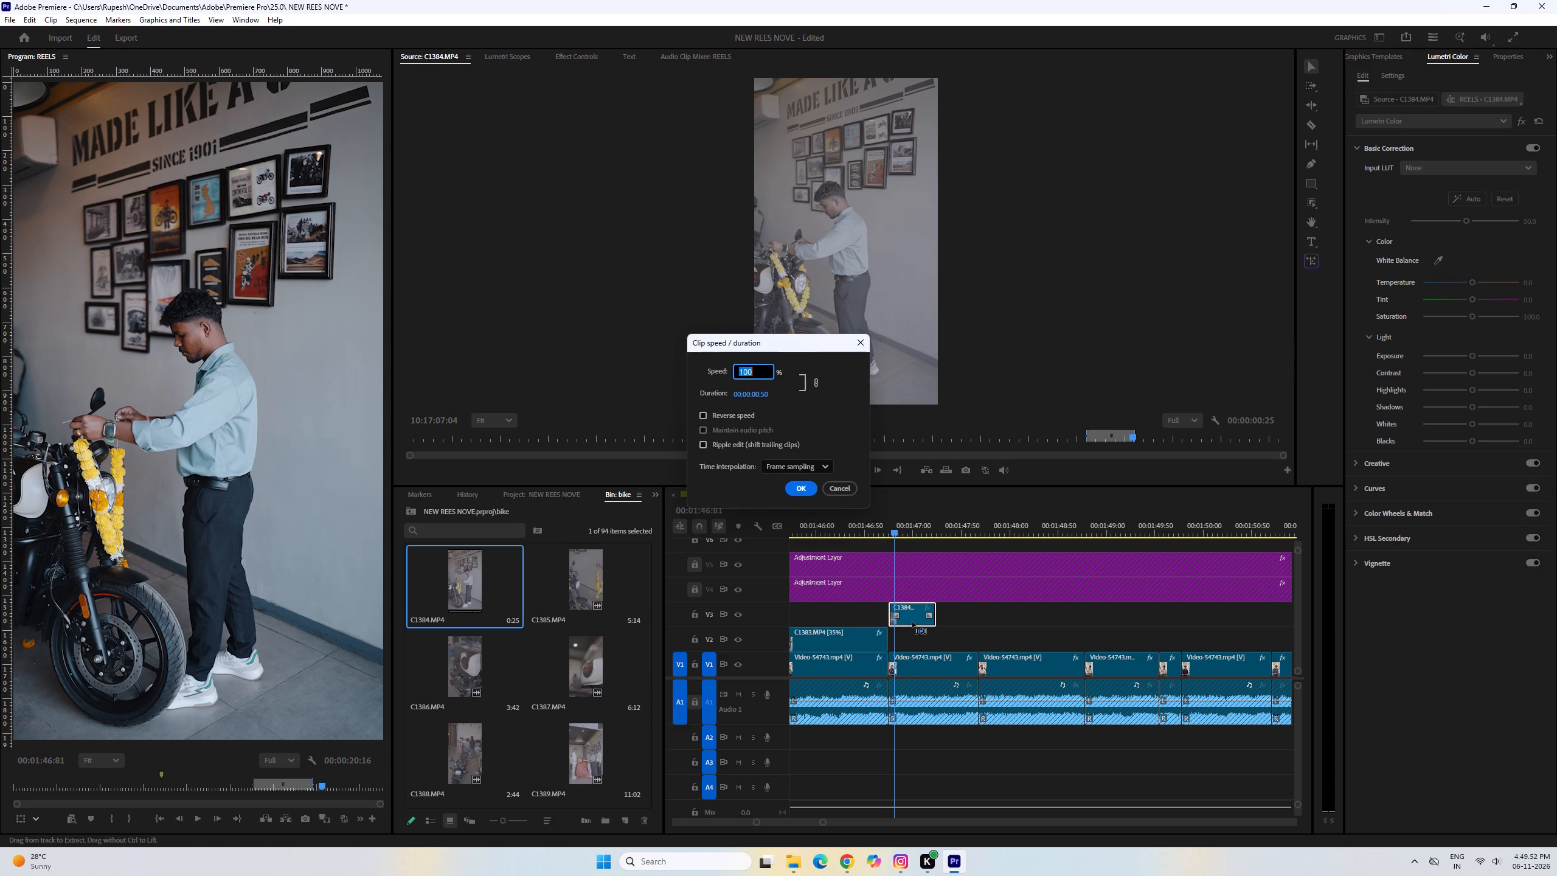
type("35")
key("Return")
key("space")
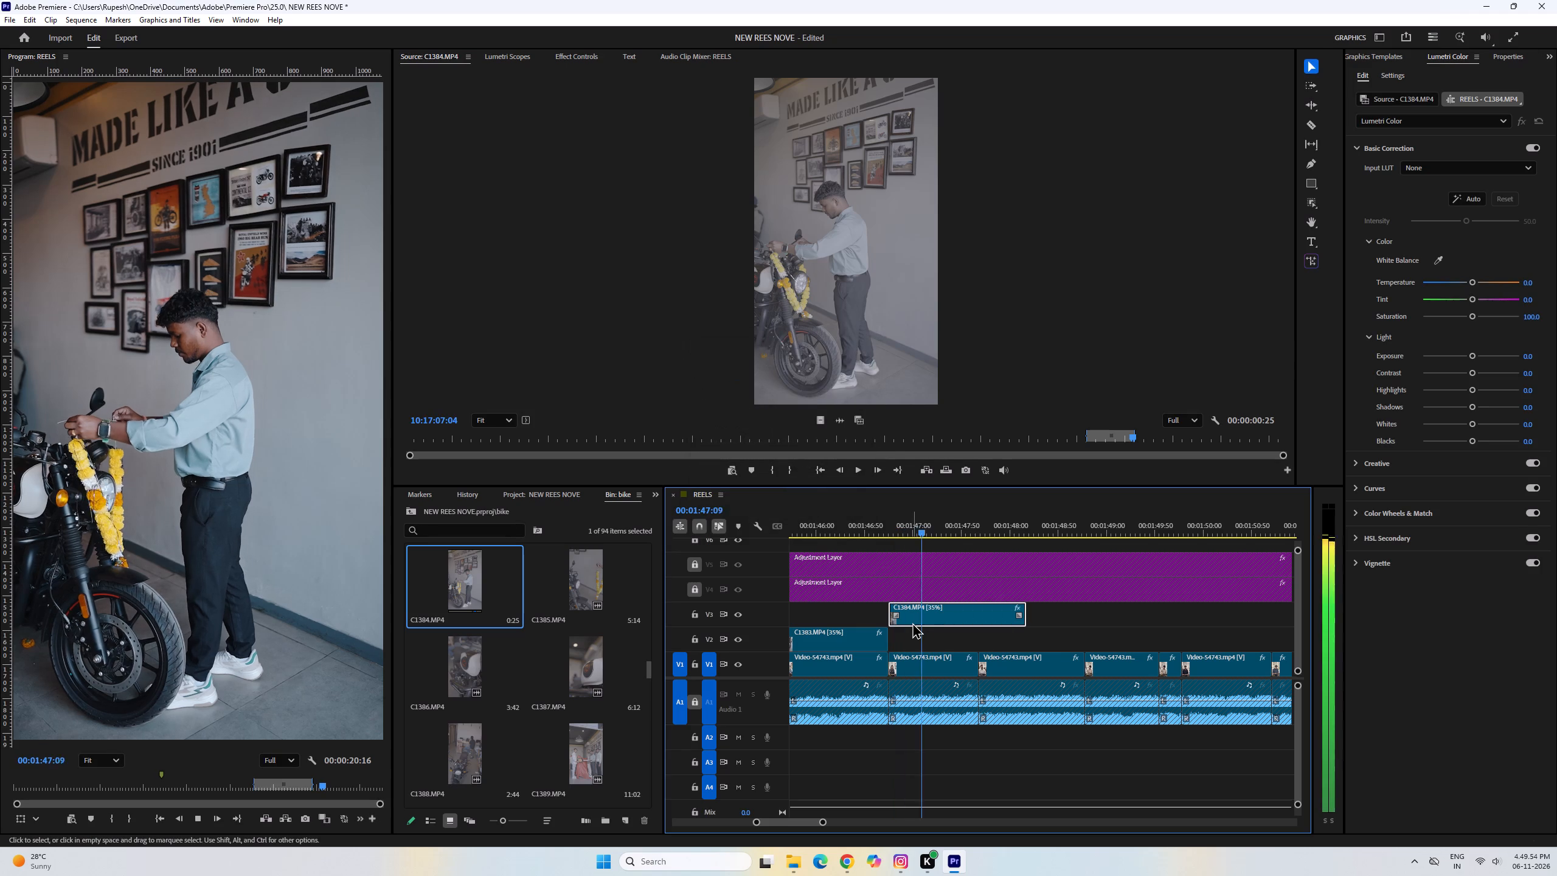
left_click_drag(959, 520, 949, 527)
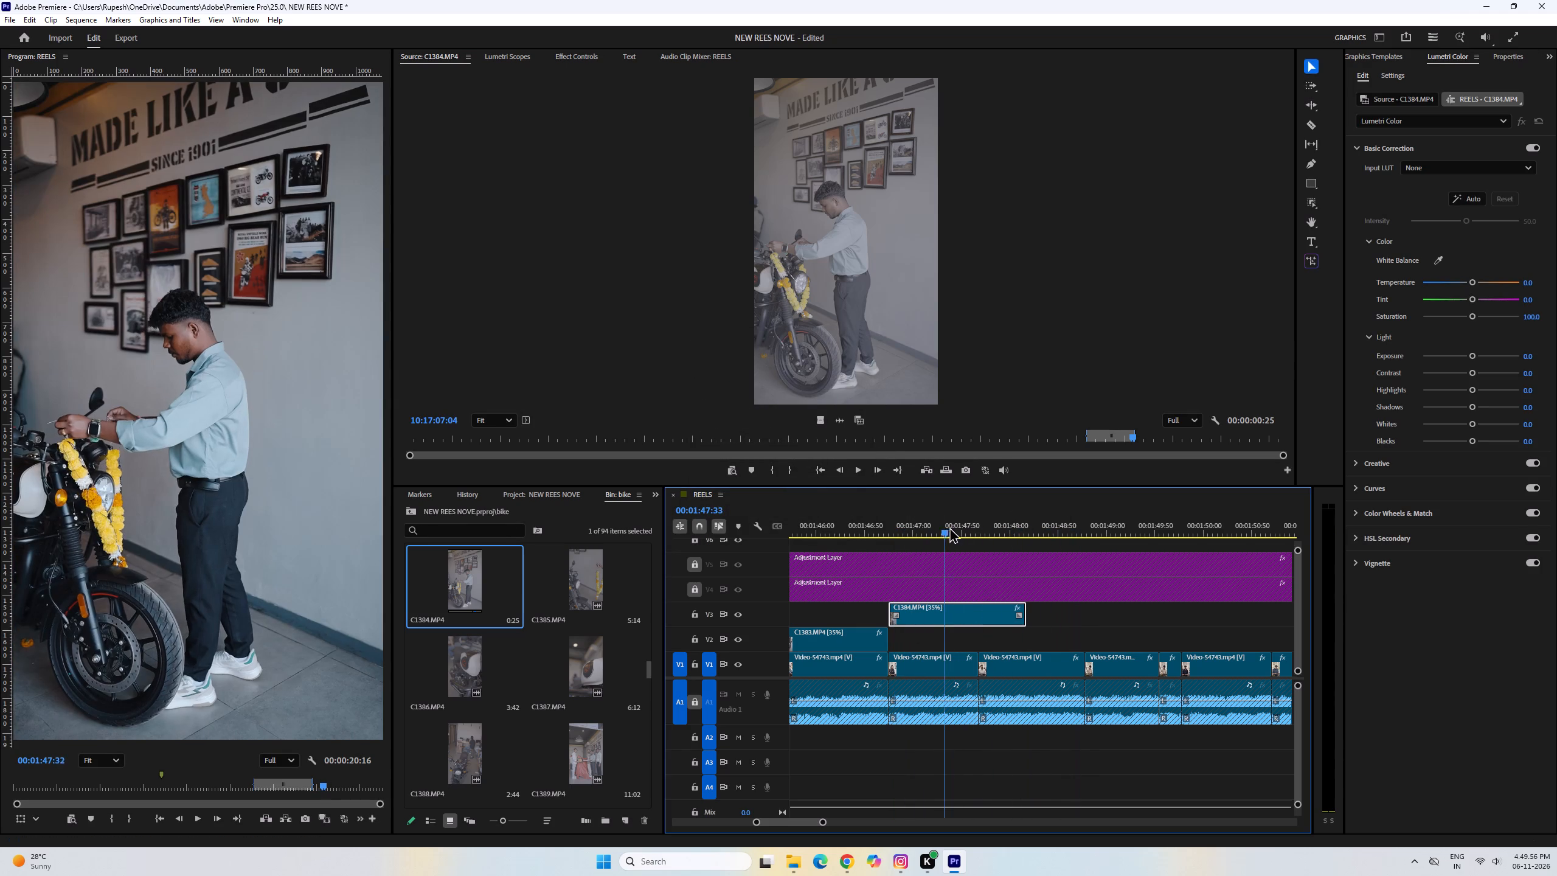
left_click_drag(949, 527, 952, 528)
Set the C1384.MP4 clip's Lumetri exposure to 0.4.
left_click(1473, 353)
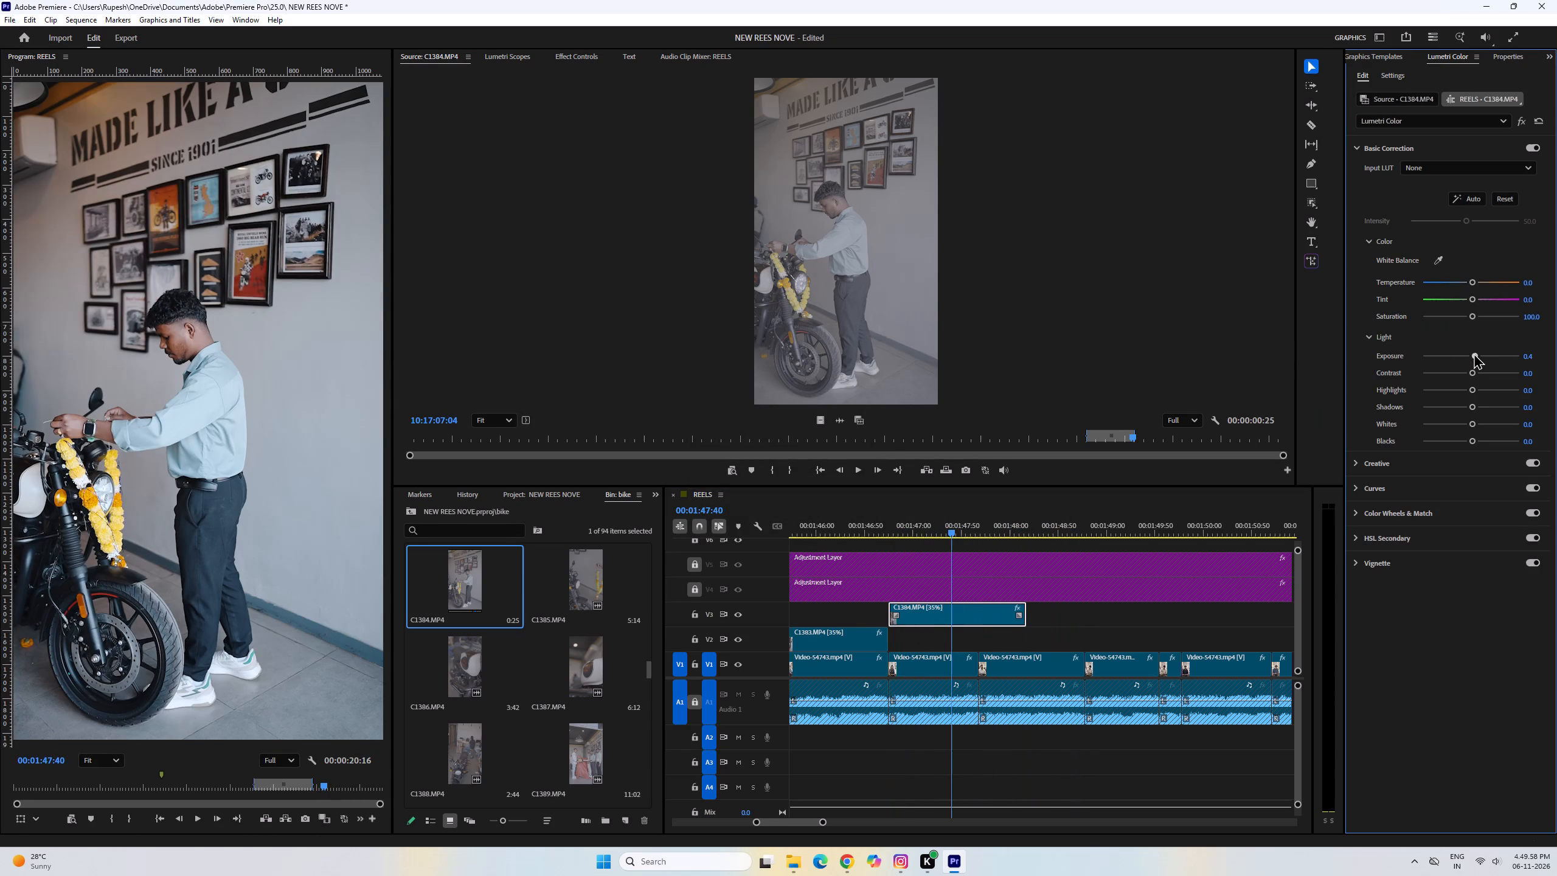
Trim the end of the C1384.MP4 clip on V3 back to the reference video's next cut, without a fade.
left_click_drag(1021, 616, 977, 615)
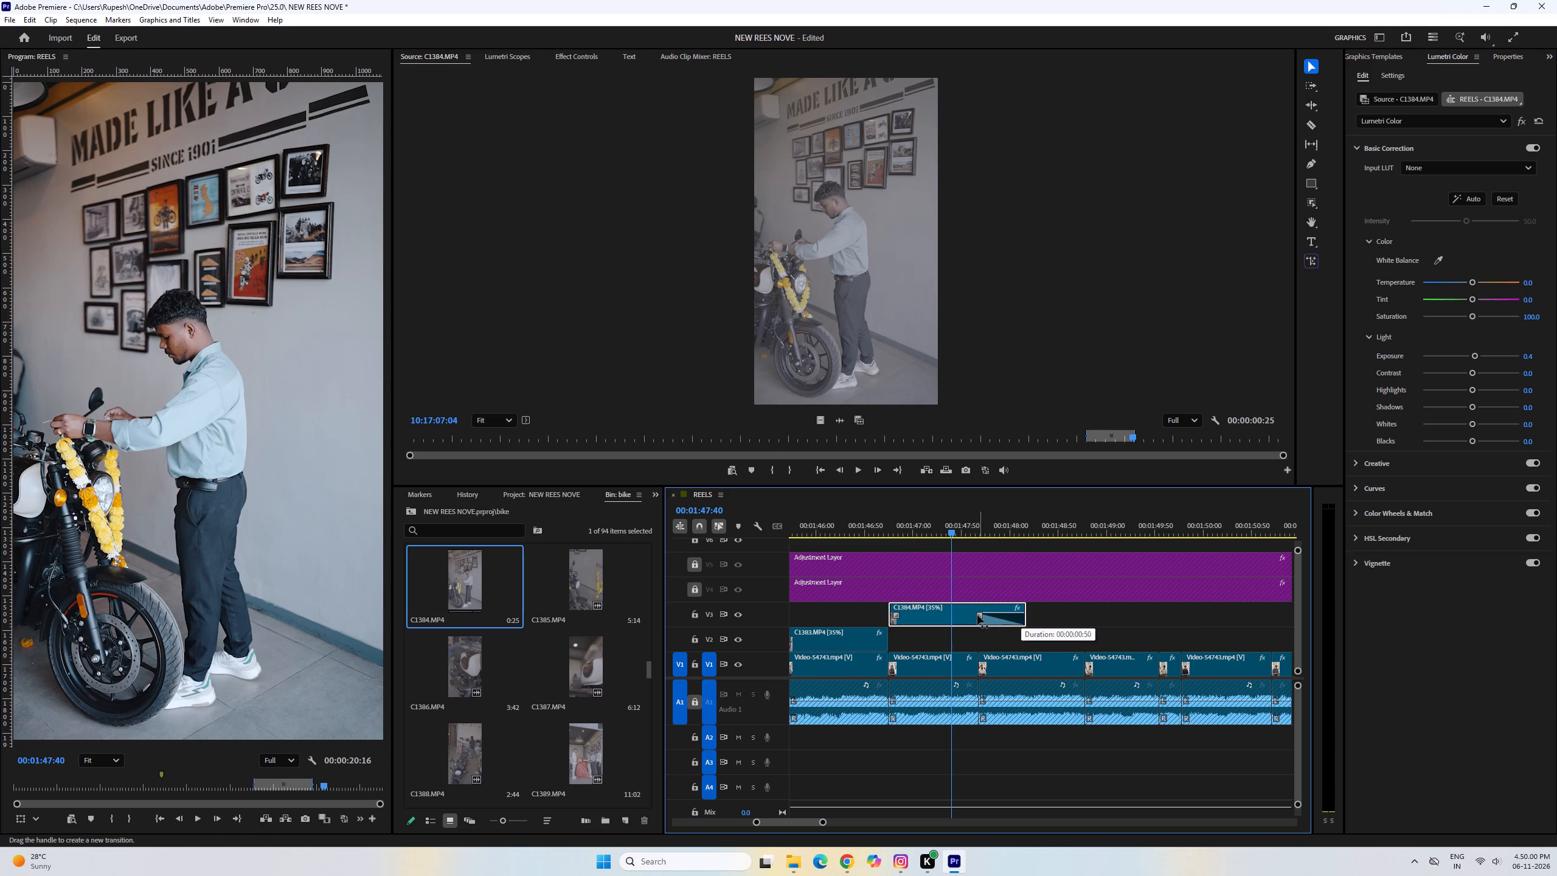
left_click_drag(977, 615, 1035, 615)
left_click_drag(1026, 609, 981, 608)
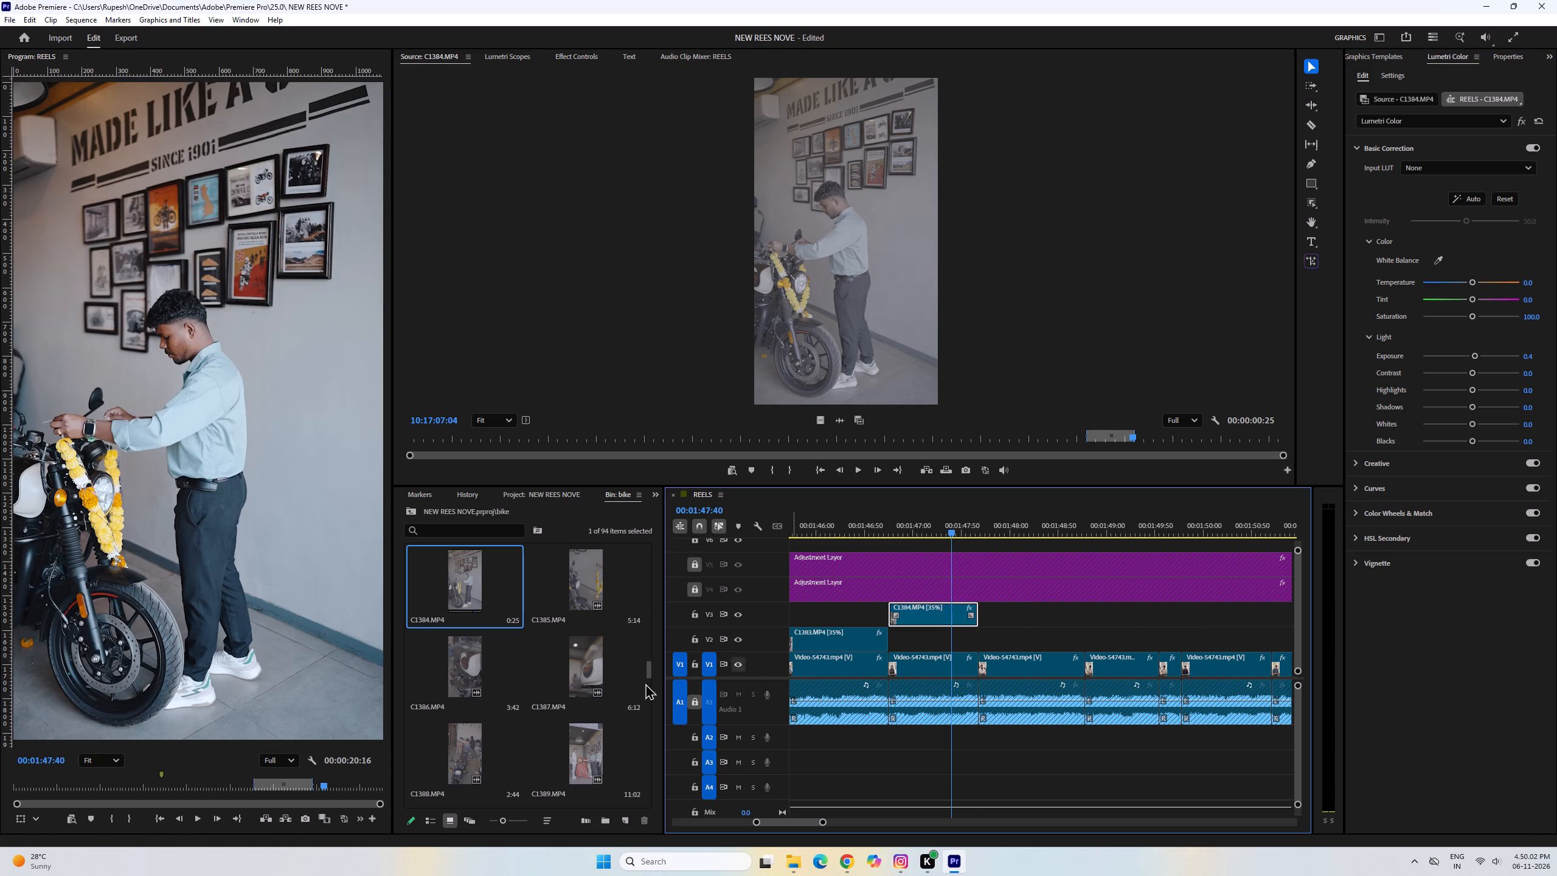
Open C1386.MP4, mark the fuel-tank shot from 10:17:15:43 to 10:17:16:10, and place it, video only, on V2 where C1384.MP4 ends.
double_click(577, 610)
left_click(574, 586)
double_click(454, 669)
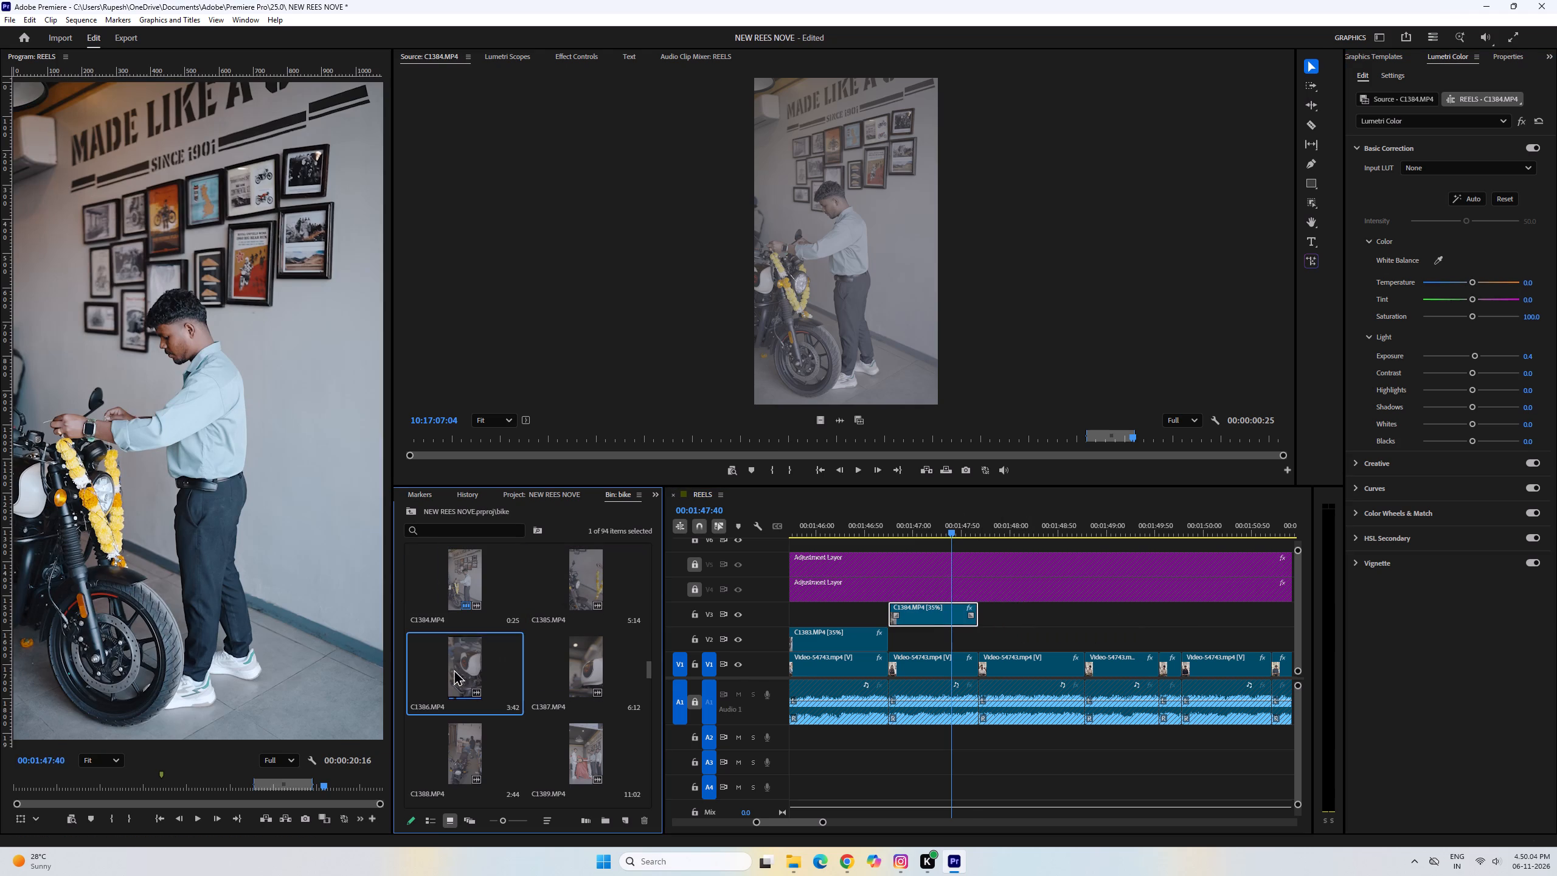
left_click_drag(664, 440, 725, 441)
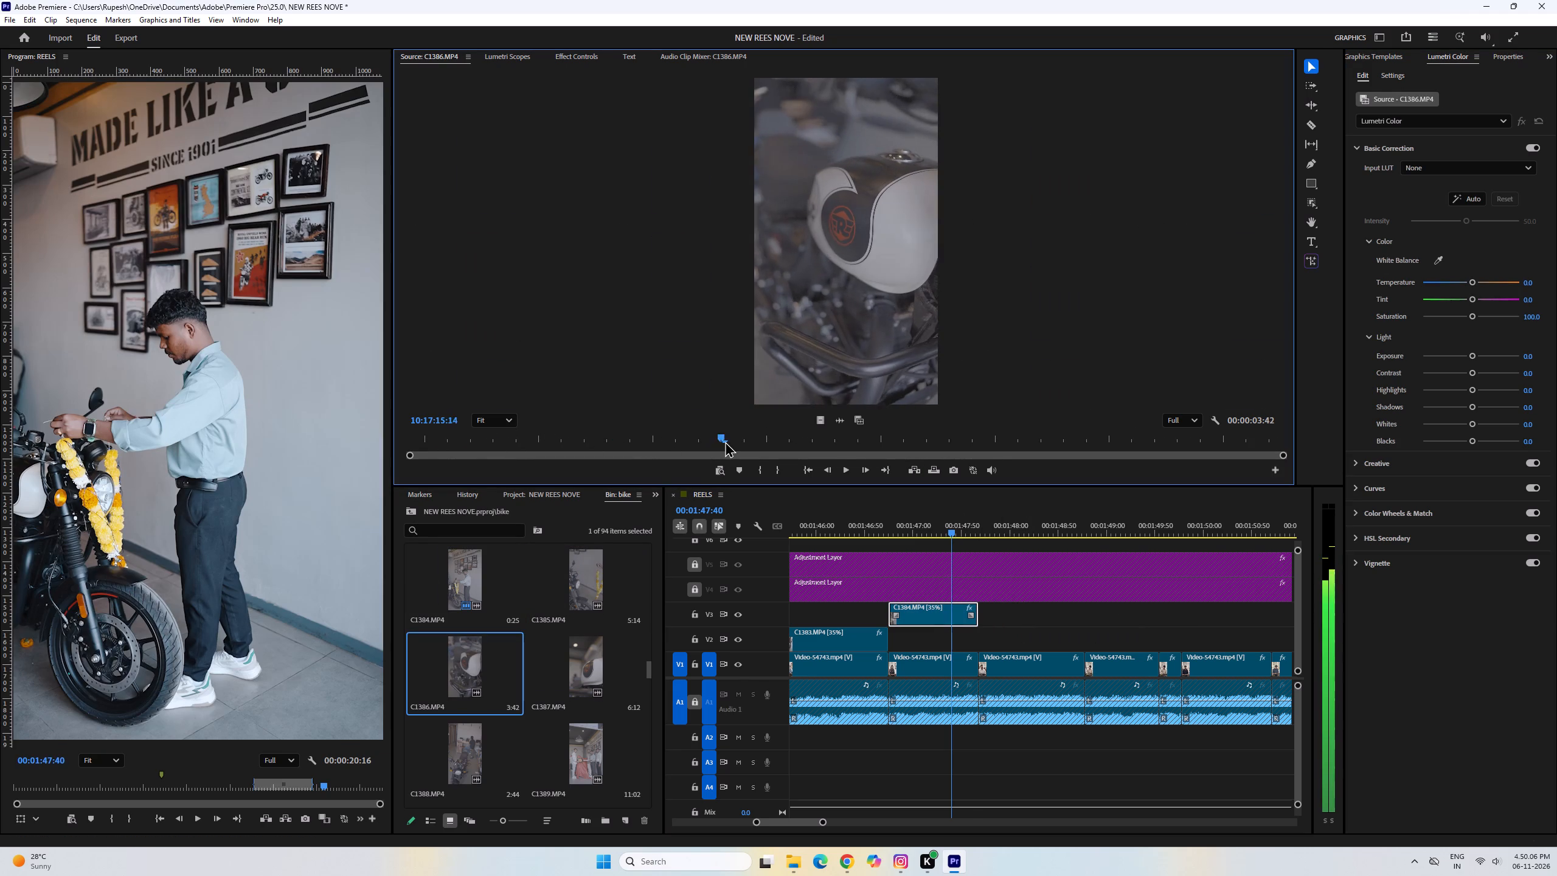
left_click_drag(725, 441, 850, 452)
left_click(762, 474)
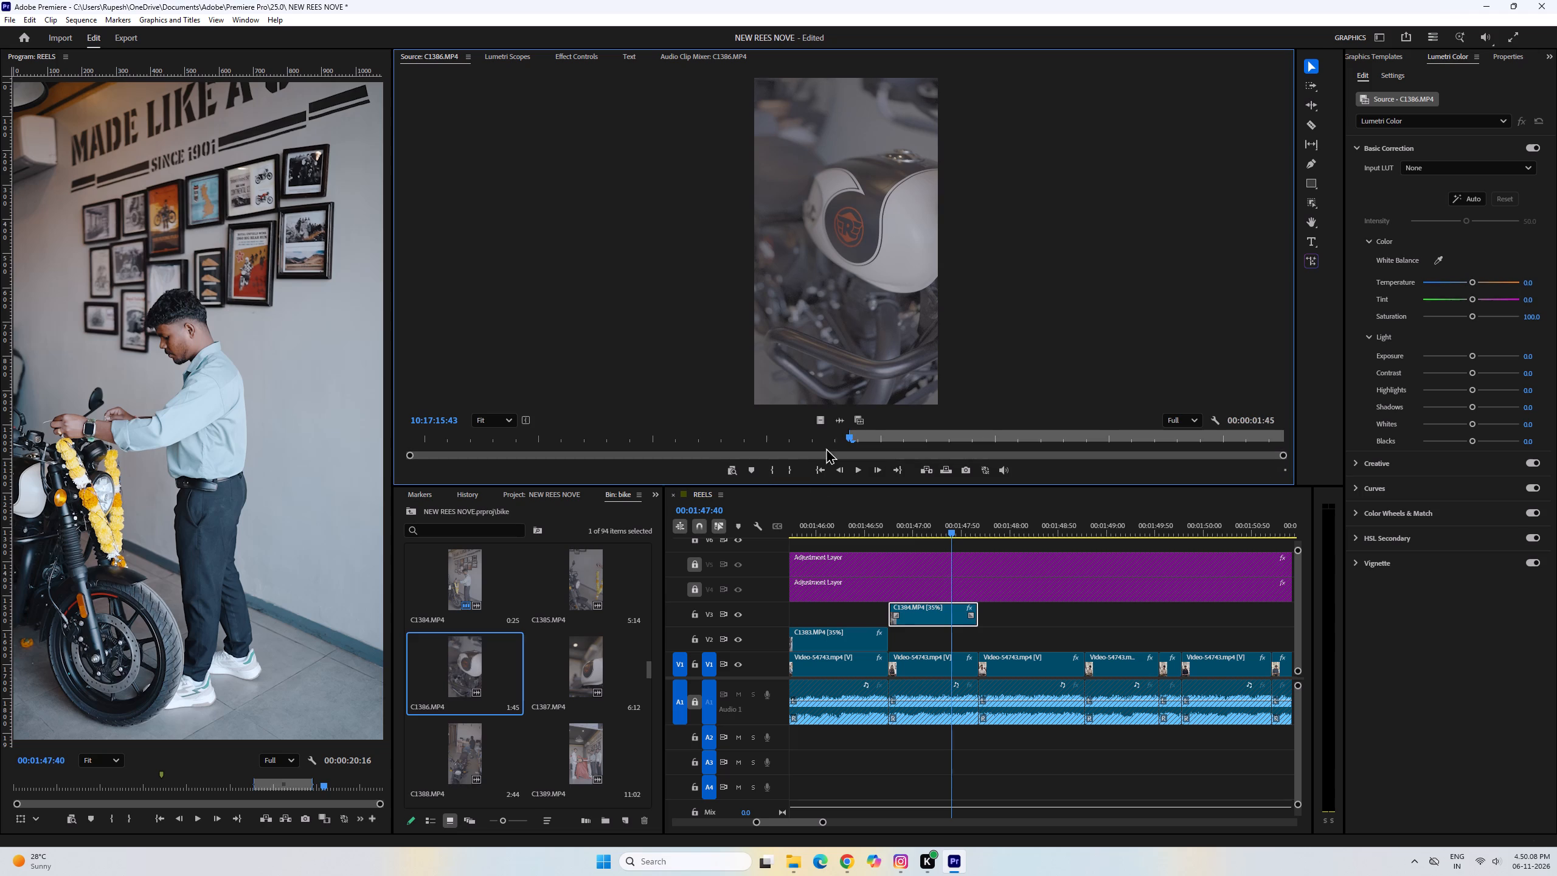
left_click_drag(847, 439, 924, 443)
left_click(792, 471)
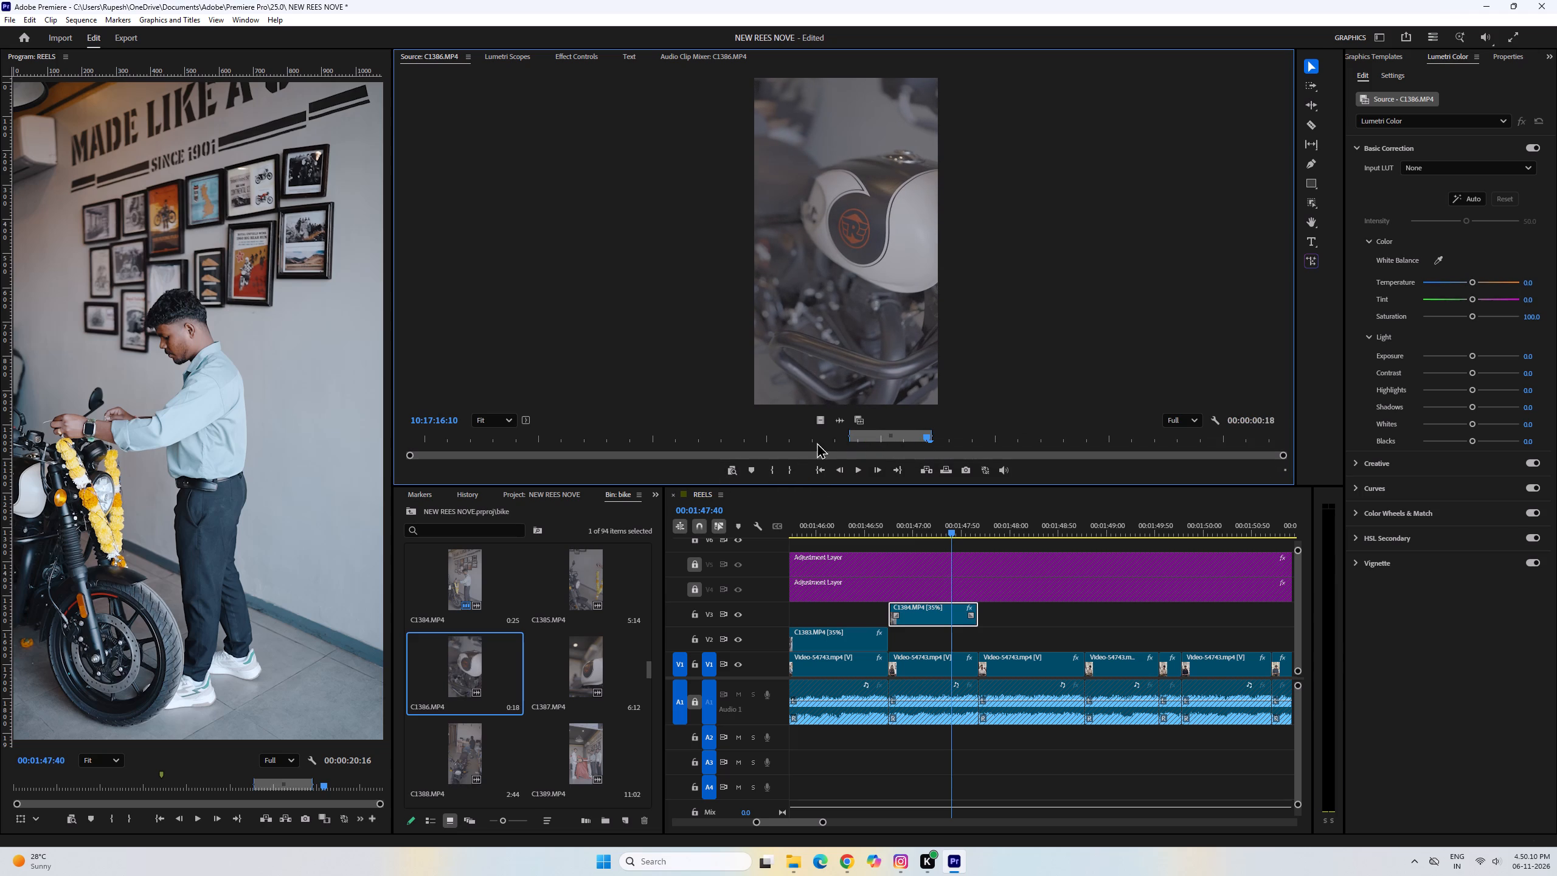
left_click_drag(819, 419, 985, 636)
Slow the C1386.MP4 clip on V2 to 35% speed, play it, and extend its end to the reference video's next cut.
left_click(997, 644)
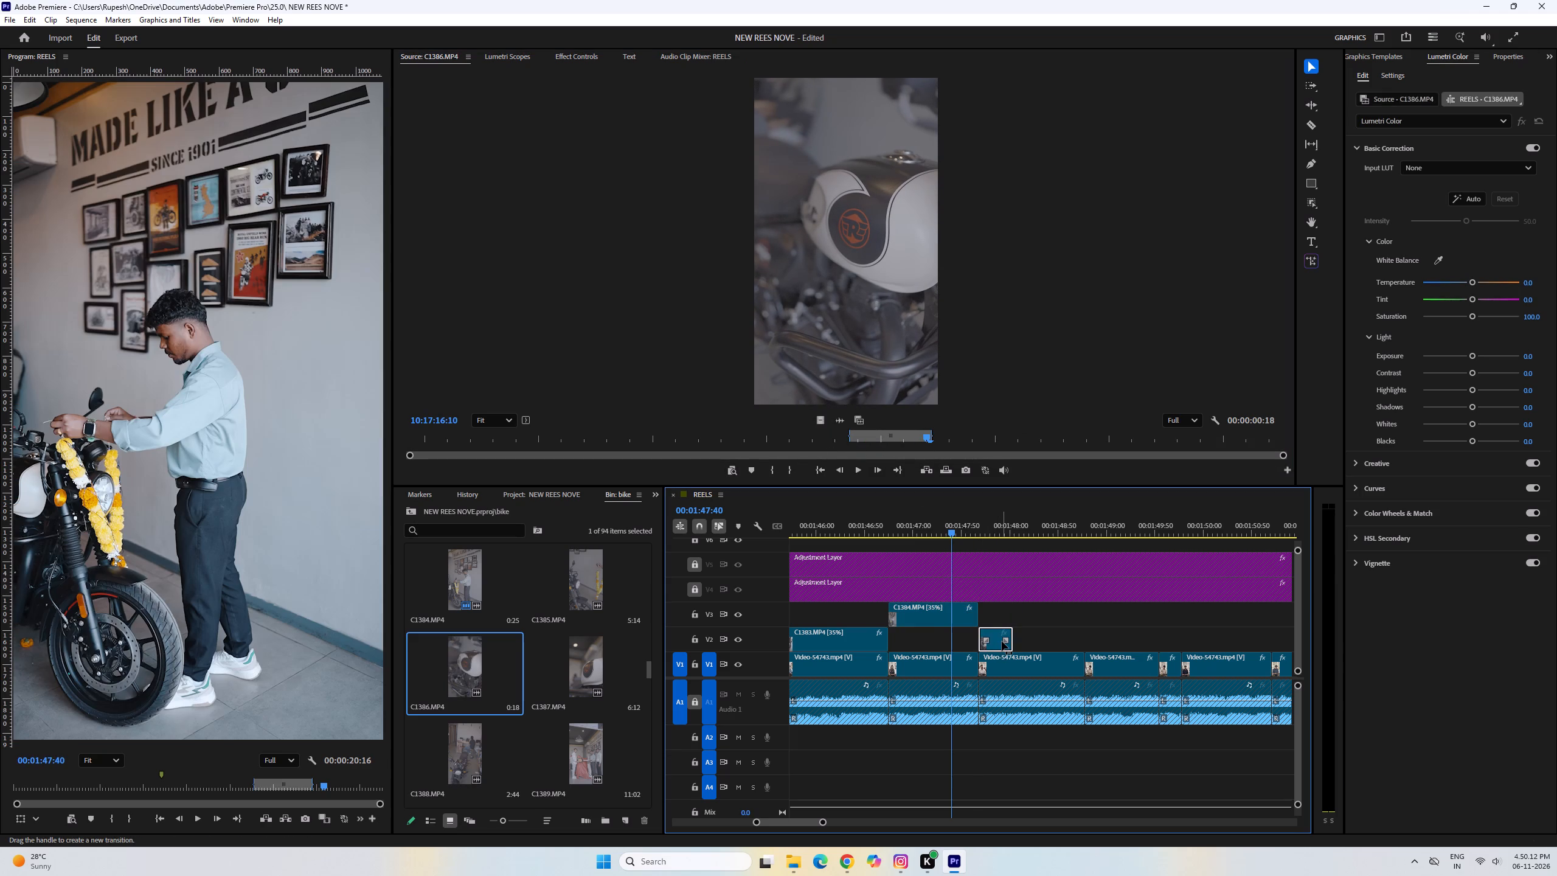
key("ctrl+r")
type("35")
key("Return")
key("space")
key("space")
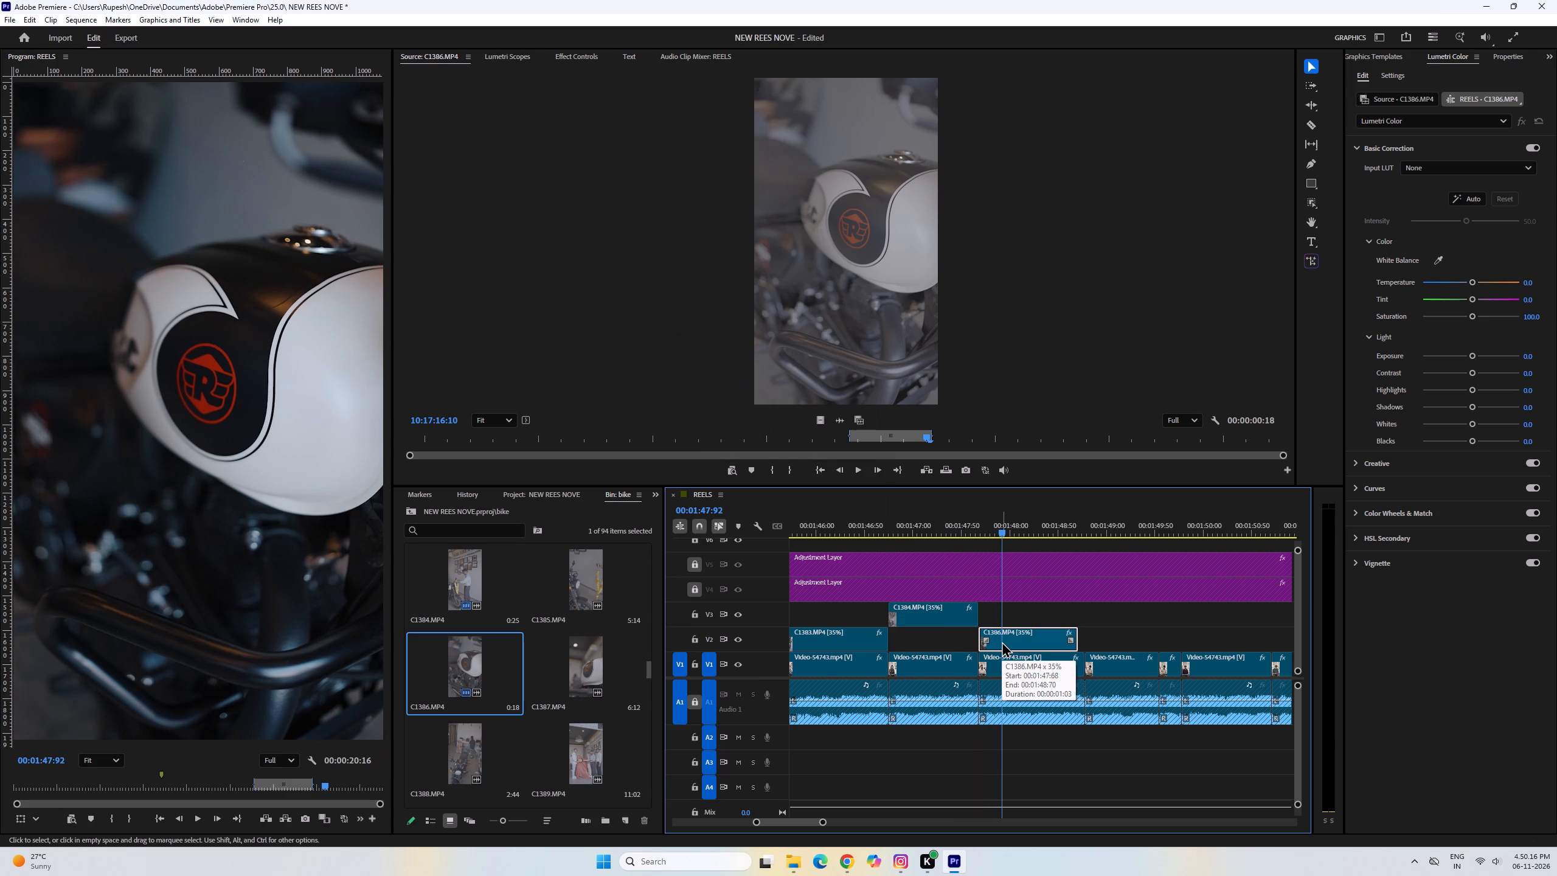
left_click_drag(1081, 647, 1086, 648)
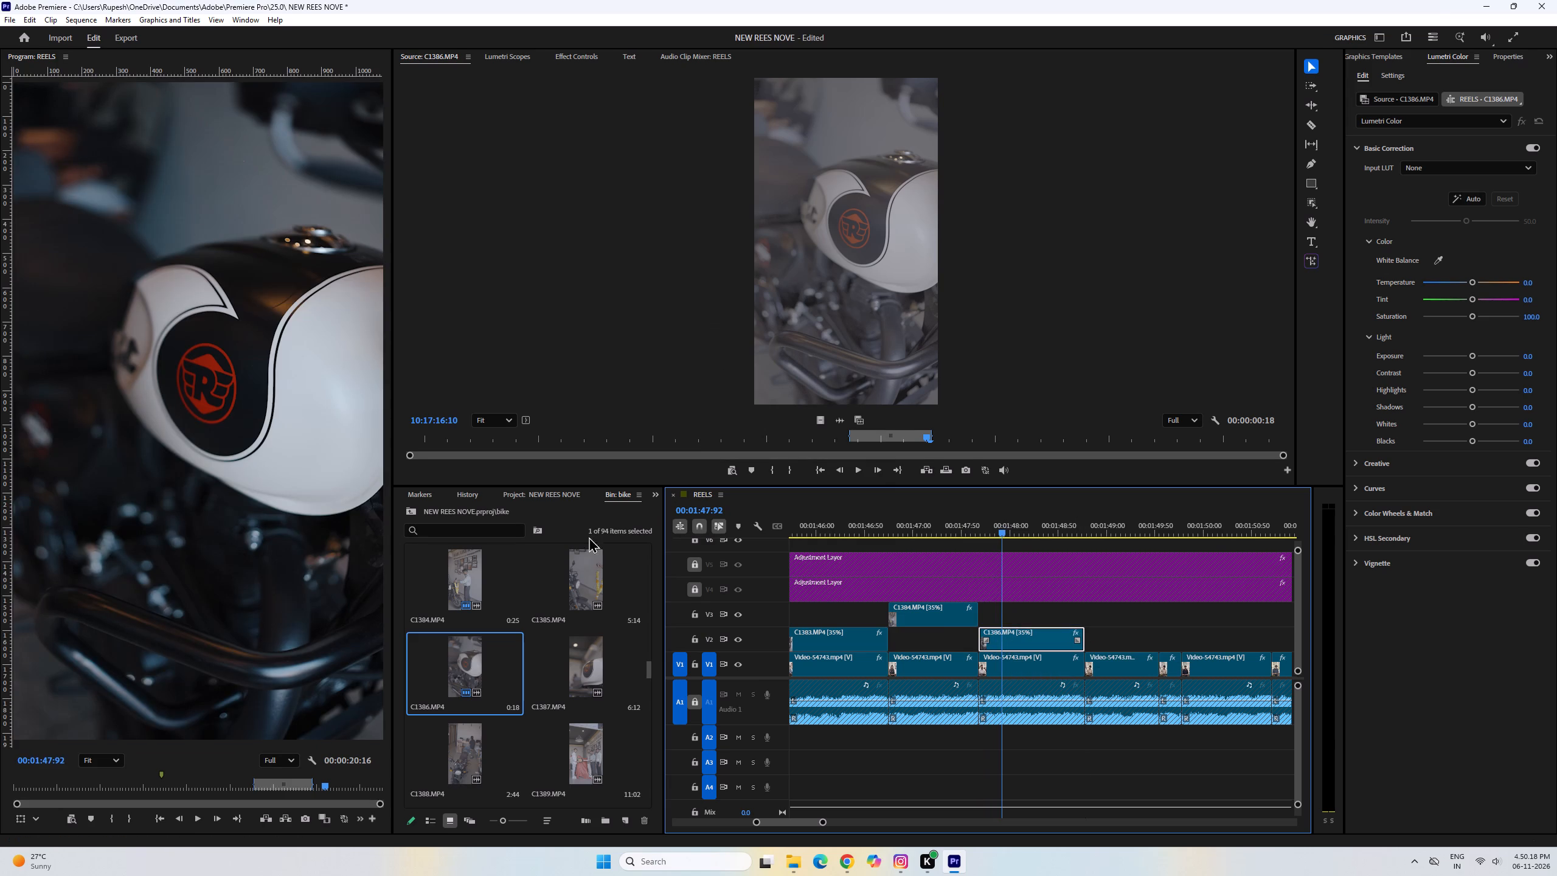
Preview C1388.MP4, mark C1389.MP4's group-with-key shot from 10:17:34:18 to 10:17:34:44, and place it, video only, on V2 after C1386.MP4.
scroll(567, 694, "down", 1)
left_click(567, 588)
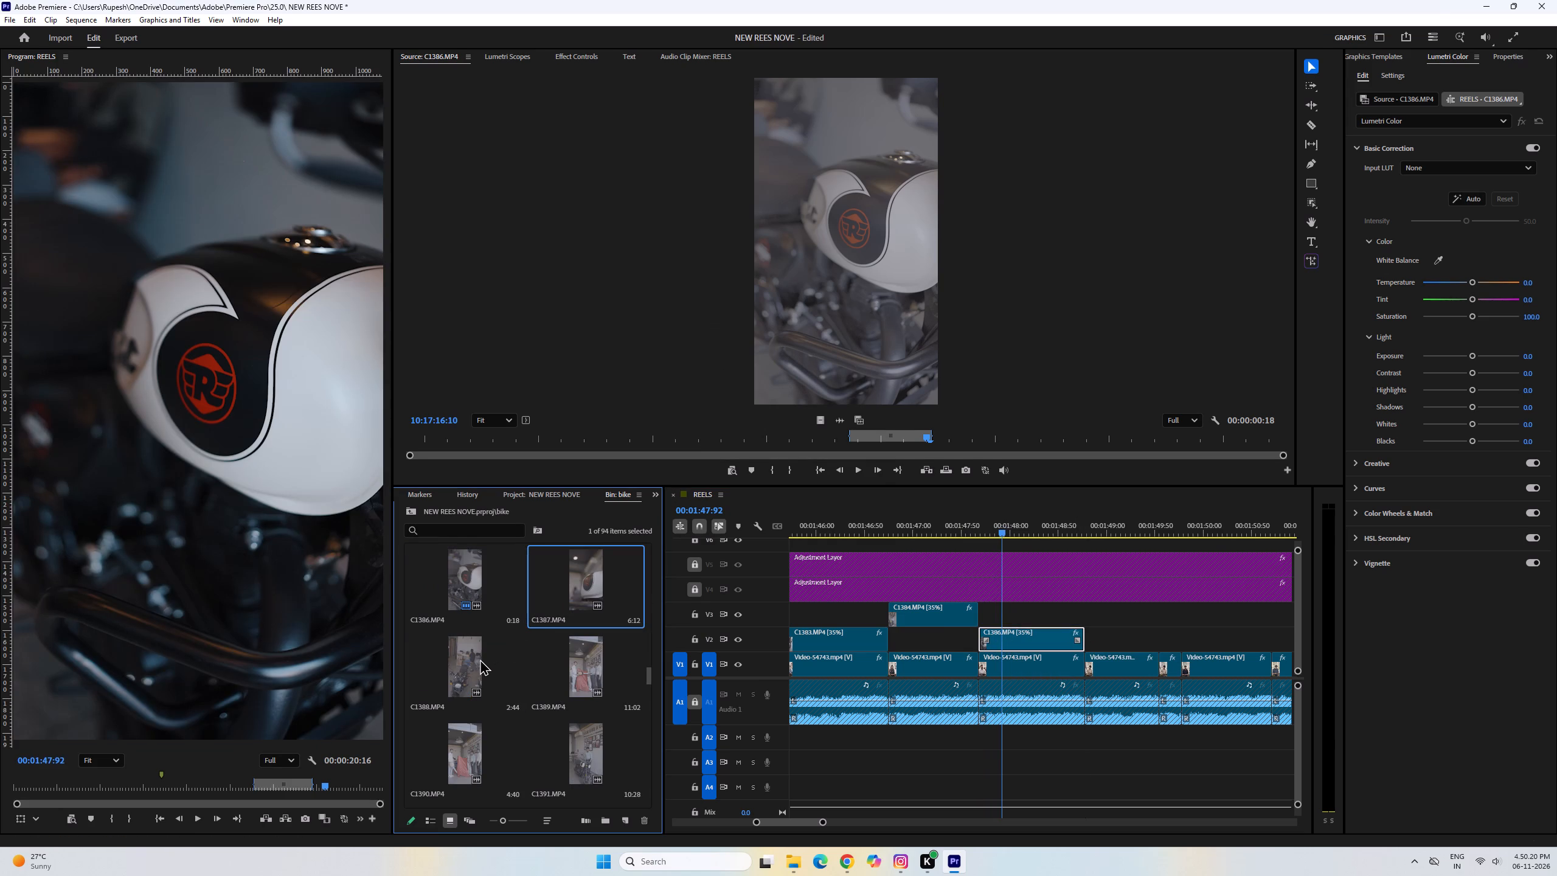
double_click(478, 659)
left_click_drag(646, 446, 397, 436)
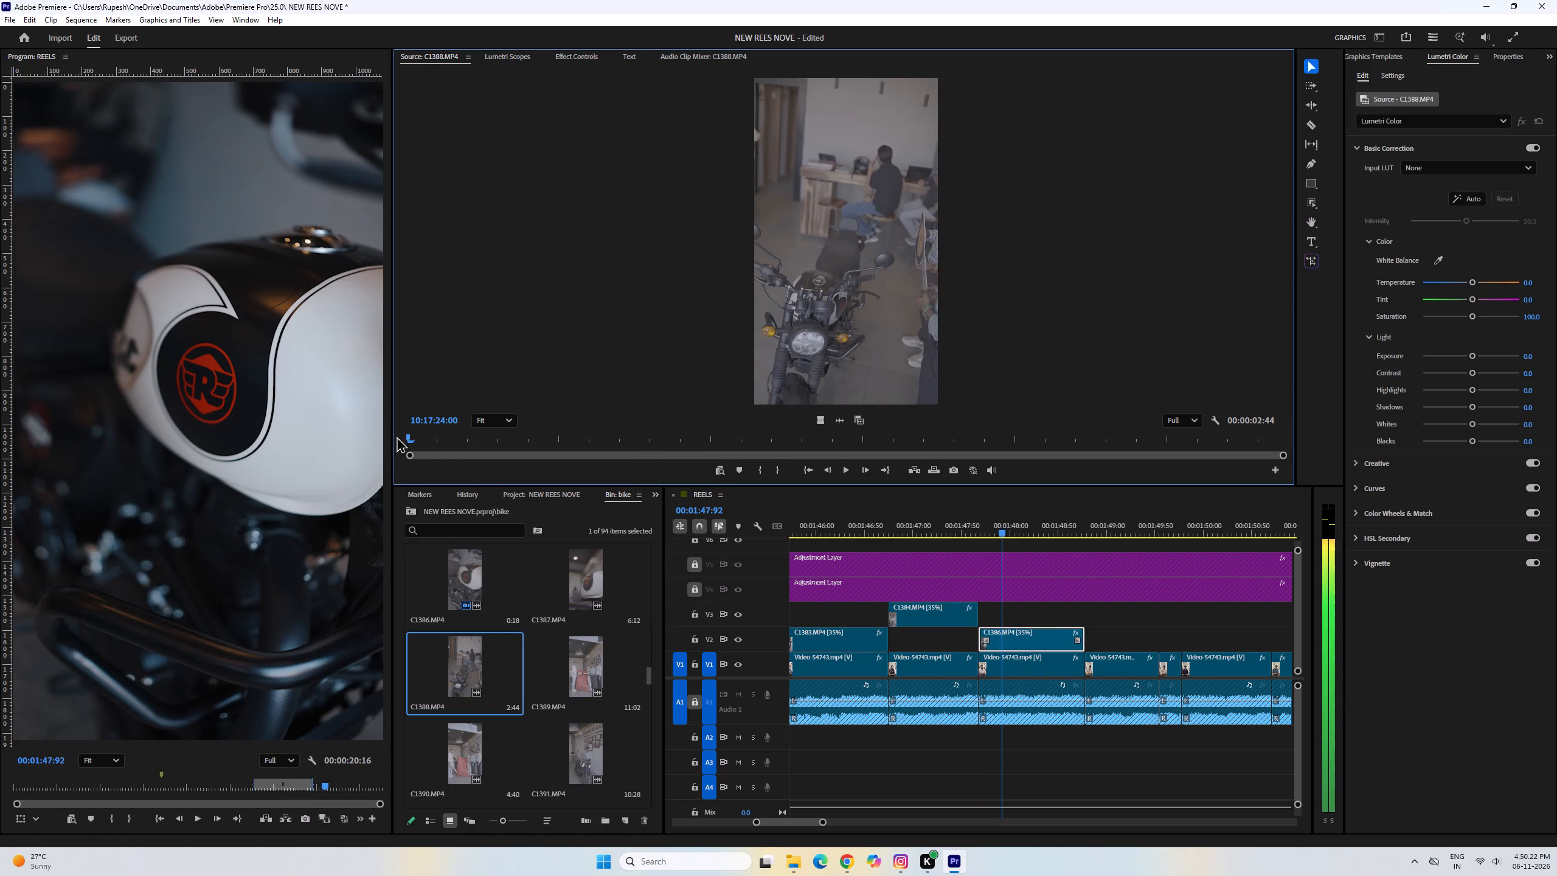
left_click_drag(397, 436, 949, 471)
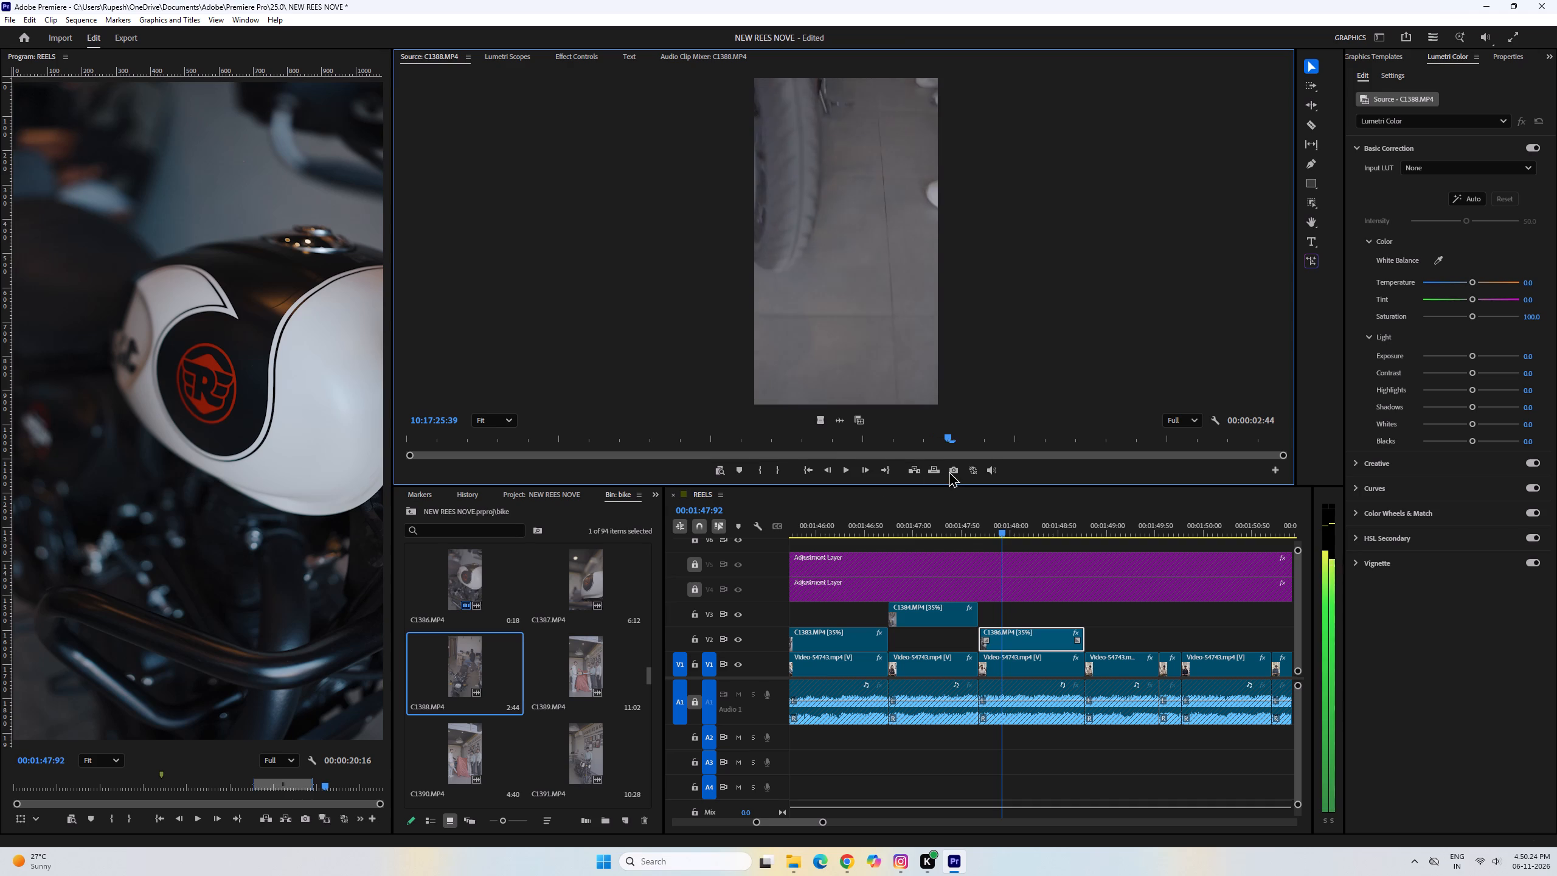
left_click_drag(949, 471, 945, 471)
double_click(578, 650)
left_click_drag(631, 437, 500, 432)
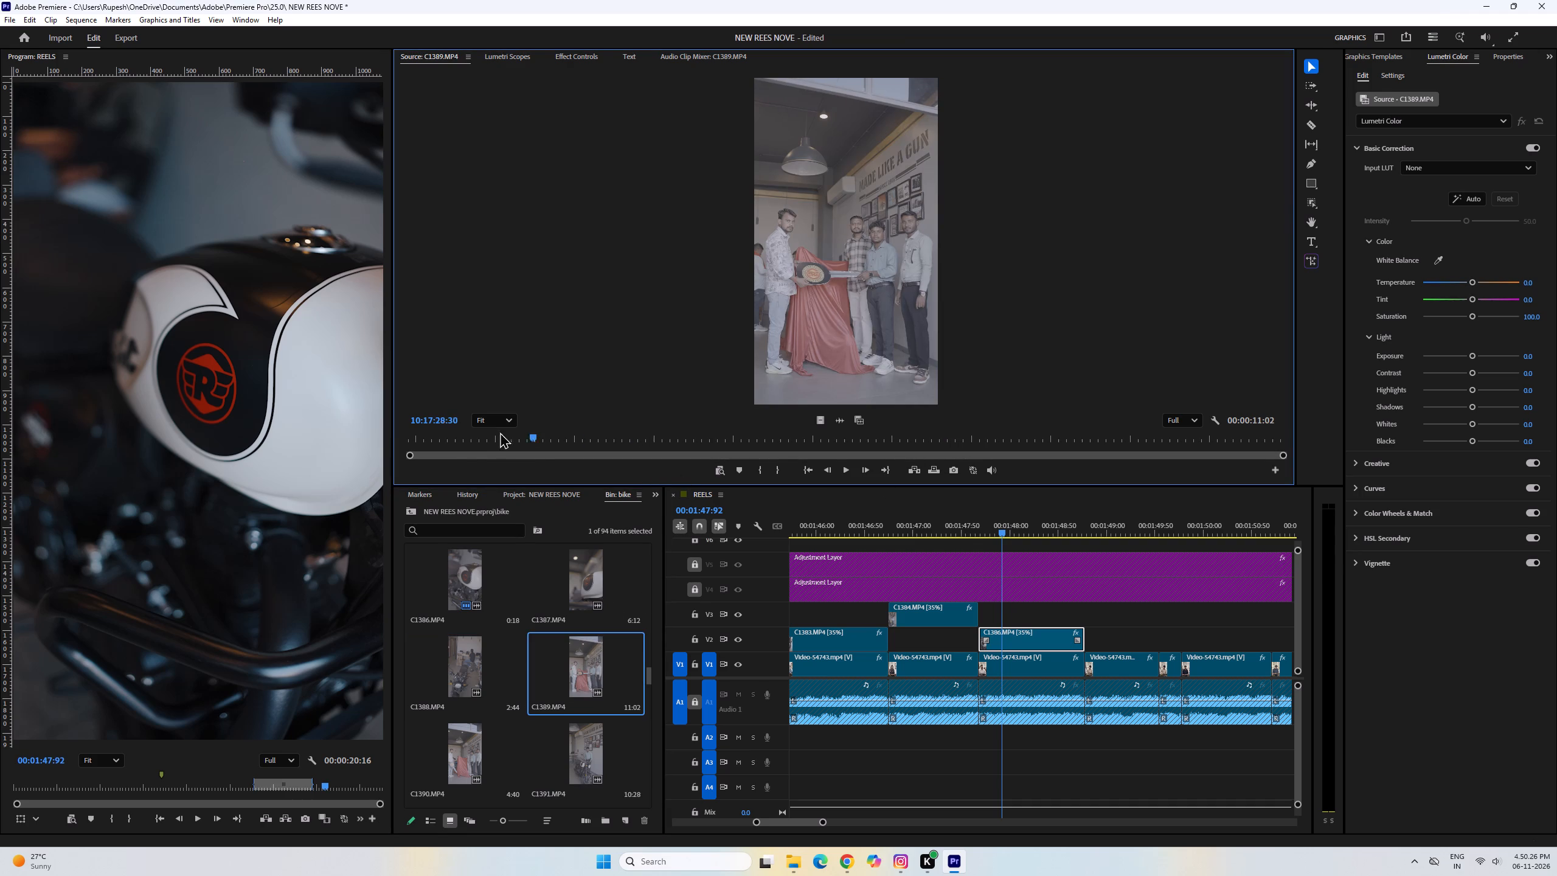
left_click_drag(500, 432, 837, 457)
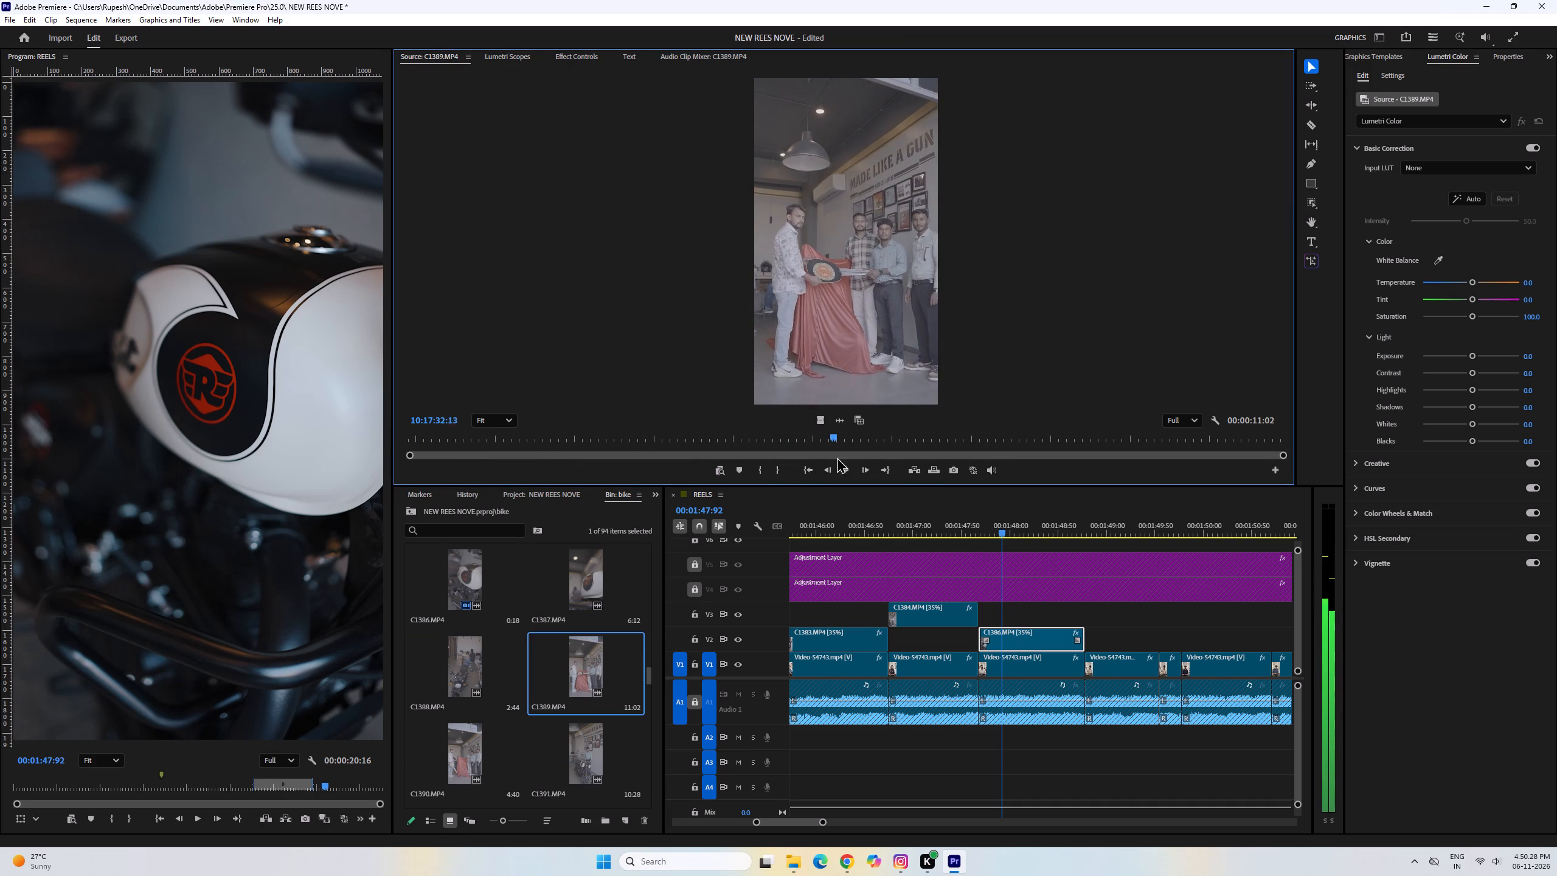
left_click_drag(837, 457, 1018, 474)
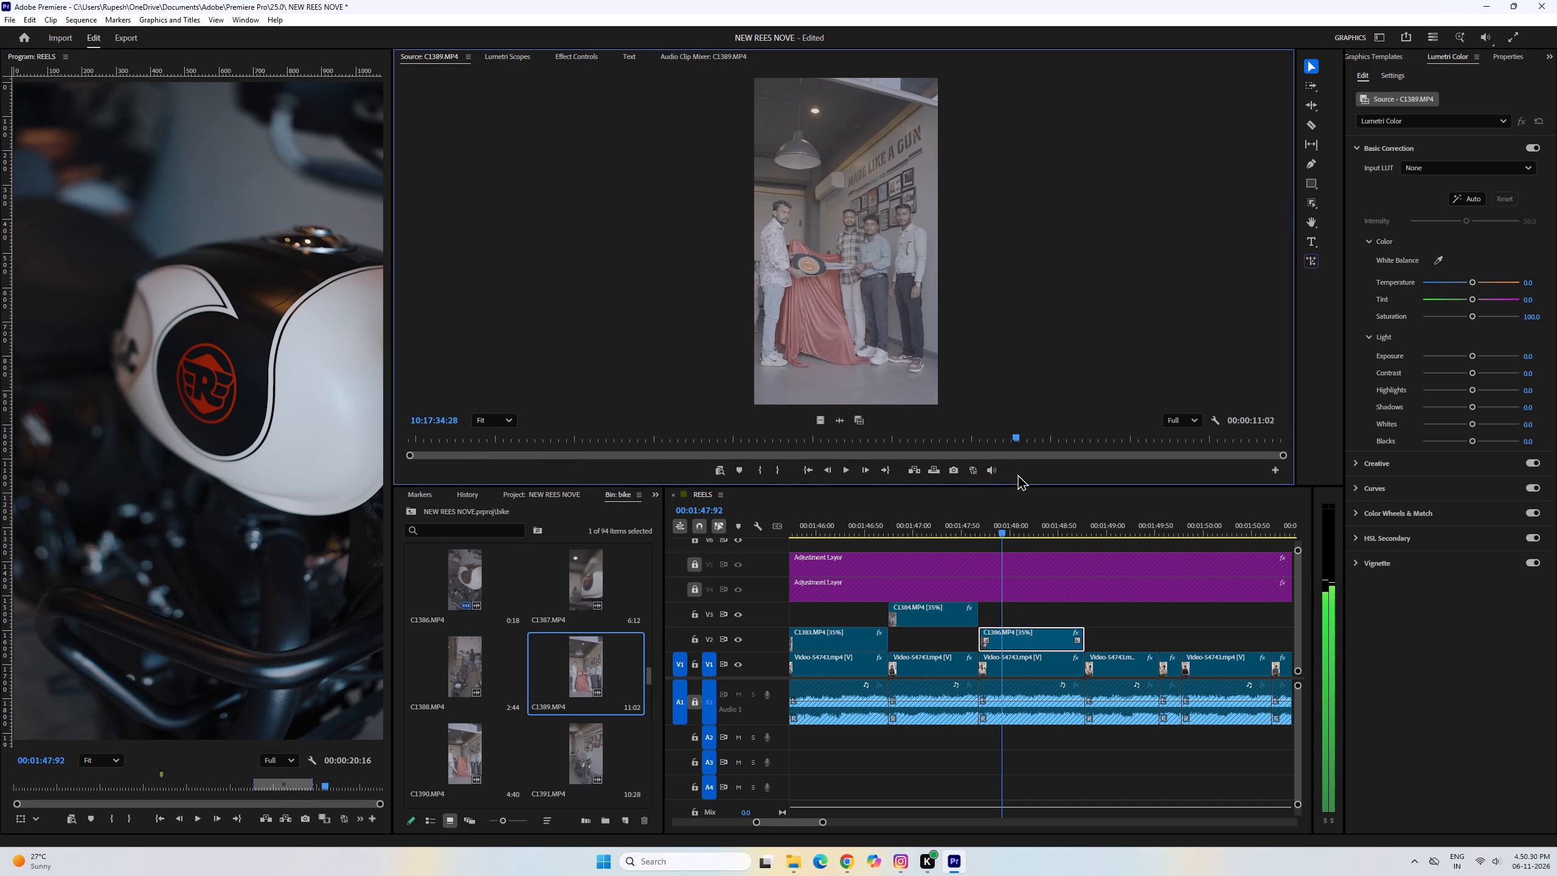
left_click_drag(1018, 474, 1002, 475)
left_click(761, 475)
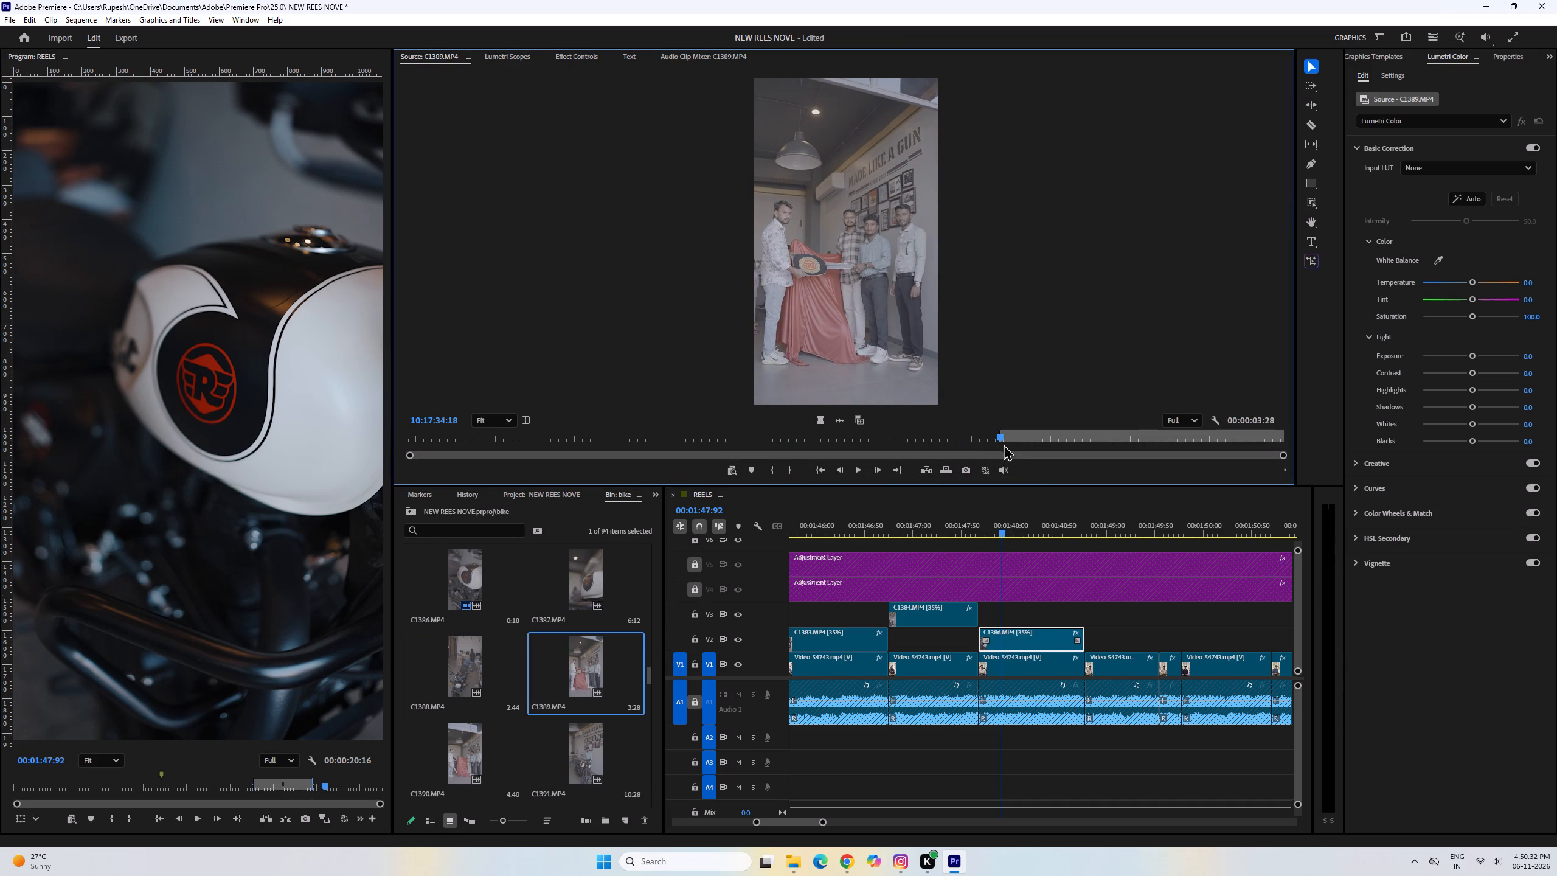
left_click_drag(1004, 443, 1044, 442)
left_click(796, 471)
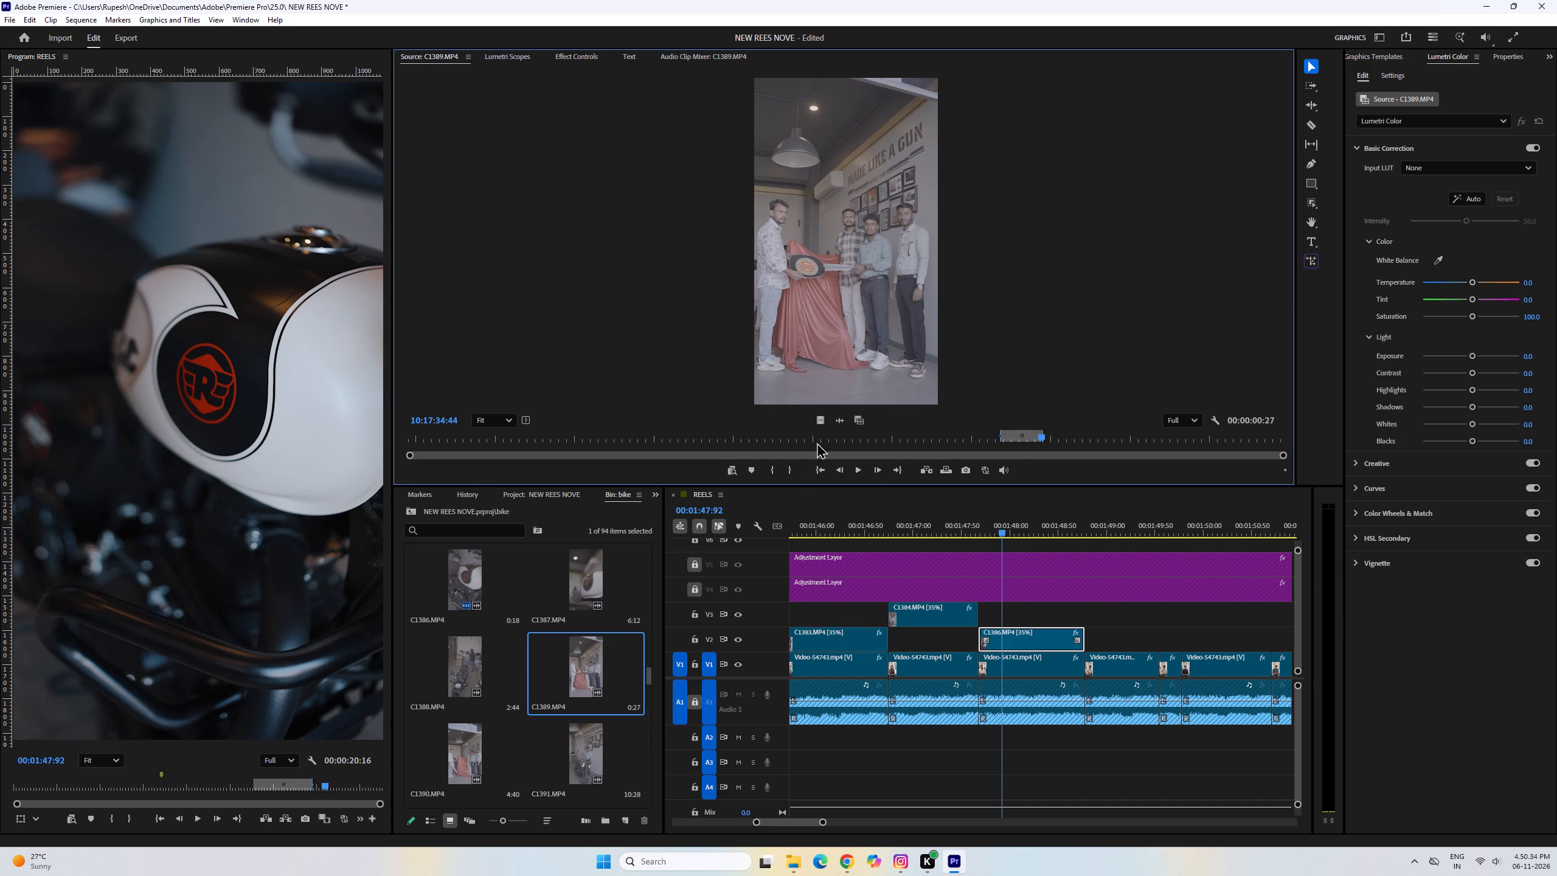
left_click_drag(820, 422, 1091, 633)
Slow the C1389.MP4 clip on V2 to 40% speed, play it, and trim its end back to the reference video's next cut.
left_click(1108, 639)
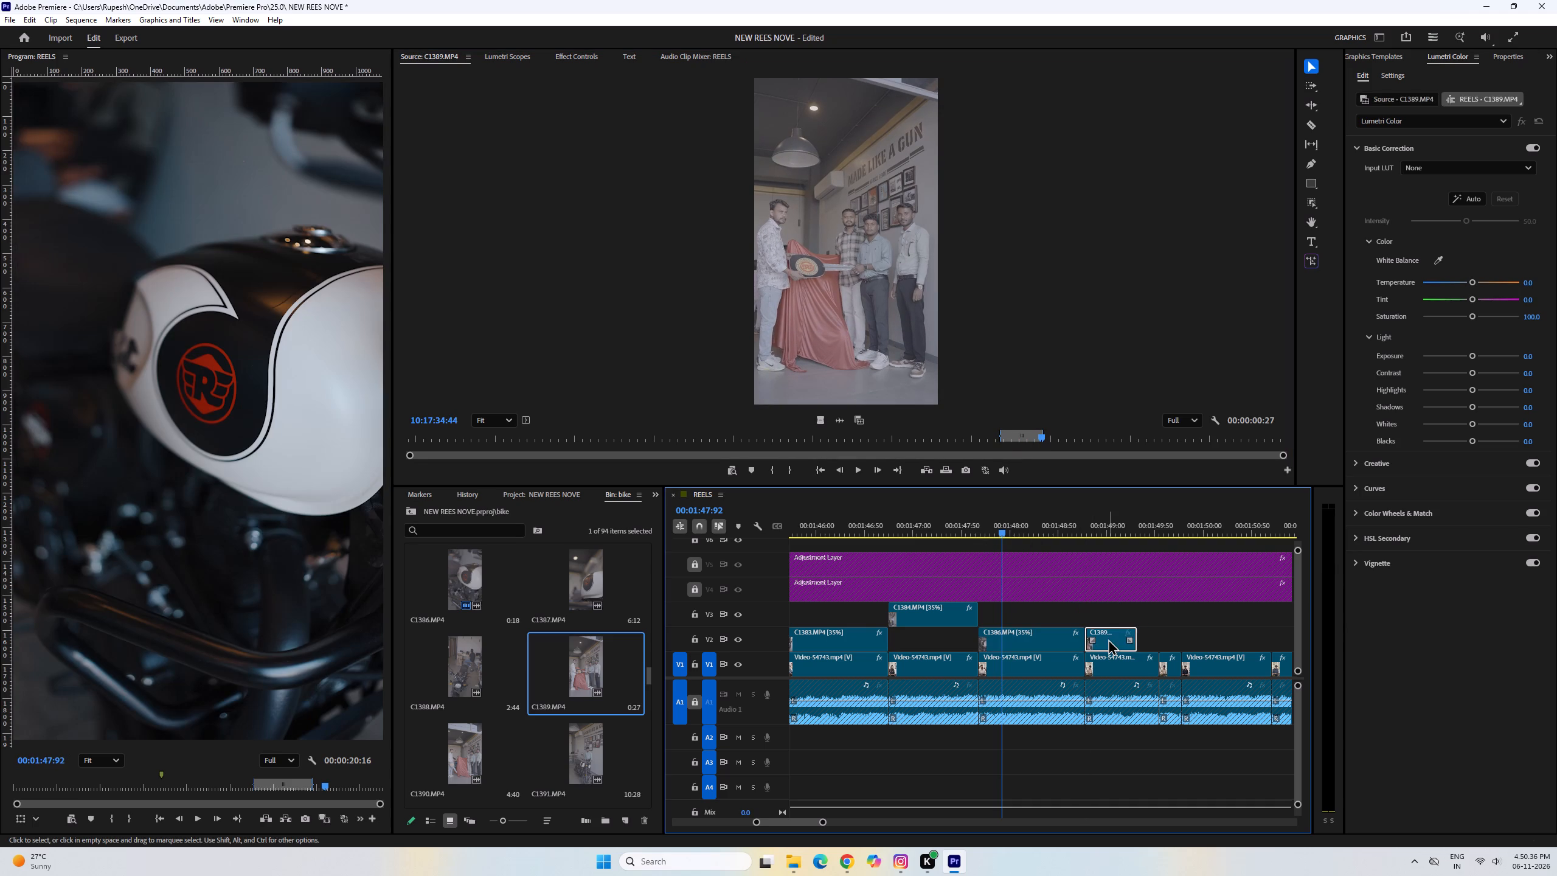
key("ctrl+r")
type("40")
key("Return")
key("space")
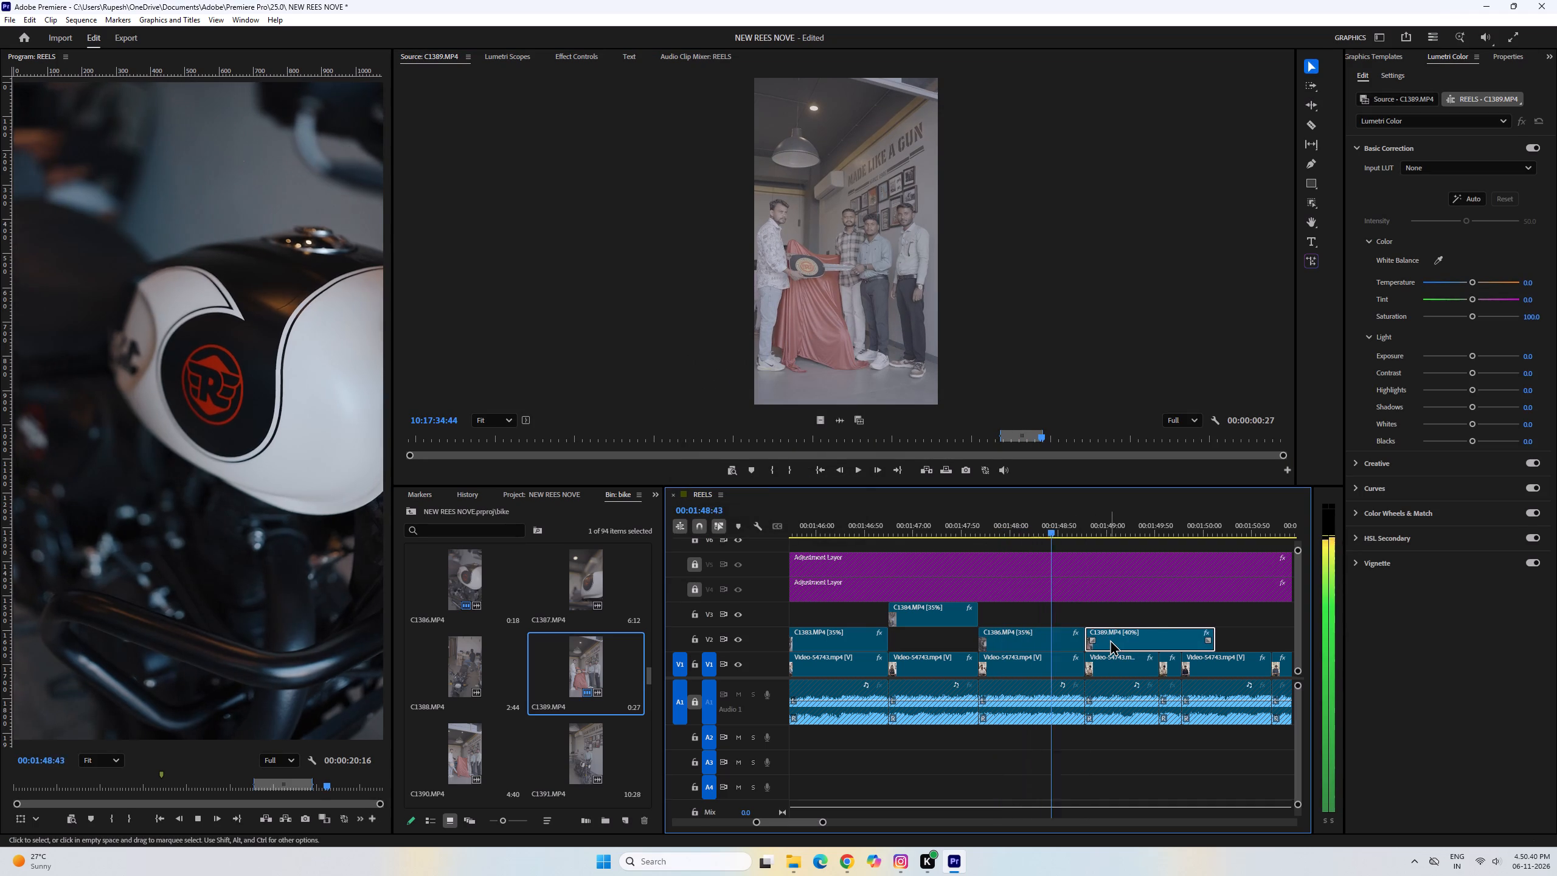
key("space")
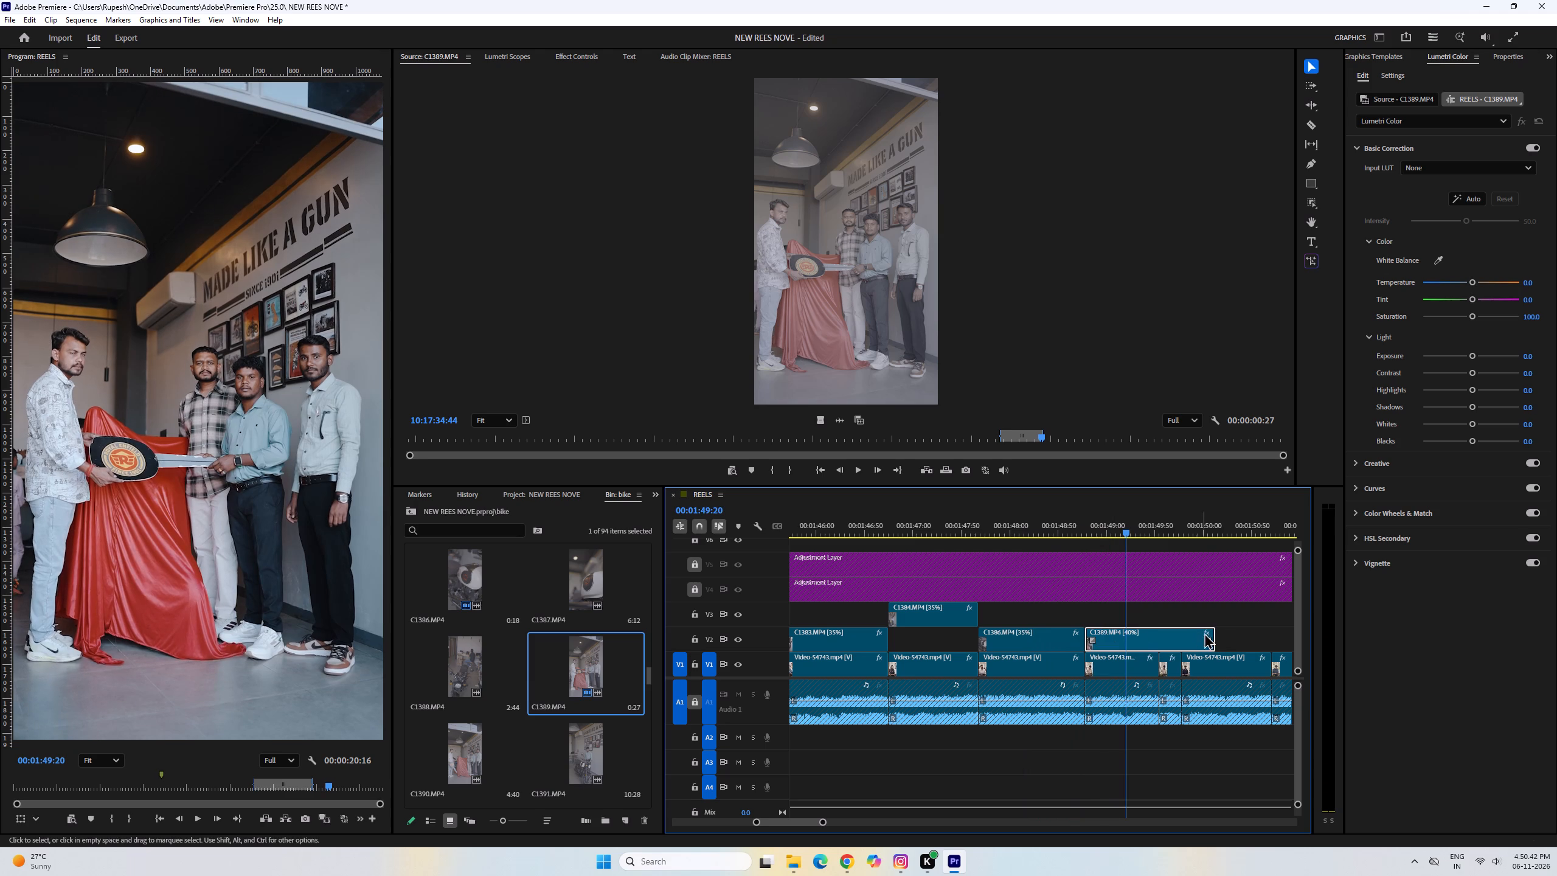
left_click_drag(1222, 634, 1168, 629)
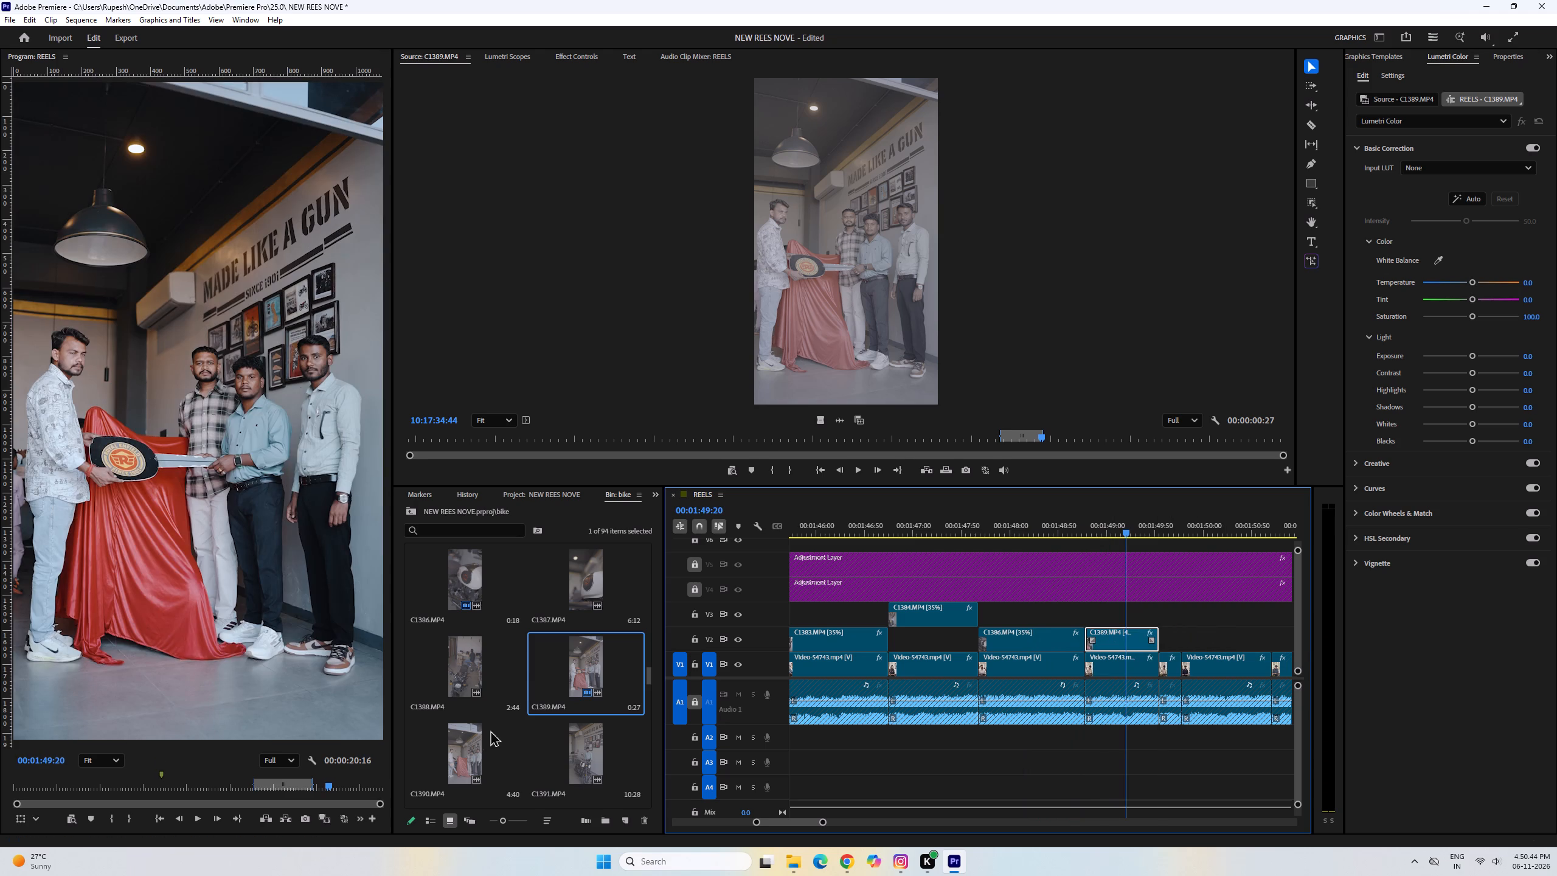
Preview C1390.MP4, mark 1:29 of C1391.MP4's rider shot from 10:17:44:14, and place it, video only, on V3 where C1389.MP4 ends.
double_click(473, 742)
left_click_drag(648, 445, 805, 442)
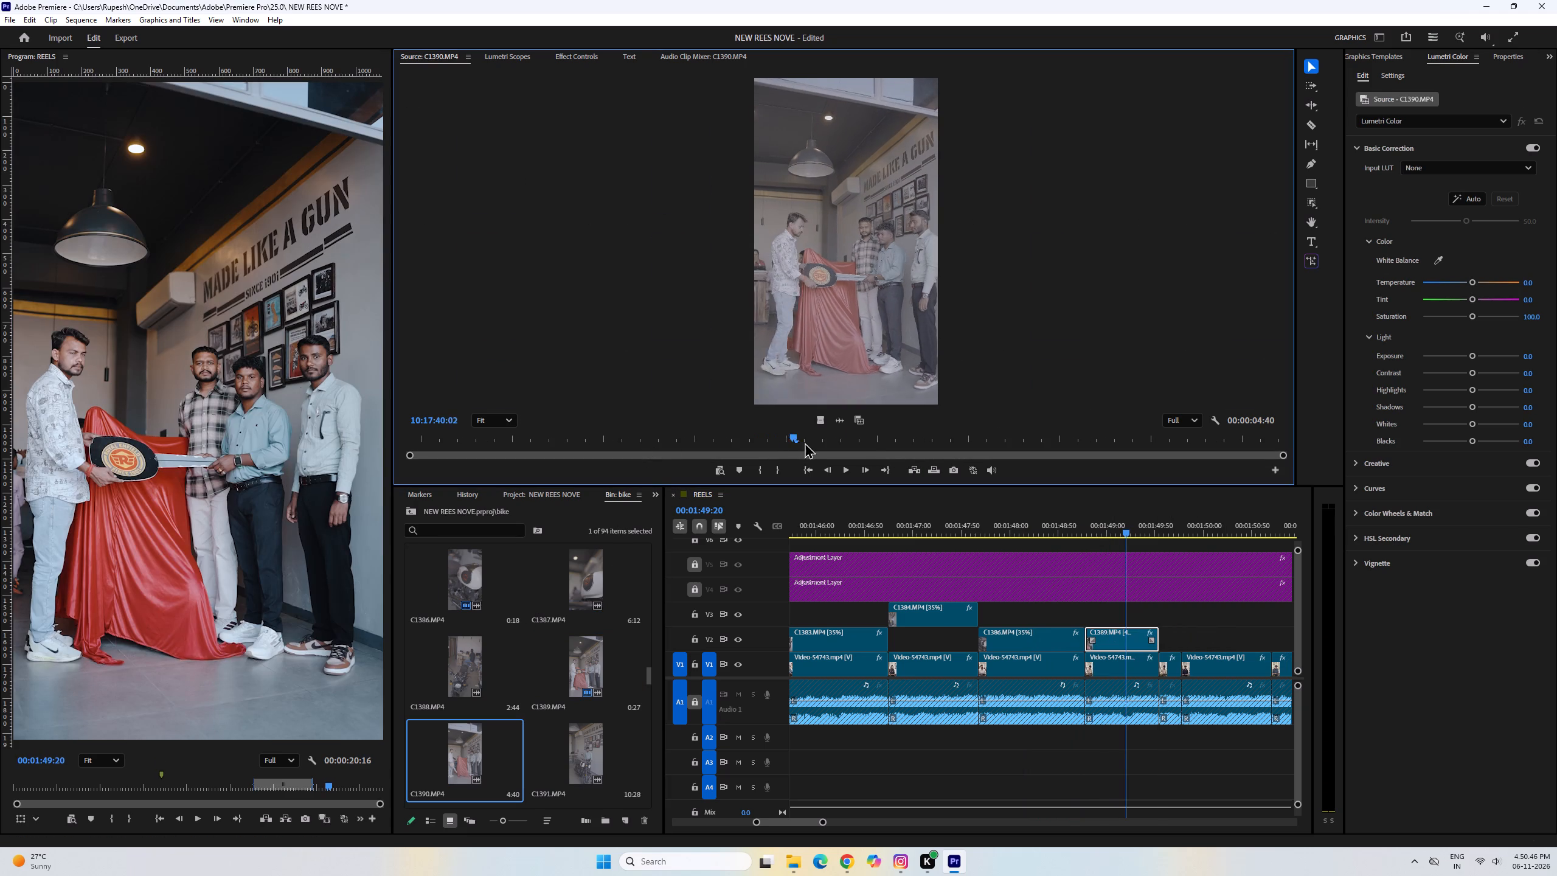
left_click_drag(805, 442, 984, 442)
double_click(592, 731)
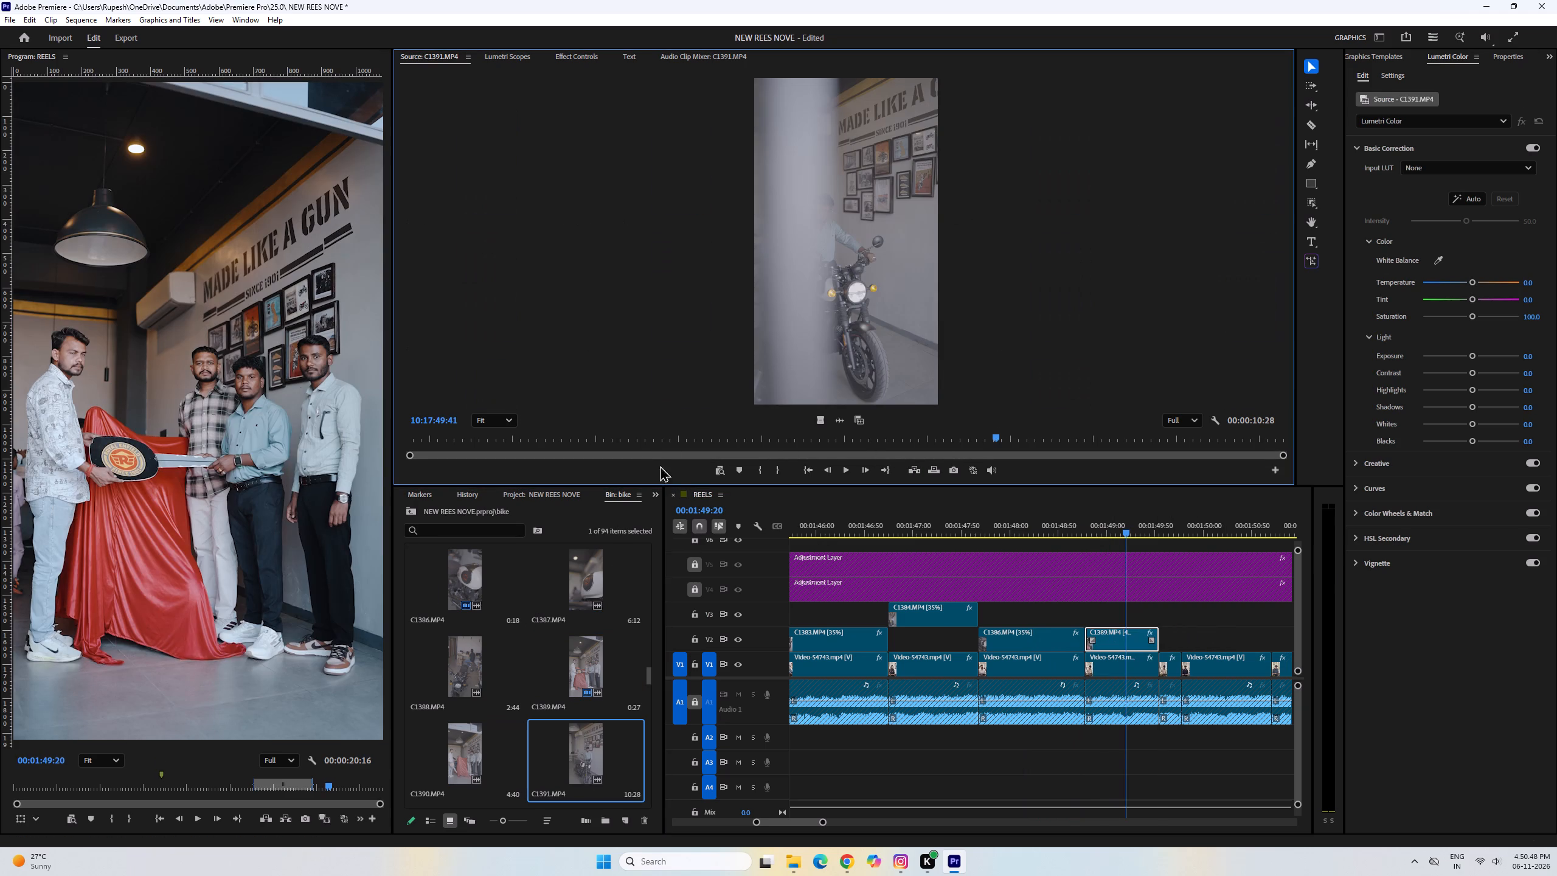
left_click_drag(625, 440, 488, 445)
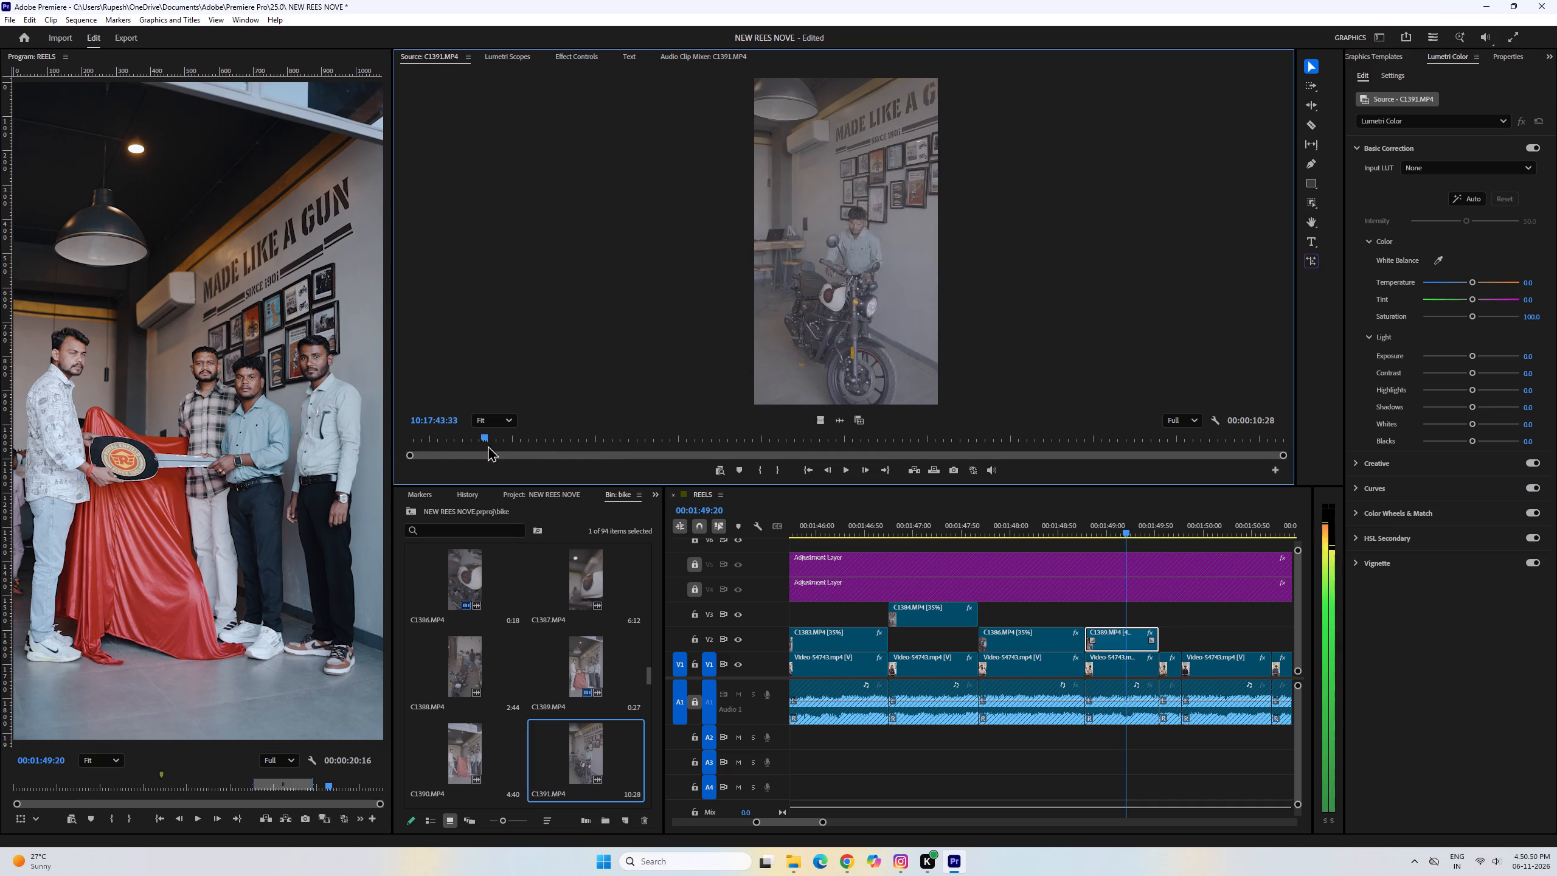
left_click_drag(488, 445, 536, 450)
left_click(764, 474)
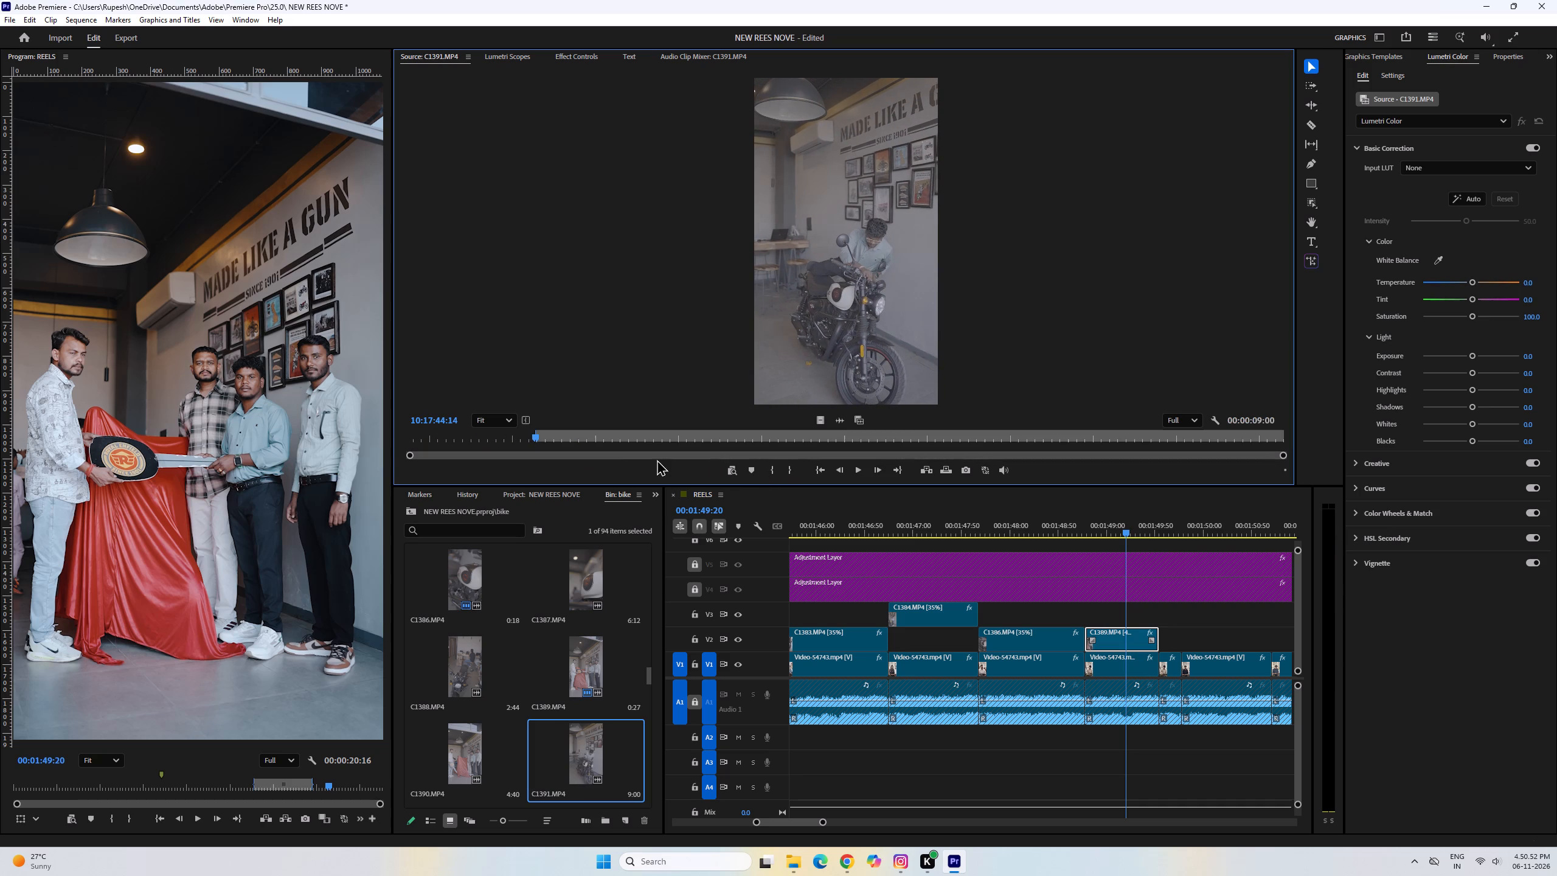
left_click_drag(535, 438, 634, 442)
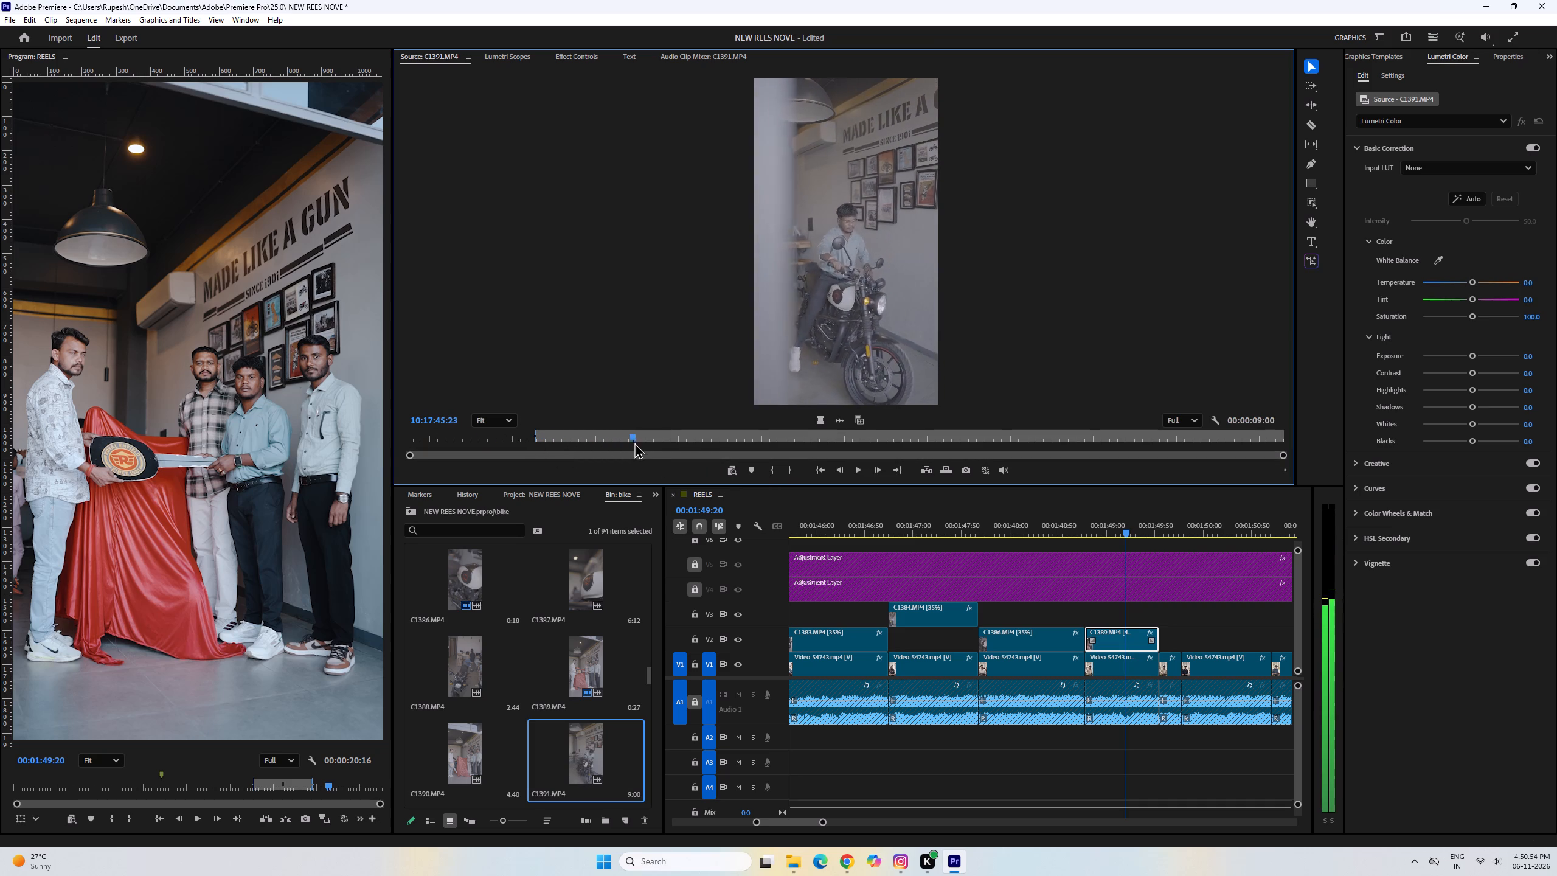
left_click_drag(634, 442, 664, 445)
left_click(790, 471)
left_click_drag(688, 441, 692, 441)
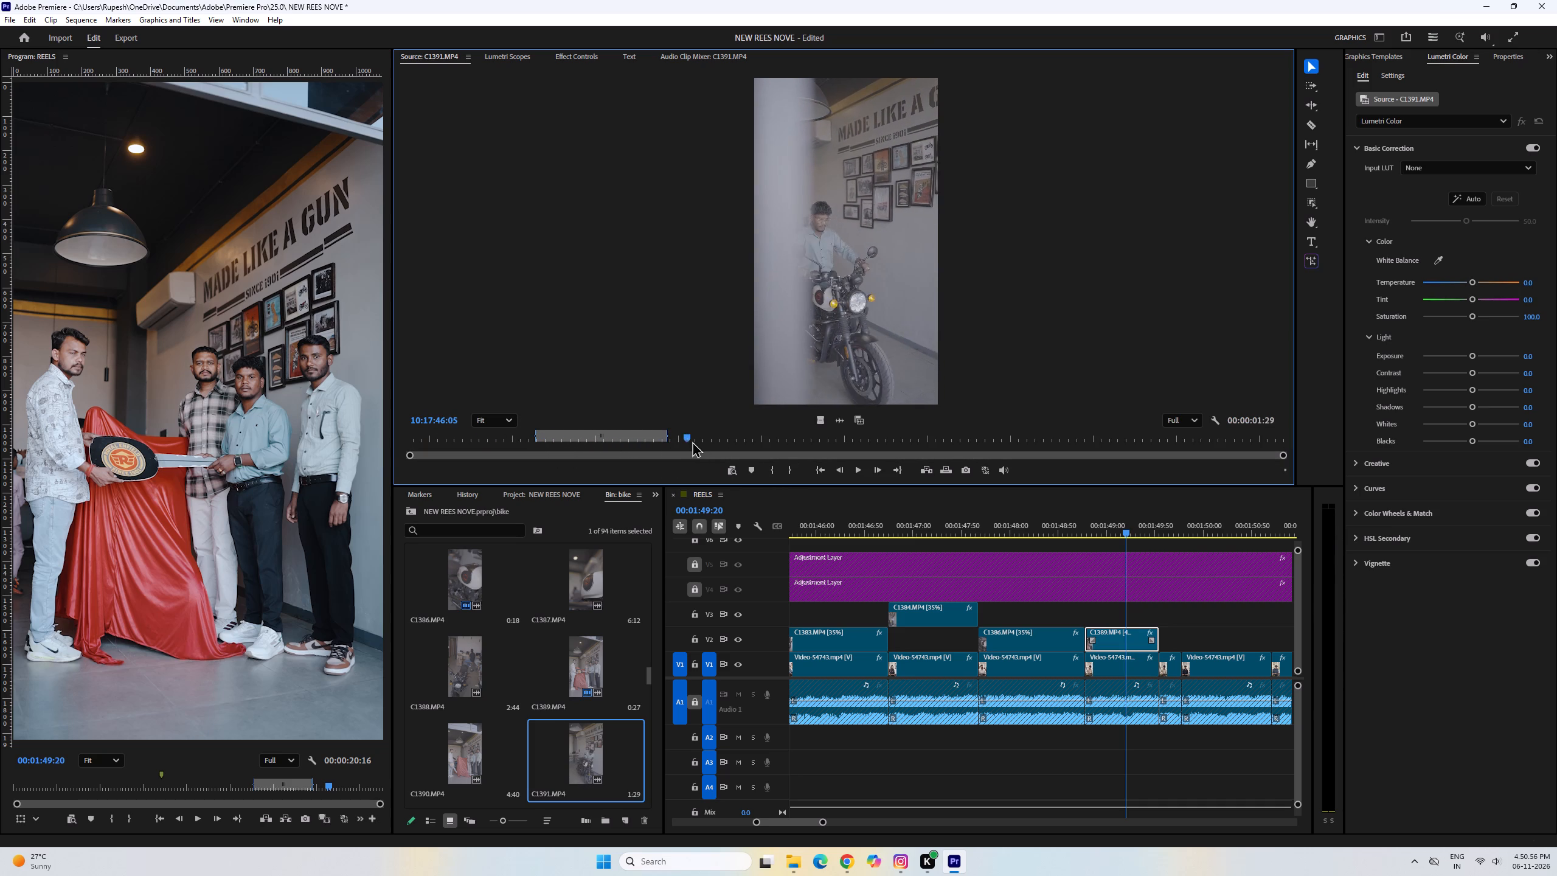
left_click_drag(692, 441, 986, 472)
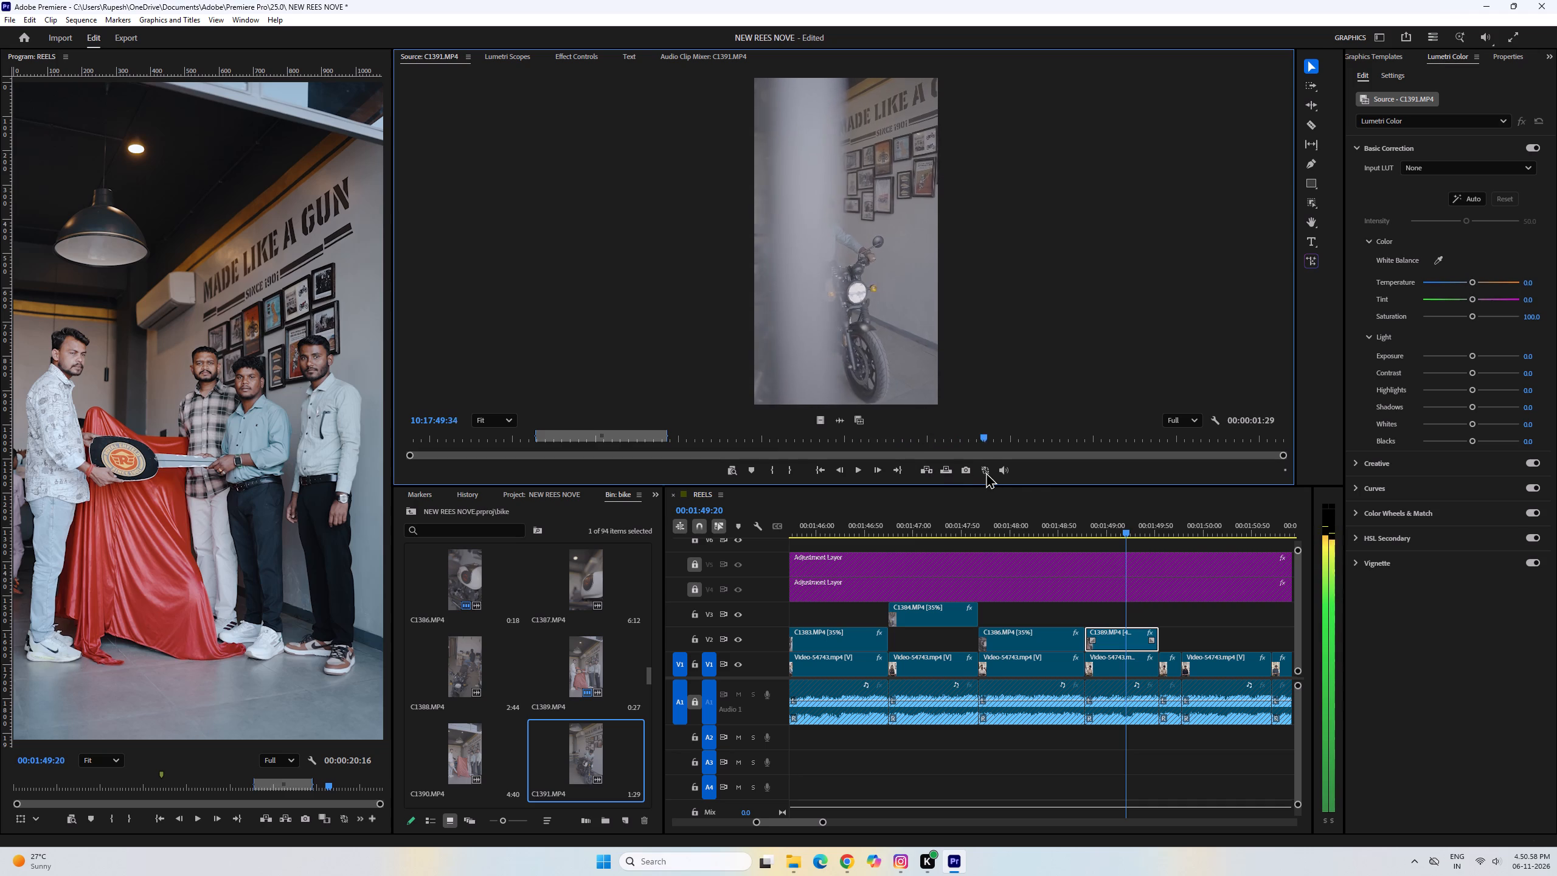
left_click_drag(986, 472, 1065, 481)
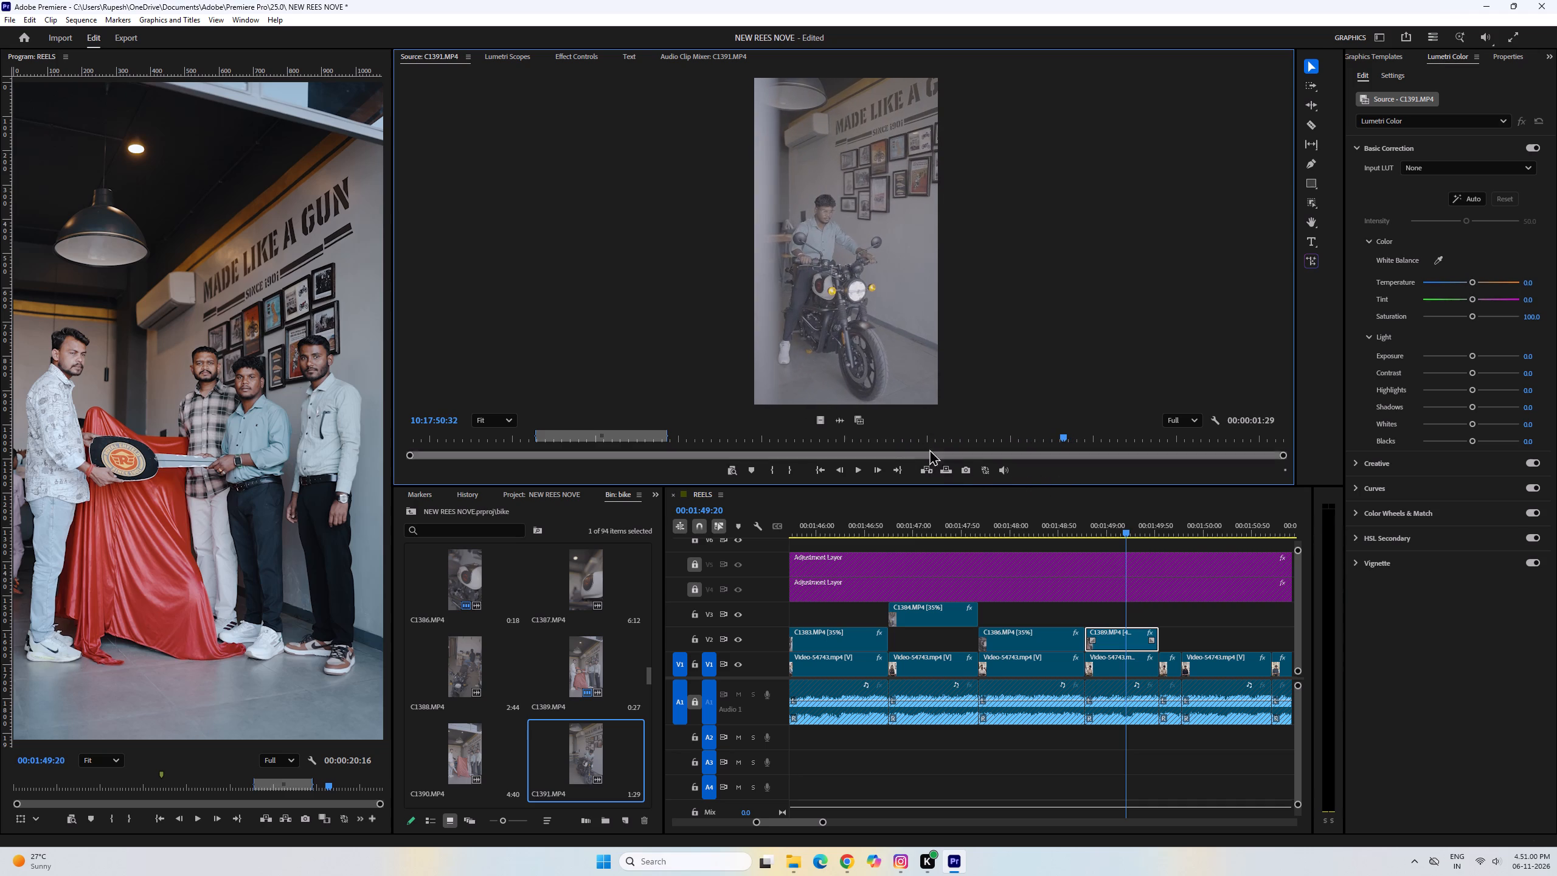
left_click_drag(819, 422, 1154, 616)
Trim the end of the C1391.MP4 clip on V3 back to a cut in the reference video and play the edit from C1386.MP4.
left_click(1176, 620)
scroll(1177, 620, "down", 4)
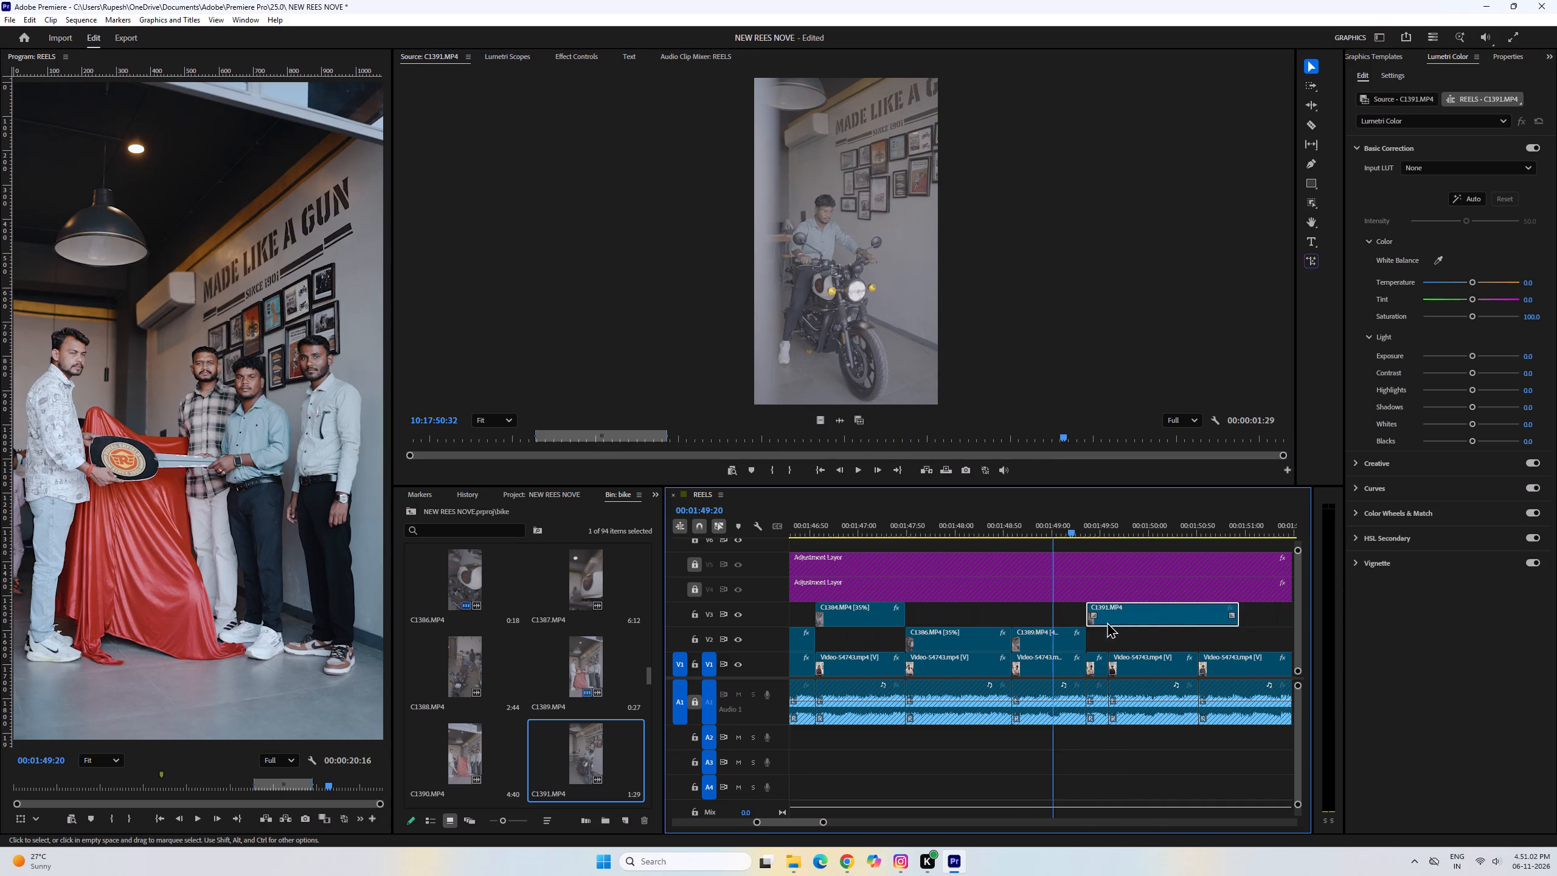
left_click_drag(1063, 521, 1143, 537)
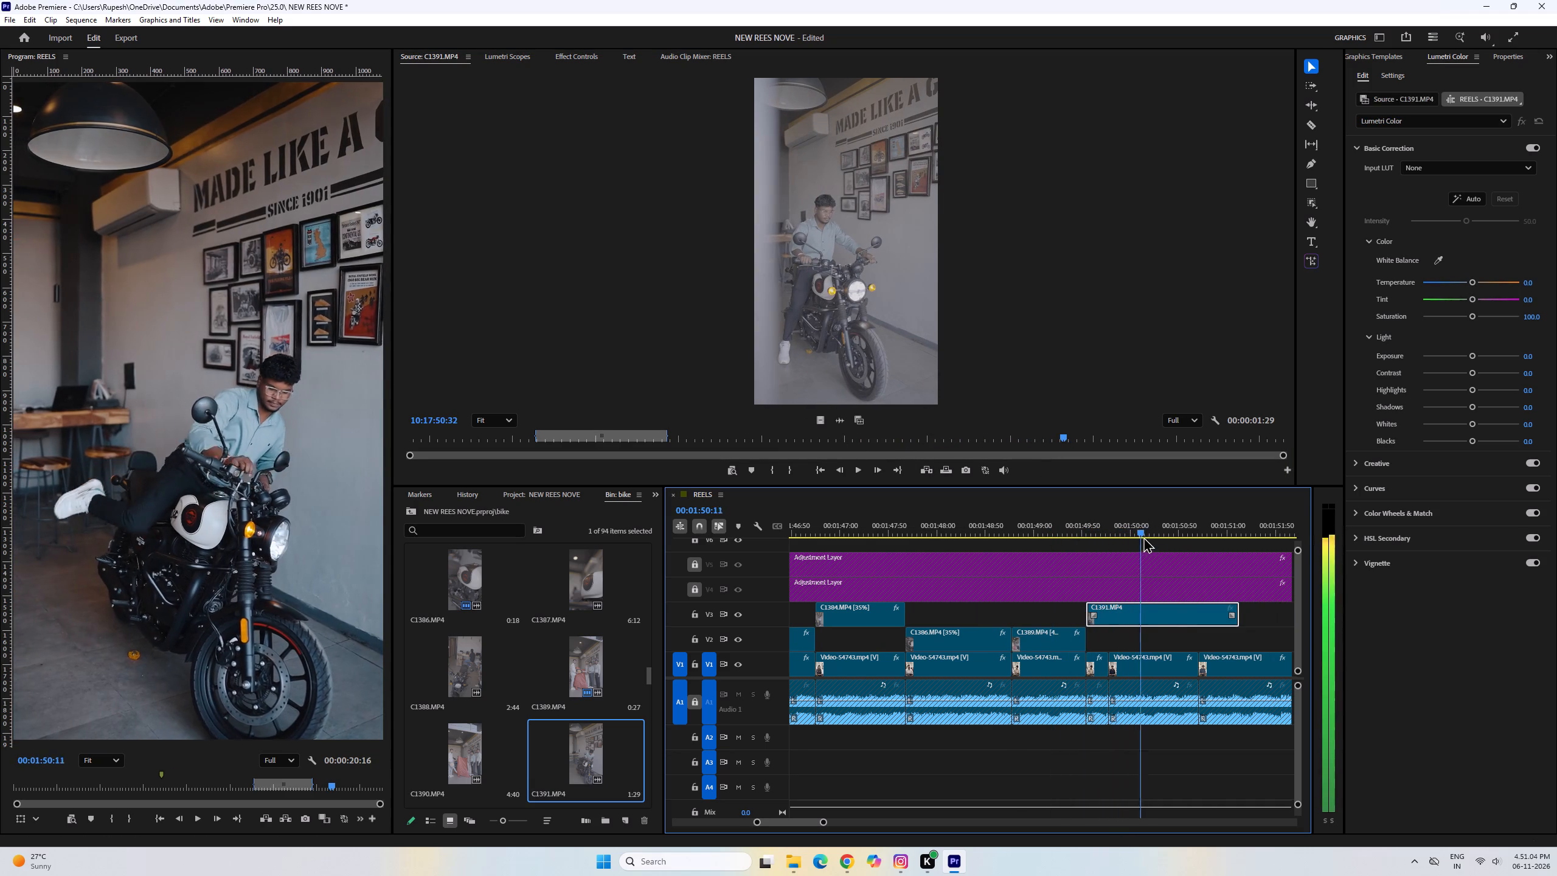
left_click_drag(1143, 537, 1216, 567)
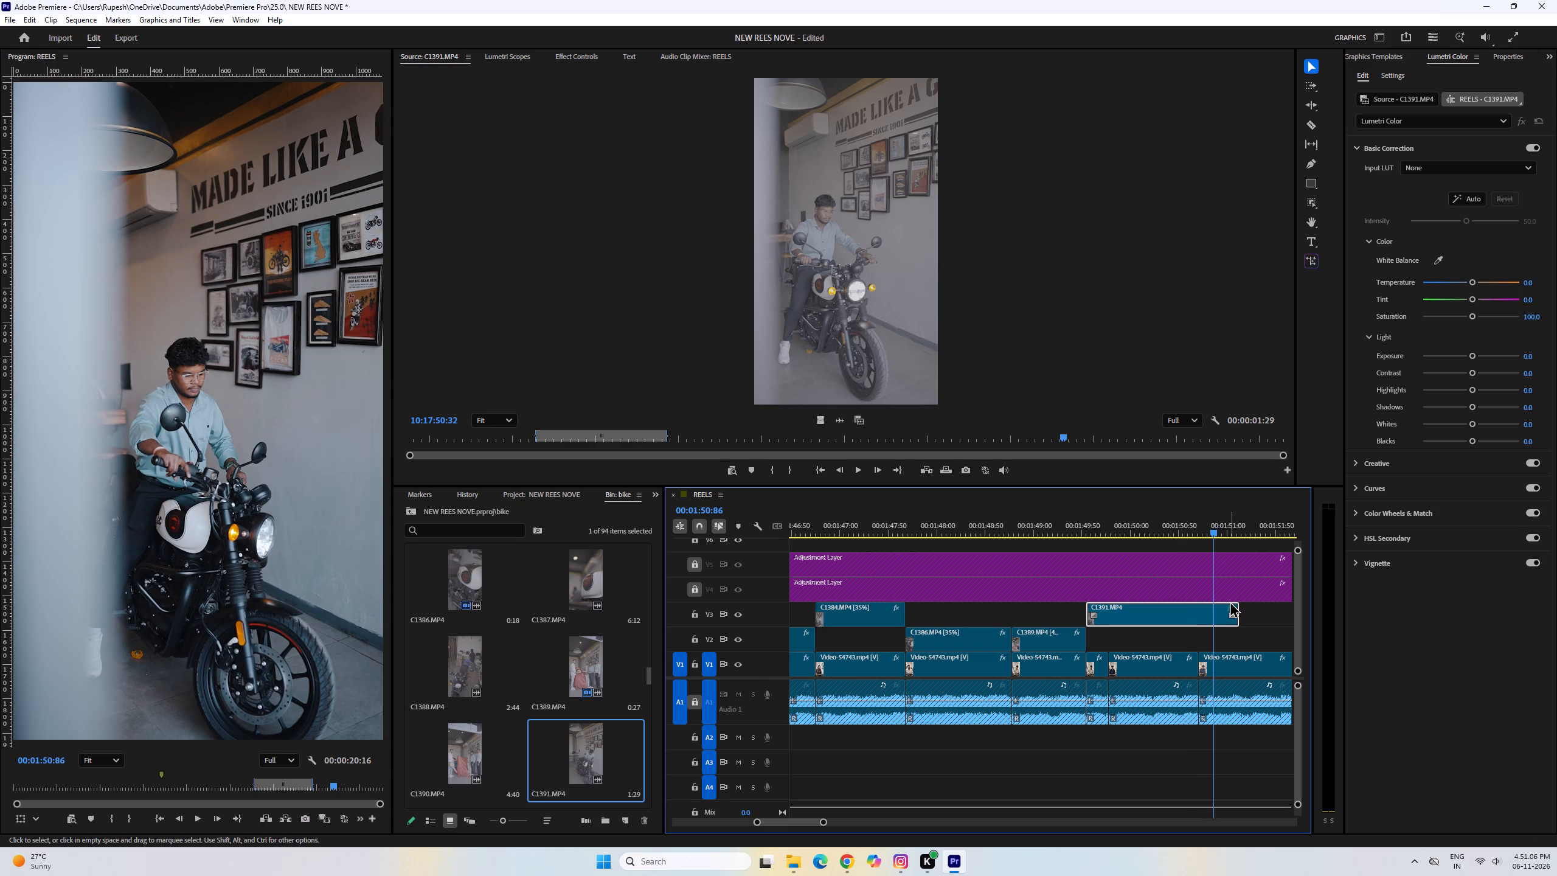
left_click_drag(1239, 607, 1199, 607)
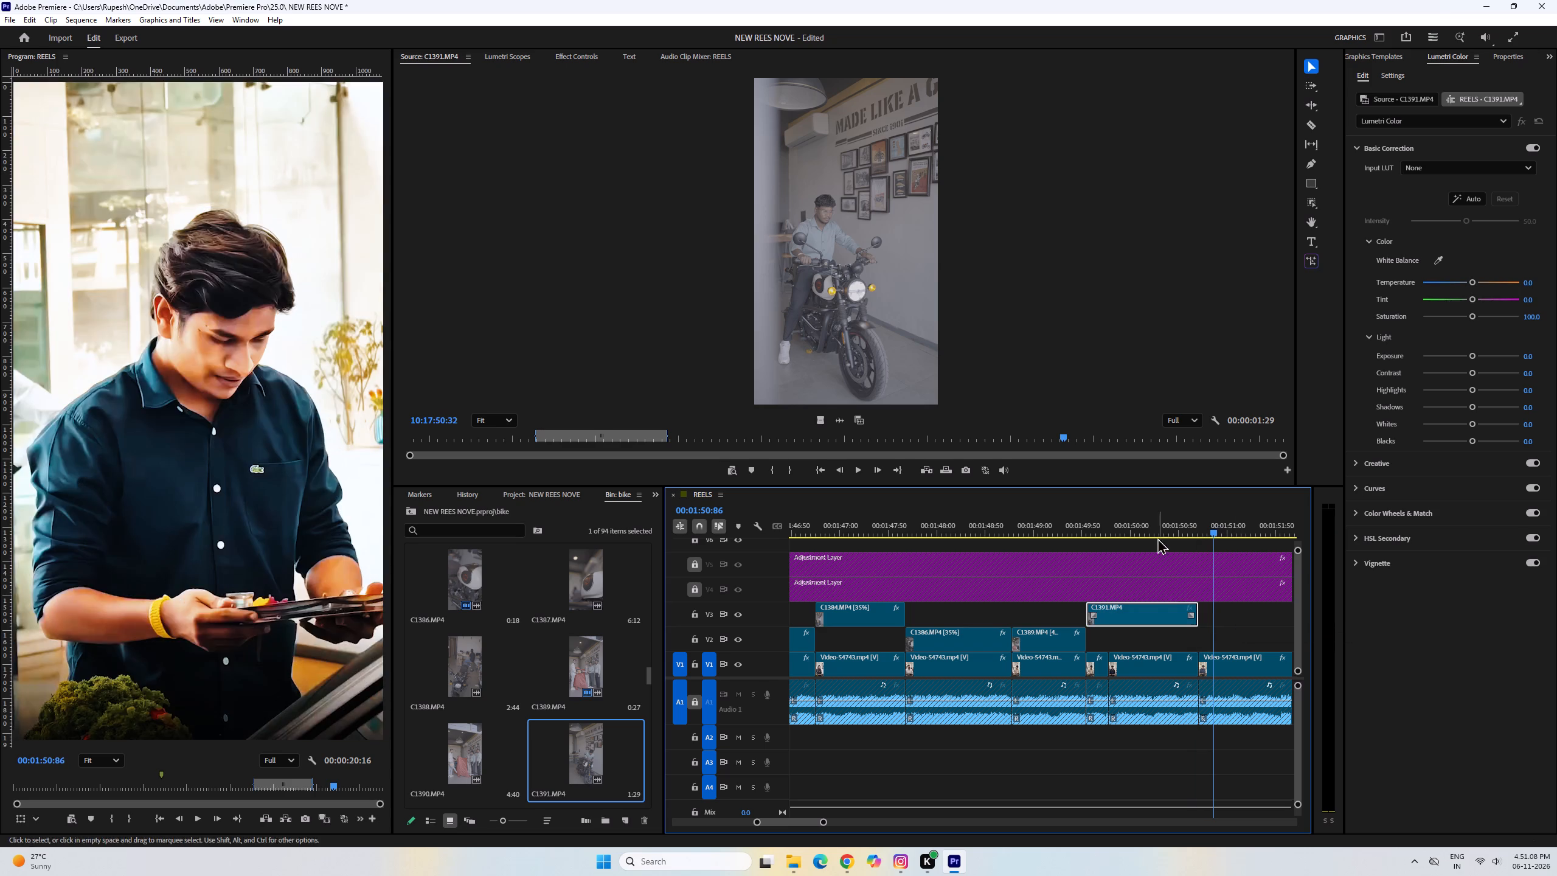
left_click(1152, 531)
left_click_drag(1139, 601, 1143, 634)
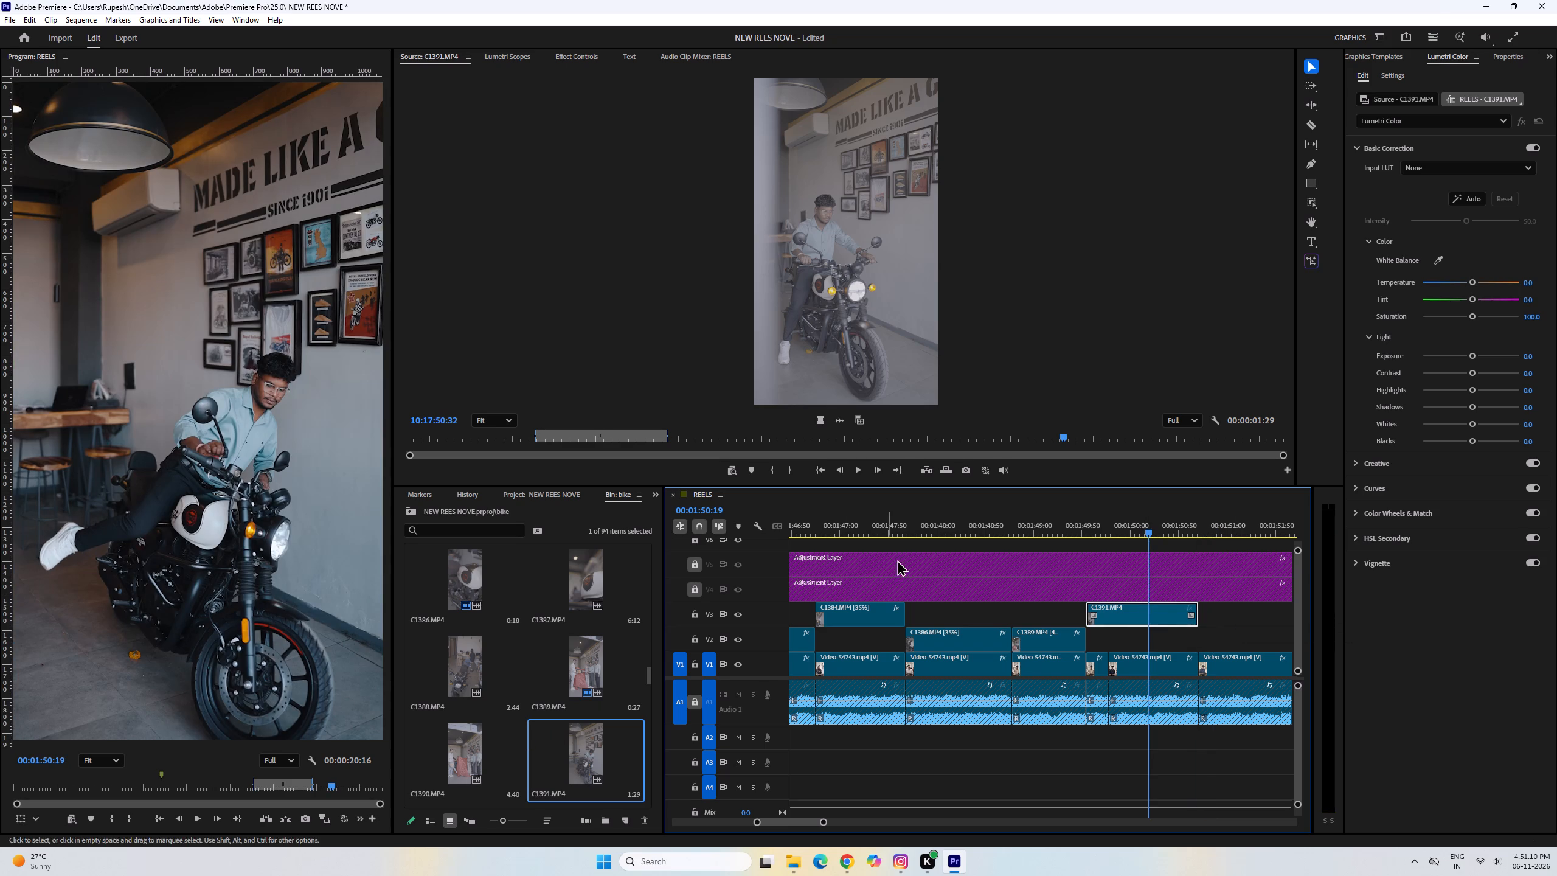
left_click(978, 517)
left_click(200, 824)
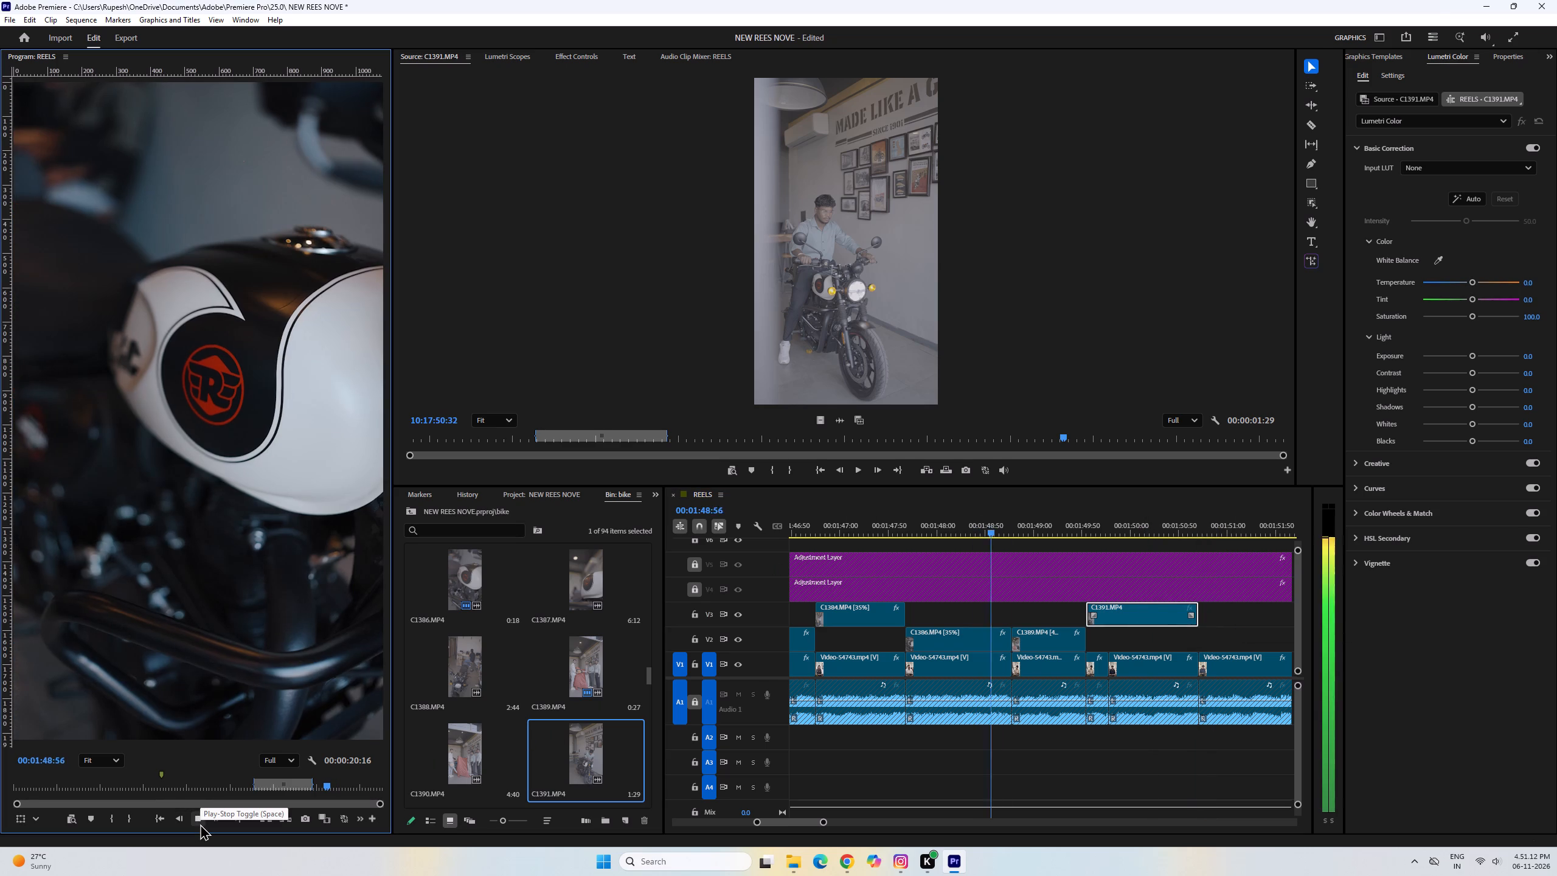
left_click(200, 824)
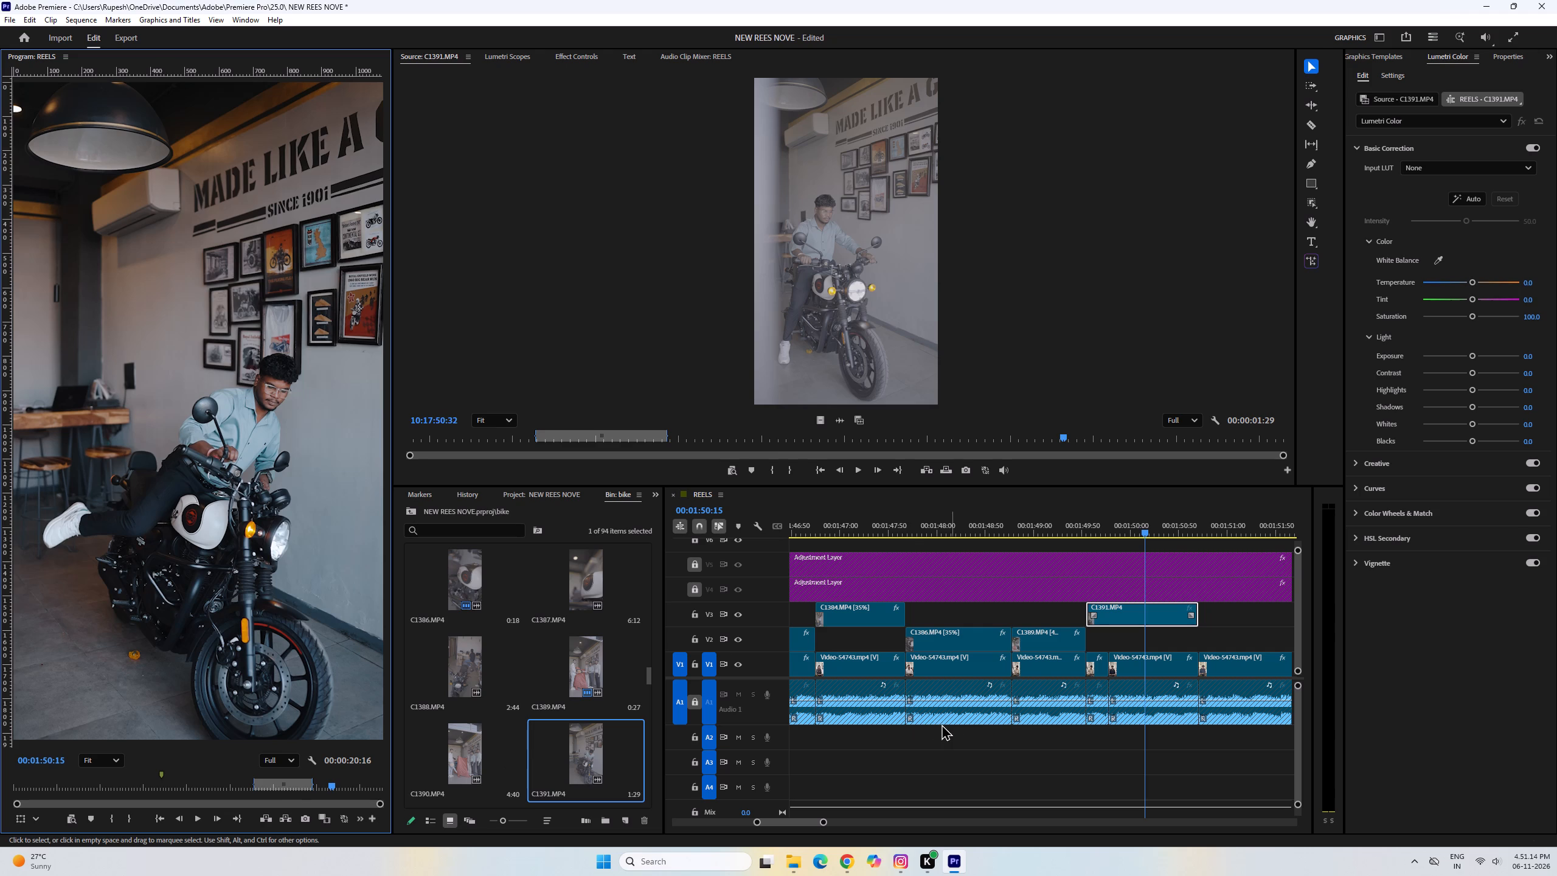
Slow the C1391.MP4 clip on V3 to 55% speed.
key("ctrl+r")
type("55")
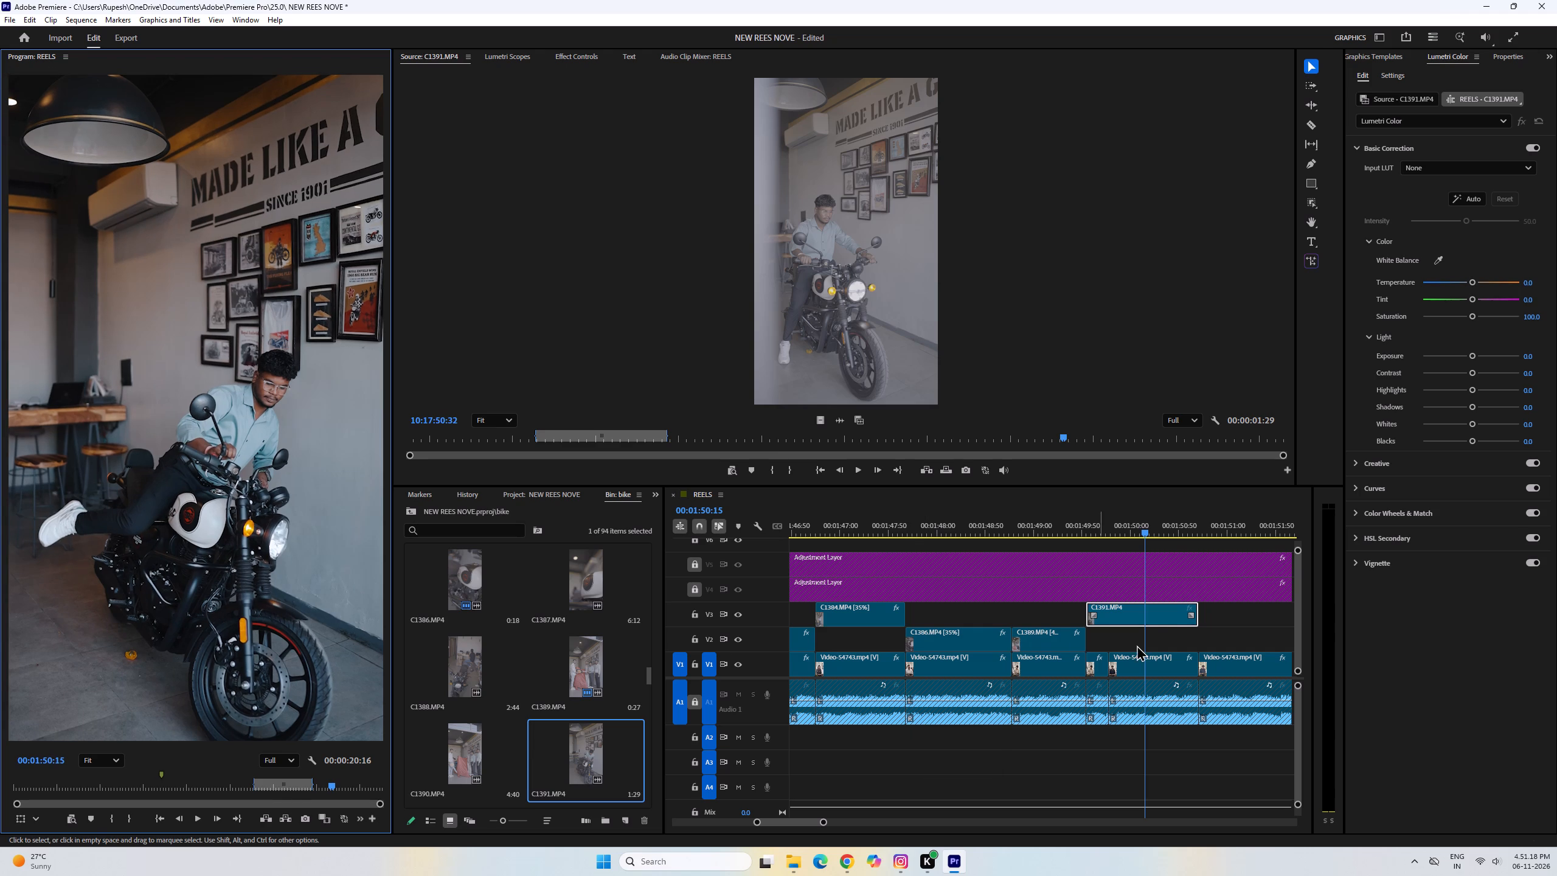
left_click(1148, 616)
key("ctrl+r")
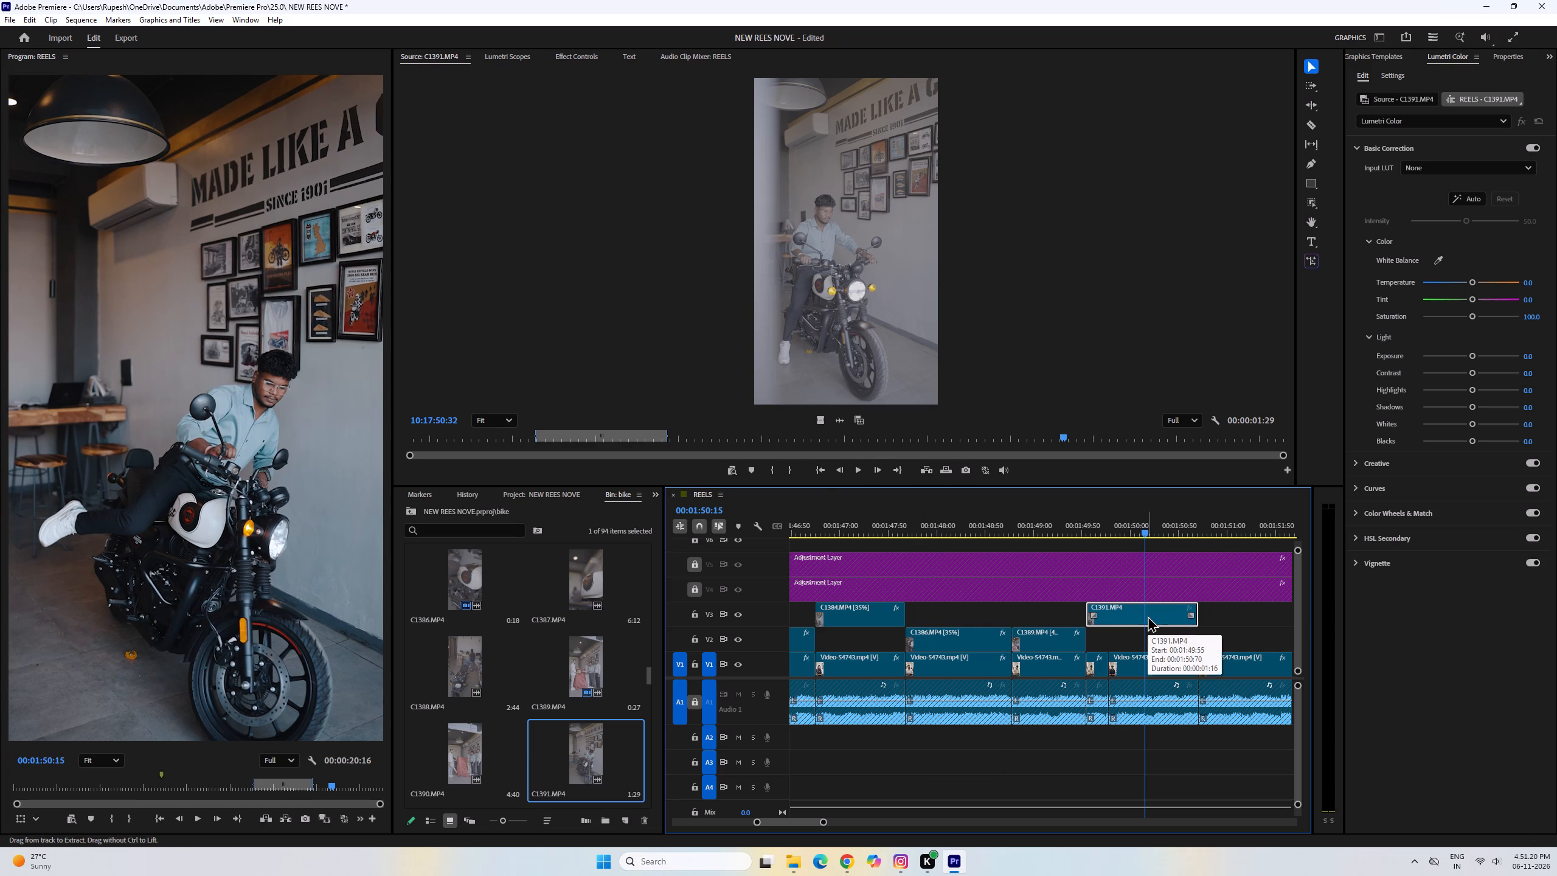
type("55")
key("Return")
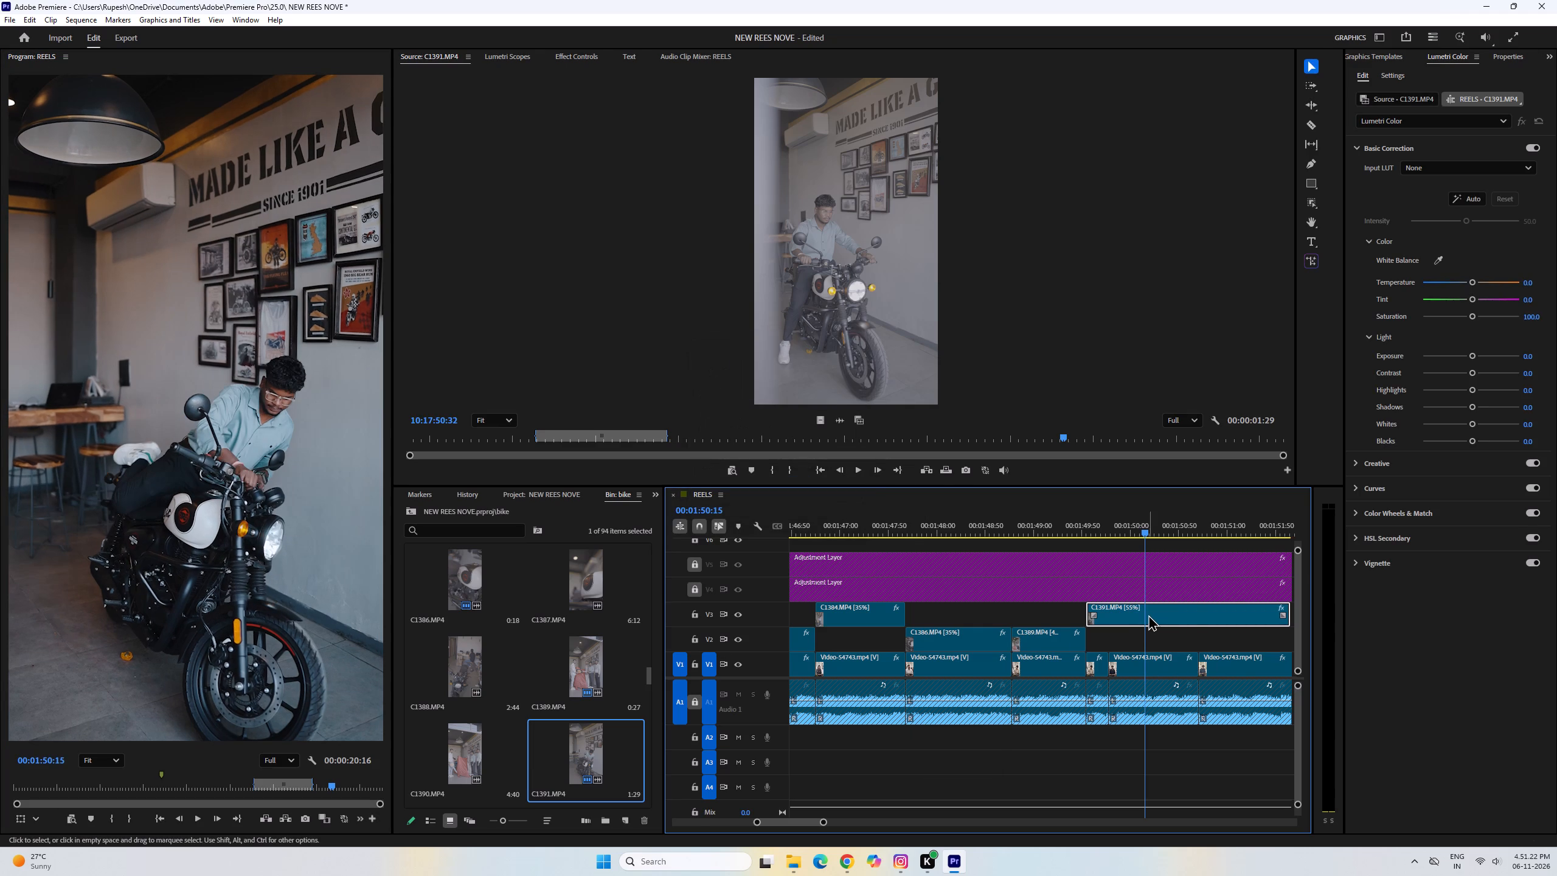
Scrub through the slowed C1391.MP4 clip and set its Lumetri exposure to 0.4.
left_click_drag(1080, 527, 1185, 554)
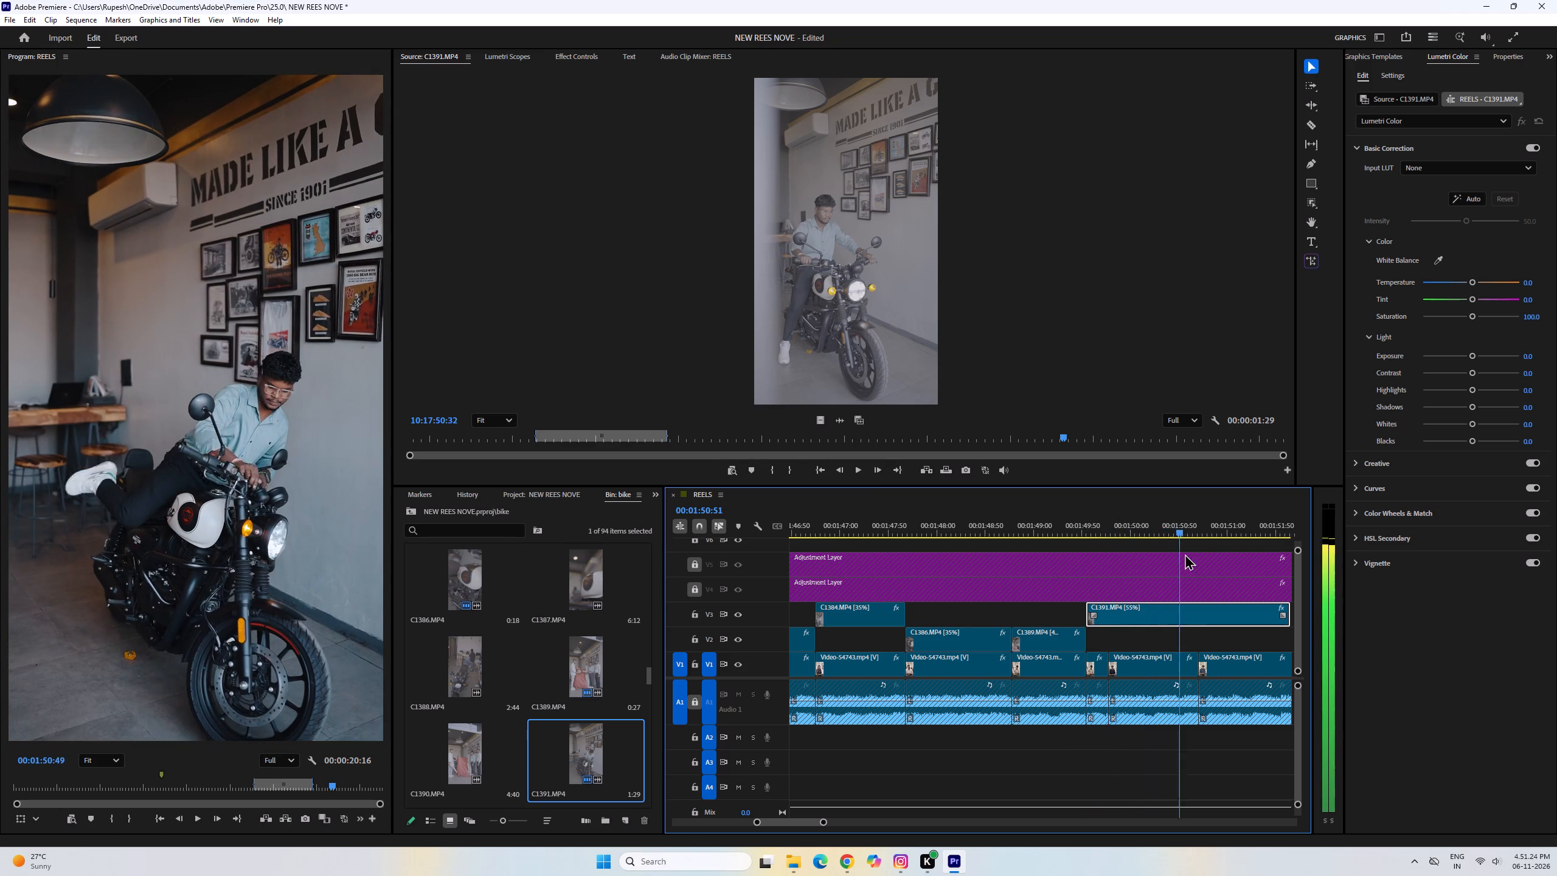
left_click_drag(1185, 554, 1191, 558)
scroll(1207, 588, "down", 5)
left_click(1473, 353)
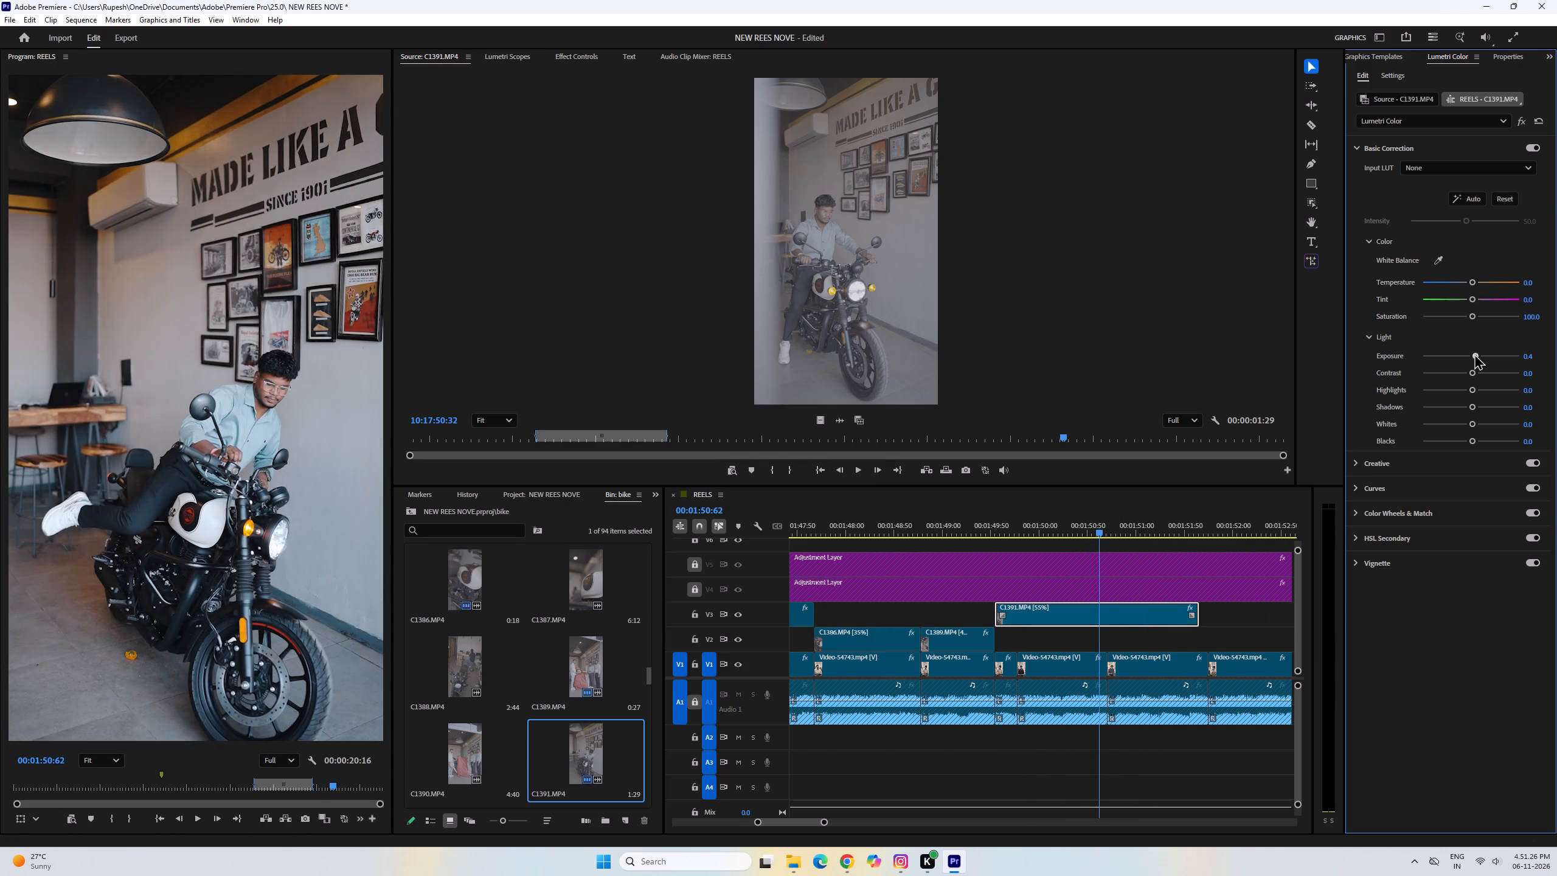
Scrub to the end of the C1391.MP4 clip on V3 and extend it slightly to the reference video's next cut.
scroll(1144, 628, "down", 4)
left_click_drag(1022, 524, 1073, 532)
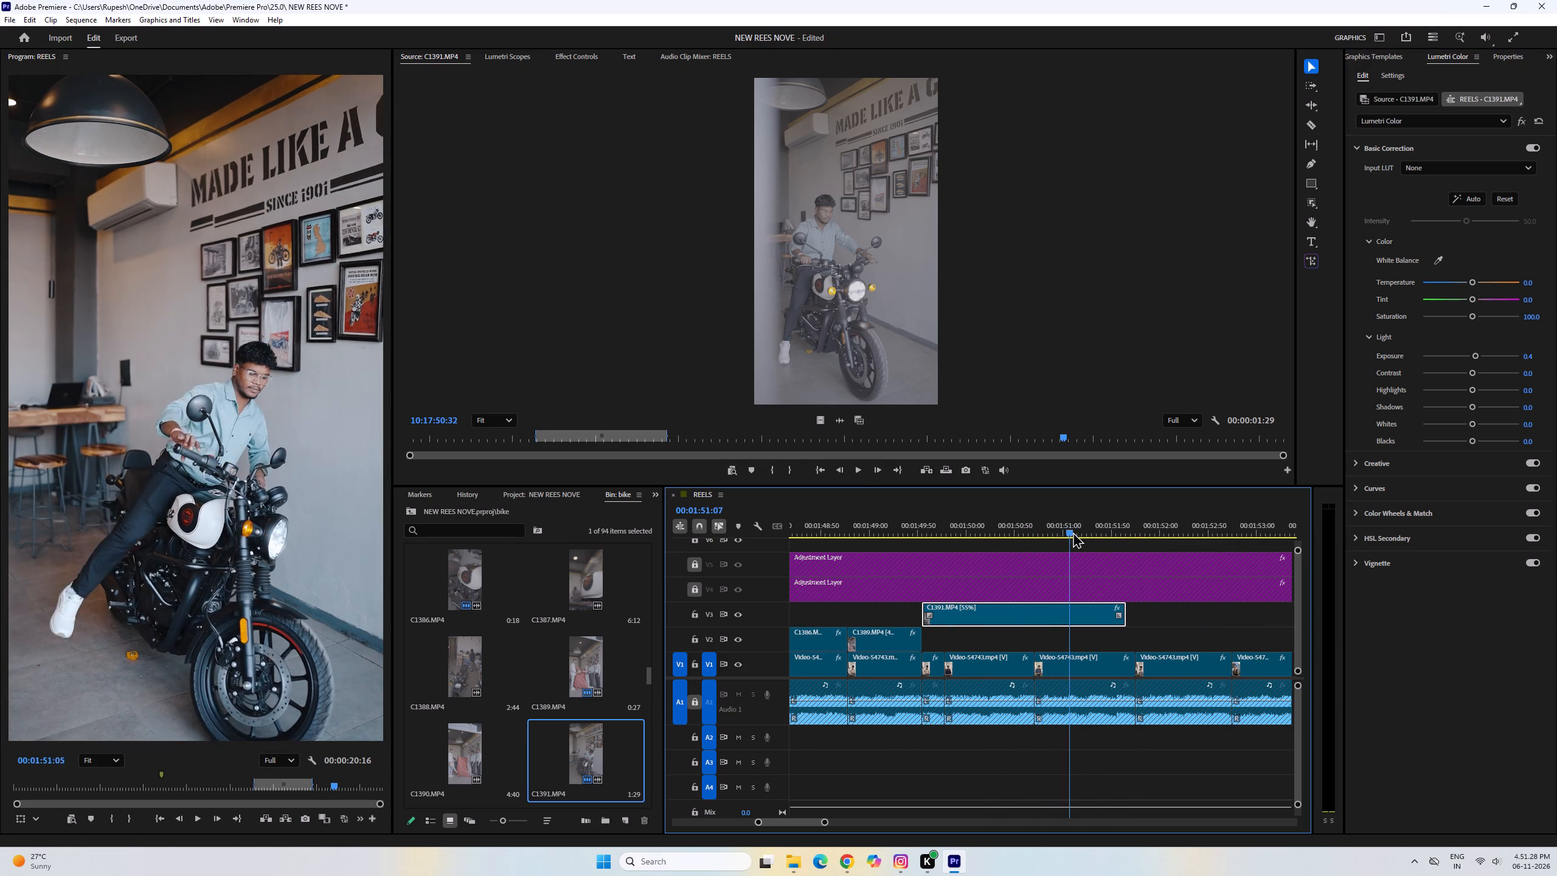
left_click_drag(1073, 532, 1129, 550)
left_click_drag(1122, 616, 1127, 617)
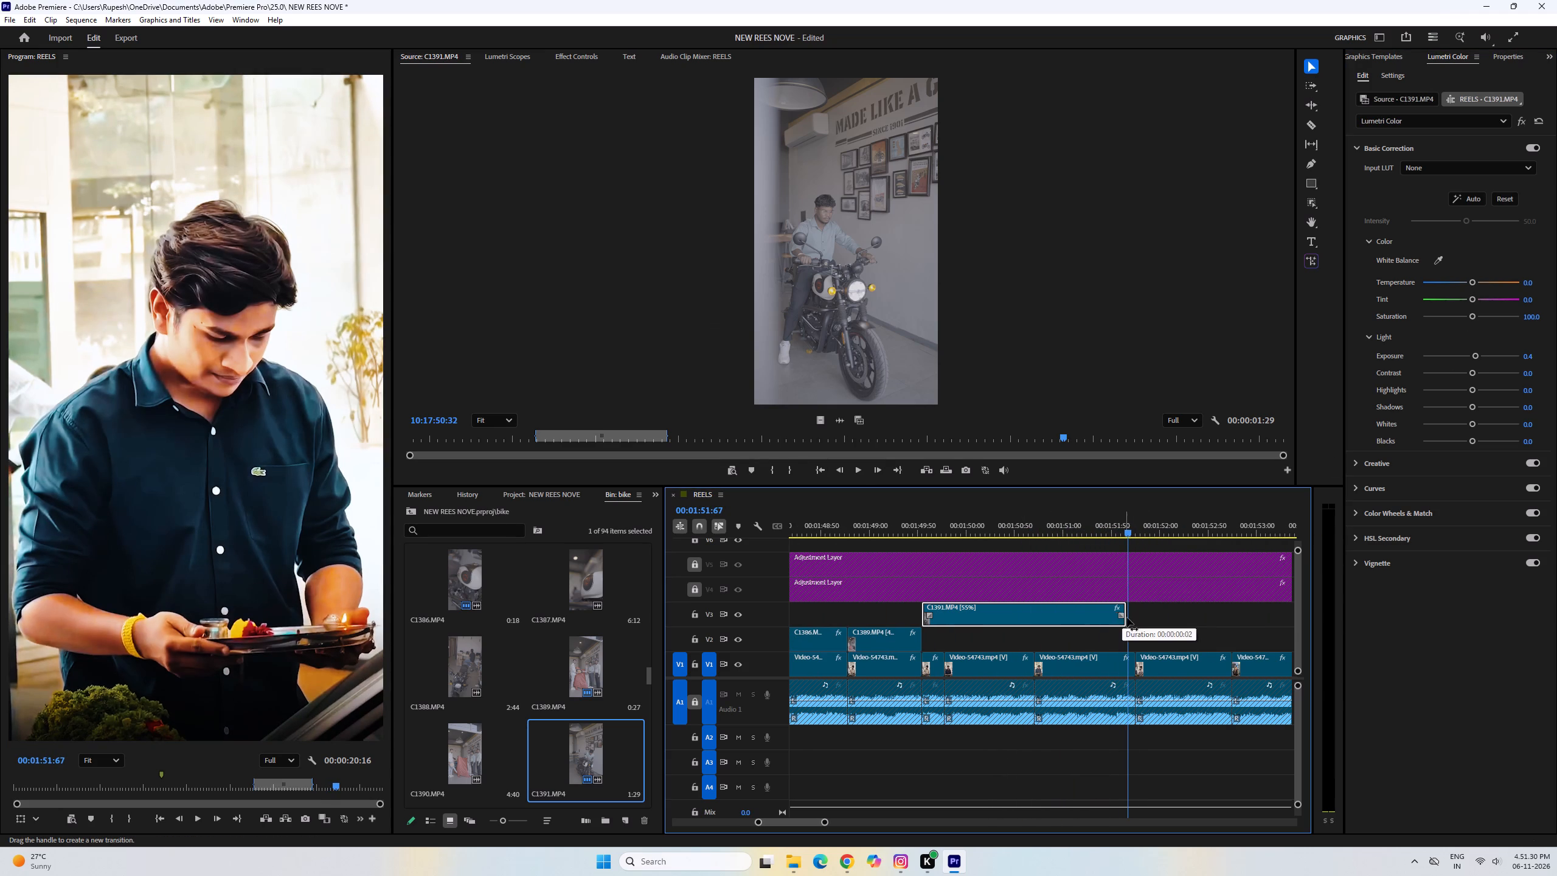
left_click_drag(1127, 617, 1129, 617)
left_click_drag(1130, 617, 1139, 617)
scroll(1134, 613, "down", 5)
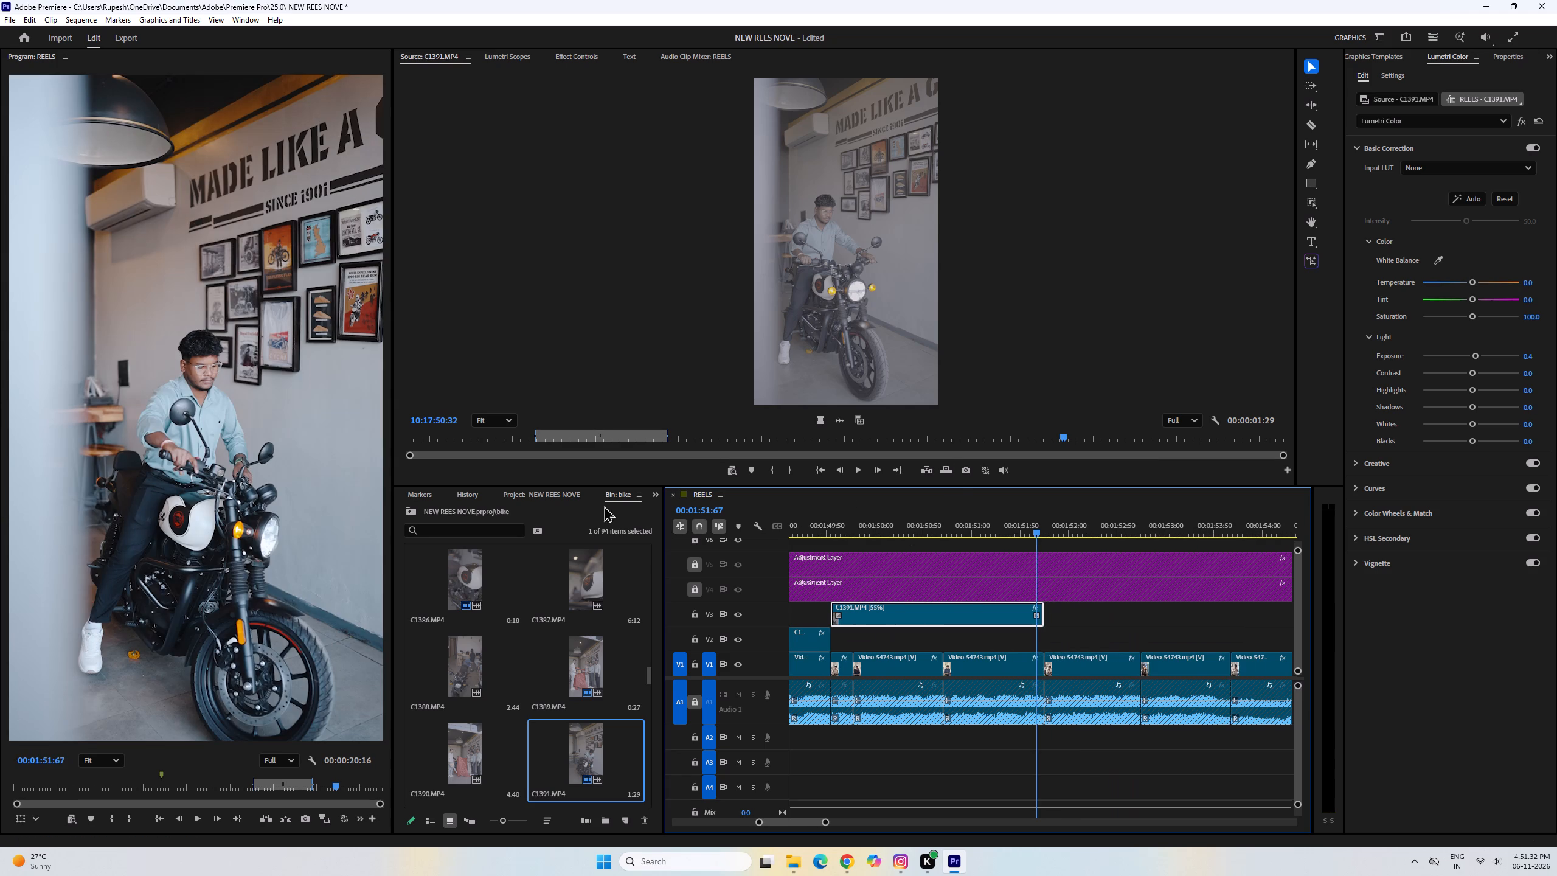
Mark C1391.MP4 from 10:17:50:34 to 10:17:51:40 and place that range on V2 directly after the slowed V3 clip.
left_click_drag(1059, 436, 1069, 439)
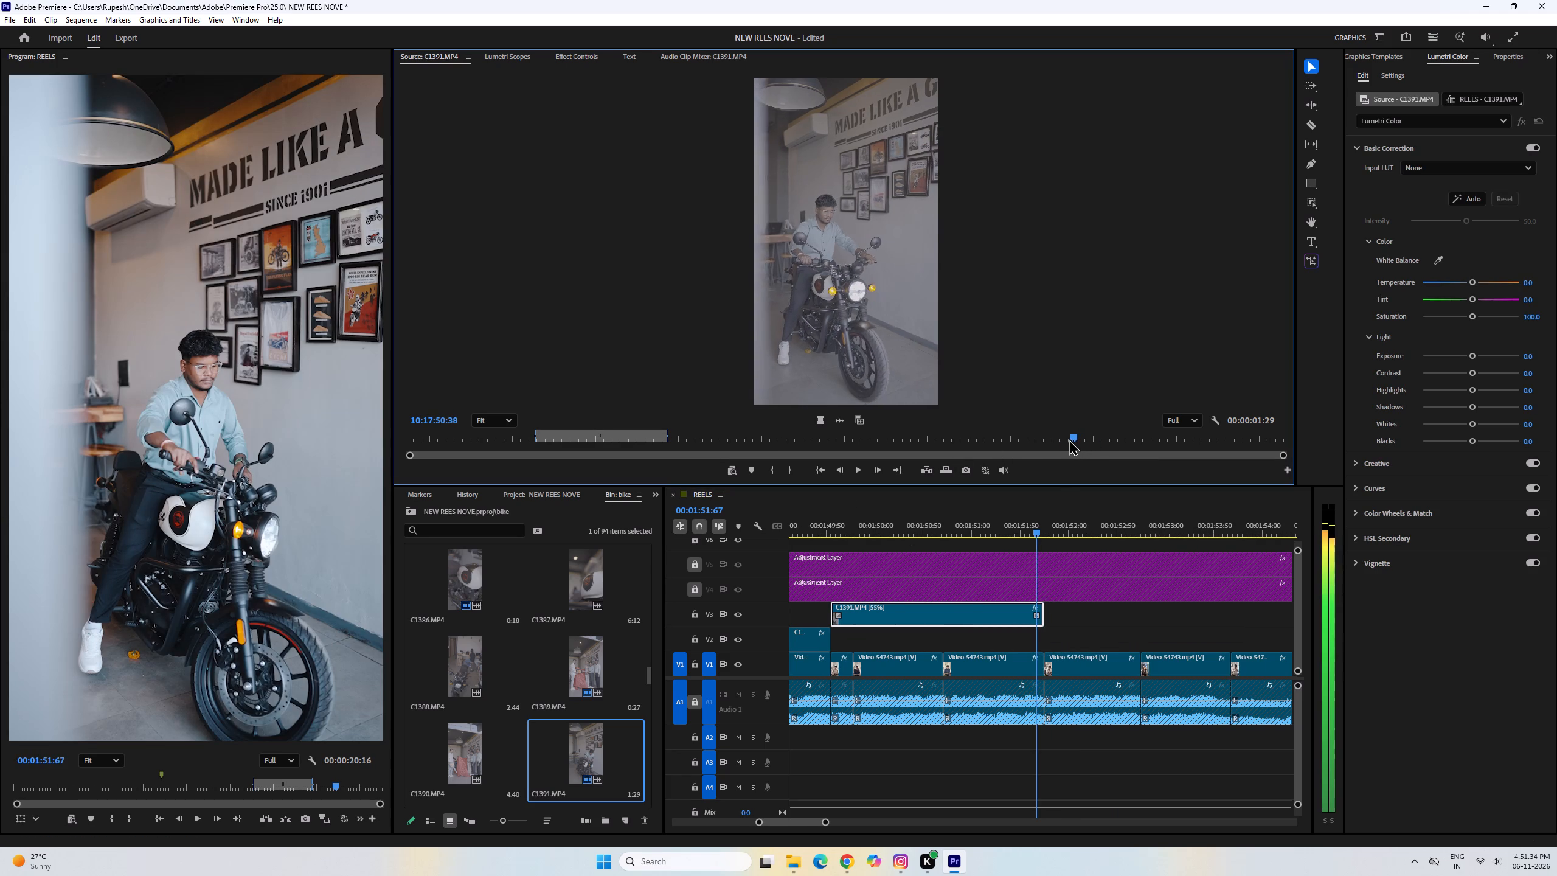
left_click_drag(1069, 439, 1063, 443)
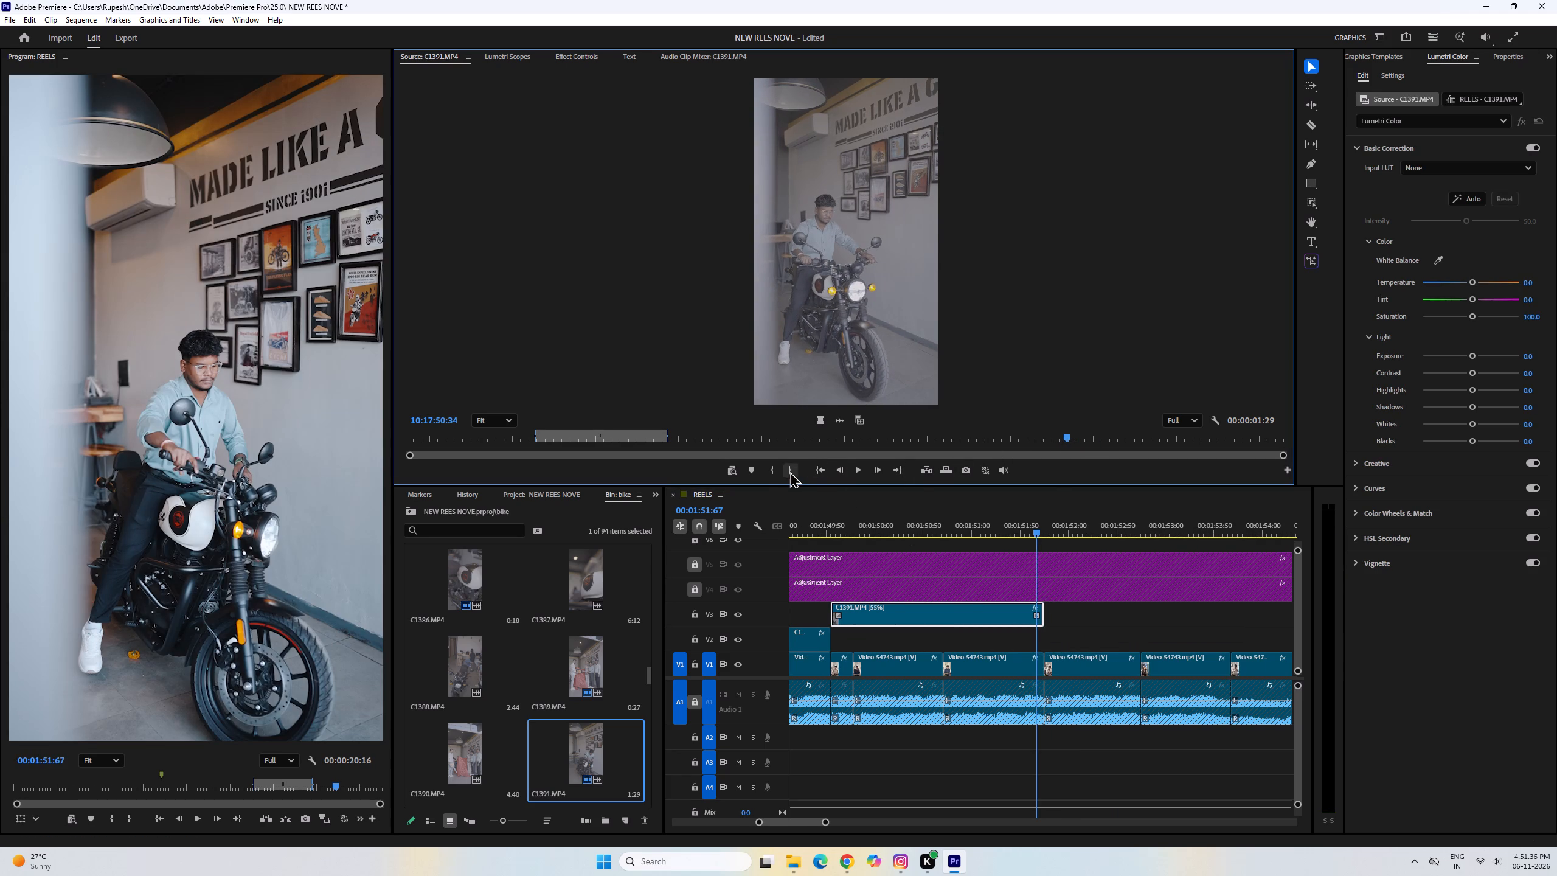
left_click(775, 473)
left_click_drag(1066, 439, 1147, 444)
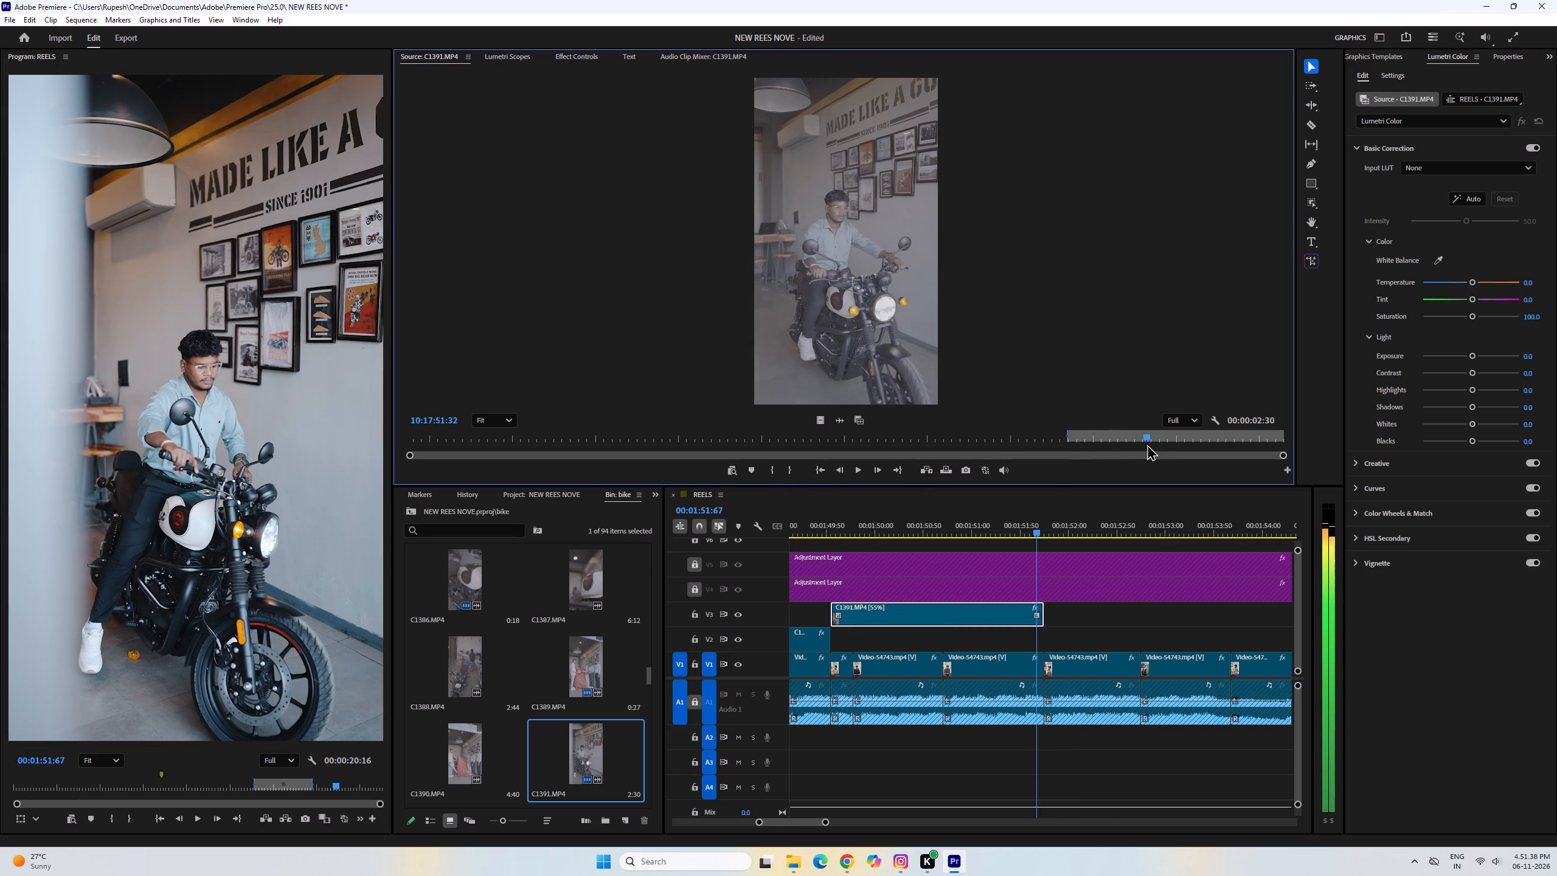
left_click_drag(1147, 444, 1159, 445)
left_click(788, 473)
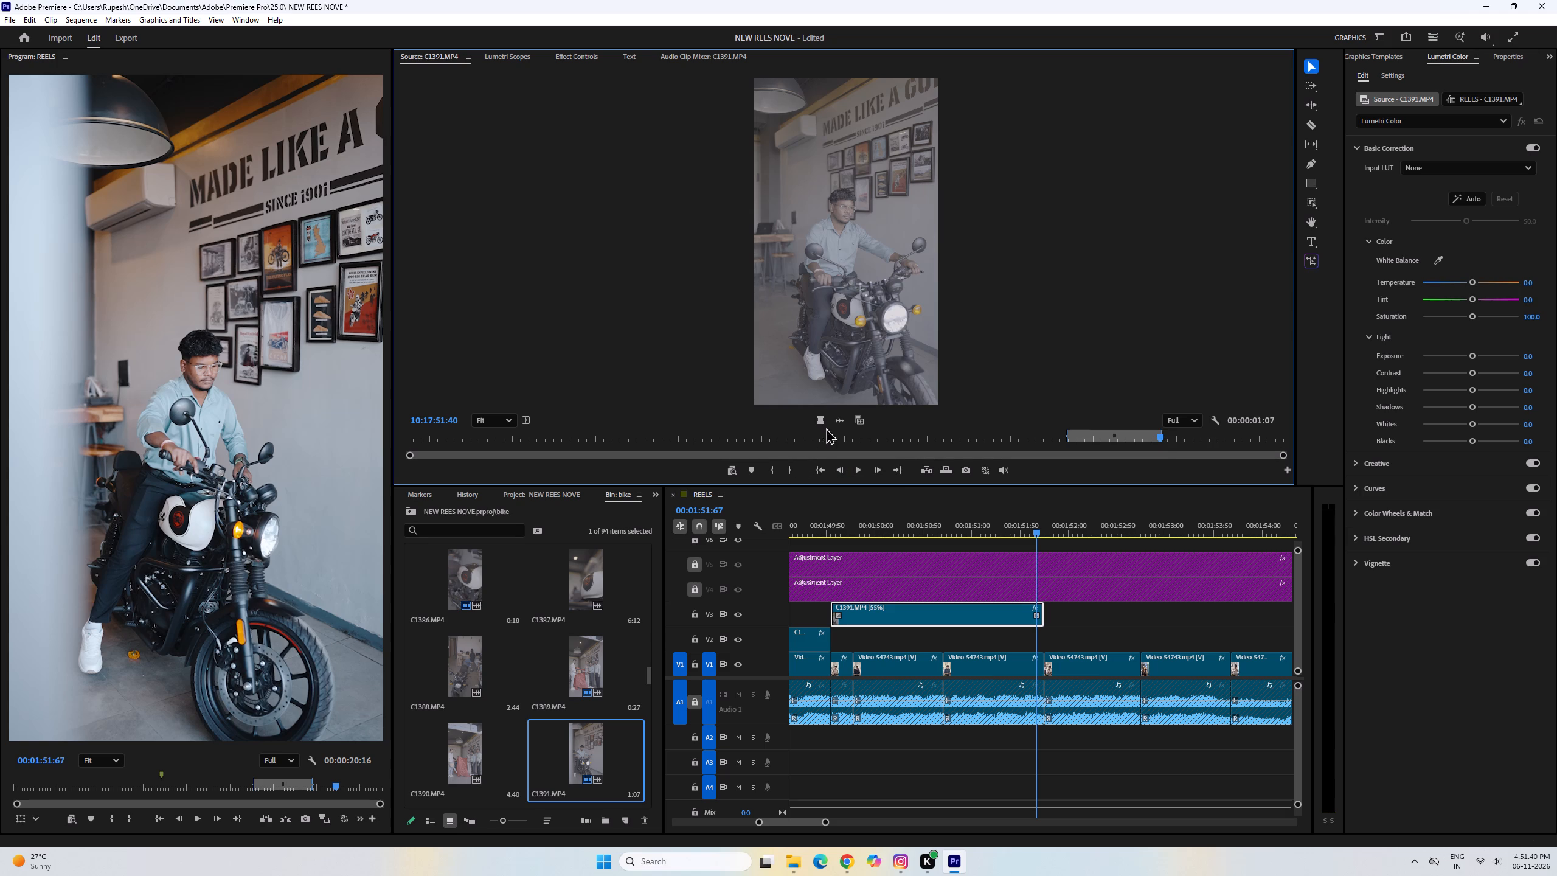
left_click_drag(826, 423, 1045, 632)
left_click(1064, 639)
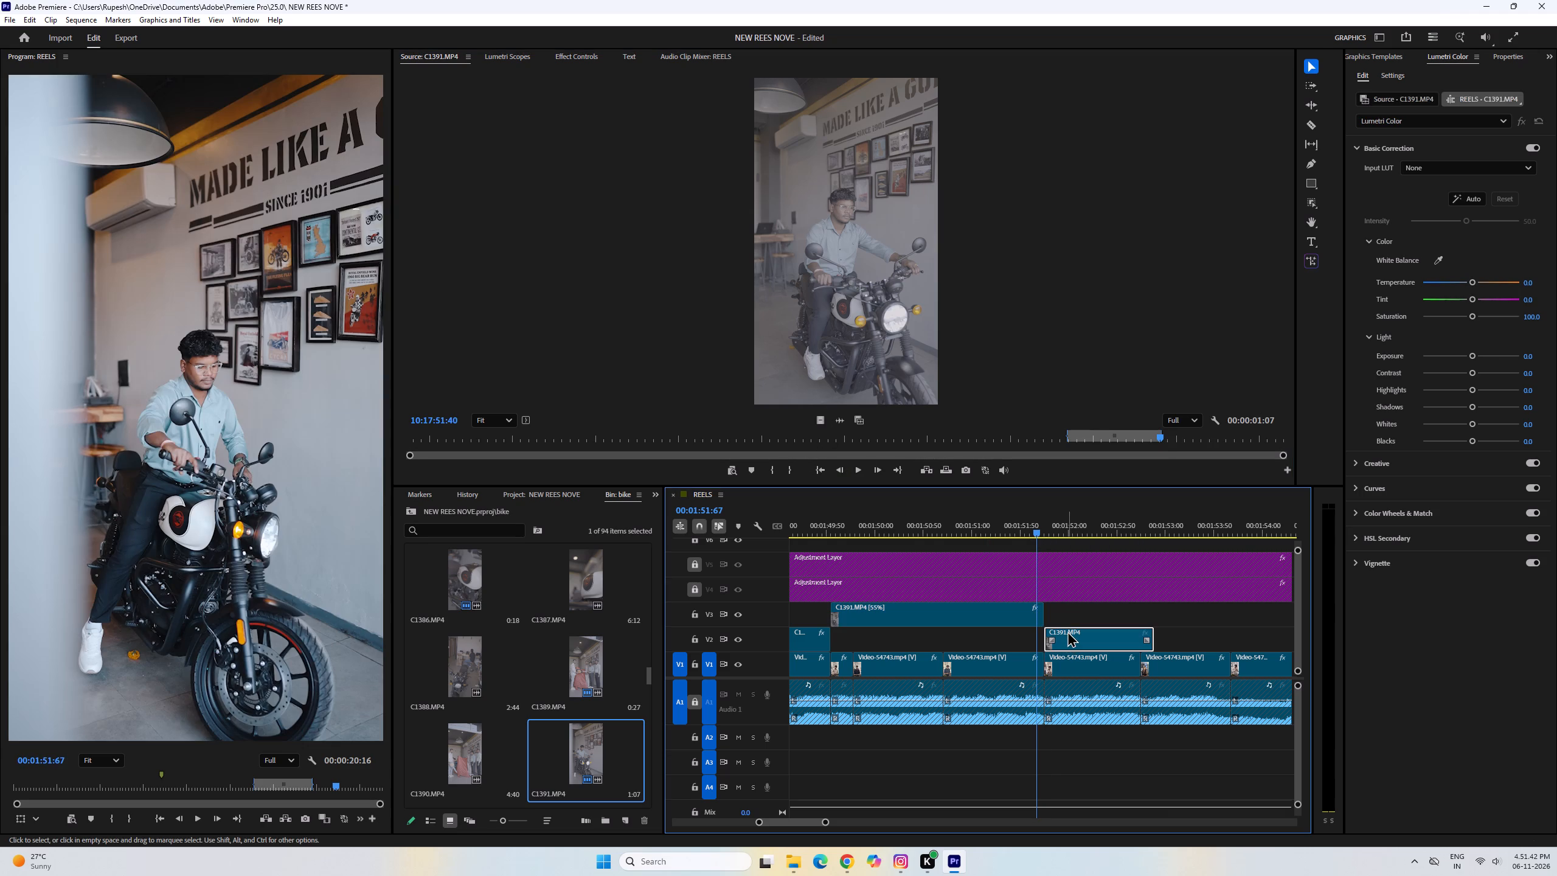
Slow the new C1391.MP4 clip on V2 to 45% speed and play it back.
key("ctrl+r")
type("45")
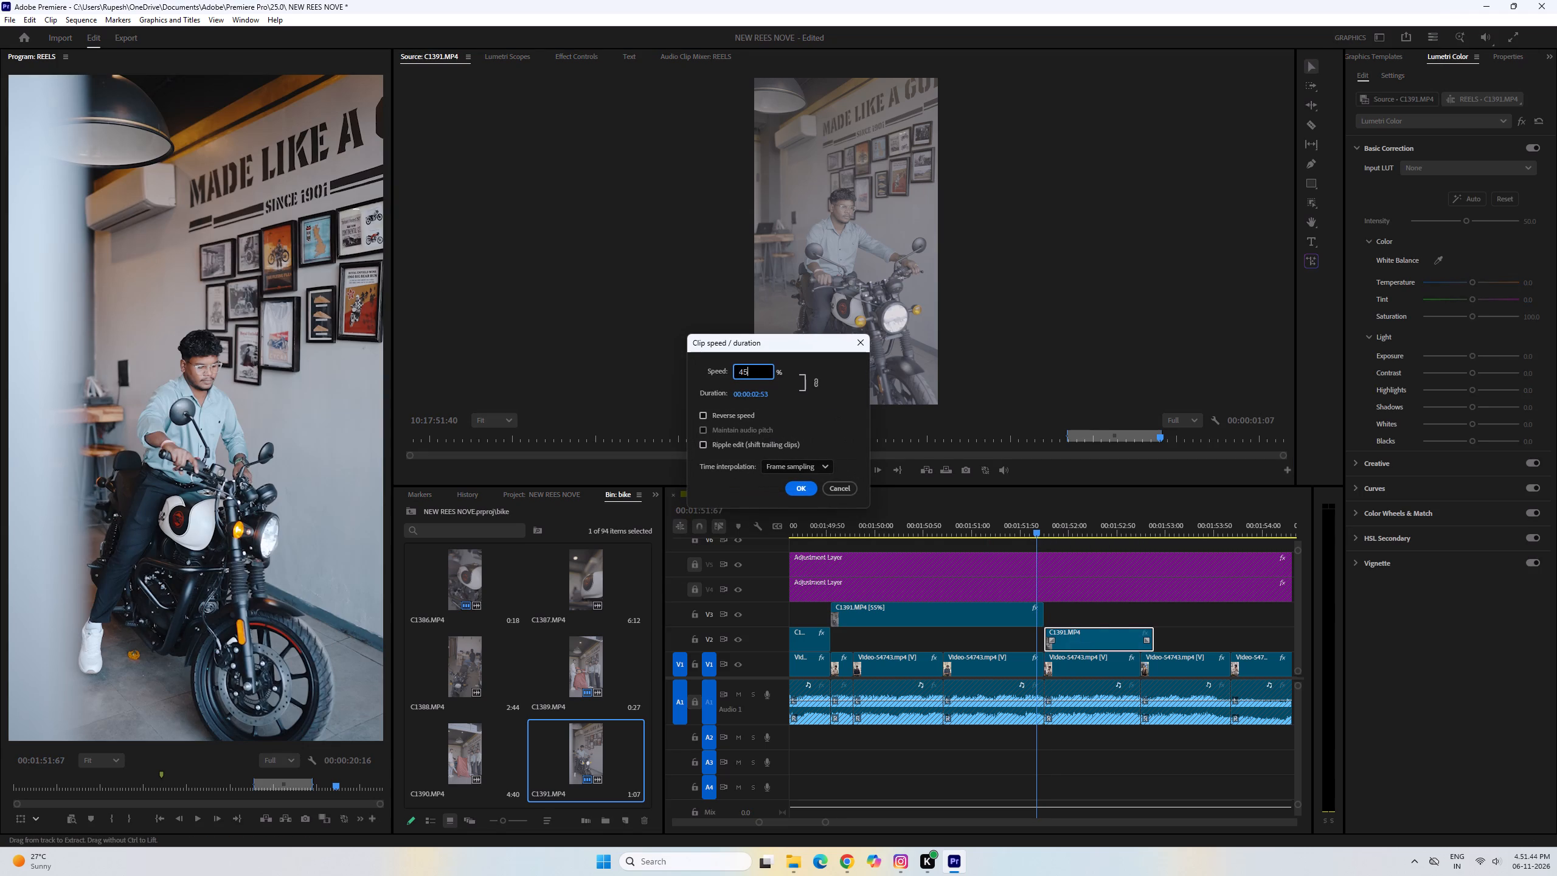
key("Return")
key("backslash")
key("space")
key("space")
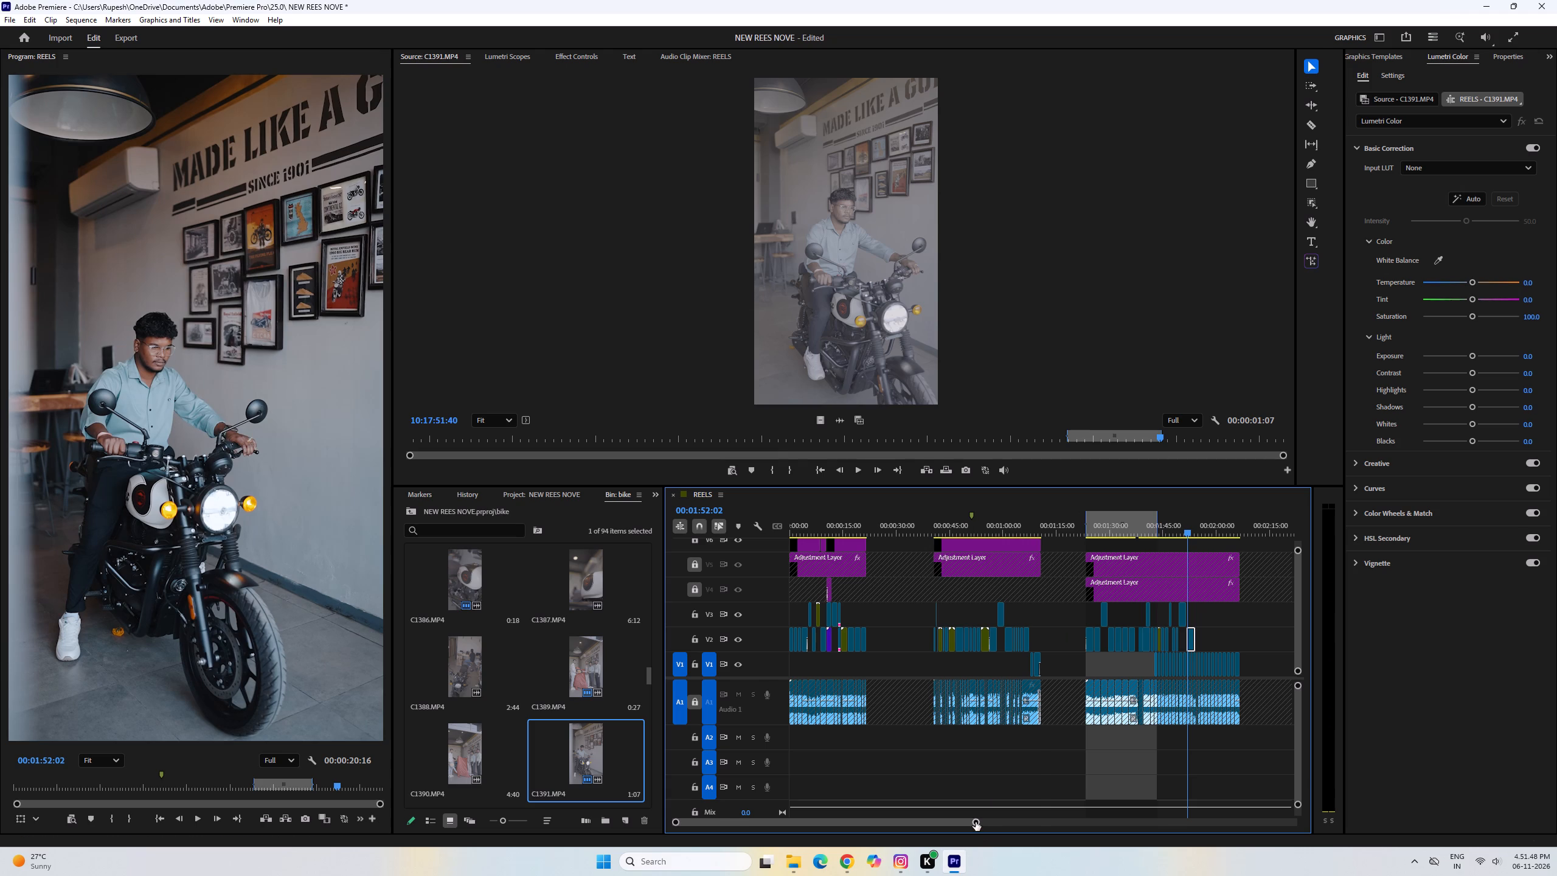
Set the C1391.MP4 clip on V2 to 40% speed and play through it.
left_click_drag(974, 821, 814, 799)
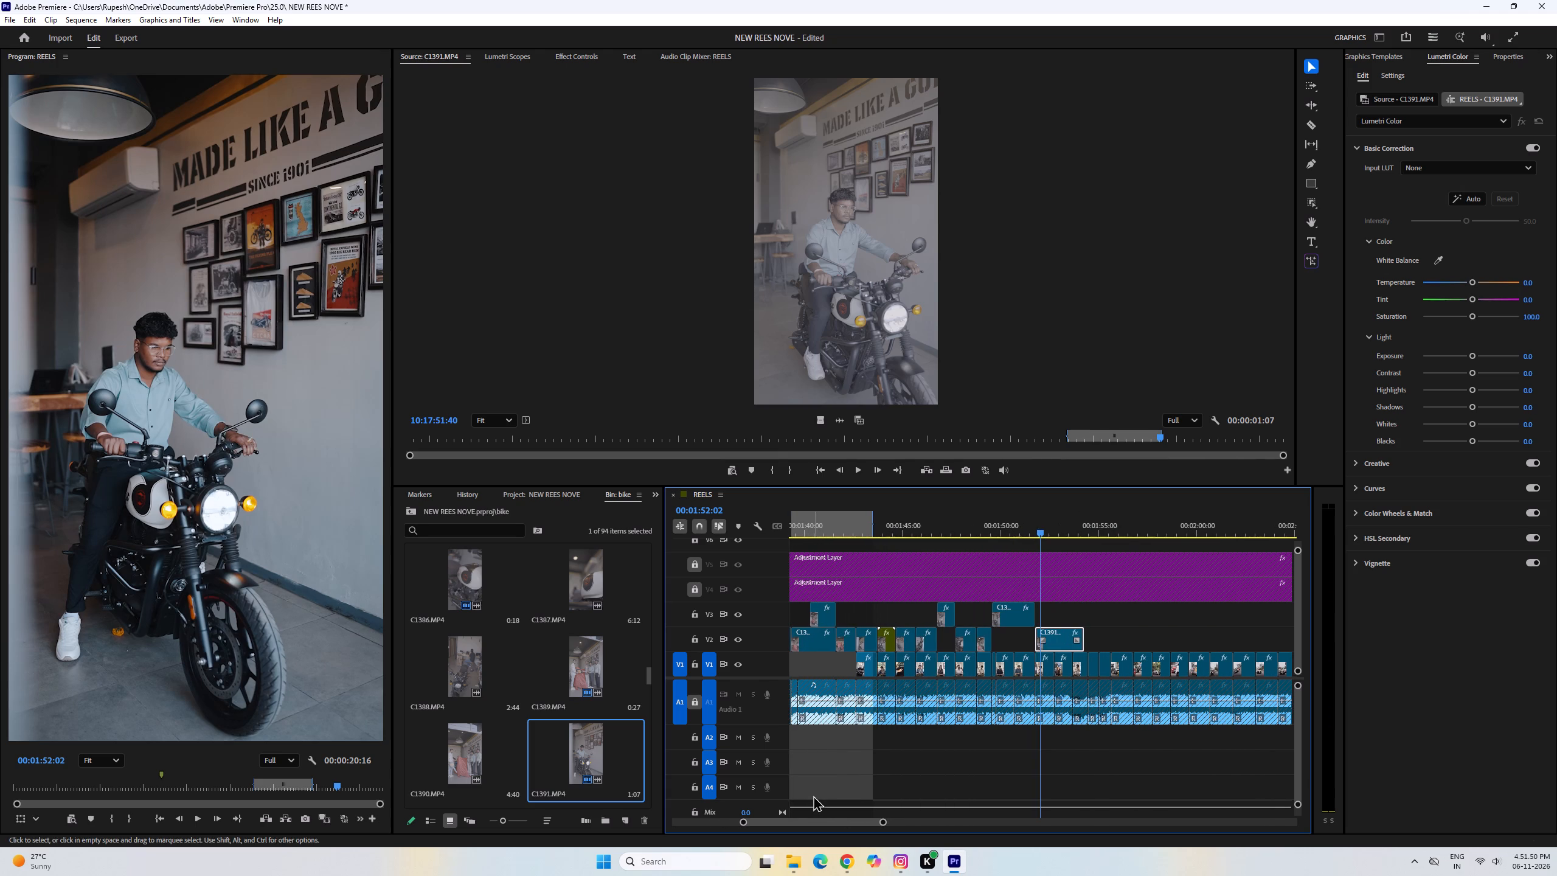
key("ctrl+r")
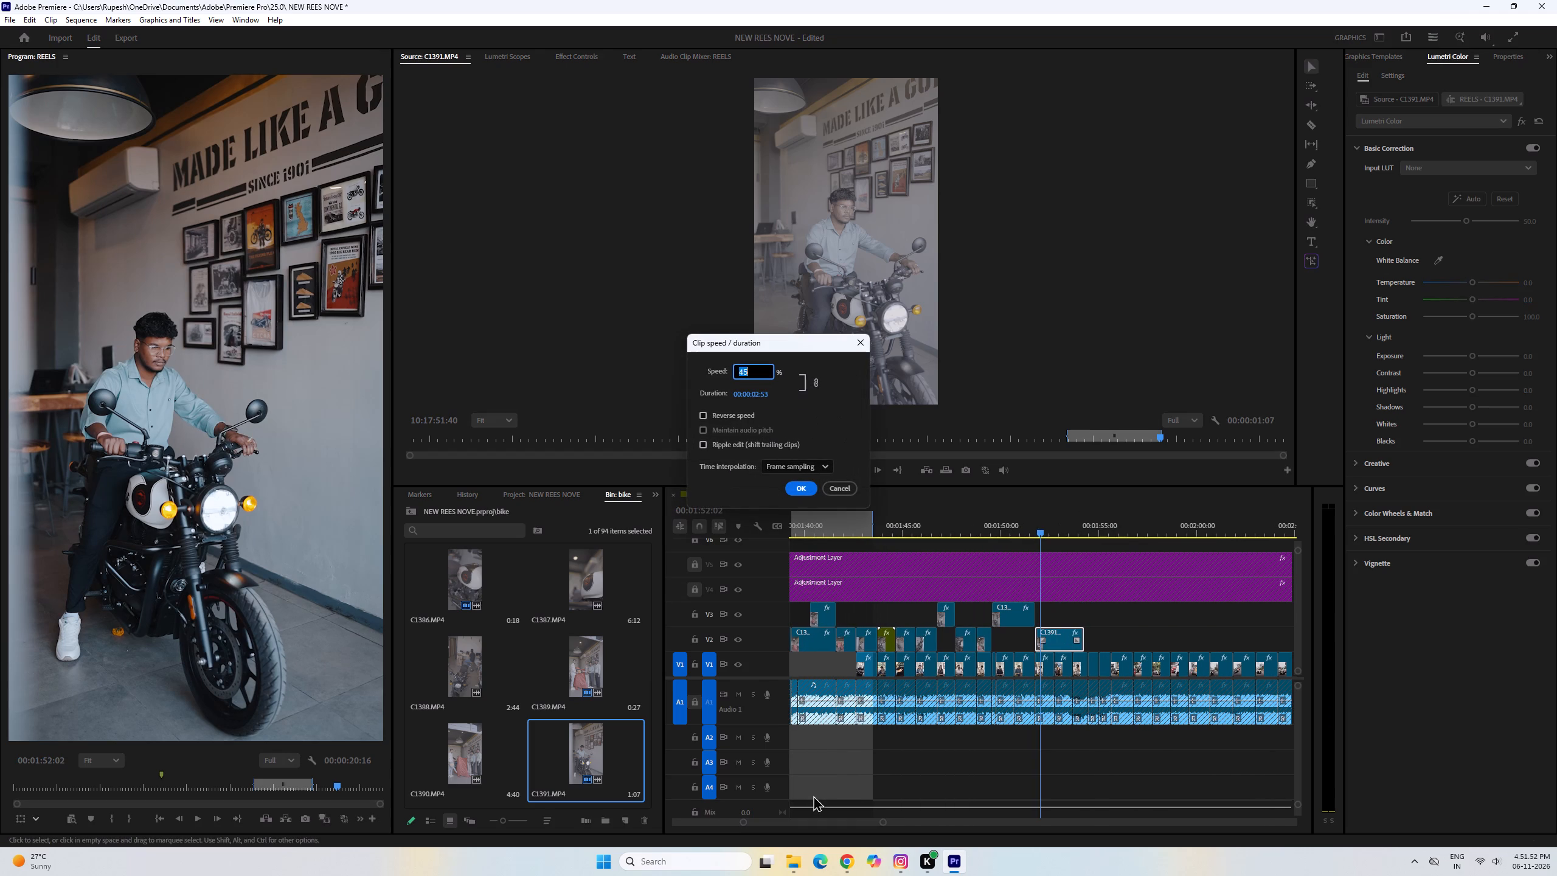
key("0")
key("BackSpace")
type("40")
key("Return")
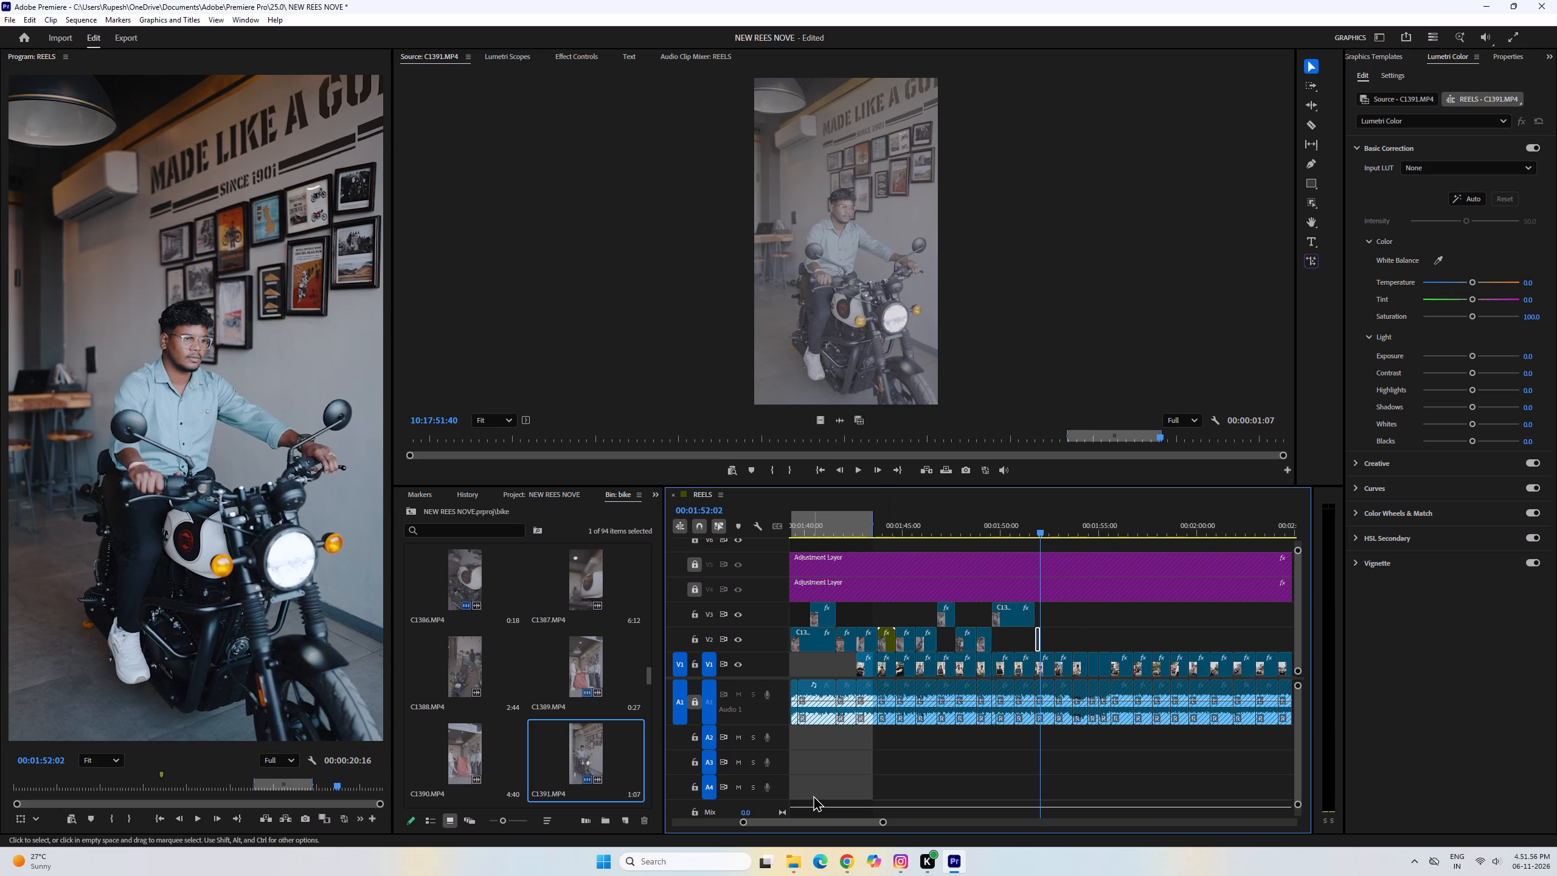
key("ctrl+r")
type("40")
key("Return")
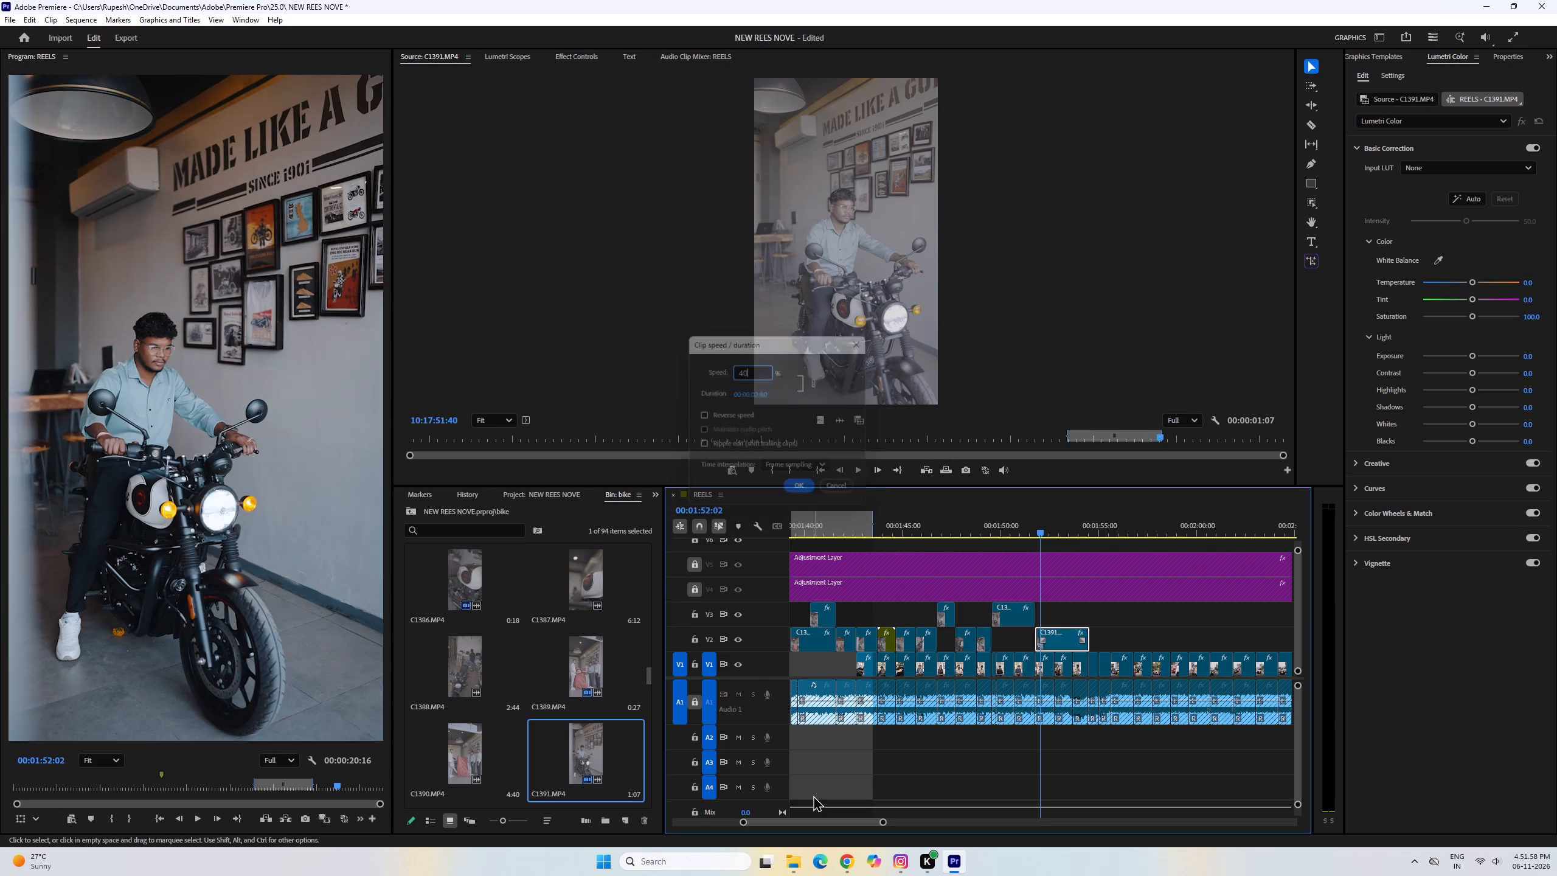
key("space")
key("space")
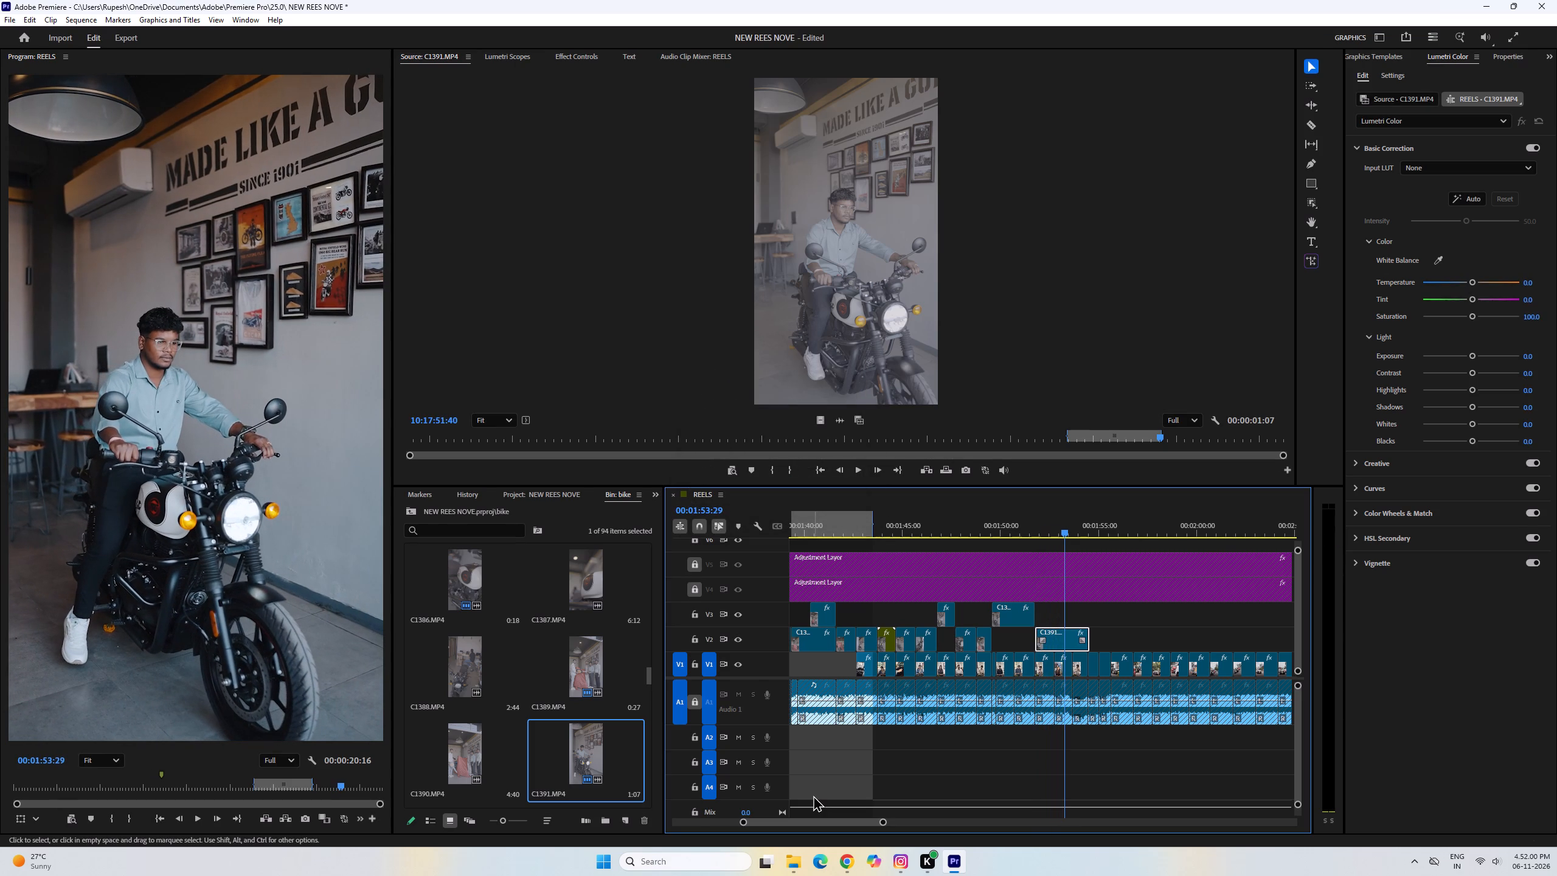
Set the C1391.MP4 clip on V2 to 50% speed.
key("ctrl+r")
type("50")
key("Return")
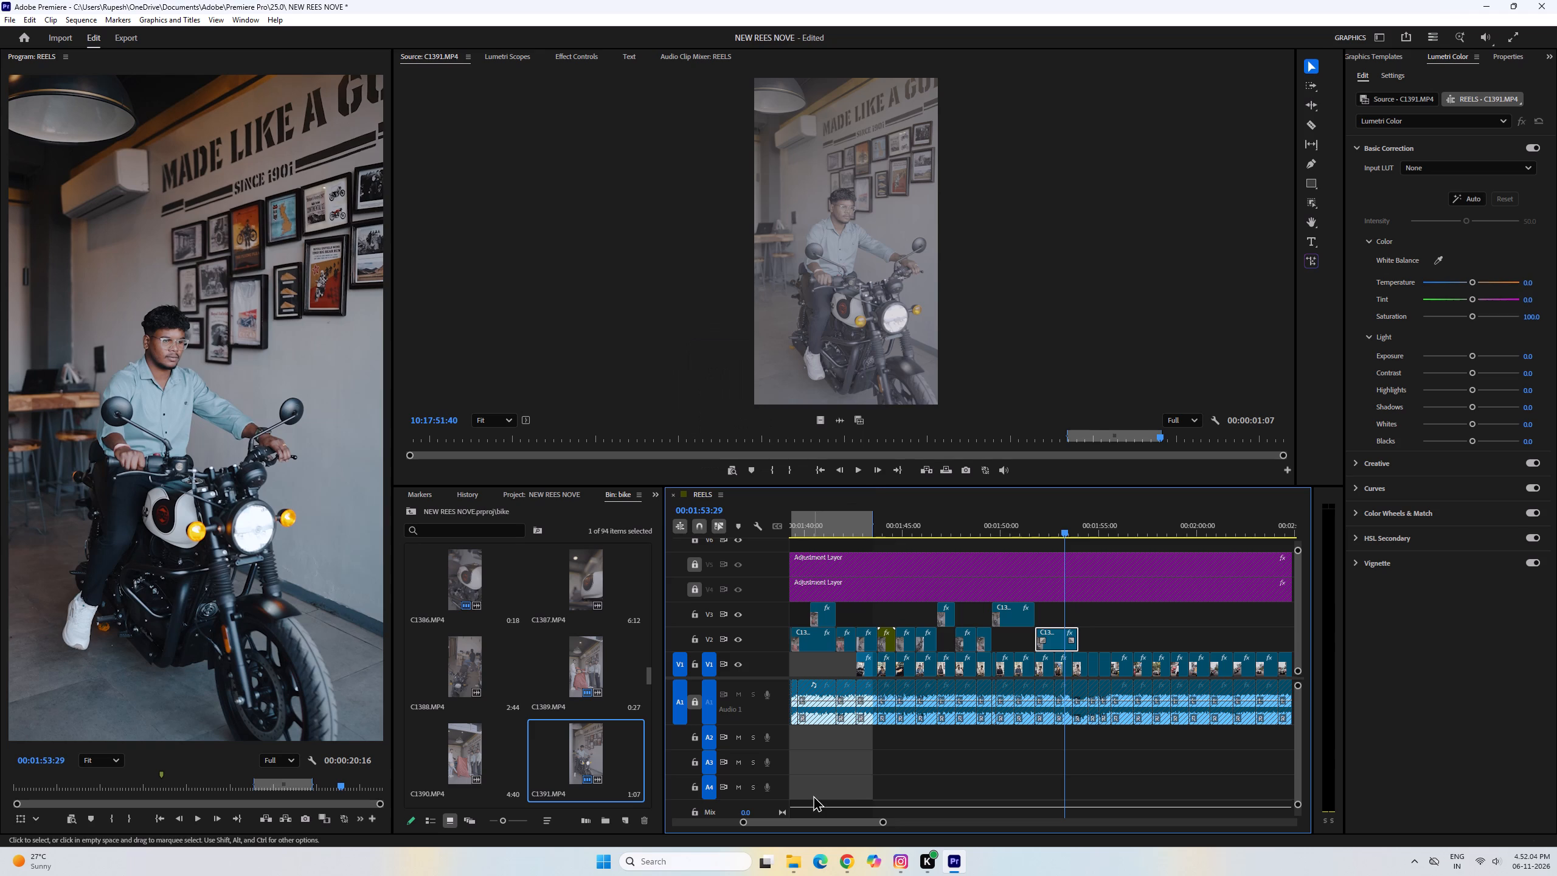
Trim the start of the 50% C1391.MP4 clip to a 00:00:00:84 duration and move it back against the V3 clip's end.
left_click_drag(885, 824, 857, 813)
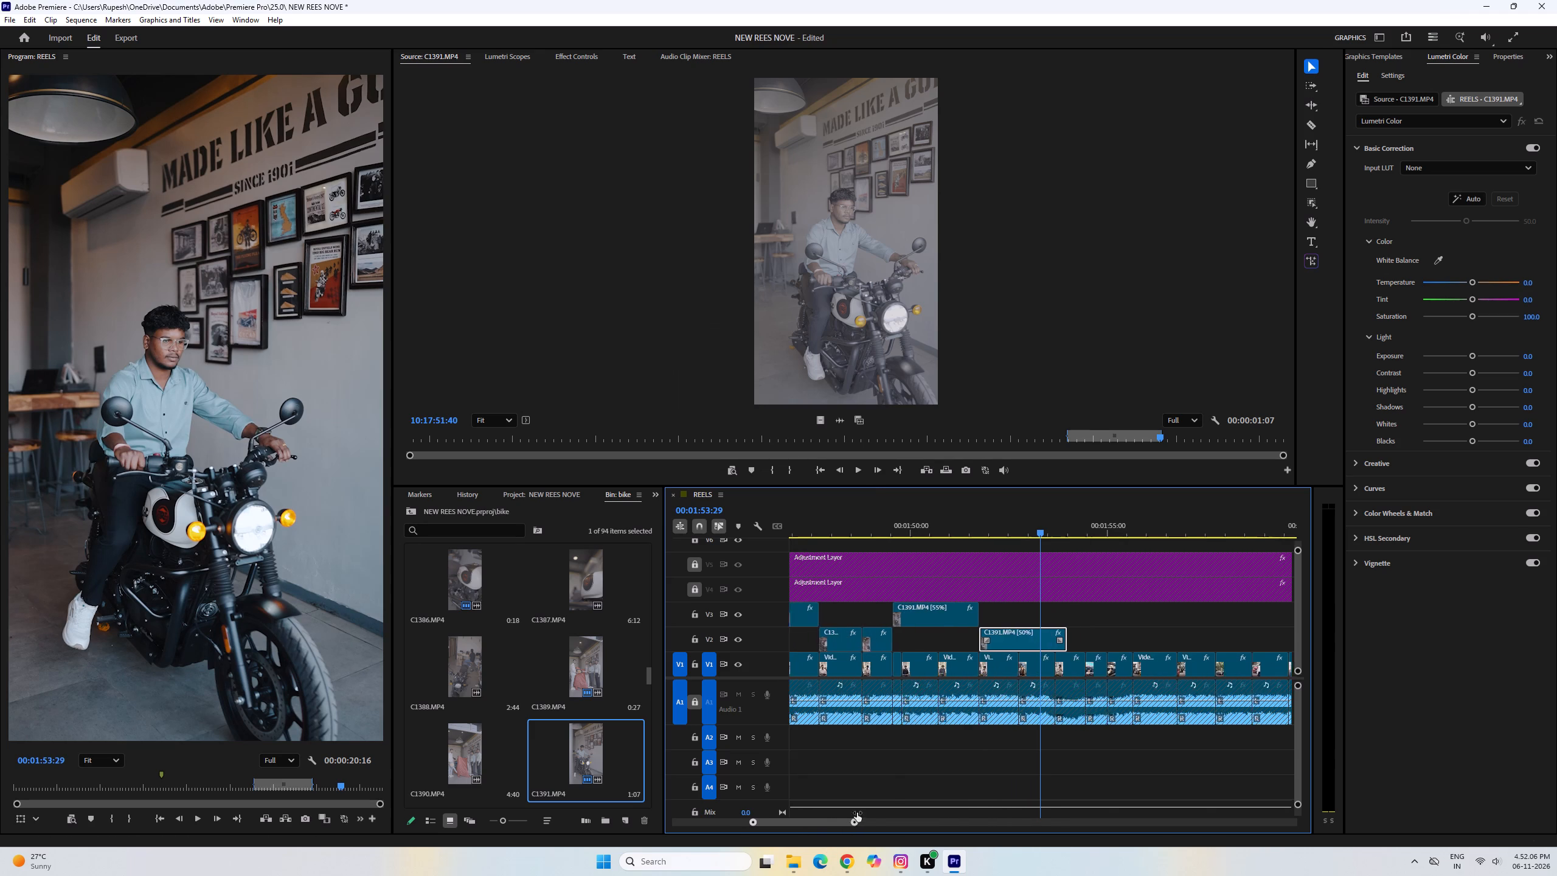
left_click_drag(857, 813, 868, 815)
left_click(991, 539)
left_click_drag(999, 538, 1014, 538)
left_click_drag(1010, 532, 1010, 532)
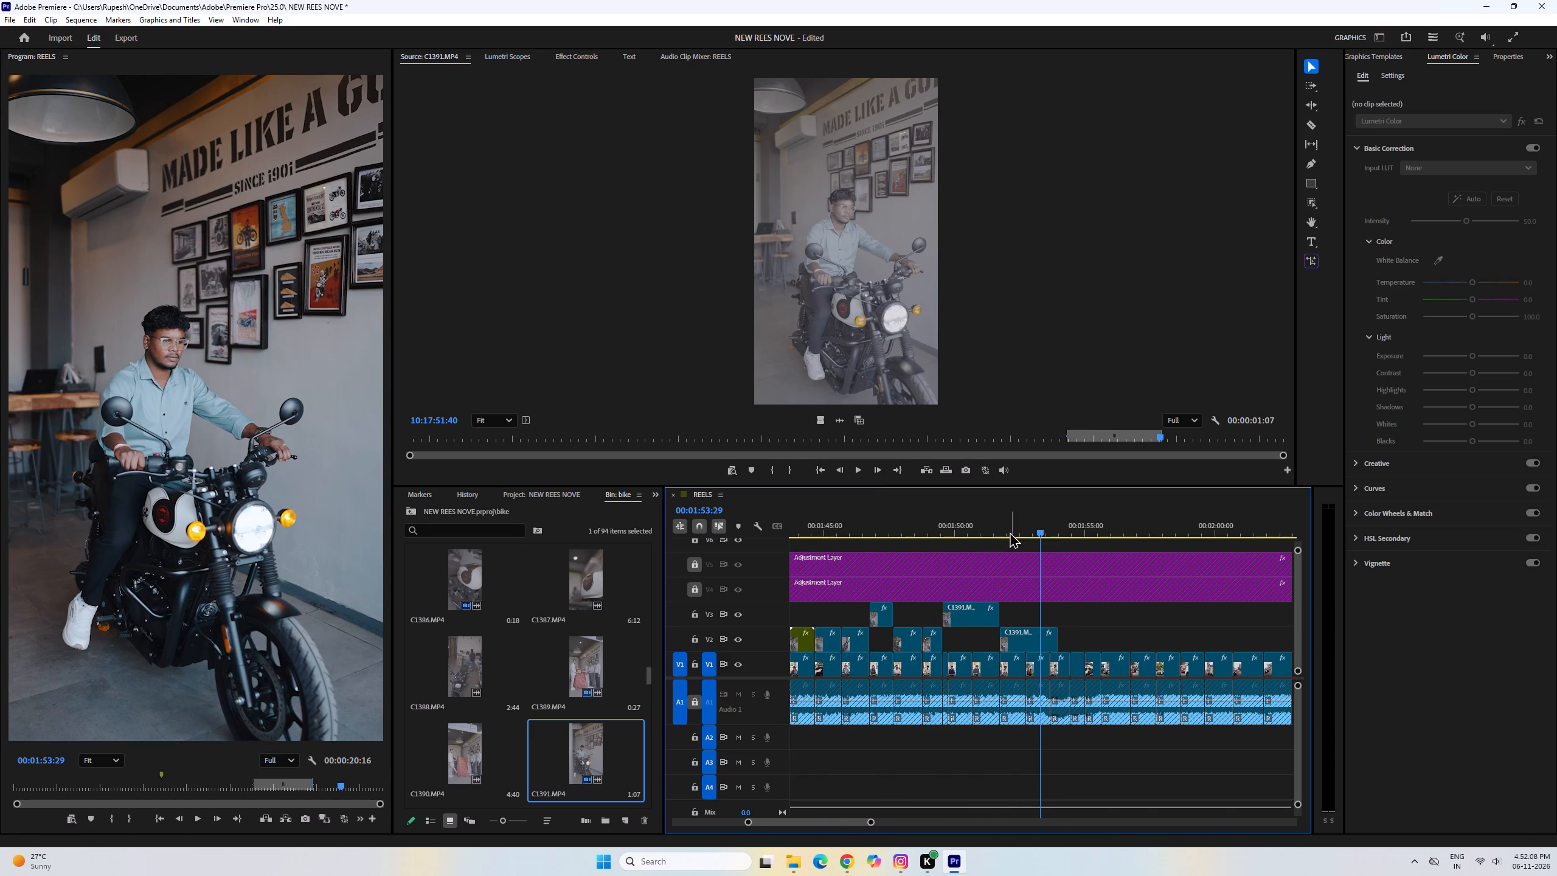
left_click_drag(1010, 532, 1046, 541)
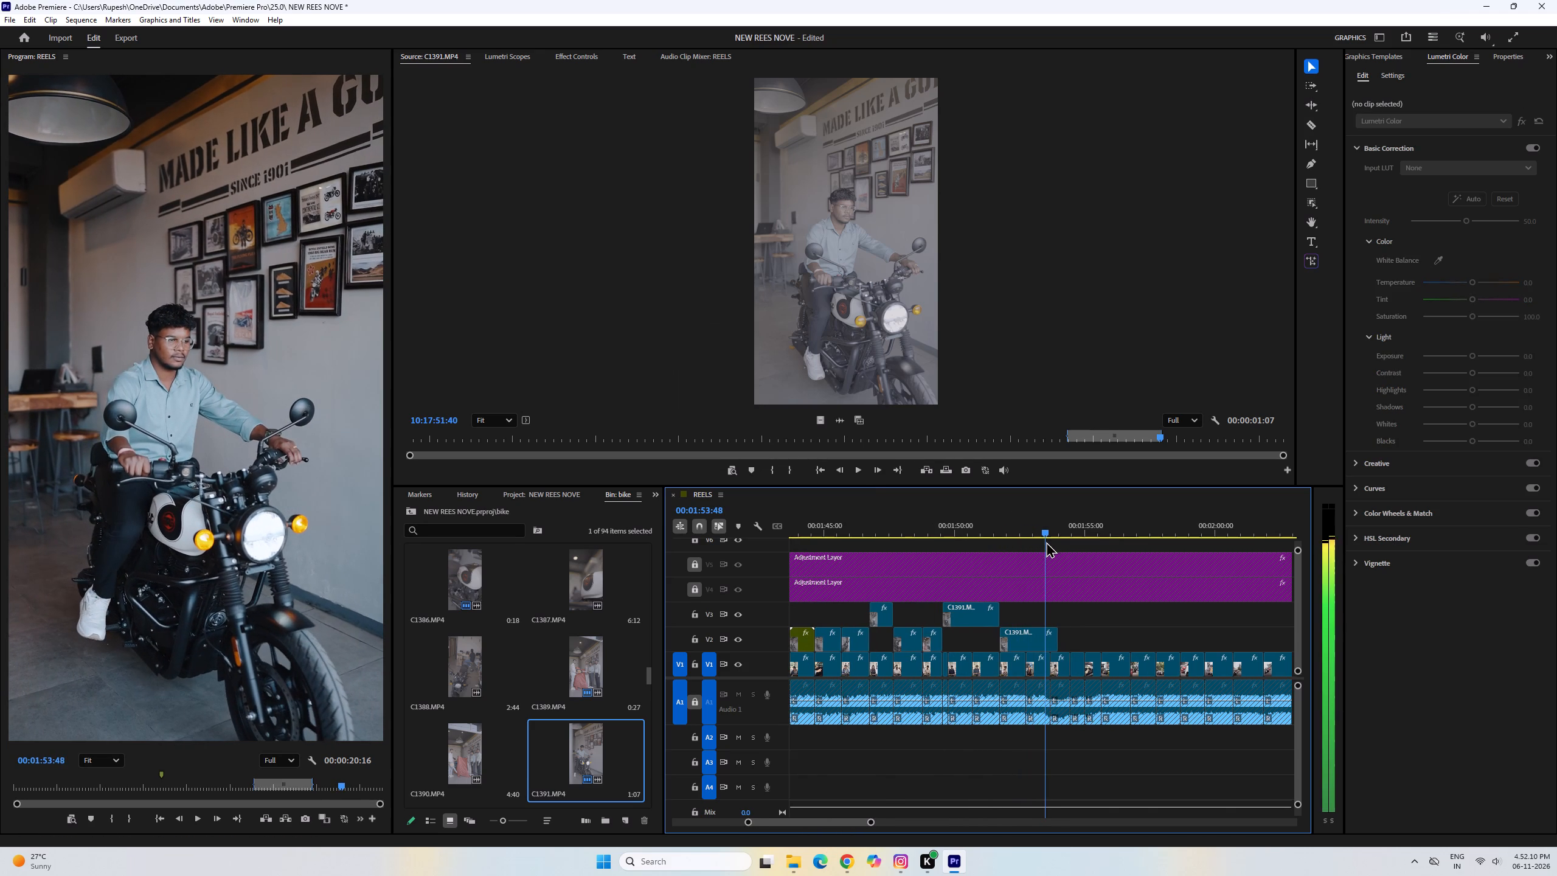
left_click_drag(1046, 541, 1046, 541)
left_click_drag(1004, 634, 1027, 637)
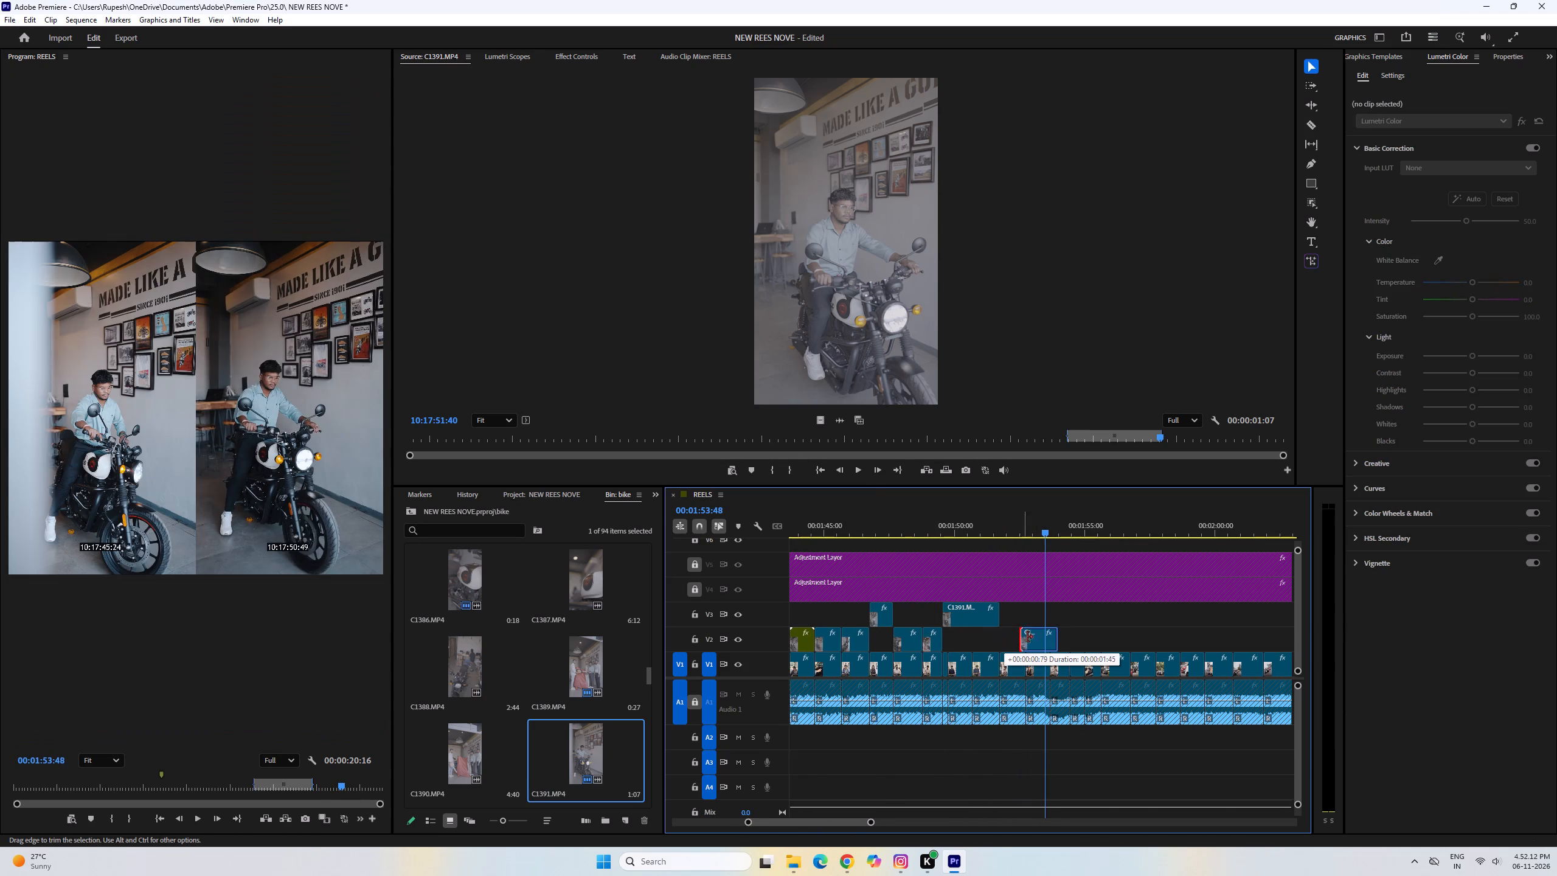
left_click_drag(1027, 637, 1041, 638)
left_click_drag(1050, 642, 1047, 641)
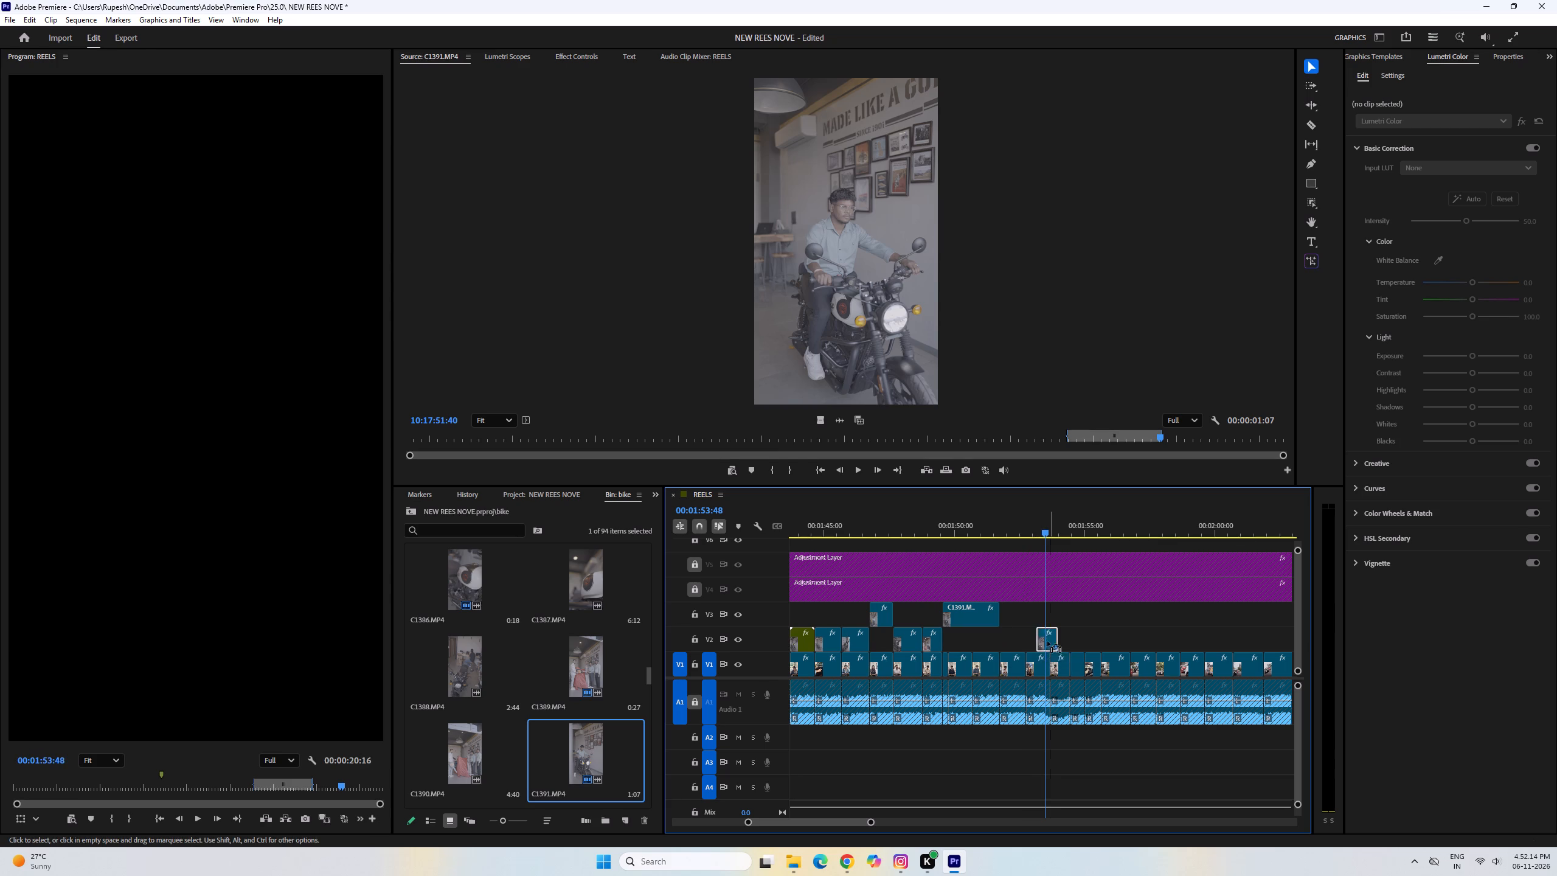
left_click_drag(1047, 641, 1015, 639)
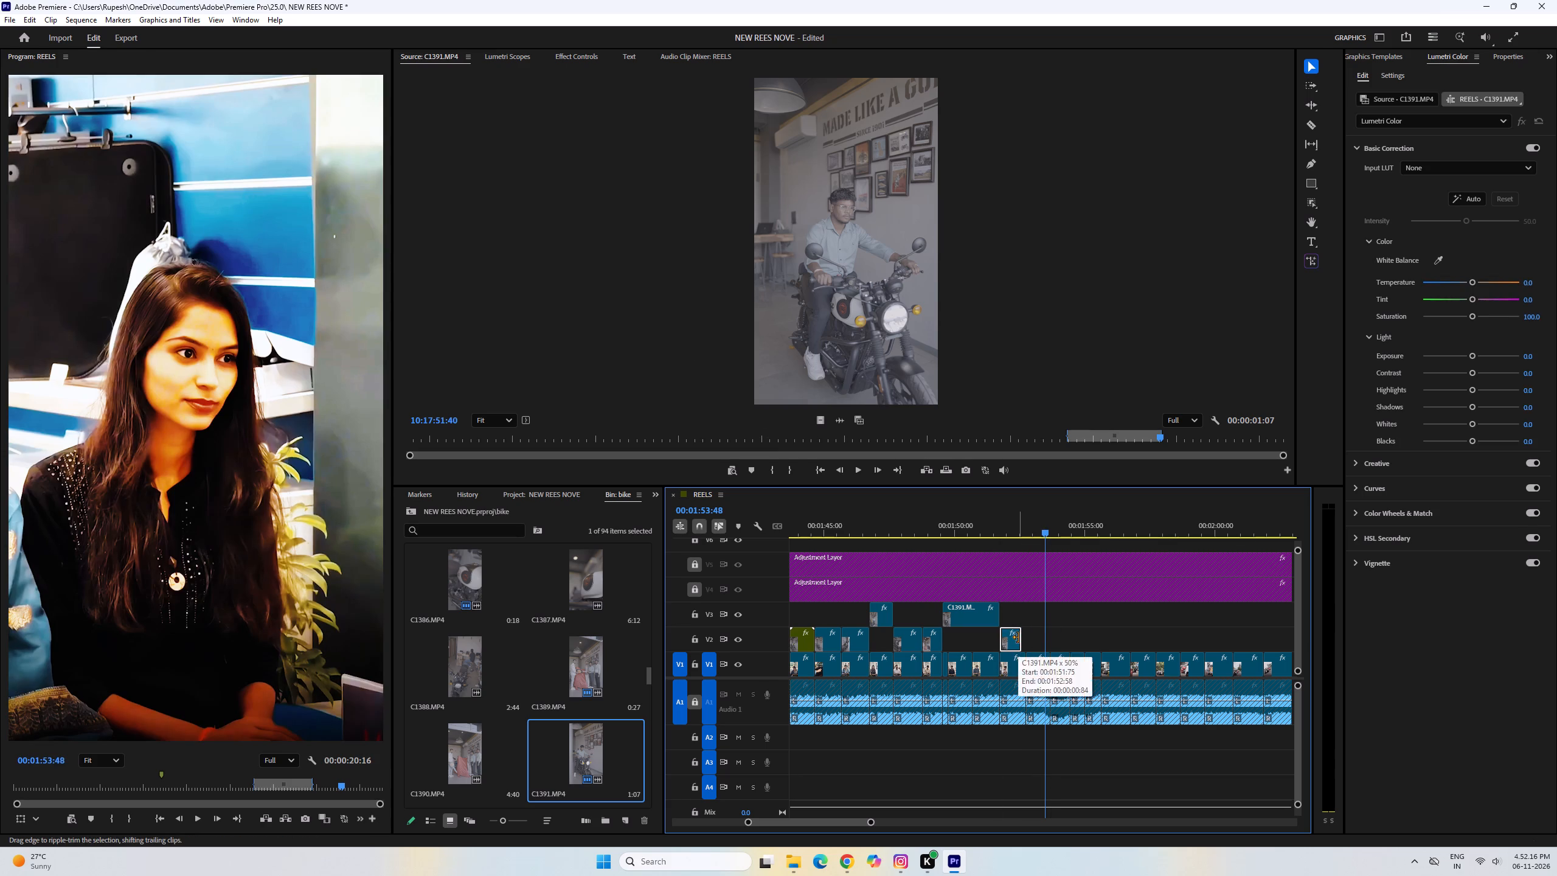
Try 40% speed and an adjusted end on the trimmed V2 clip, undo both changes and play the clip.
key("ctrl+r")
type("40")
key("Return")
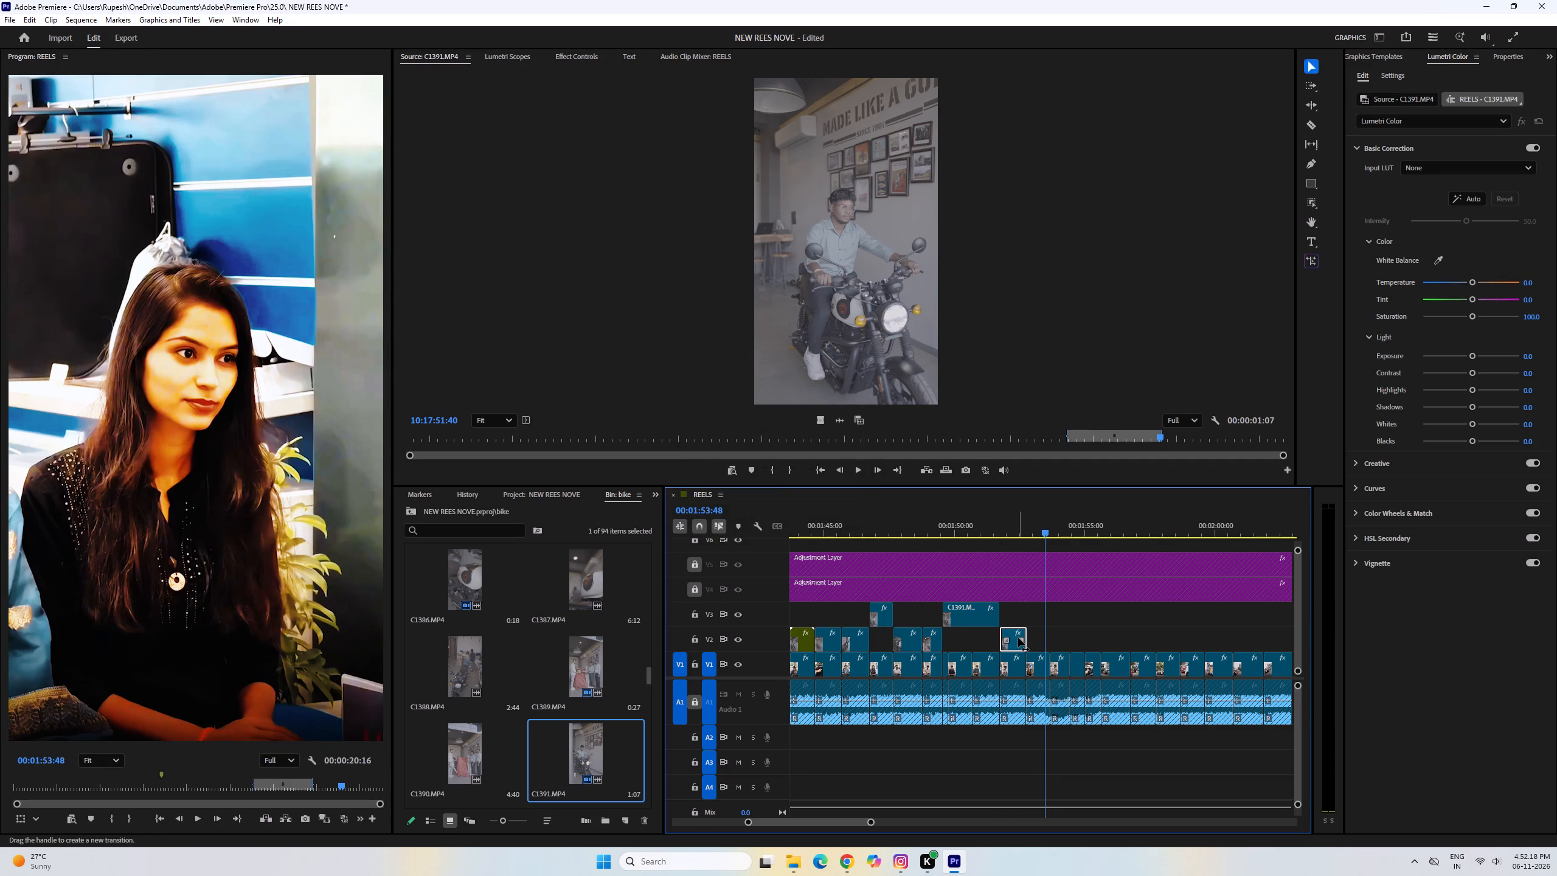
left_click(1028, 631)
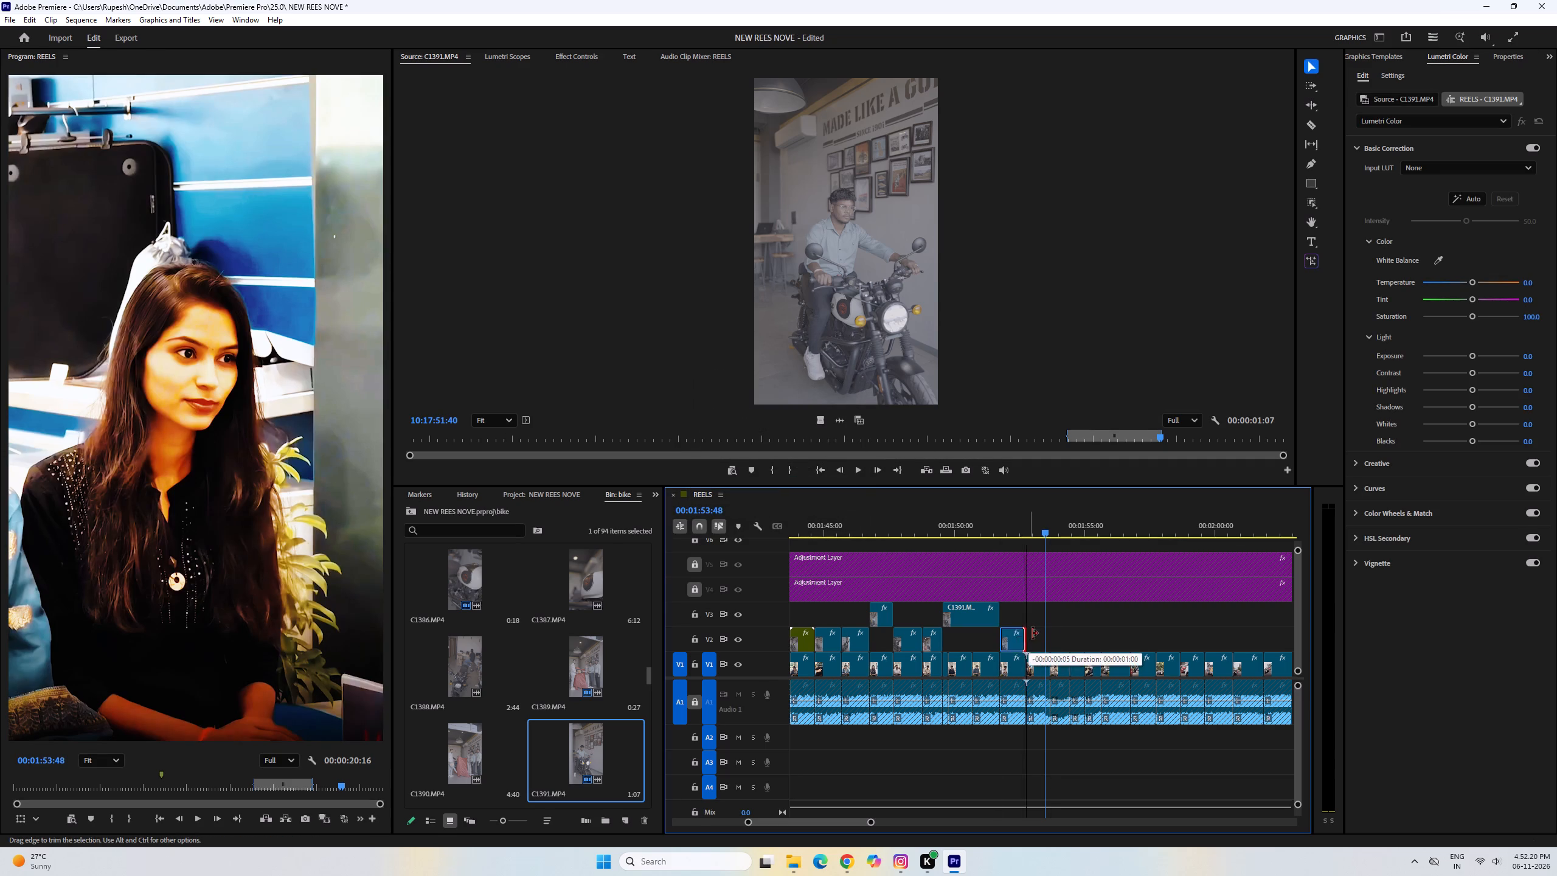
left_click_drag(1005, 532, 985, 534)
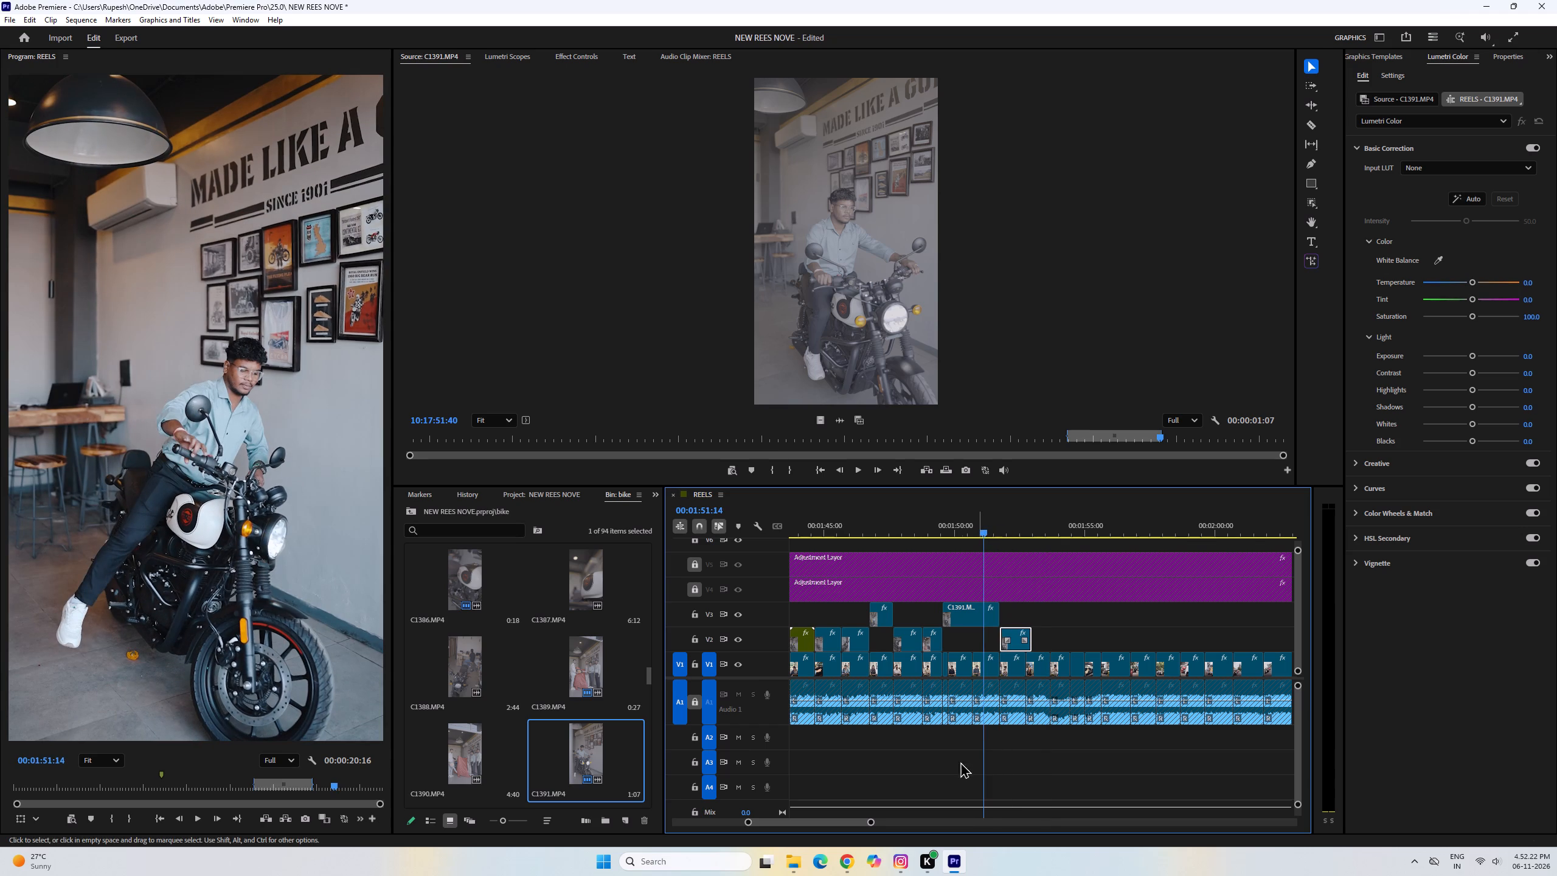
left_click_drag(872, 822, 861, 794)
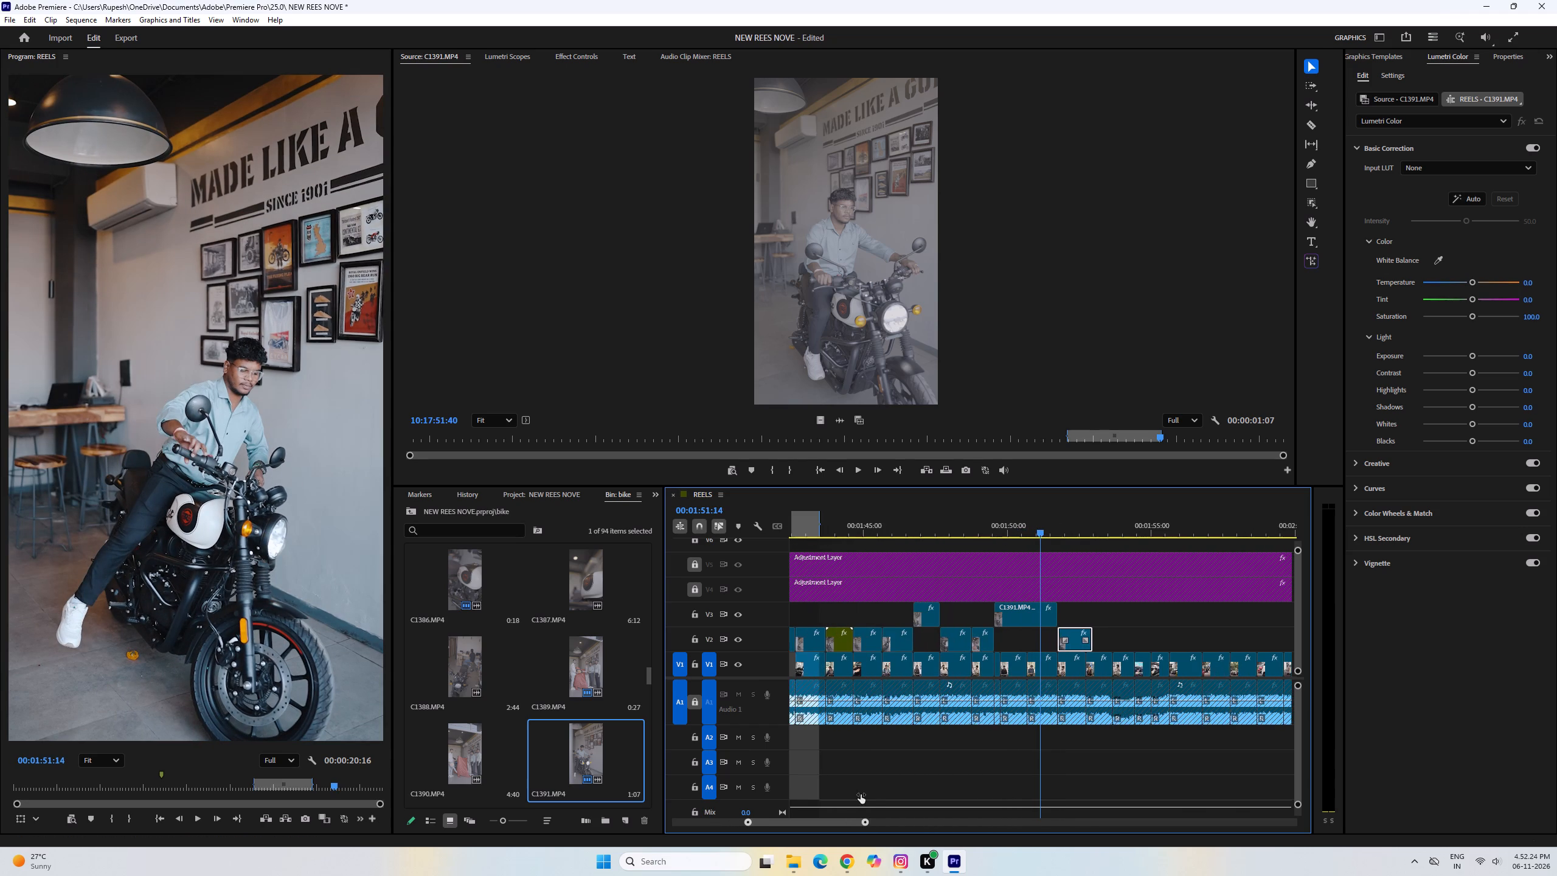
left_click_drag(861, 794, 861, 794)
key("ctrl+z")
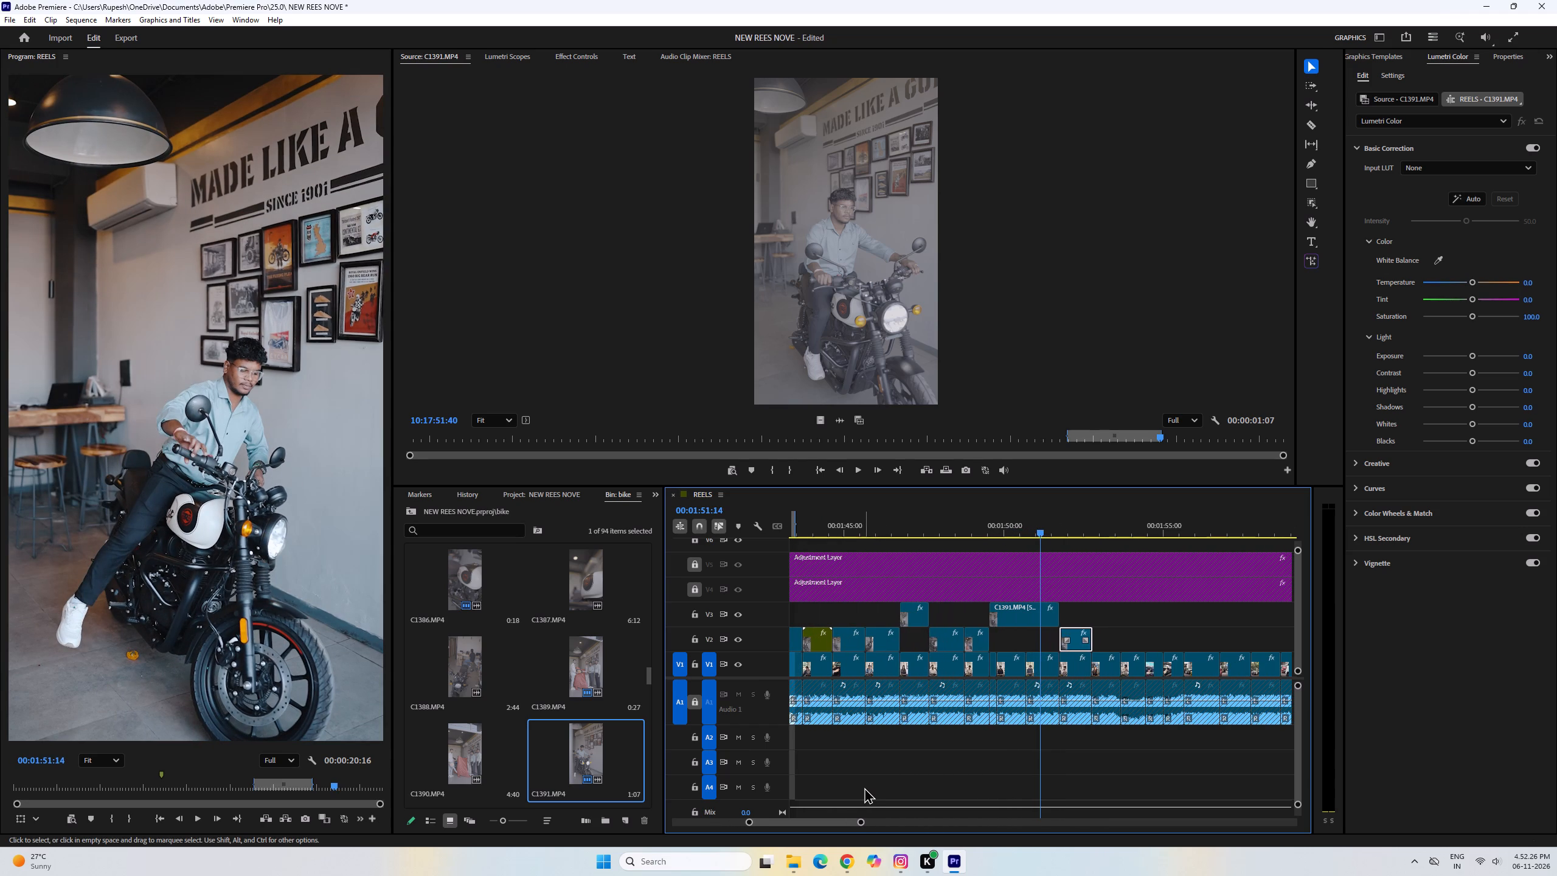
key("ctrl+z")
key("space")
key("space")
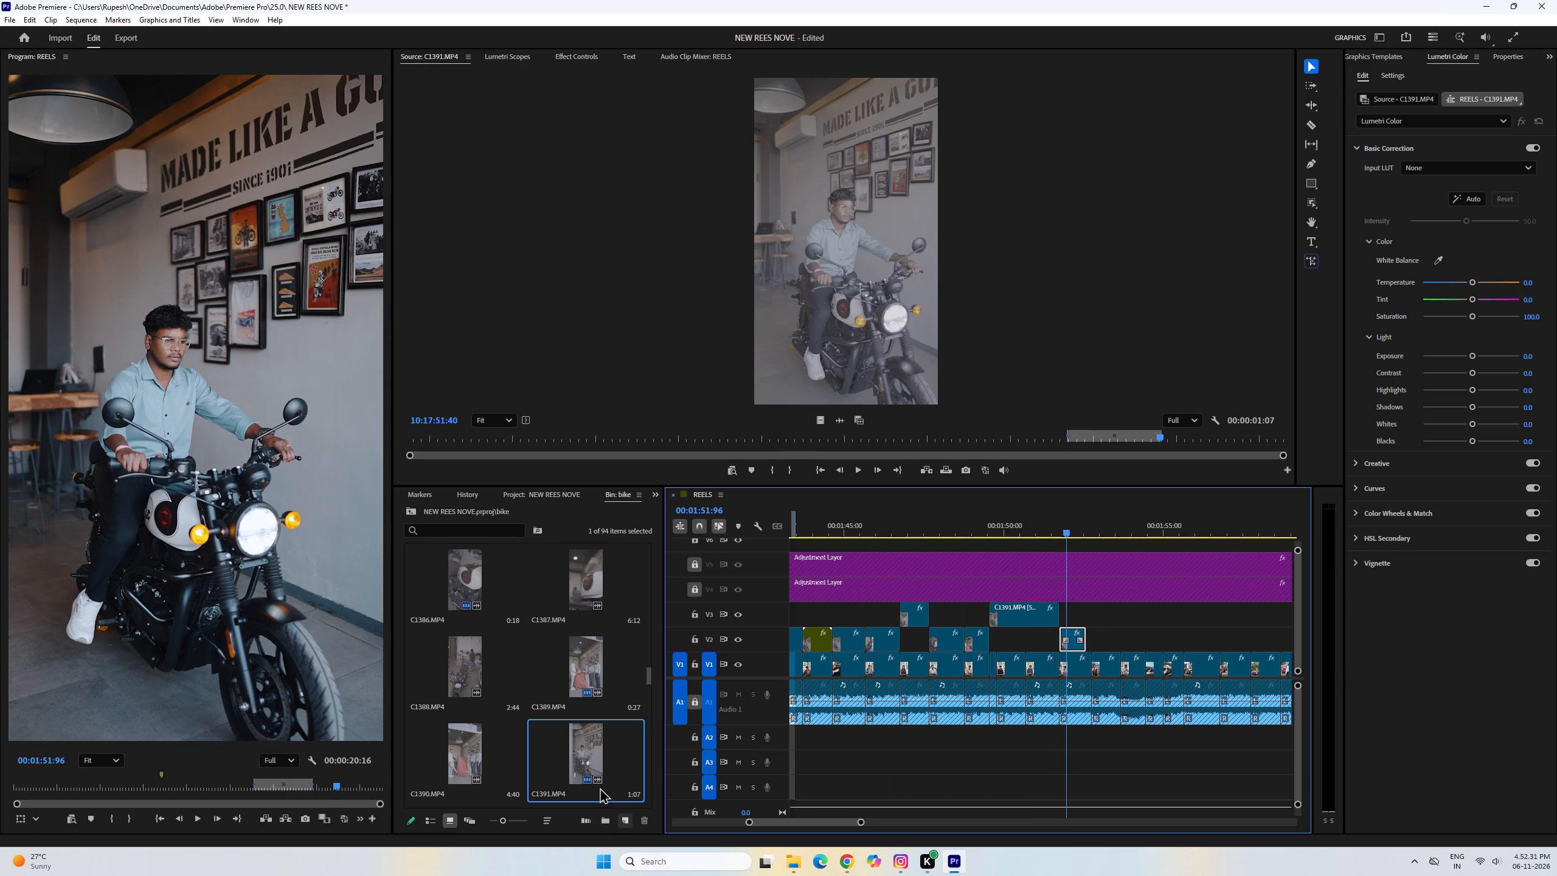
Open C1392.MP4, mark a 00:00:00:44 range starting at 10:17:55:11 and place it on V3 after the C1391.MP4 clips.
scroll(592, 770, "down", 1)
double_click(473, 742)
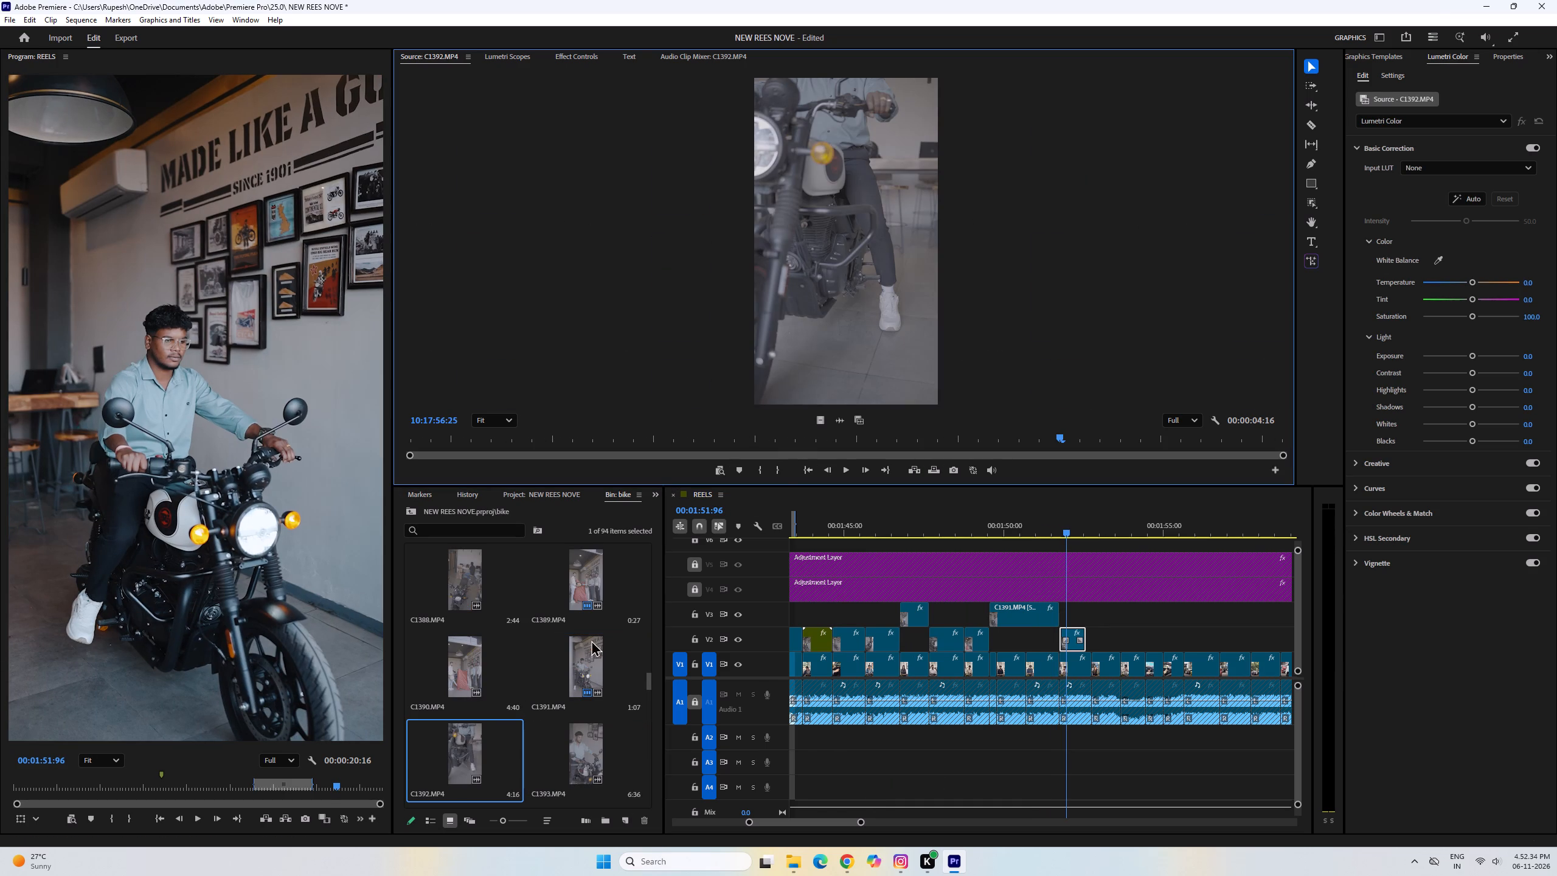
left_click_drag(738, 446, 665, 444)
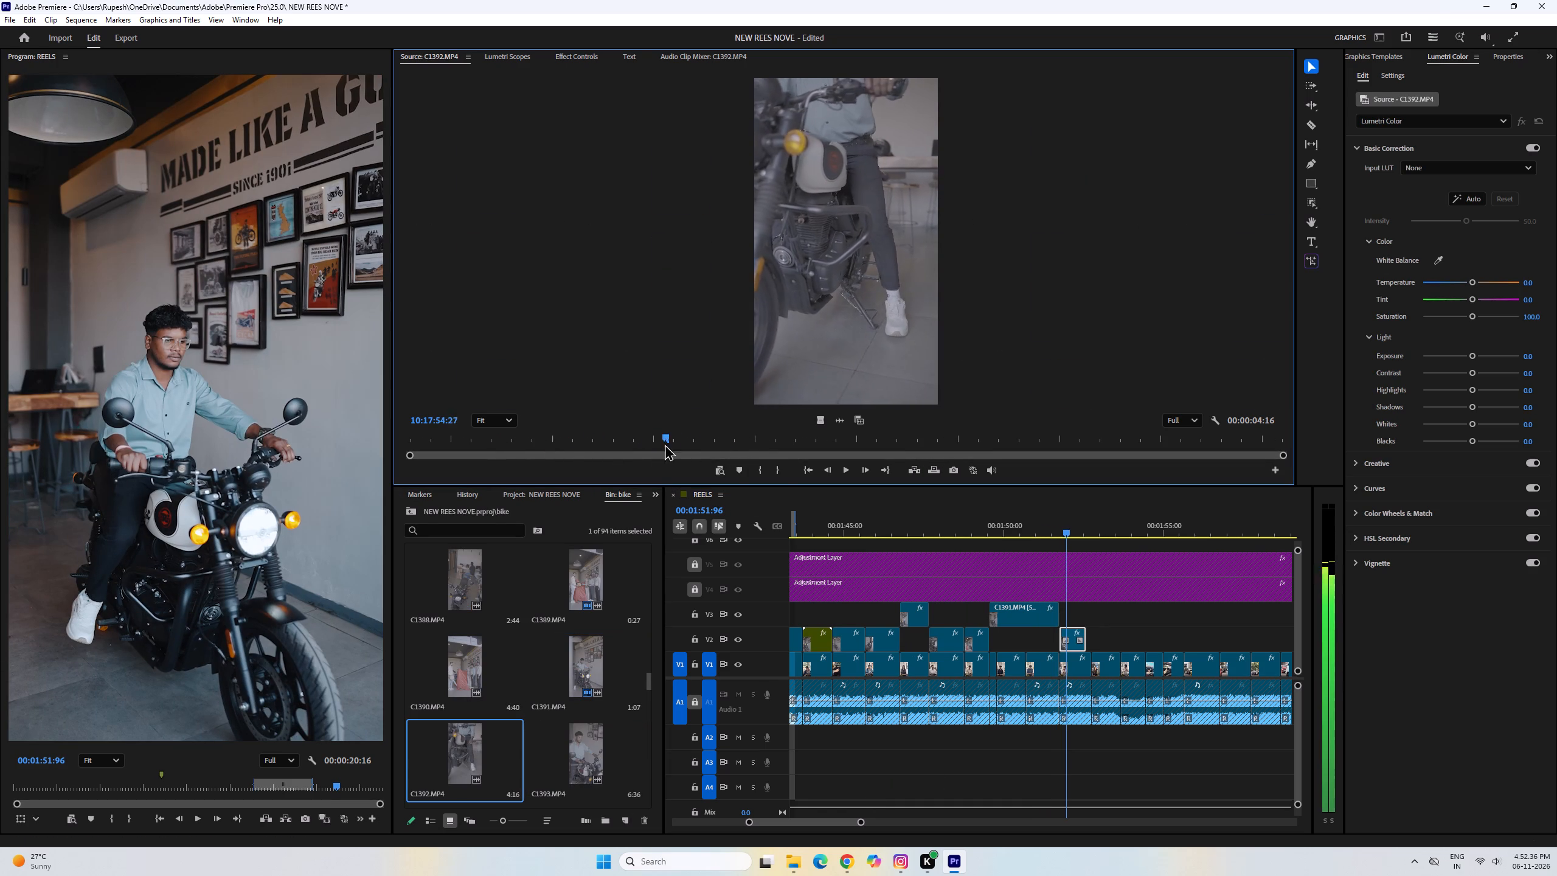
left_click_drag(665, 444, 797, 448)
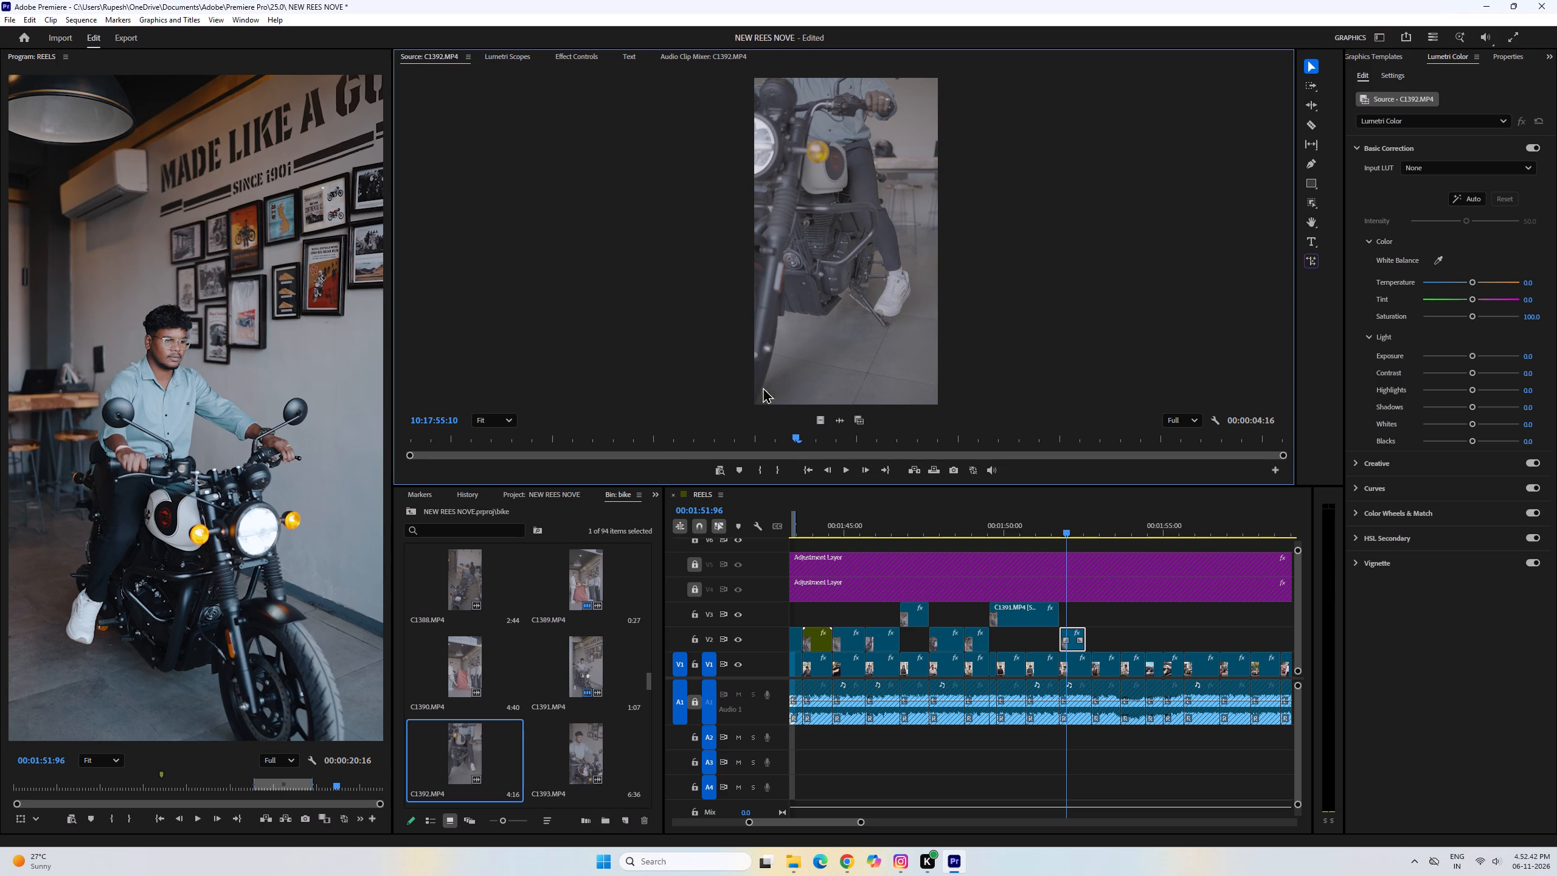
left_click_drag(794, 434, 798, 440)
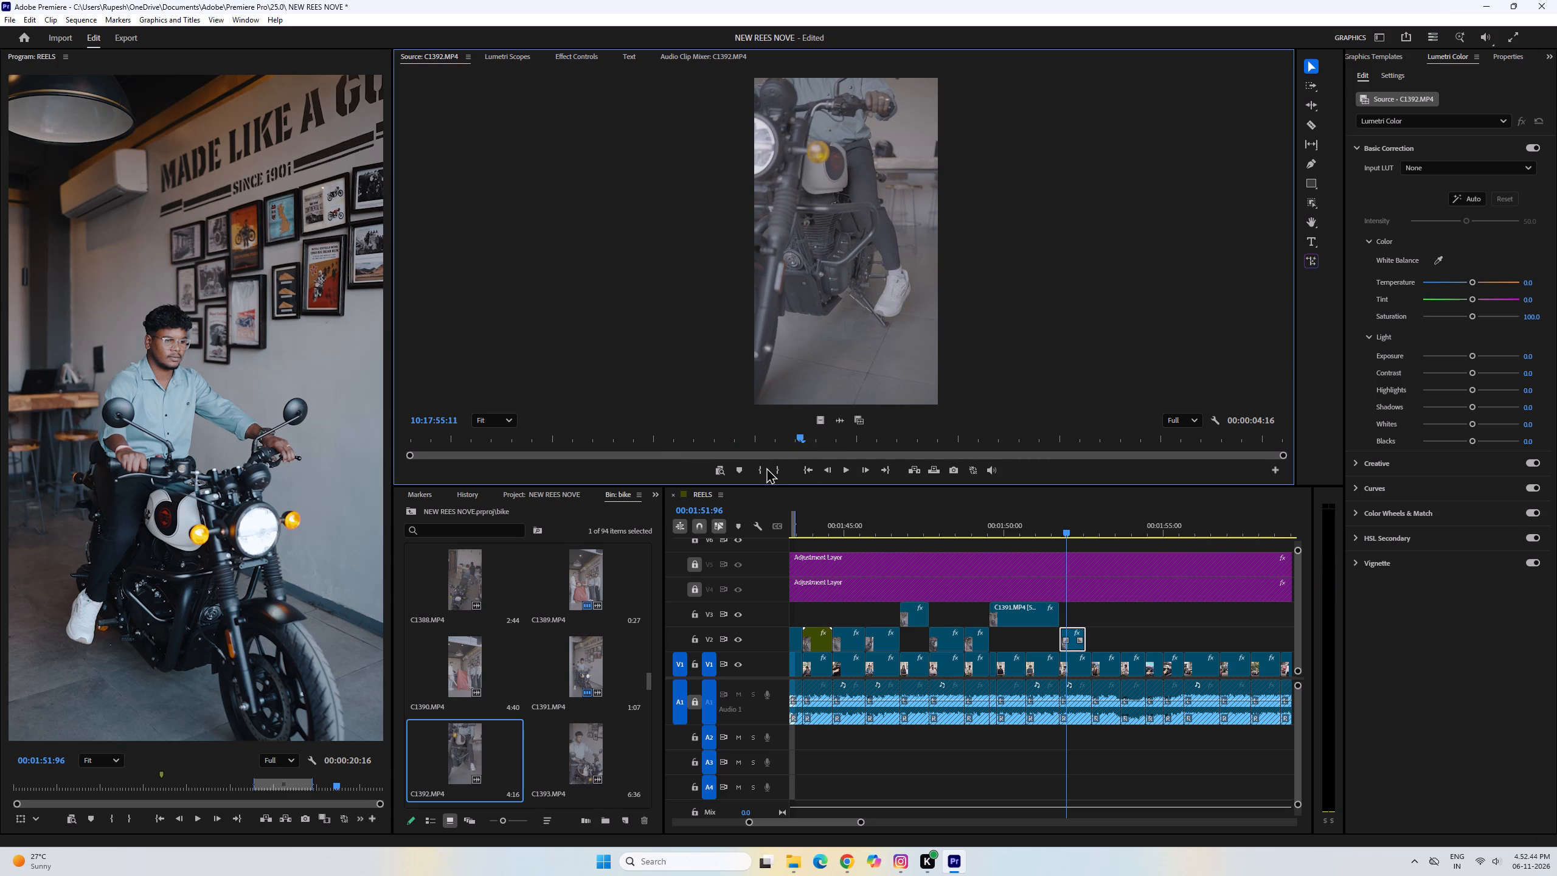
left_click(766, 467)
left_click(762, 472)
left_click_drag(801, 436, 871, 442)
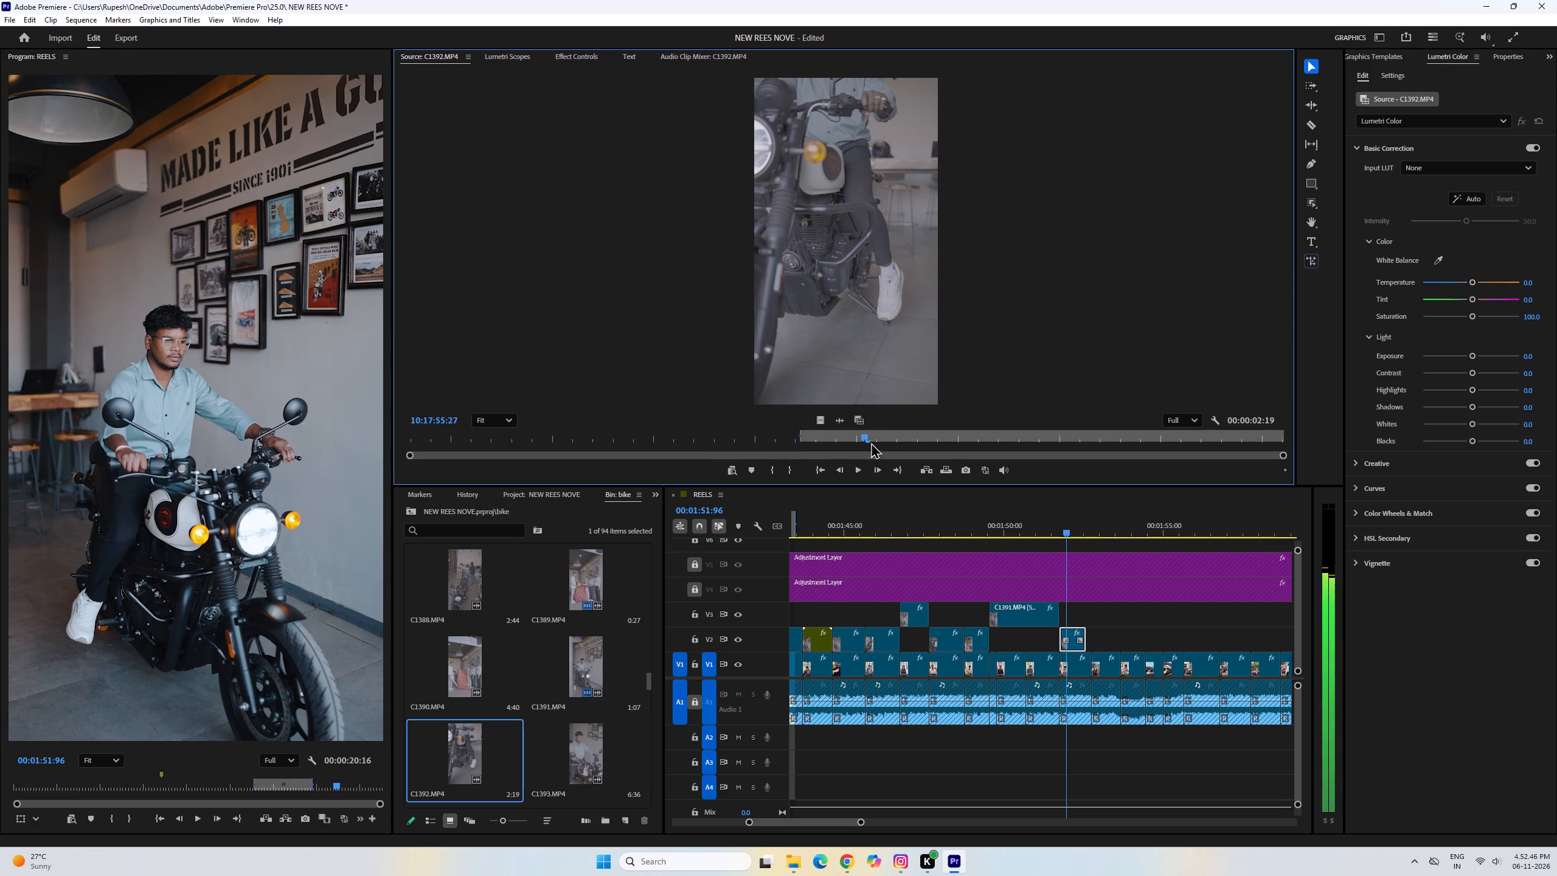
left_click_drag(871, 442, 928, 444)
key("space")
left_click(790, 473)
key("space")
left_click_drag(815, 420, 839, 440)
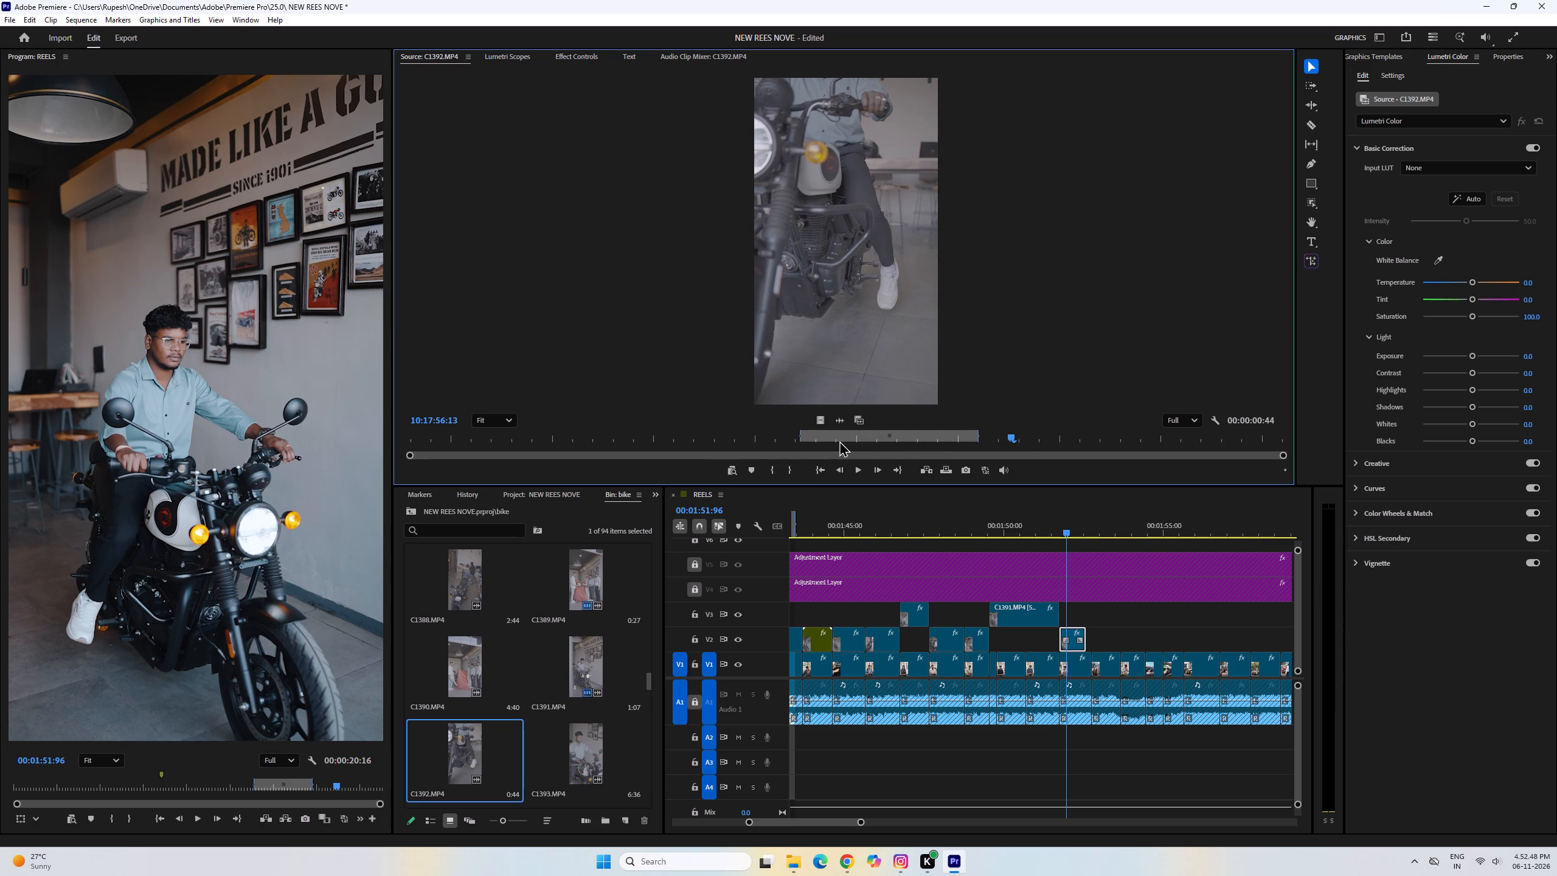
left_click_drag(839, 440, 1150, 623)
Move the short C1391.MP4 clip on V2 about one second later and move the 55% C1391.MP4 clip from V3 to V2.
left_click_drag(1075, 642, 1117, 644)
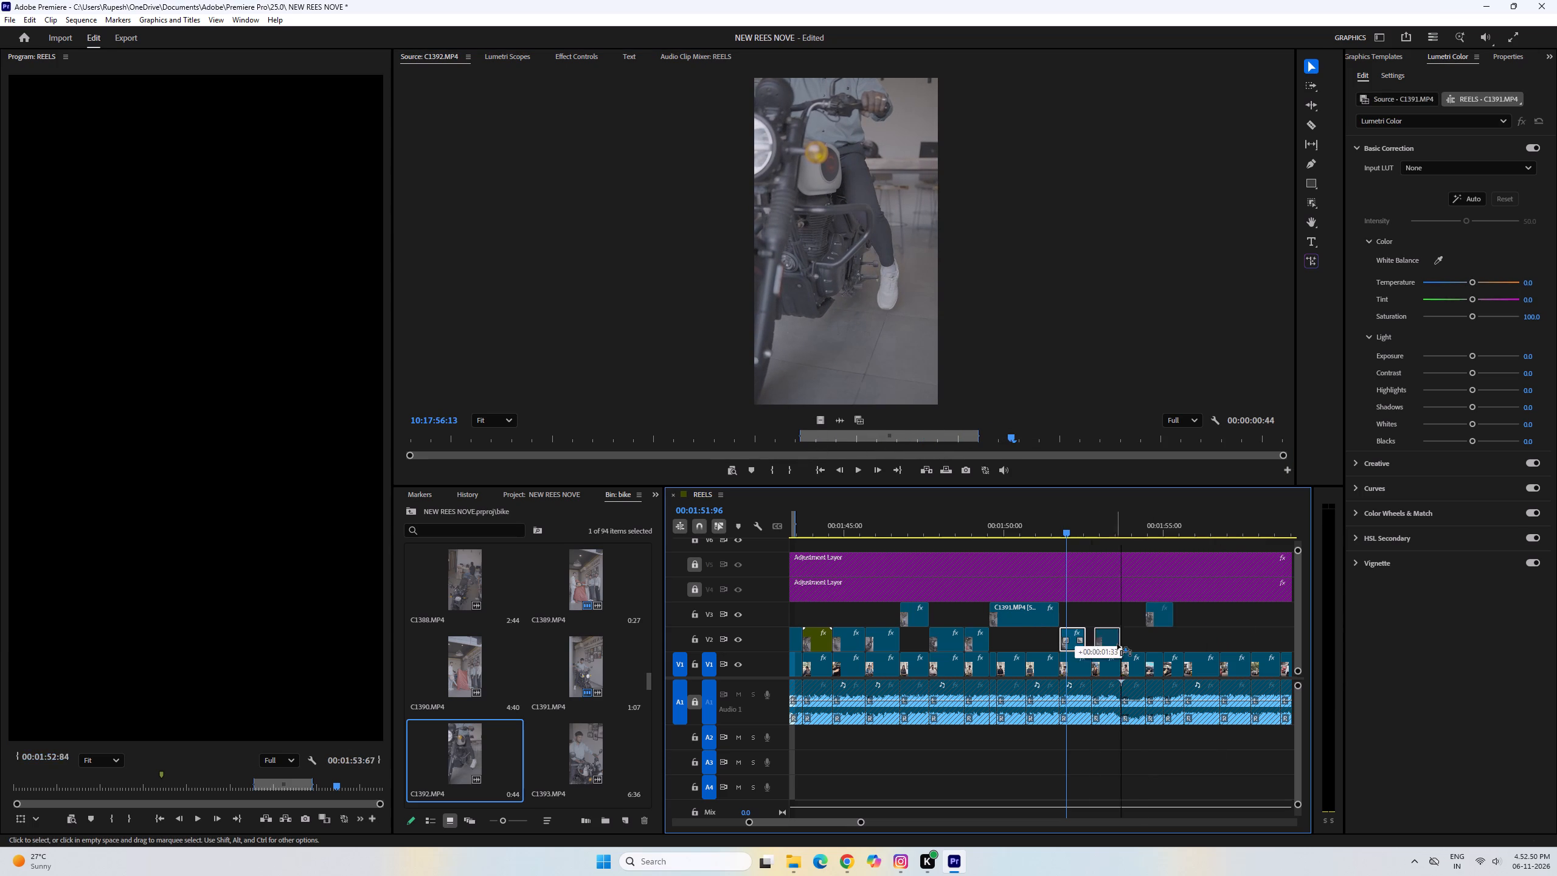
left_click_drag(1117, 644, 1117, 644)
left_click_drag(1039, 621, 1036, 644)
Play the REELS sequence enlarged from about 00:01:23:49 to review the edited bike reel.
left_click_drag(861, 819, 863, 819)
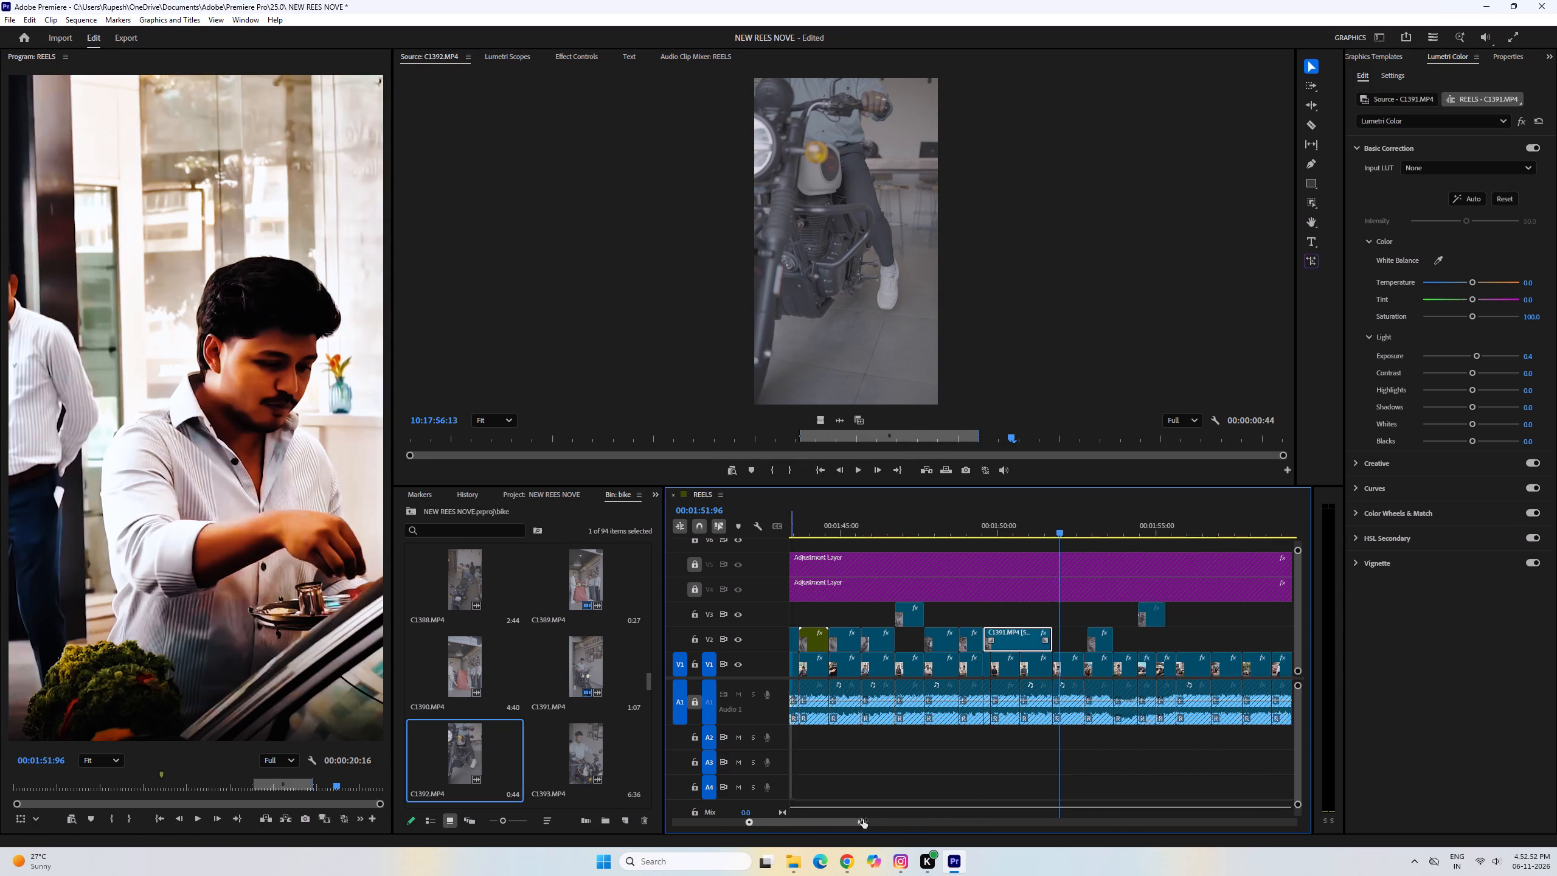
left_click_drag(863, 819, 937, 808)
scroll(922, 627, "up", 5)
left_click_drag(904, 527, 836, 541)
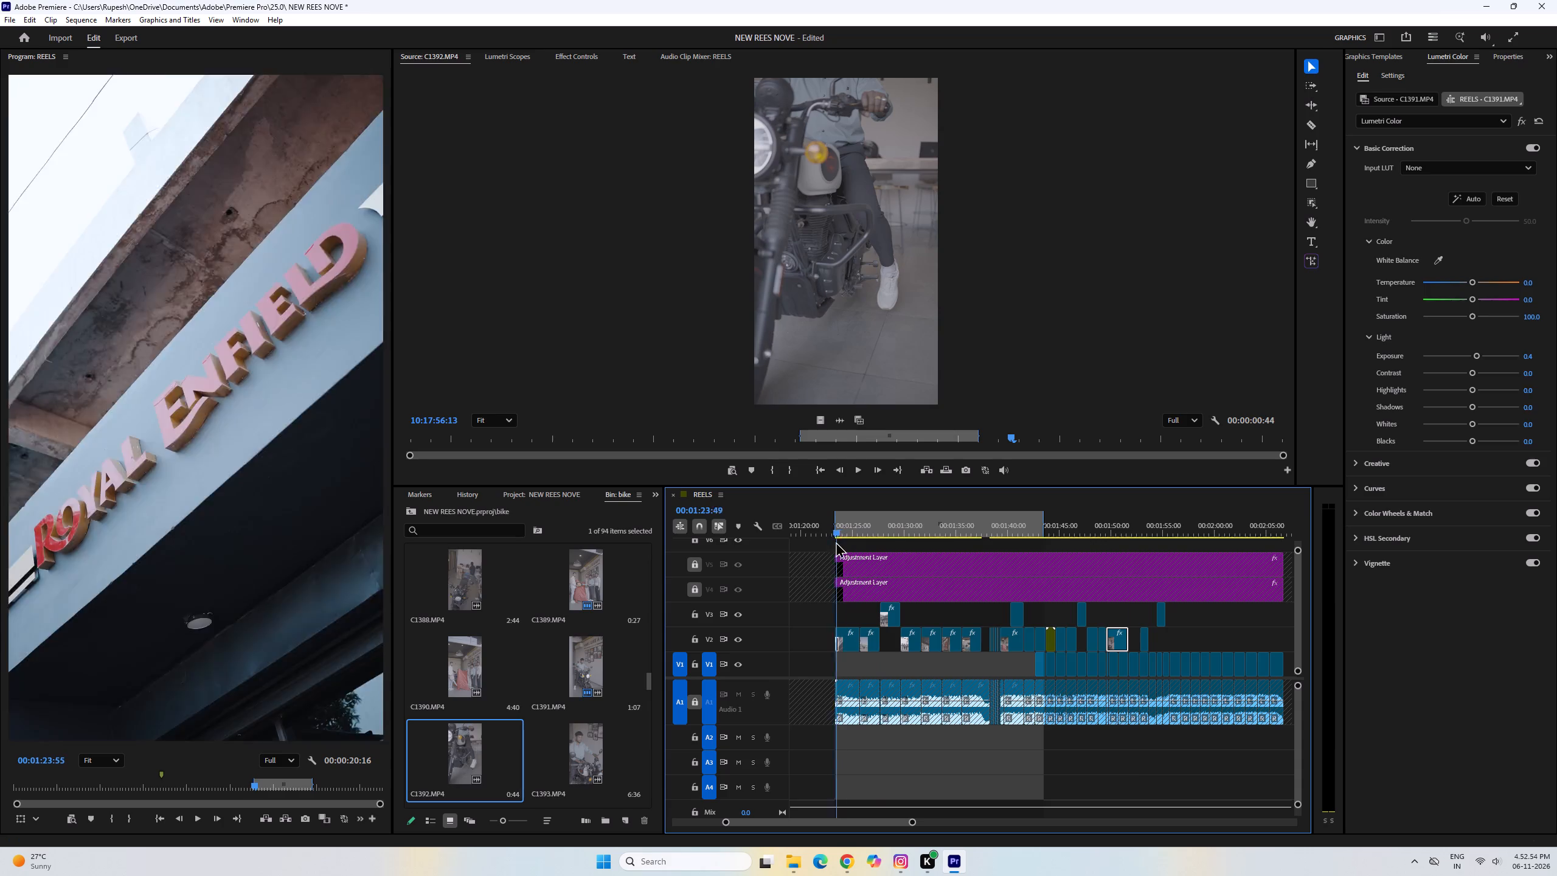
left_click_drag(836, 541, 834, 541)
key("grave")
key("space")
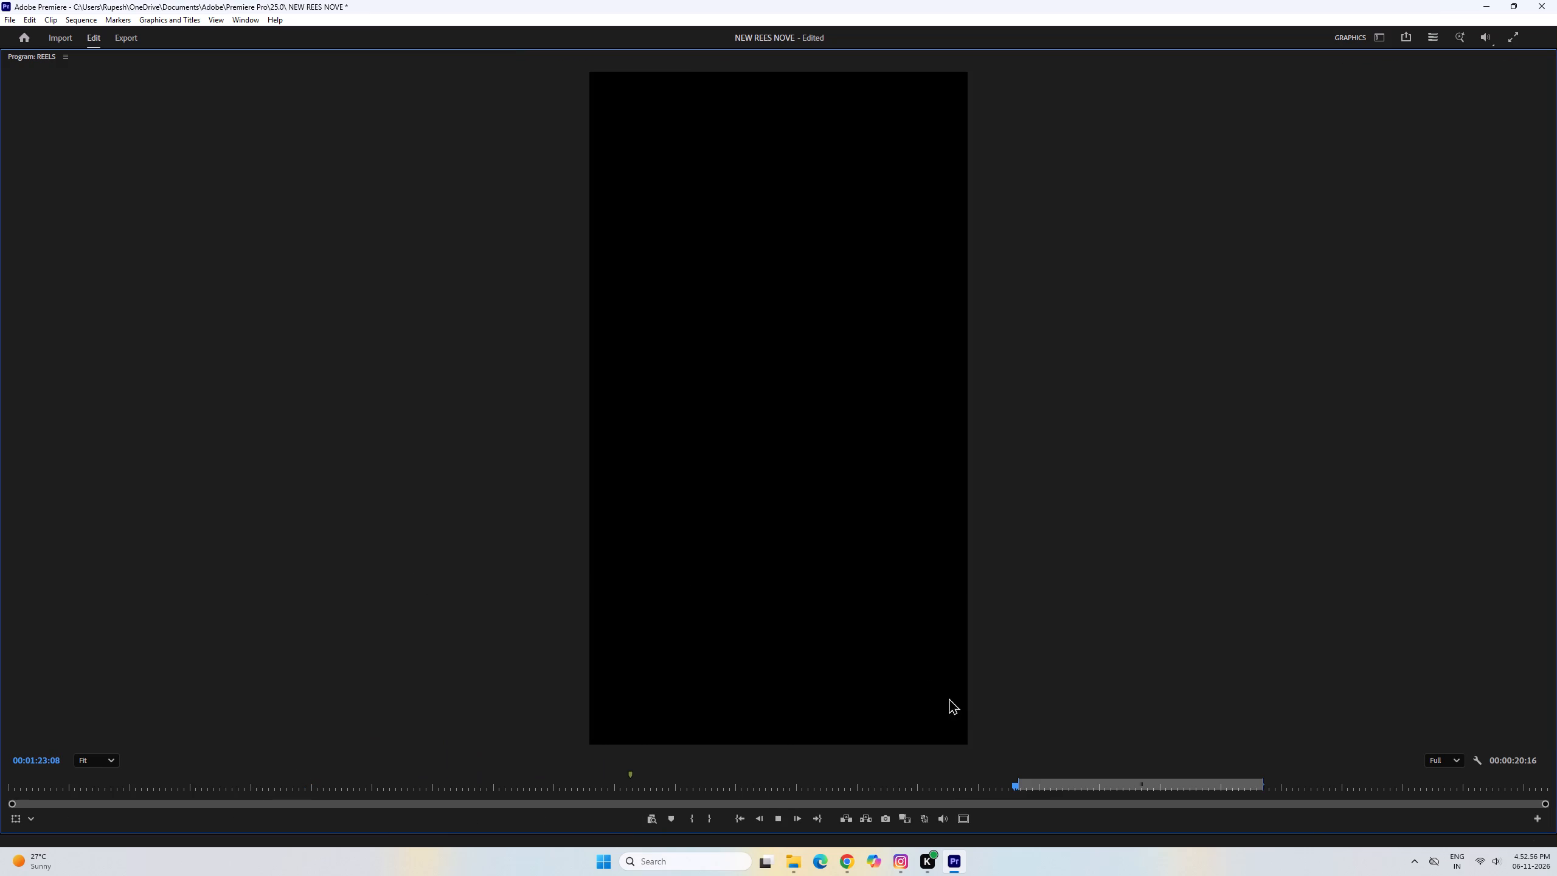
key("space")
key("space")
key("space")
key("space")
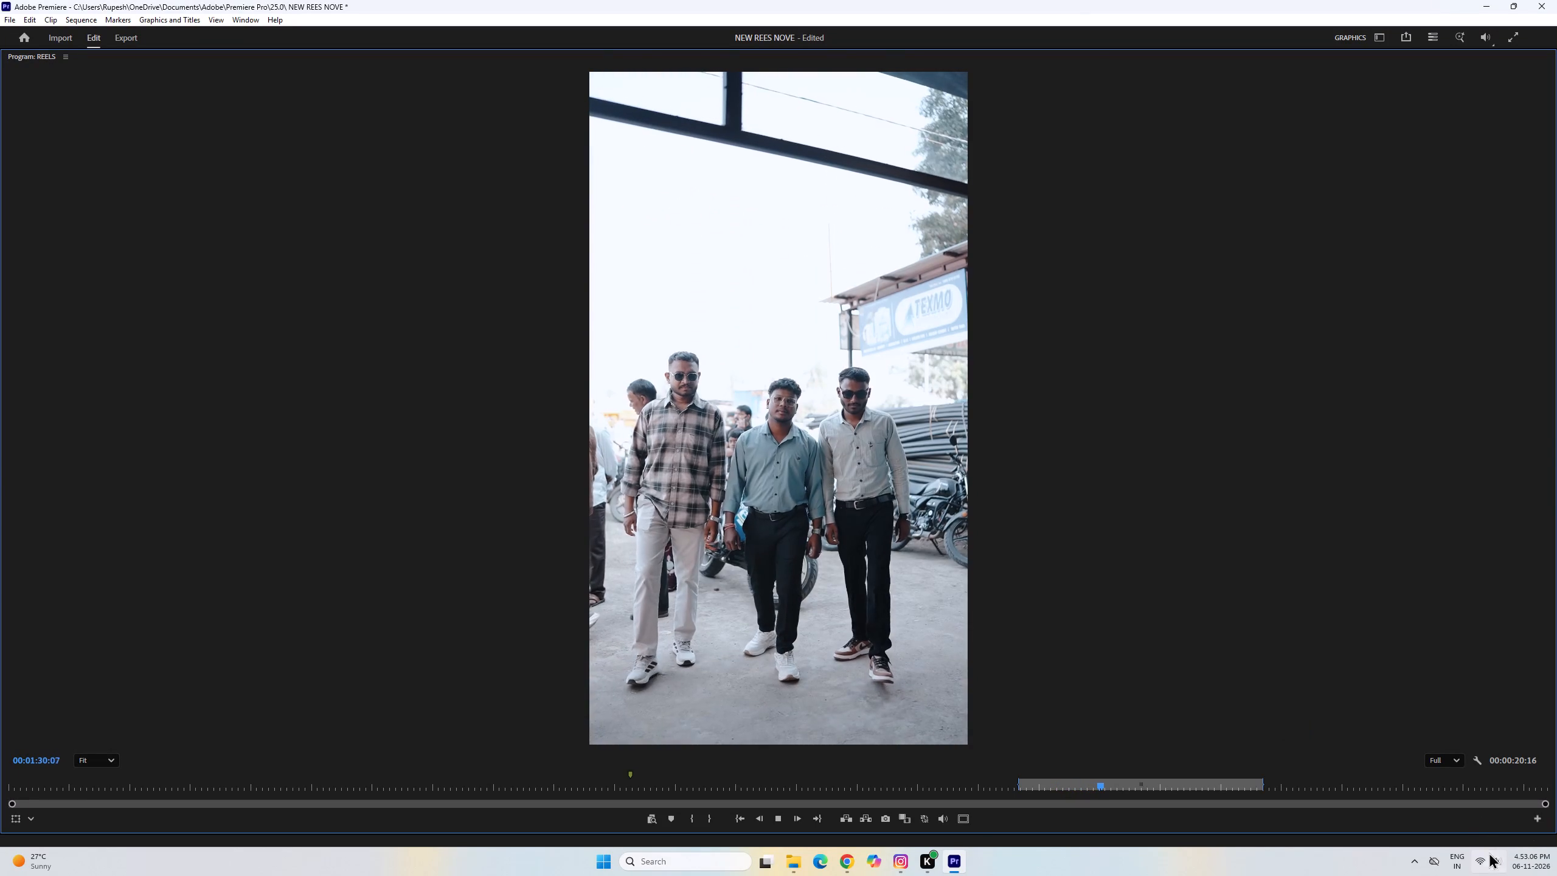
Raise the system volume slightly while the reel plays.
left_click(1496, 862)
left_click_drag(1401, 789, 1414, 788)
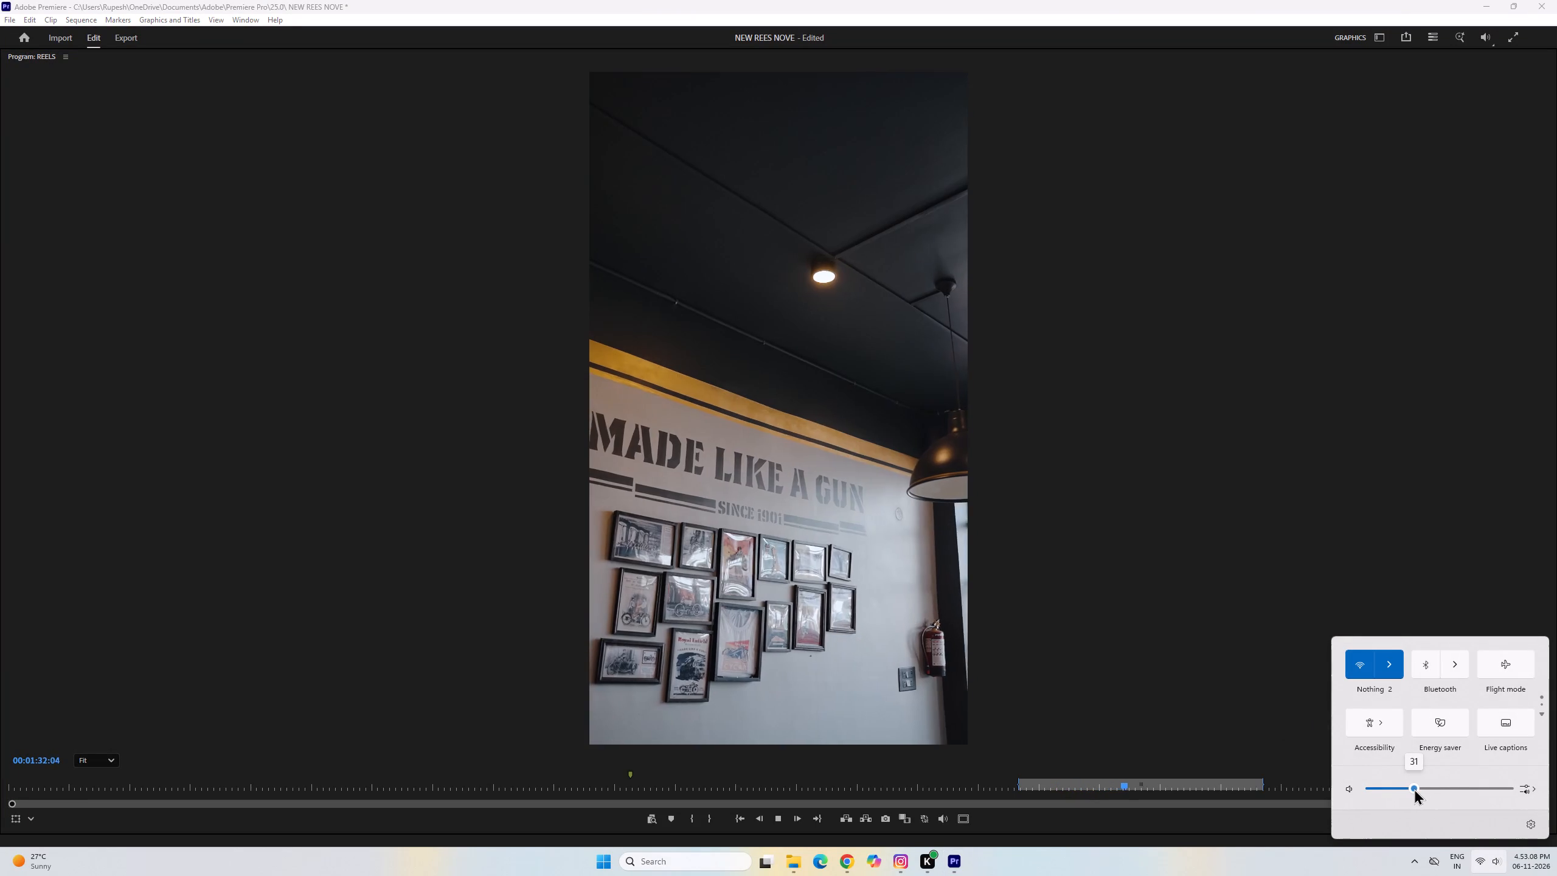
left_click_drag(1414, 788, 1409, 788)
left_click(1176, 875)
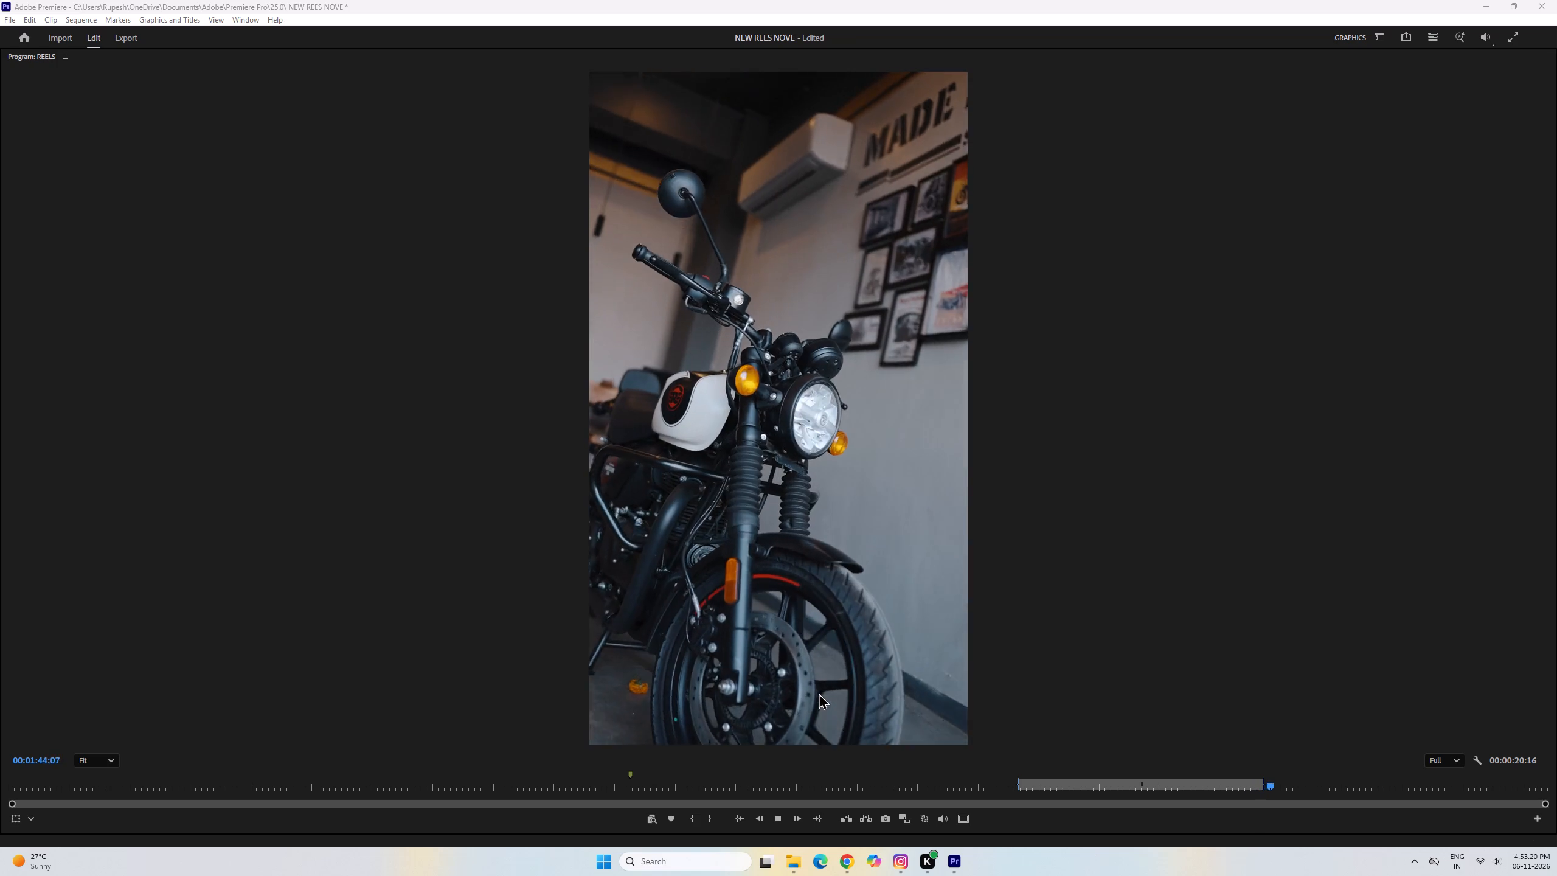
Return to the normal editing view and continue reviewing the REELS sequence up to about 00:01:51:63.
key("space")
type("`")
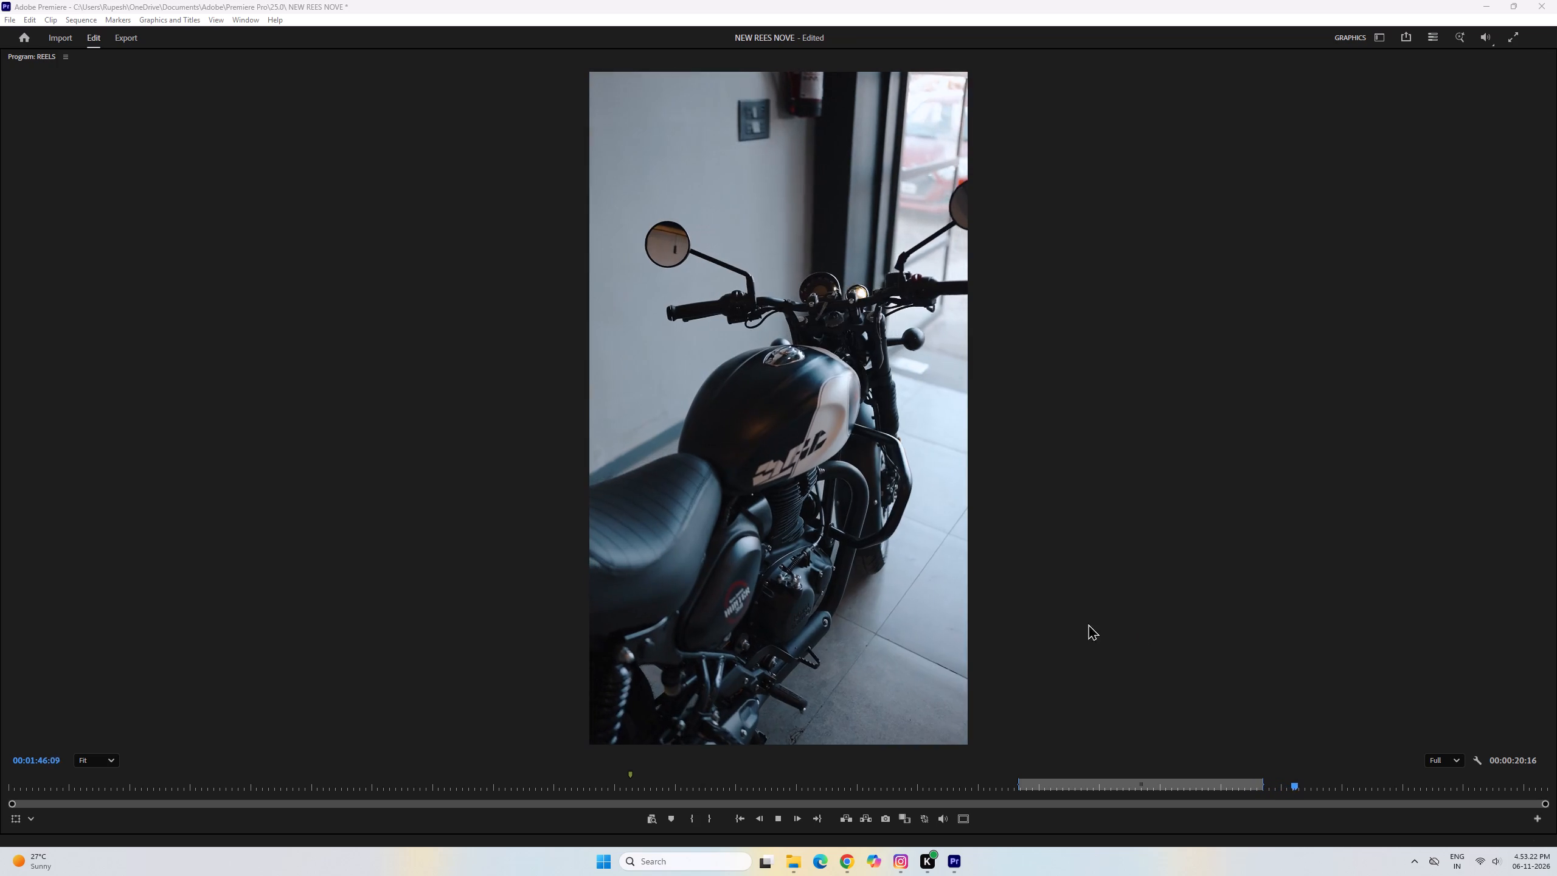
key("grave")
key("space")
left_click(1198, 672)
key("grave")
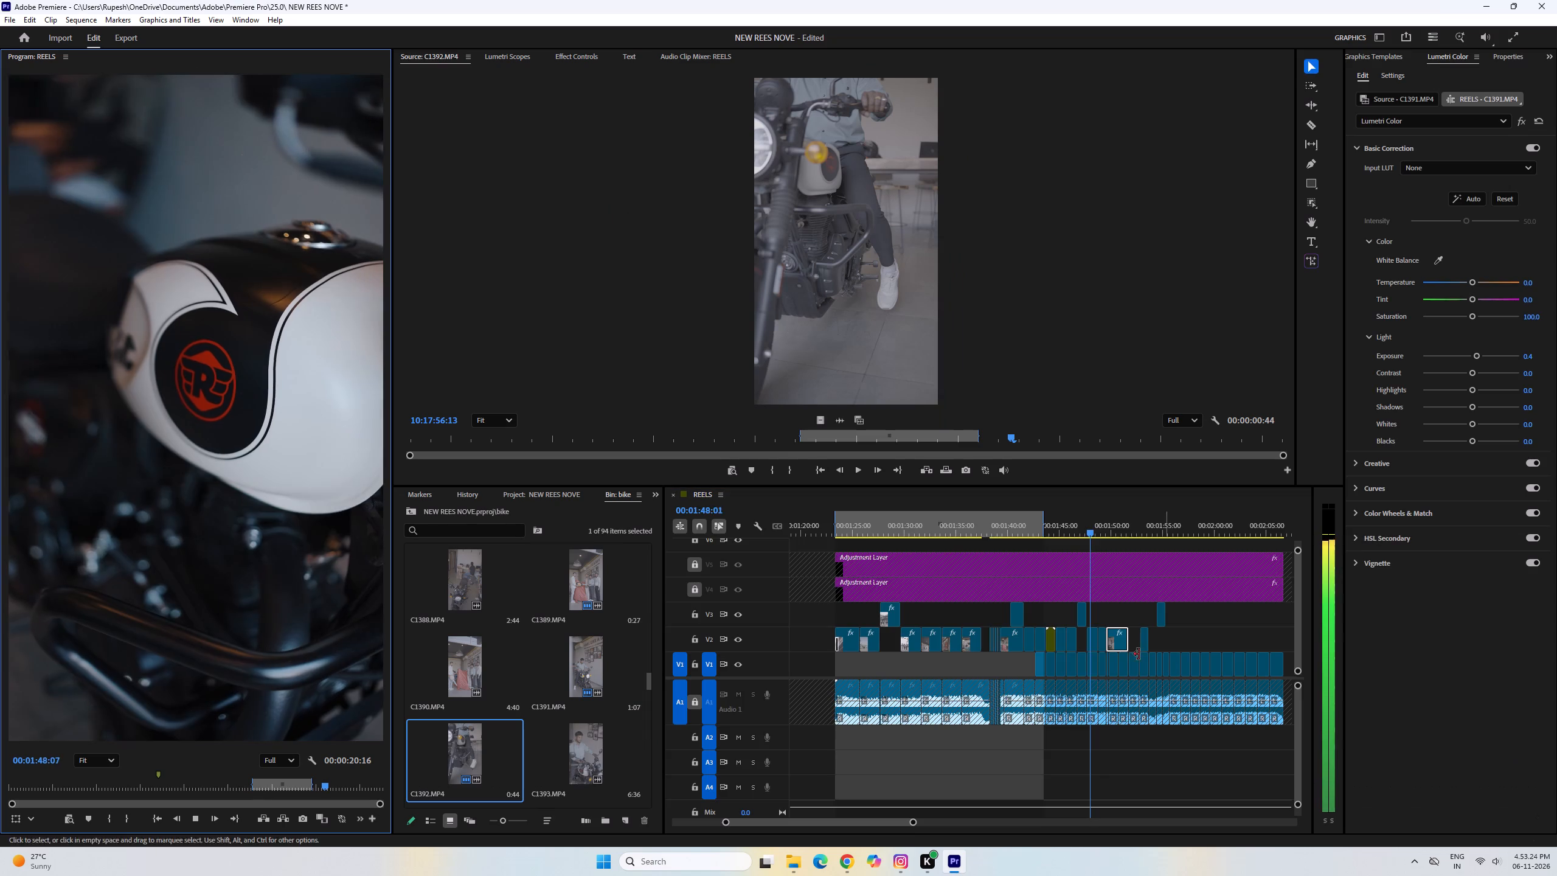
key("space")
left_click_drag(913, 824, 838, 788)
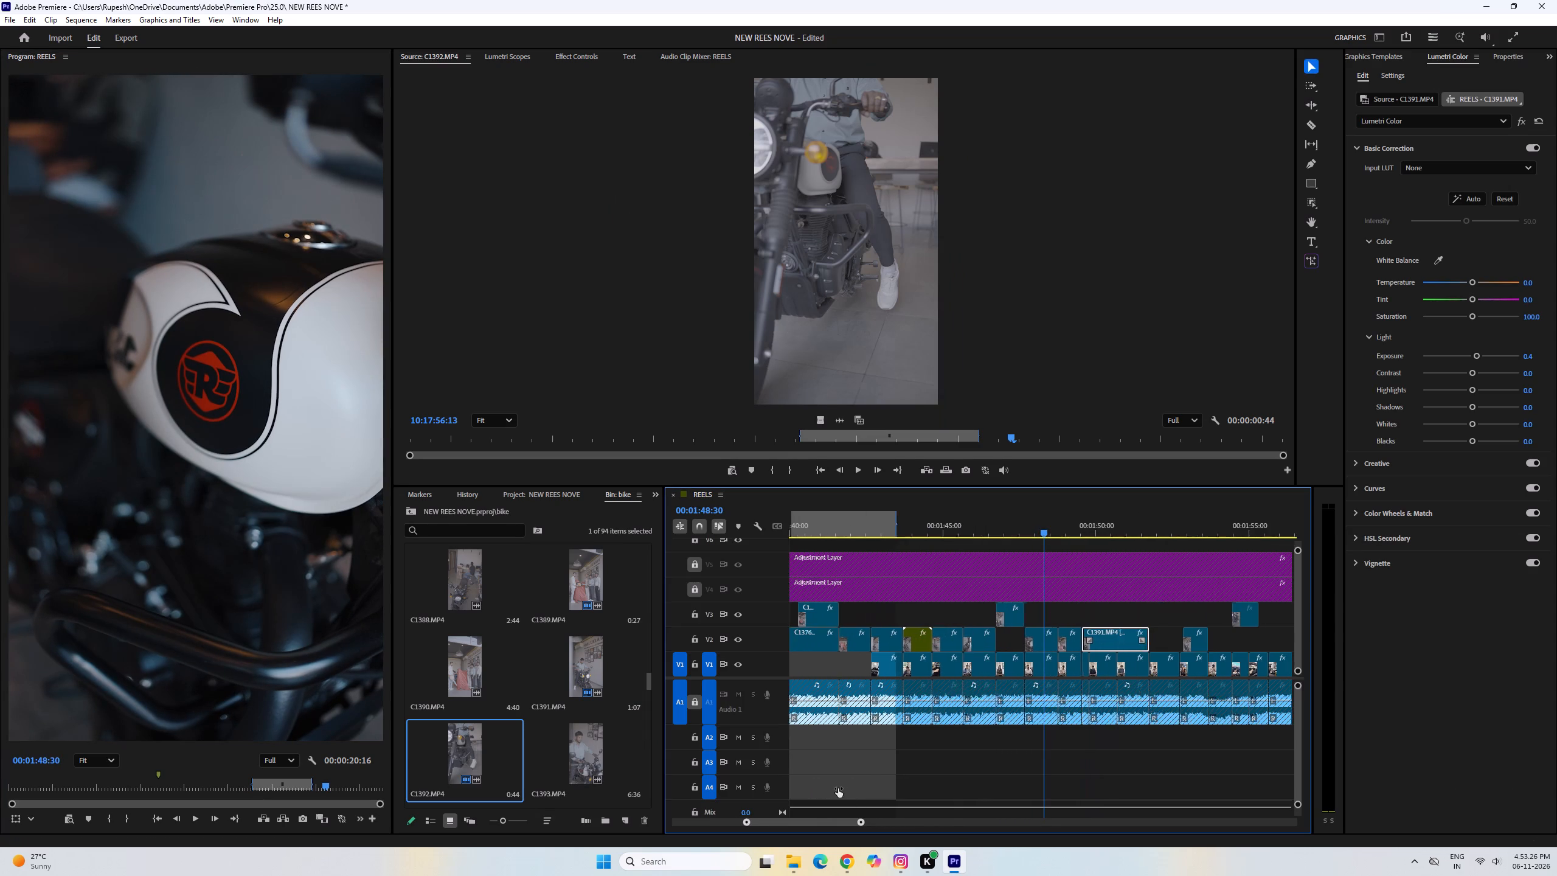
left_click_drag(838, 788, 839, 788)
key("space")
scroll(1140, 681, "down", 5)
scroll(992, 586, "down", 2)
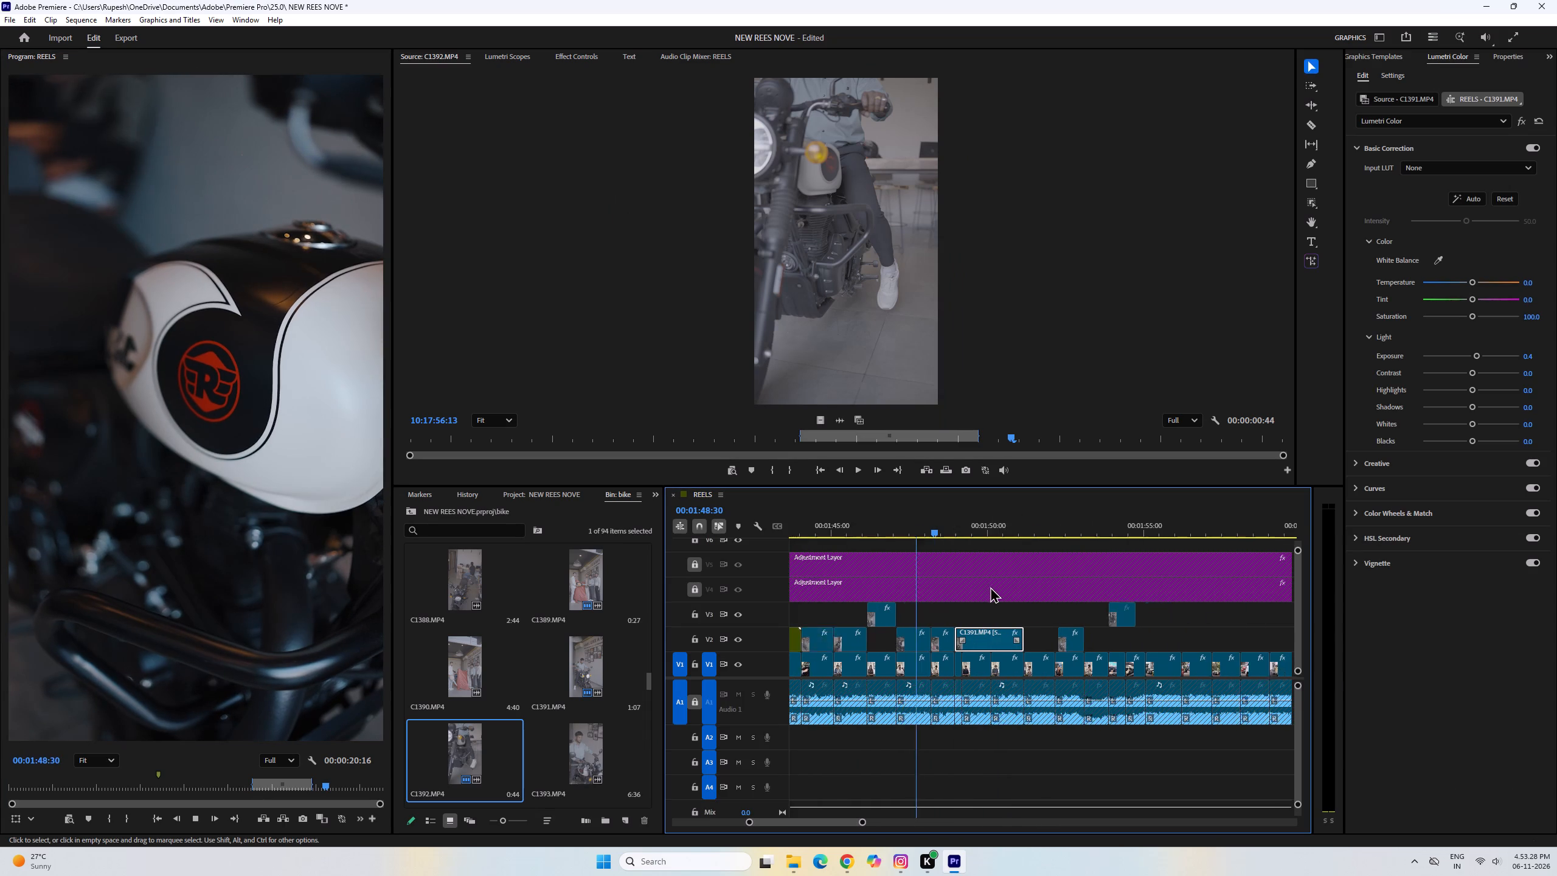
scroll(990, 586, "down", 1)
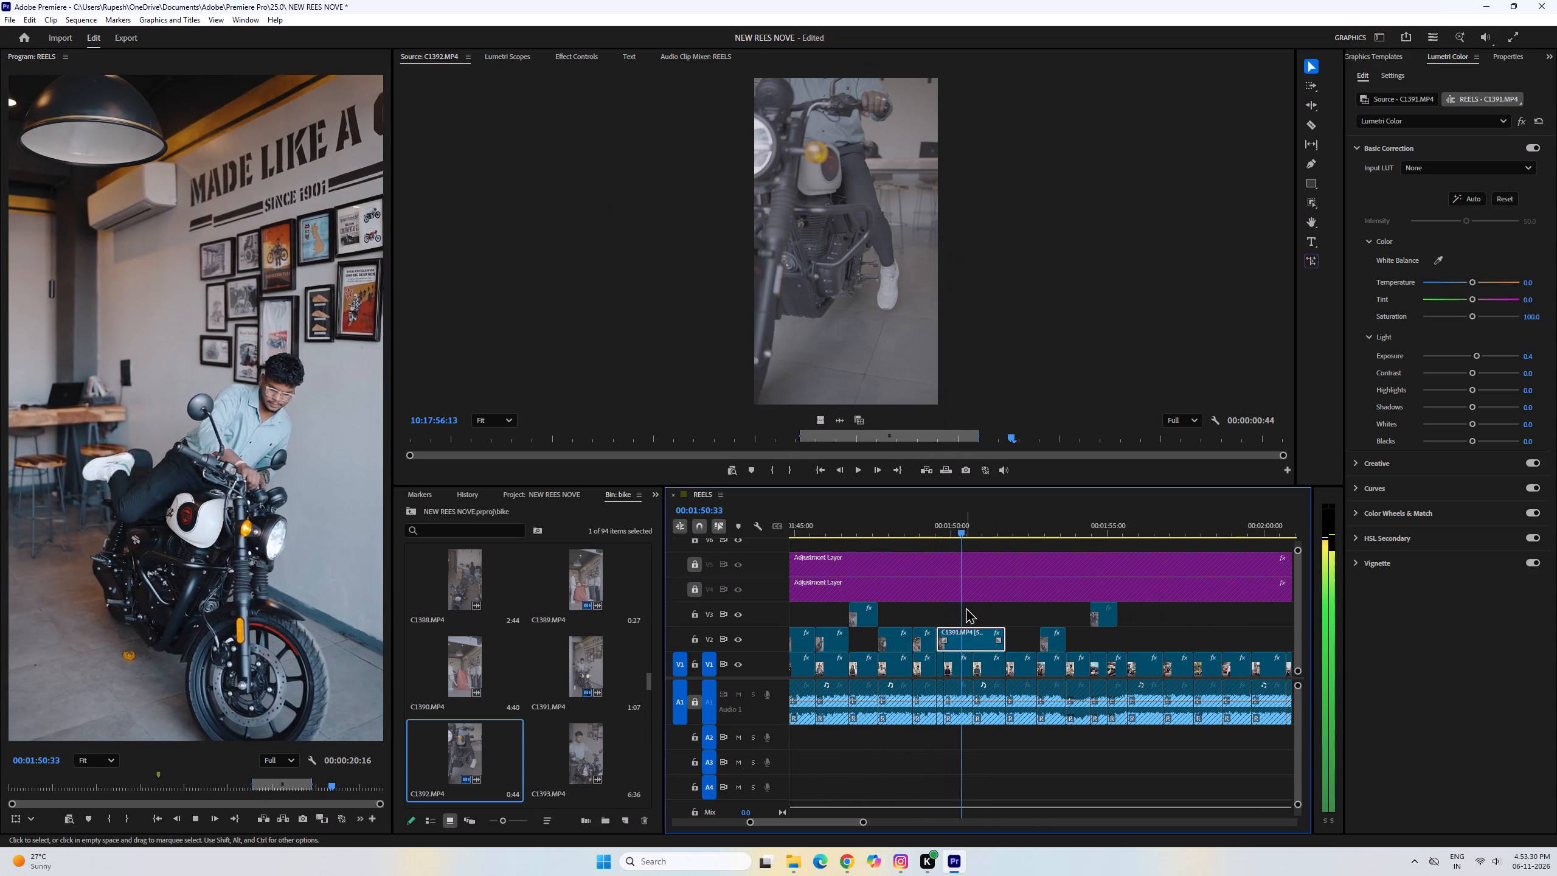
key("space")
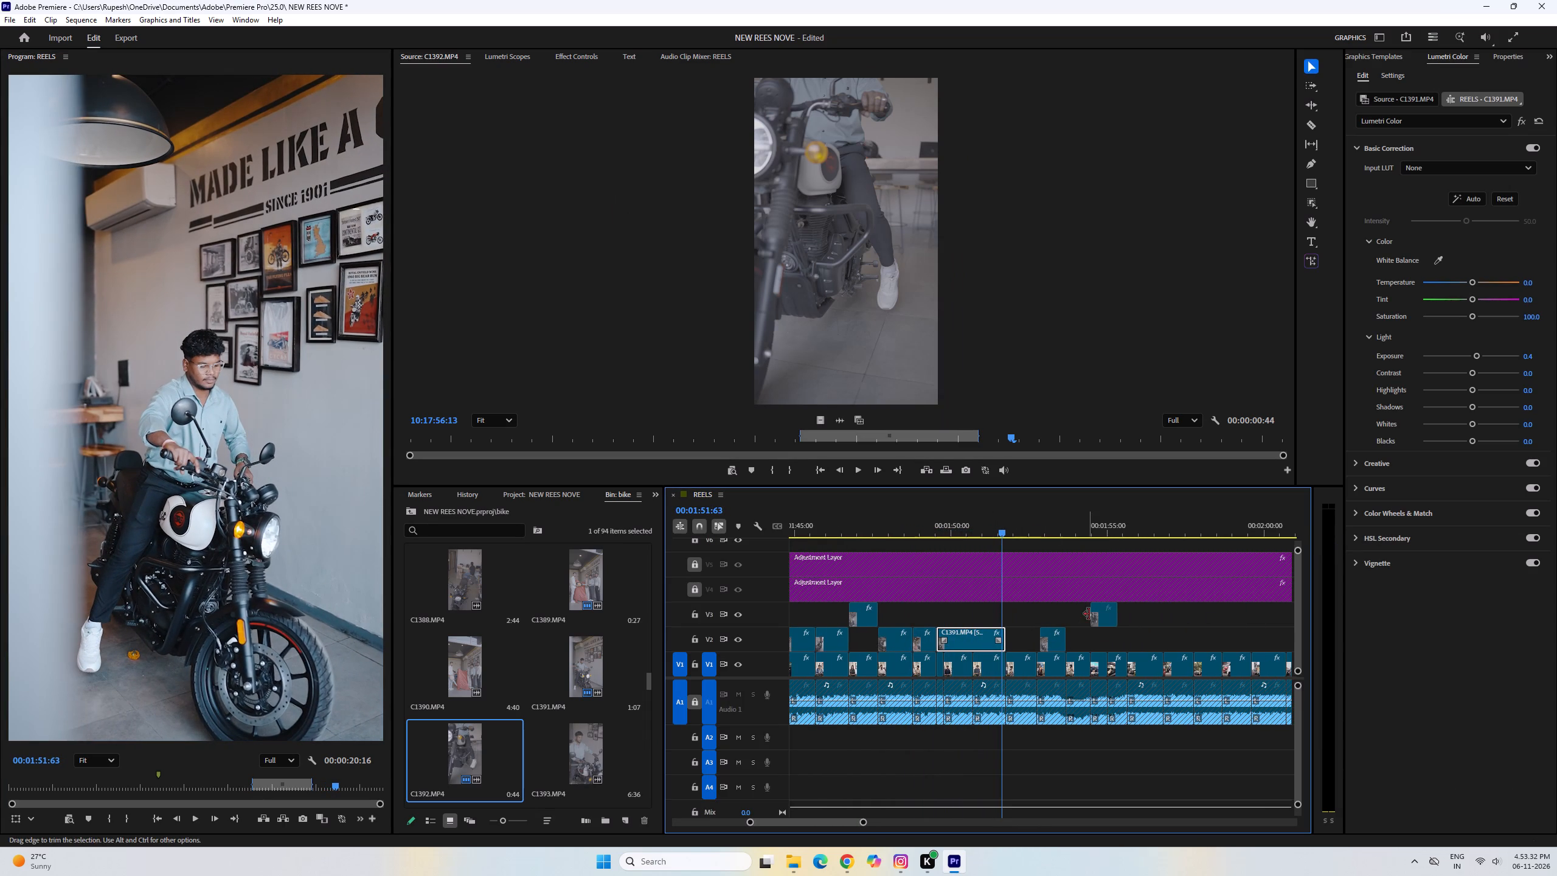
Move the C1392.MP4 clip on V3 back to follow the 55% C1391.MP4 clip and set its speed to 55%.
left_click_drag(1107, 619, 1019, 611)
left_click_drag(1021, 613, 1030, 611)
left_click_drag(1018, 614, 1023, 616)
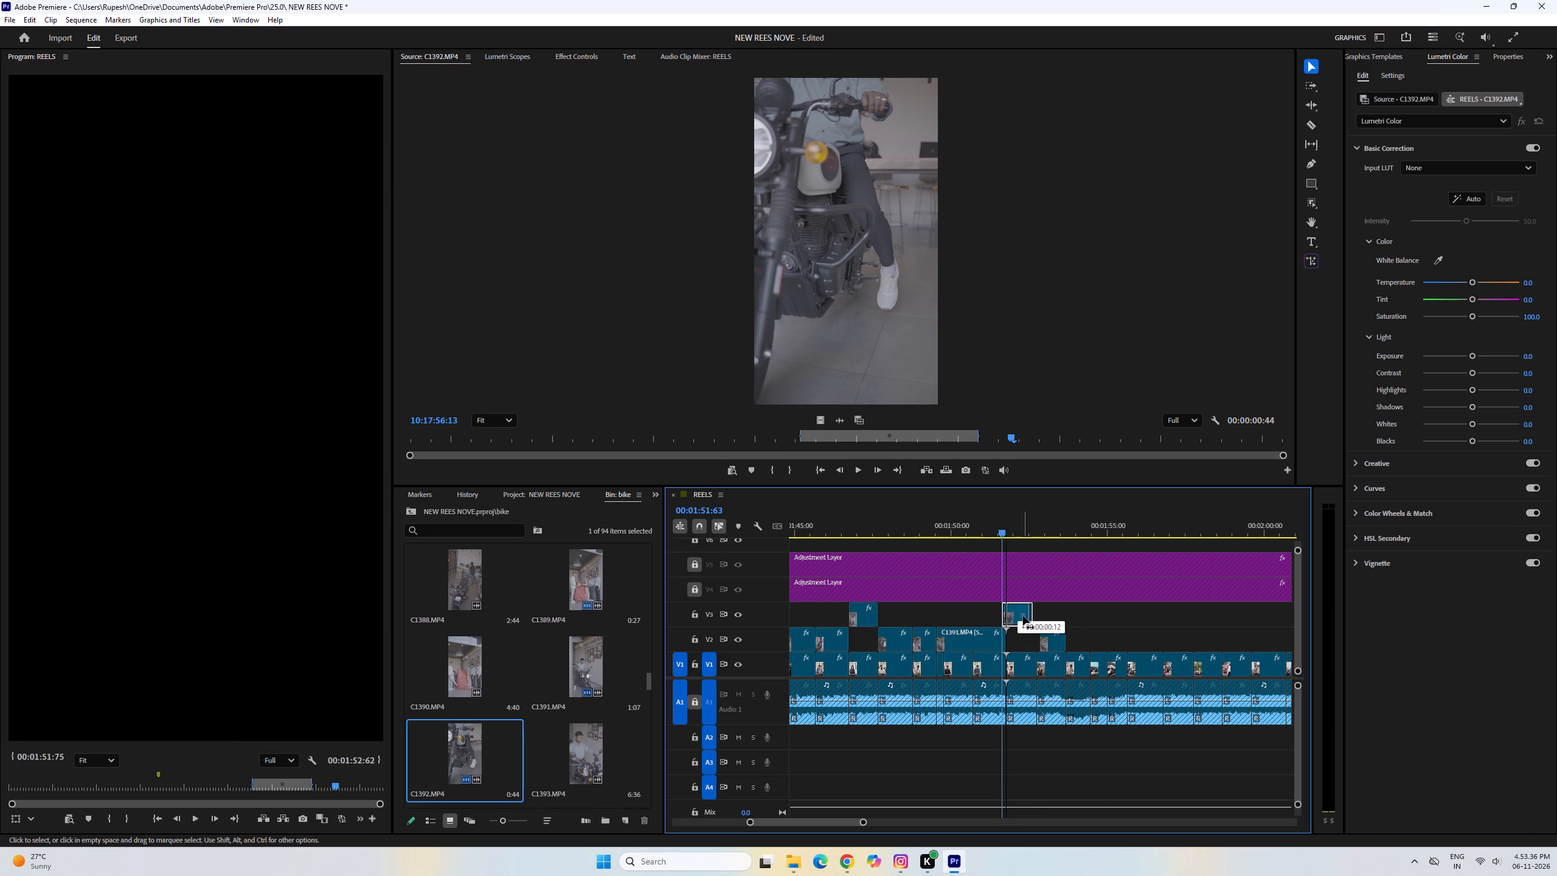
key("ctrl+r")
type("55")
key("Return")
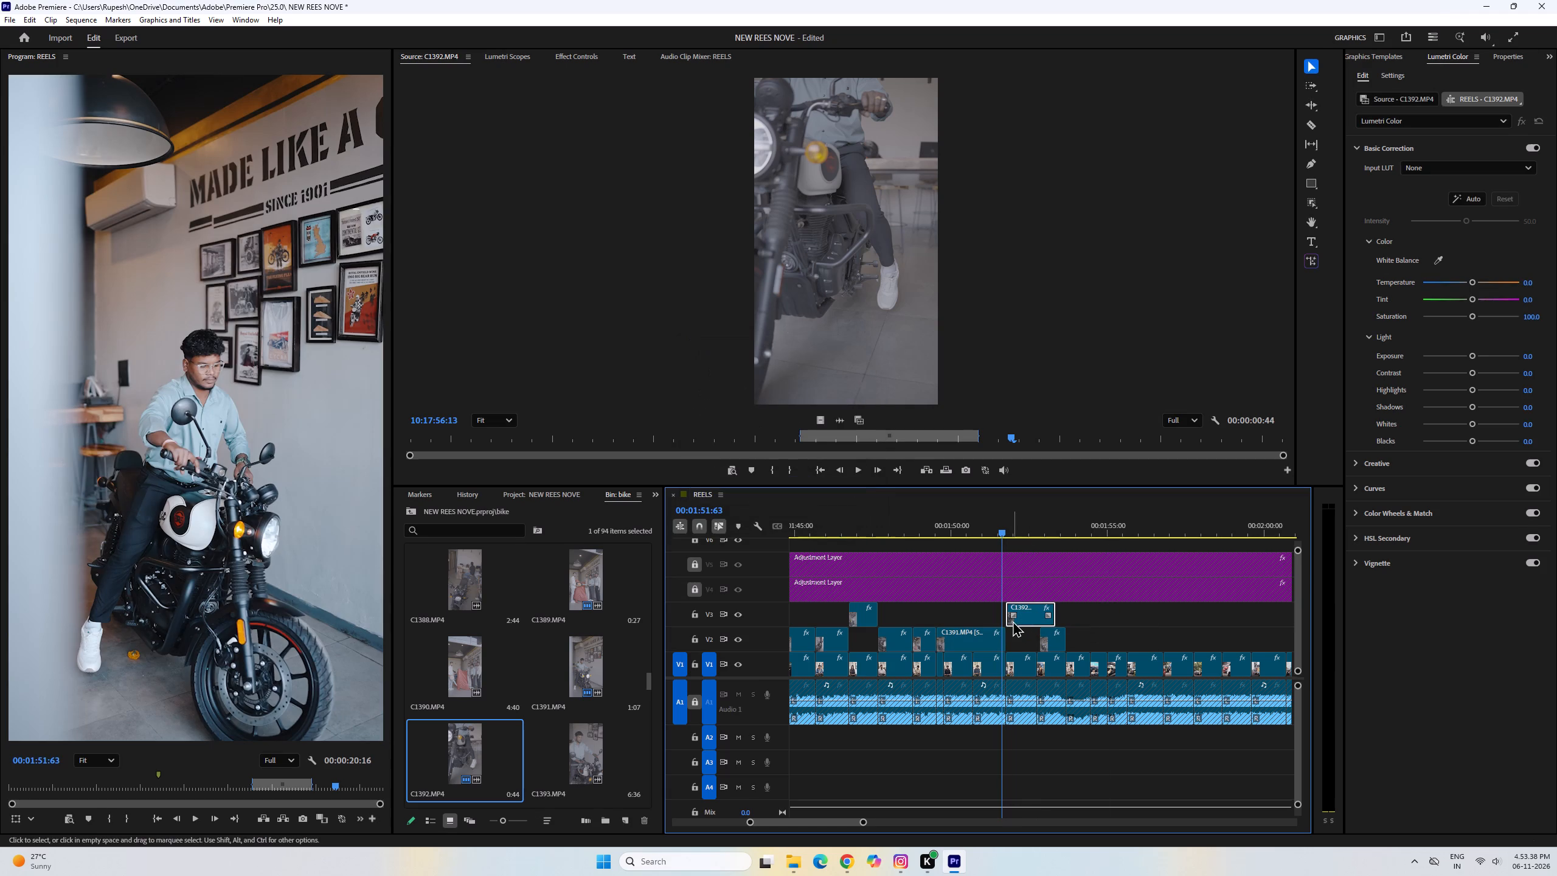
Move the short C1391.MP4 clip on V2 later and extend the C1392.MP4 clip's end to the cut near 00:01:53:59.
left_click_drag(1055, 647, 1103, 642)
key("space")
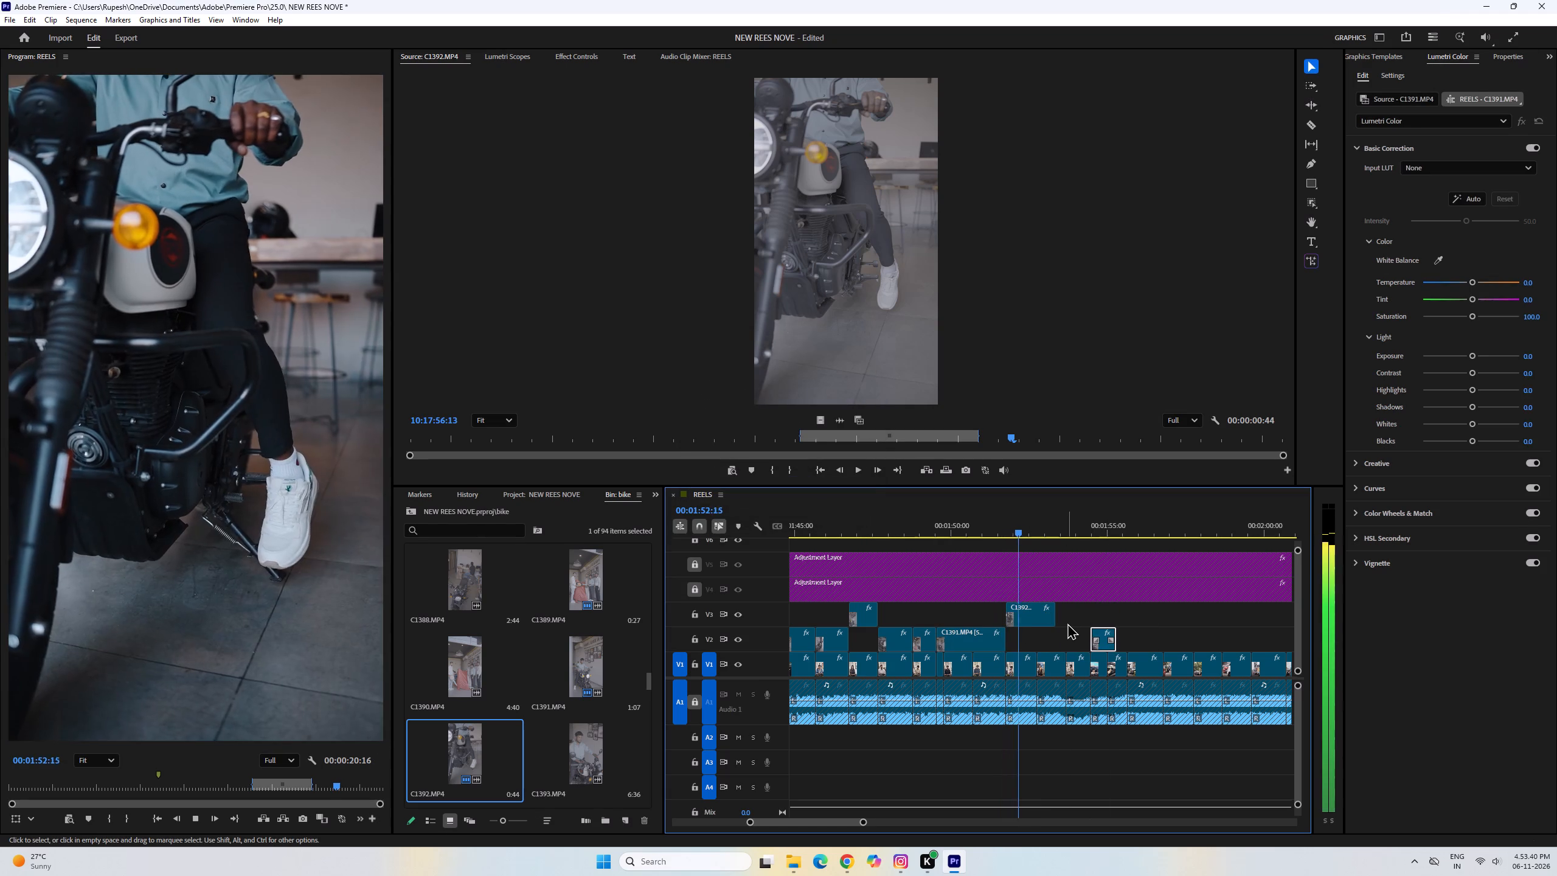
key("space")
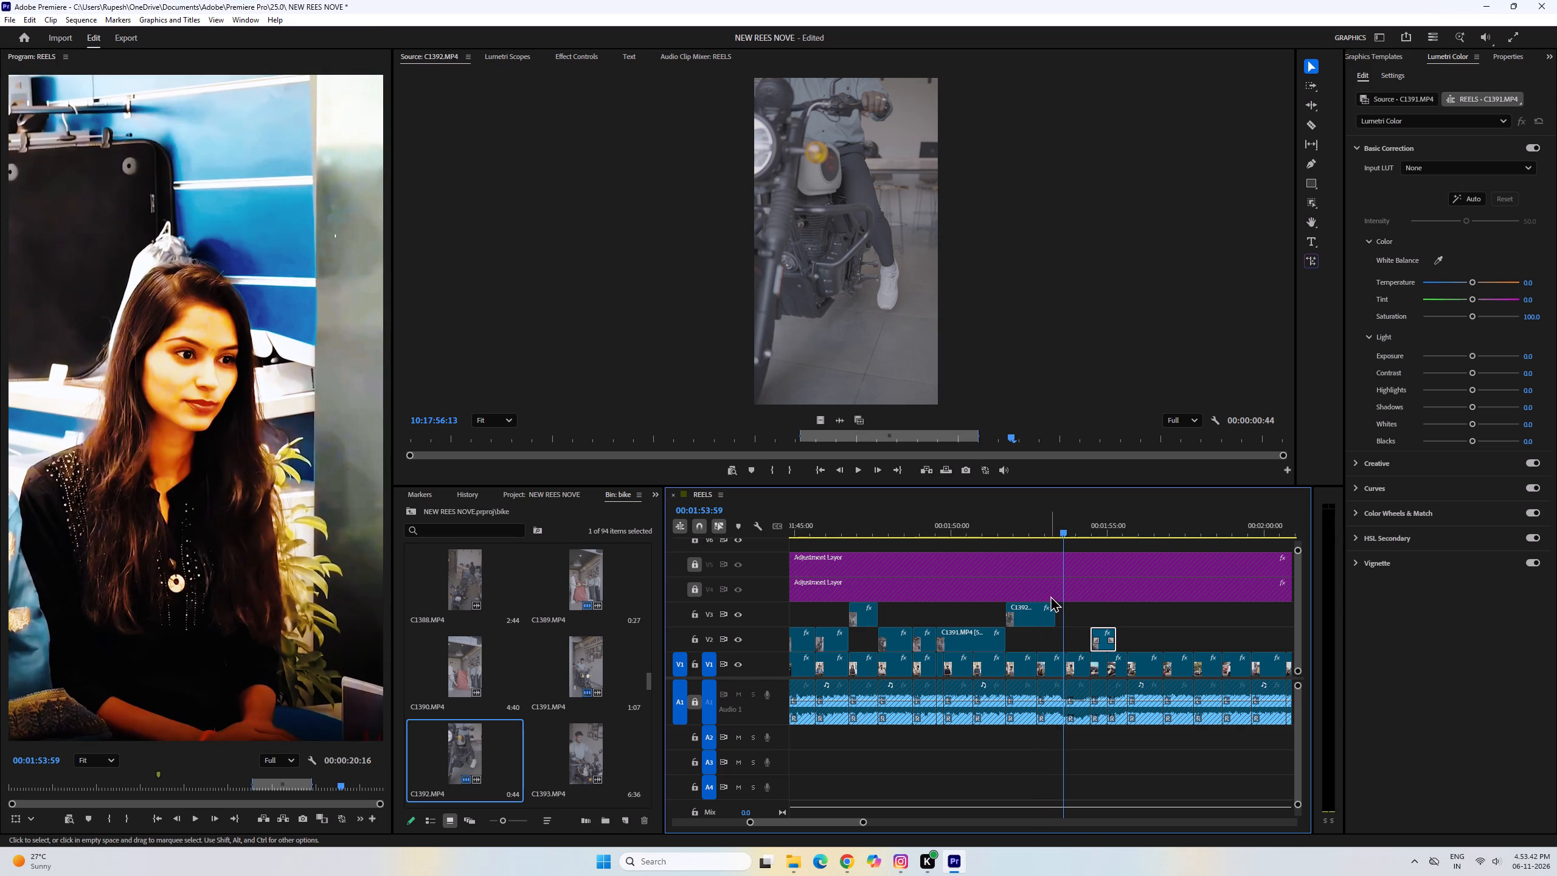
left_click_drag(1056, 604, 1061, 607)
Move the short C1391.MP4 clip against the C1392.MP4 clip's end, set its speed to 45% and extend its end by about half a second.
left_click_drag(1103, 644, 1080, 639)
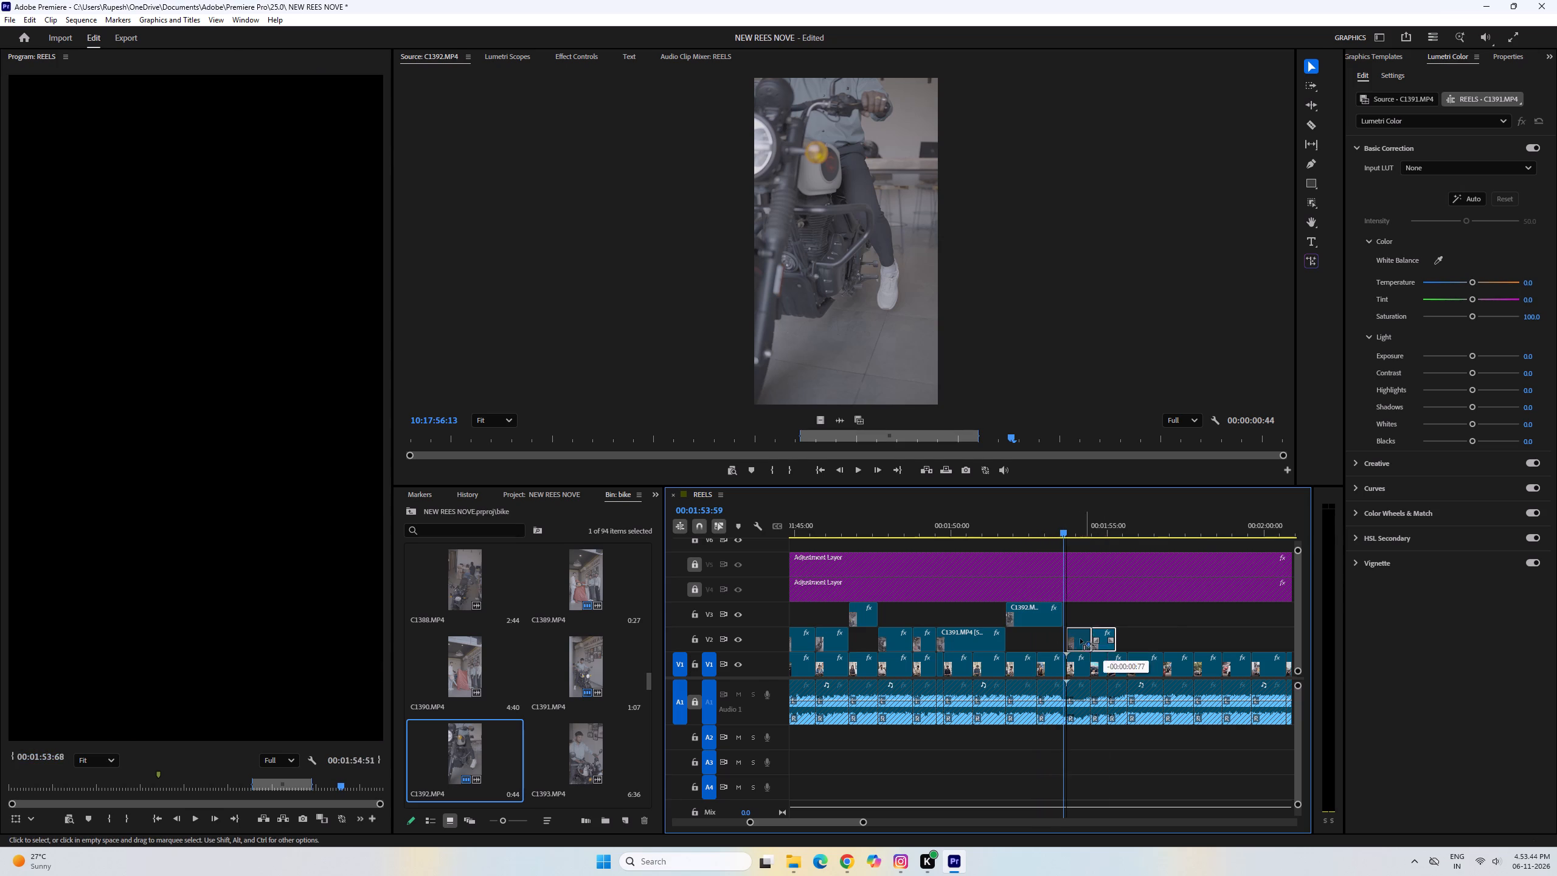
left_click_drag(1080, 639, 1072, 638)
key("ctrl+r")
type("45")
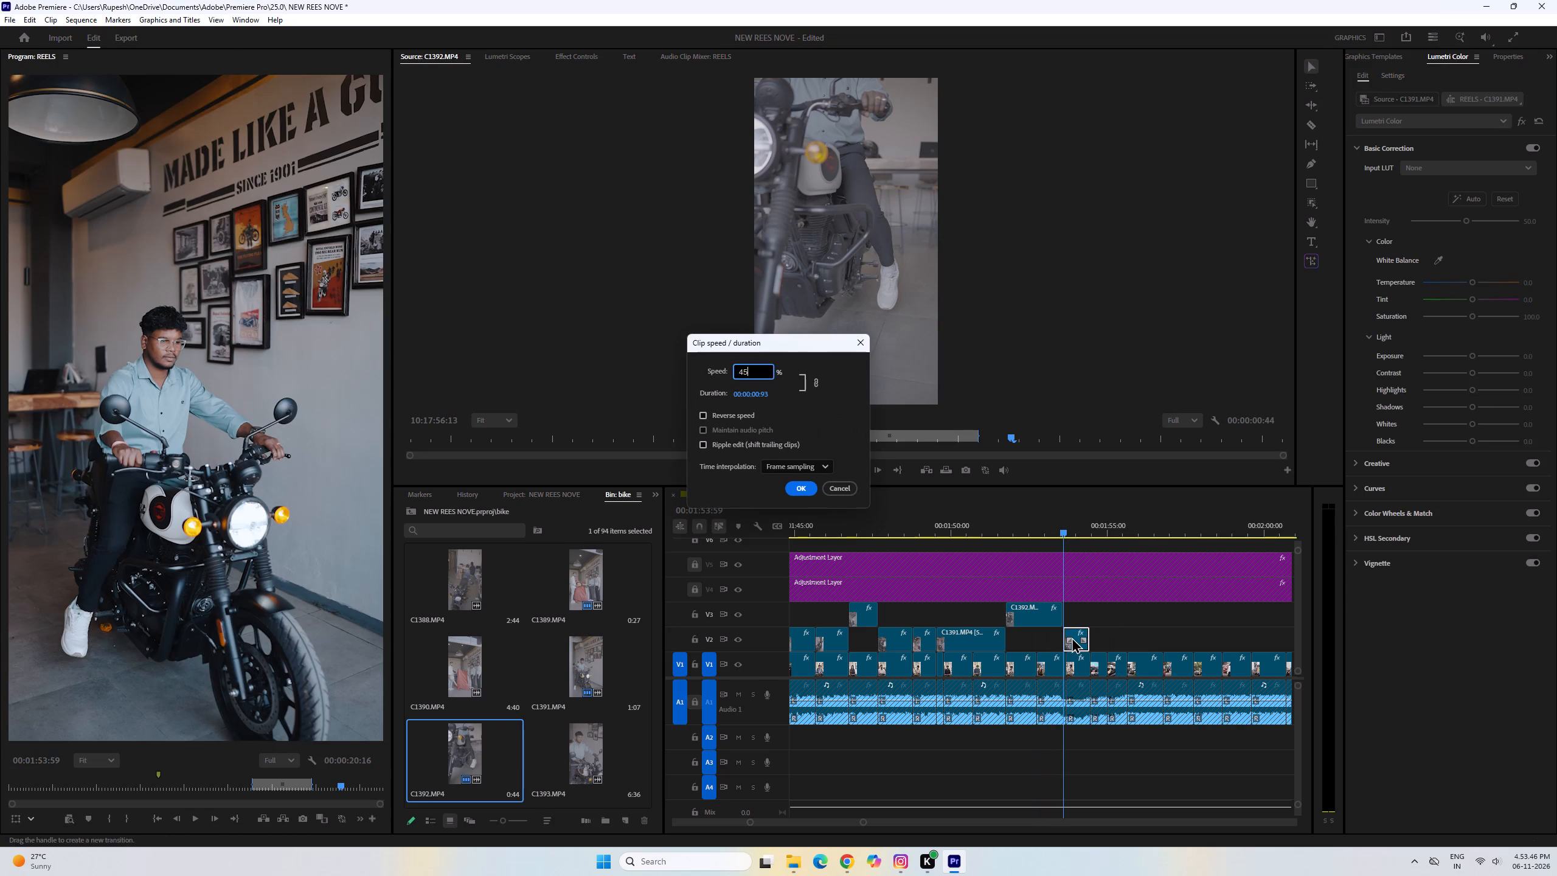
key("Return")
left_click_drag(1098, 639, 1112, 640)
key("space")
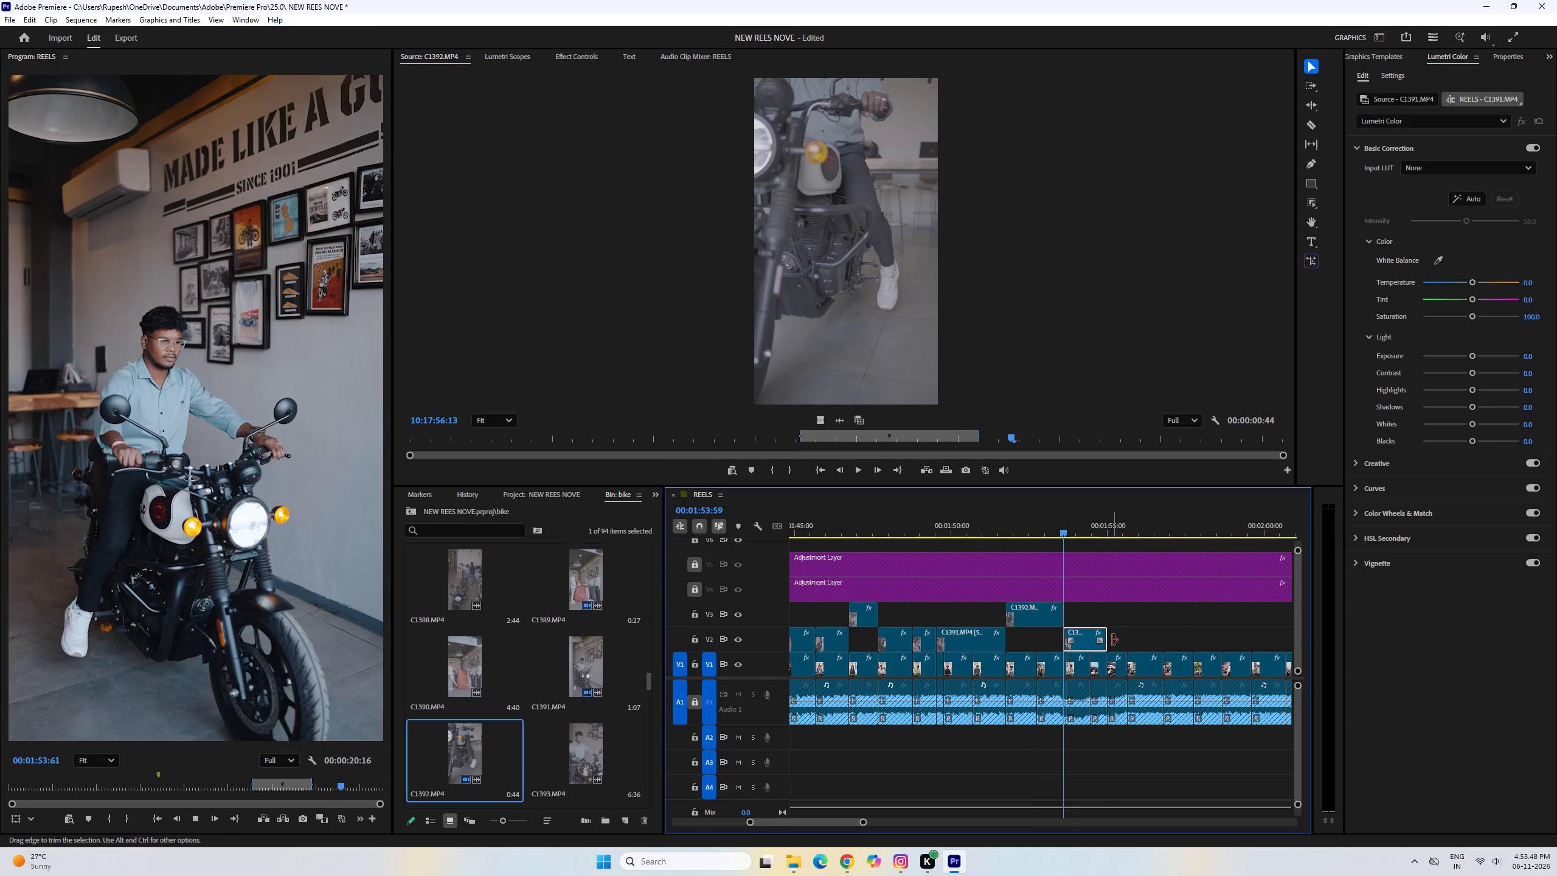
key("space")
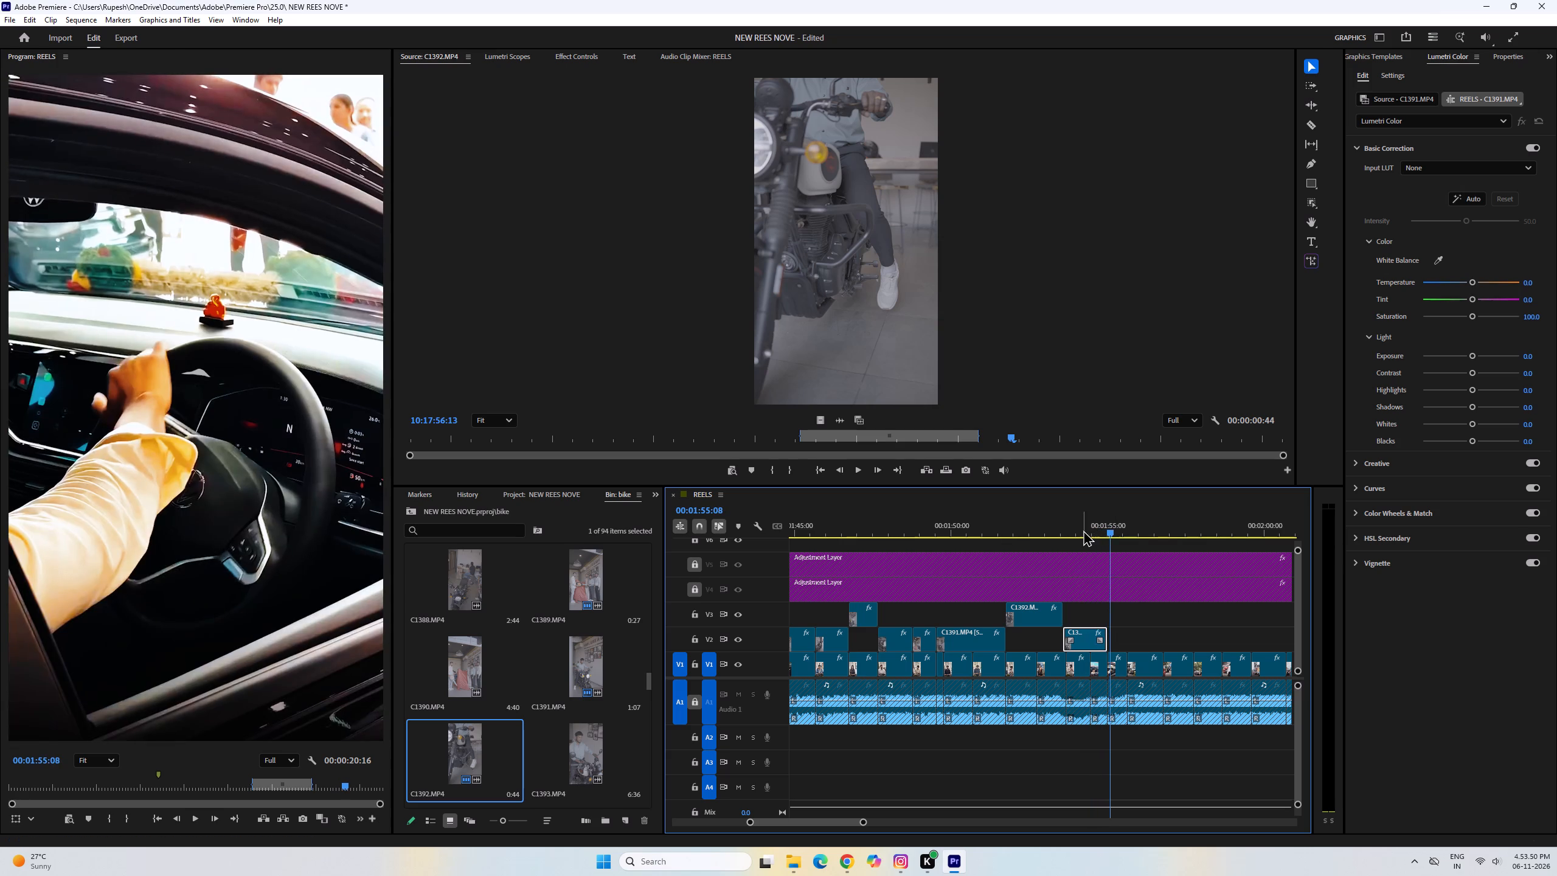
Grade the 45% C1391.MP4 clip with Exposure 0.3 and Contrast 8.8 in Lumetri Color.
left_click(1083, 530)
key("space")
key("space")
left_click(1469, 356)
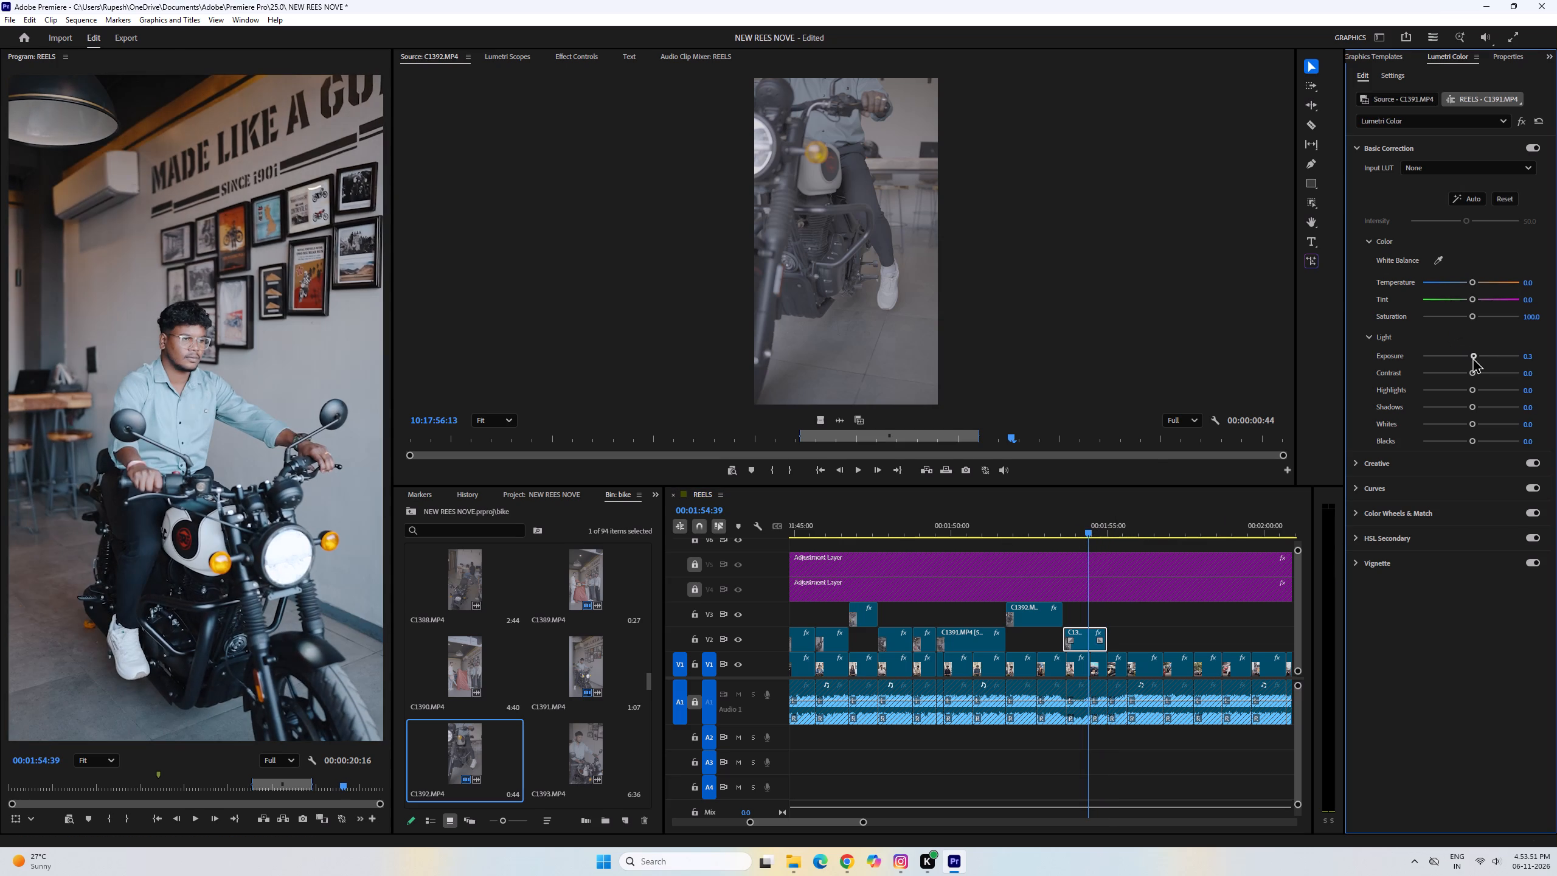
left_click(1472, 374)
Open C1395.MP4 from the bike bin in the Source monitor.
key("grave")
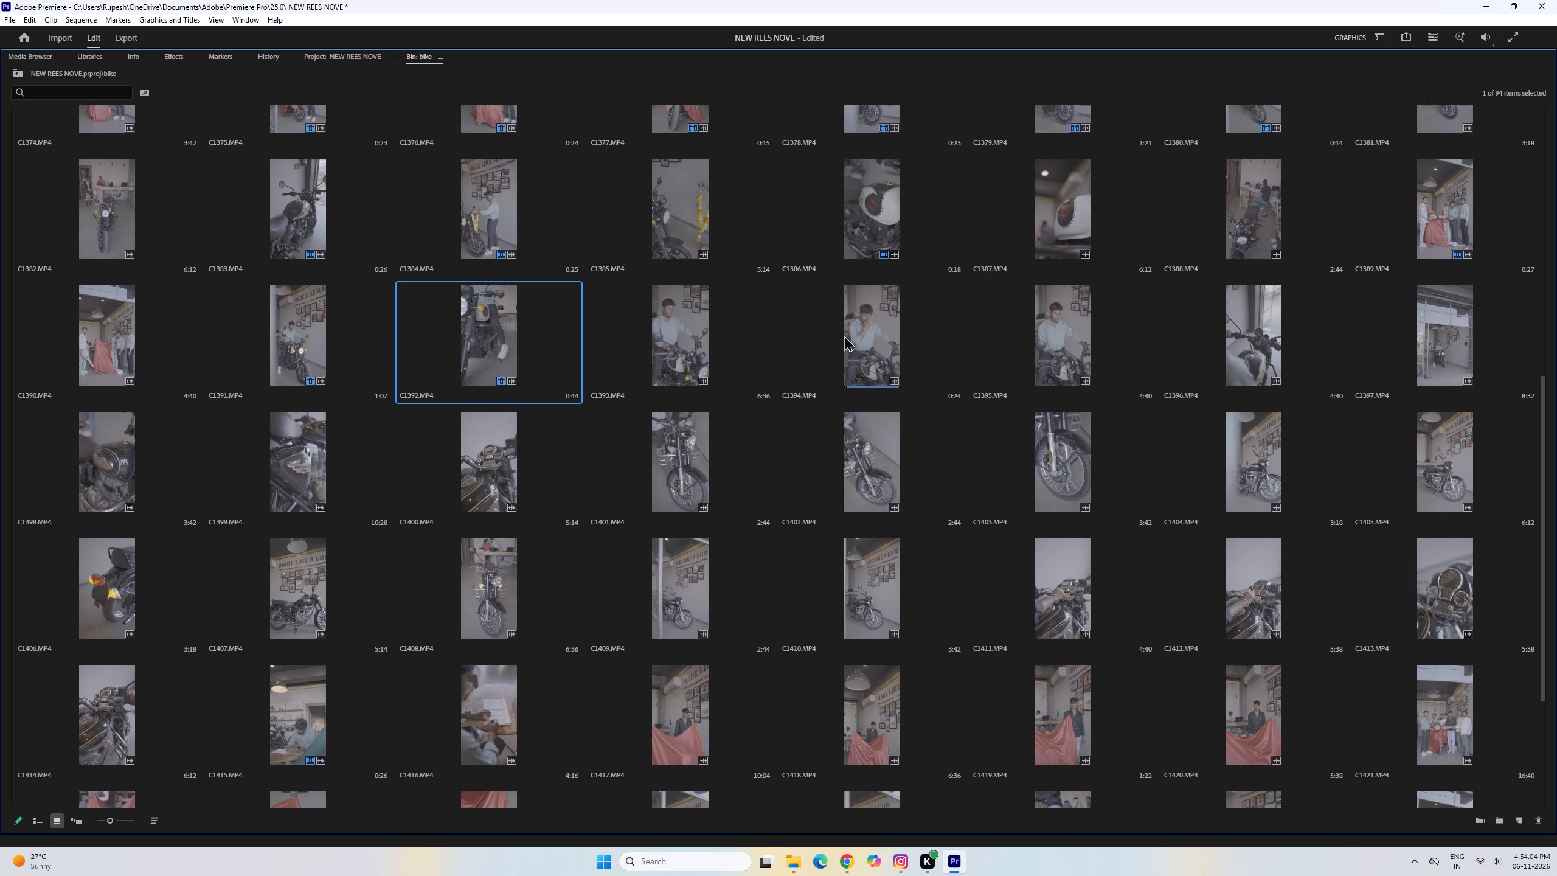
double_click(1042, 337)
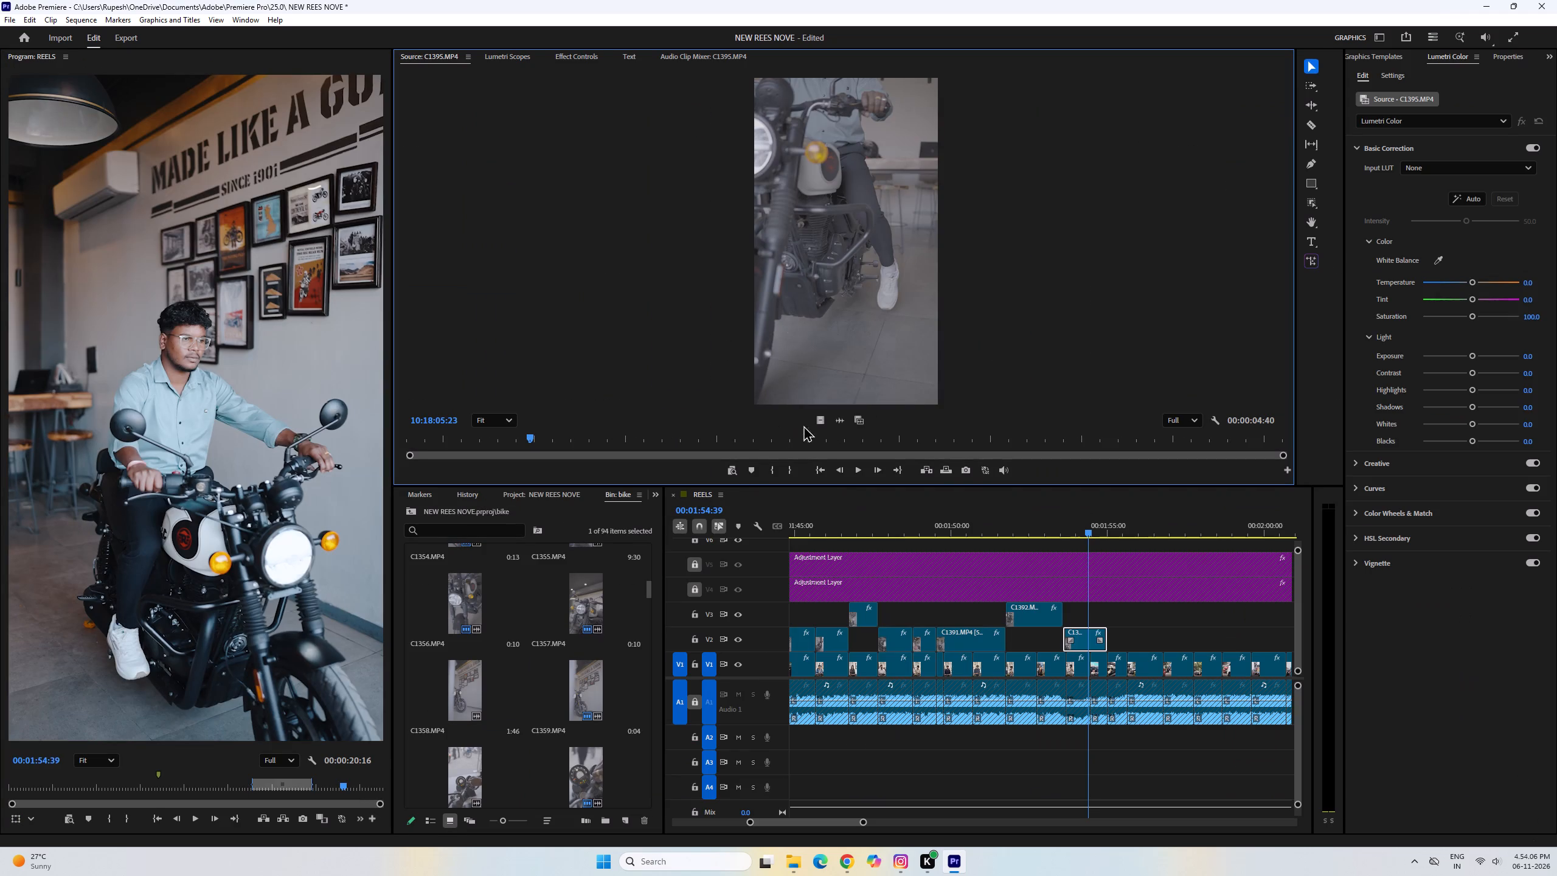
Play and scrub the 55% C1391.MP4 clip on V2 between about 00:01:49:92 and 00:01:50:95 to examine its action.
left_click(969, 535)
left_click(962, 516)
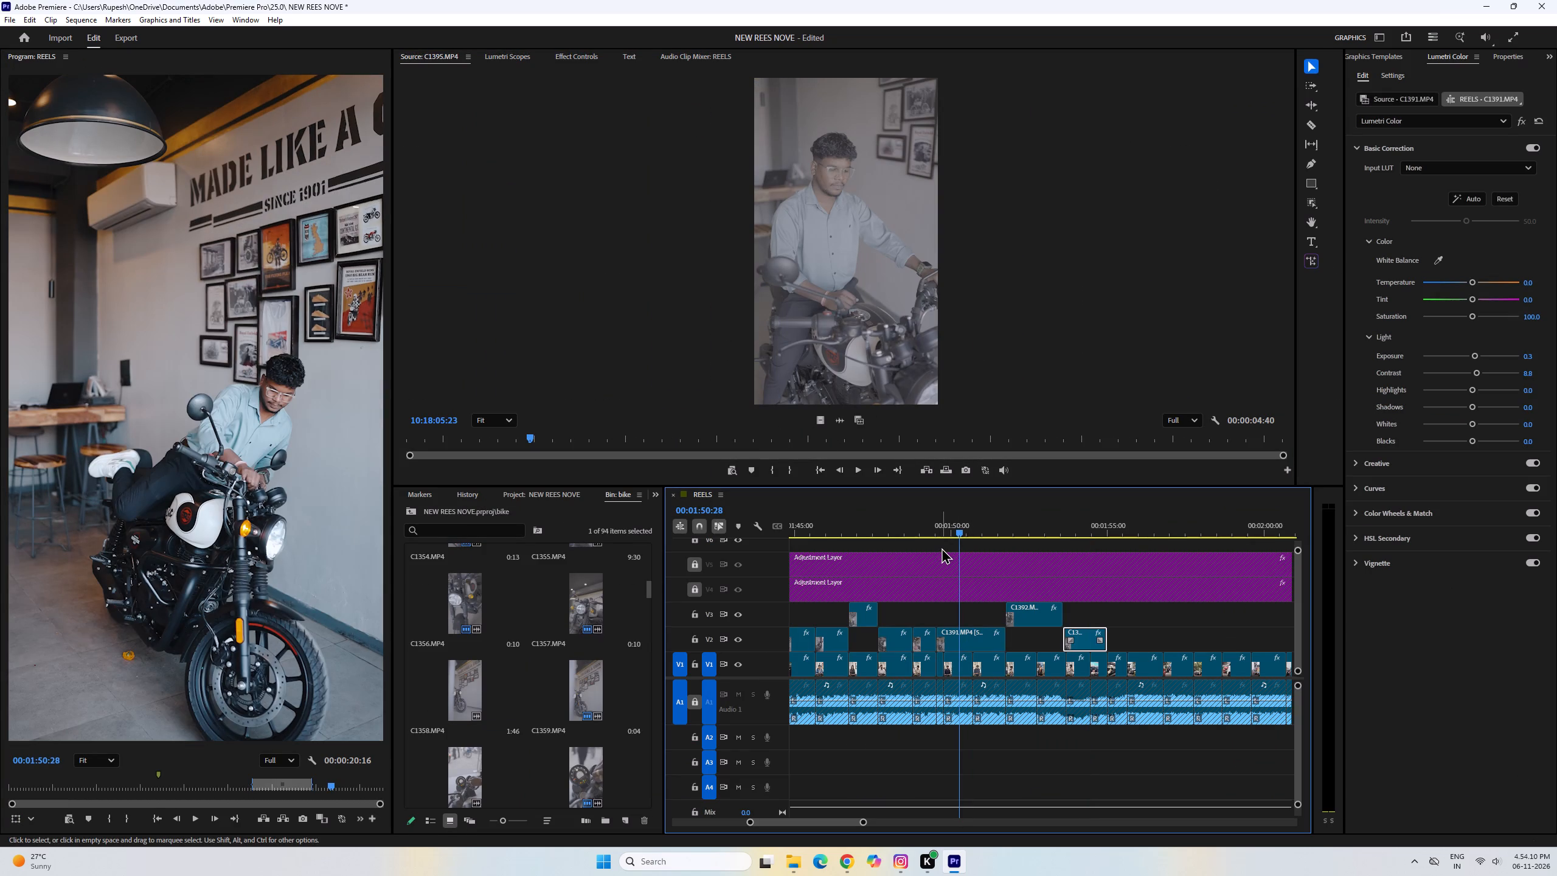
key("space")
key("space")
left_click_drag(864, 820, 830, 810)
left_click_drag(1029, 523, 1017, 524)
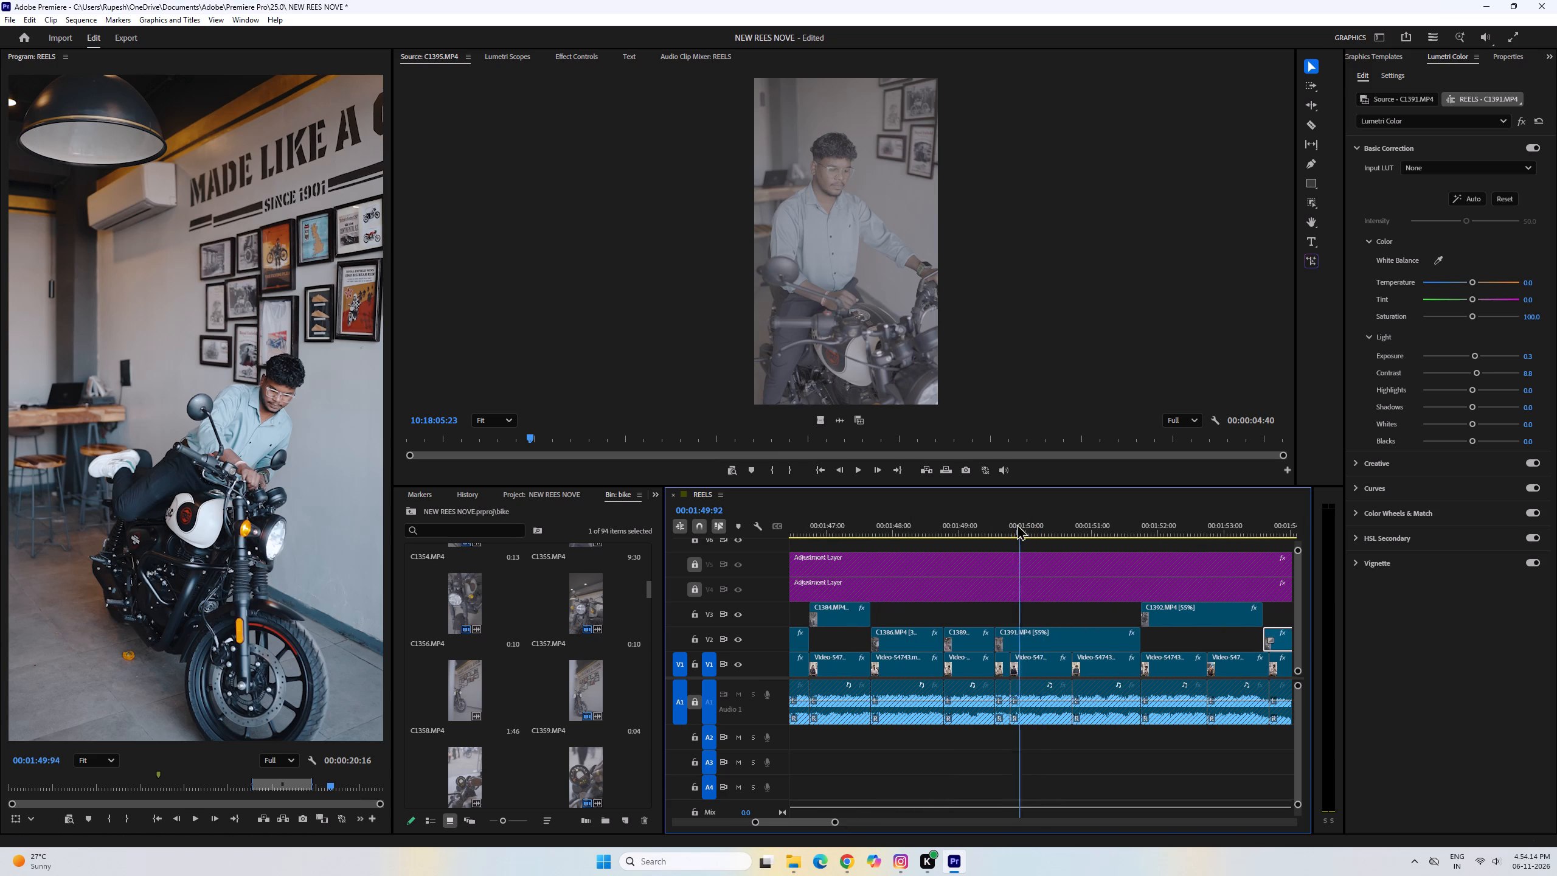
left_click_drag(1017, 524, 1013, 525)
key("space")
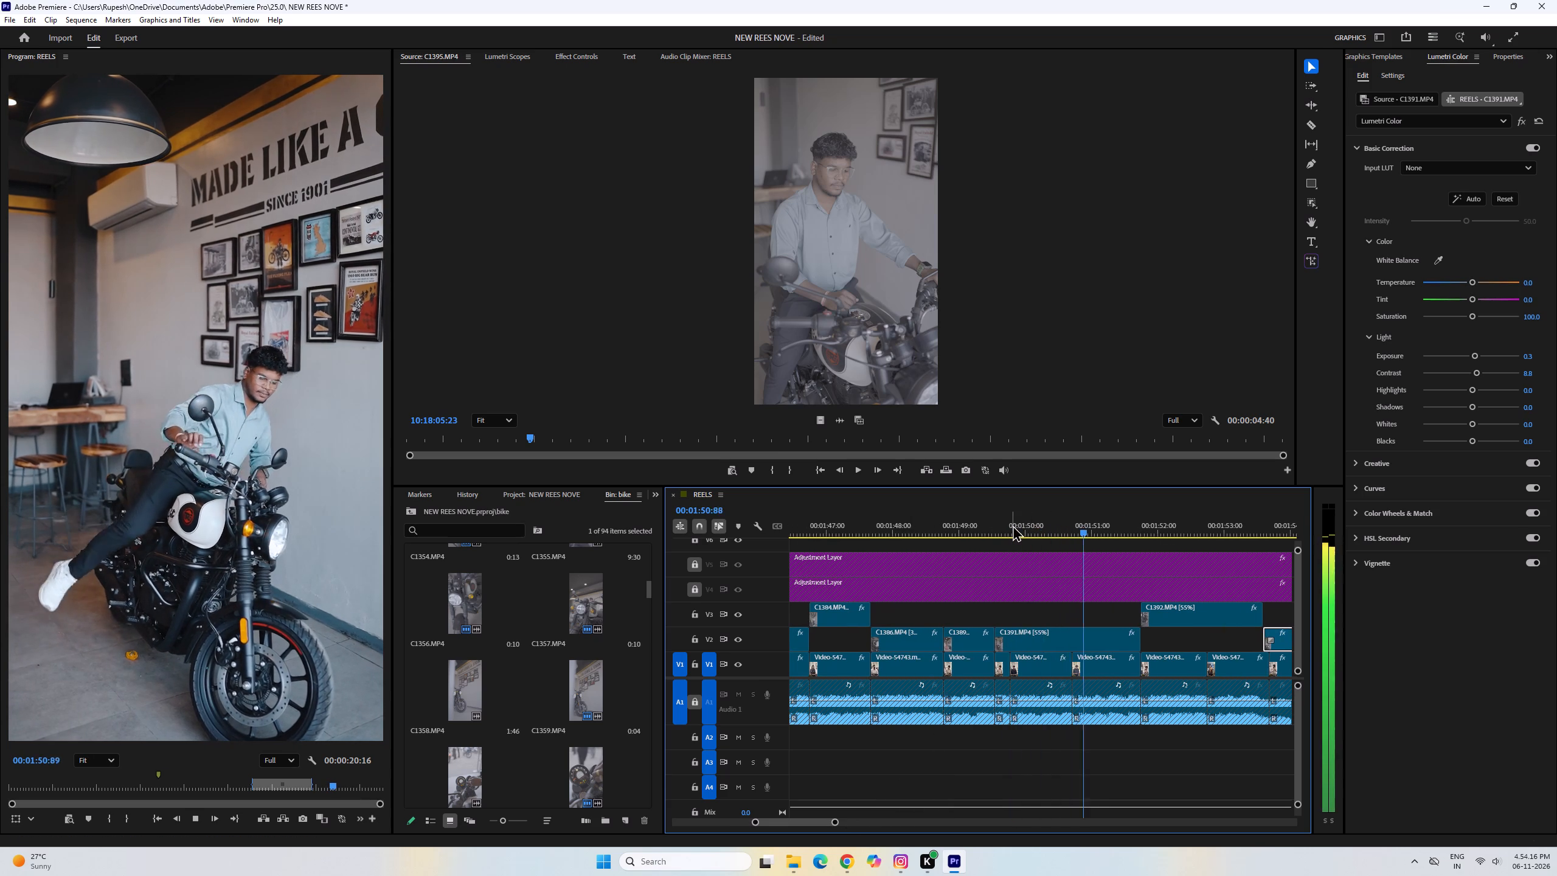
scroll(1013, 525, "down", 4)
key("space")
left_click_drag(985, 518, 947, 534)
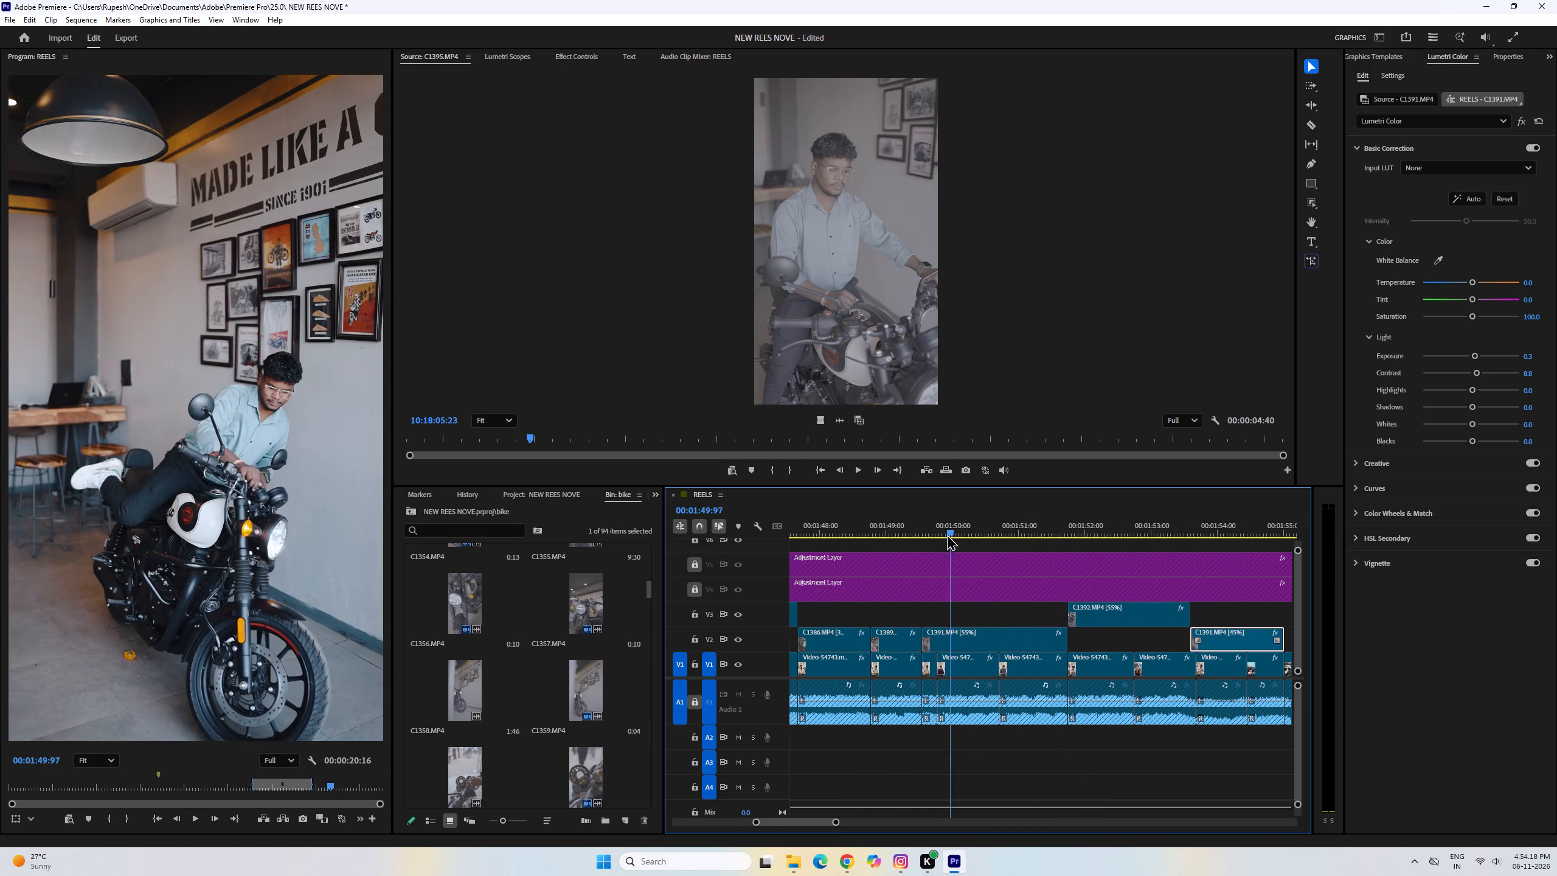
left_click_drag(947, 534, 1017, 543)
Mark a 00:00:00:25 range in C1395.MP4 from 10:18:06:34 to 10:18:07:08 and recheck the sequence near 00:01:50:27.
left_click_drag(798, 447, 551, 442)
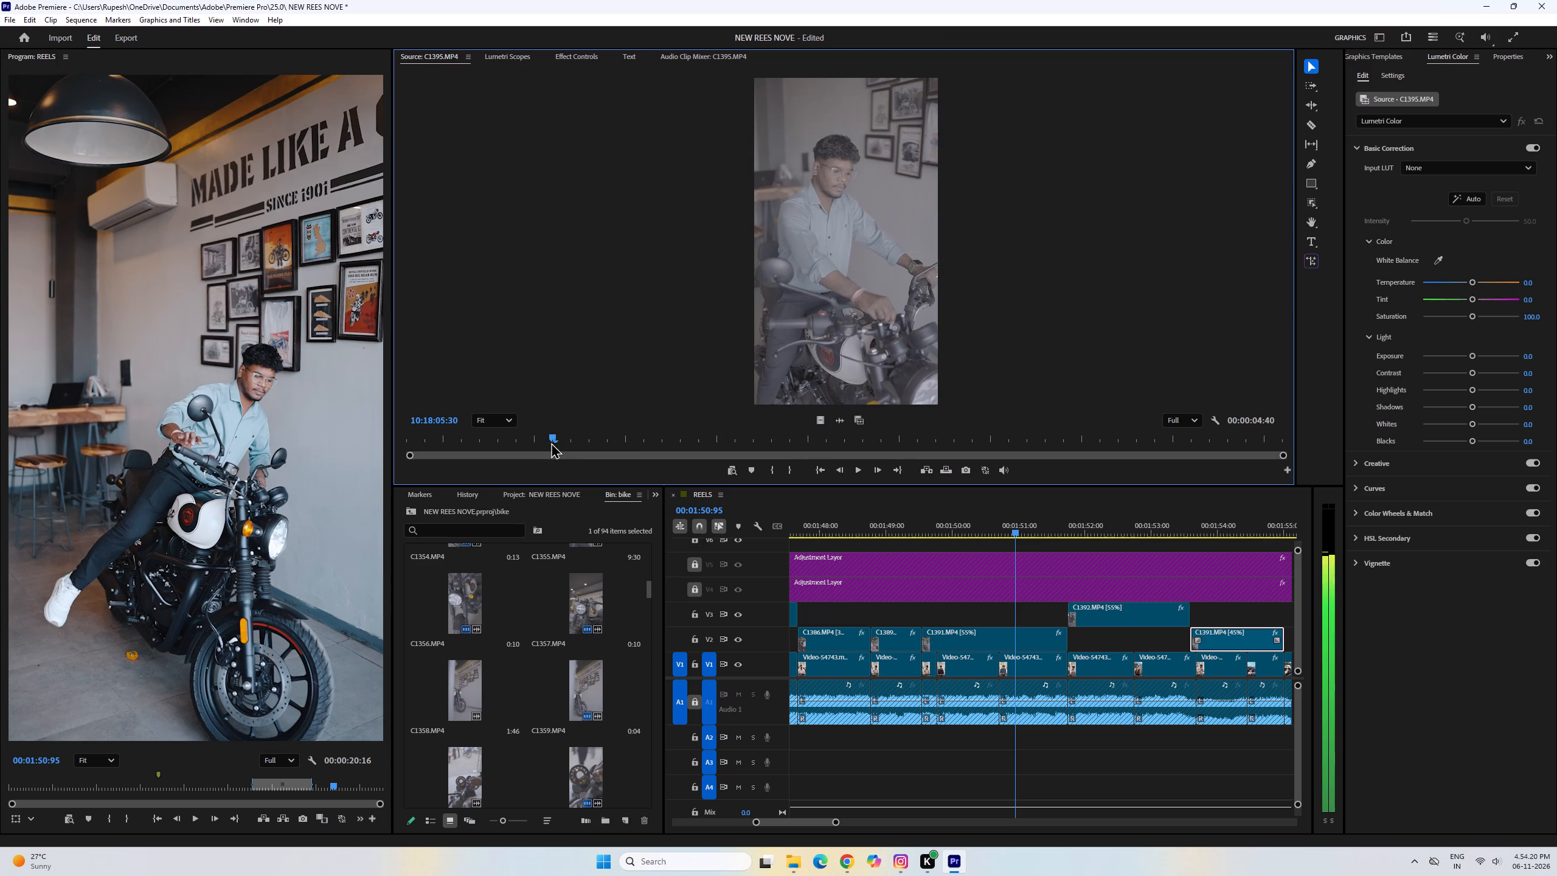
left_click_drag(551, 442, 848, 458)
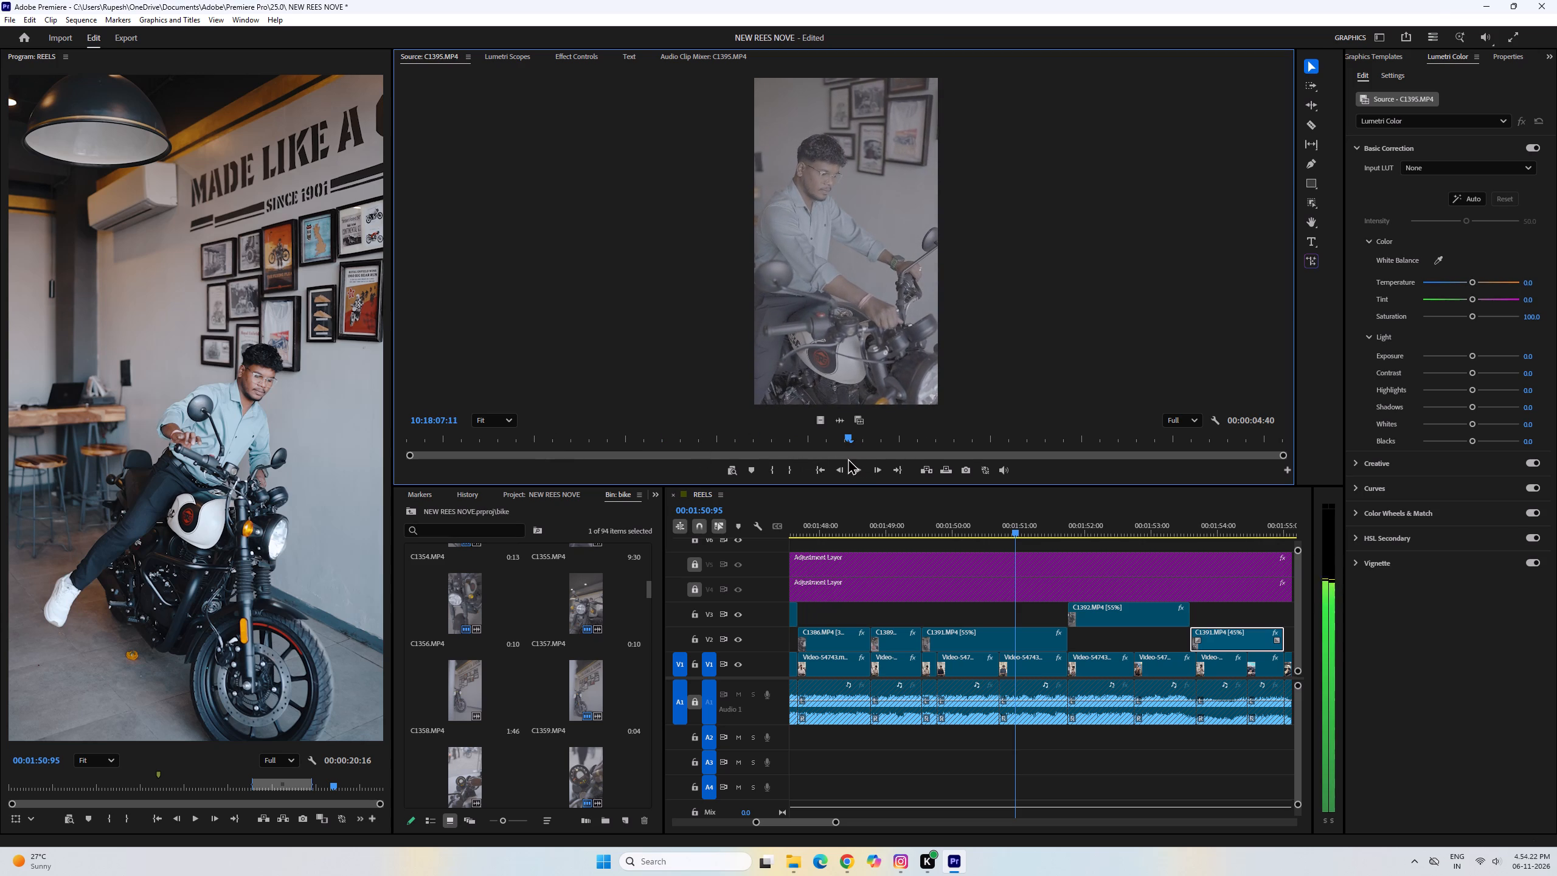
left_click_drag(848, 458, 751, 454)
left_click(781, 470)
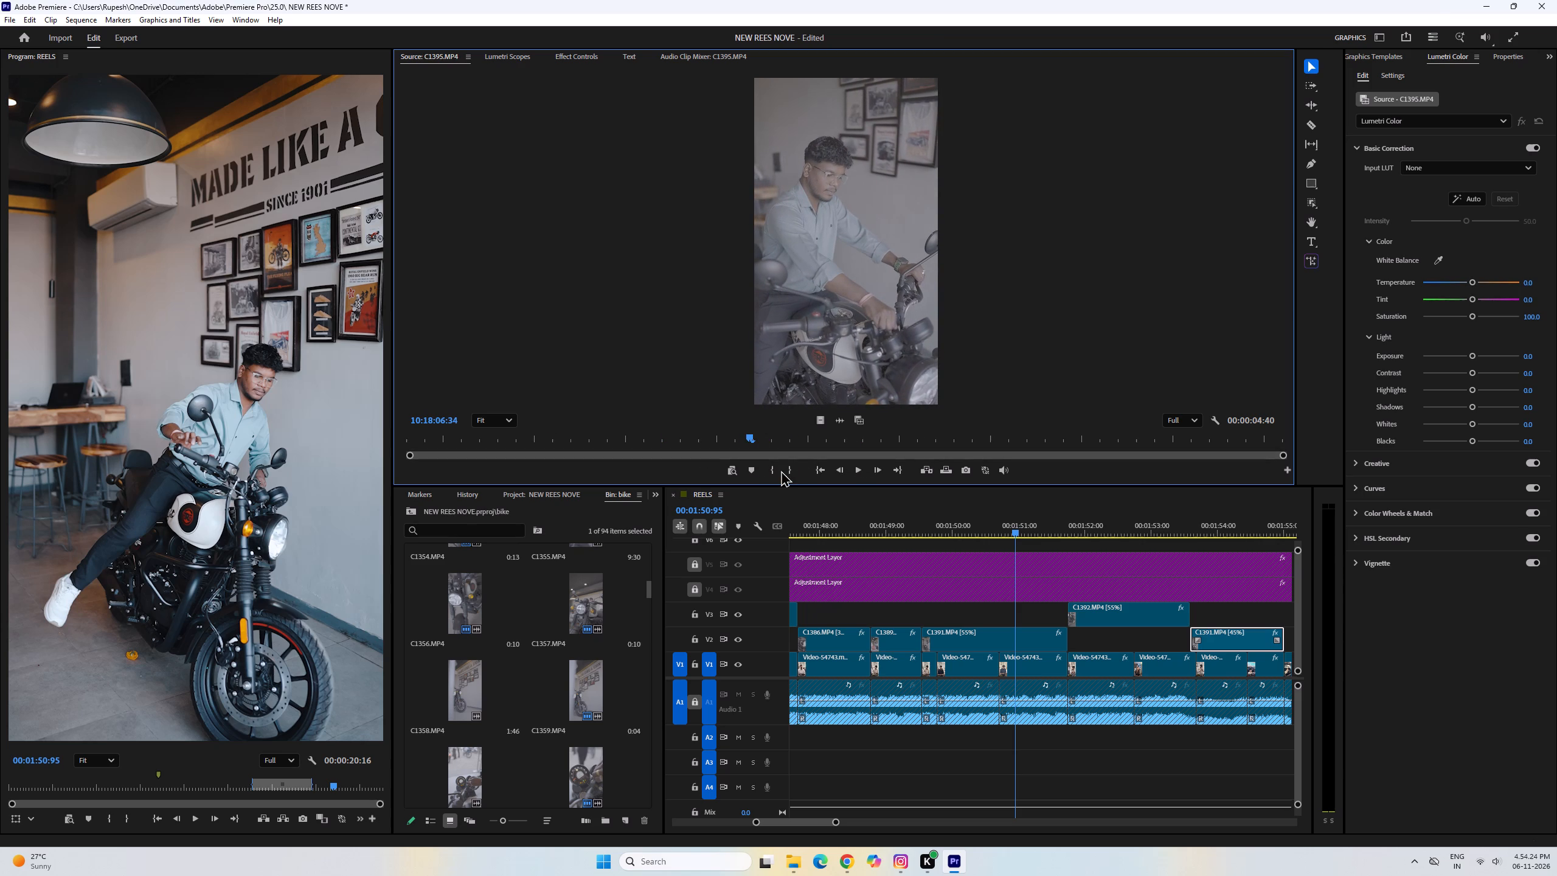
left_click(774, 471)
left_click_drag(755, 441, 840, 446)
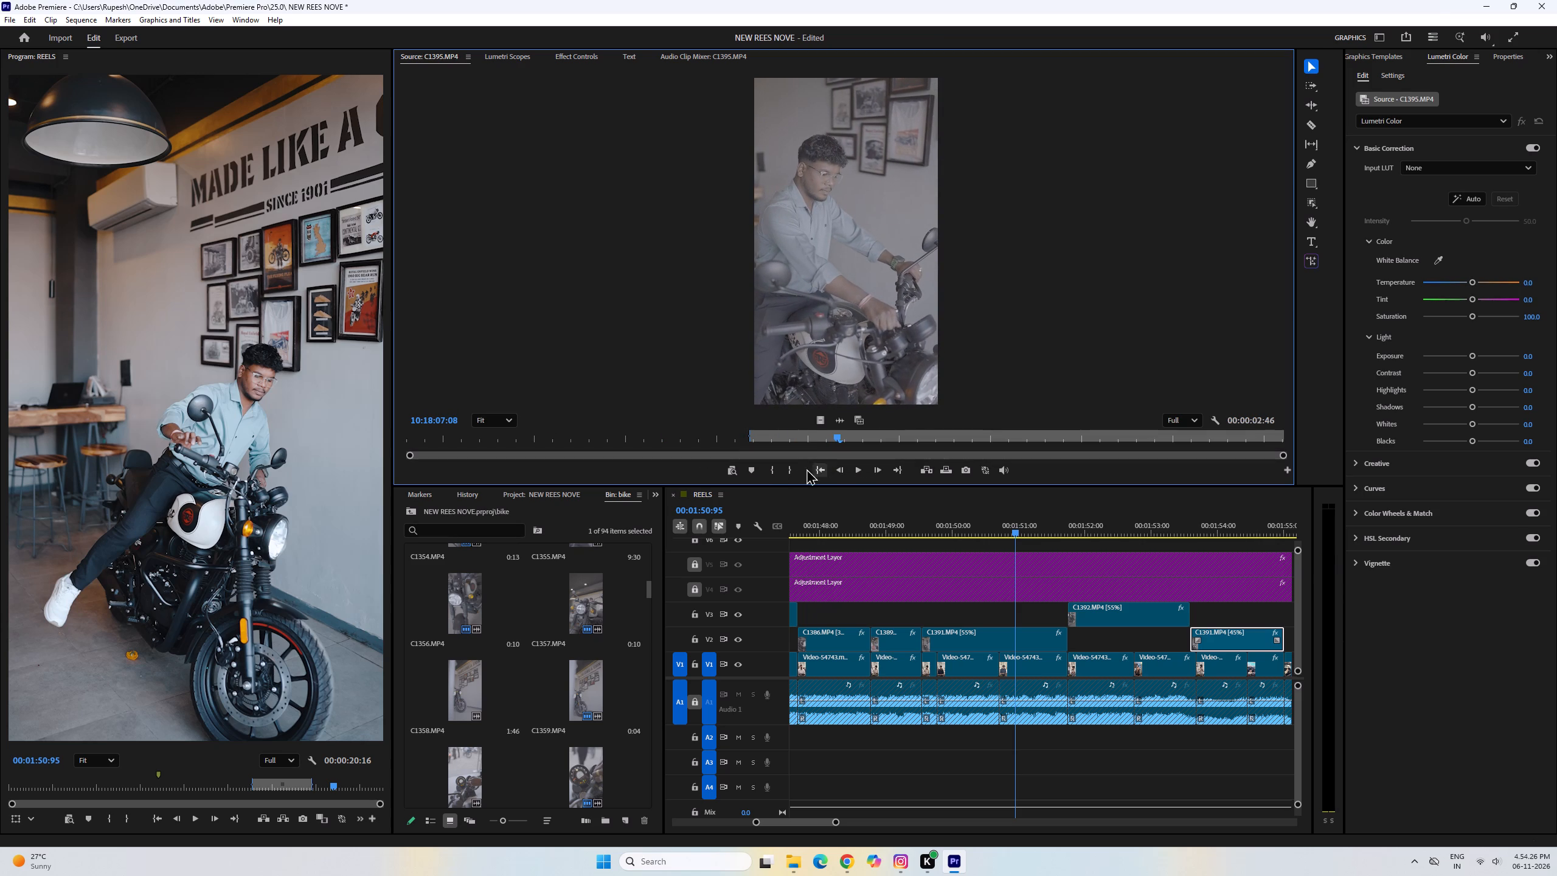
left_click(792, 471)
left_click_drag(997, 535, 971, 530)
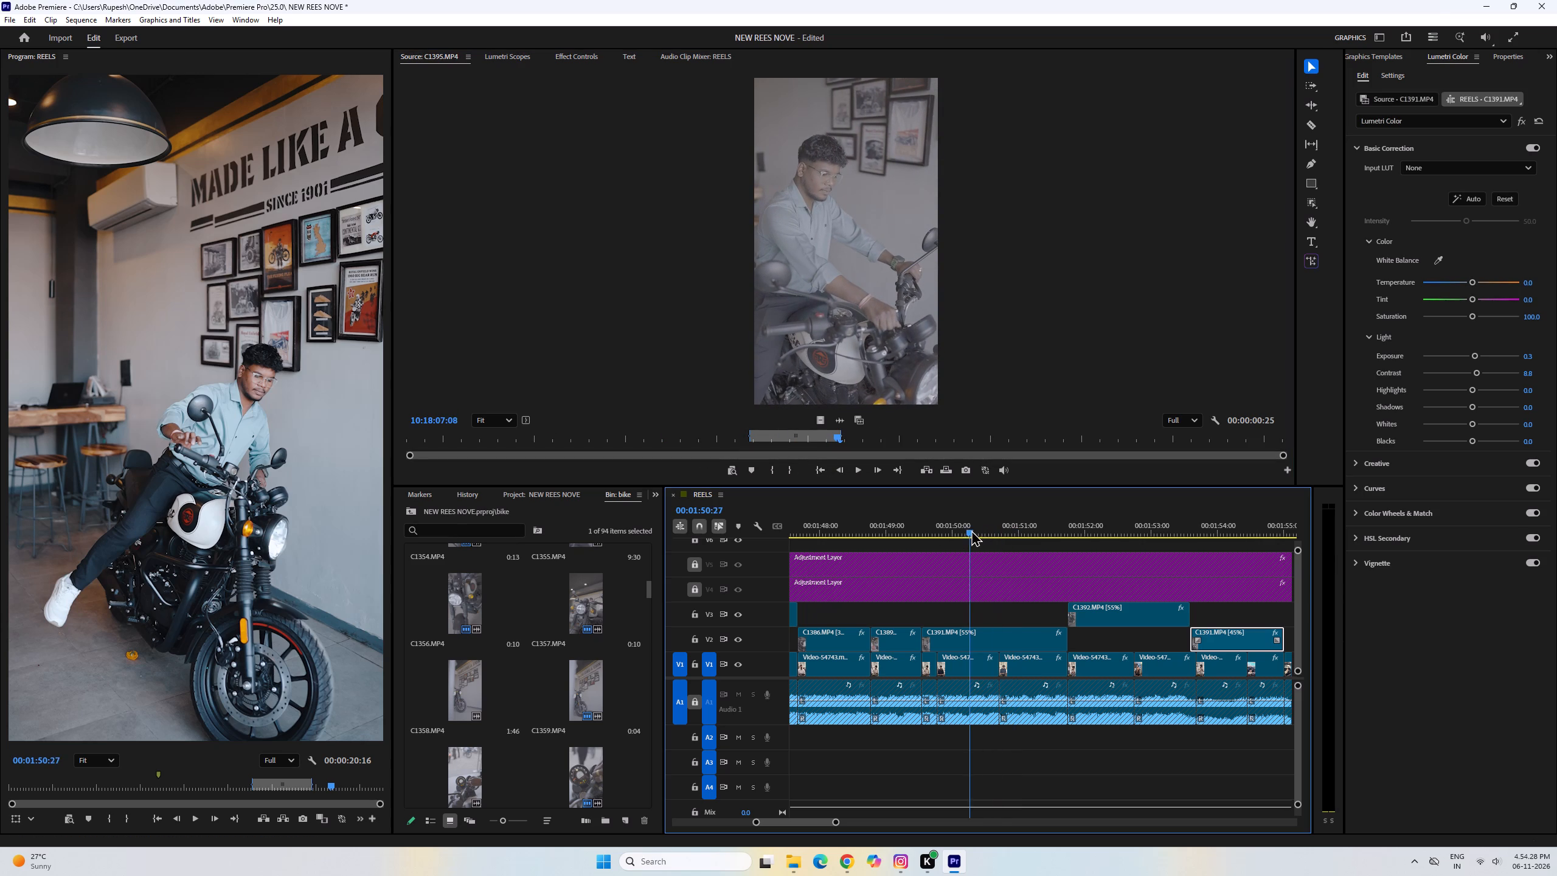
Open C1397.MP4 from the bike bin in the Source monitor.
left_click_drag(971, 530, 948, 529)
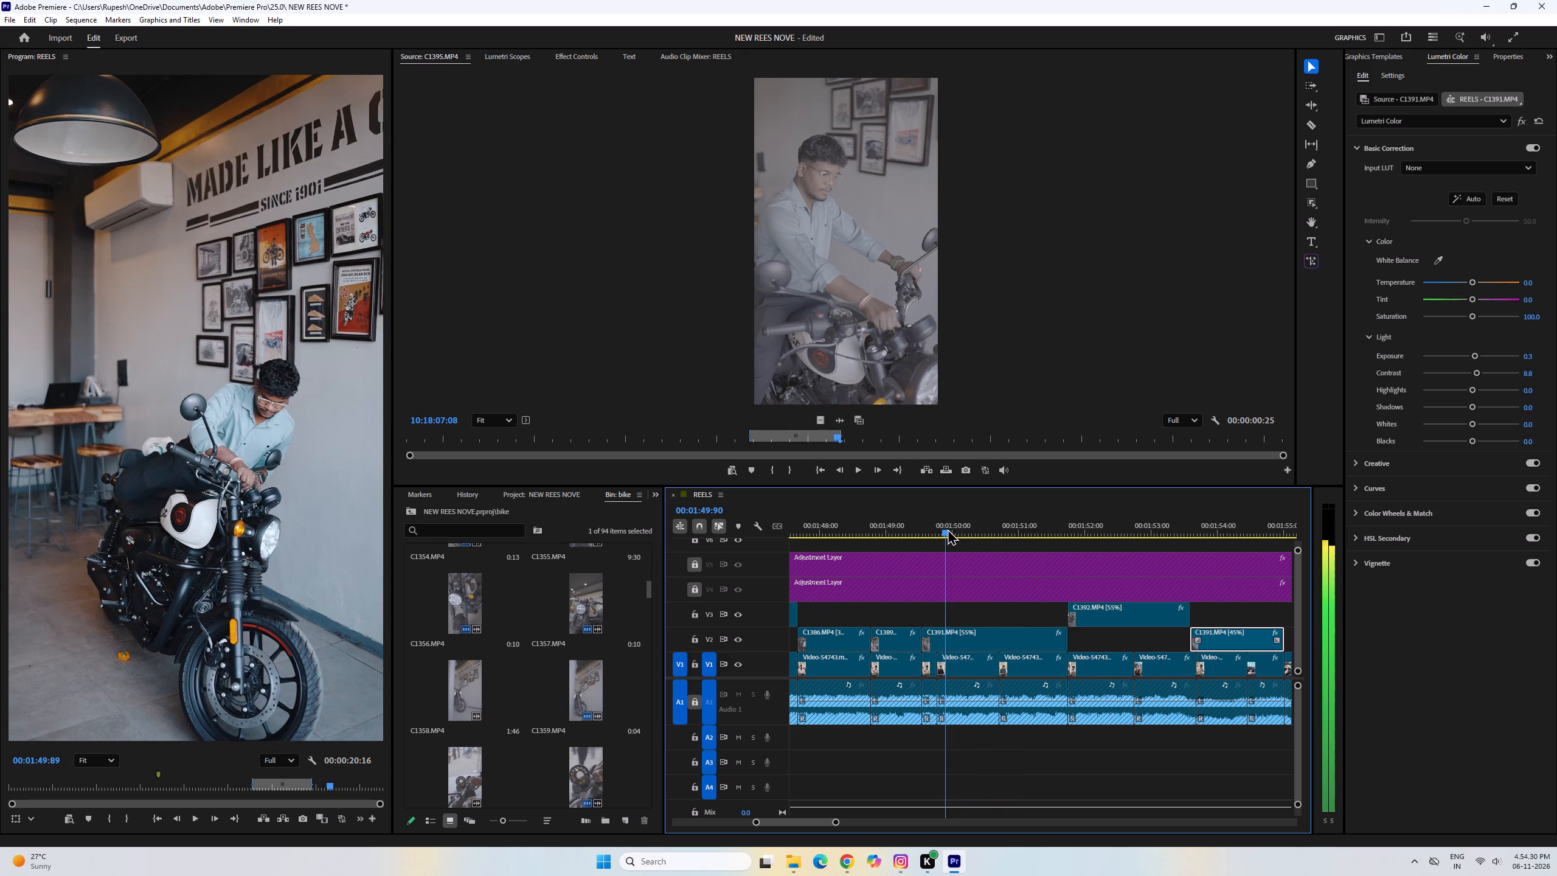
left_click_drag(948, 529, 1014, 541)
key("grave")
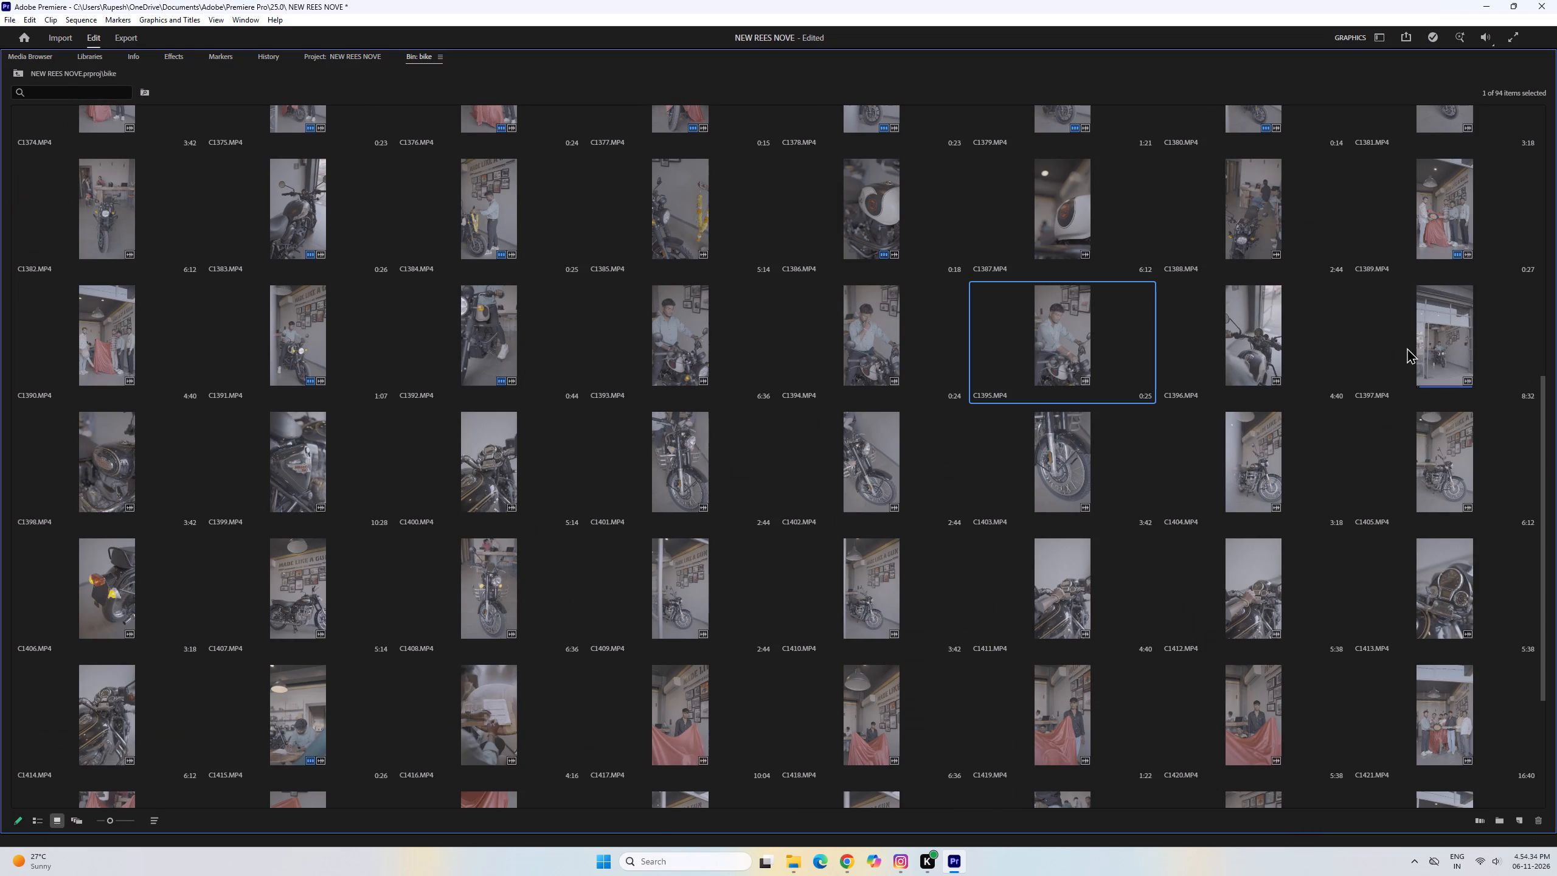
double_click(1424, 354)
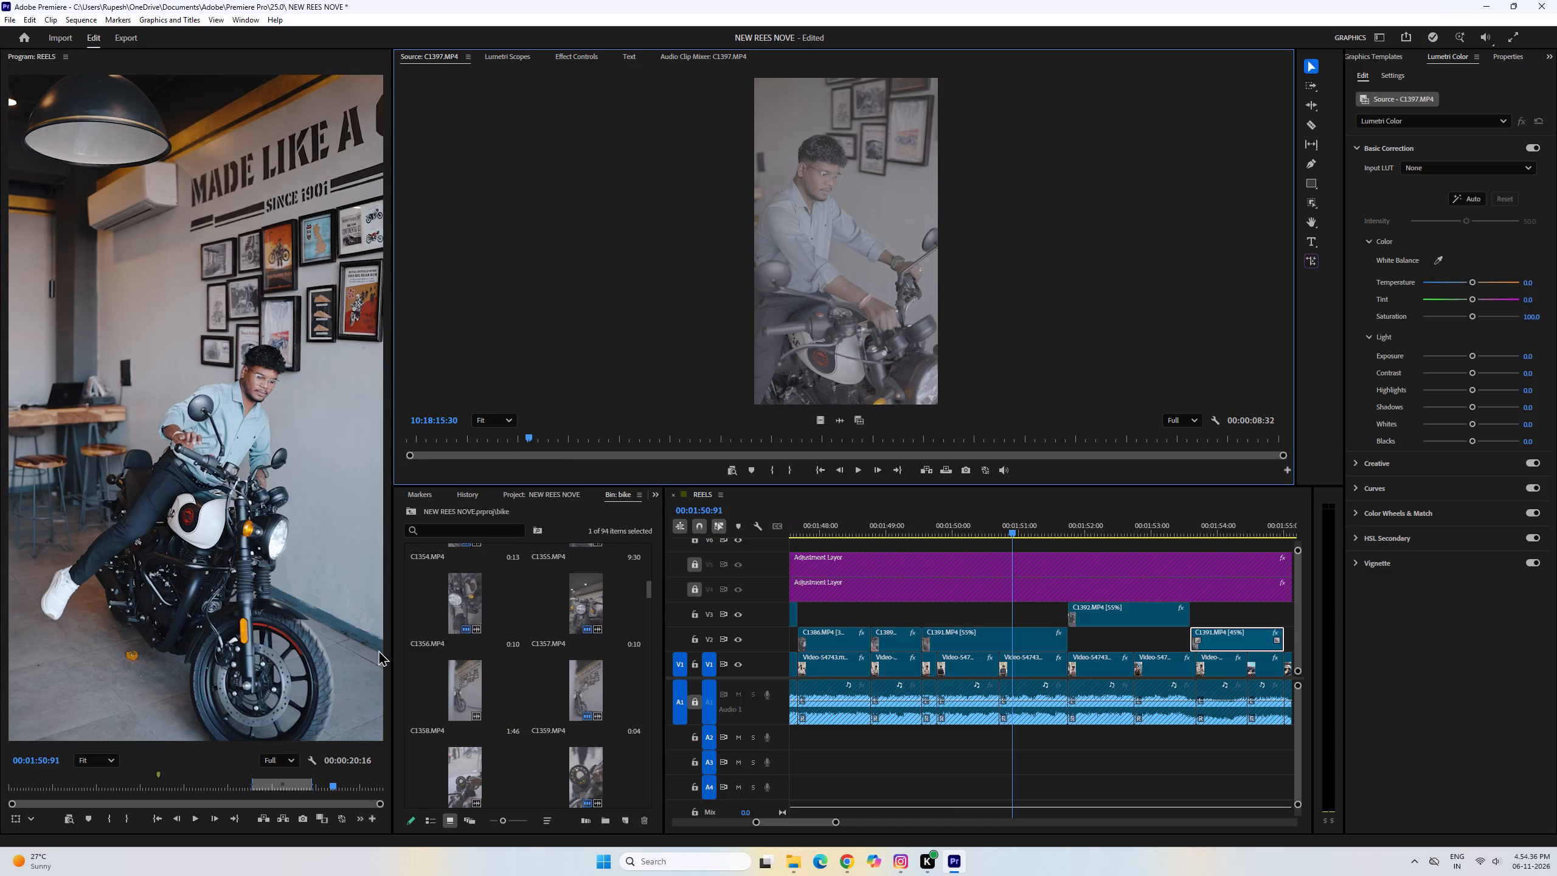
Scrub C1397.MP4 to the bike riding out of the showroom and mark a 00:00:01:28 range starting at 10:18:18:45.
left_click_drag(620, 443, 377, 461)
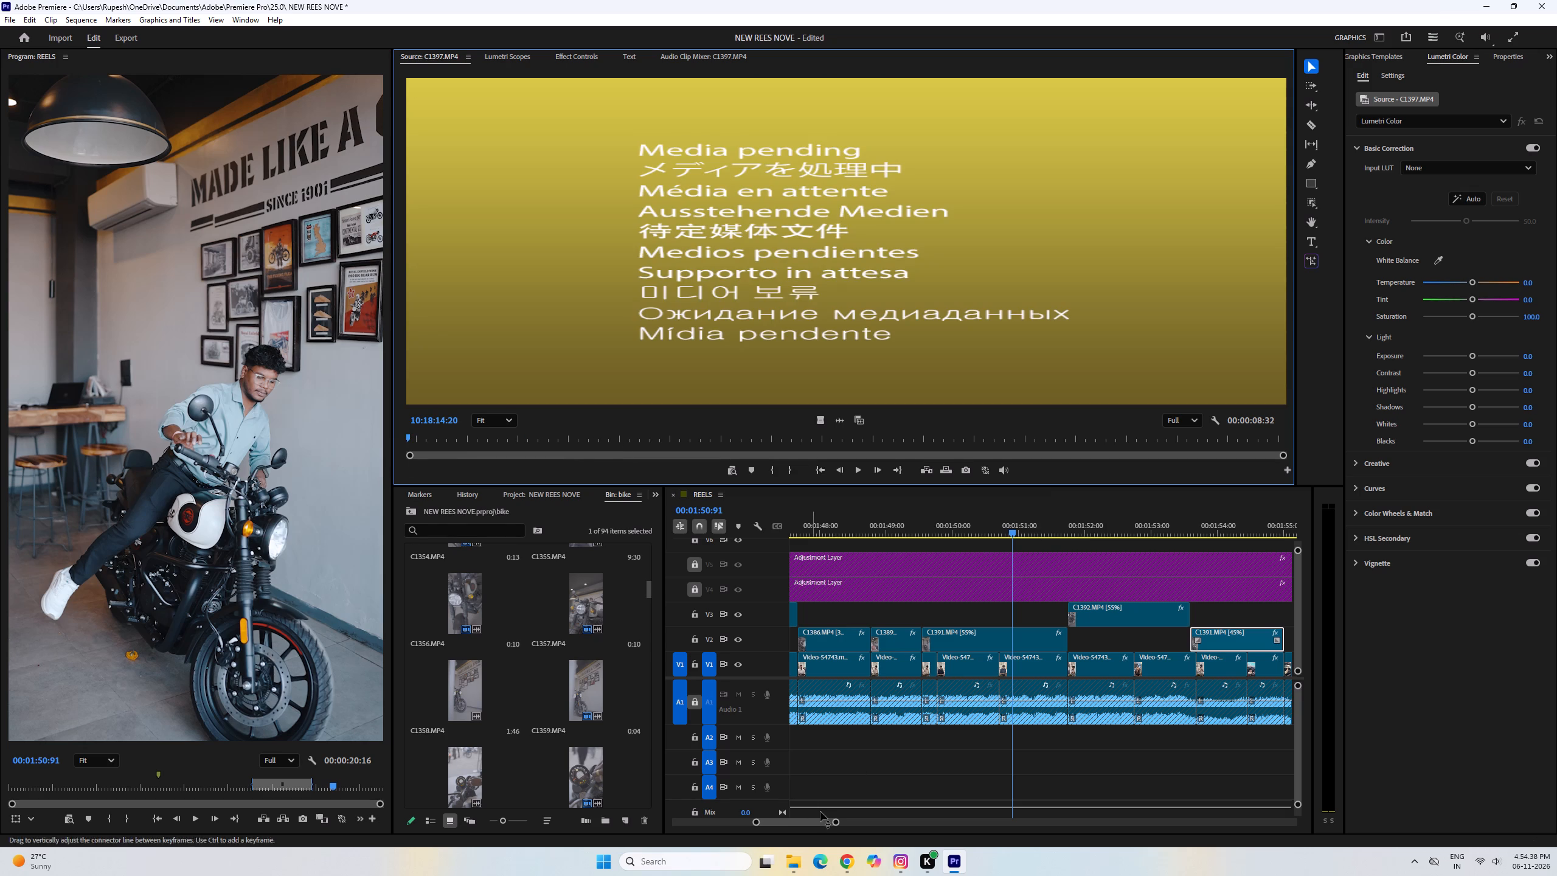
left_click_drag(835, 821, 914, 822)
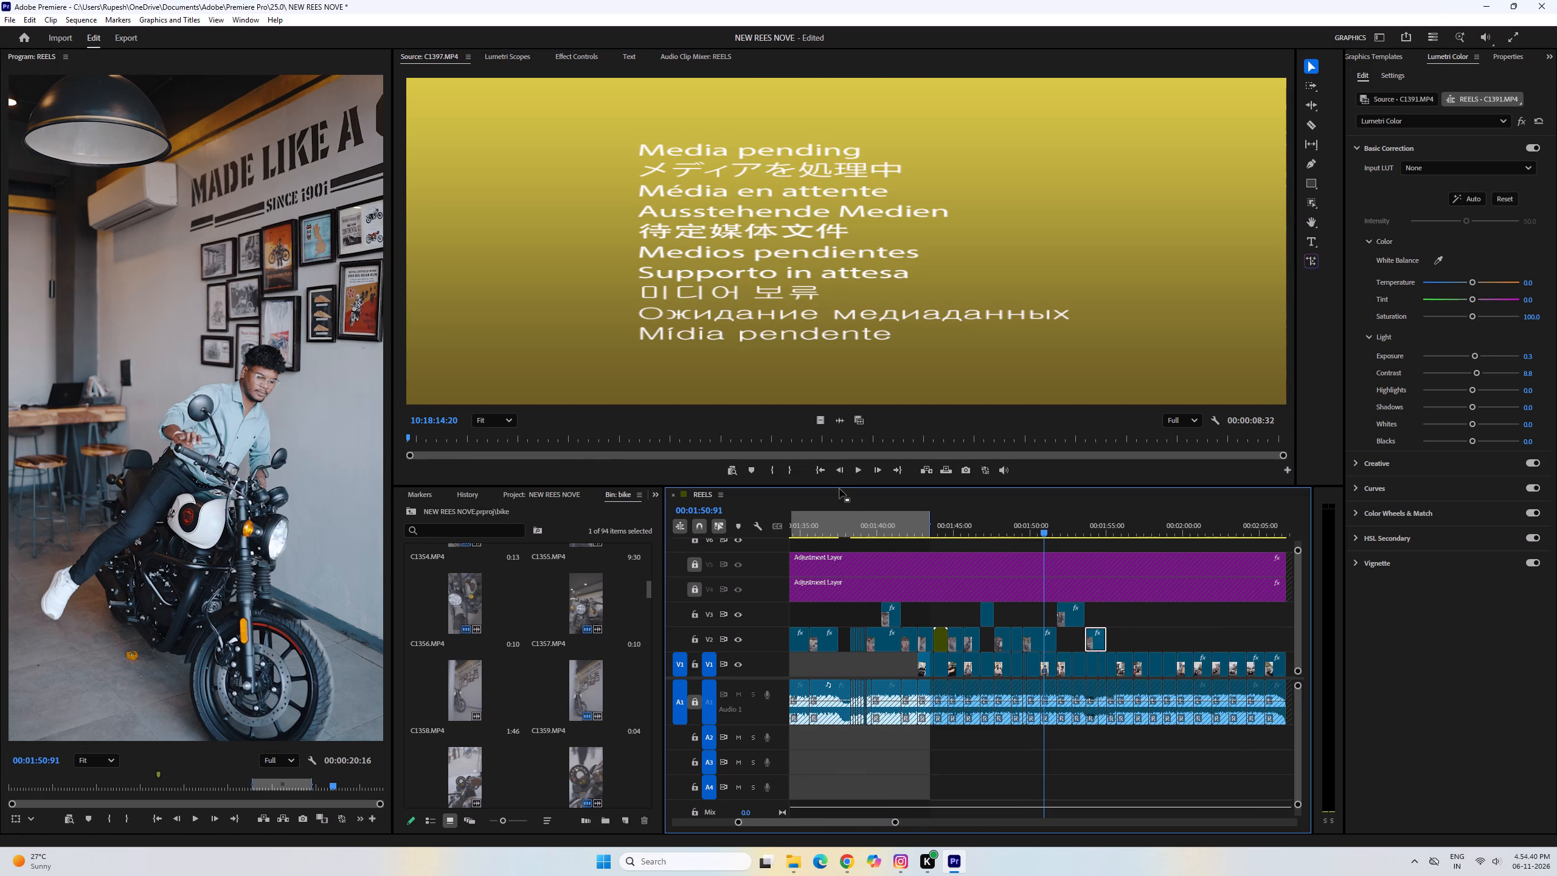
left_click_drag(837, 484, 837, 492)
left_click_drag(836, 487, 834, 496)
left_click_drag(562, 448, 530, 459)
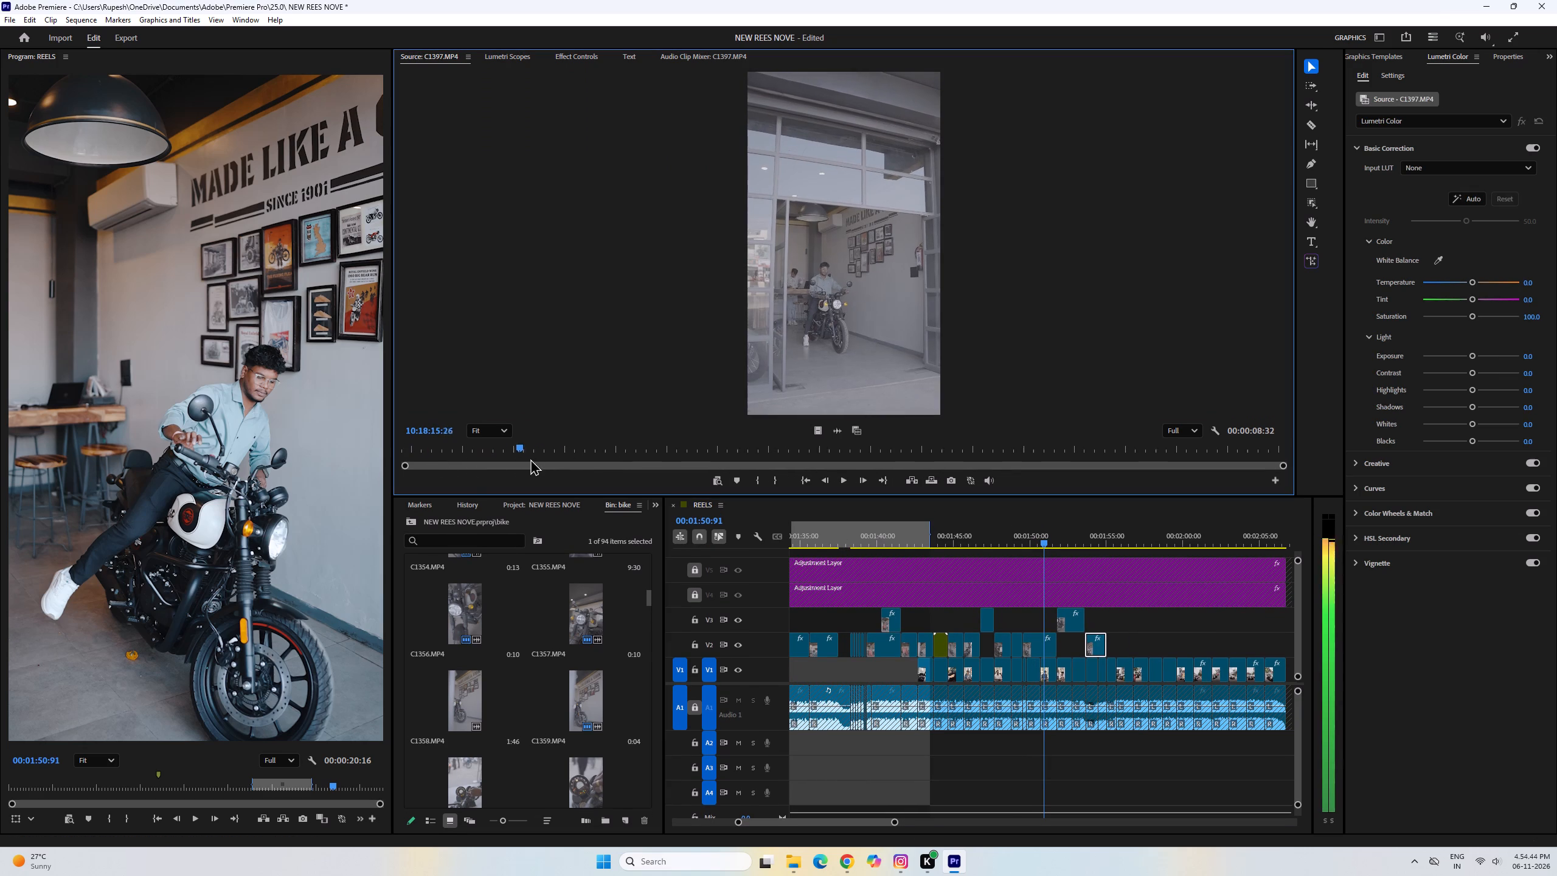
left_click_drag(530, 459, 751, 480)
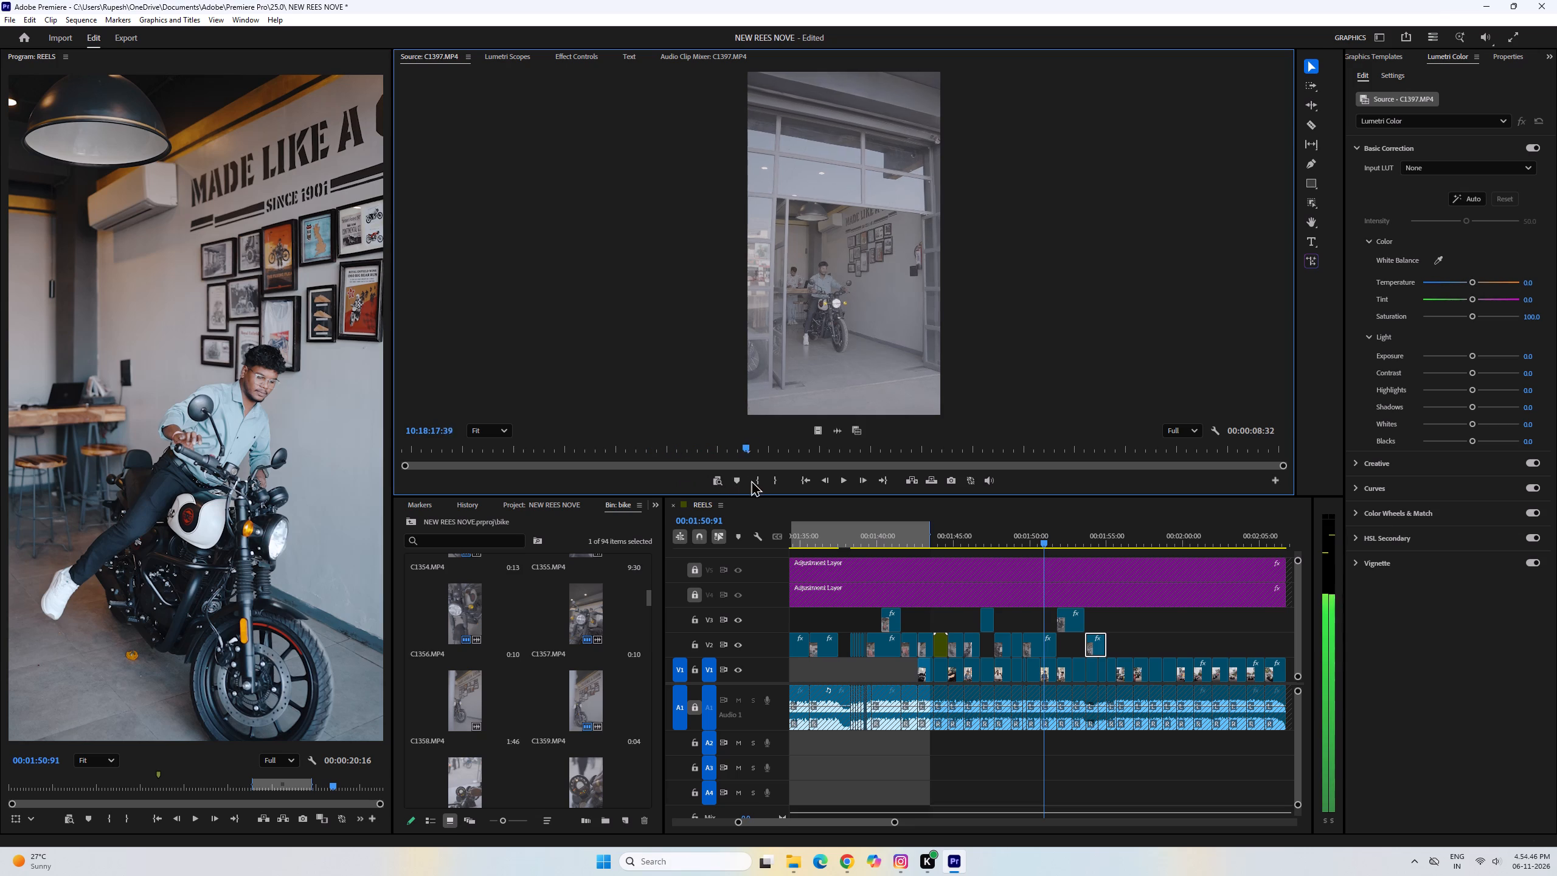
left_click_drag(751, 480, 867, 485)
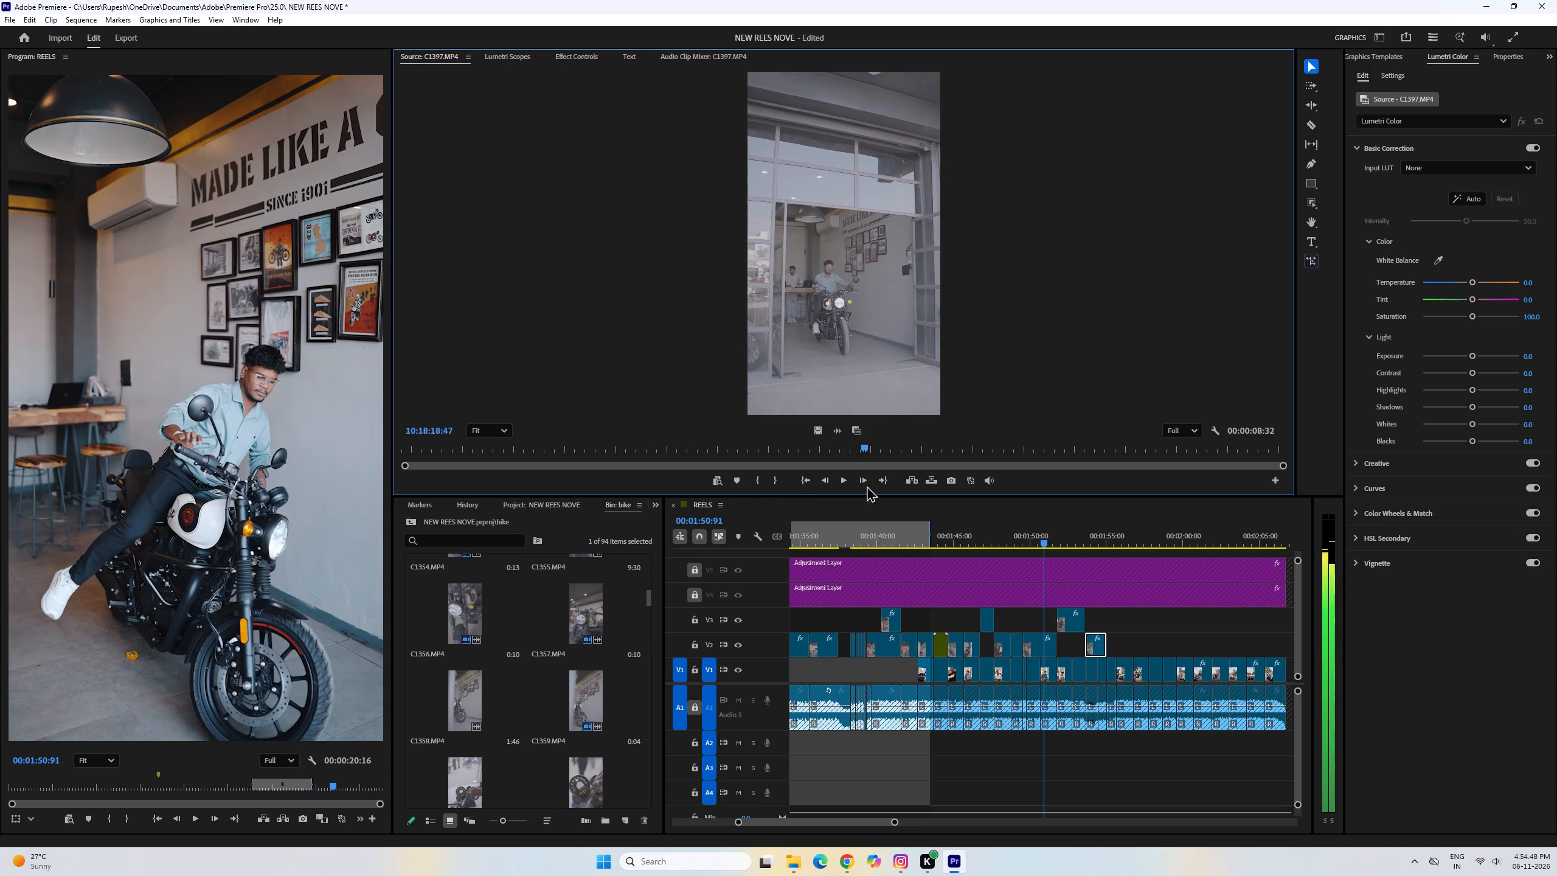
left_click_drag(867, 485, 862, 485)
left_click(764, 485)
left_click(760, 484)
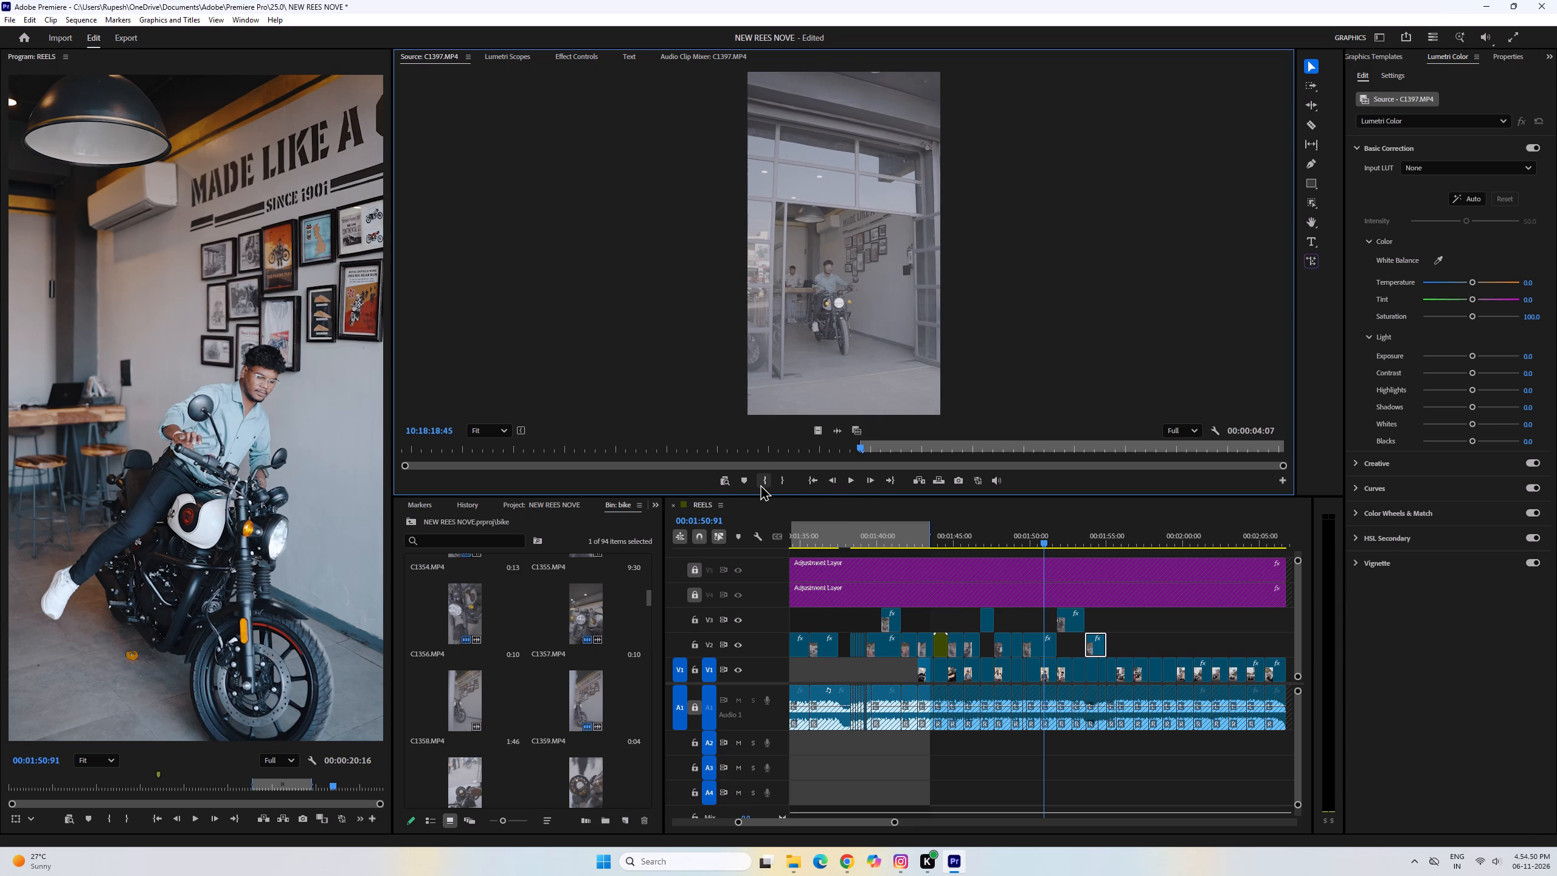
key("space")
left_click(782, 483)
key("space")
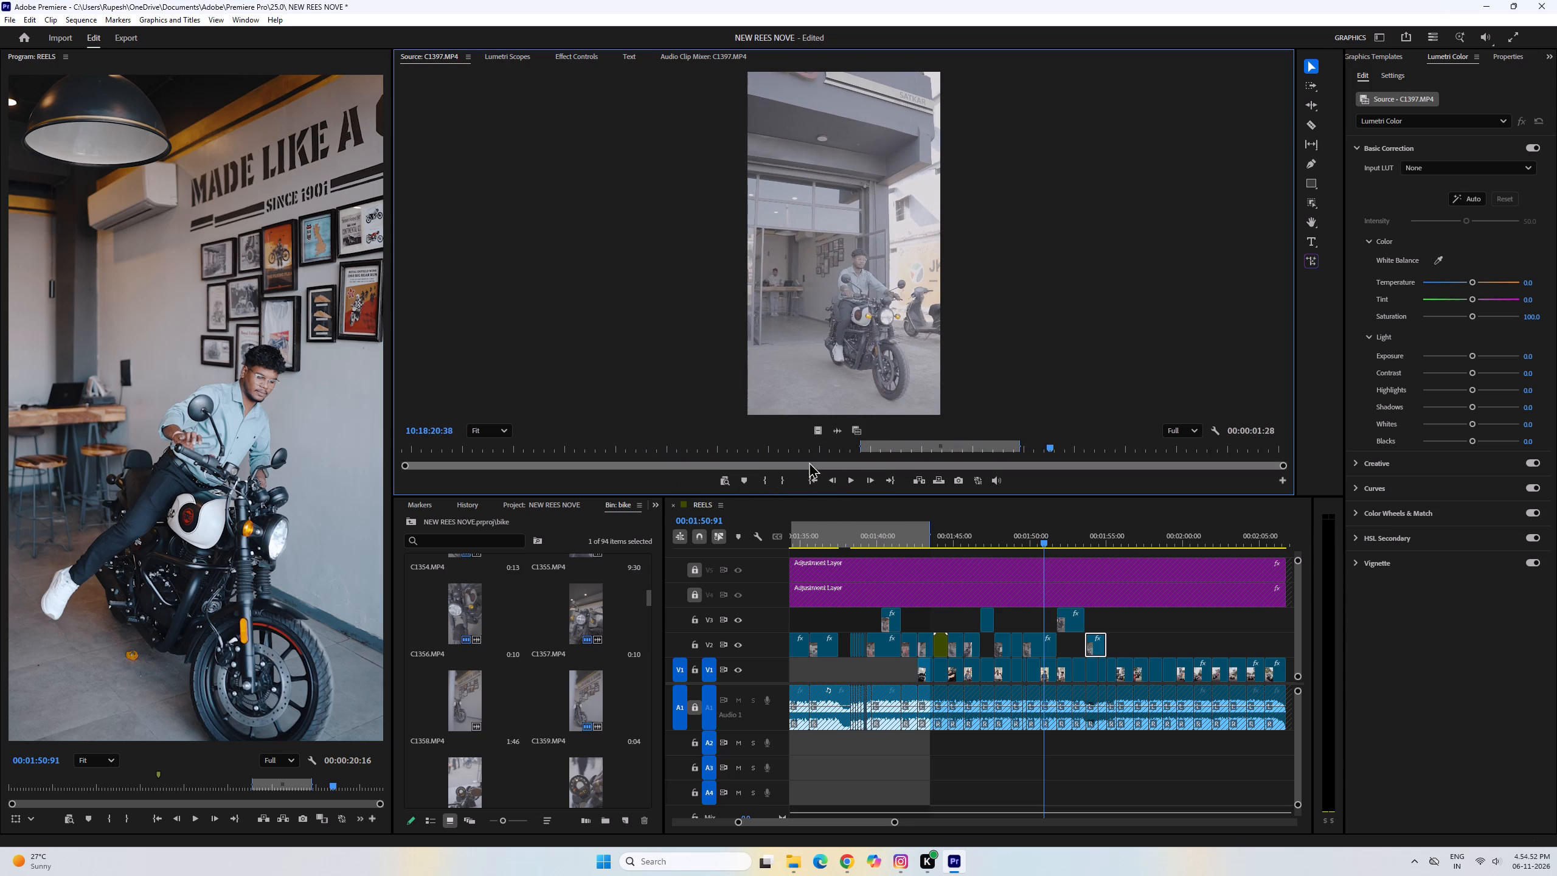
Place the marked C1397.MP4 video on V3 directly after the 45% C1391.MP4 clip and set its speed to 35%.
left_click_drag(818, 428, 1108, 628)
left_click(1115, 628)
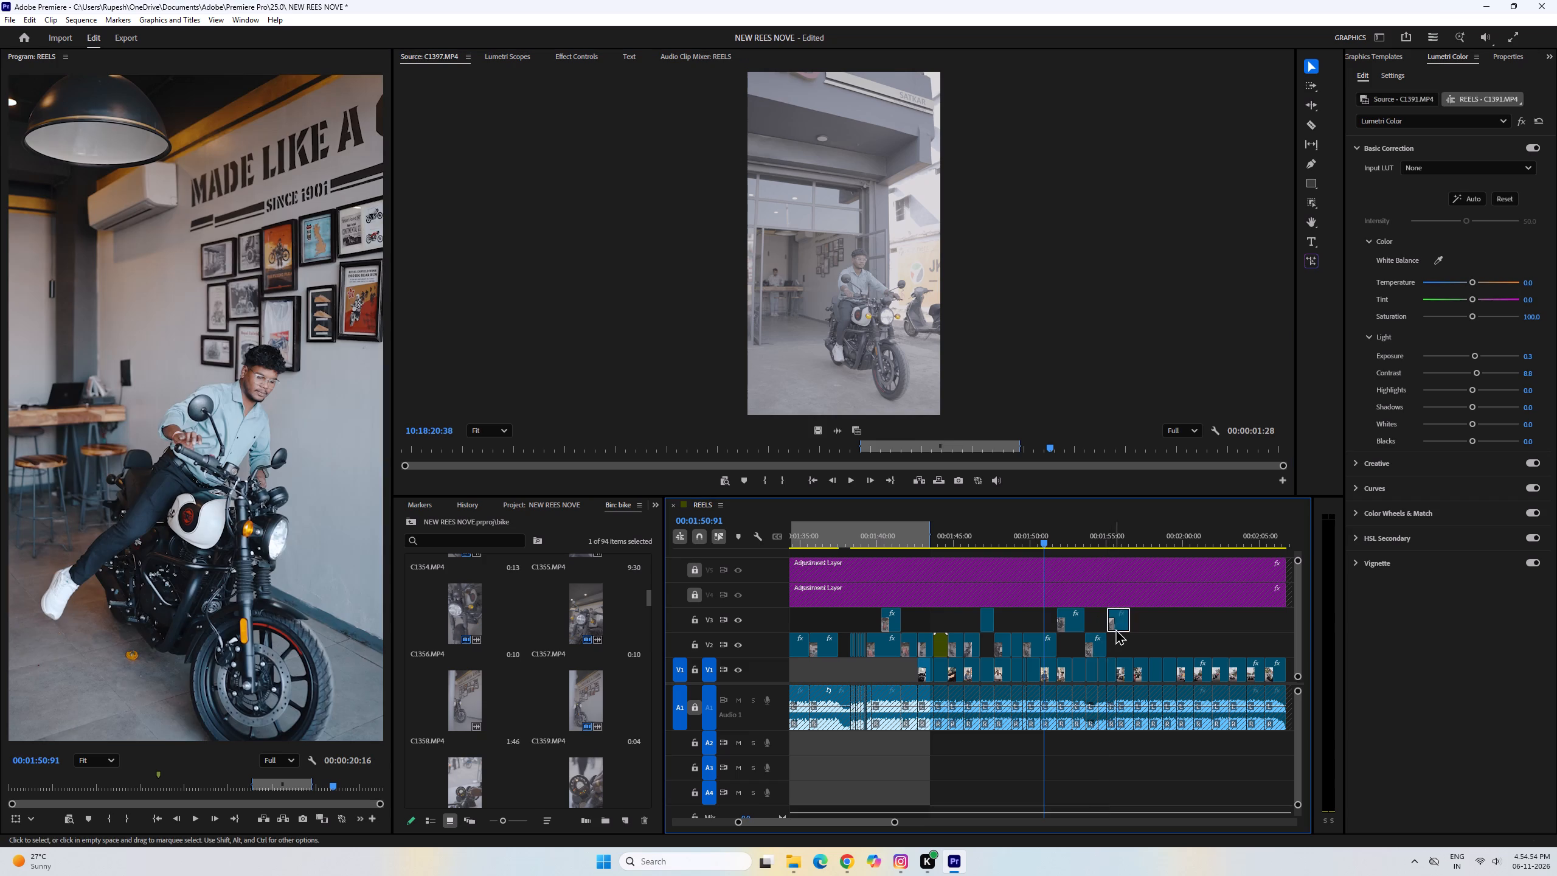
key("ctrl+r")
key("3")
key("5")
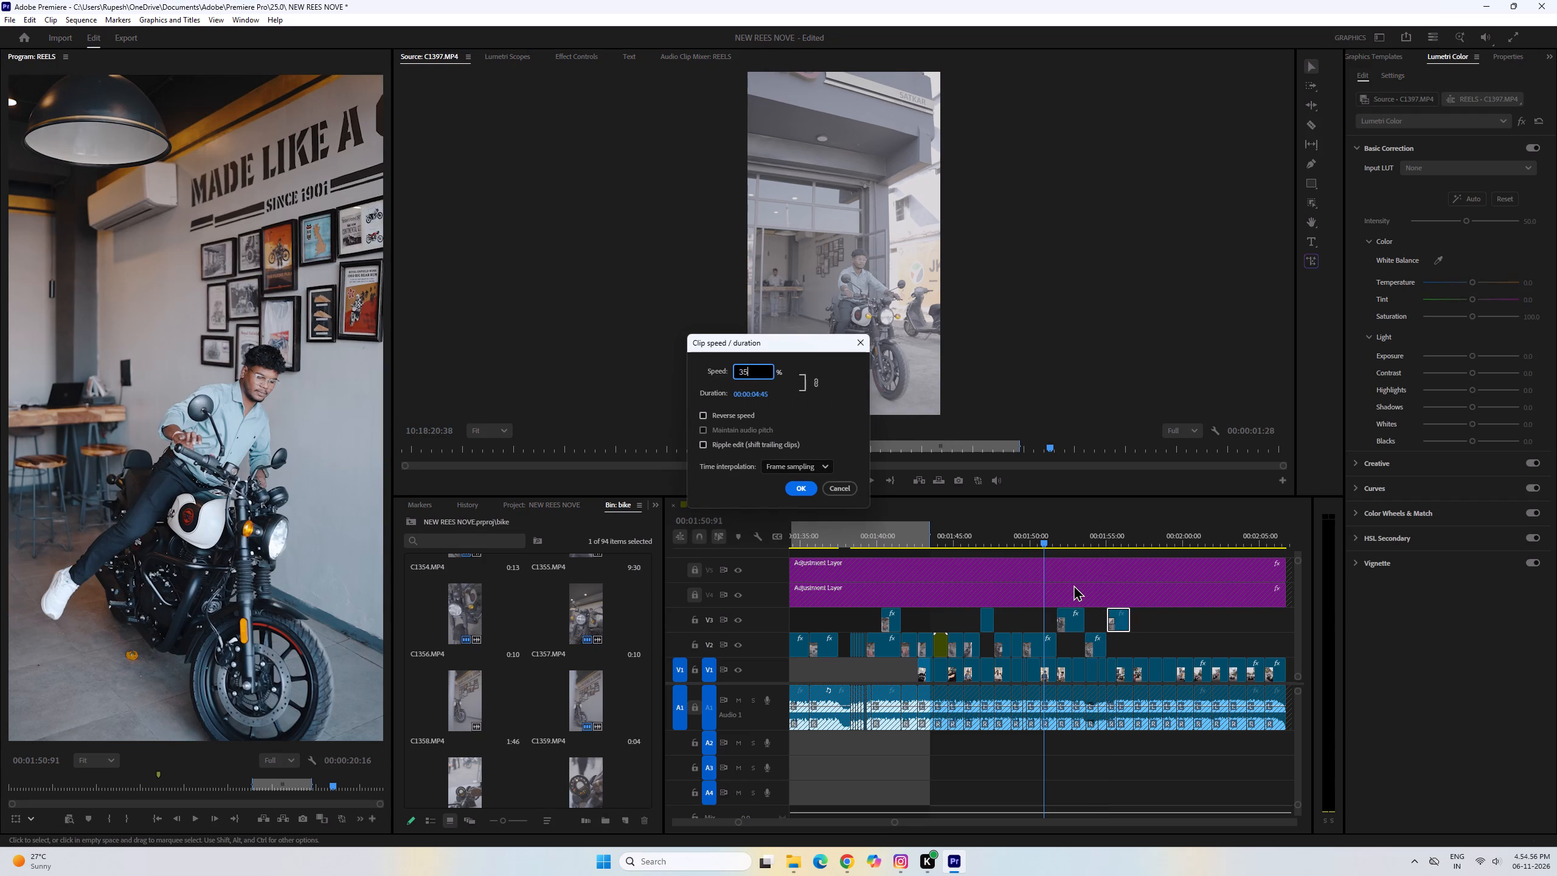
key("Return")
Play the sequence from about 00:01:50:91 through the end of the slowed C1397.MP4 clip to examine pacing and cuts.
key("space")
left_click_drag(894, 820, 857, 803)
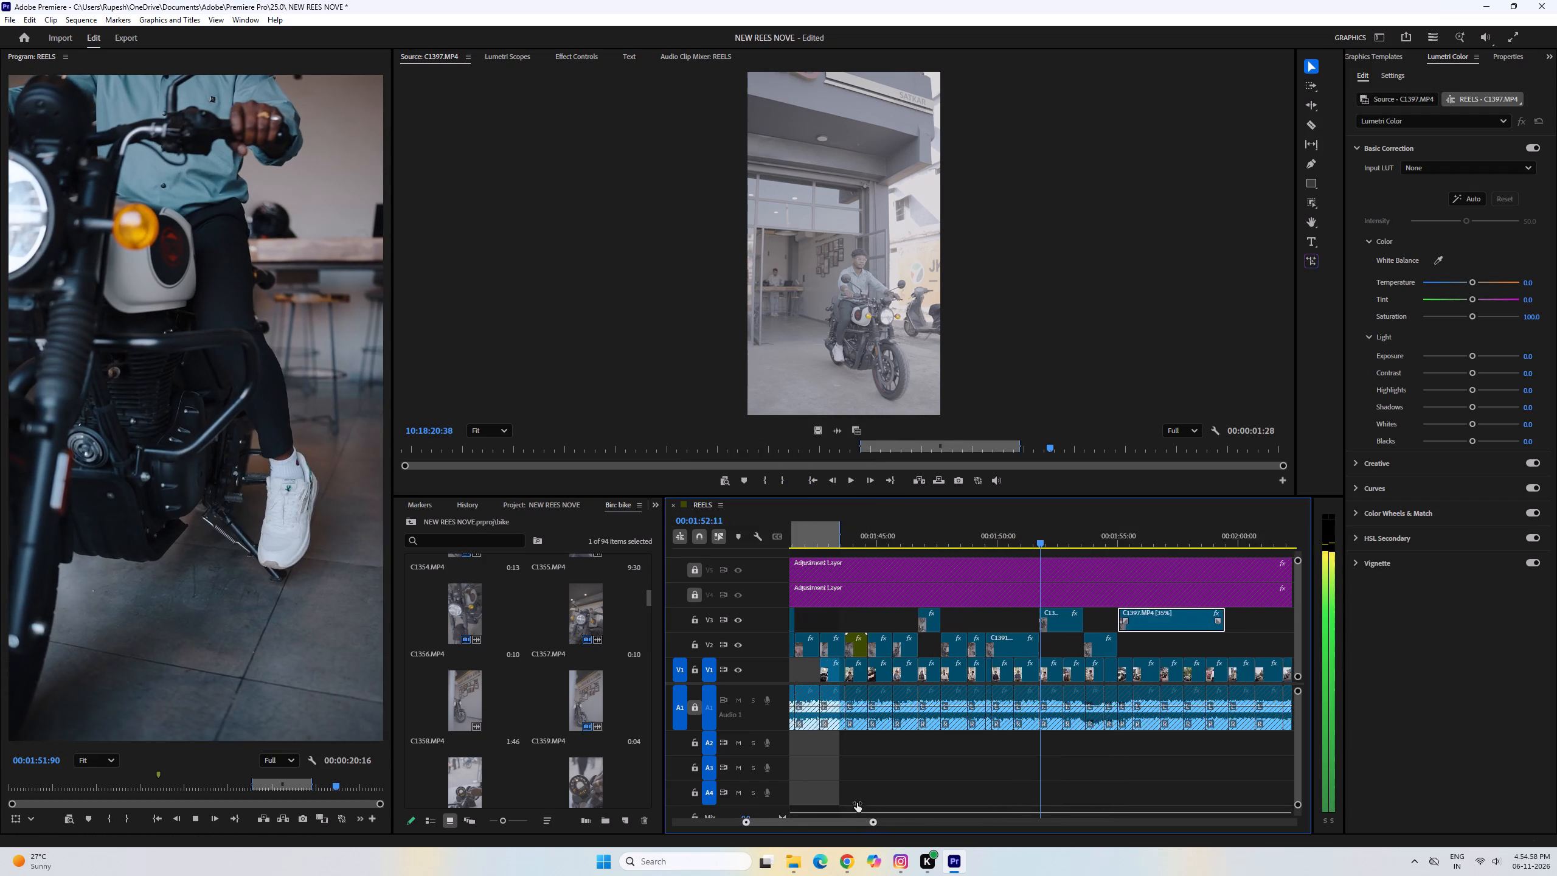
left_click_drag(857, 803, 817, 776)
scroll(878, 703, "down", 19)
scroll(845, 691, "down", 3)
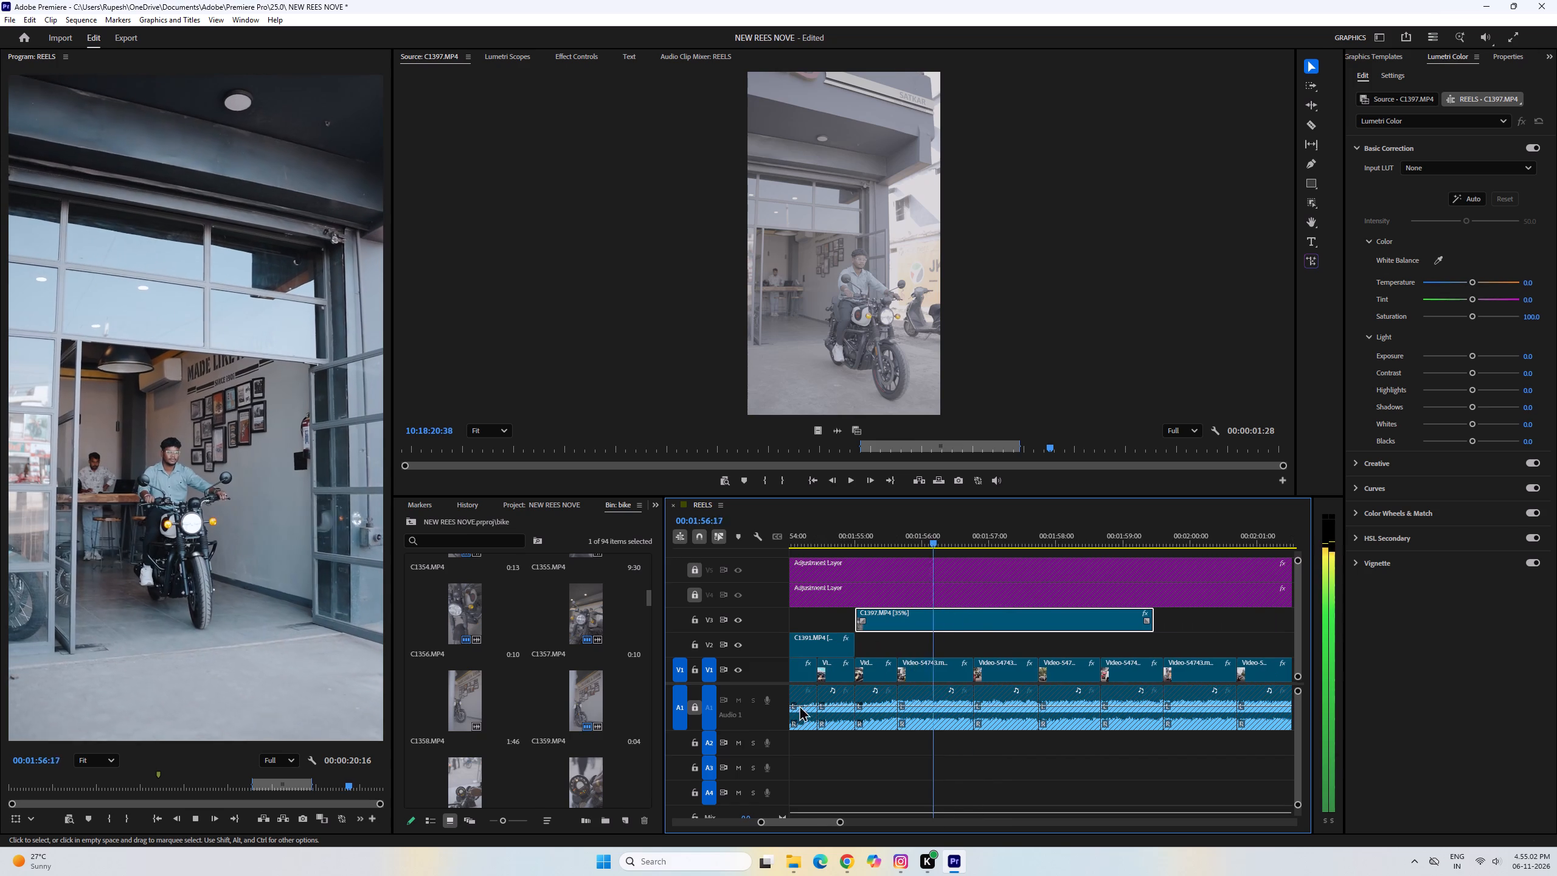
left_click_drag(842, 821, 883, 824)
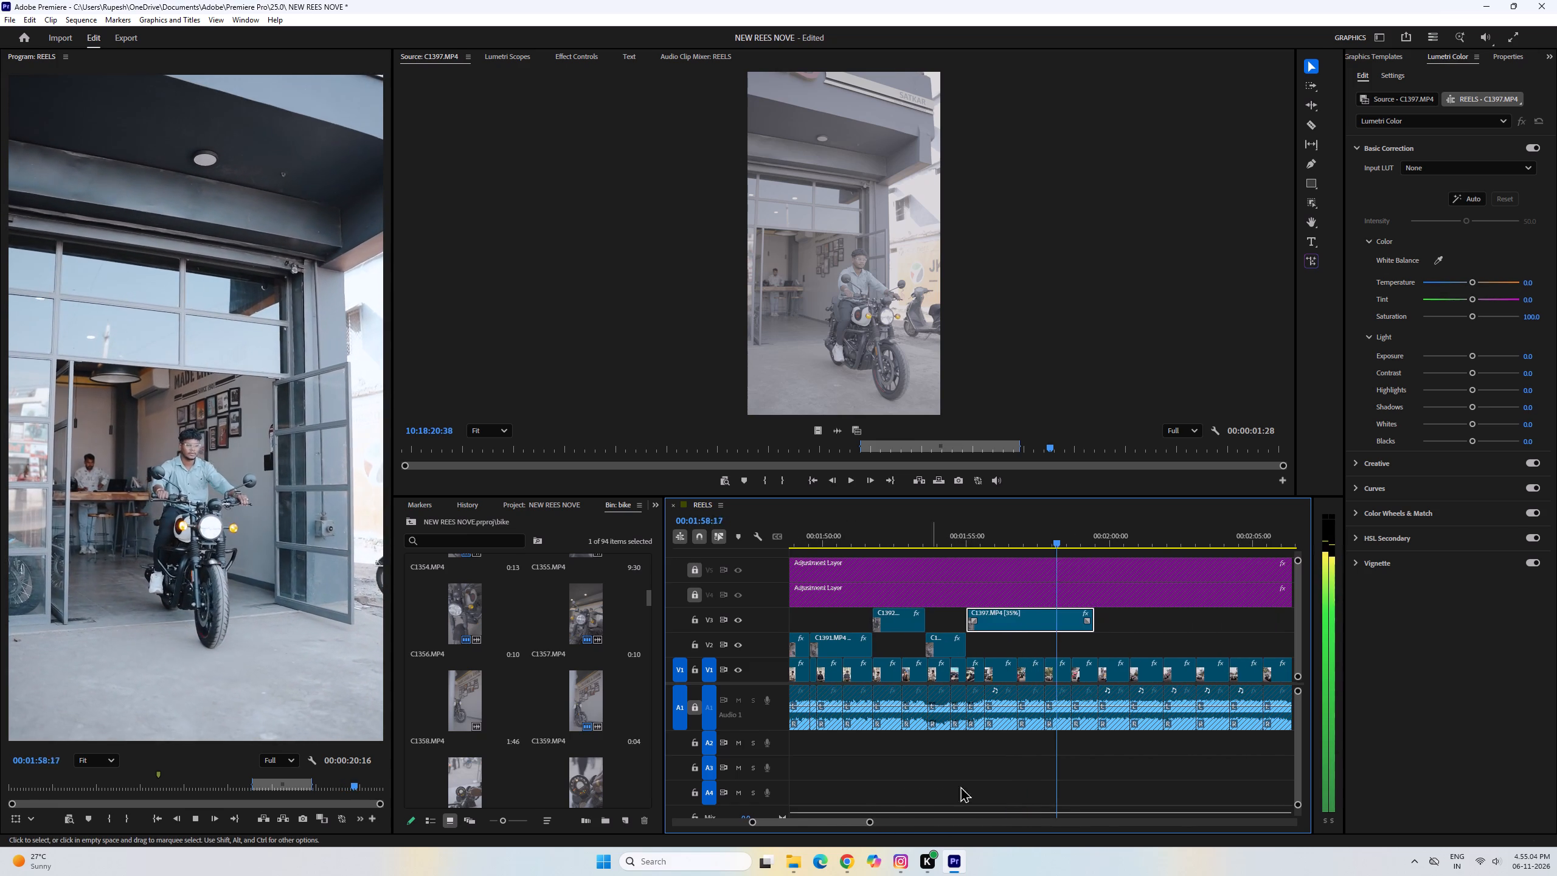
key("space")
key("space")
key("space")
key("space")
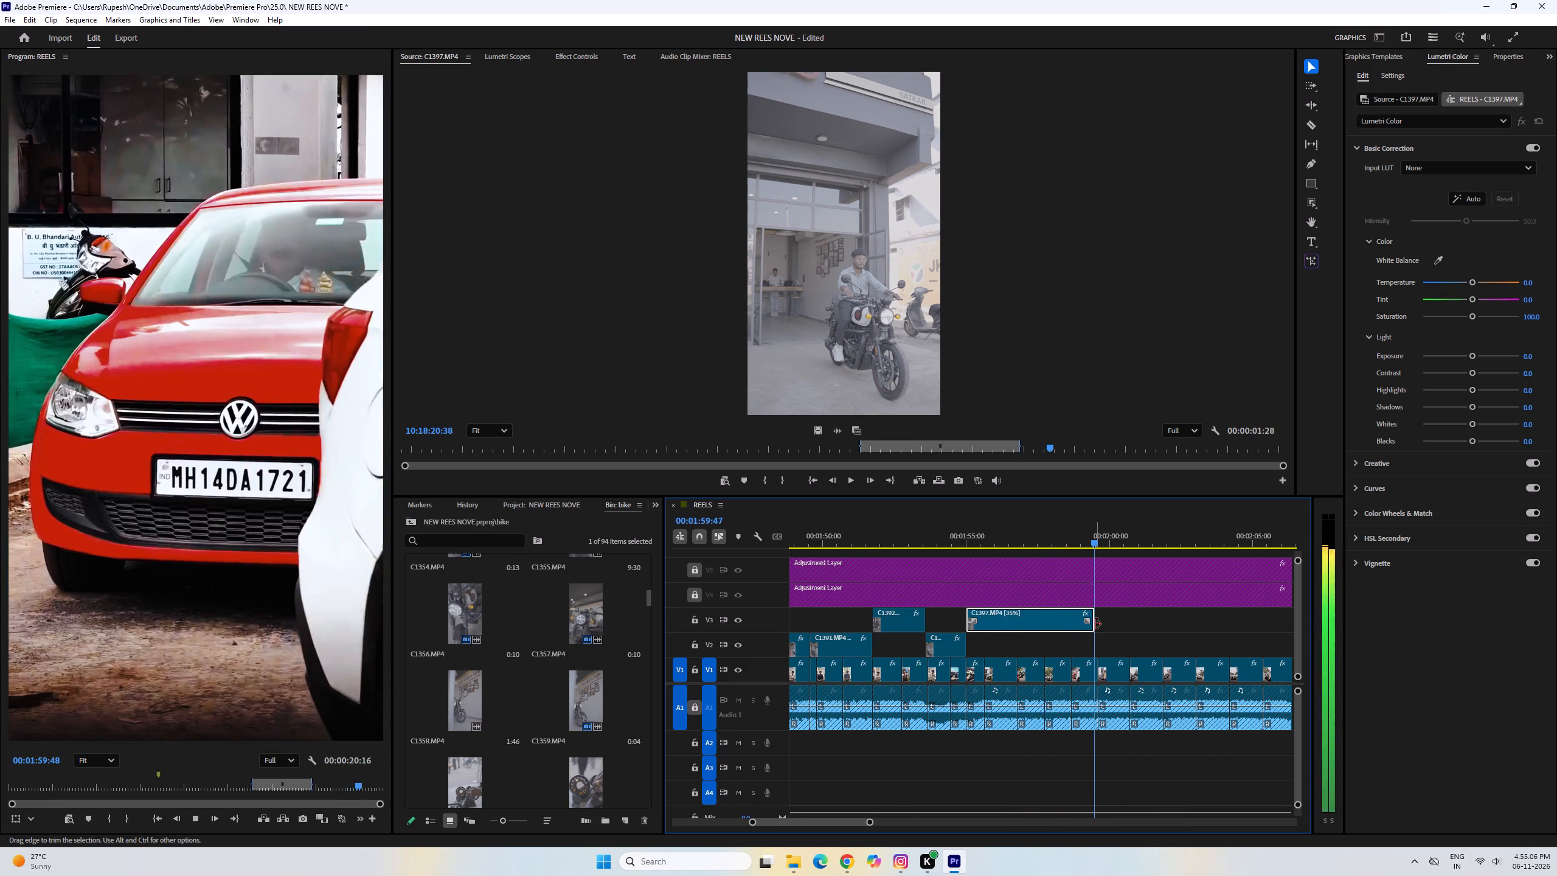
key("space")
key("space")
Grade the 35% C1397.MP4 clip on V3 with Contrast 16.3 and Highlights -13.8 in Lumetri Color.
left_click(1024, 548)
left_click(1011, 537)
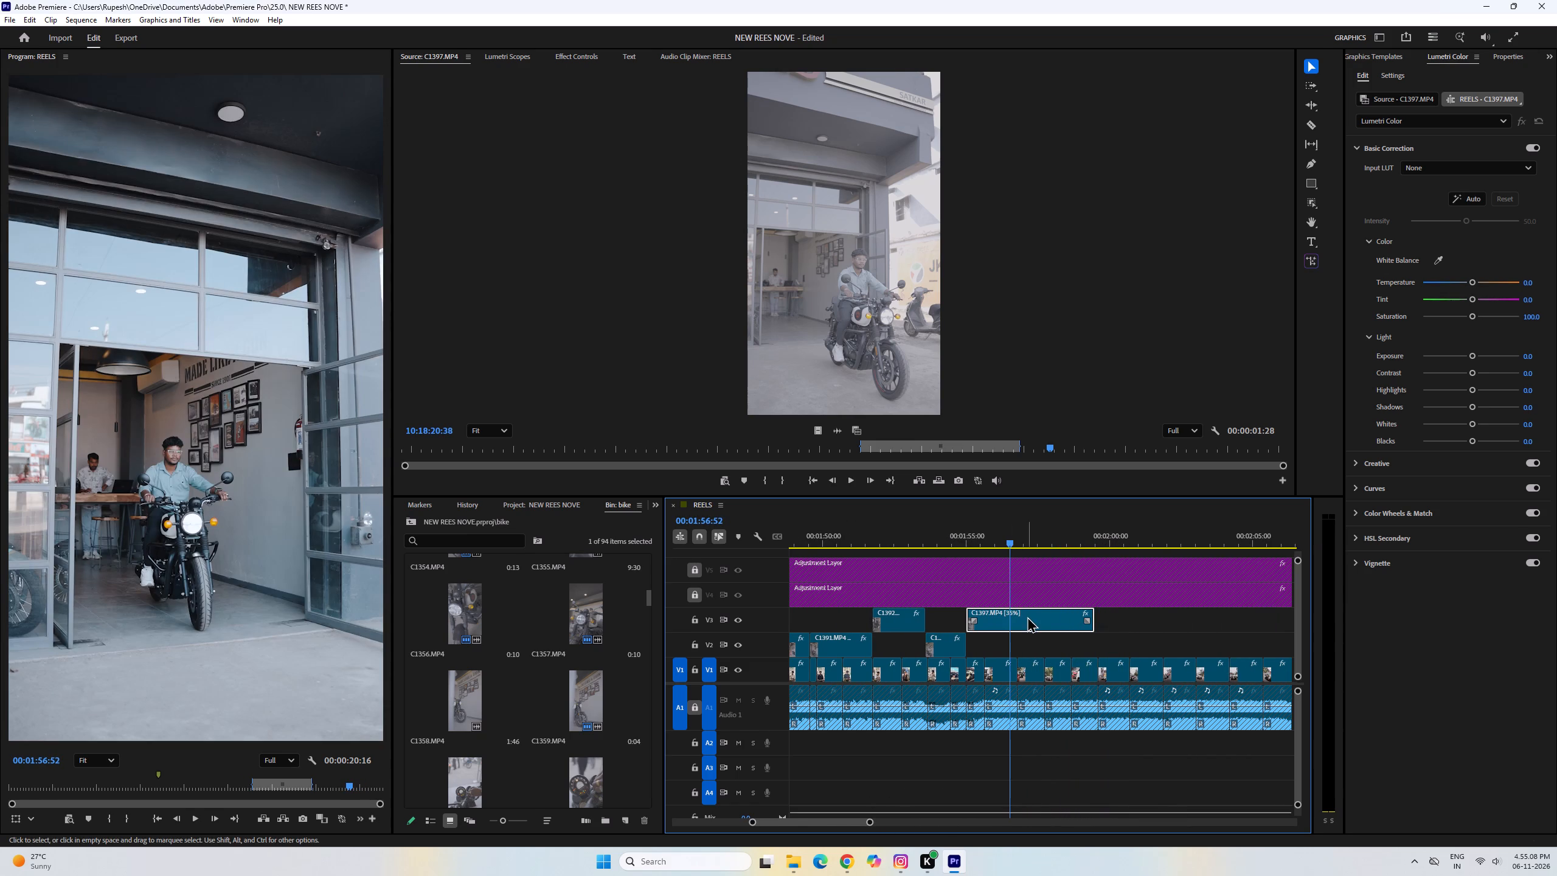
left_click(1027, 616)
left_click(1474, 375)
left_click_drag(1471, 389, 1463, 389)
key("space")
key("space")
Open C1369.MP4, the rear view of the parked bike, from the bike bin in the Source monitor.
key("grave")
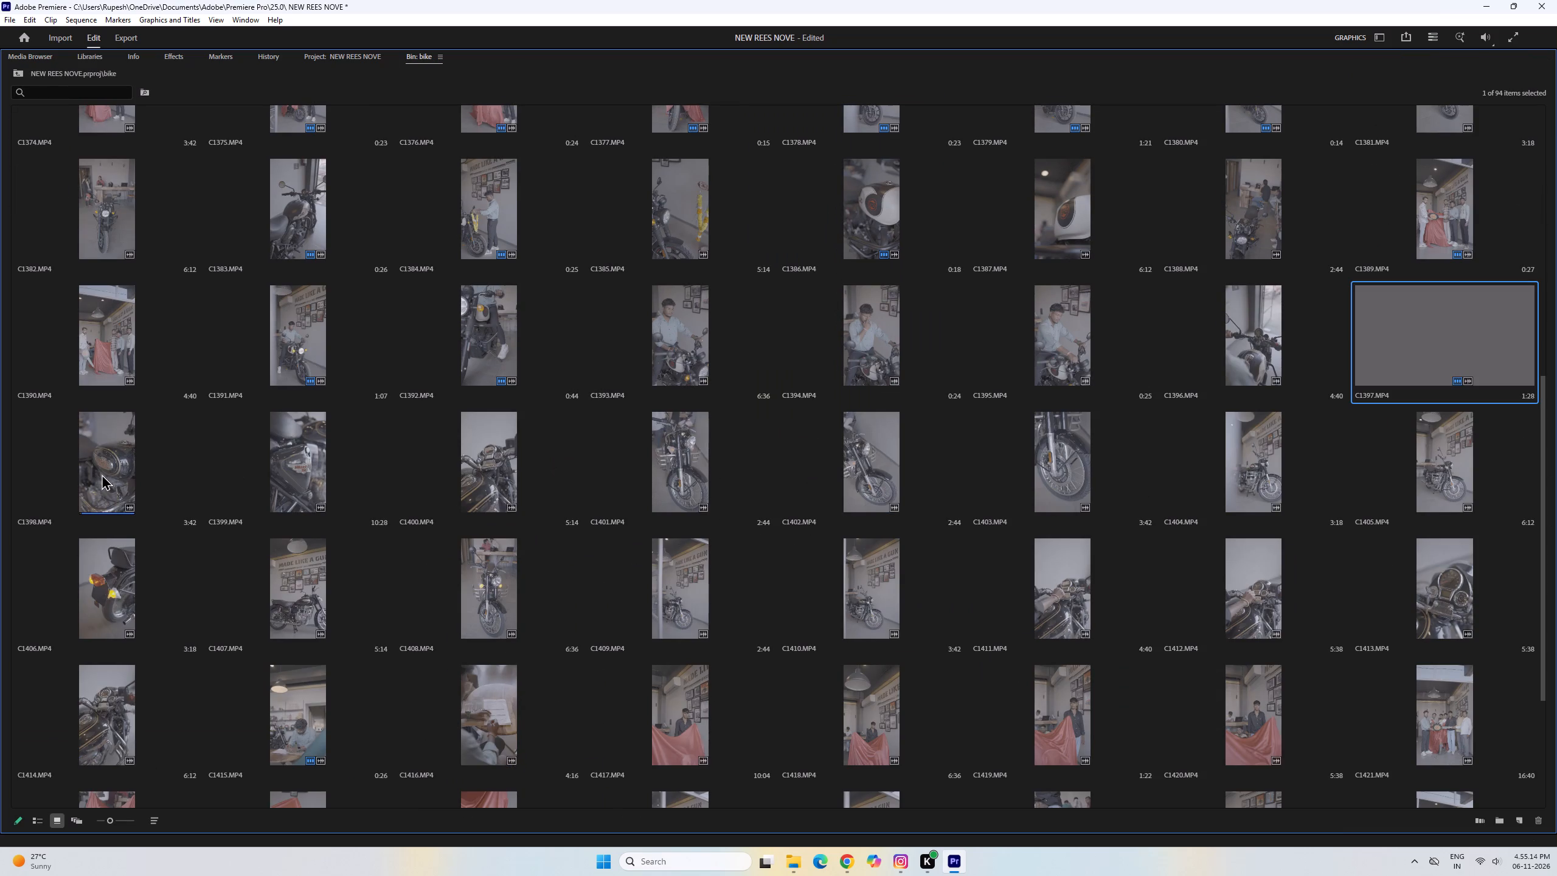
scroll(1000, 331, "up", 1)
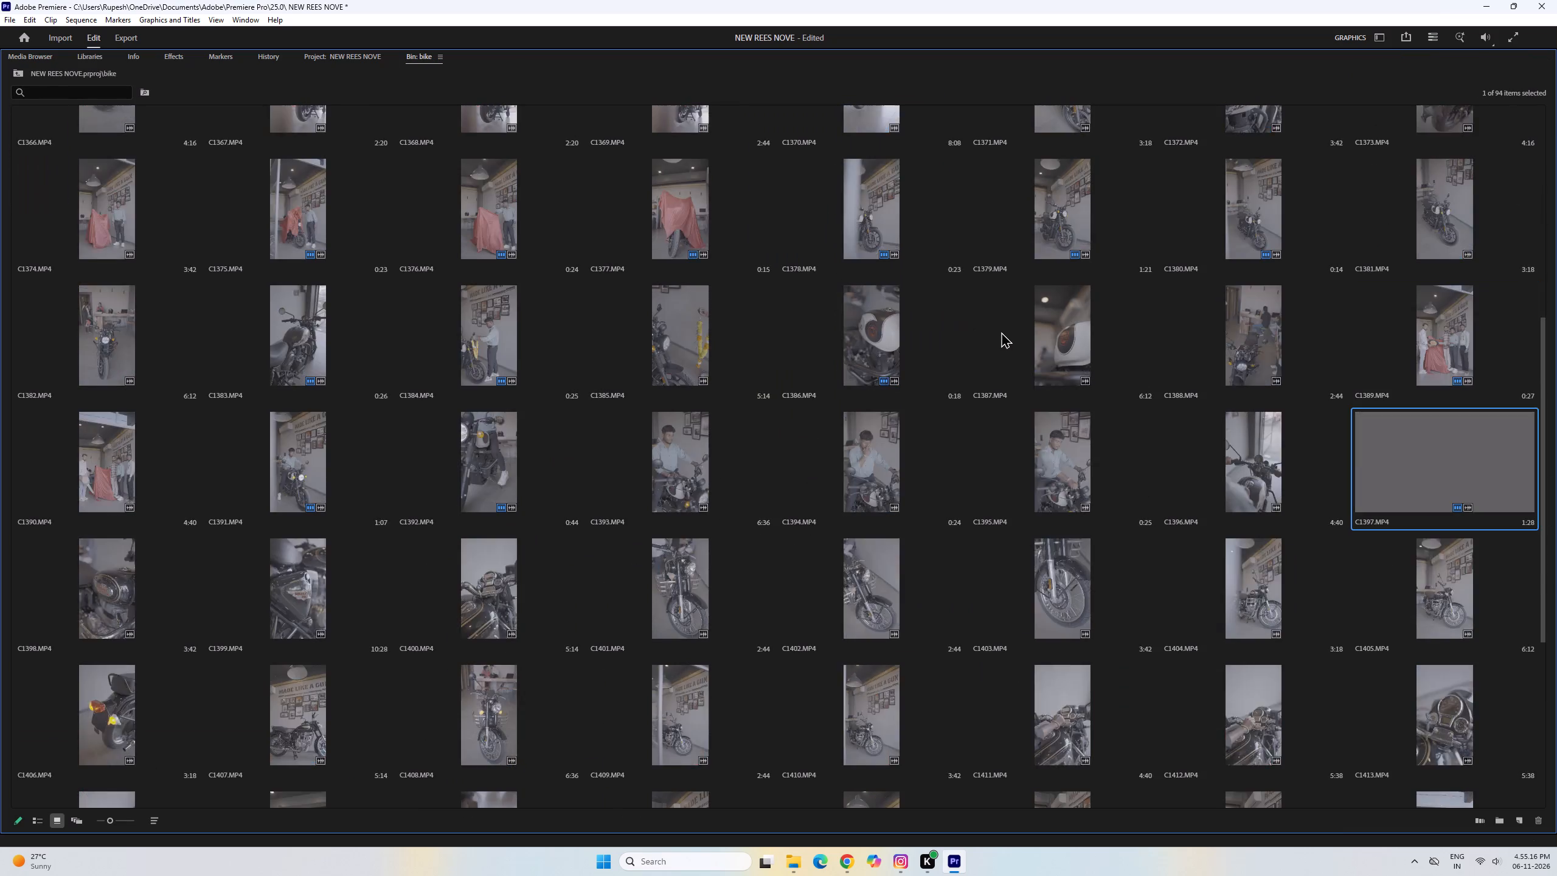
scroll(1001, 332, "up", 2)
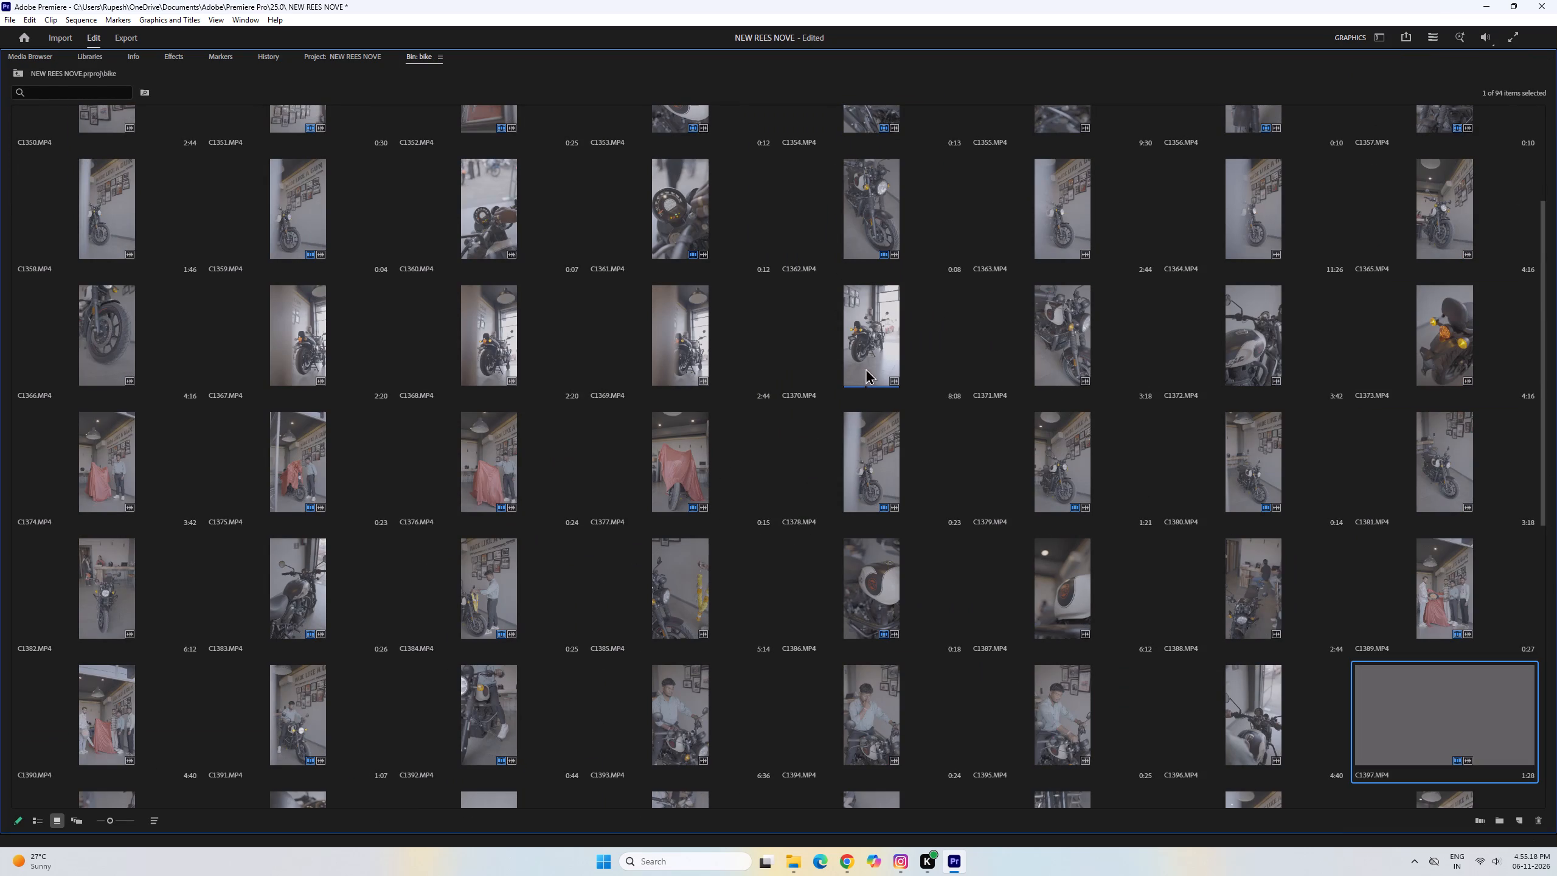
double_click(666, 349)
Find the fast-cut section after 00:01:38 and delete the short C1356.MP4 headlight clip on V2 near 00:01:38:72.
scroll(895, 650, "up", 4)
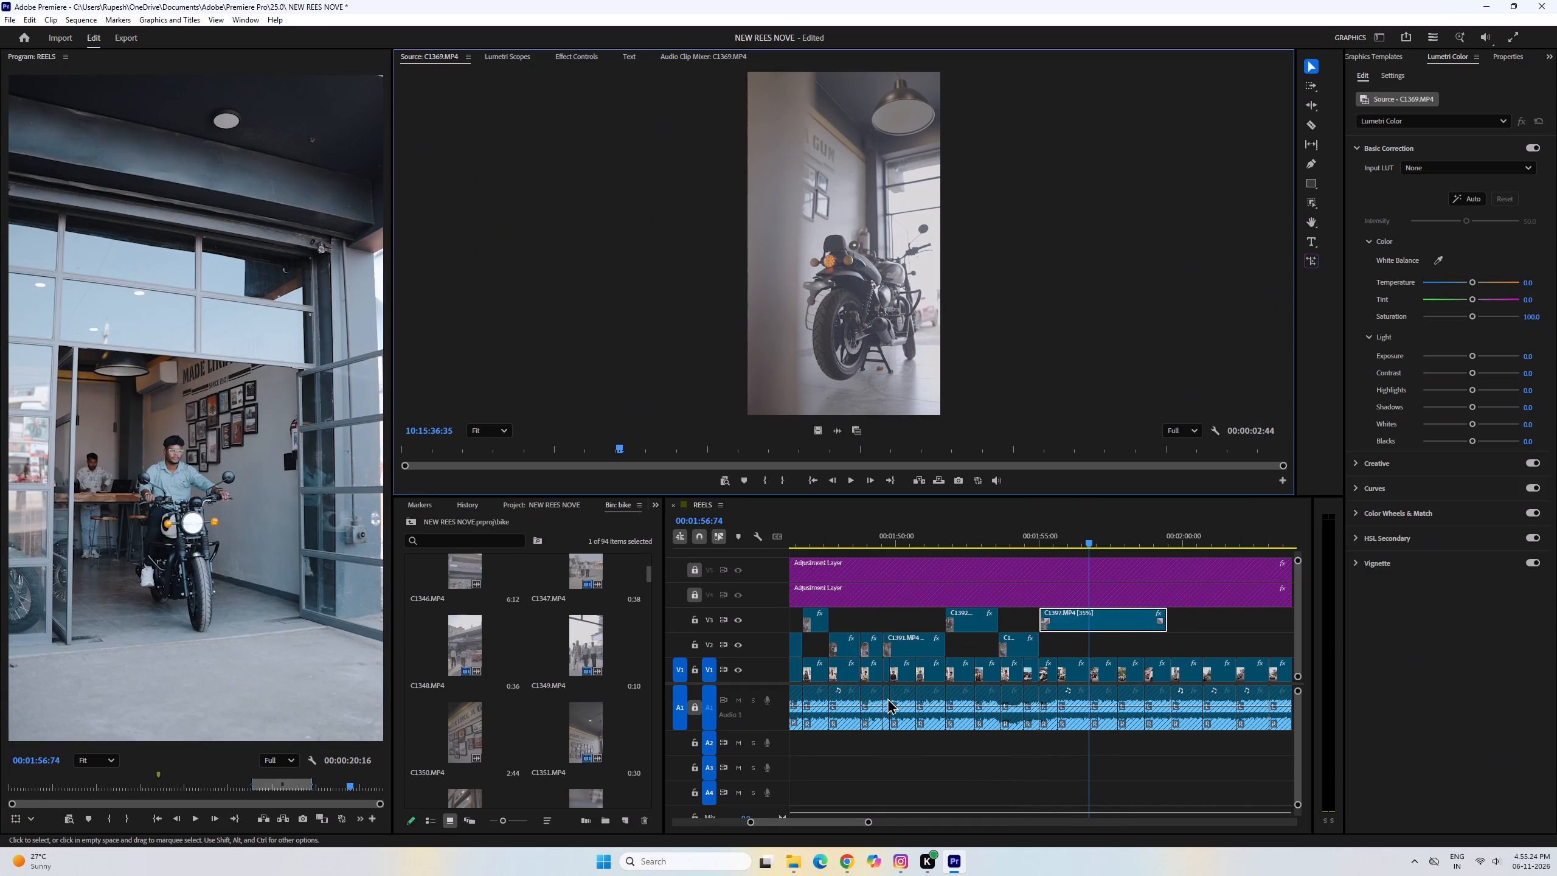
left_click_drag(869, 824, 931, 818)
left_click(858, 541)
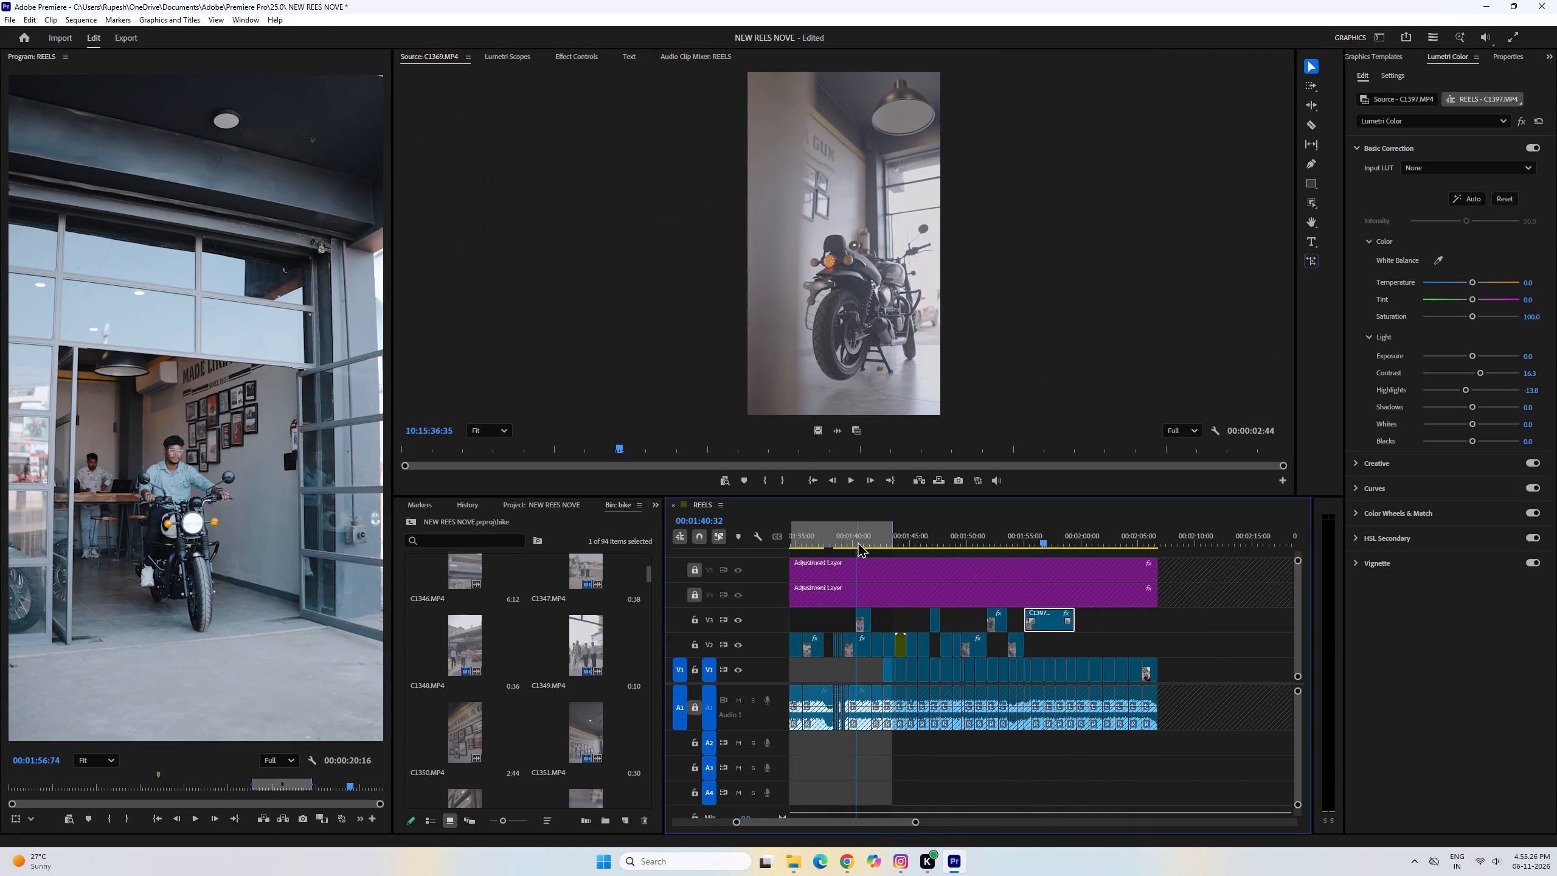
left_click_drag(914, 822, 795, 778)
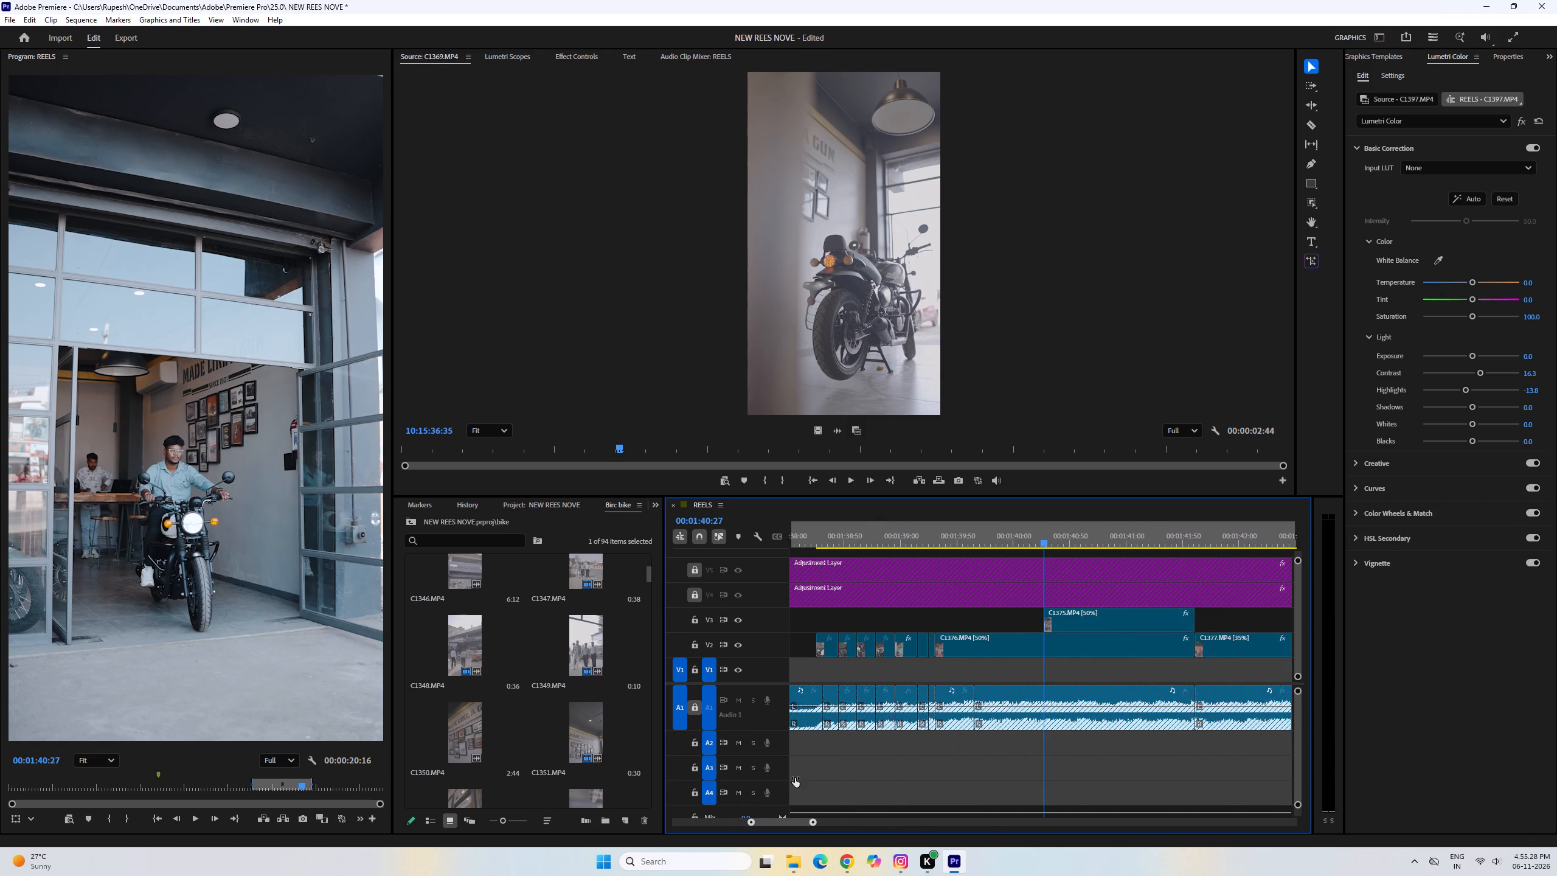
left_click_drag(795, 778, 814, 777)
left_click(895, 533)
key("space")
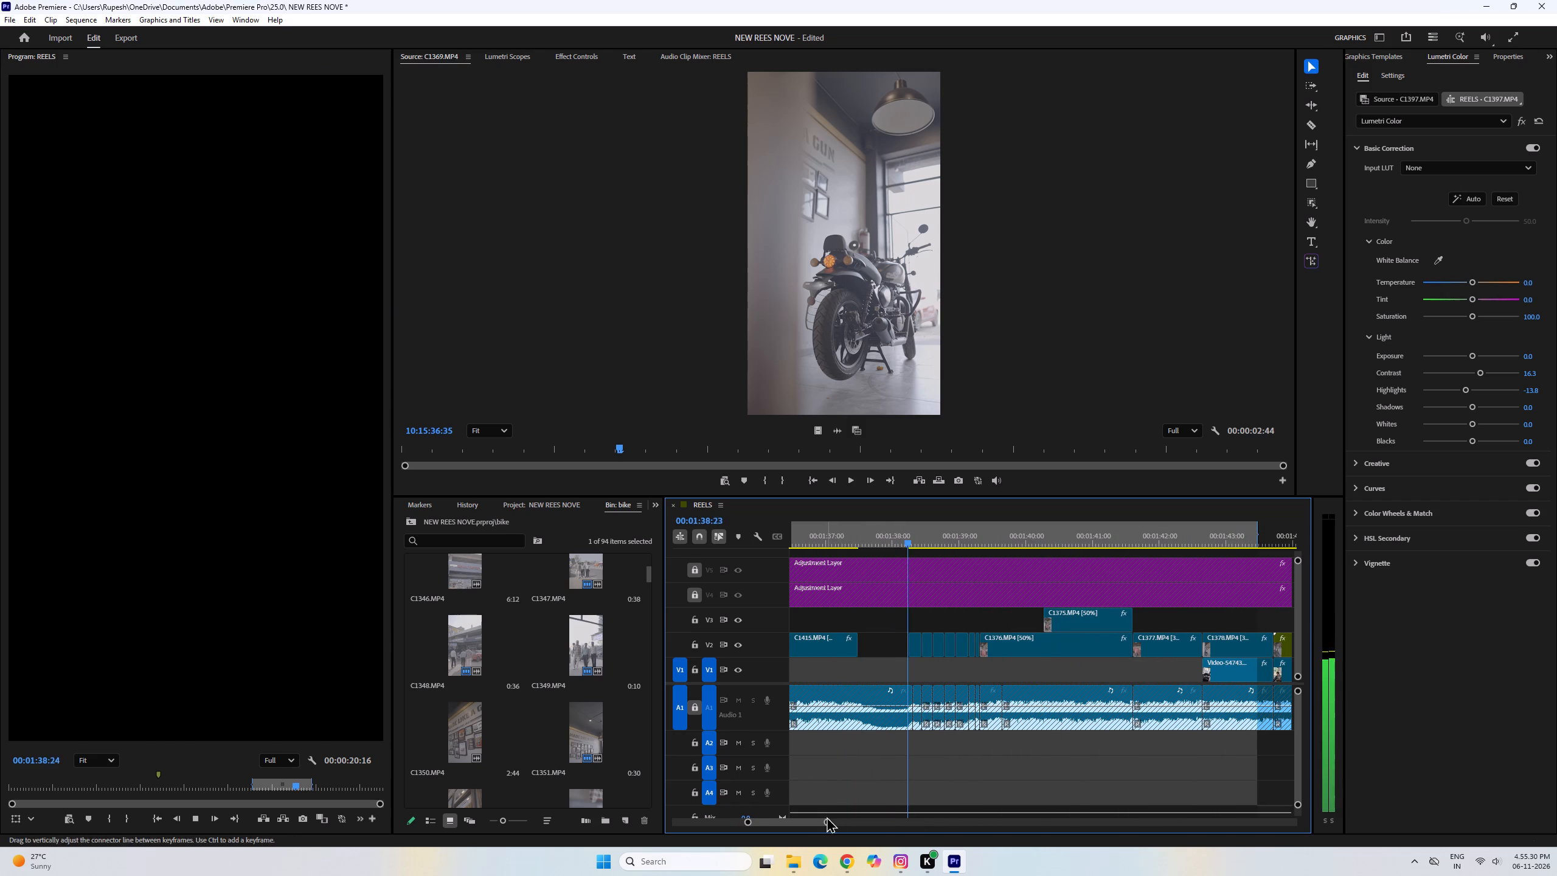
left_click_drag(827, 825, 805, 812)
key("space")
scroll(1084, 633, "down", 3)
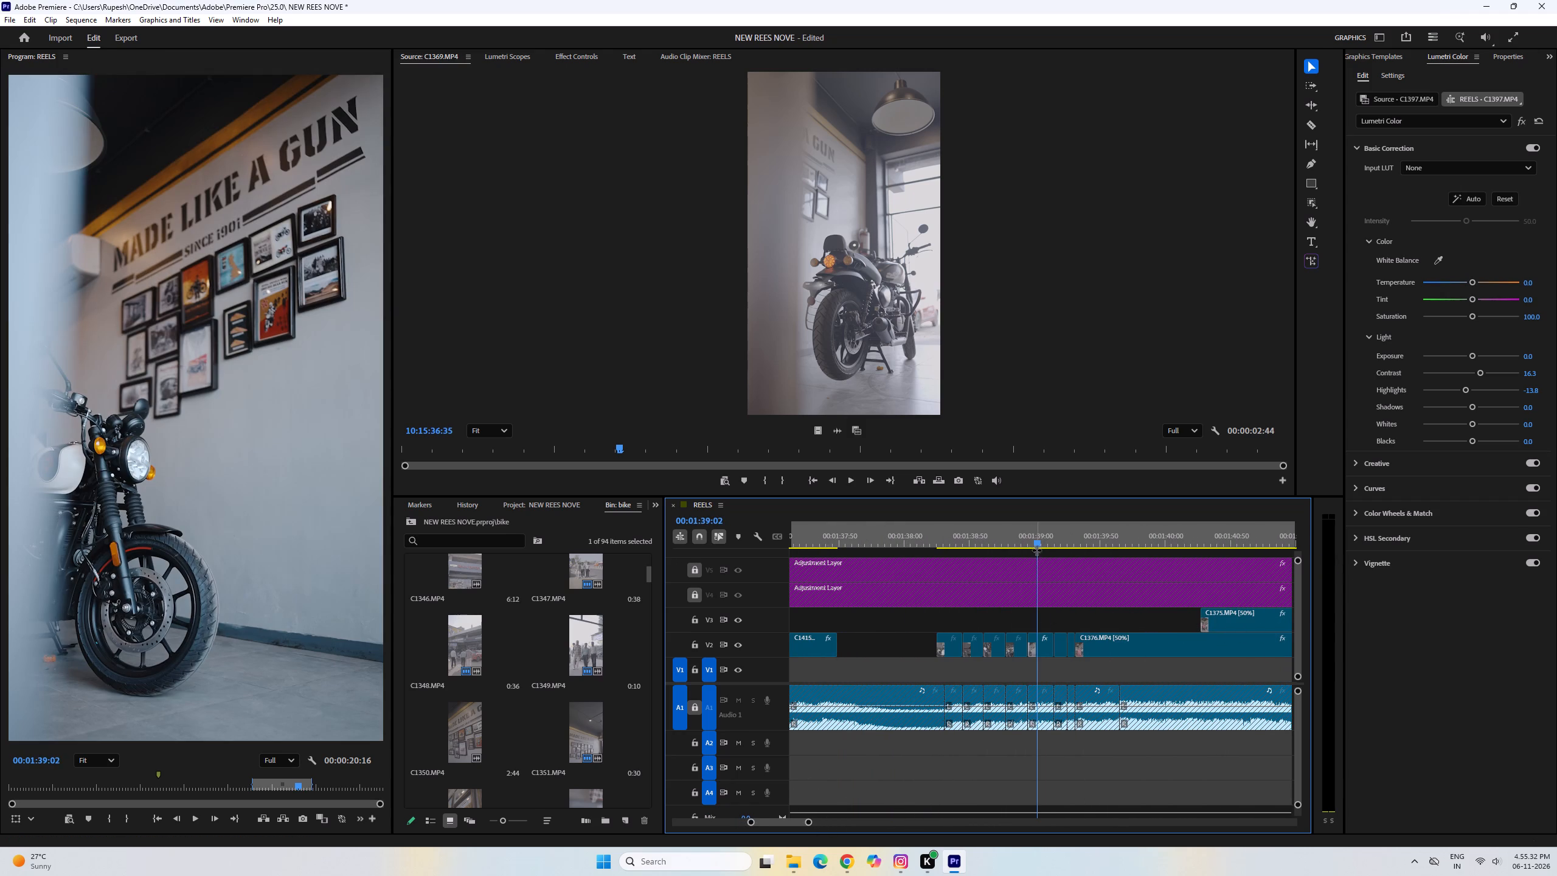
left_click_drag(1036, 547, 996, 549)
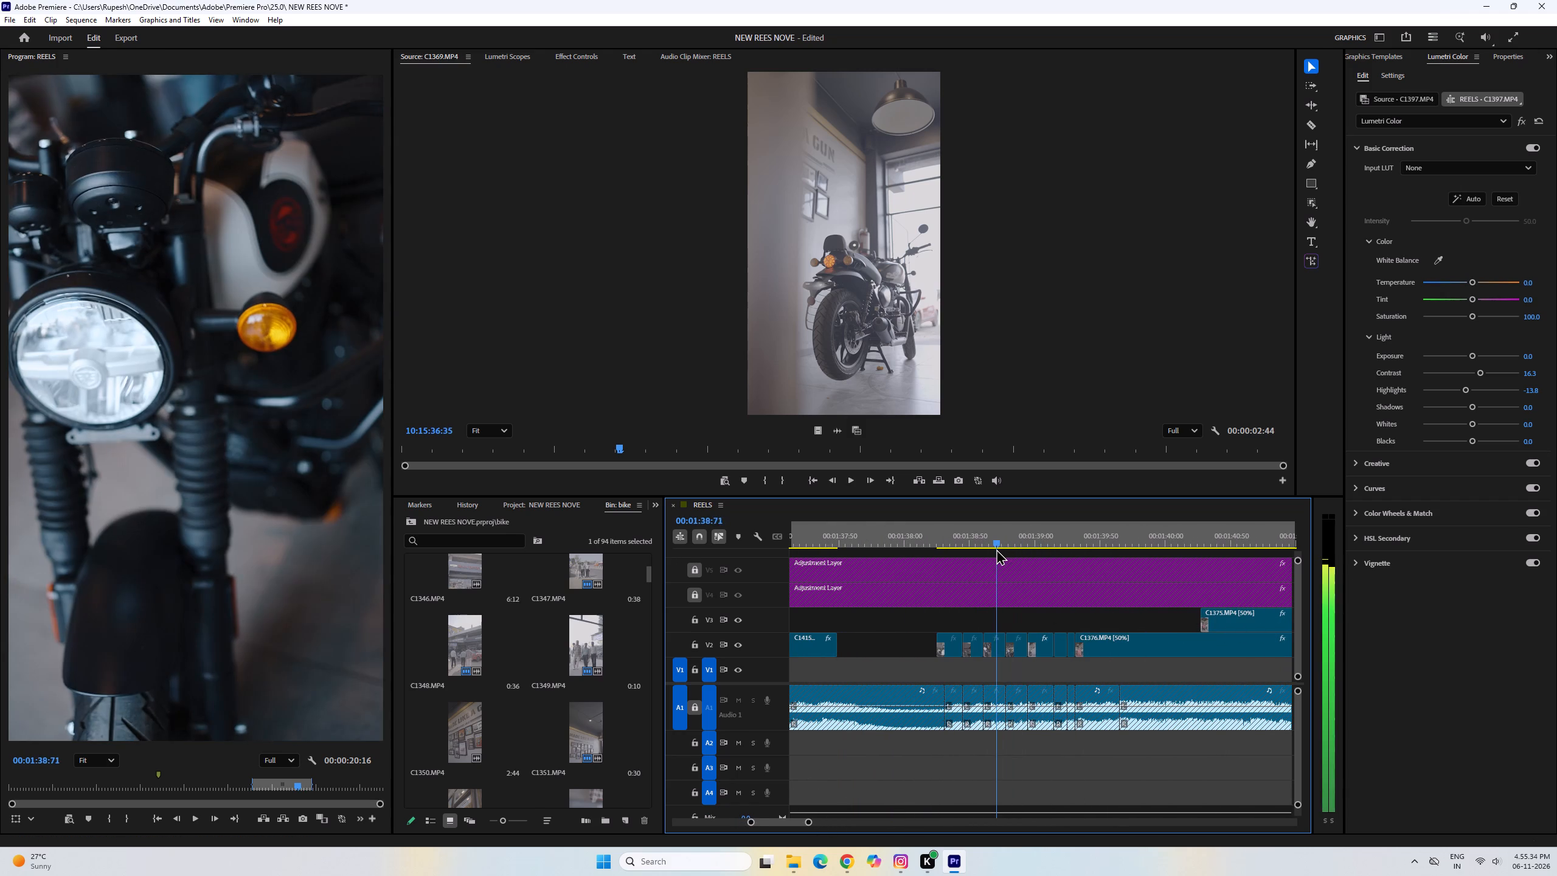
left_click_drag(996, 549, 997, 555)
left_click(990, 642)
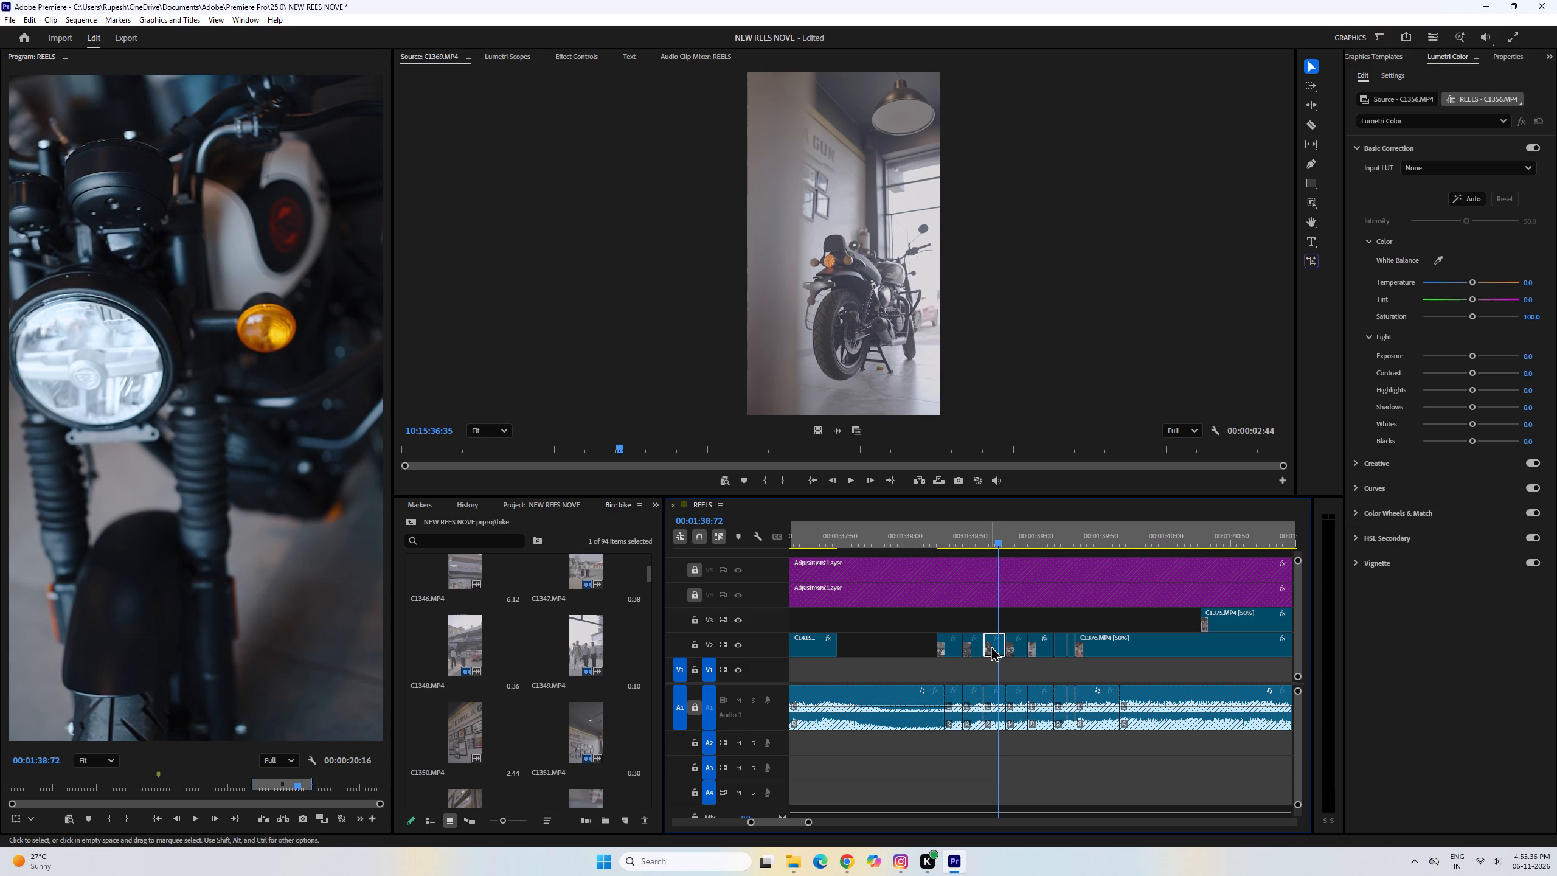
key("Delete")
Mark a 00:00:00:14 range in C1369.MP4 from 10:15:36:43 to 10:15:37:06, with the rear indicators lit.
left_click_drag(617, 448, 616, 447)
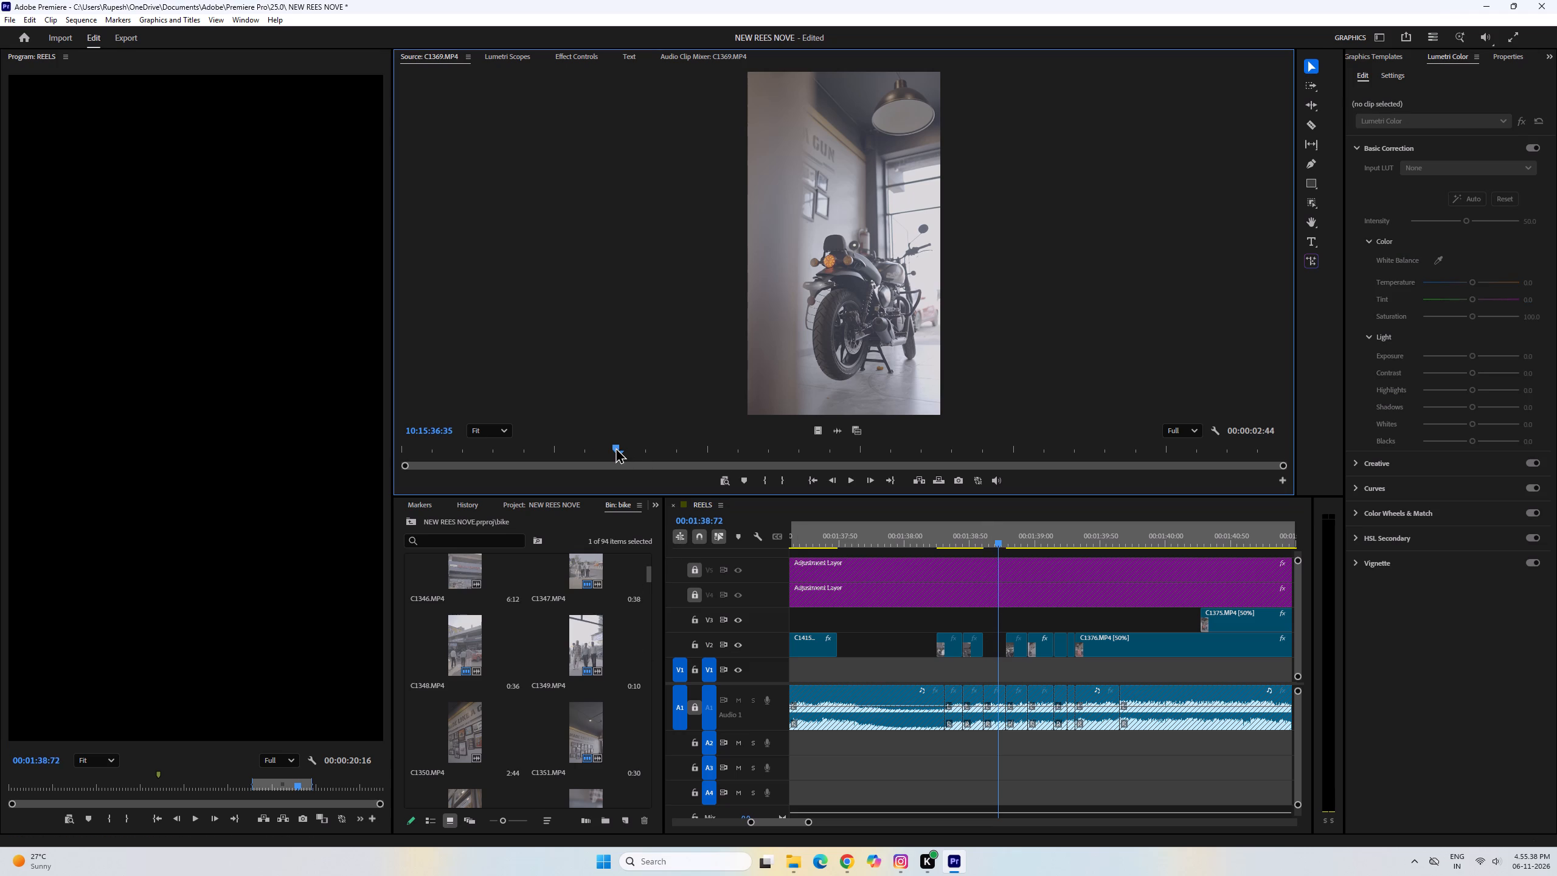
left_click_drag(616, 447, 664, 450)
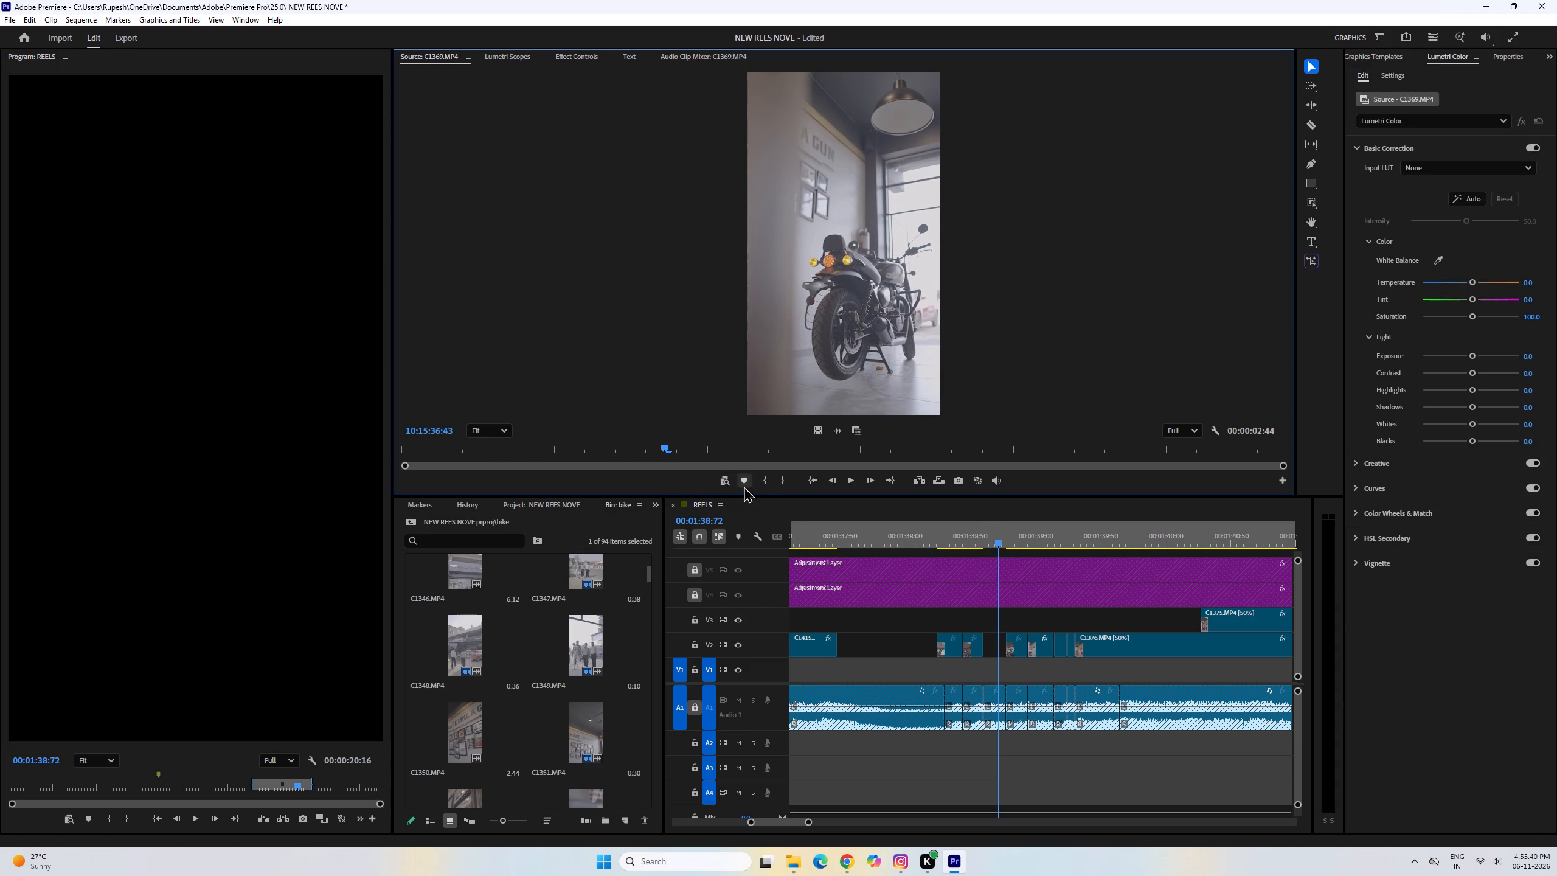
left_click(761, 485)
key("space")
key("space")
left_click(783, 485)
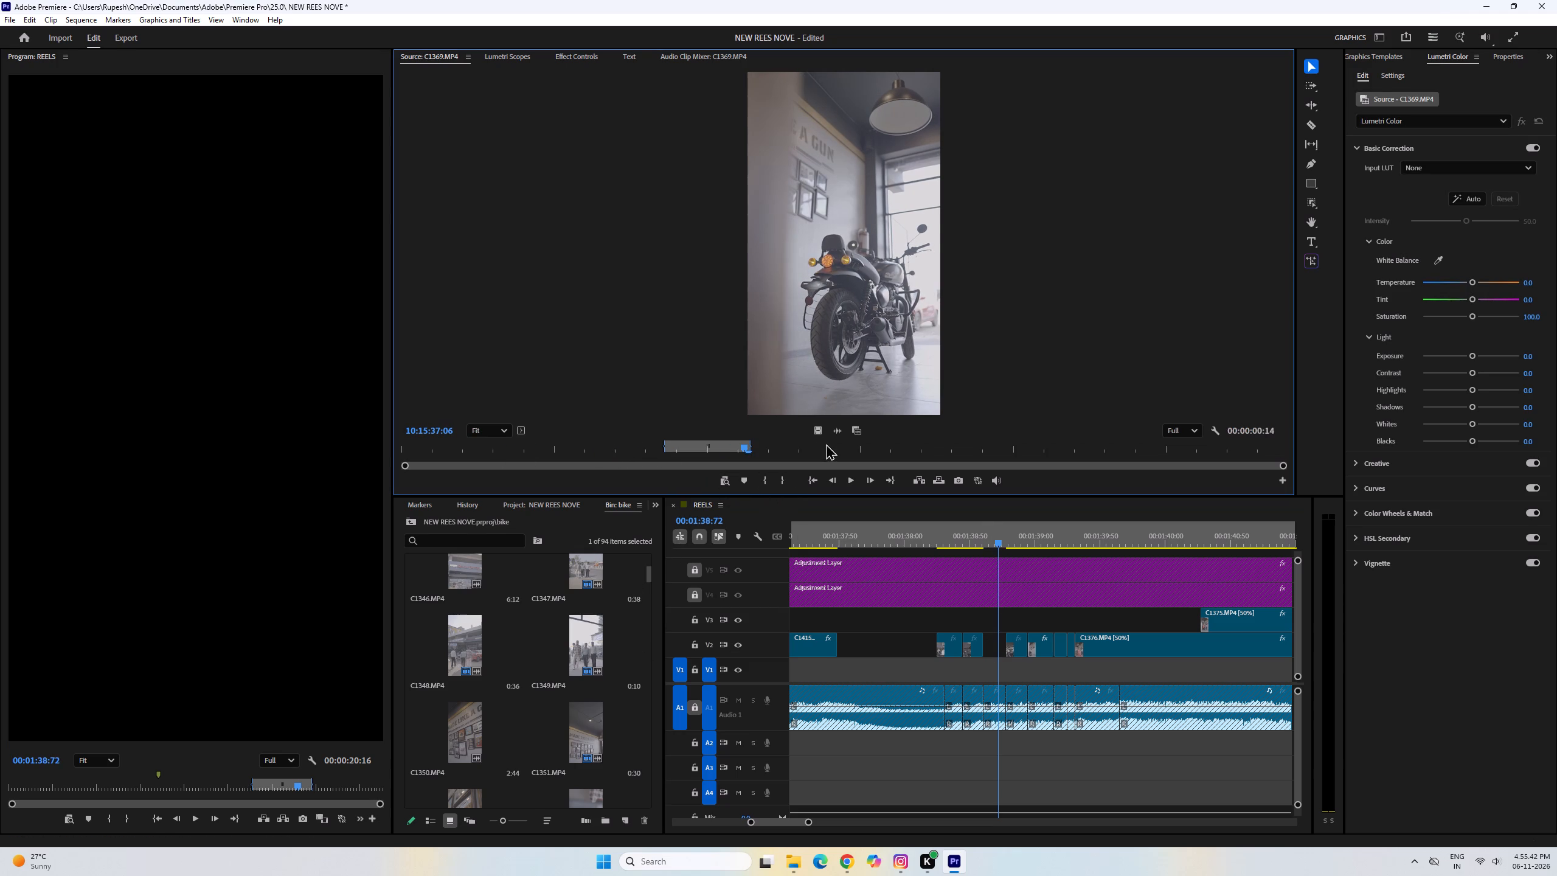
Place the marked C1369.MP4 video on V3 above the V2 gap and trim its end to match the gap.
left_click_drag(817, 432, 983, 628)
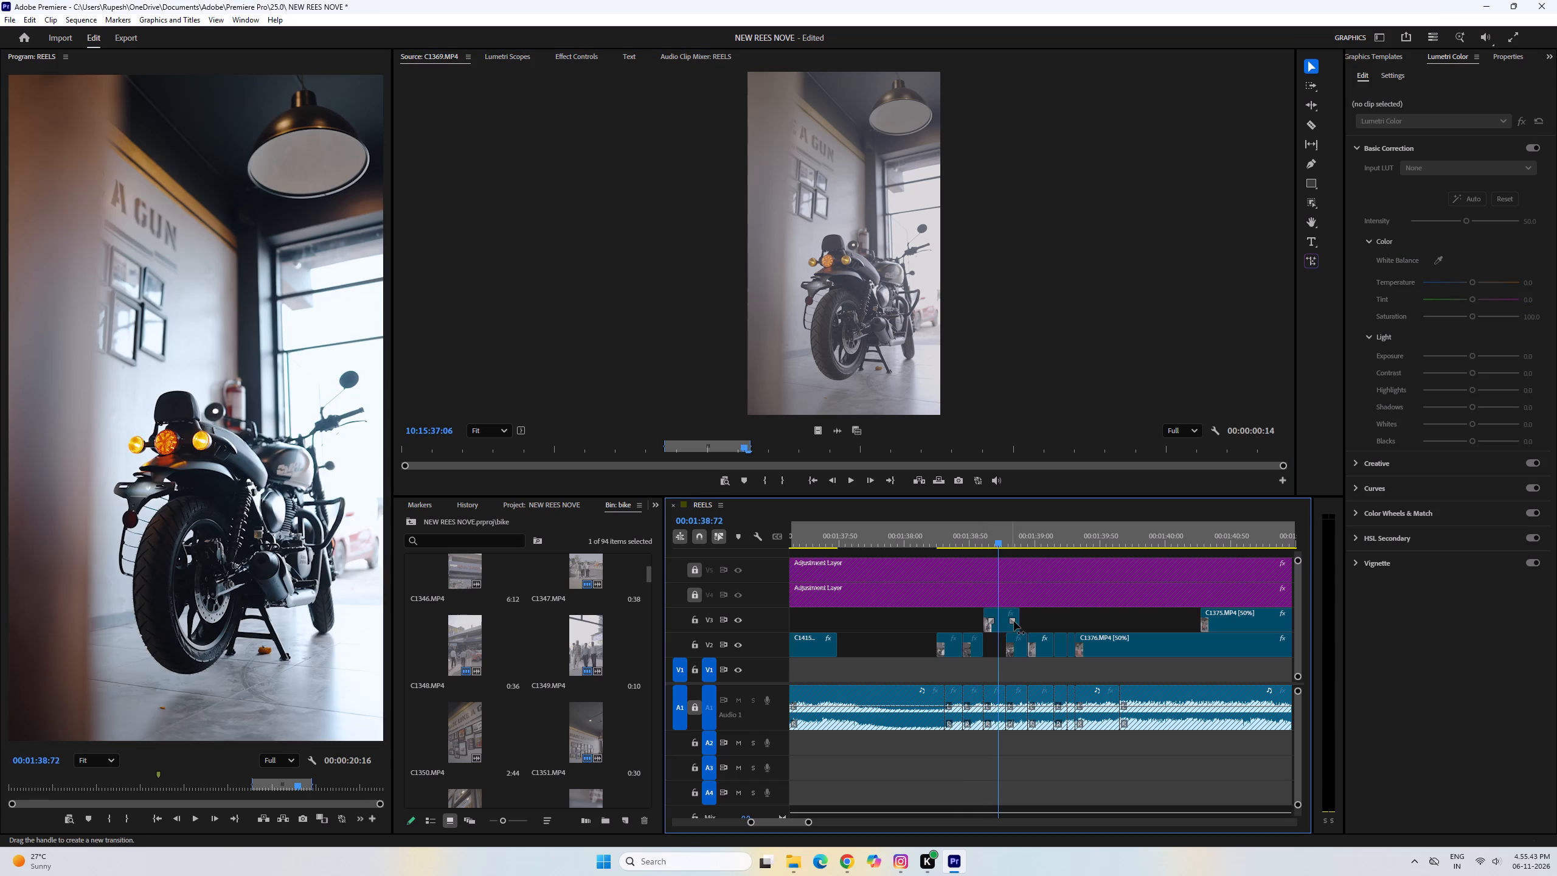
left_click_drag(1025, 617, 1011, 611)
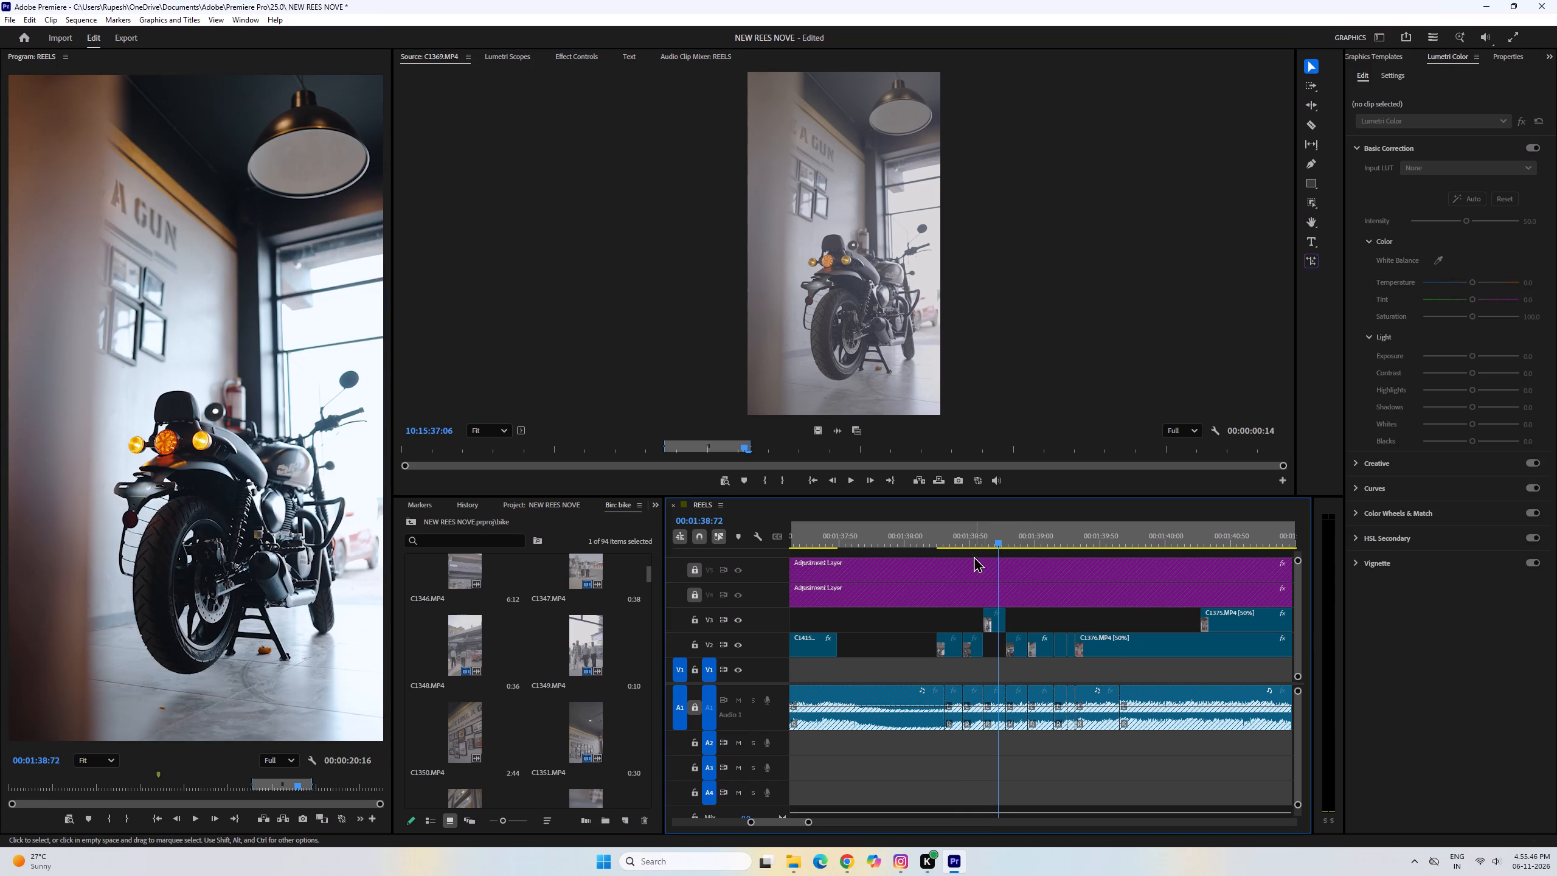
Replay the fast cuts from about 00:01:38:53 to examine how the C1369.MP4 clip fits between its neighbours.
left_click(972, 542)
key("space")
key("space")
left_click(974, 541)
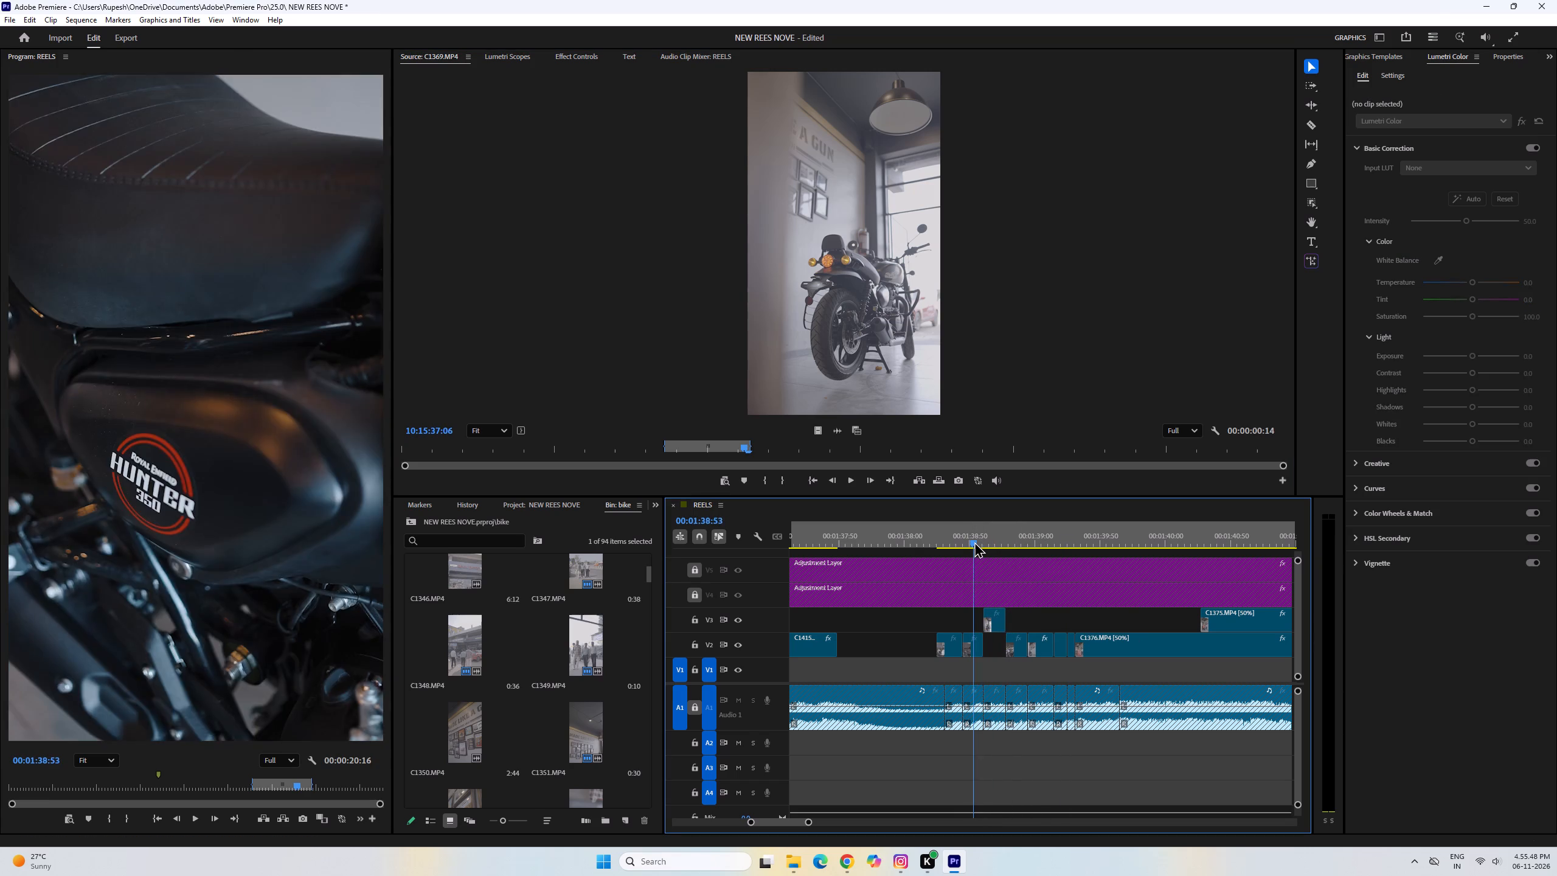
key("space")
key("space")
left_click(976, 541)
key("space")
key("space")
Move the trimmed C1369.MP4 clip from V3 down into the V2 gap and replay the cuts from about 00:01:38:52.
left_click_drag(992, 628, 992, 633)
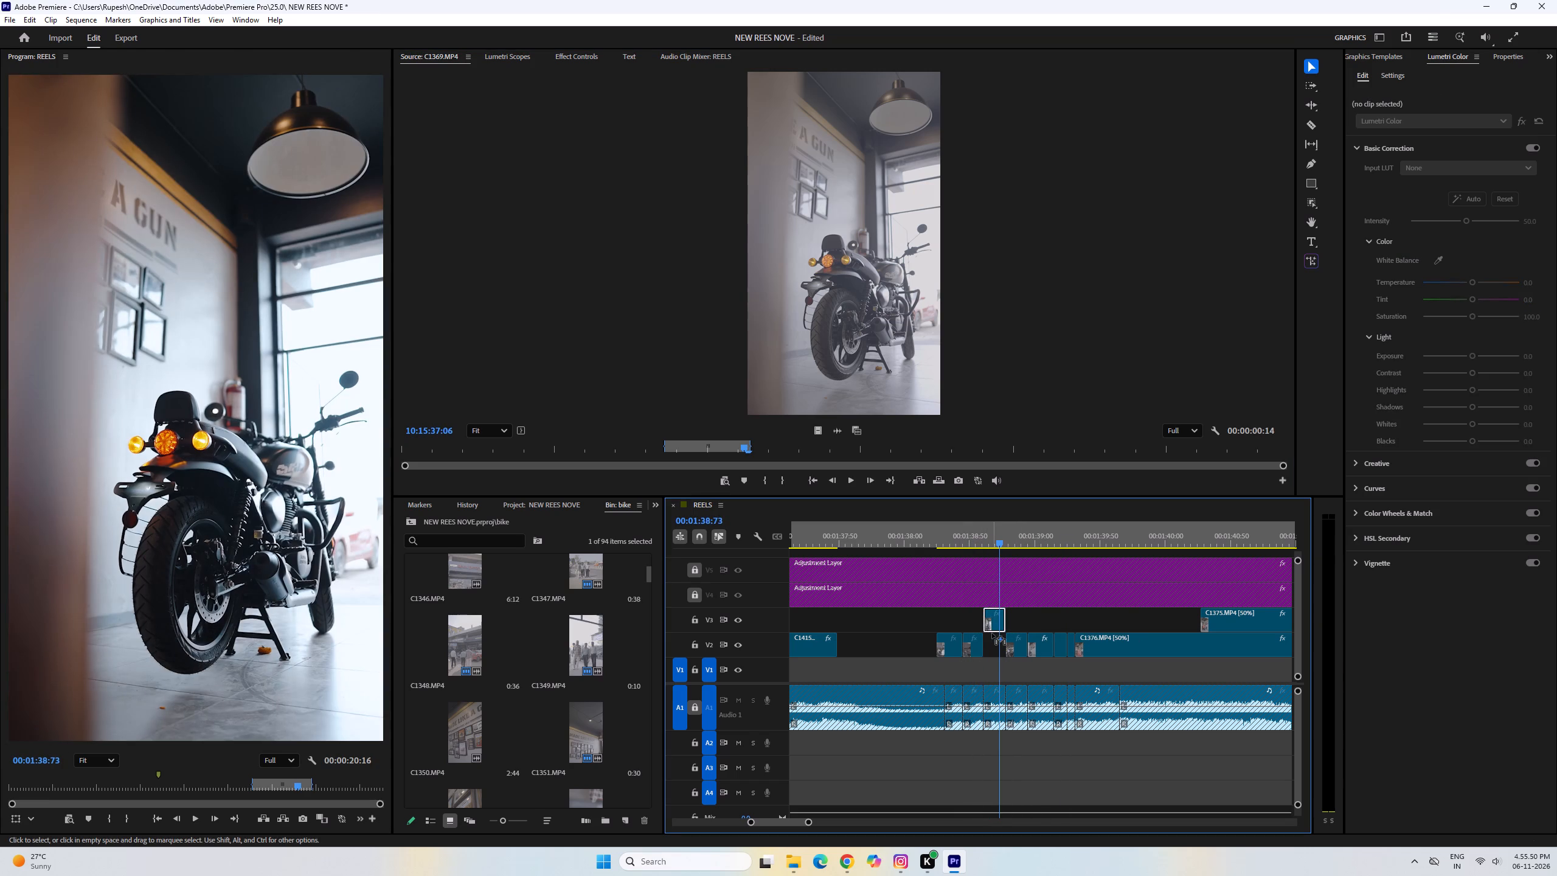
left_click_drag(992, 633, 993, 638)
left_click(973, 545)
key("space")
key("space")
left_click(973, 545)
key("space")
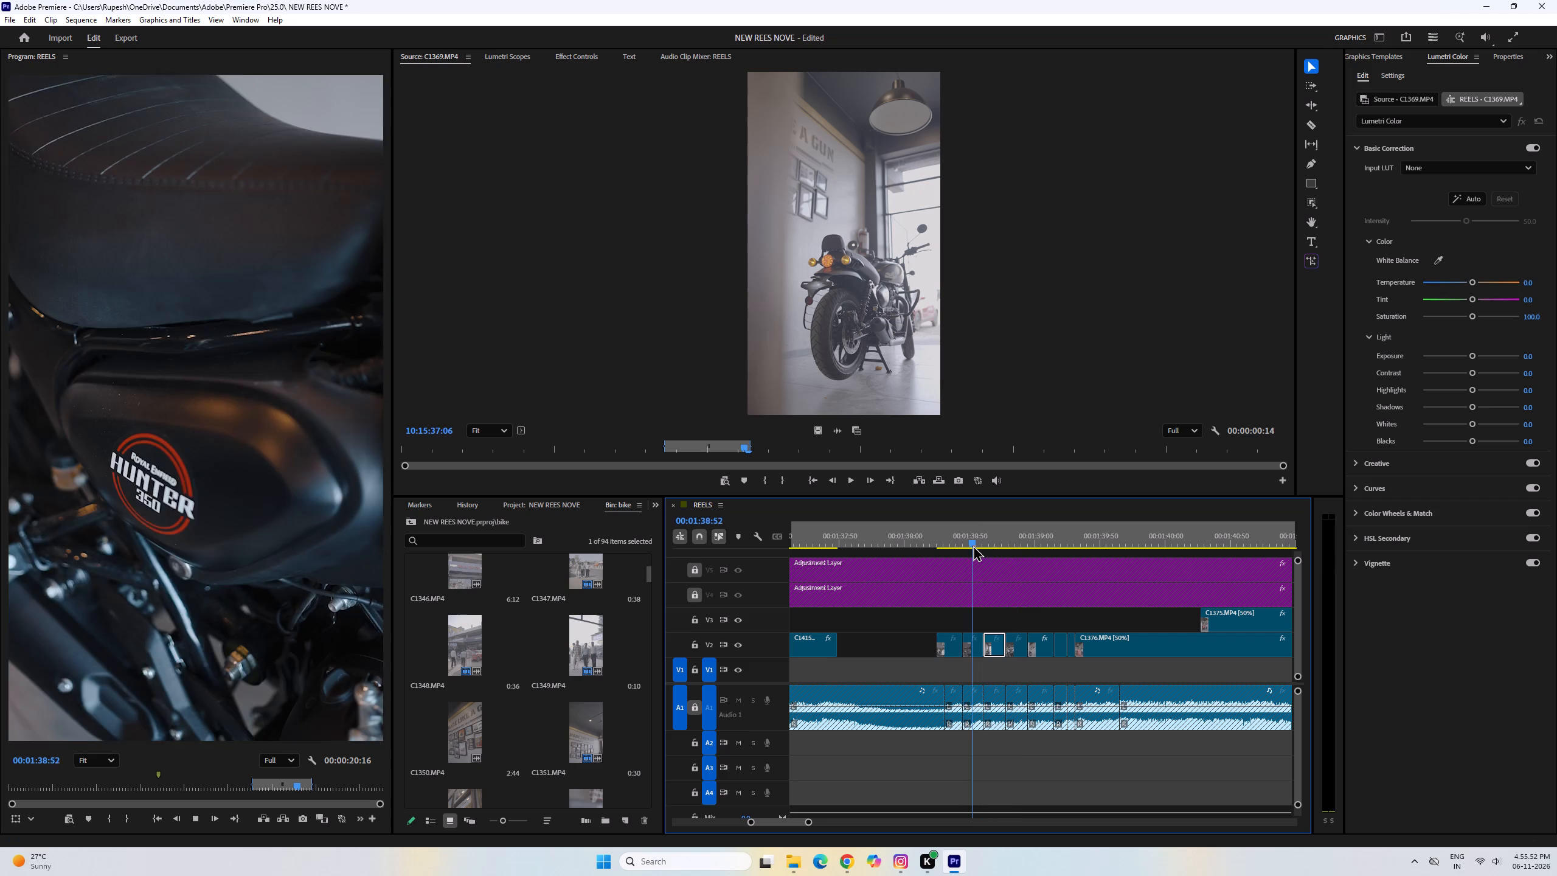
Replay the fast cuts from about 00:01:38:52 and save the project.
key("space")
left_click(973, 545)
key("space")
key("space")
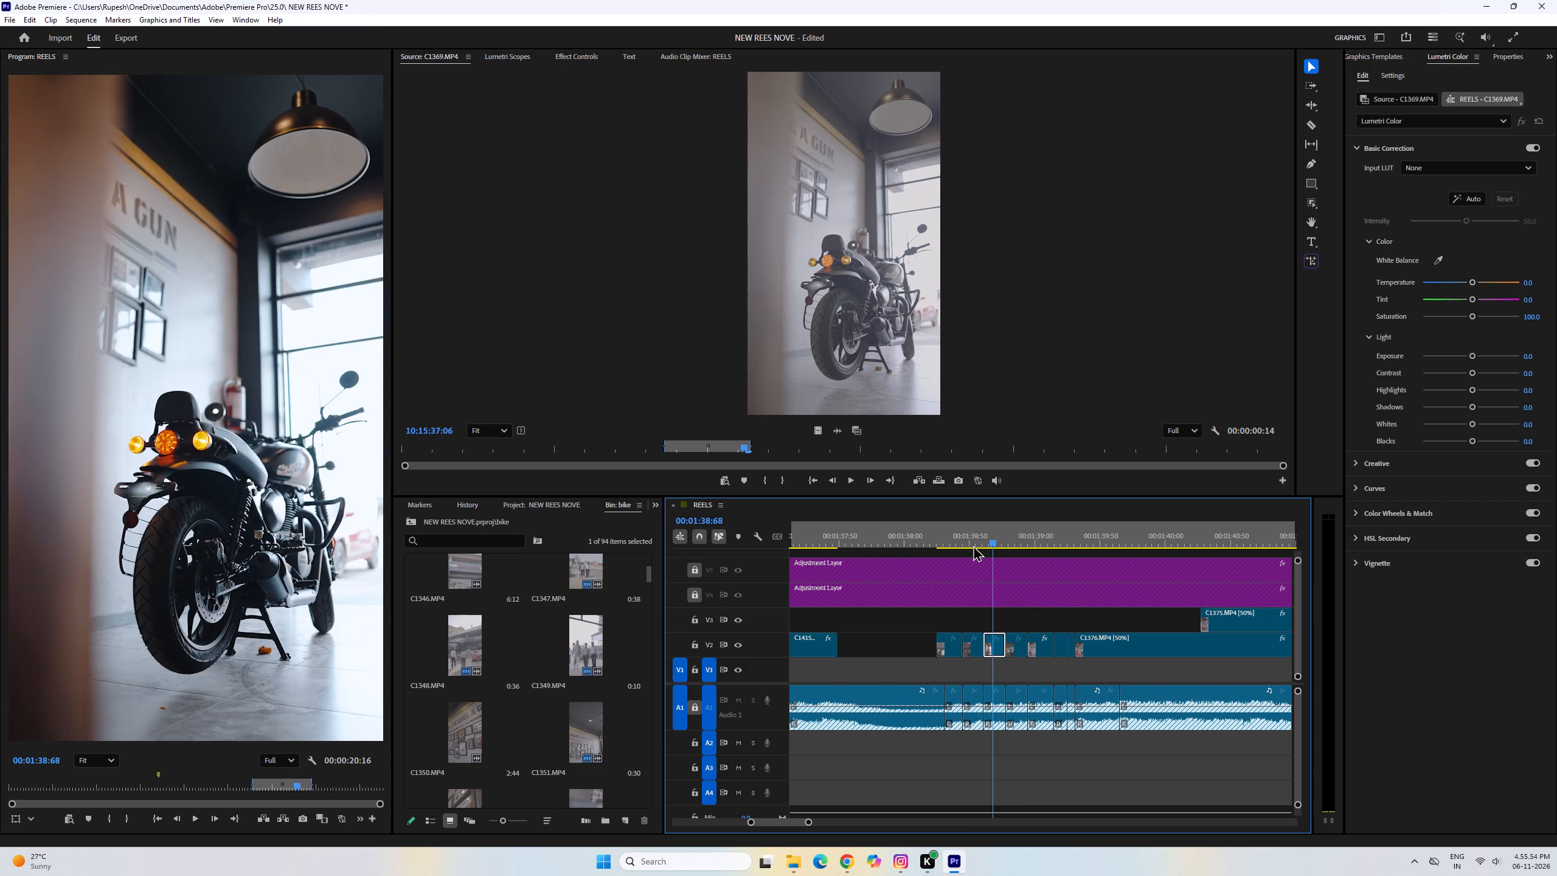
key("ctrl+s")
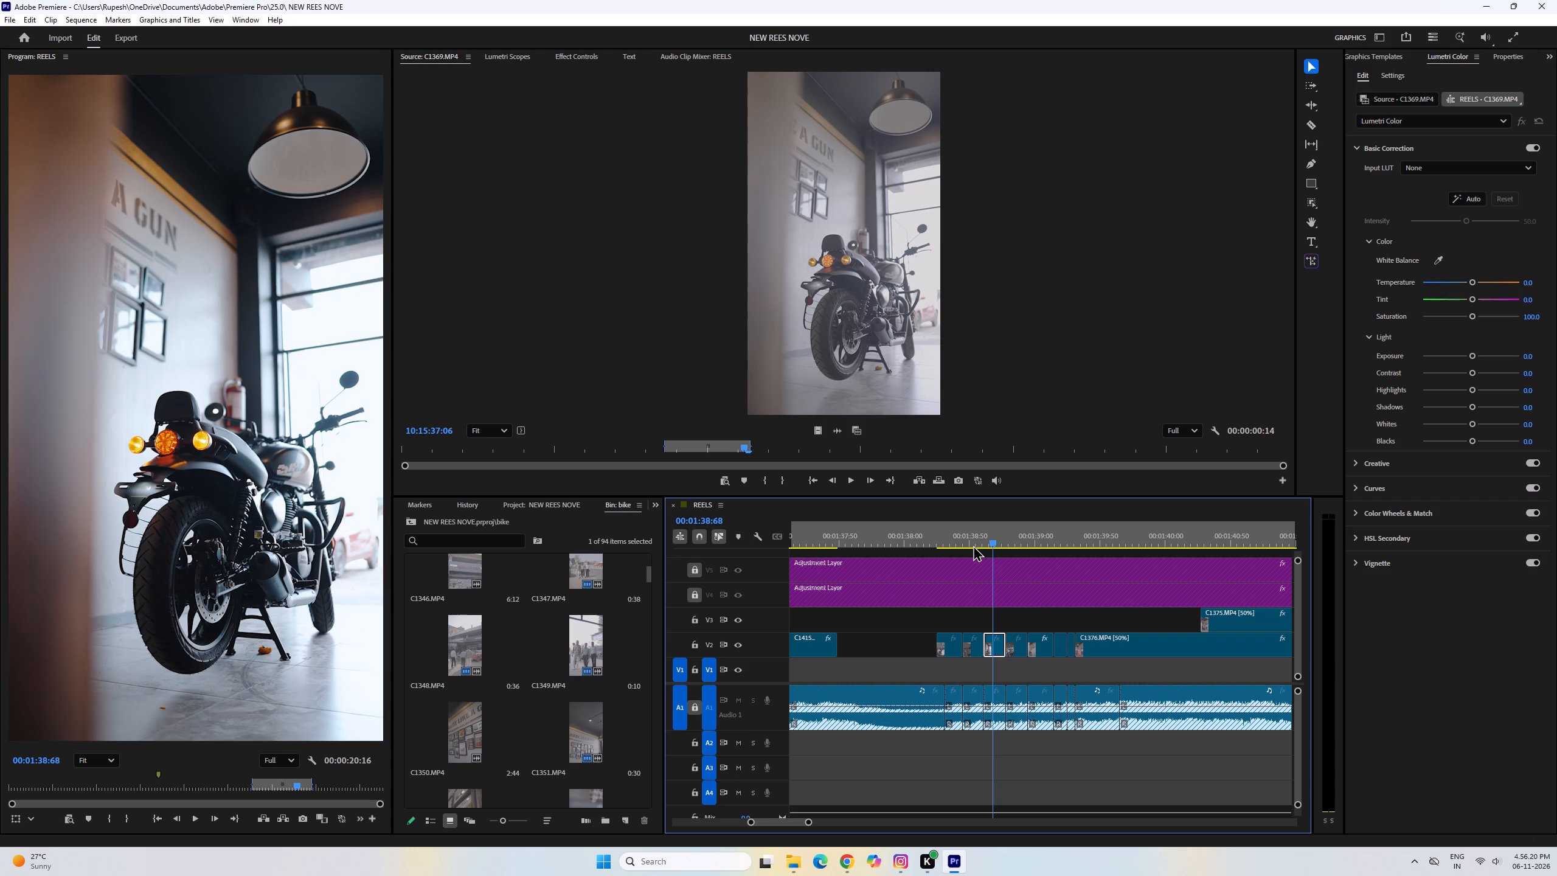
Replay the sequence from about 00:01:38:38 through the fast cuts to the red-cover unveiling shot at about 00:01:39:44.
left_click(956, 536)
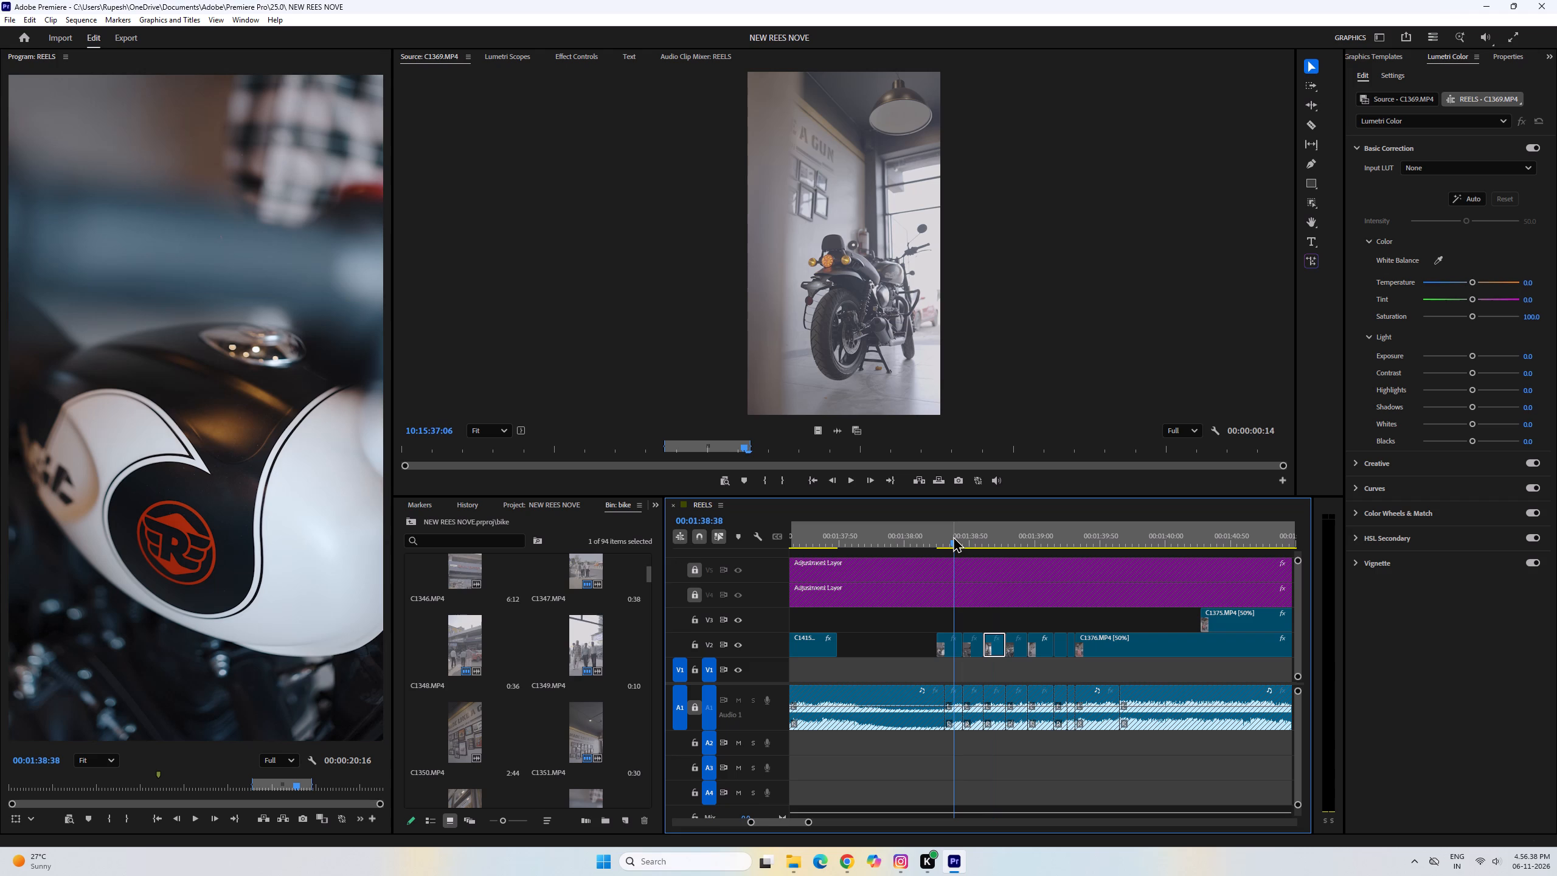
key("space")
key("space")
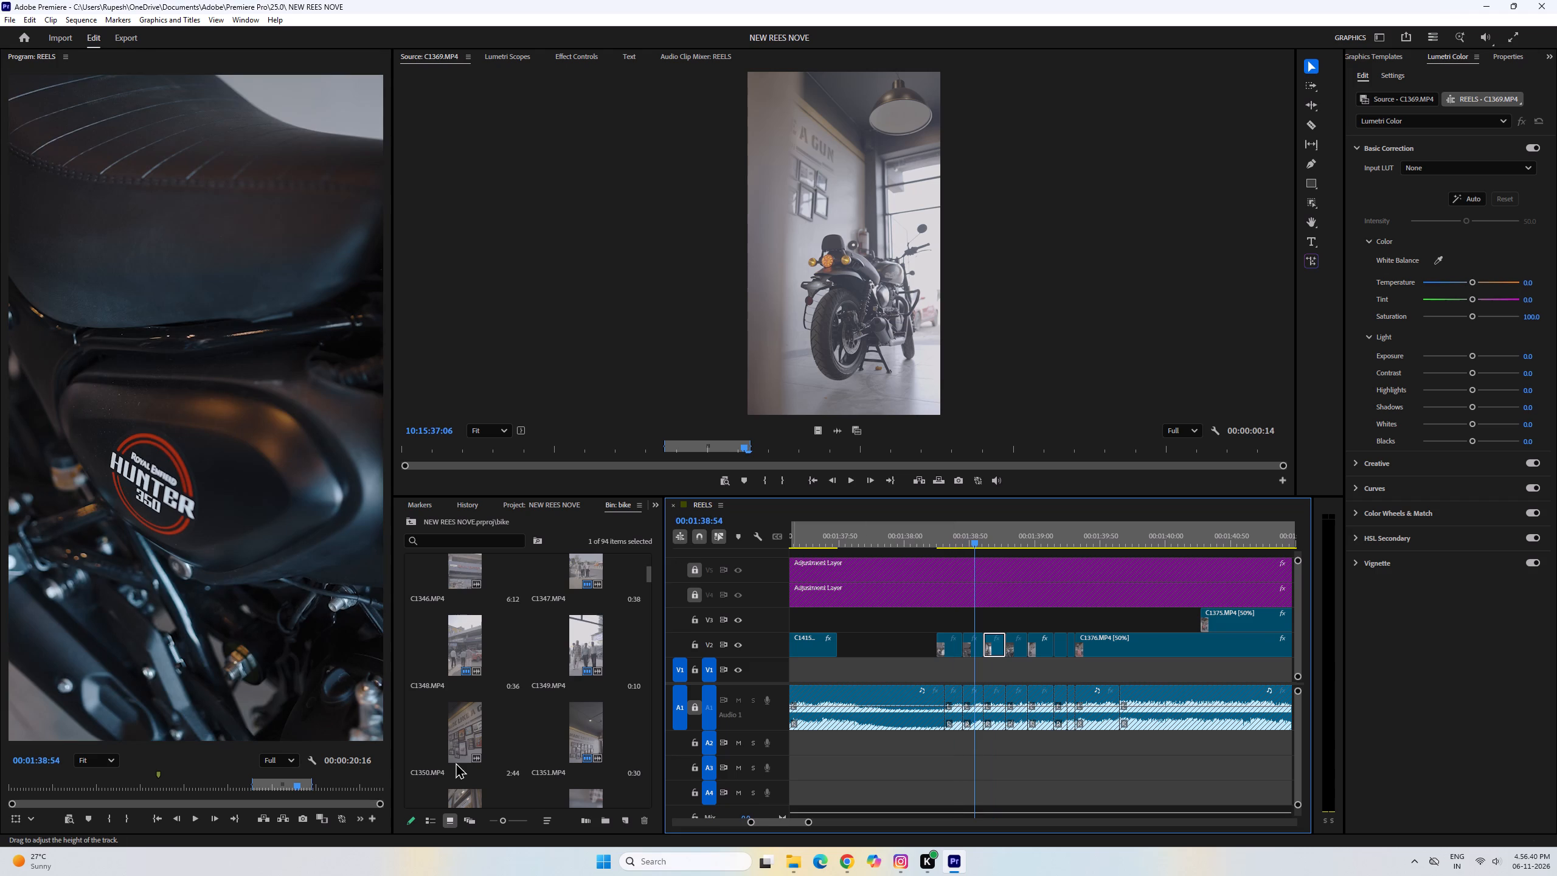
key("space")
key("space")
scroll(762, 755, "down", 3)
key("space")
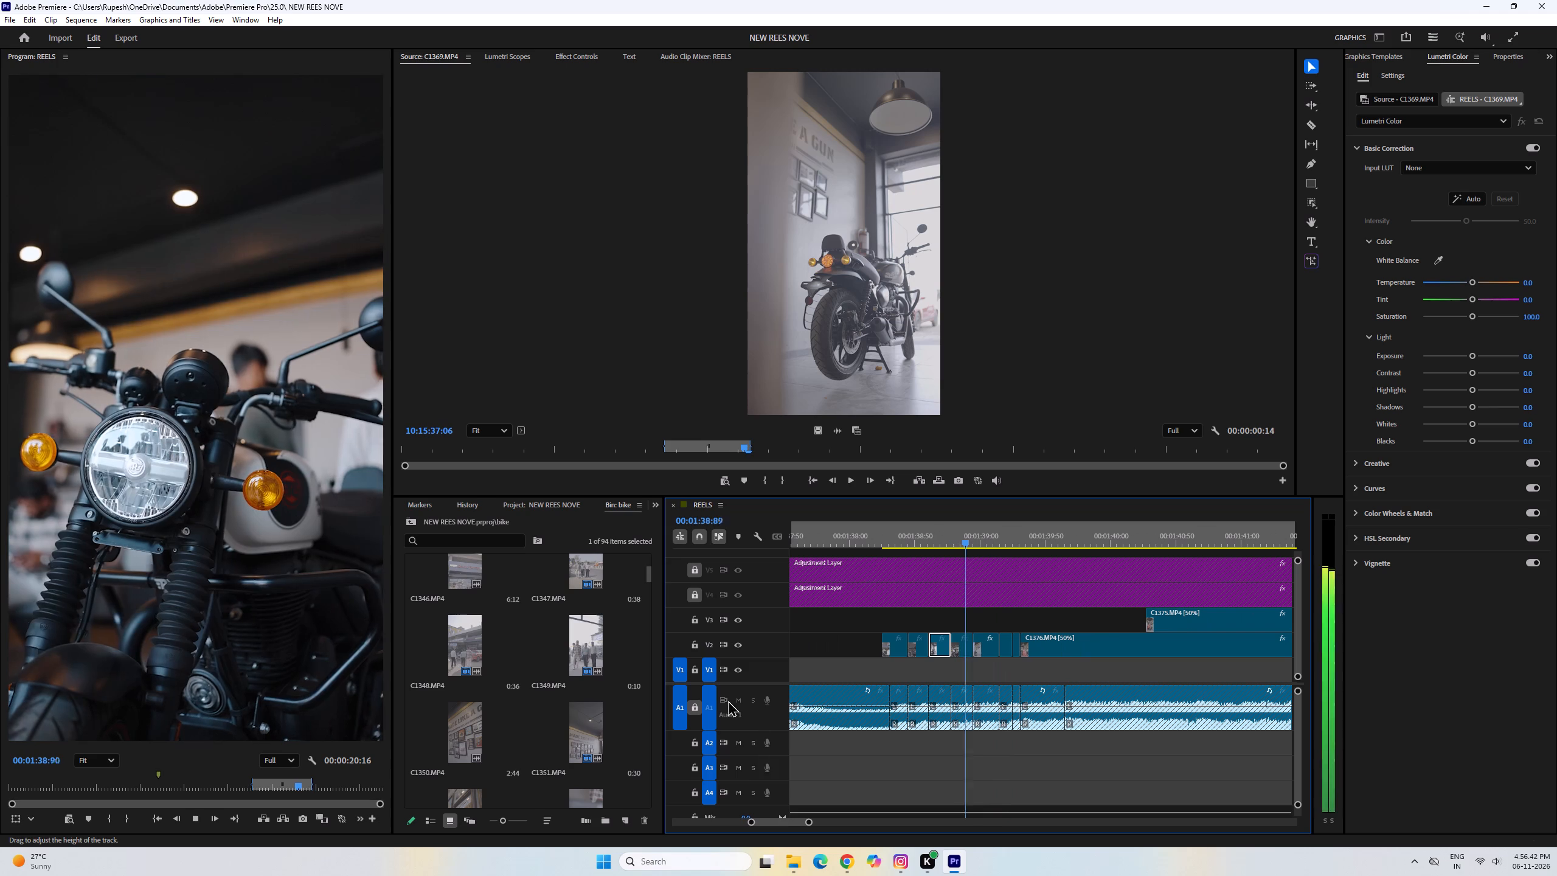
key("space")
key("space")
key("space")
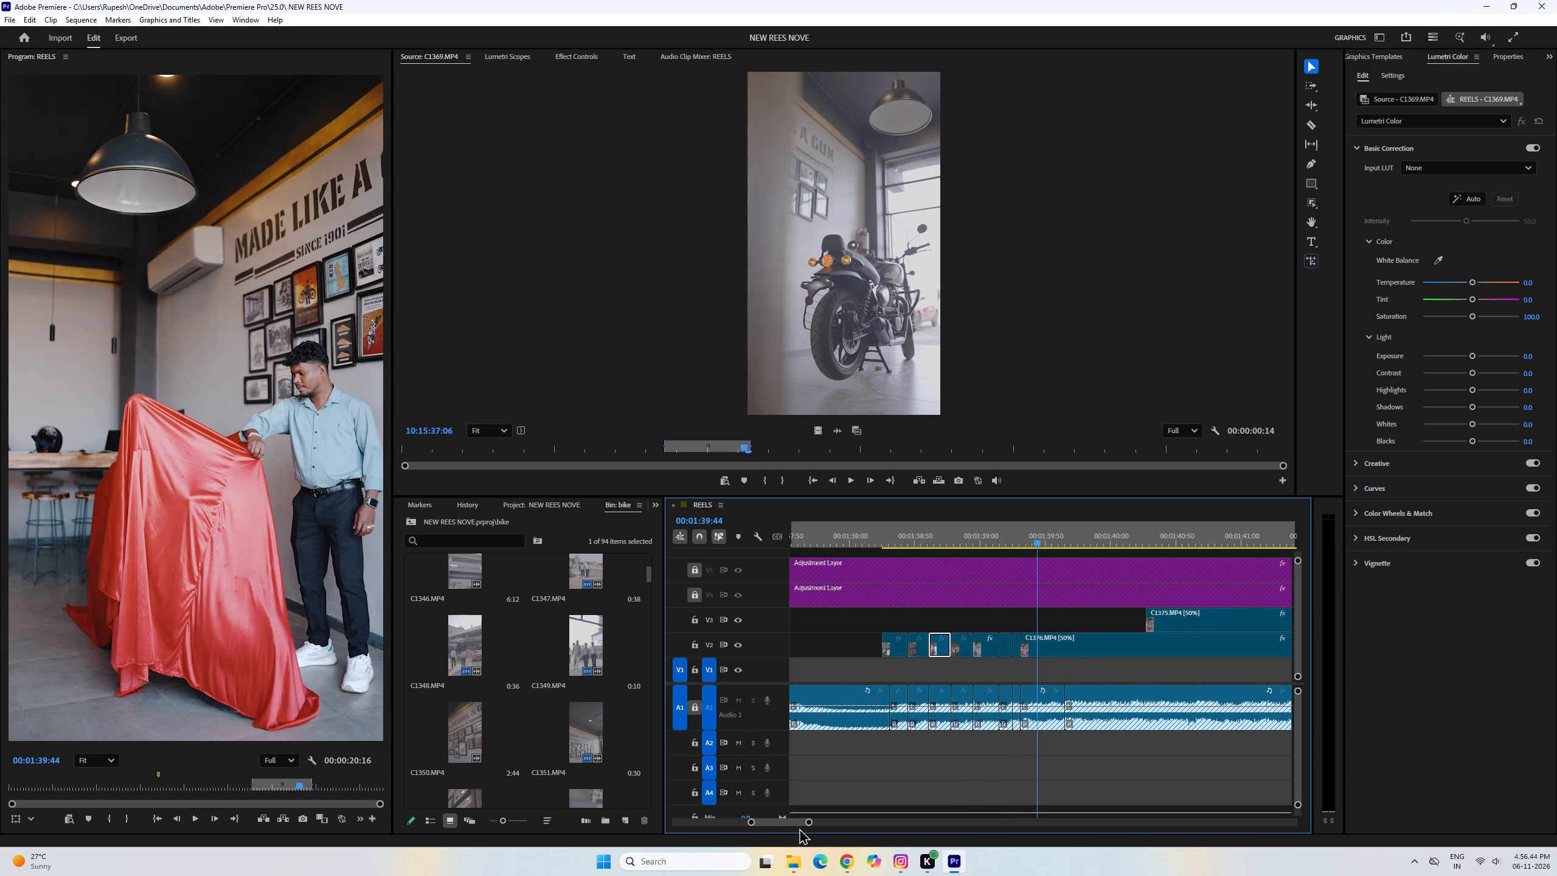
Delete the V1 clips between about 00:01:43 and 00:02:00, beneath the V2 and V3 shots.
left_click_drag(810, 824, 902, 823)
key("space")
scroll(921, 810, "down", 4)
key("space")
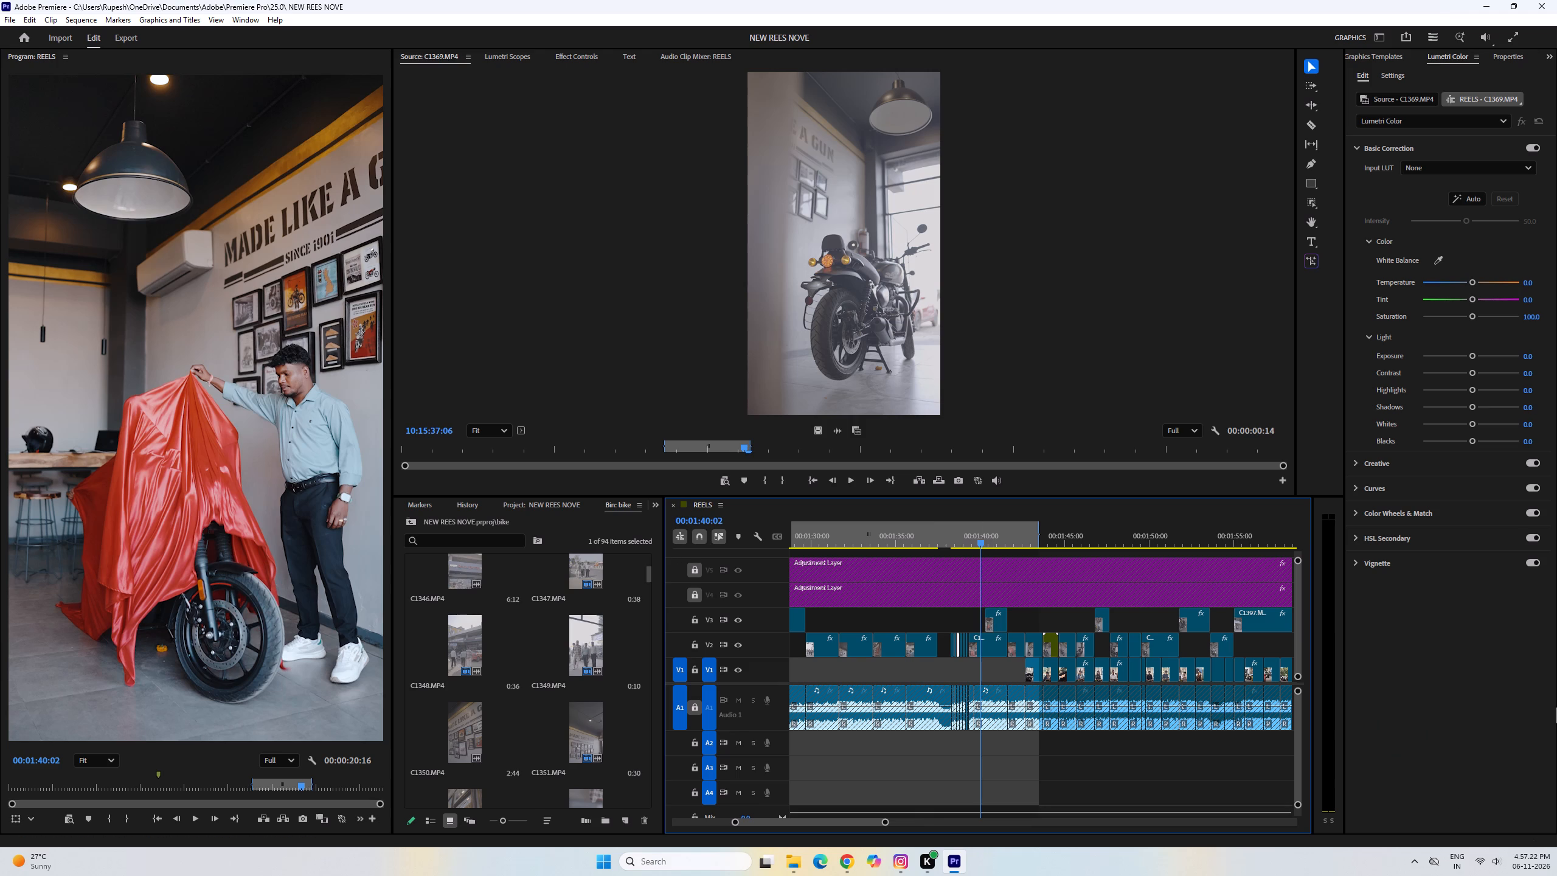
left_click_drag(1002, 544, 1031, 552)
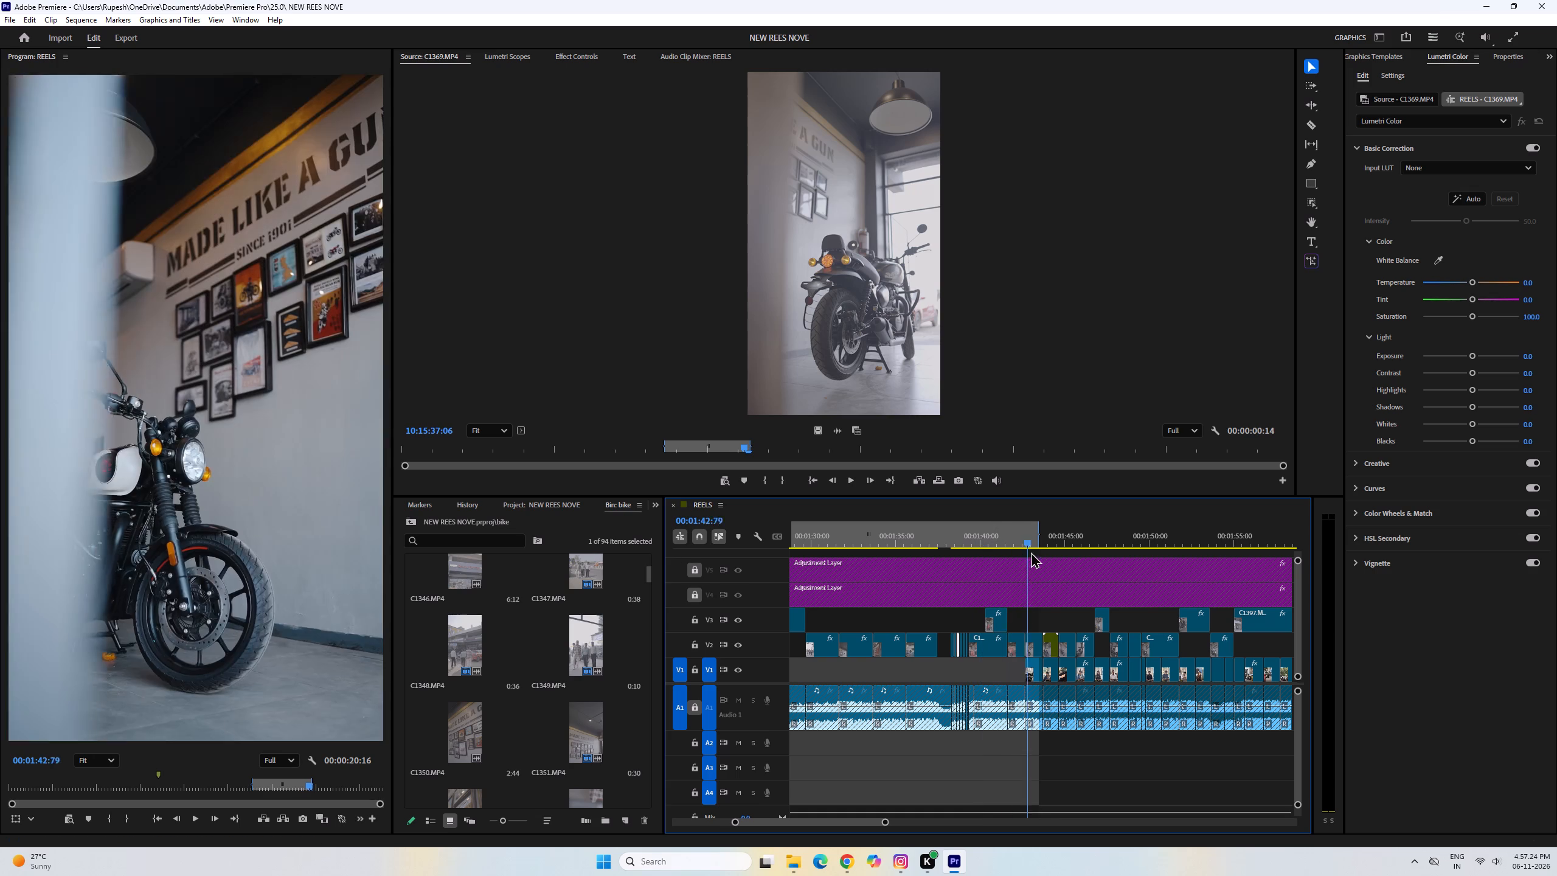
left_click_drag(1031, 552, 1060, 558)
scroll(1062, 572, "down", 4)
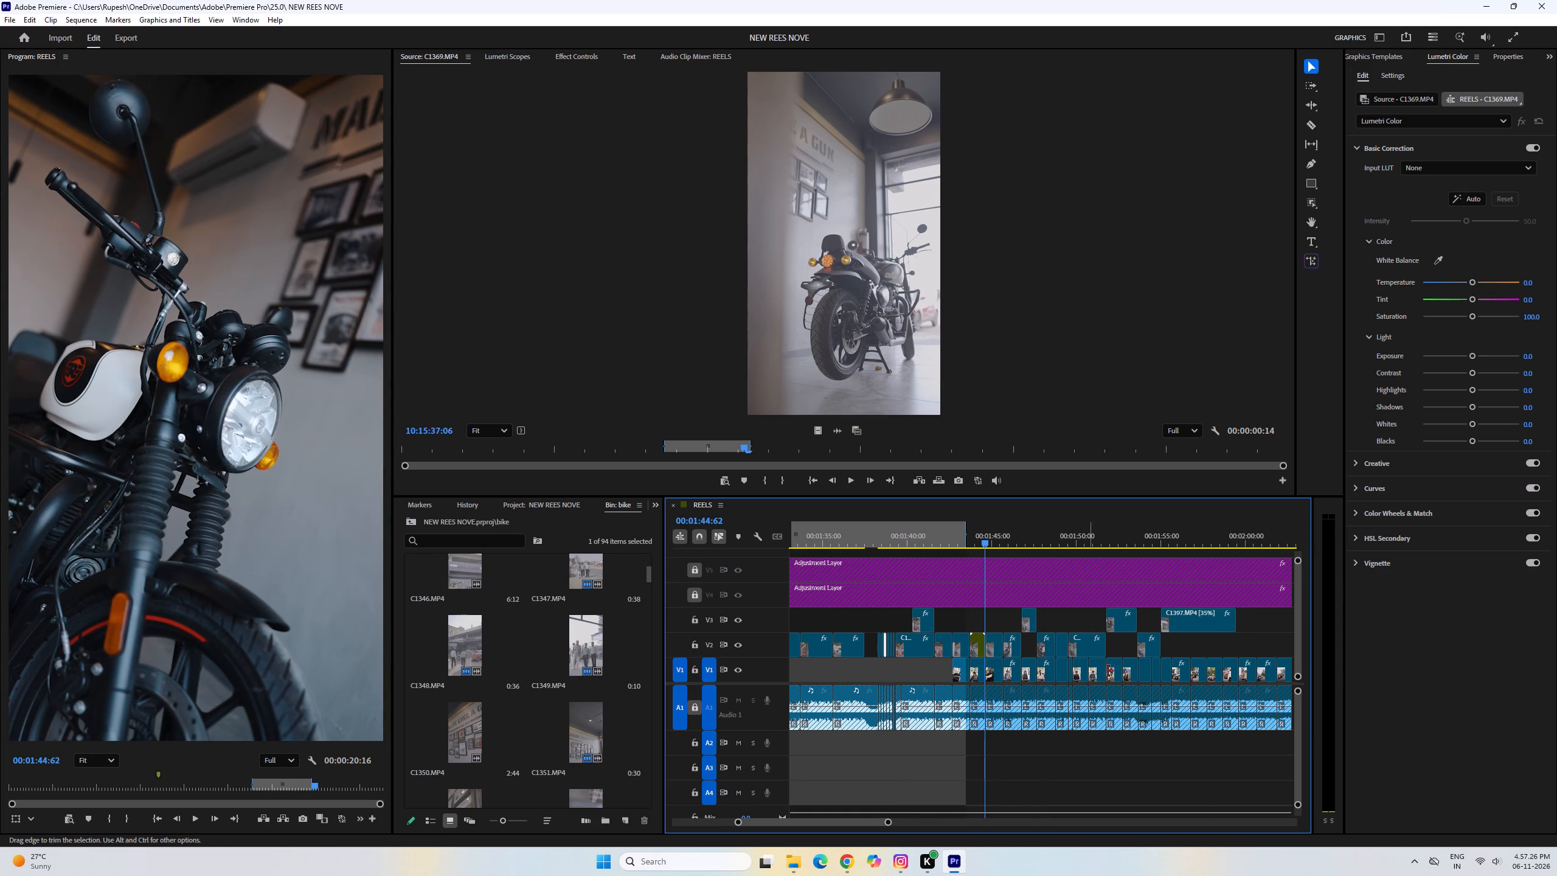
left_click_drag(924, 674, 1247, 682)
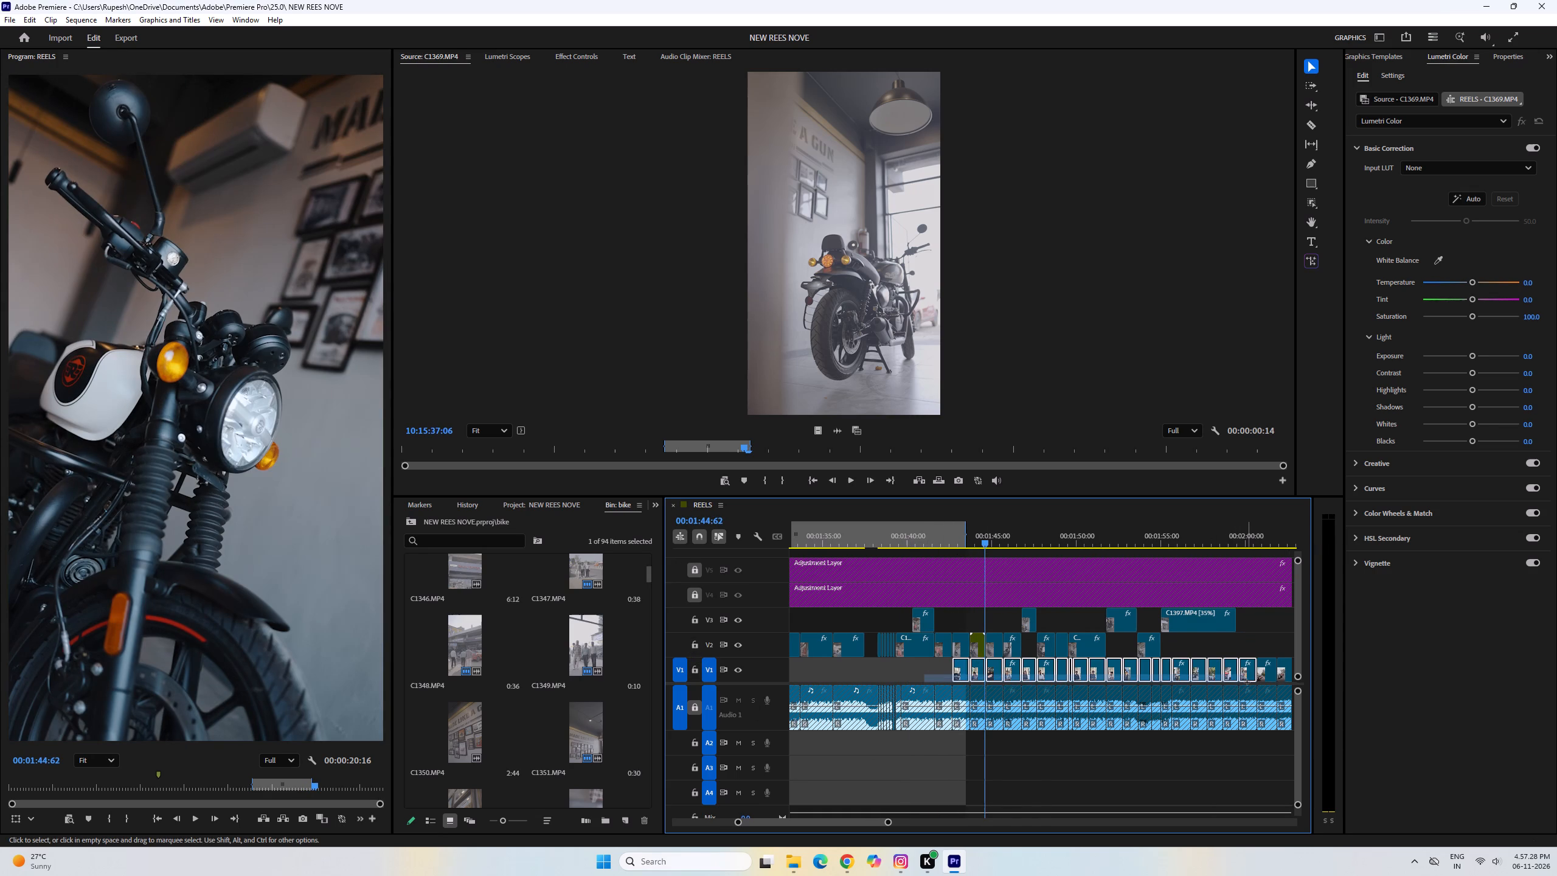
left_click_drag(1247, 682, 1247, 681)
key("Delete")
Review the reel from about 00:01:44:62 to 00:01:56:68 and look through the bike bin for further shots.
key("space")
scroll(1029, 659, "down", 1)
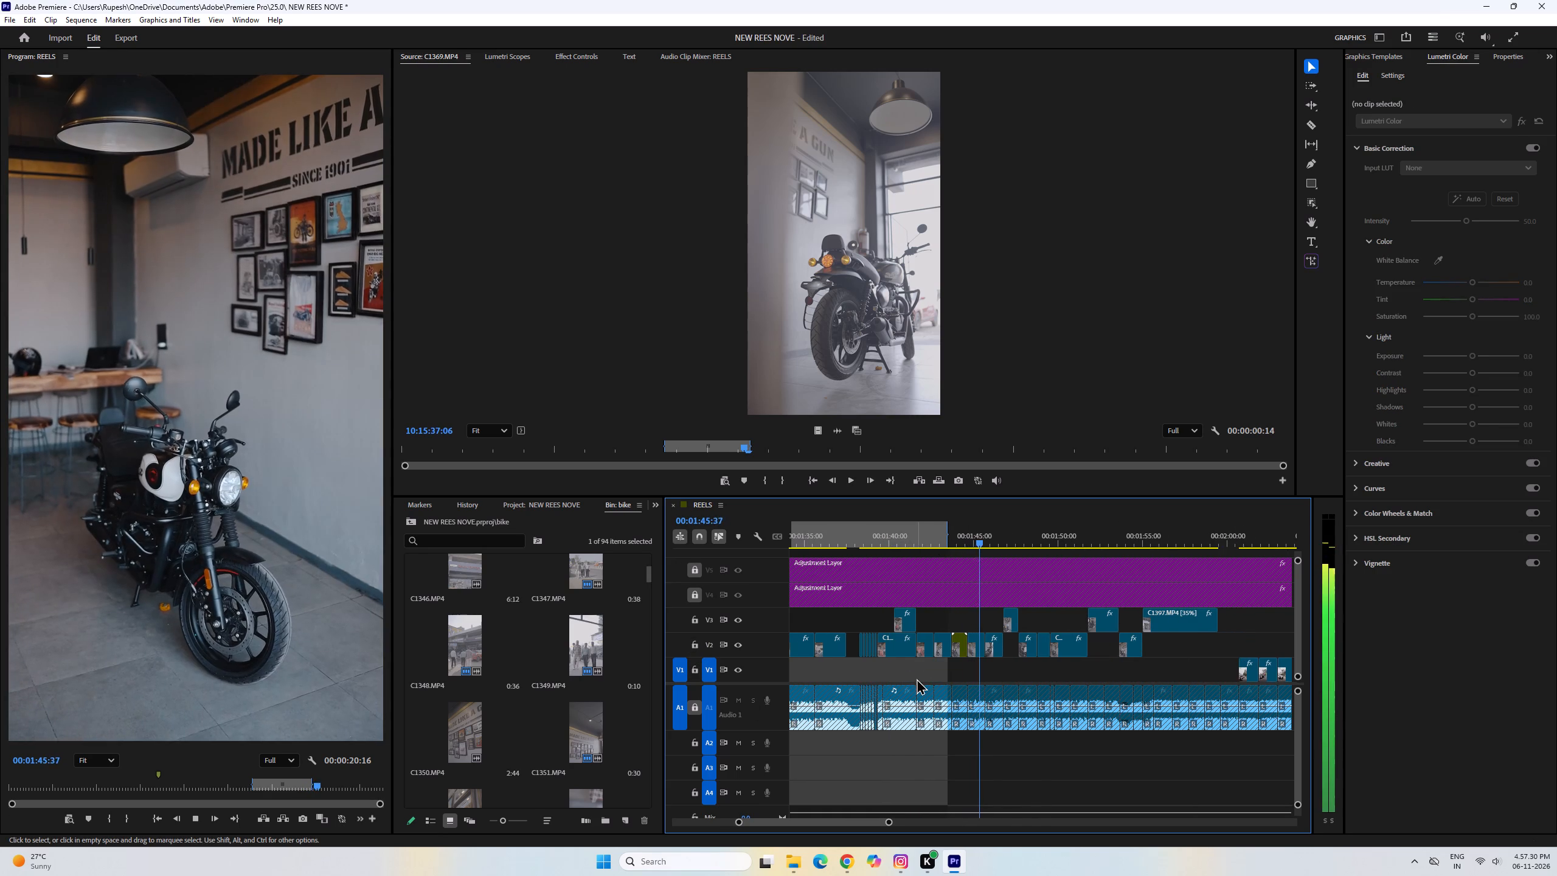
scroll(917, 678, "down", 4)
left_click_drag(1018, 544, 1091, 564)
key("space")
scroll(1028, 643, "down", 2)
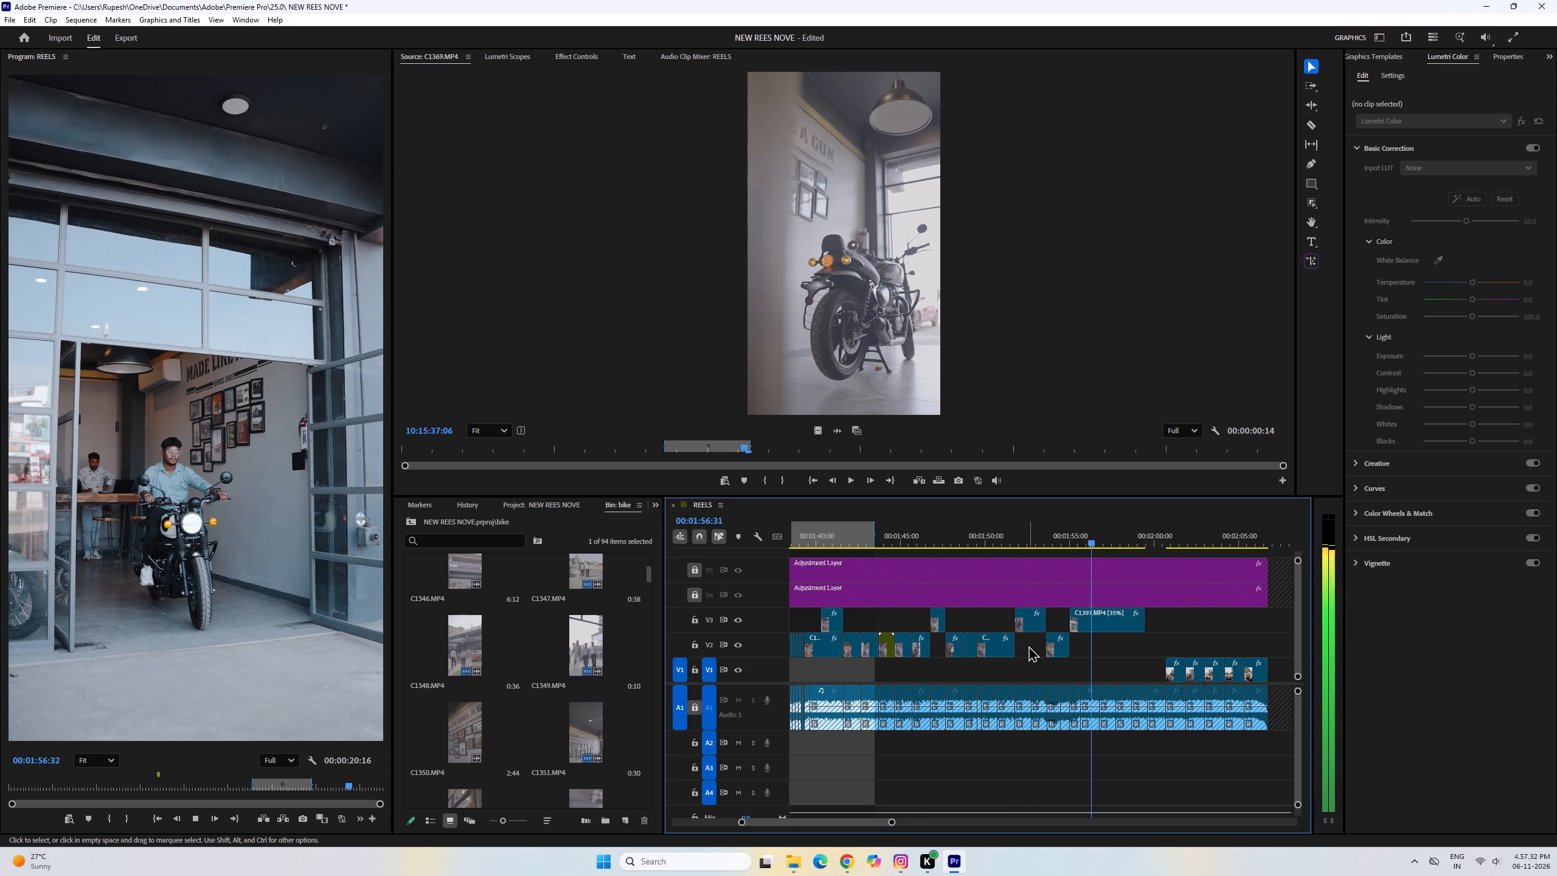
scroll(1028, 645, "down", 2)
key("space")
key("grave")
scroll(576, 687, "down", 1)
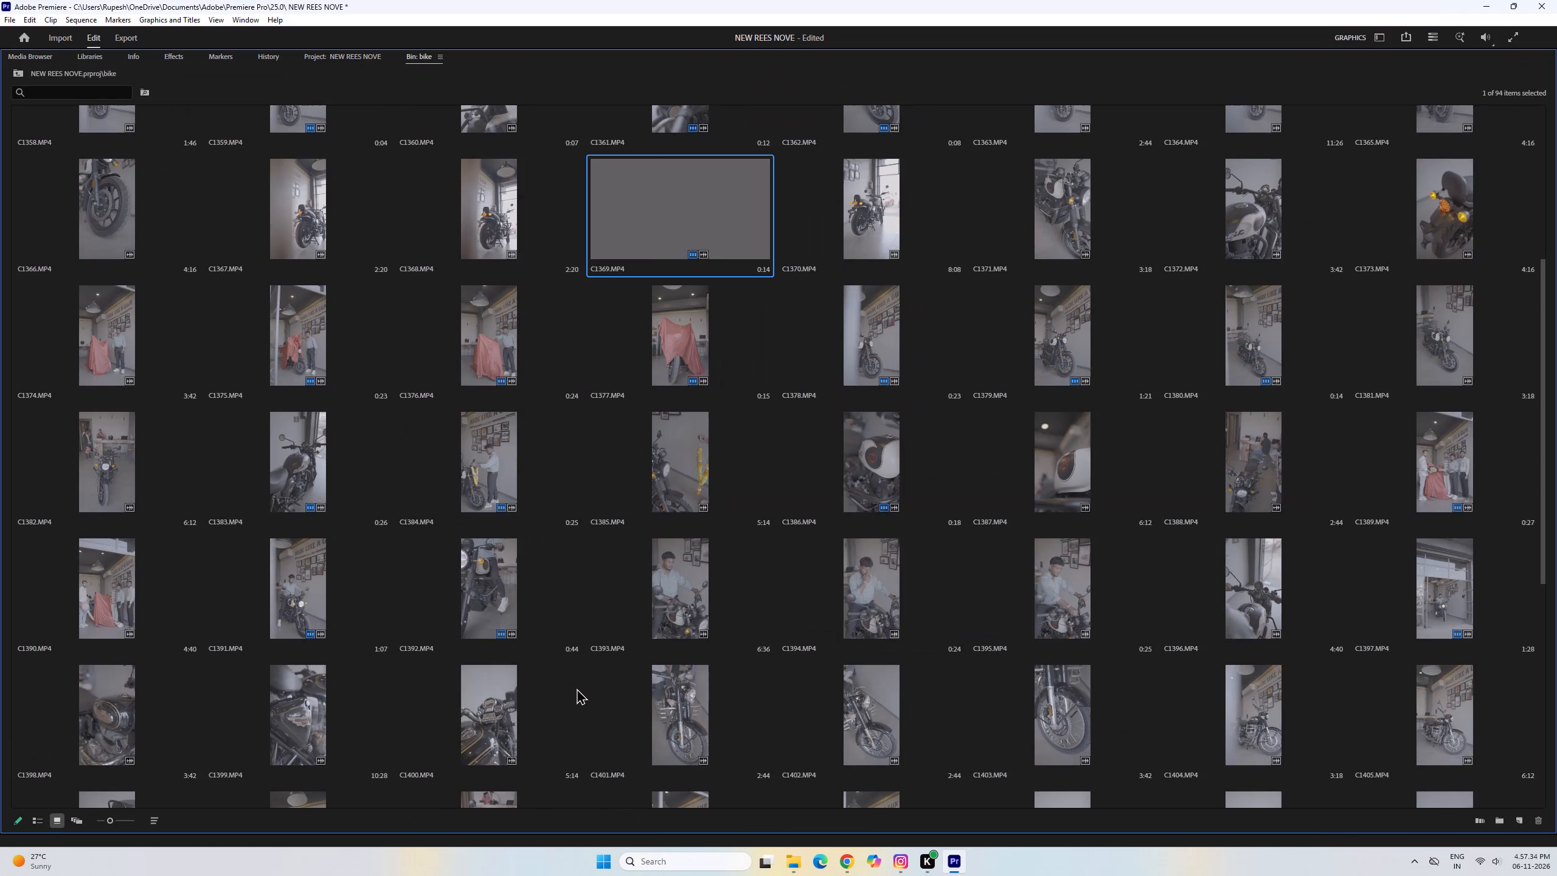
scroll(577, 688, "down", 1)
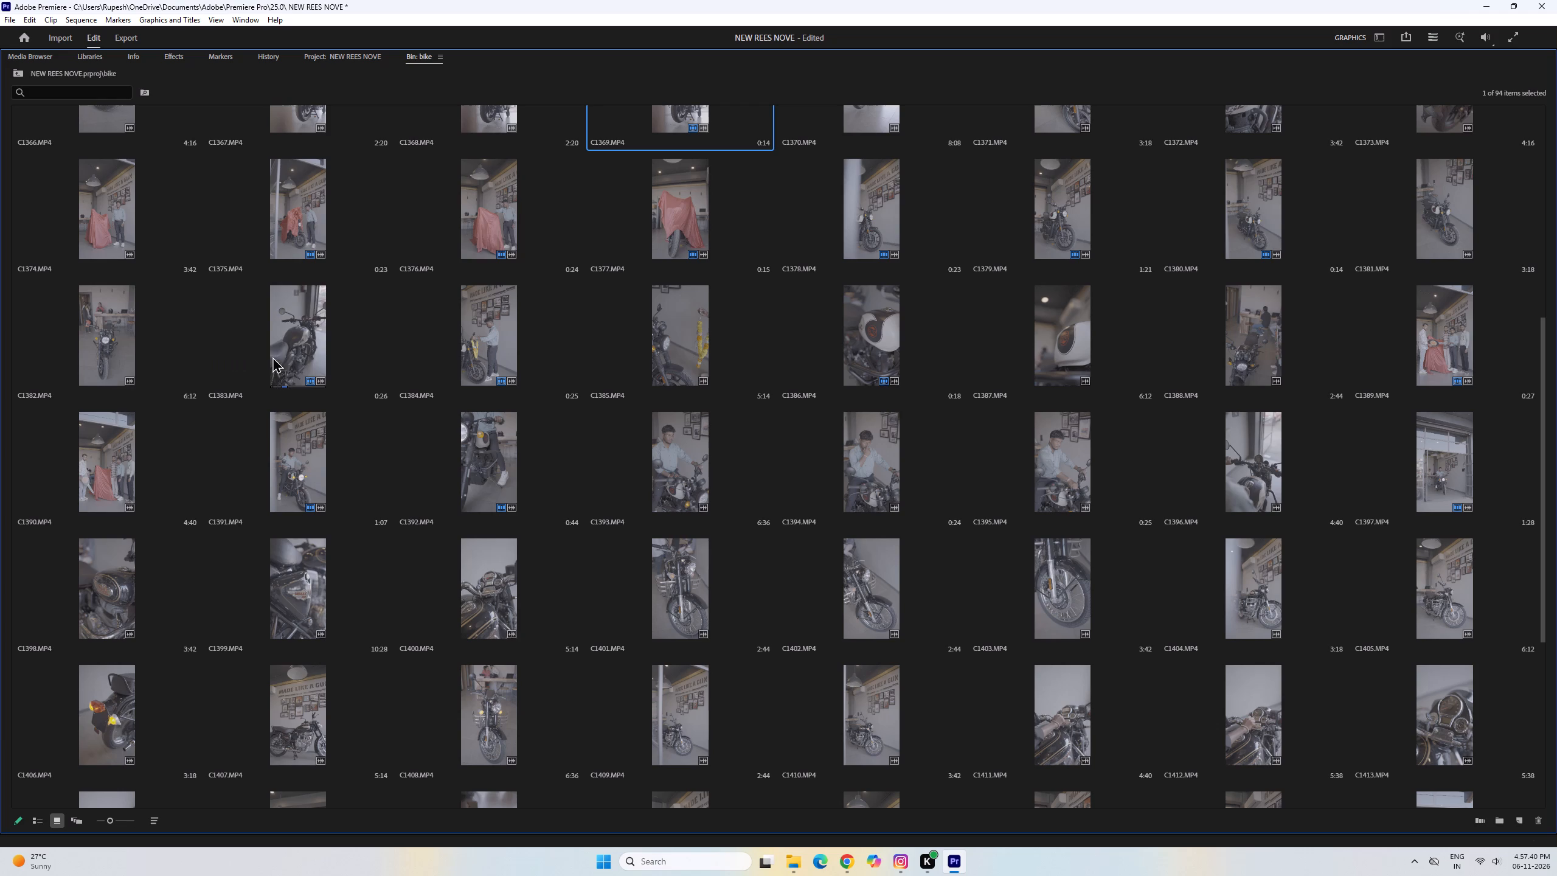
key("grave")
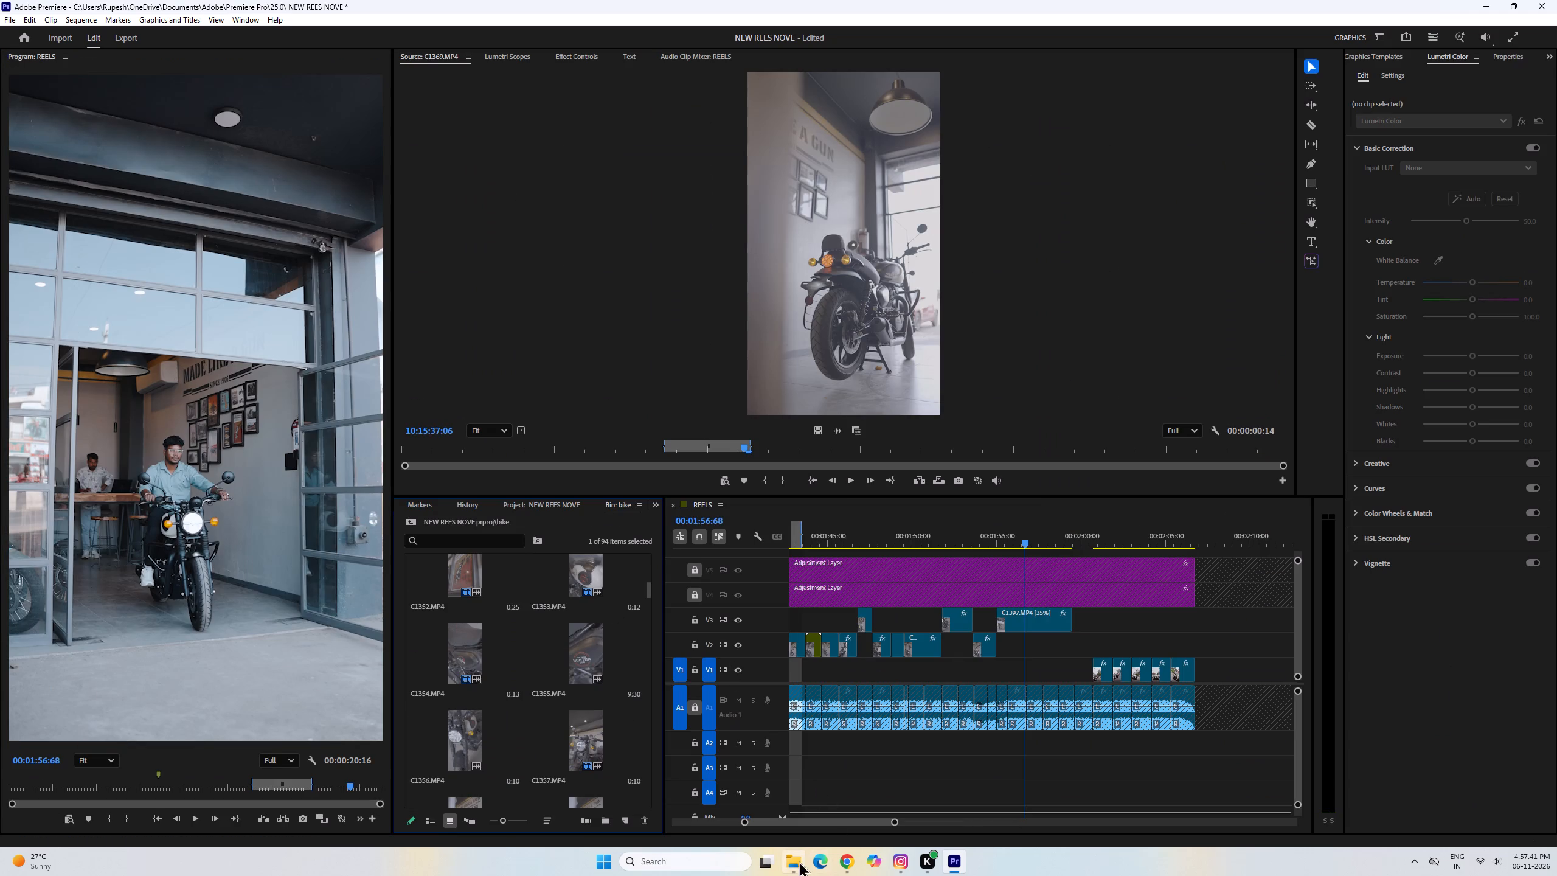
In File Explorer, look through the drives in a new tab and open the bike folder on New Volume (I:).
left_click(801, 822)
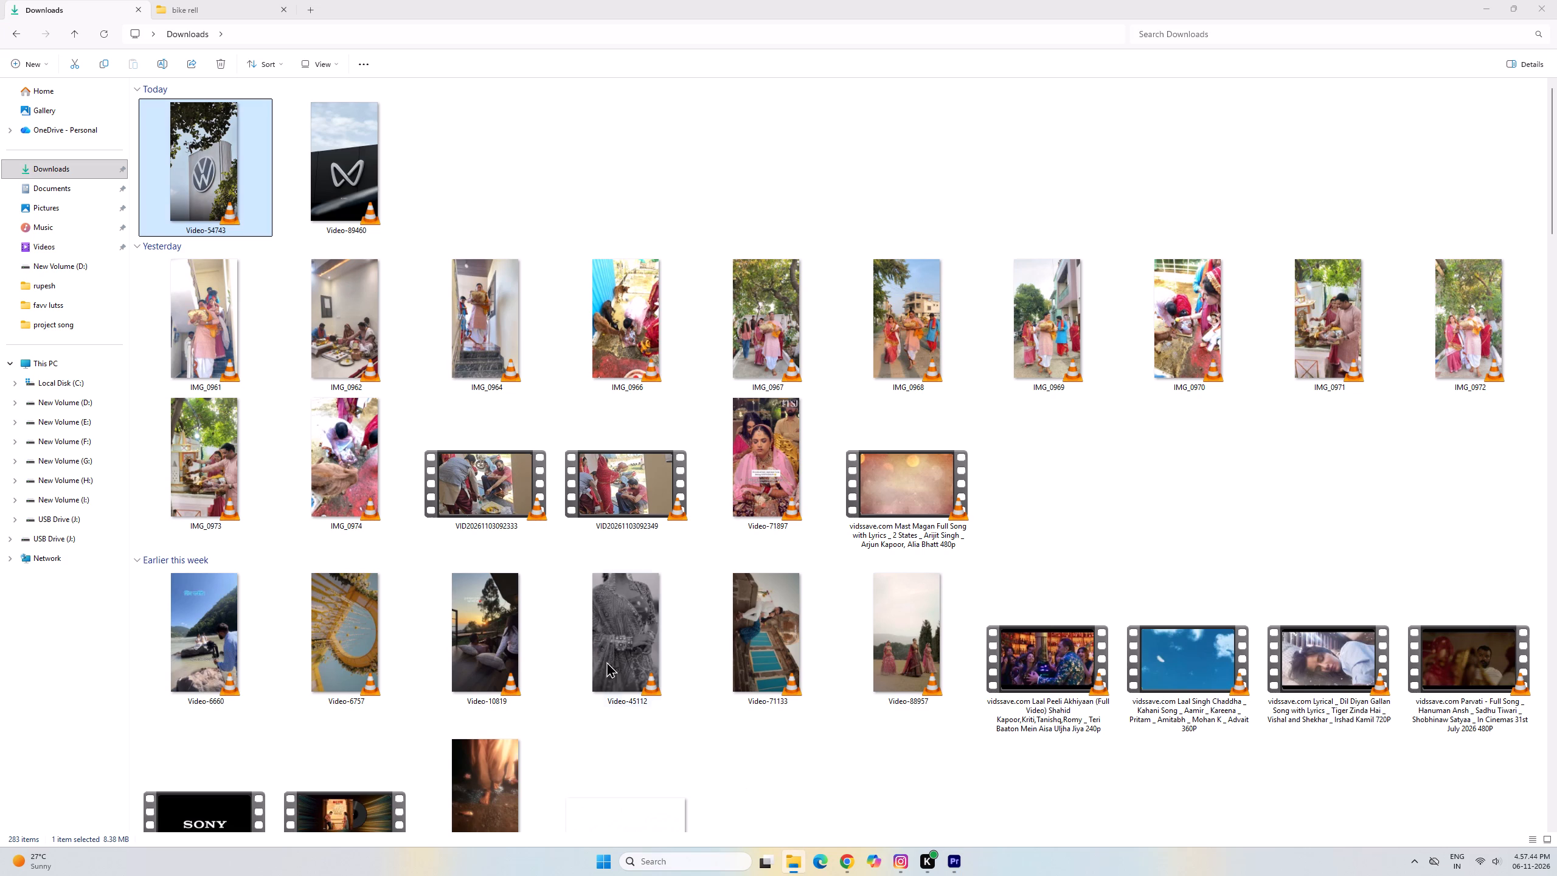
left_click(238, 0)
left_click(308, 9)
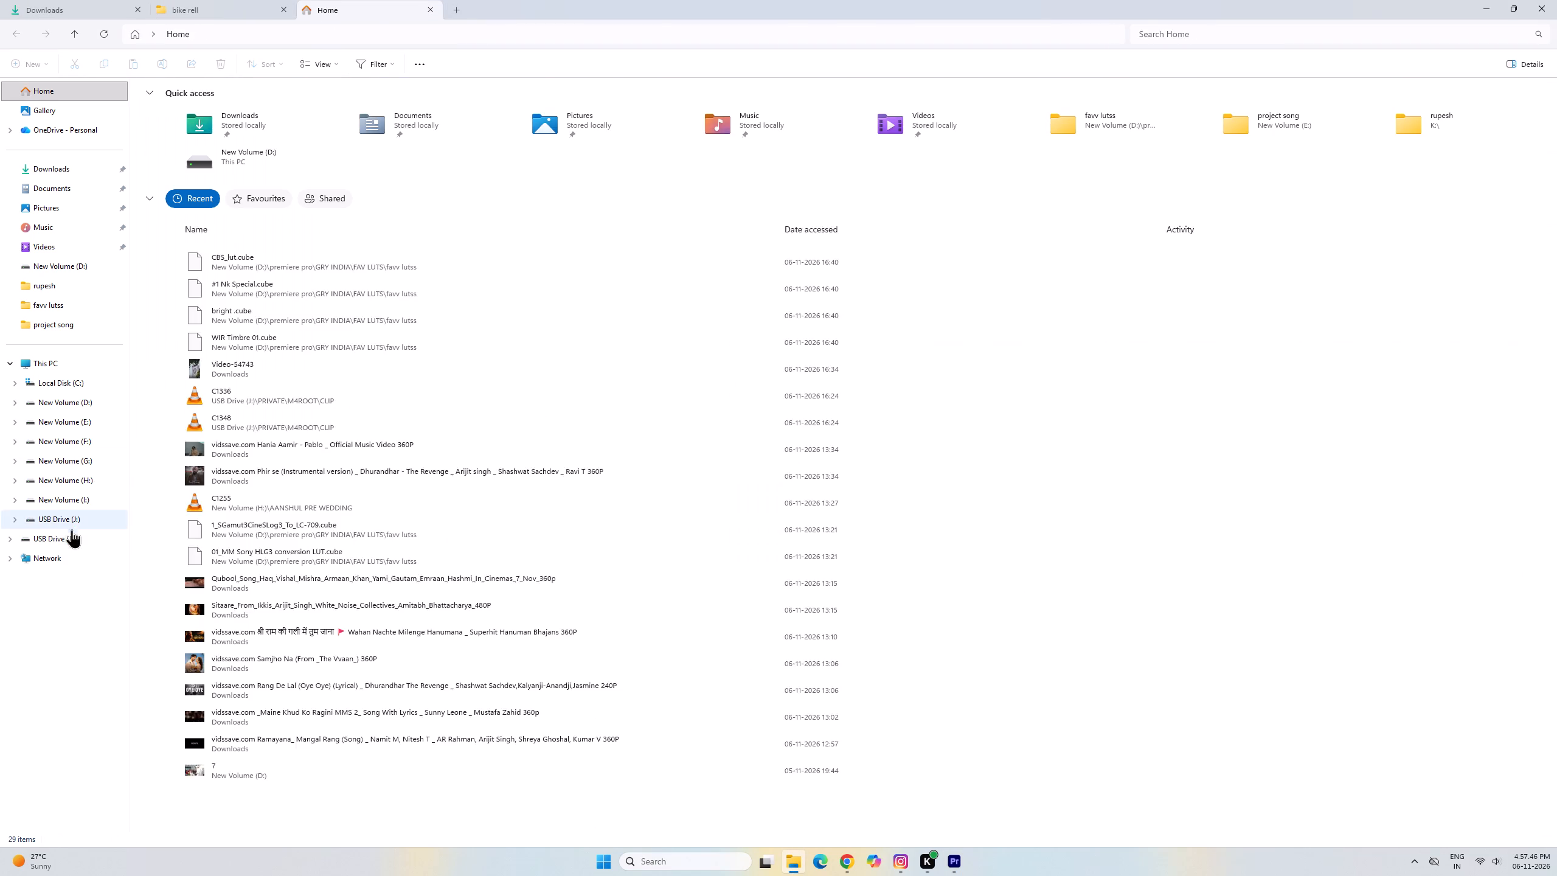
left_click(72, 529)
left_click(72, 515)
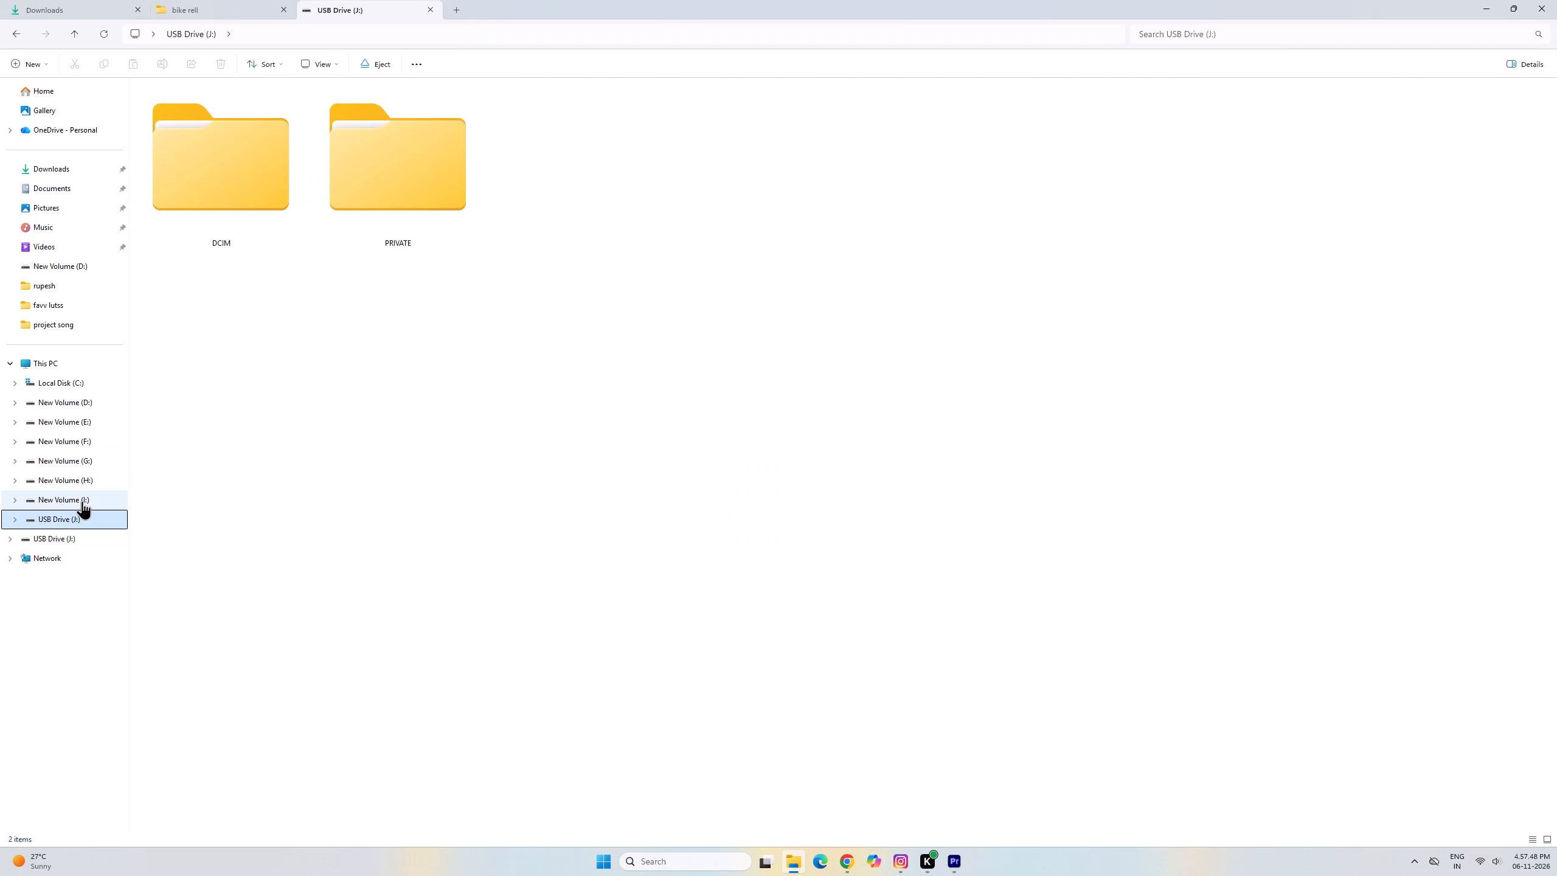
left_click(83, 499)
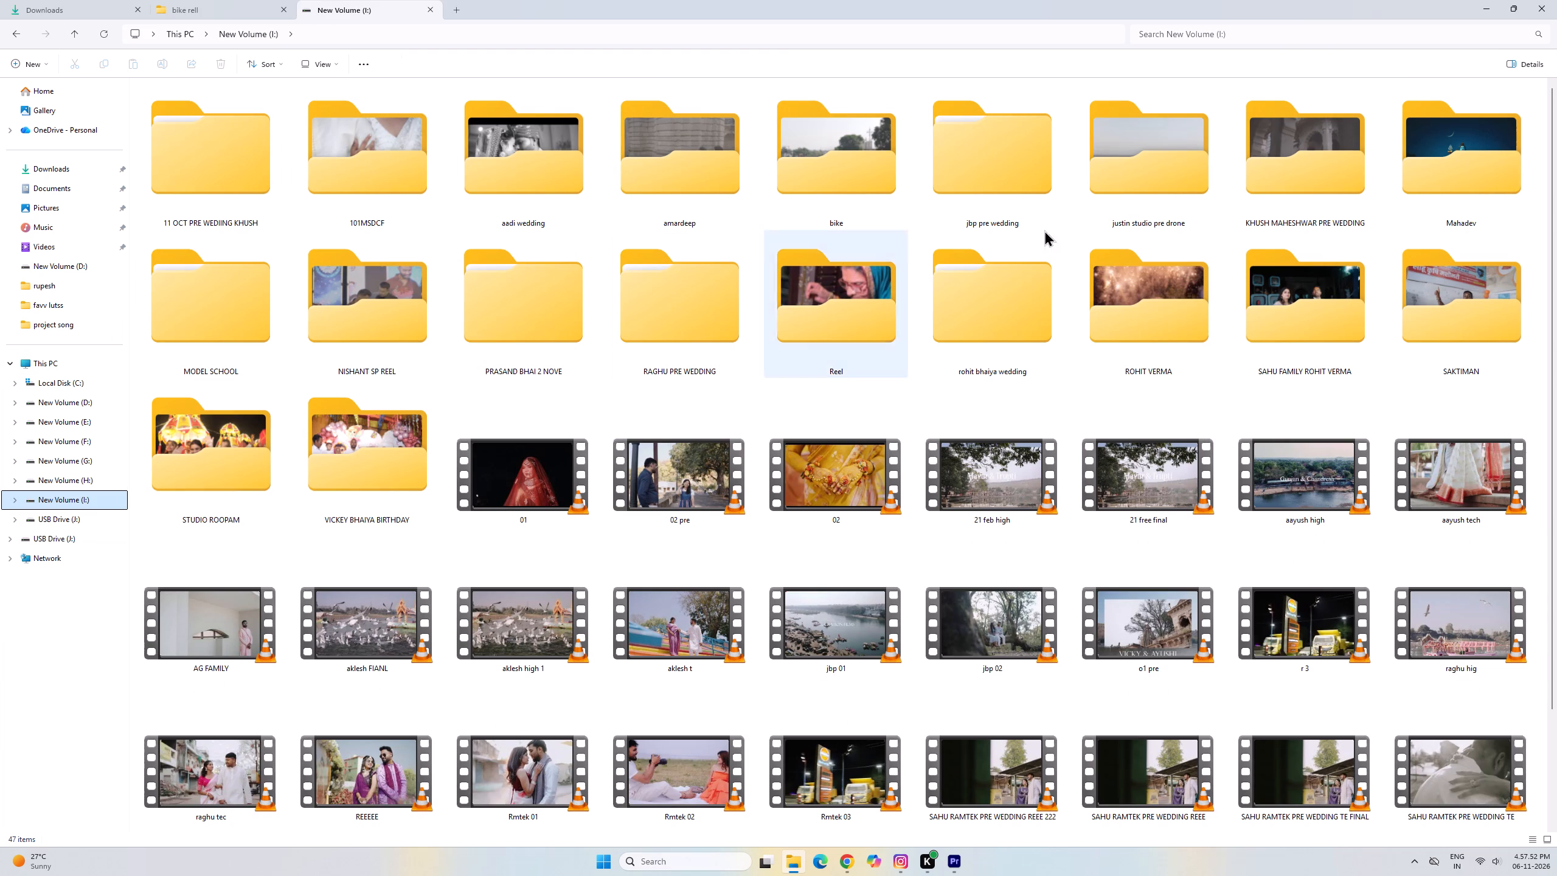
left_click(87, 485)
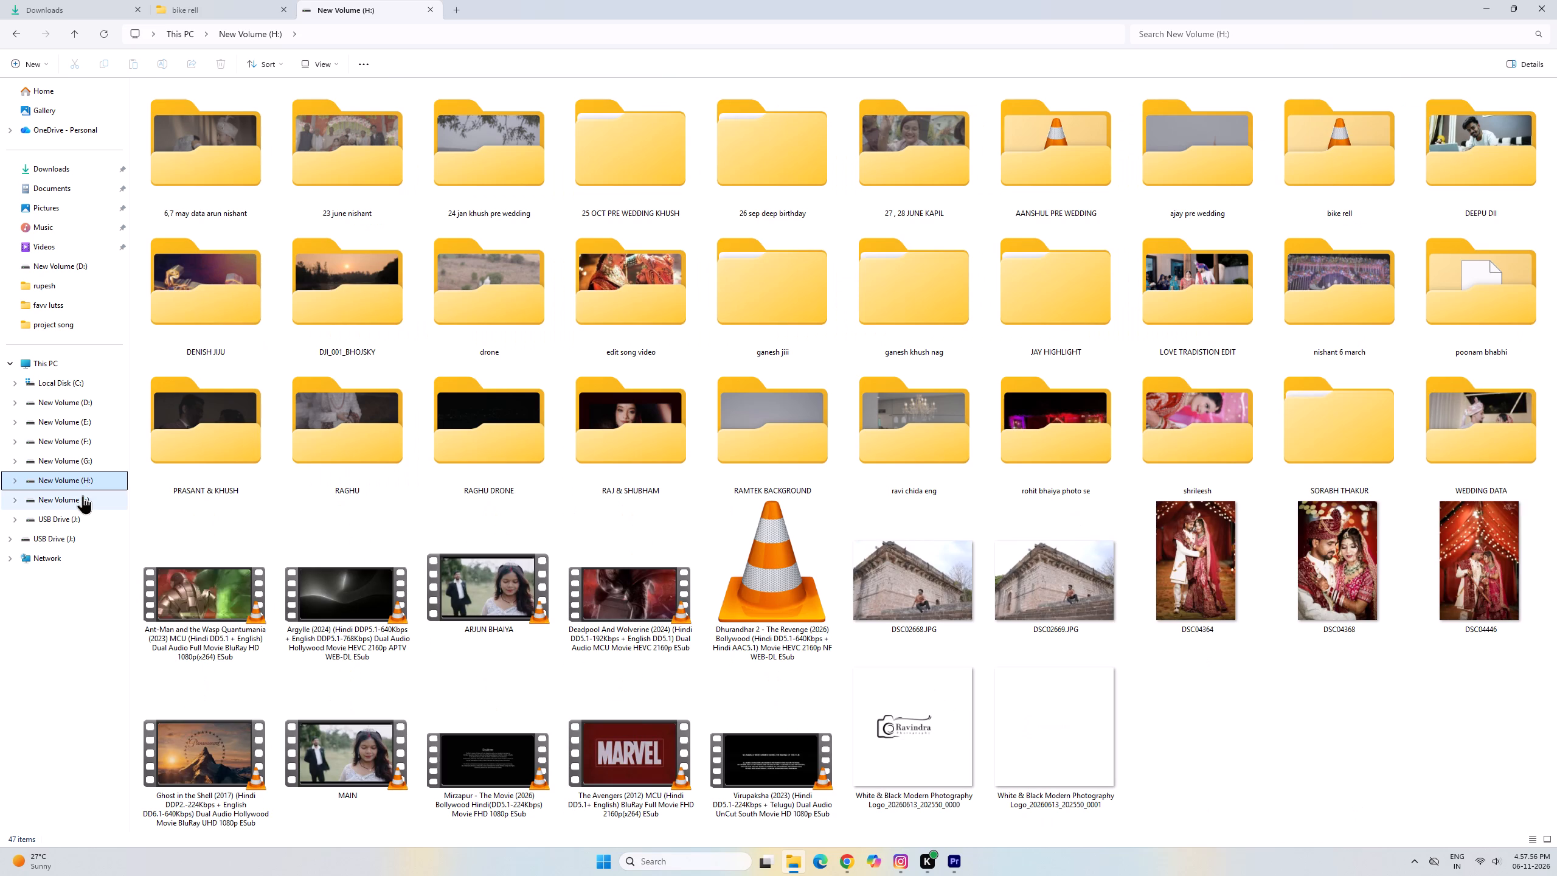
left_click(83, 495)
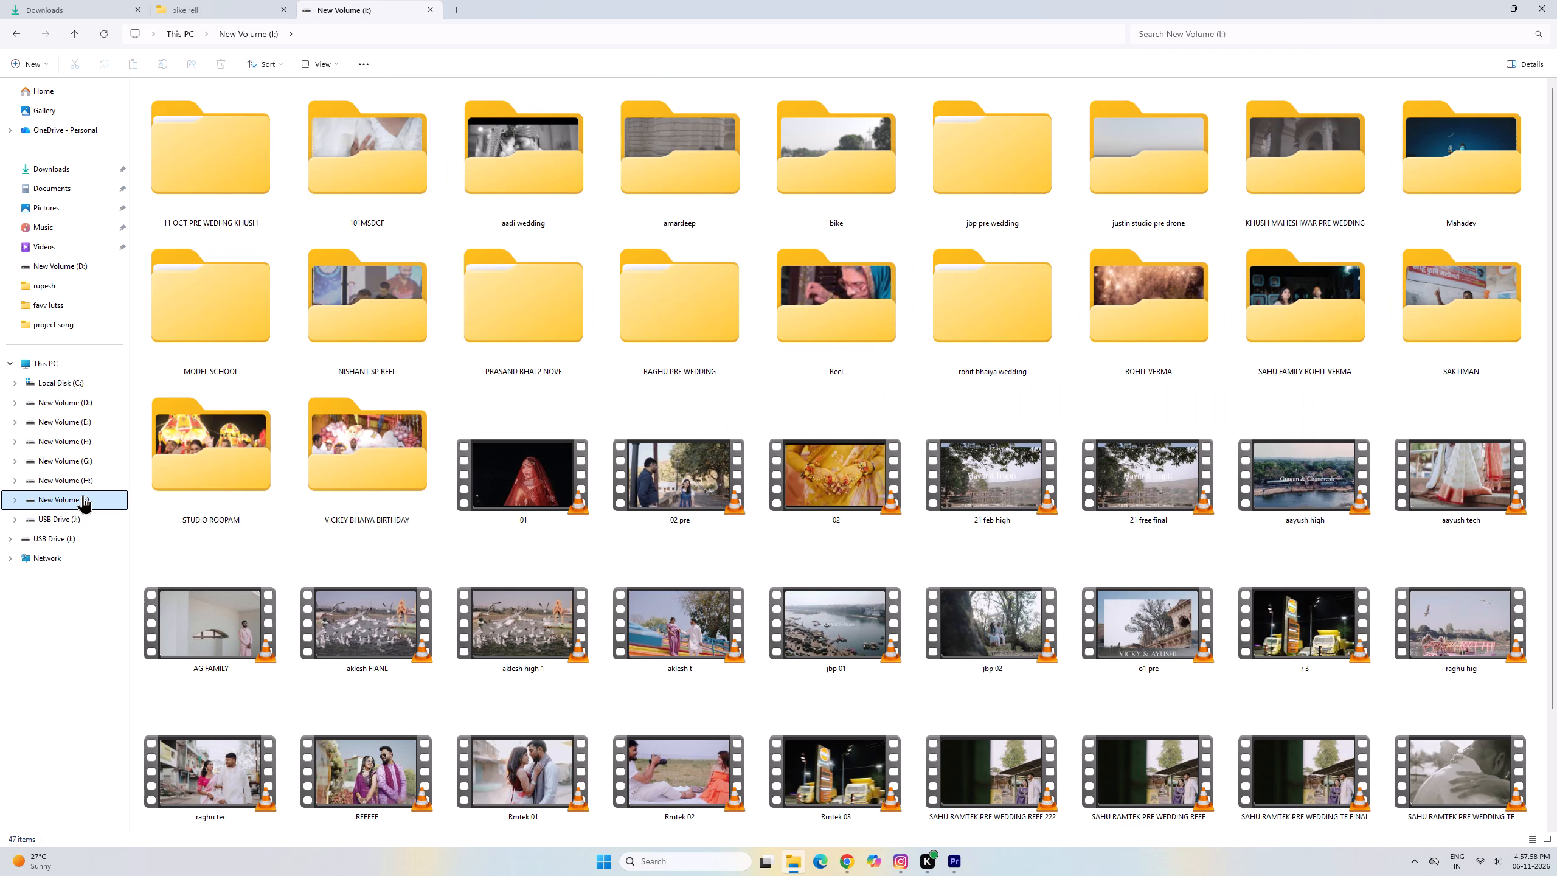
left_click(80, 468)
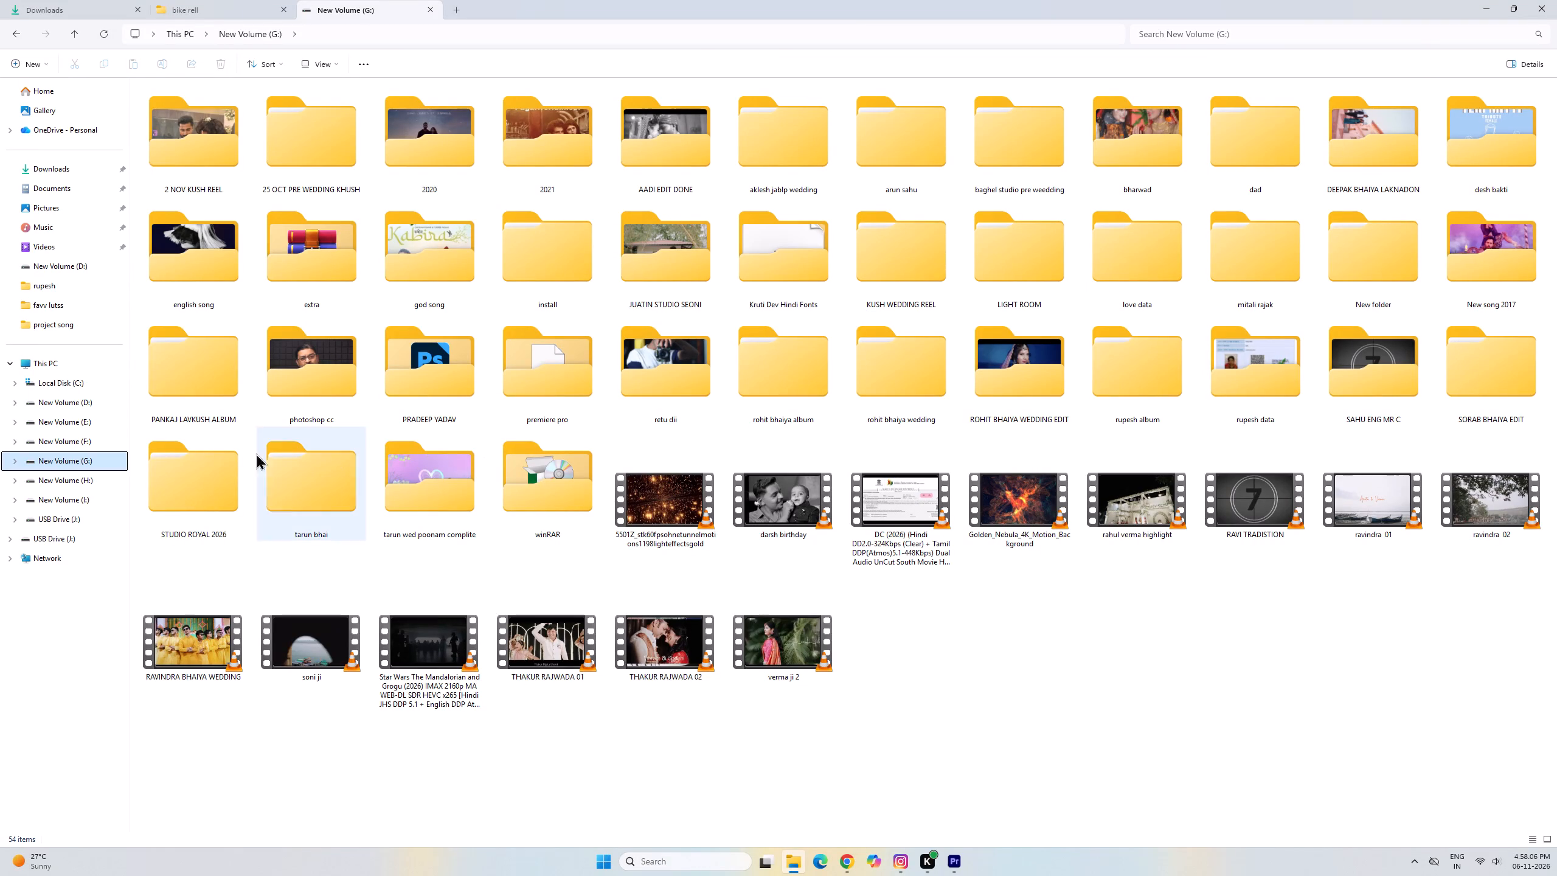
left_click(96, 476)
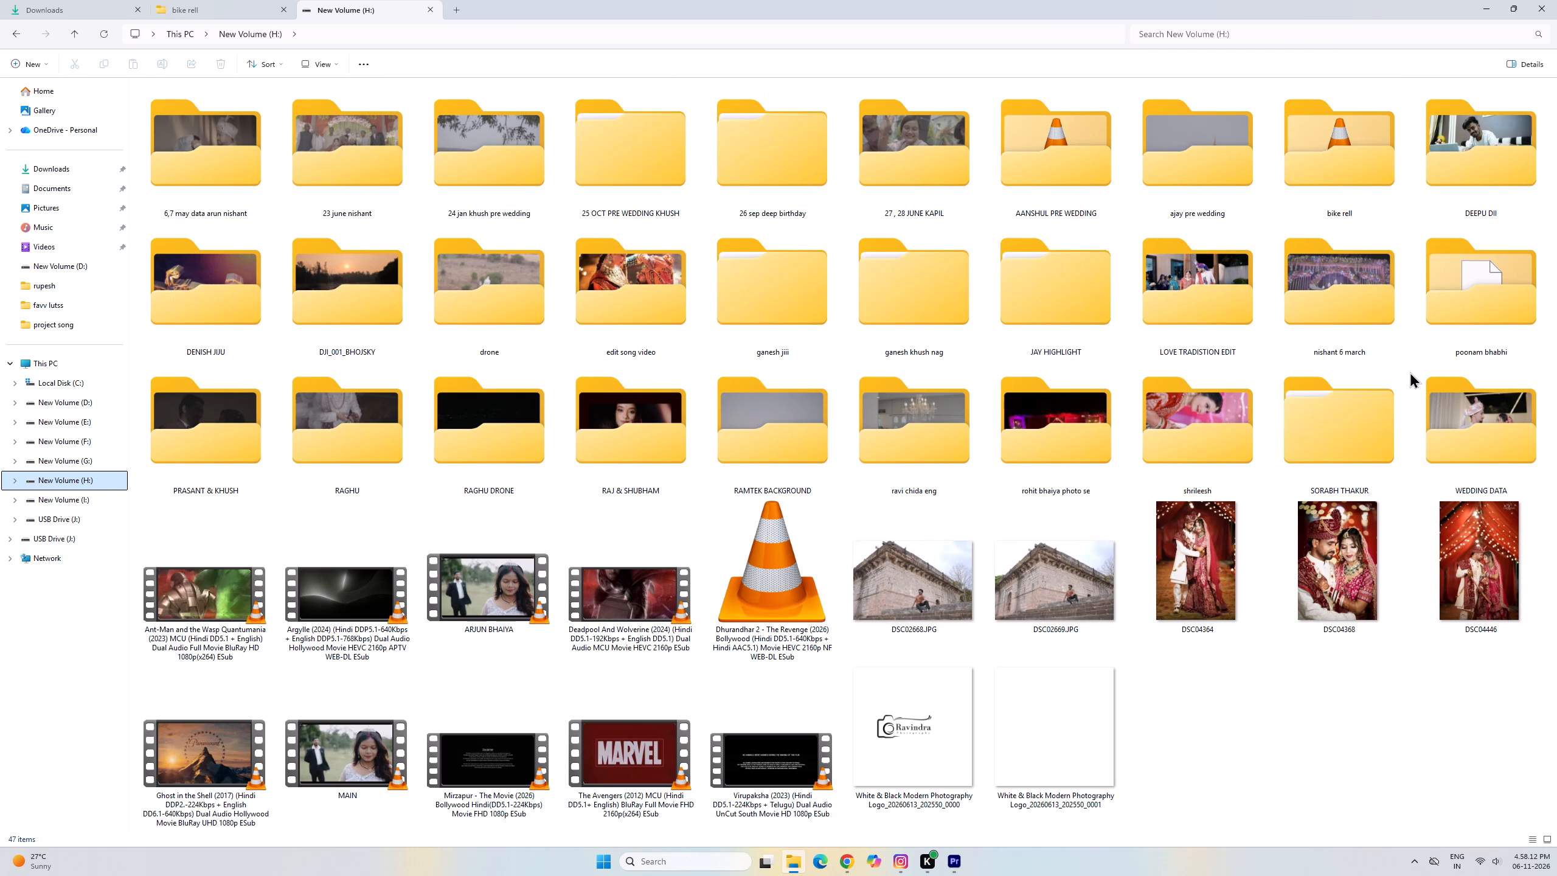
double_click(1344, 177)
left_click(706, 240)
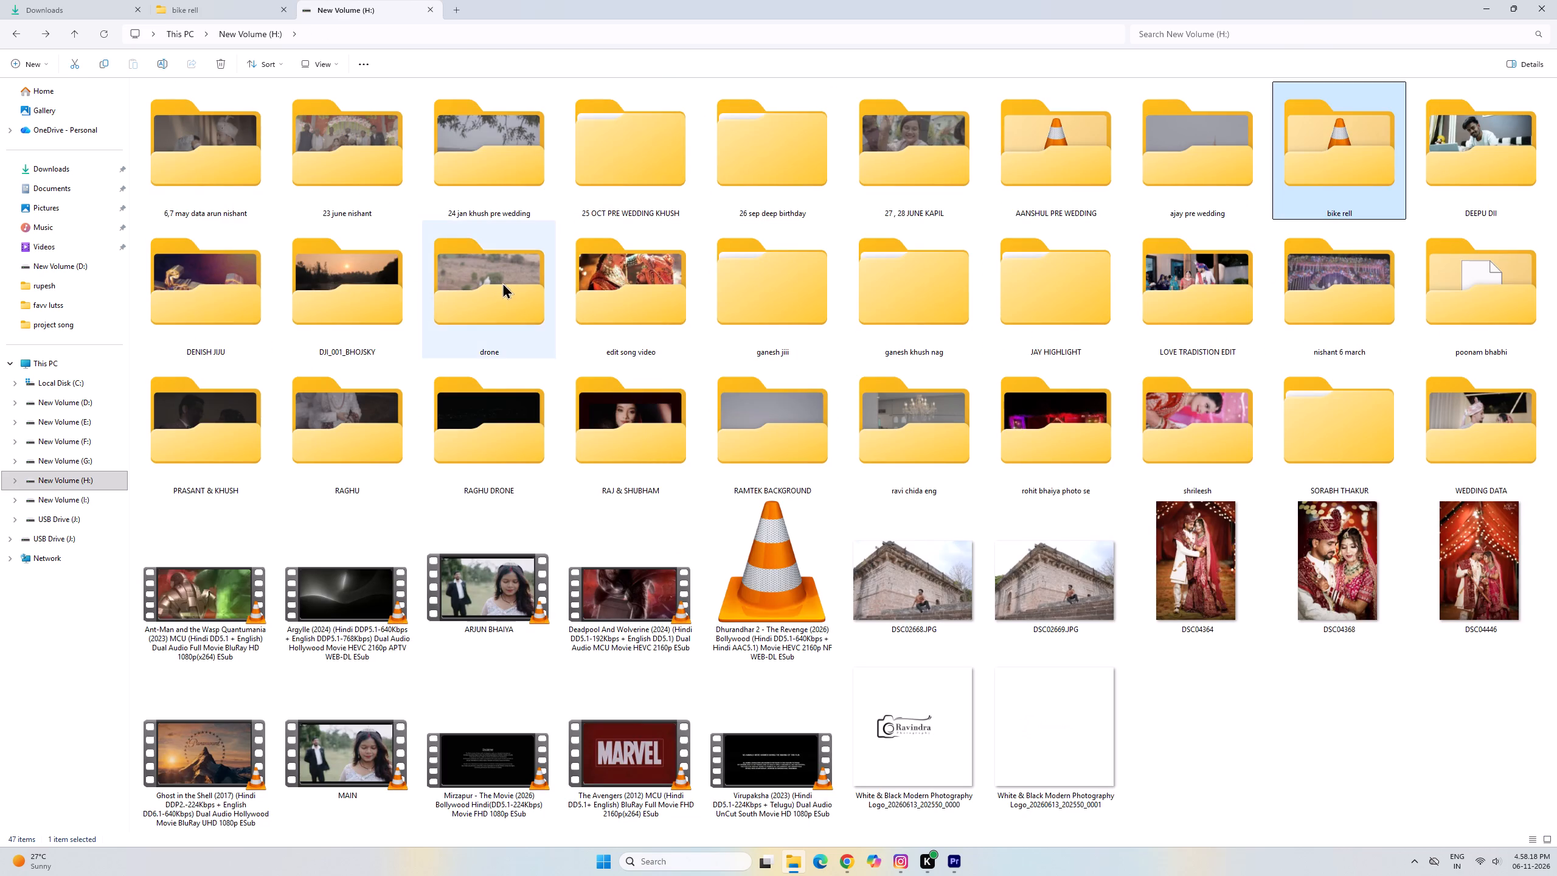
left_click(78, 496)
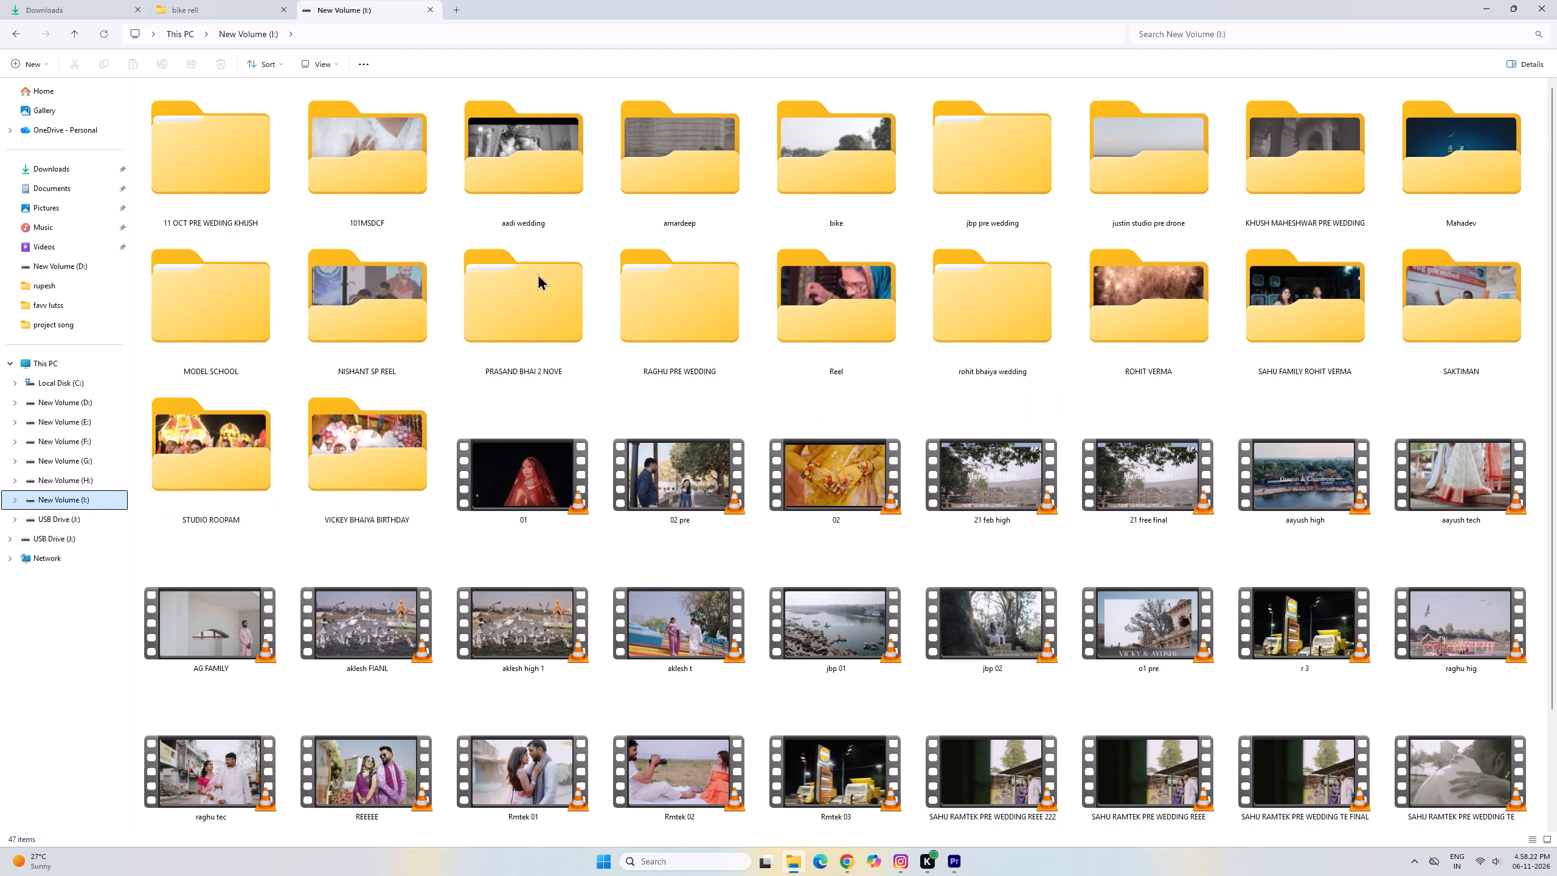
double_click(836, 198)
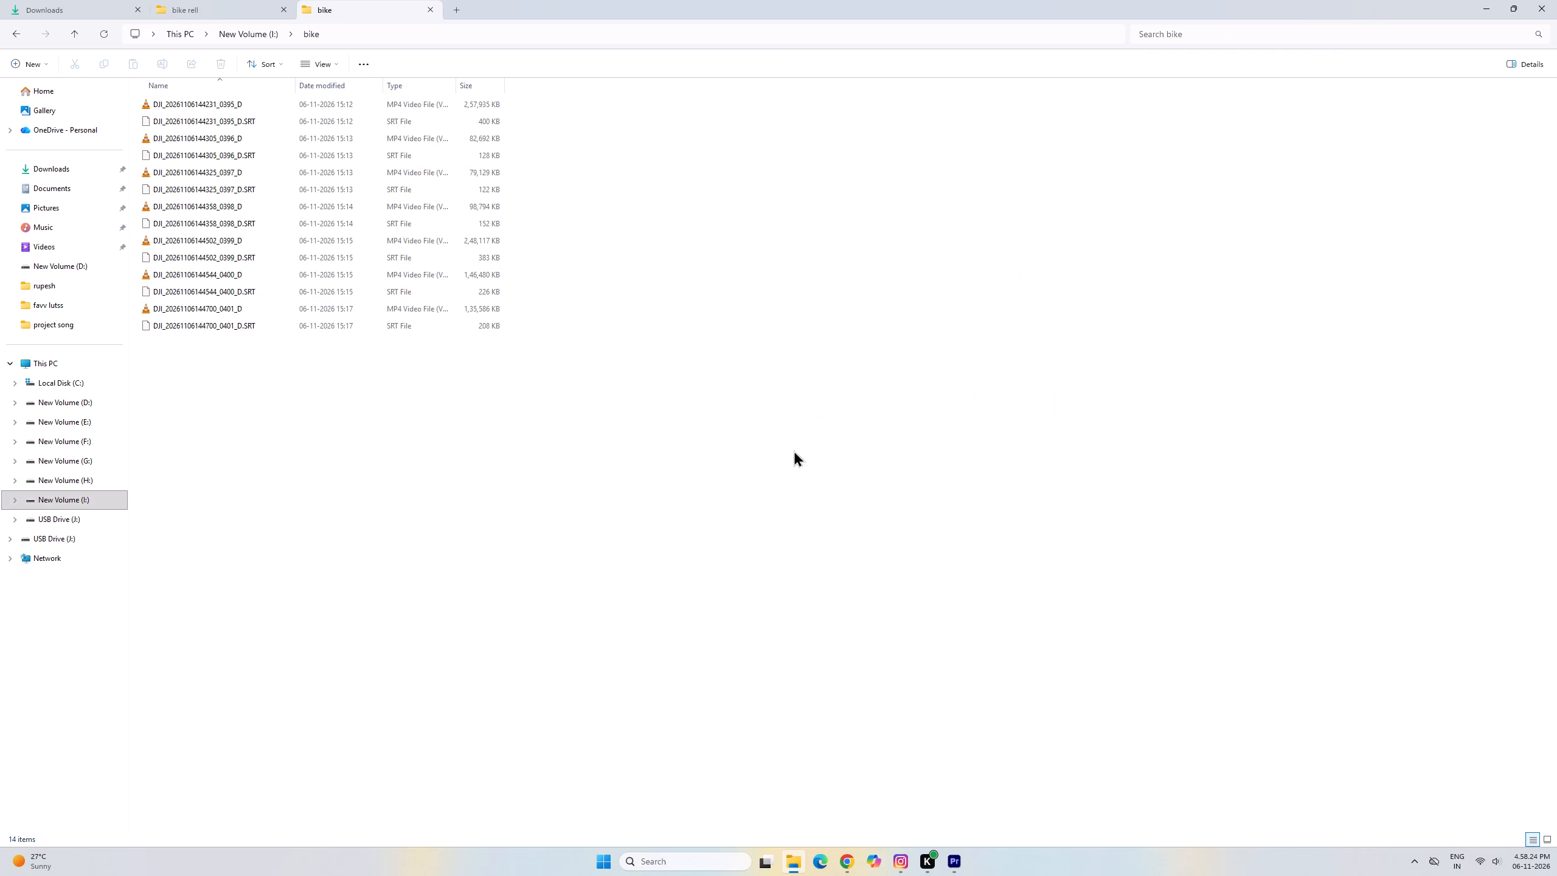
Sort the bike folder by type with large thumbnails and delete its seven SRT files.
right_click_drag(789, 474, 792, 485)
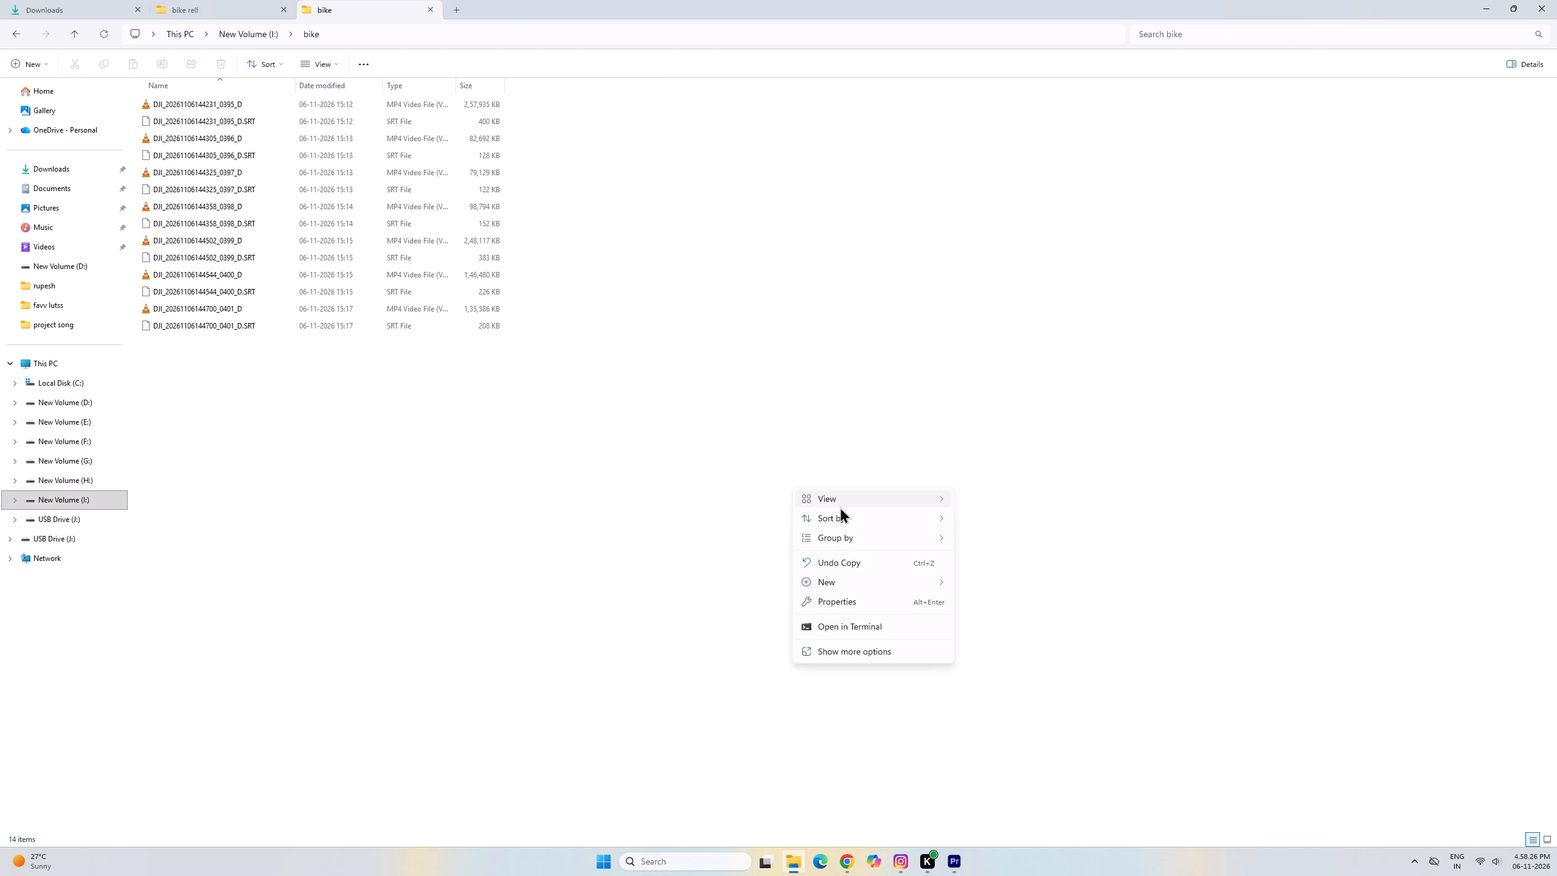
left_click(857, 525)
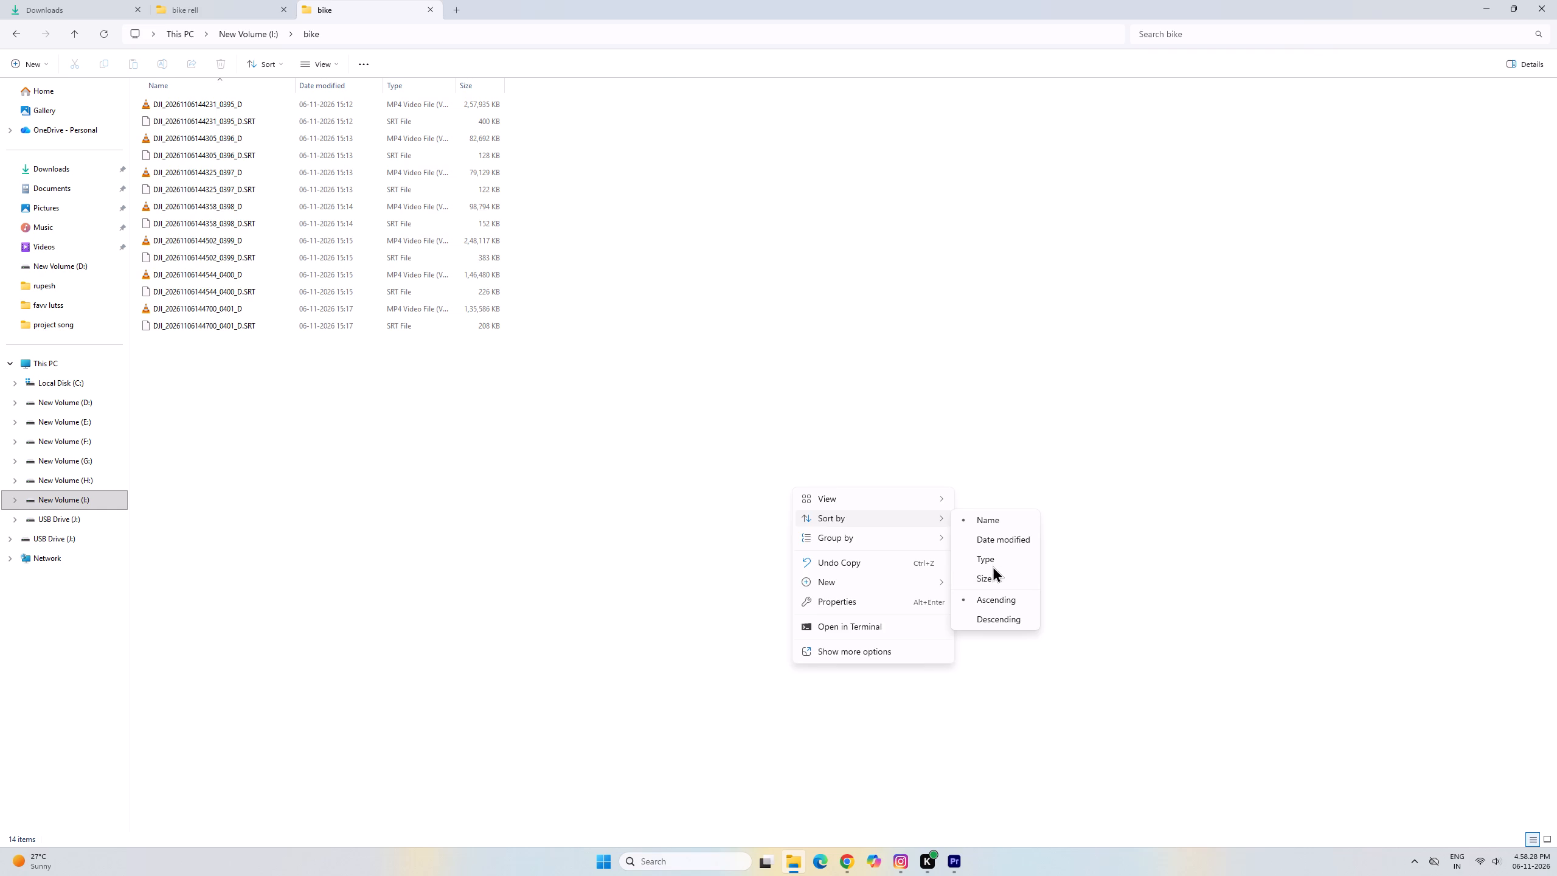
left_click(993, 563)
scroll(732, 436, "up", 20, "ctrl")
scroll(732, 436, "up", 8, "ctrl")
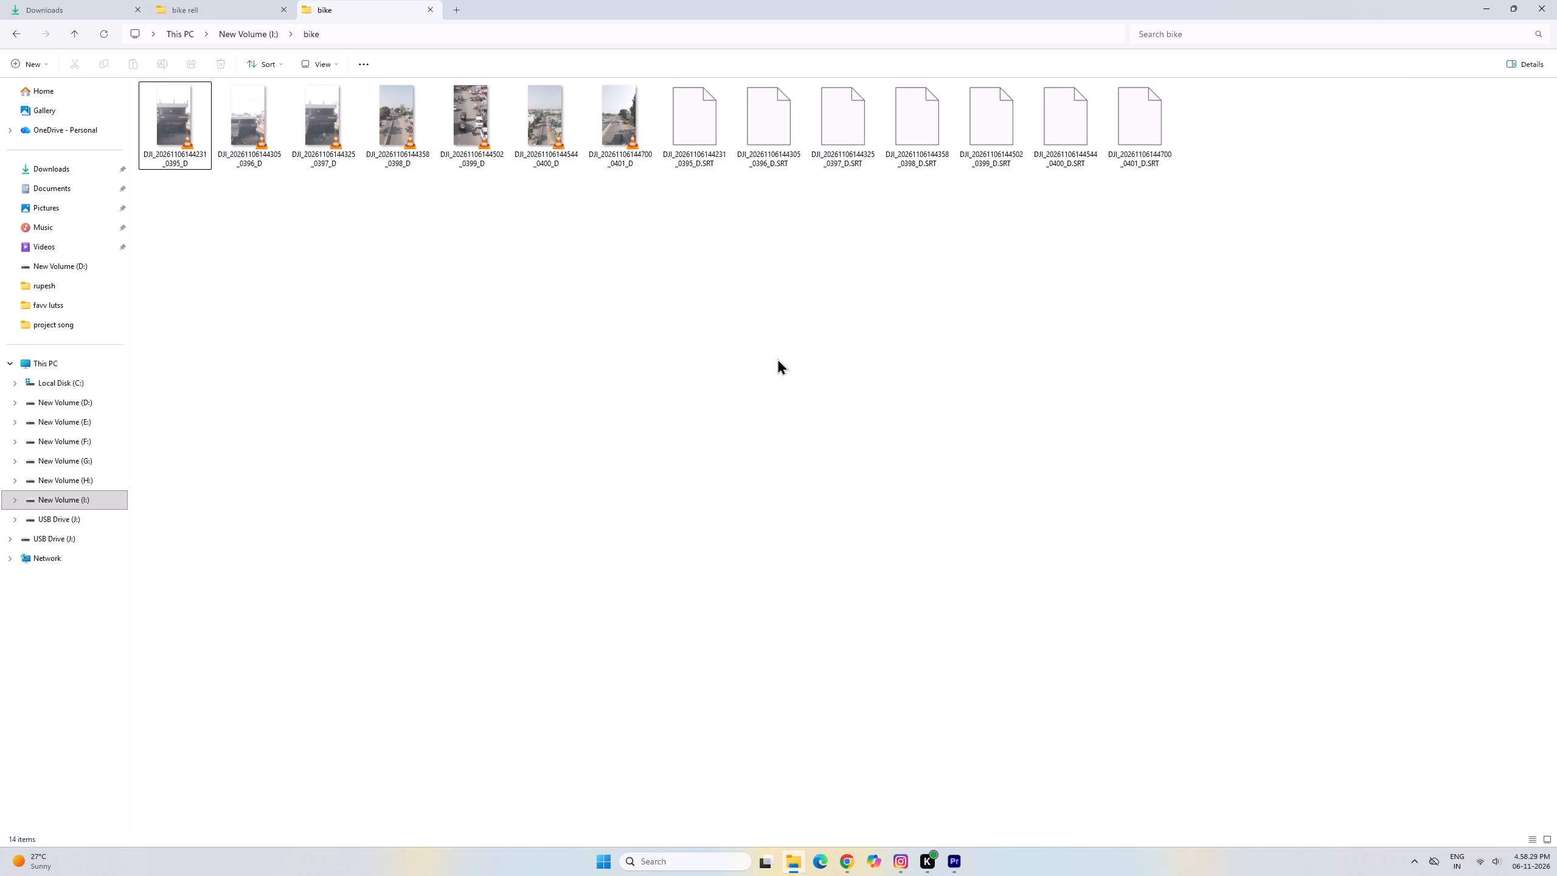
scroll(777, 358, "up", 5, "ctrl")
left_click(977, 142)
left_click(209, 252, "shift")
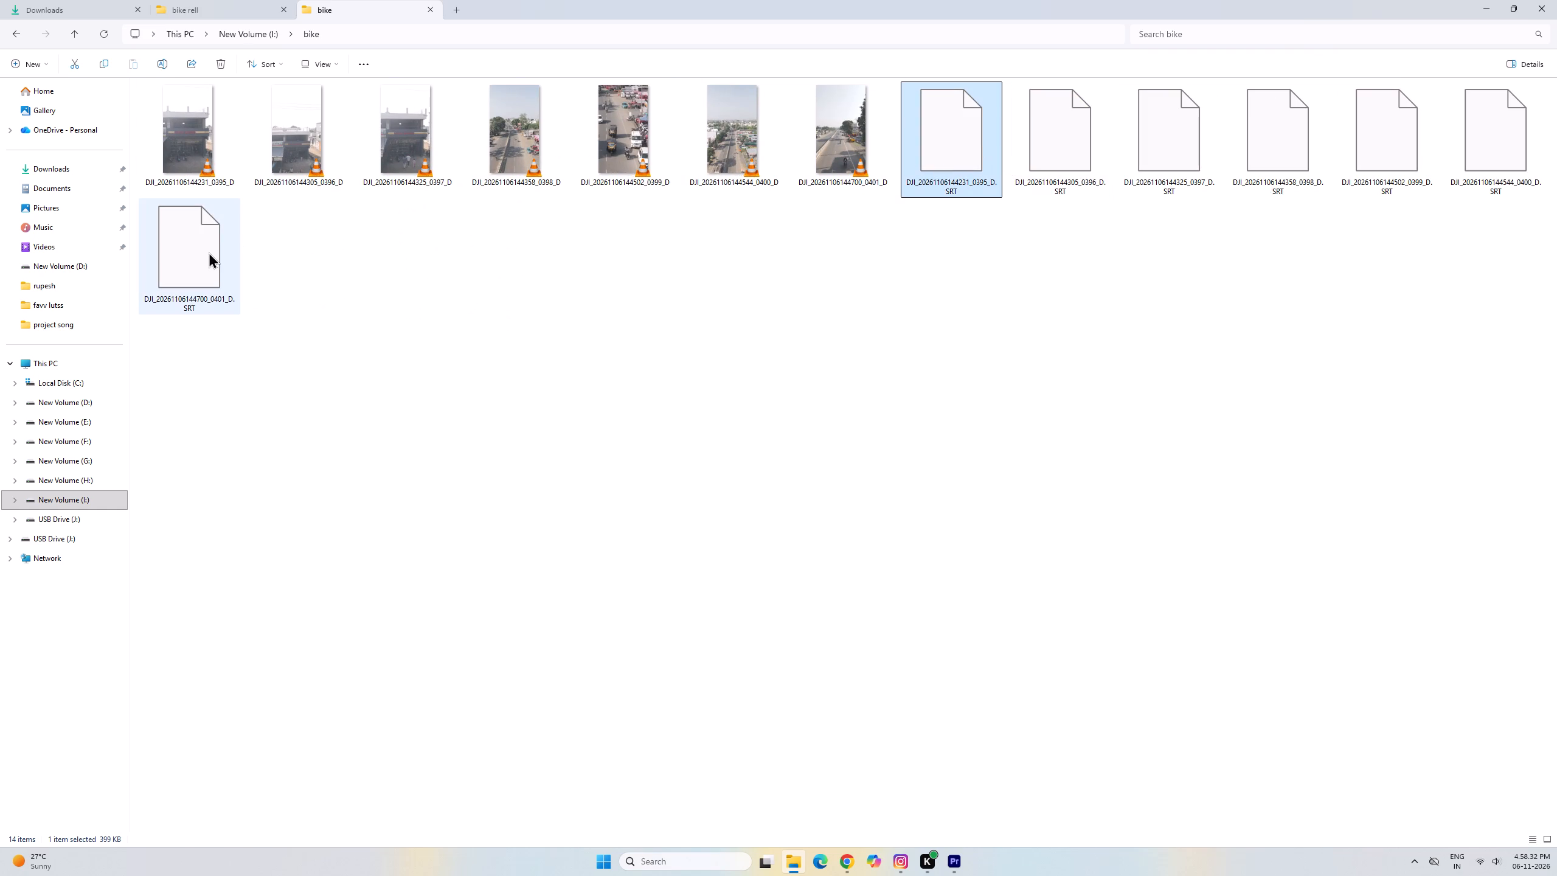
key("Delete")
Import the seven DJI videos, 0395 to 0401, from the bike folder into Premiere Pro's maximized bike bin.
left_click_drag(900, 271, 180, 141)
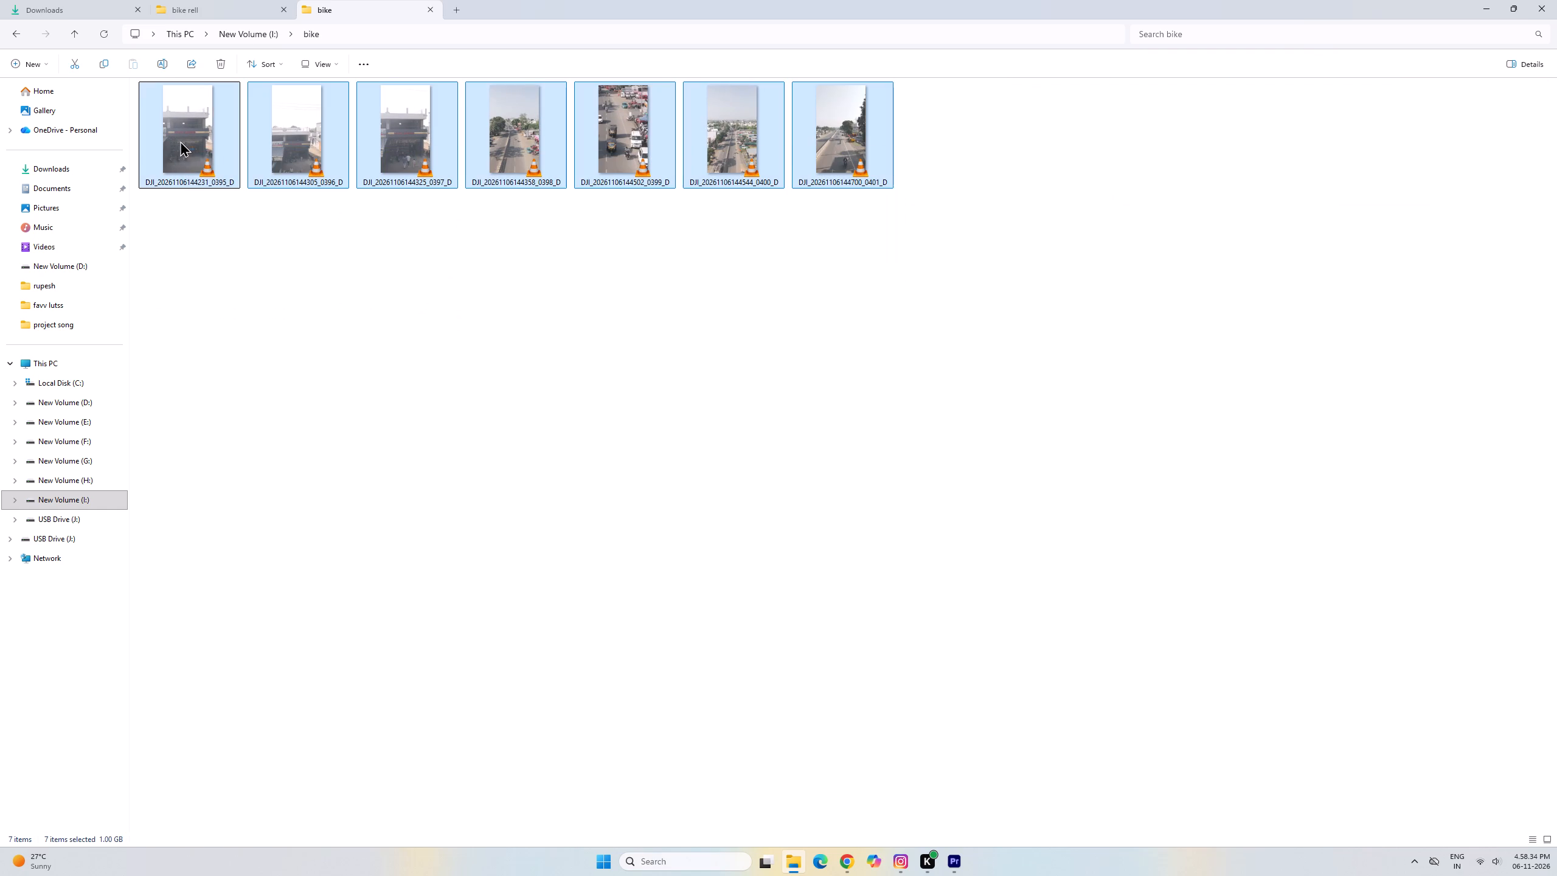
left_click_drag(180, 141, 177, 145)
left_click_drag(184, 140, 574, 417)
left_click(952, 858)
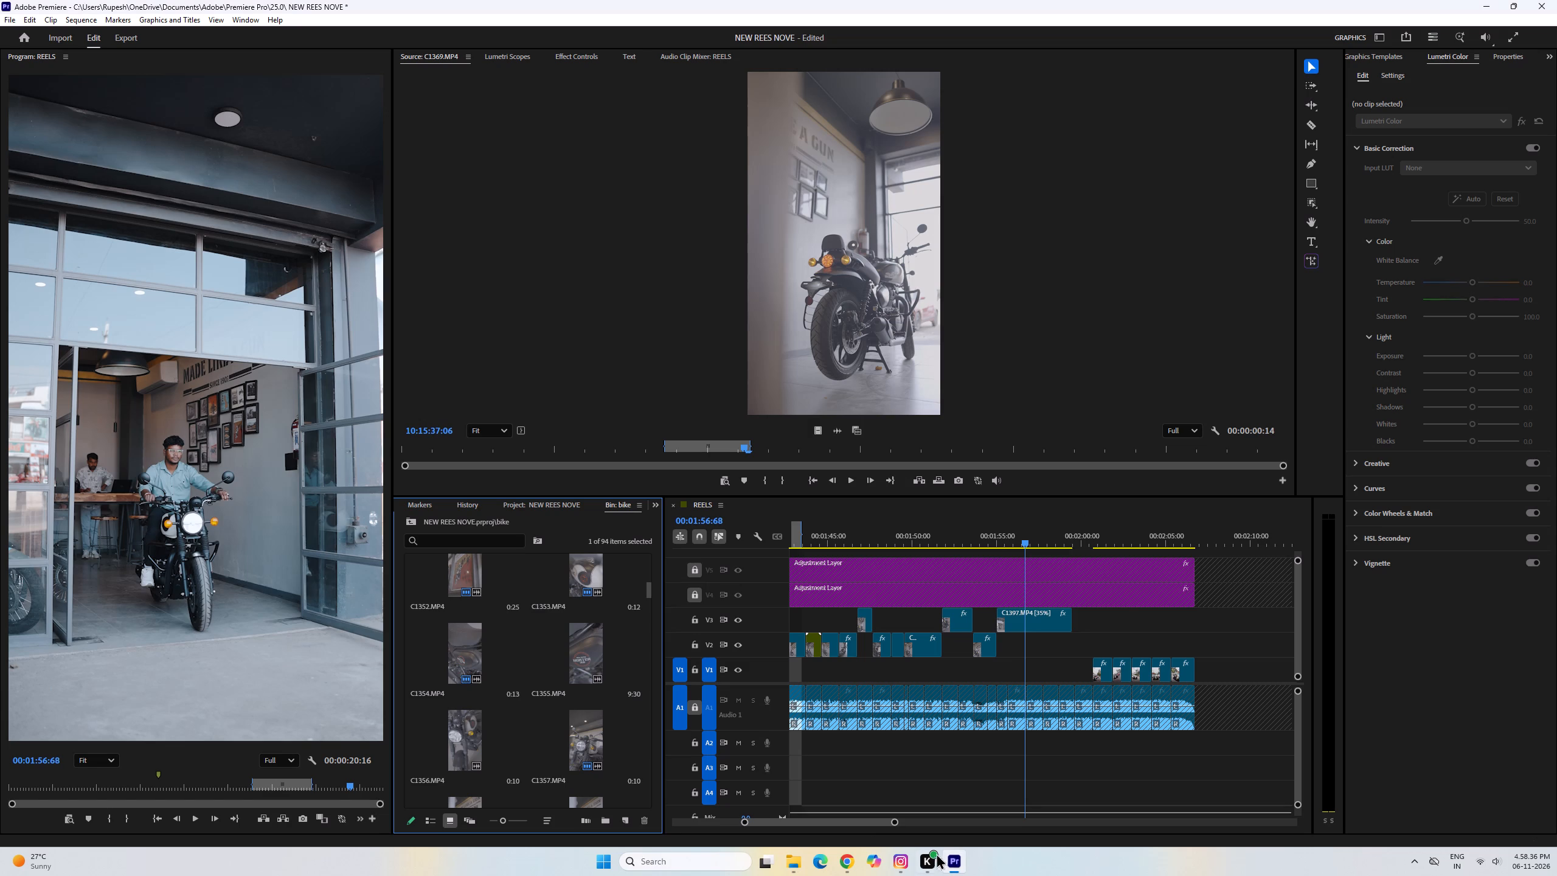
left_click(537, 711)
key("Tab")
key("grave")
left_click(551, 655)
key("grave")
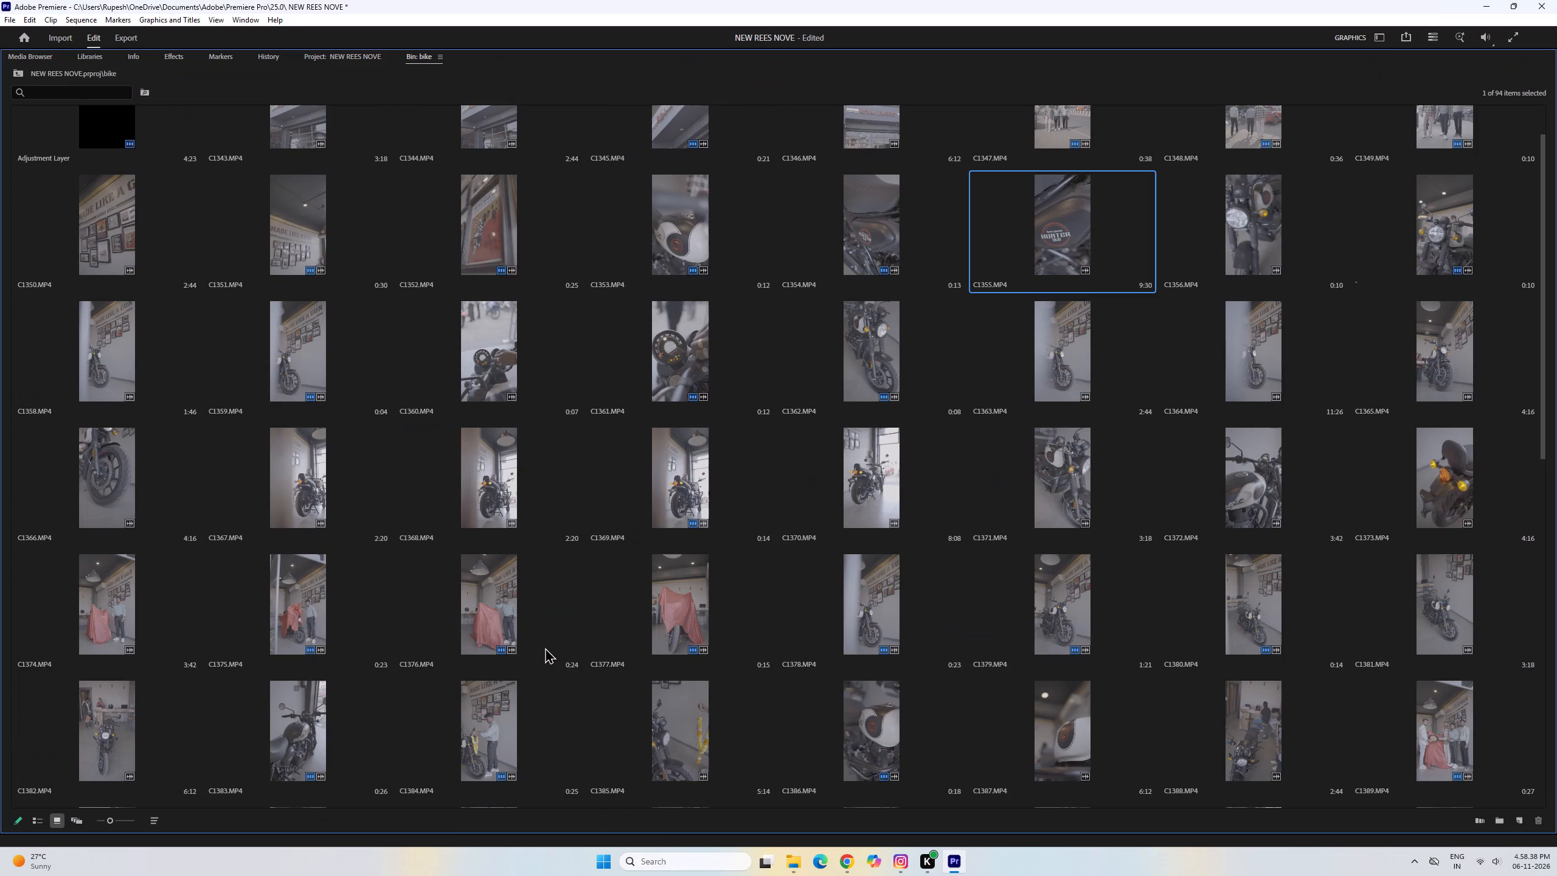
left_click(787, 861)
left_click_drag(729, 159, 930, 834)
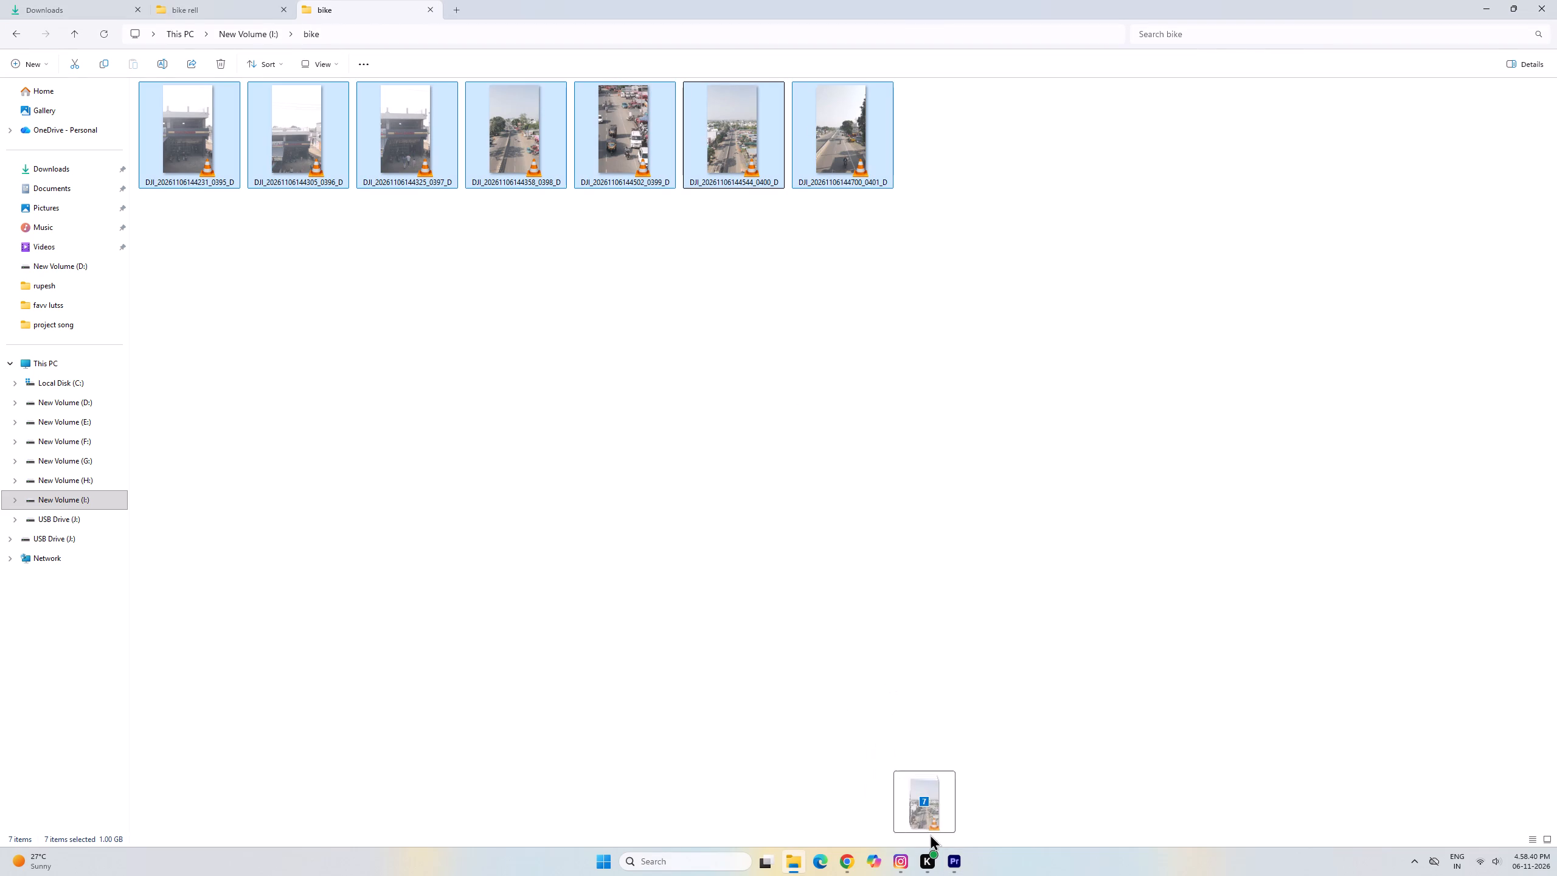
left_click_drag(930, 834, 805, 582)
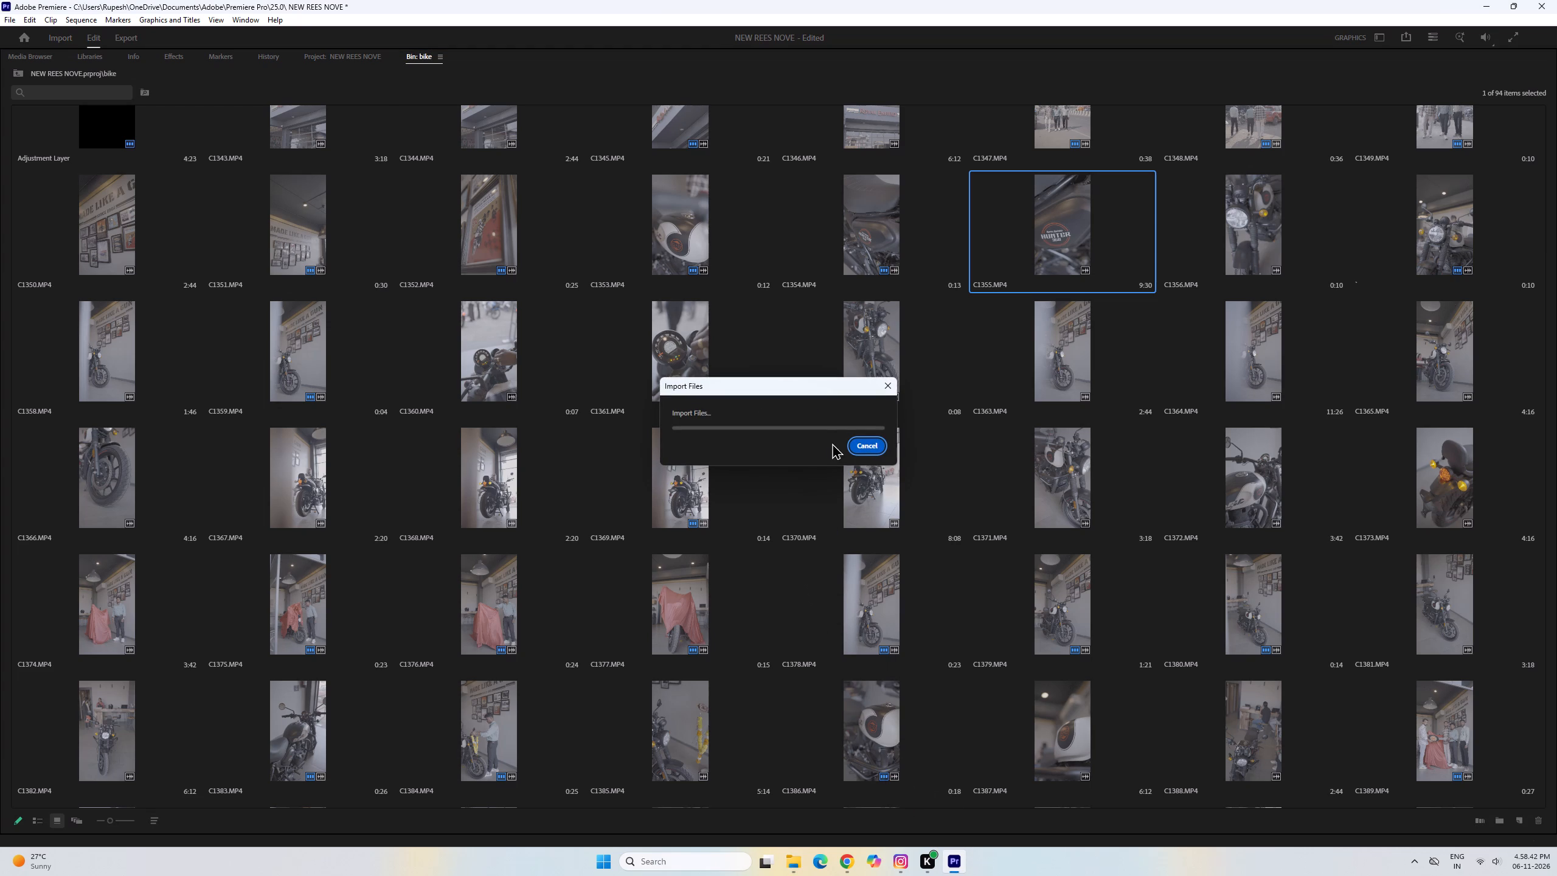
Review the imported drone clips DJI 0397 and 0398 from the bike bin for usable shots.
scroll(840, 465, "down", 1)
scroll(846, 596, "down", 9)
left_click(1119, 714)
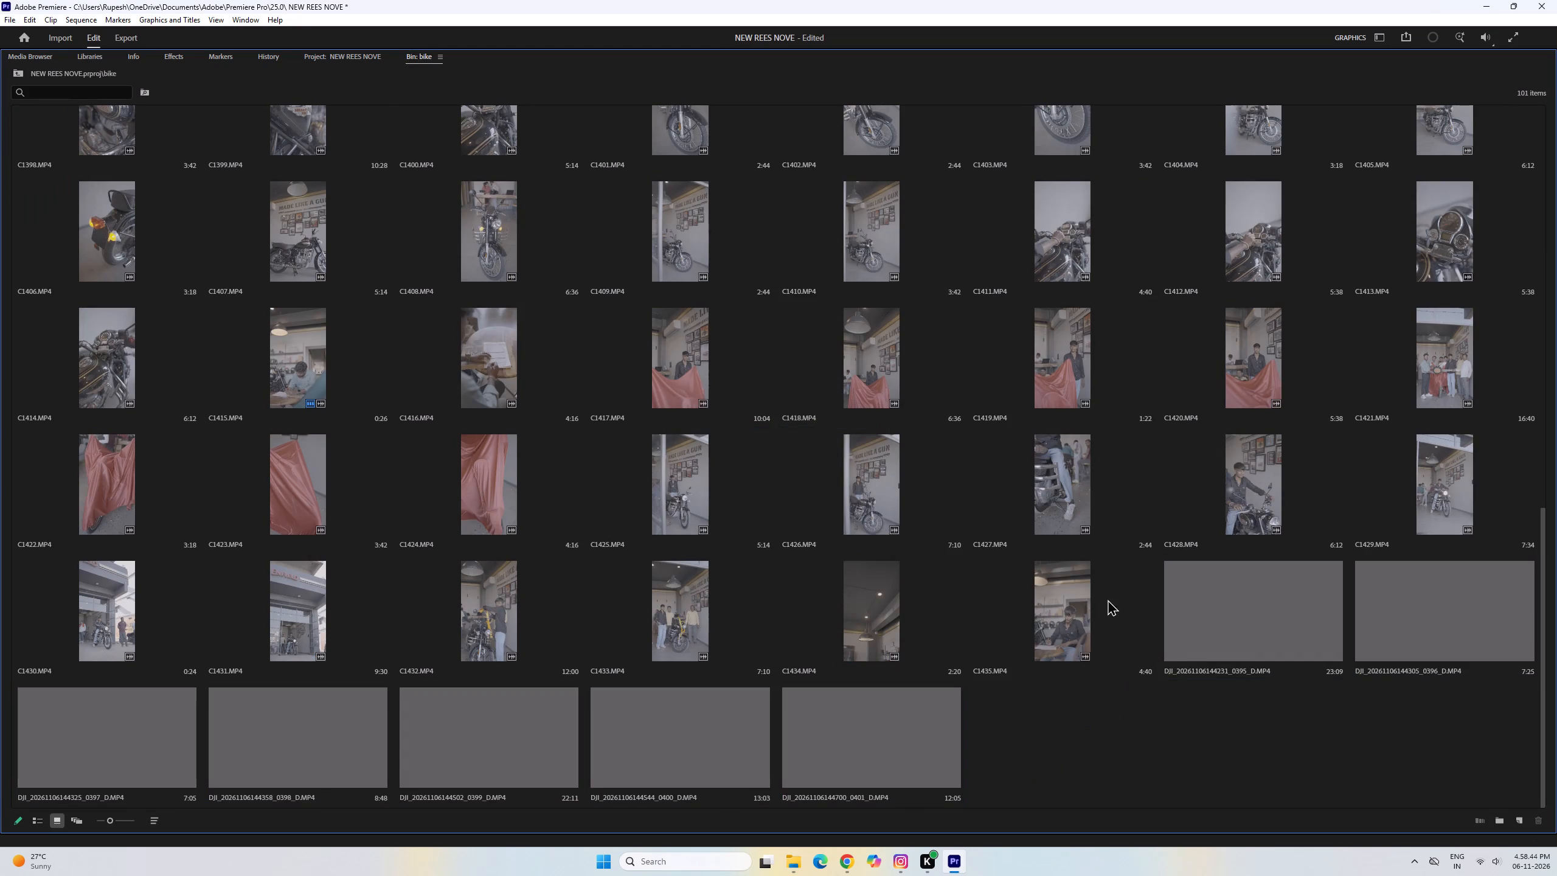
left_click(1183, 715)
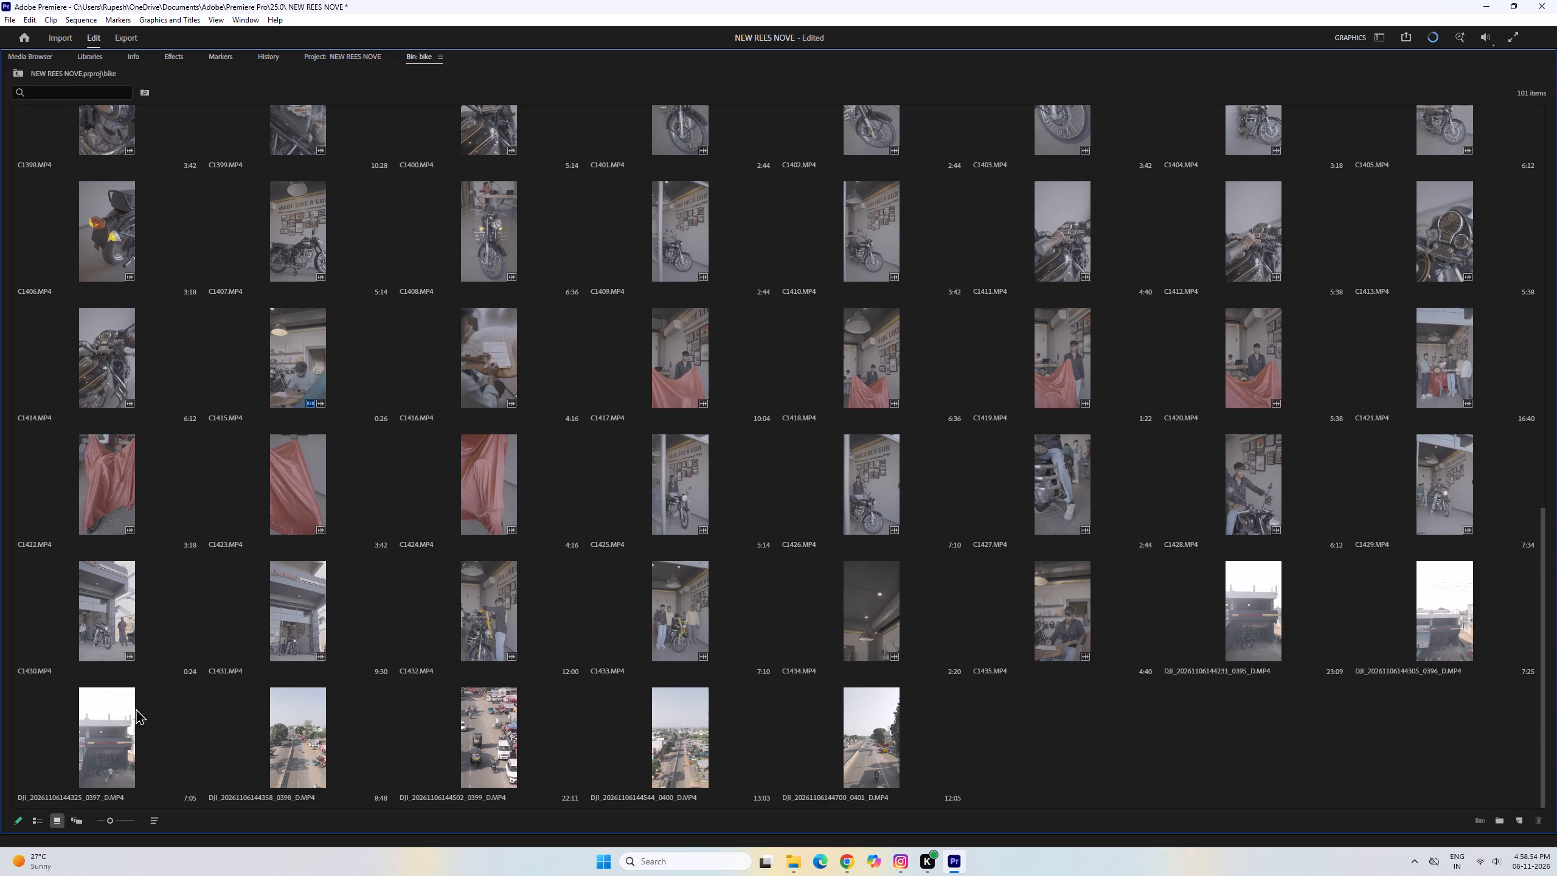
double_click(92, 725)
key("space")
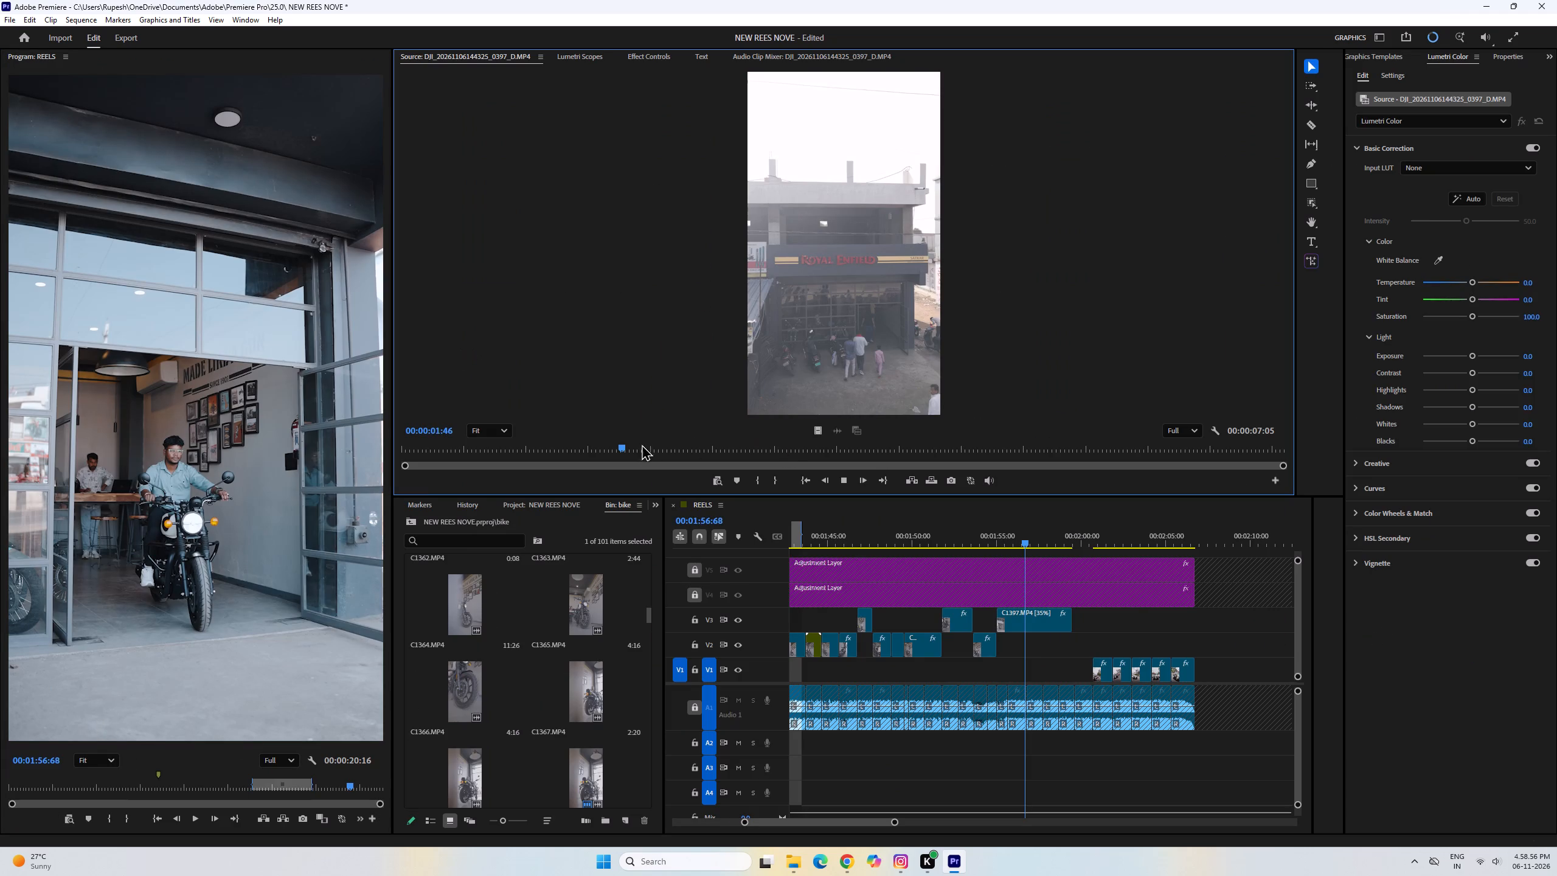
left_click_drag(628, 445, 676, 450)
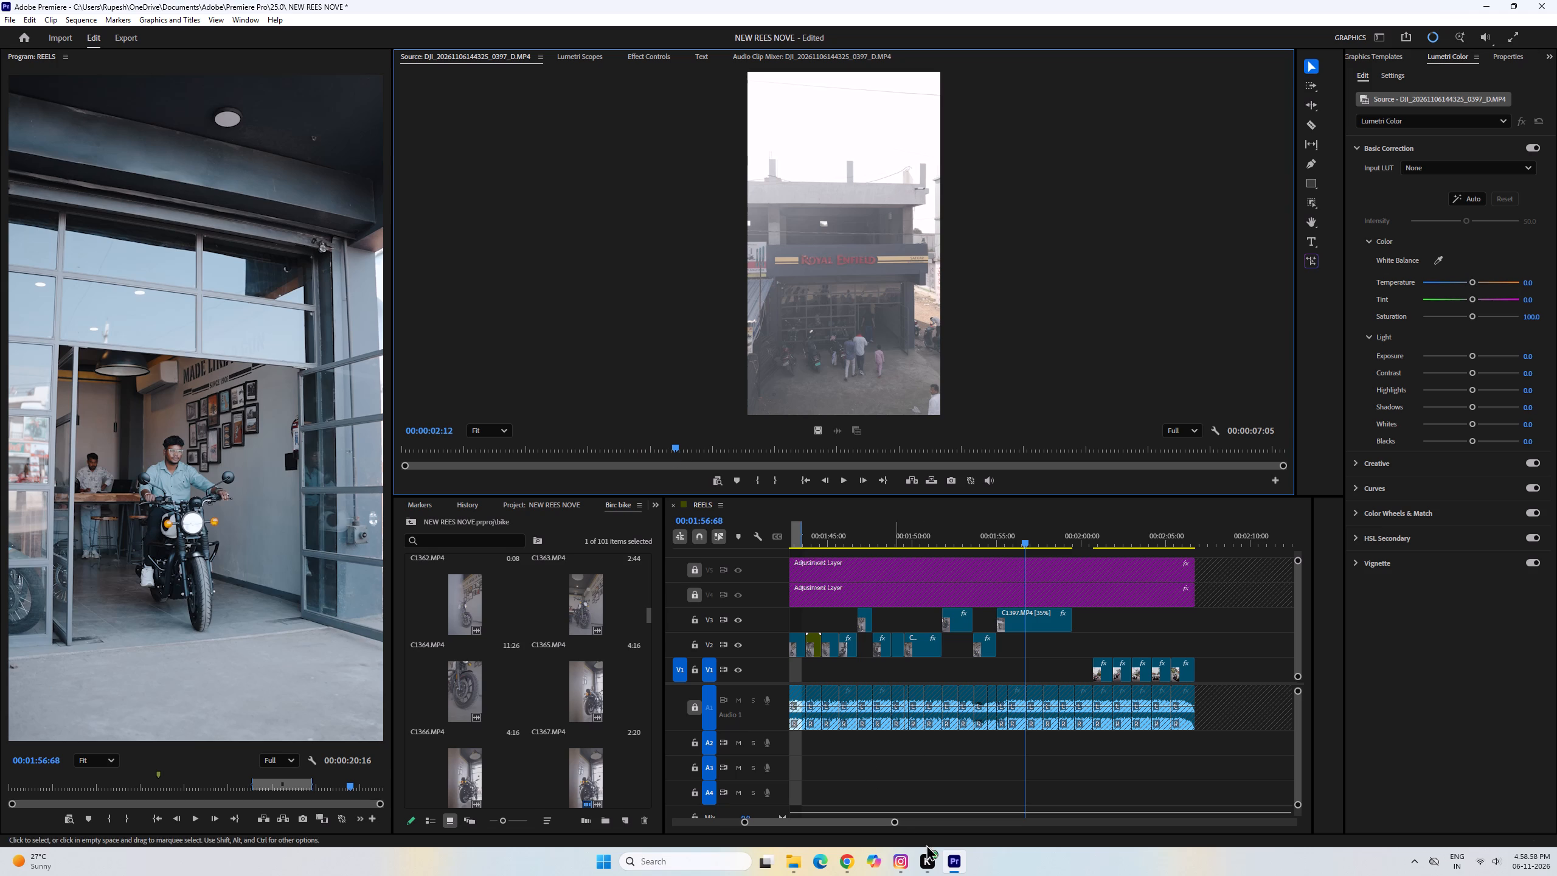
key("space")
left_click_drag(670, 451, 692, 450)
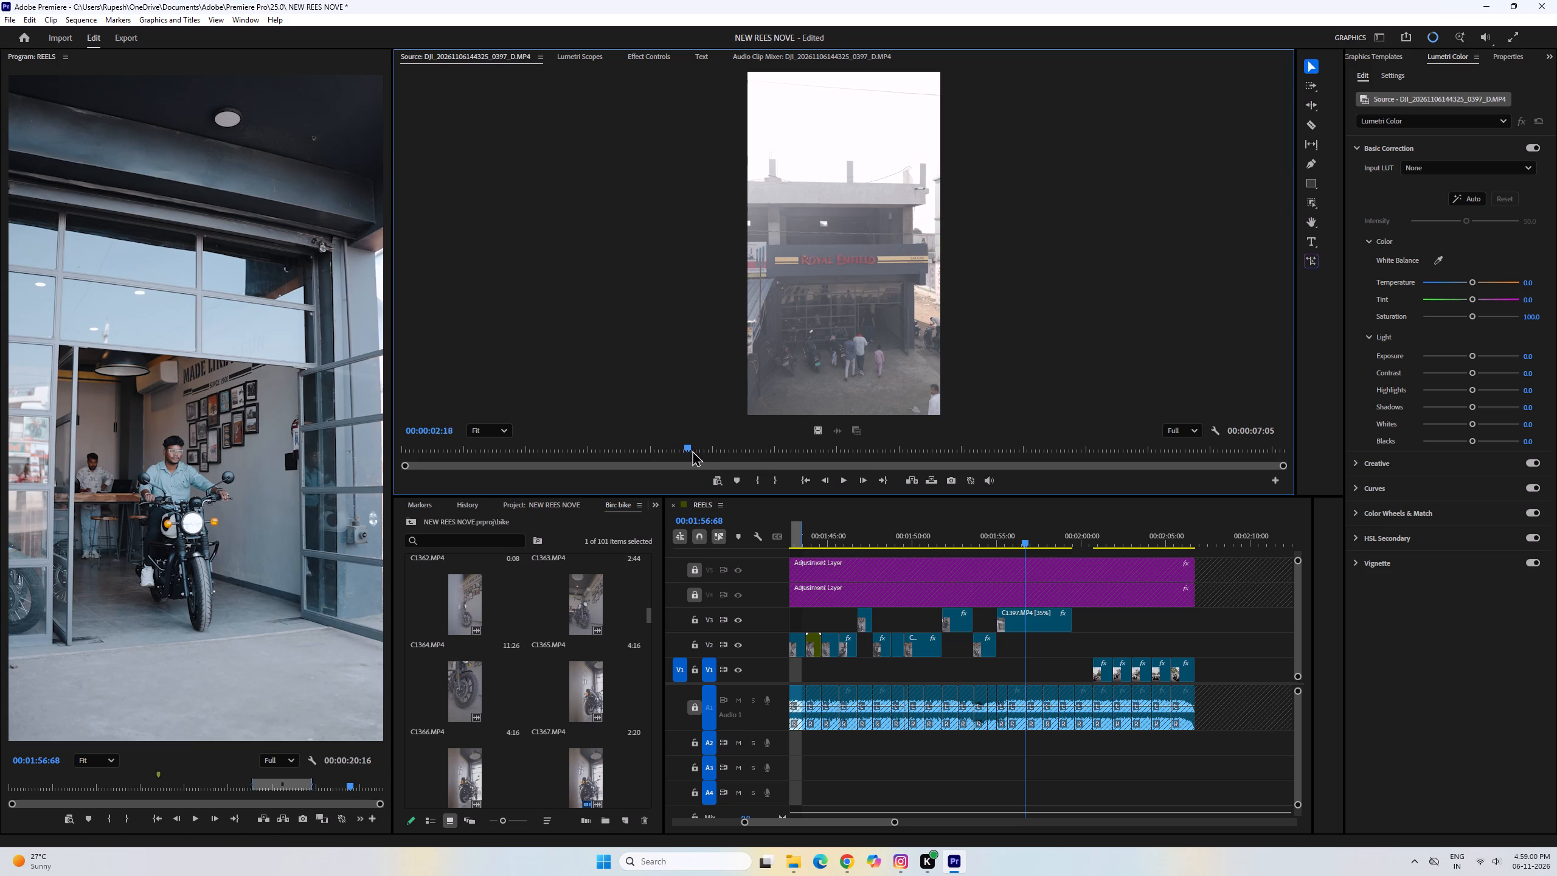
left_click_drag(692, 450, 841, 460)
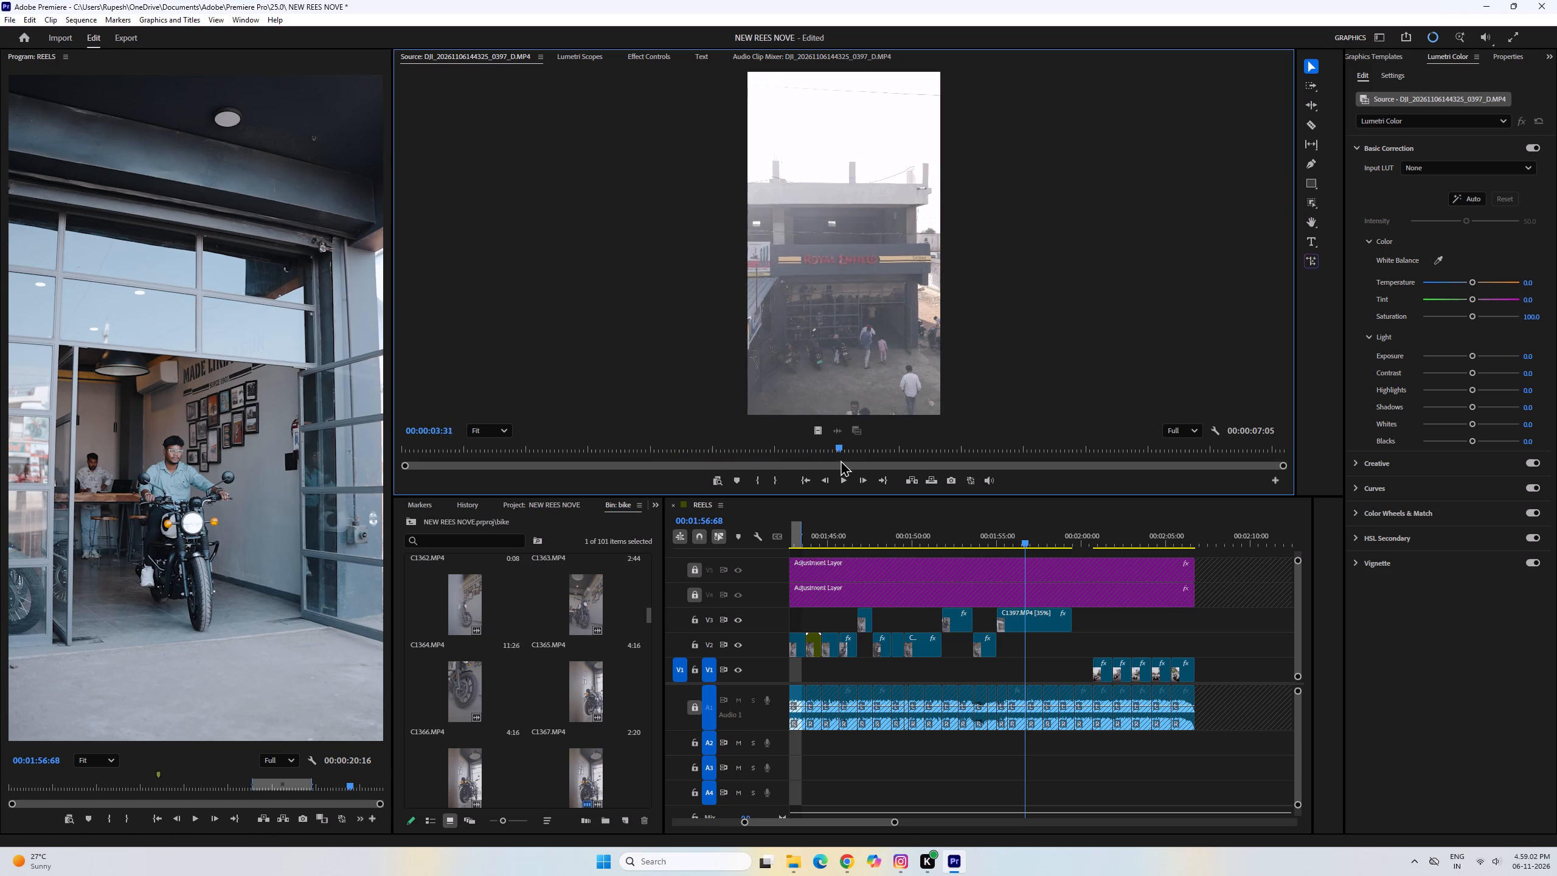
left_click_drag(841, 460, 1169, 470)
key("grave")
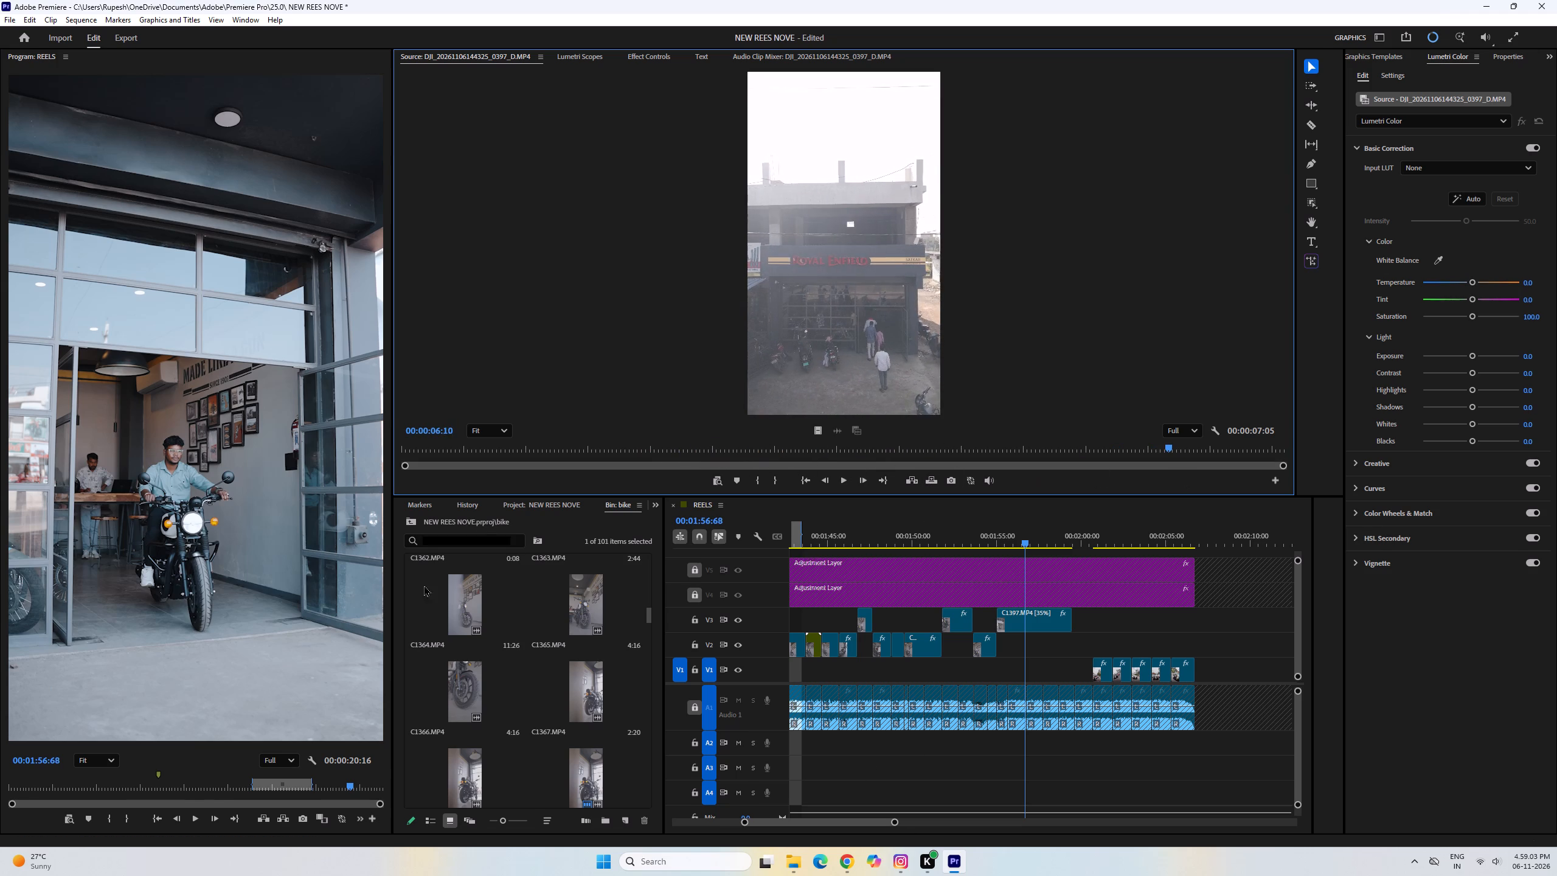
double_click(330, 701)
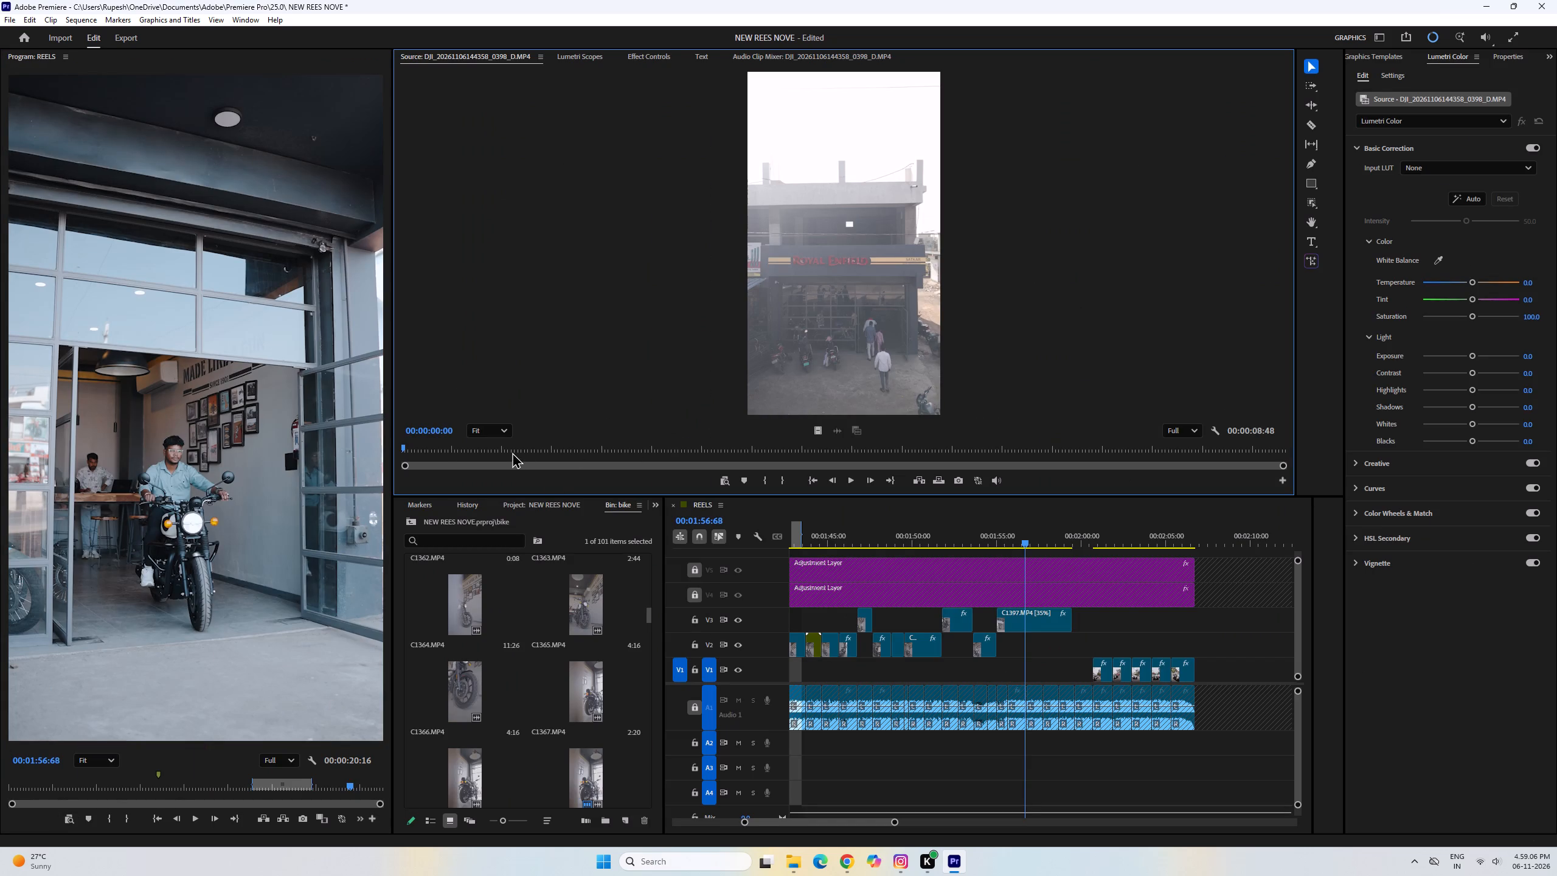
left_click_drag(510, 452, 601, 470)
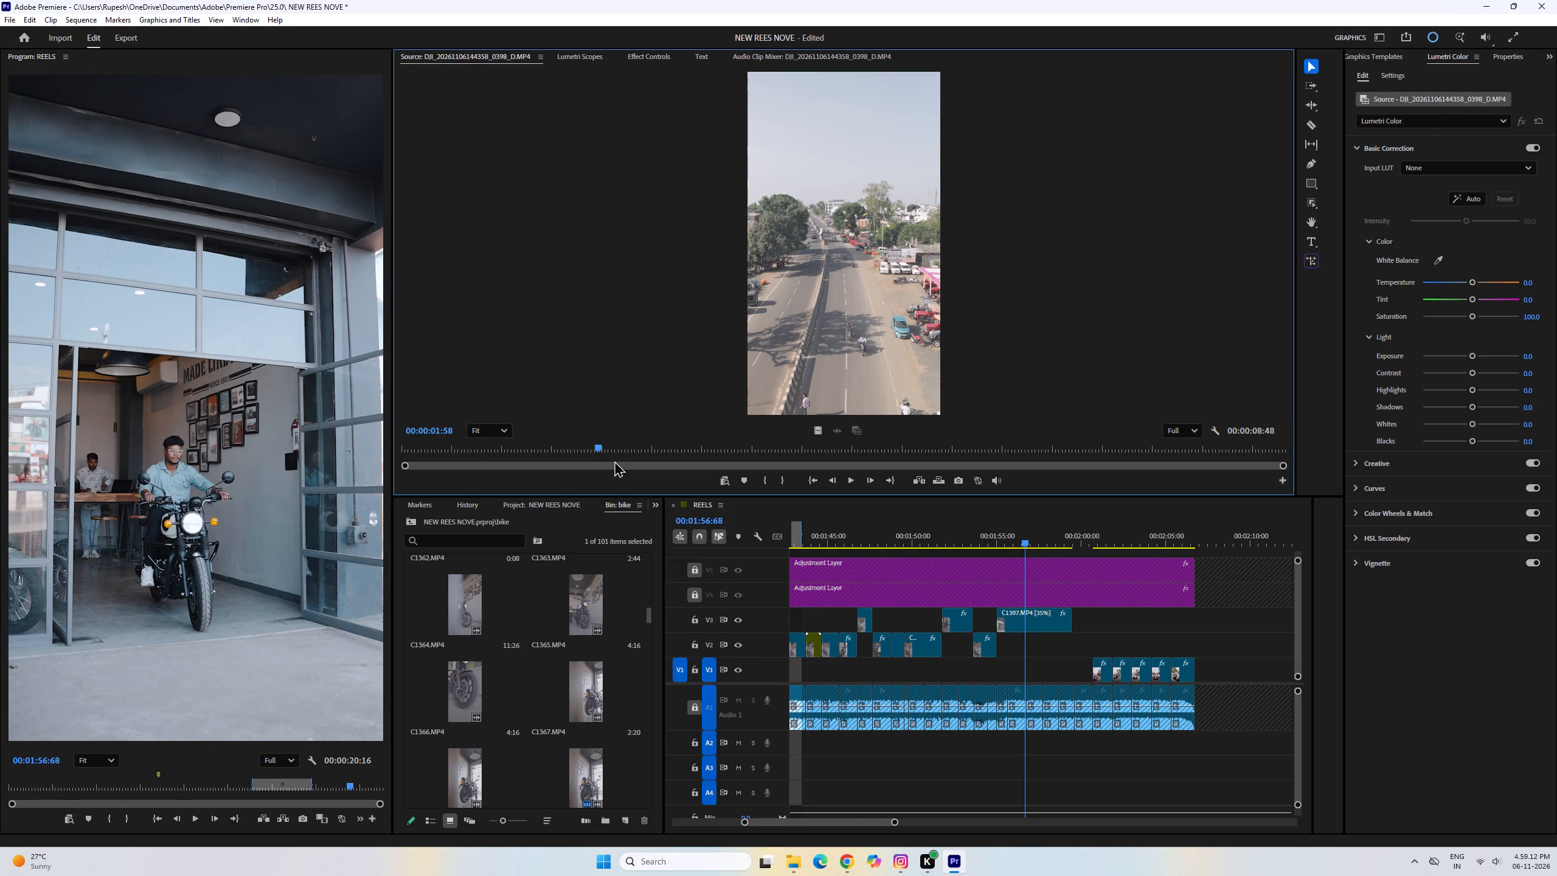
left_click_drag(609, 450, 414, 453)
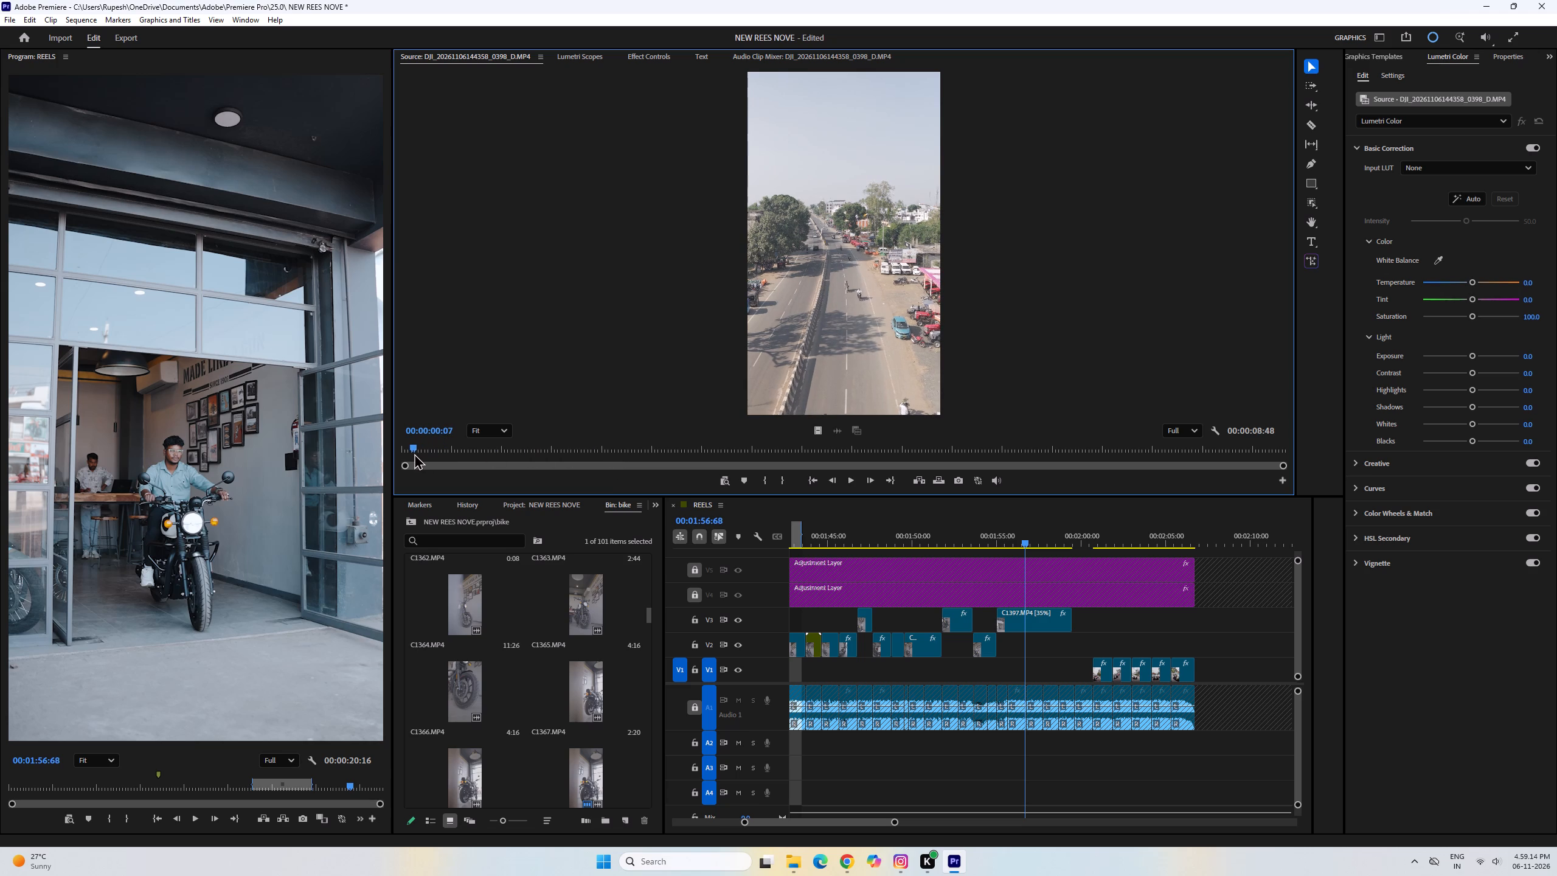
left_click_drag(414, 453, 886, 484)
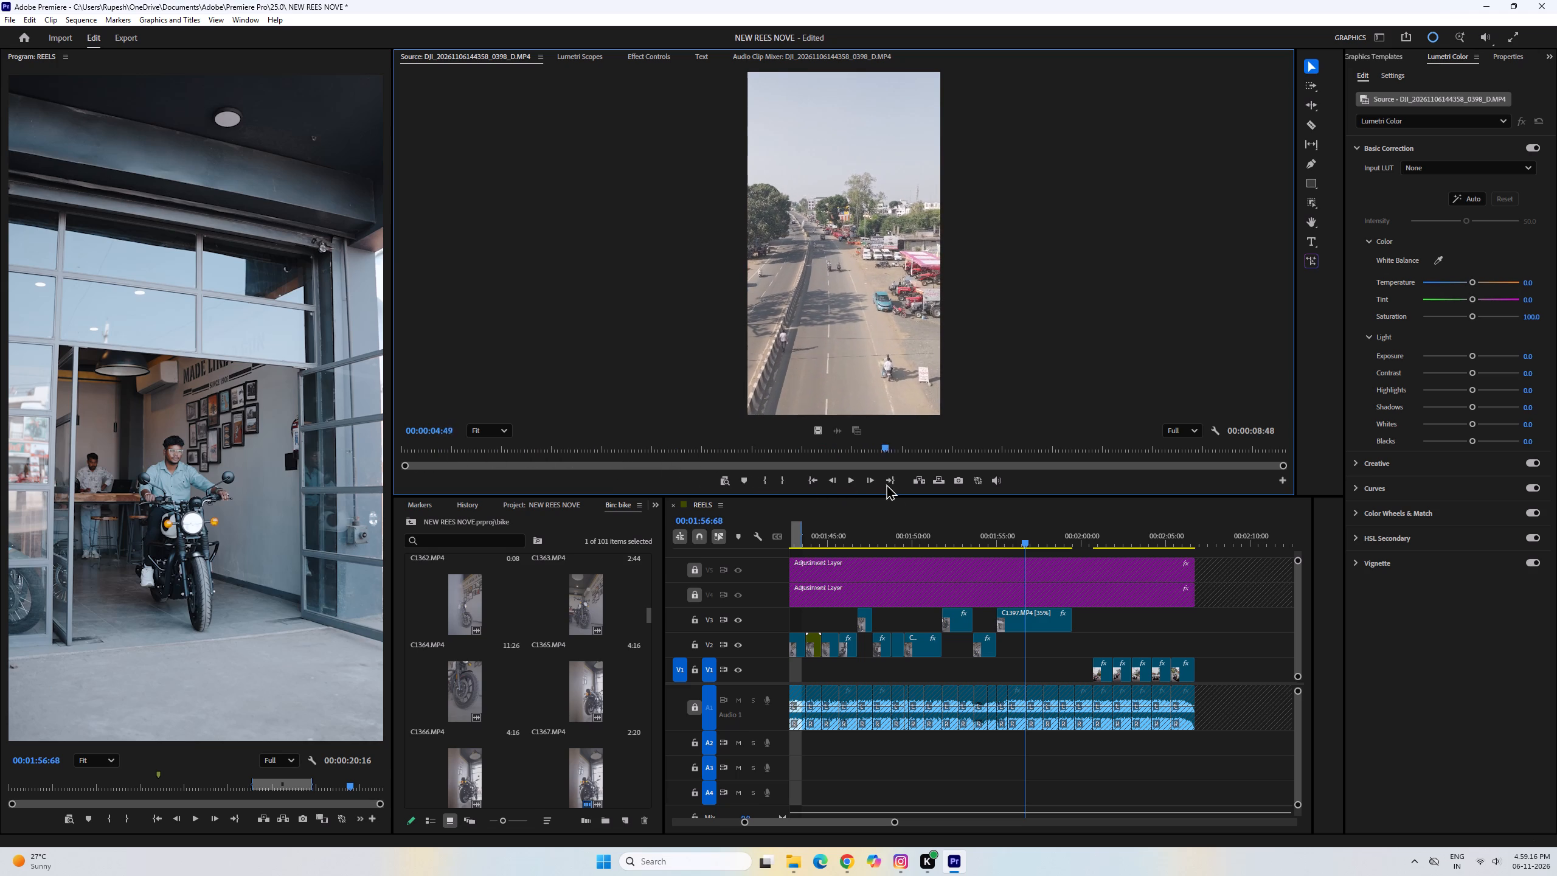
left_click_drag(886, 484, 1008, 493)
Mark about one second of drone clip DJI 0399 from around 00:00:14 and place its video on V2 after the last V3 bike clip.
key("grave")
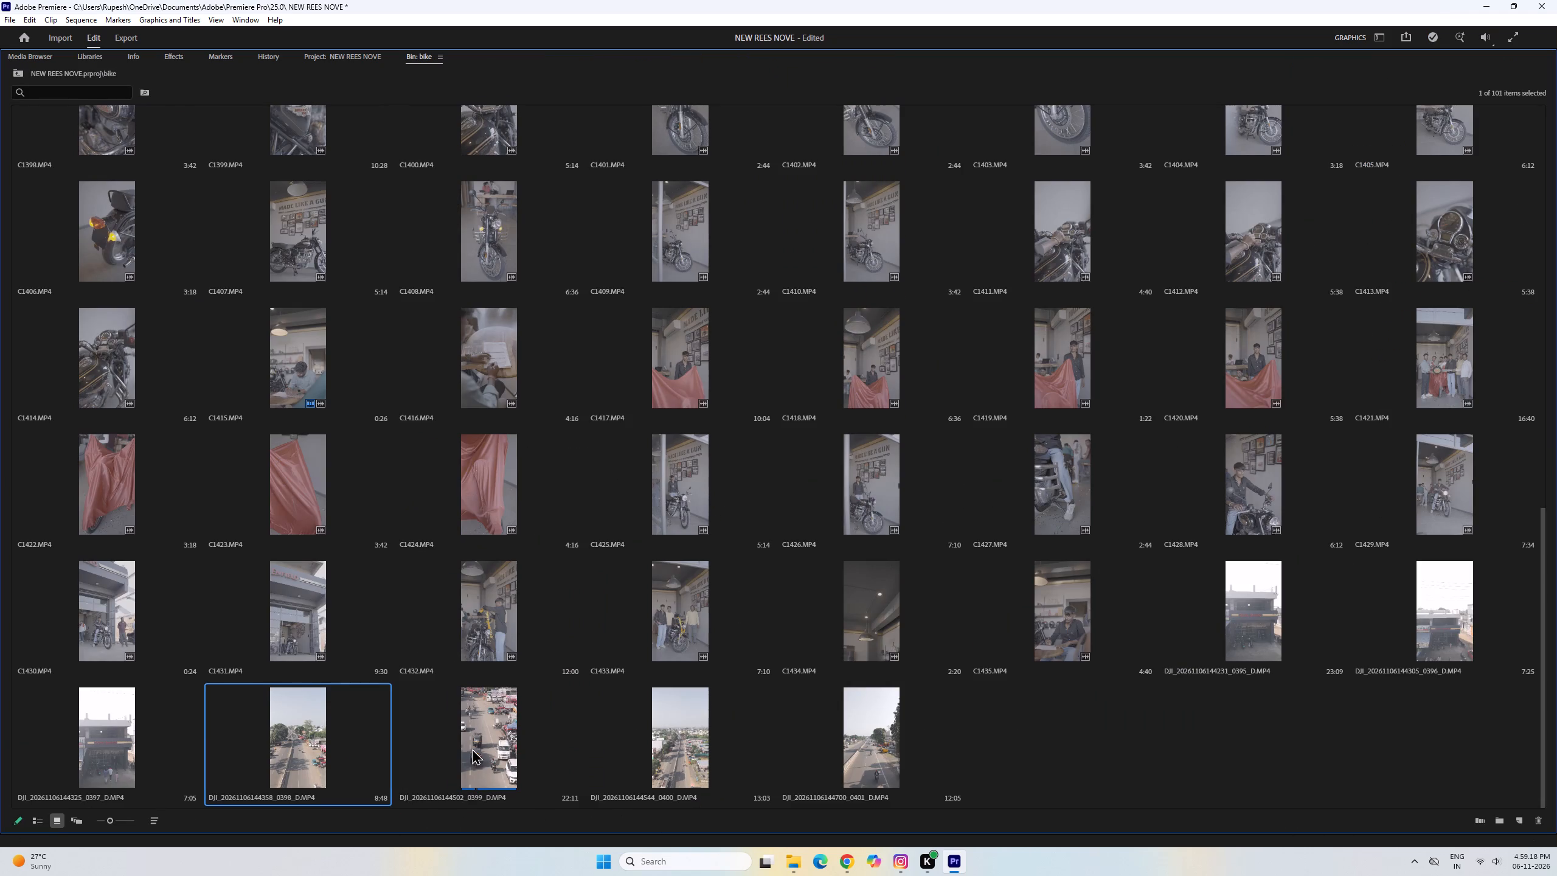
double_click(480, 745)
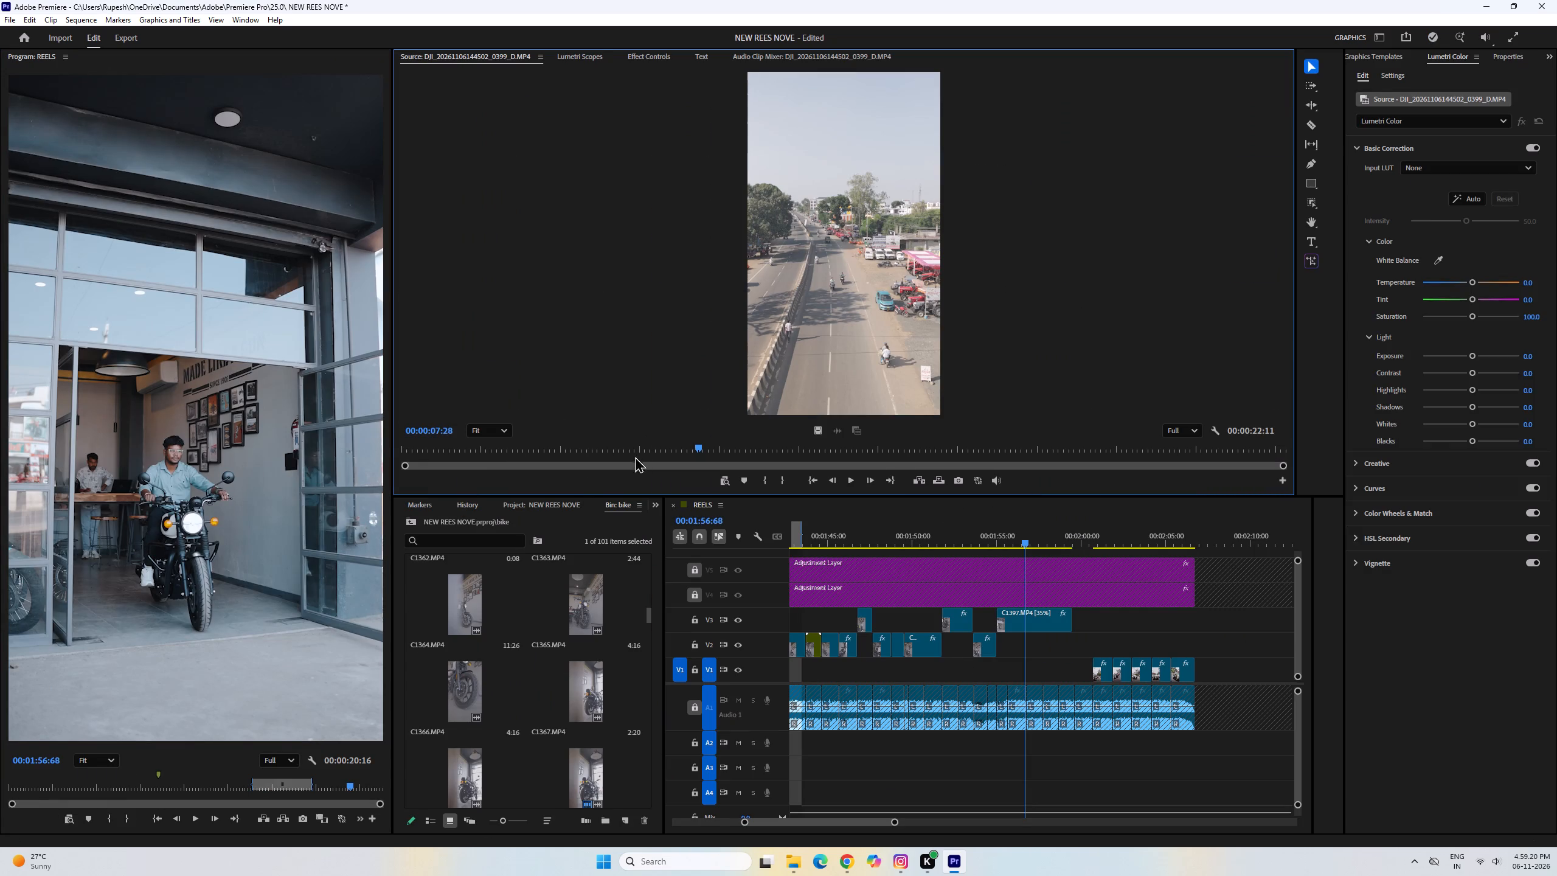
left_click_drag(643, 453, 438, 456)
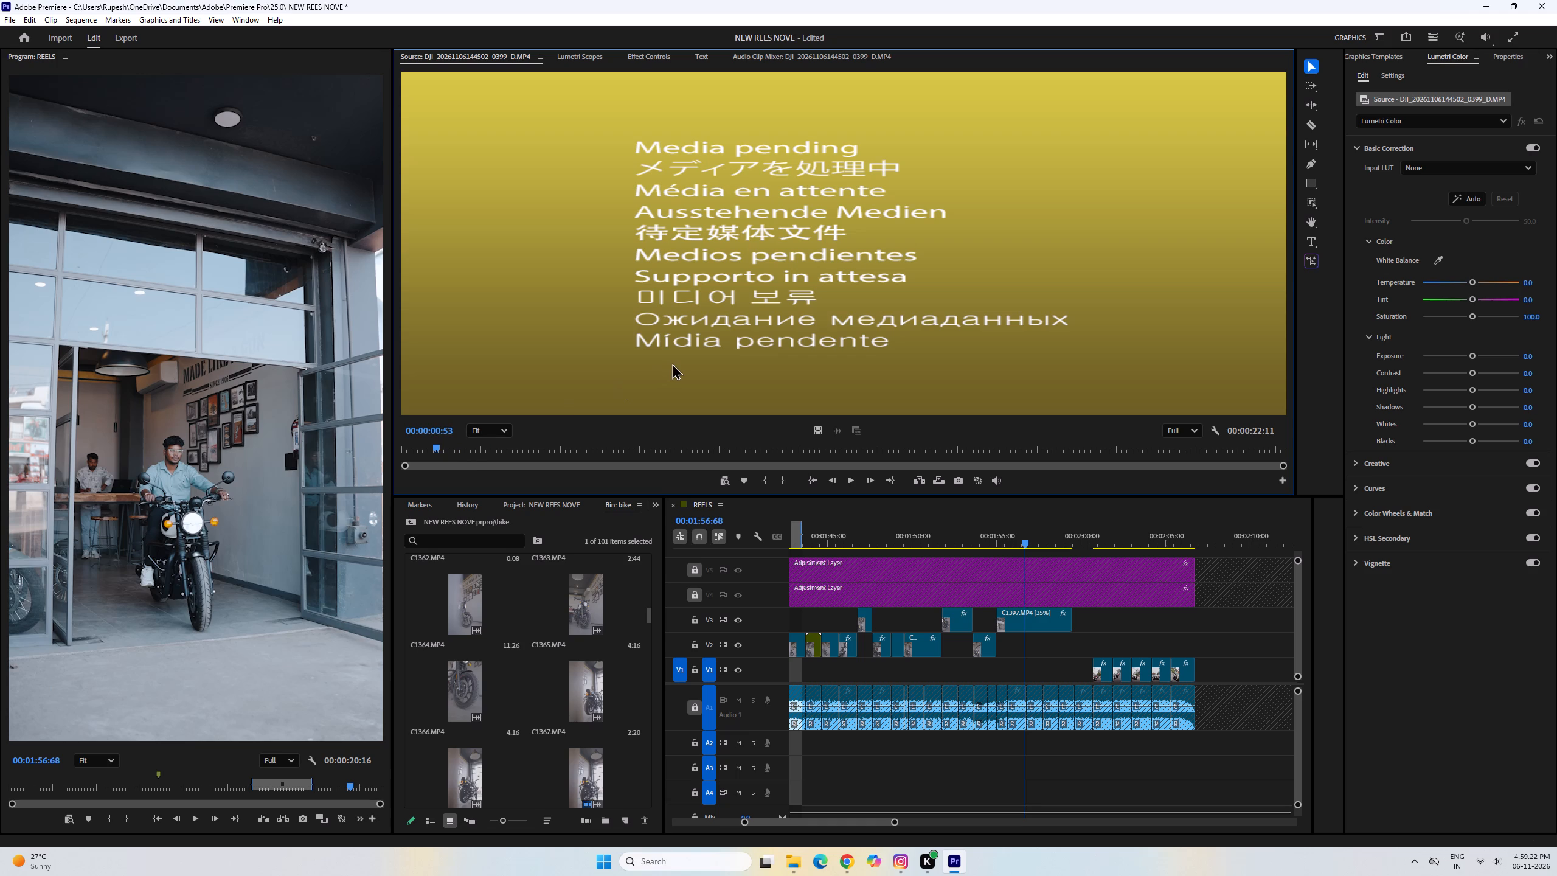
key("space")
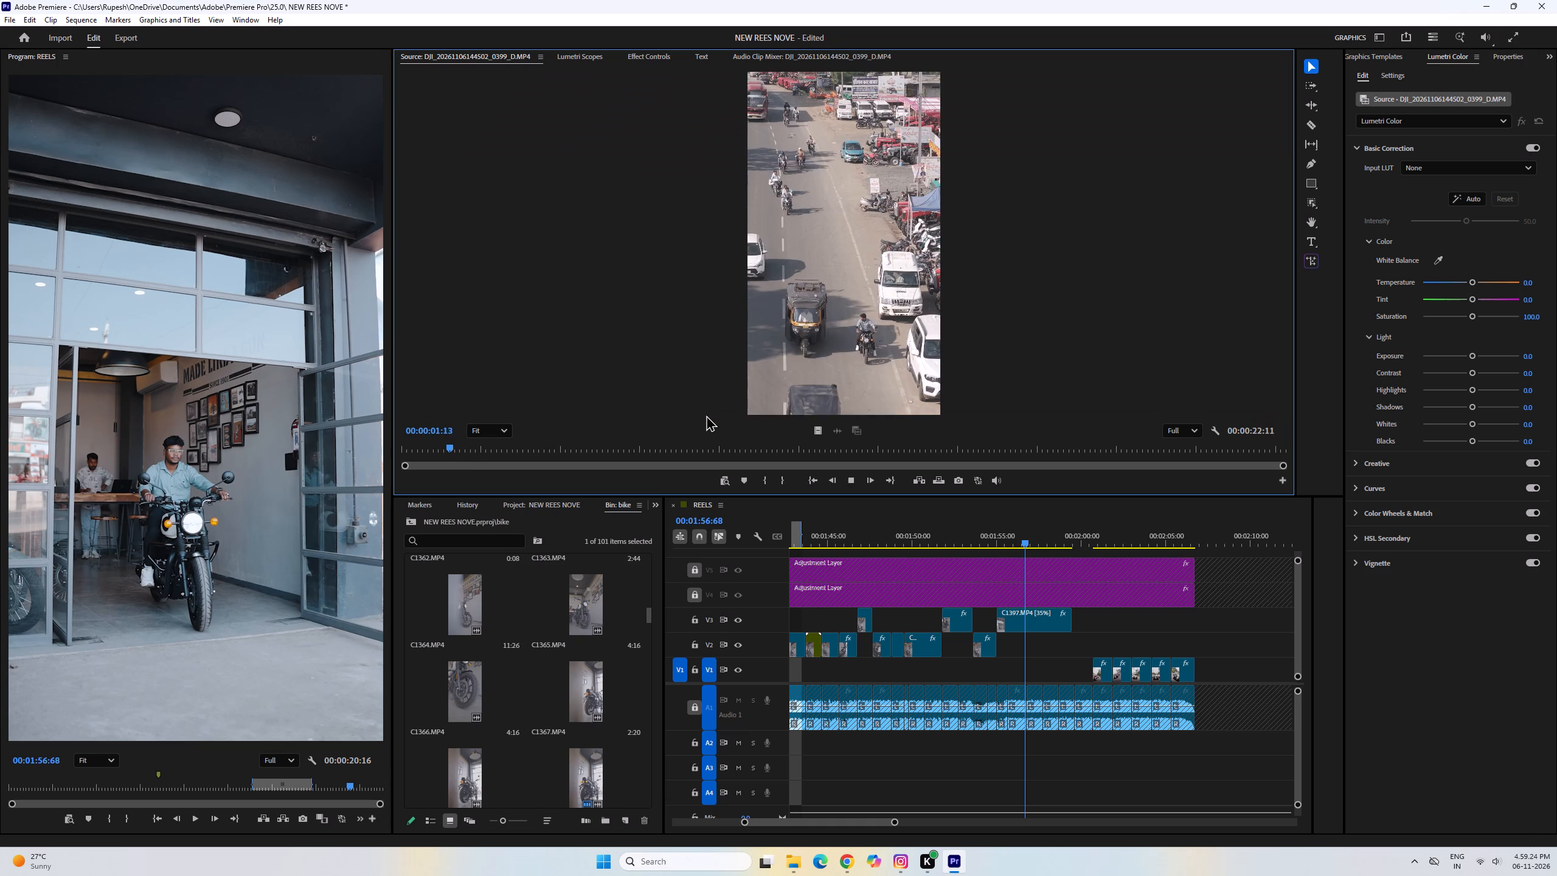
left_click_drag(483, 453, 629, 468)
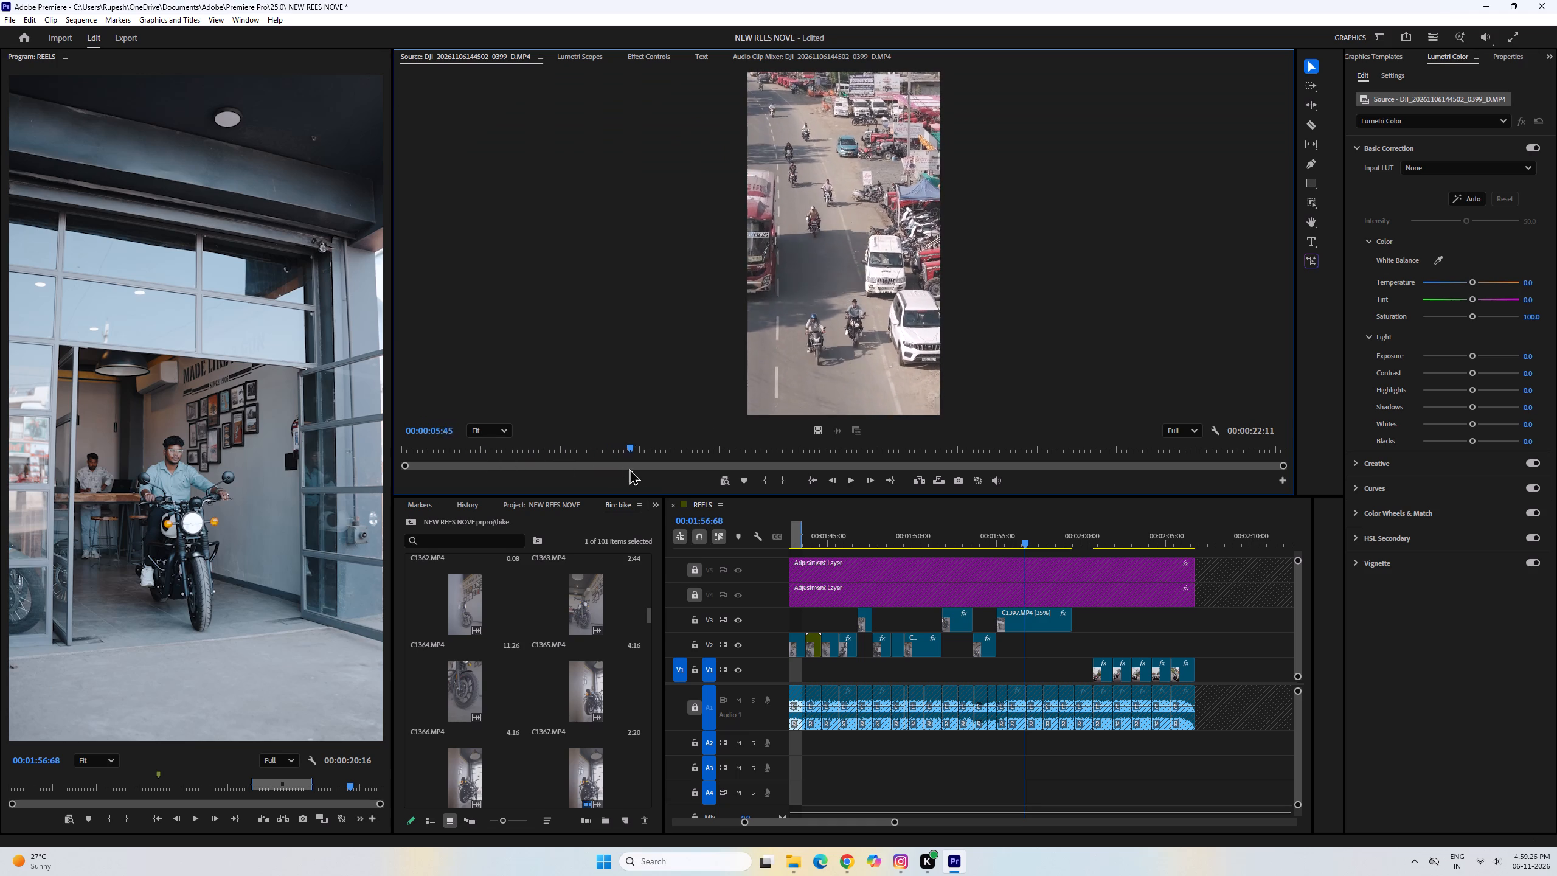
left_click_drag(629, 468, 770, 482)
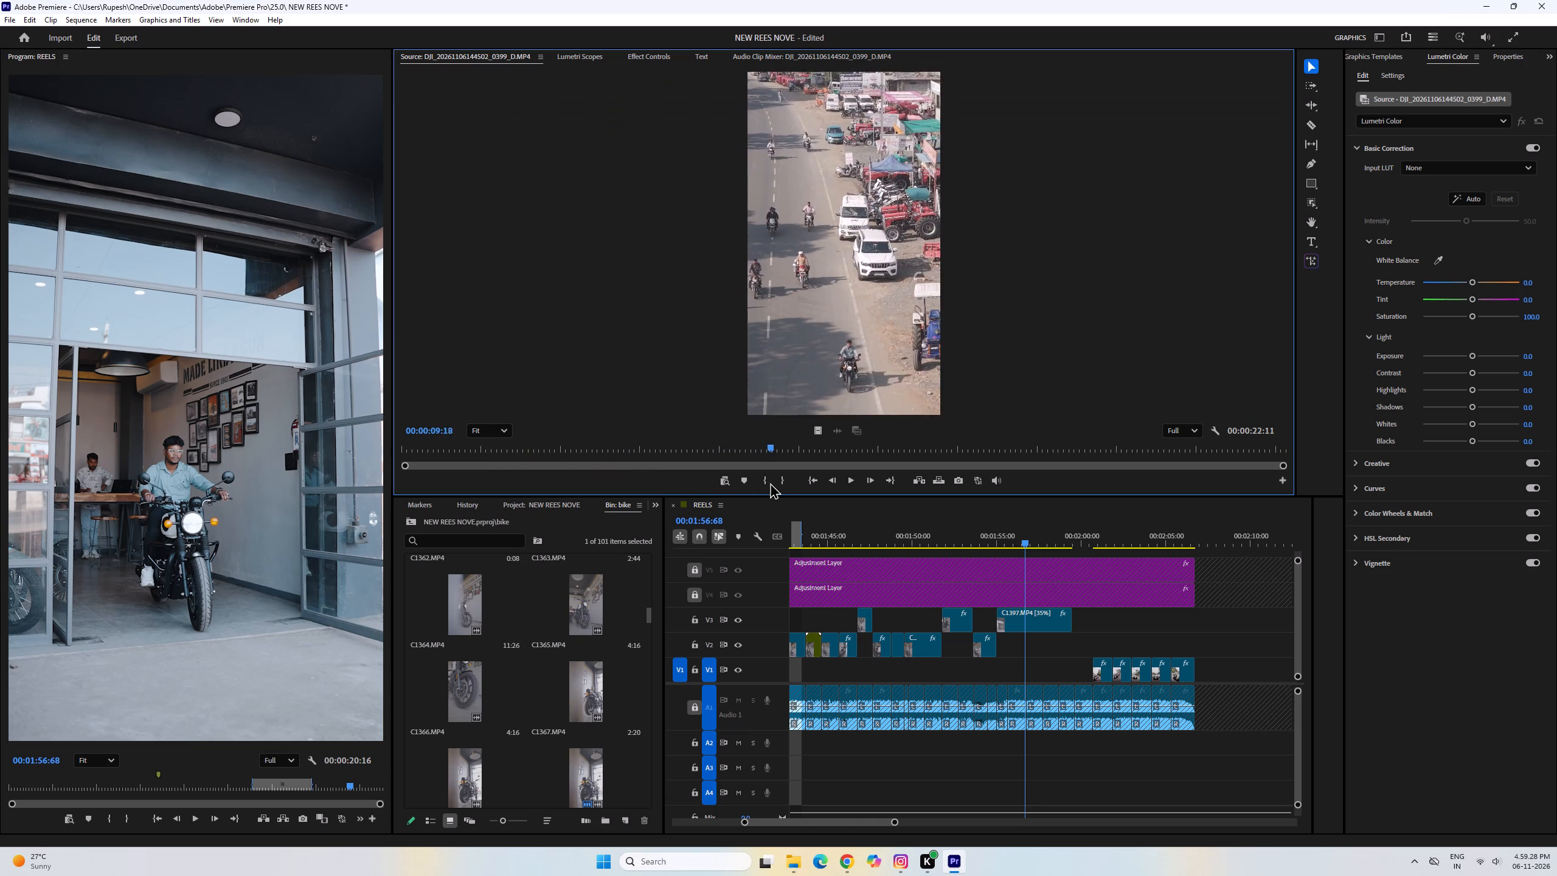
left_click_drag(770, 482, 921, 482)
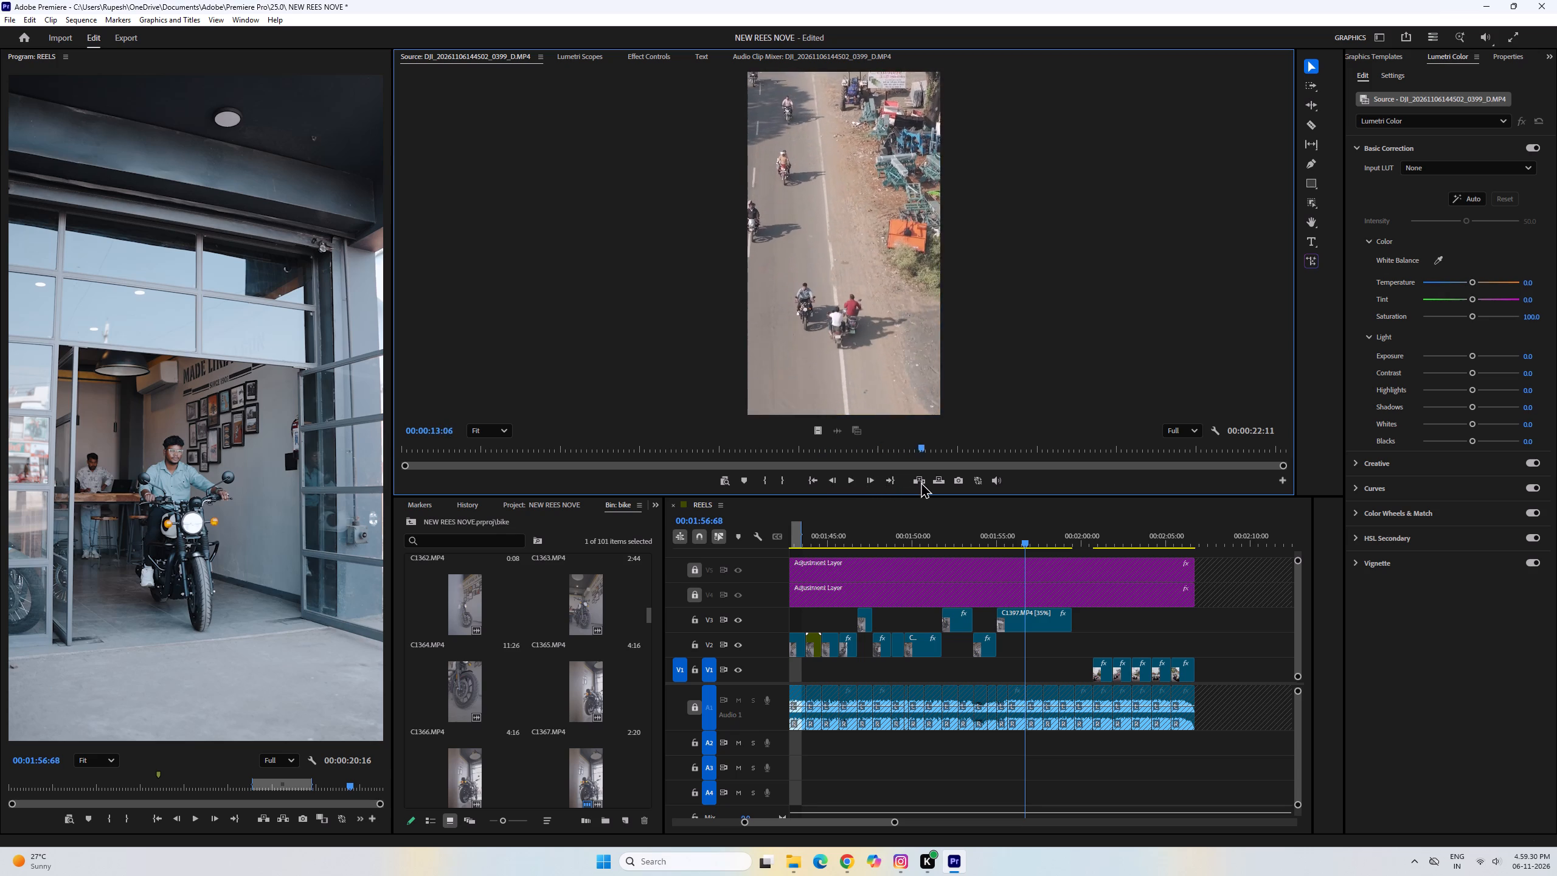
left_click_drag(921, 482, 912, 470)
key("space")
left_click(768, 481)
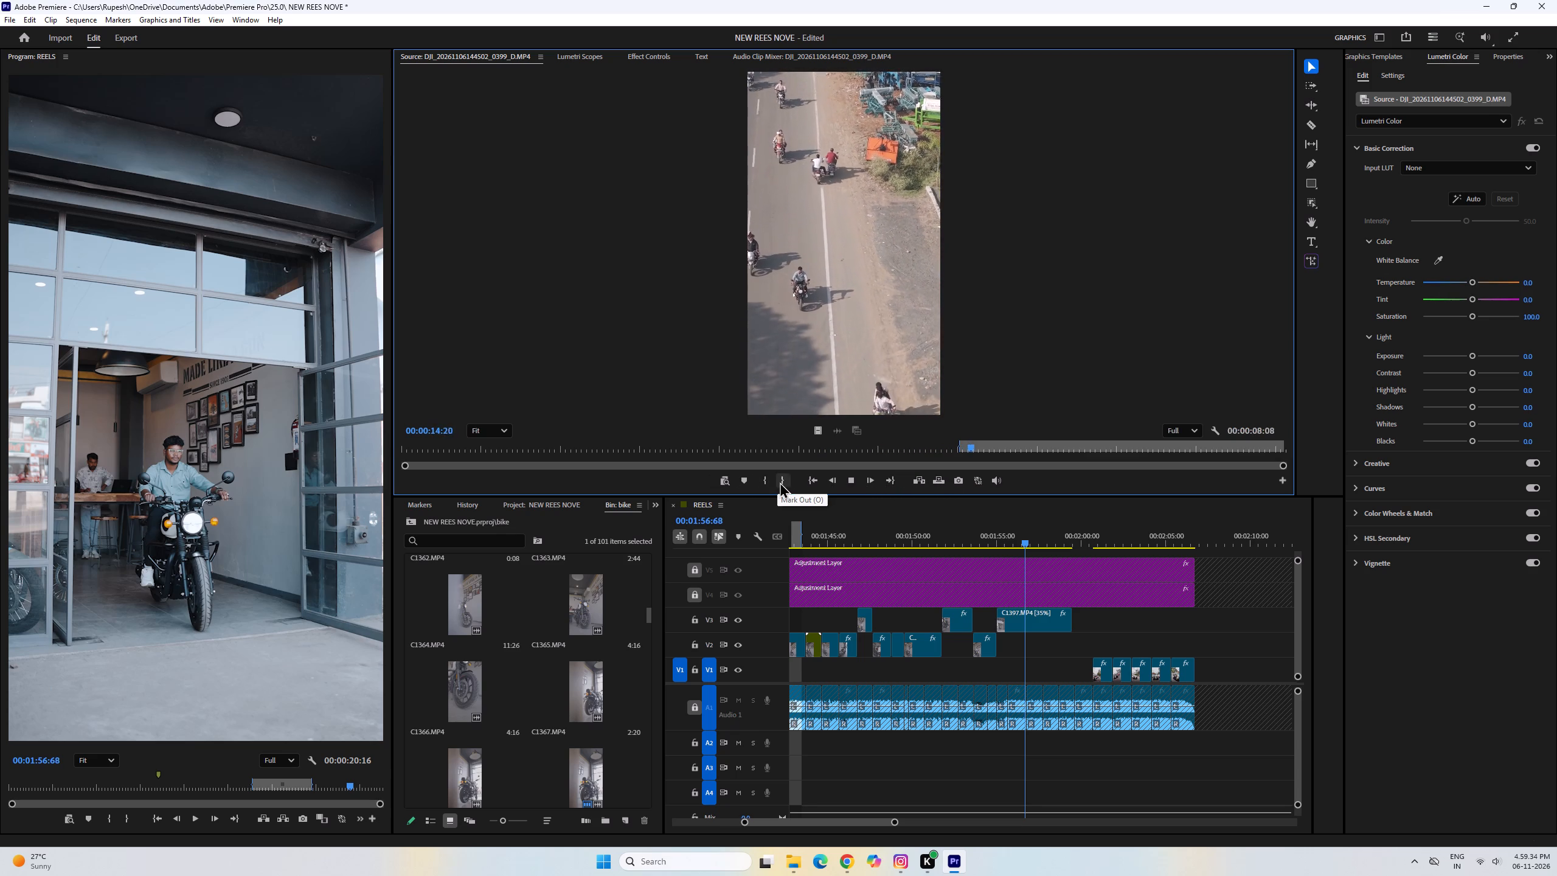
left_click(786, 482)
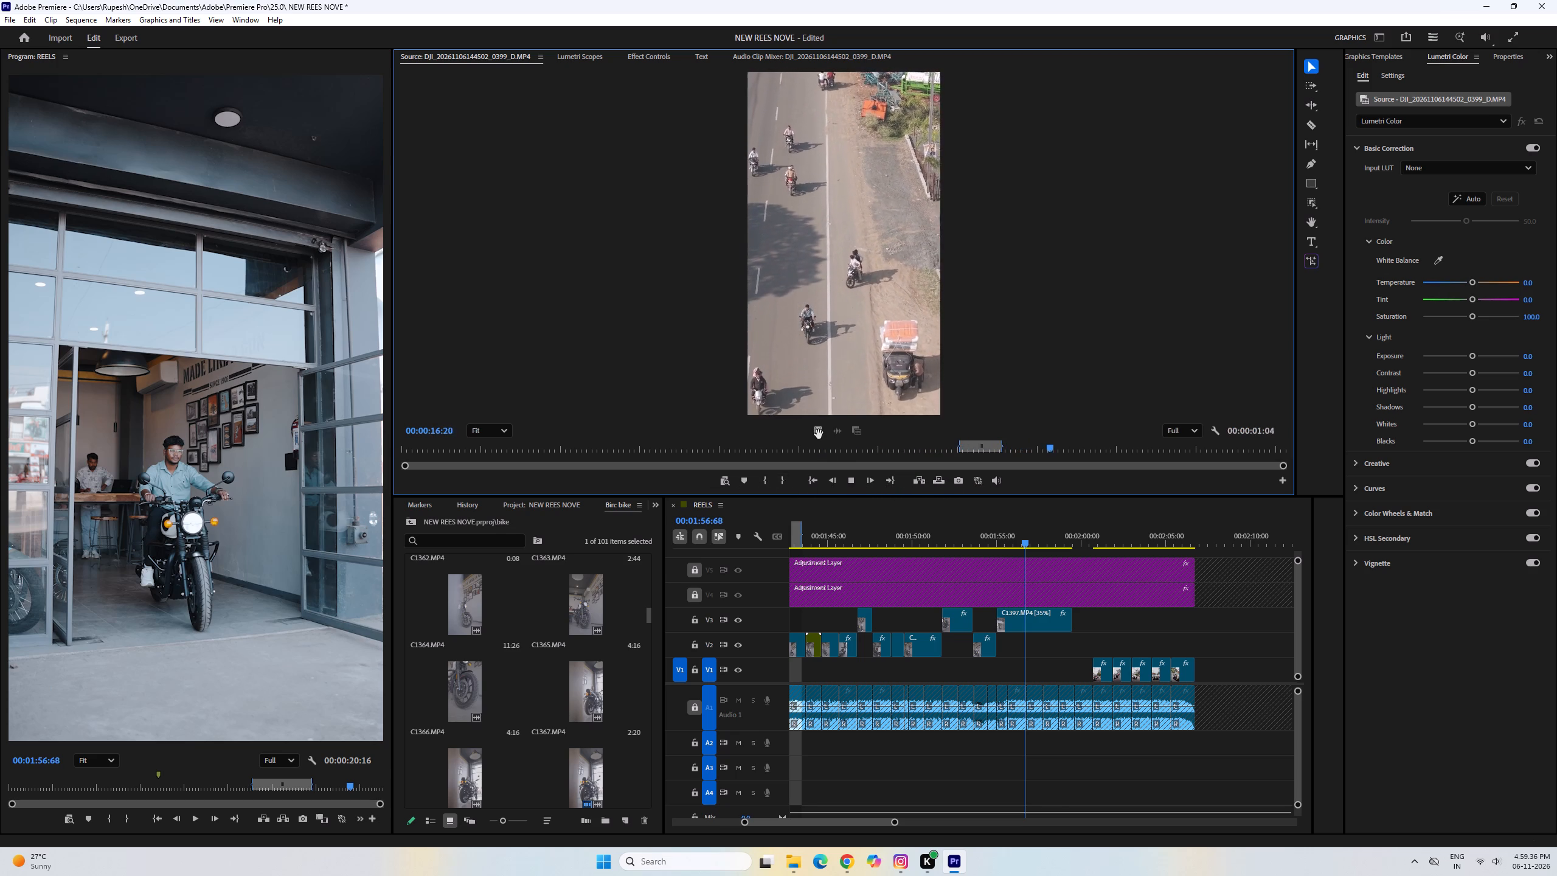
left_click_drag(814, 431, 1071, 642)
key("space")
Slow the DJI 0399 clip to 65% speed and extend its end to the first cut between the remaining reference clips on V1.
left_click(1080, 642)
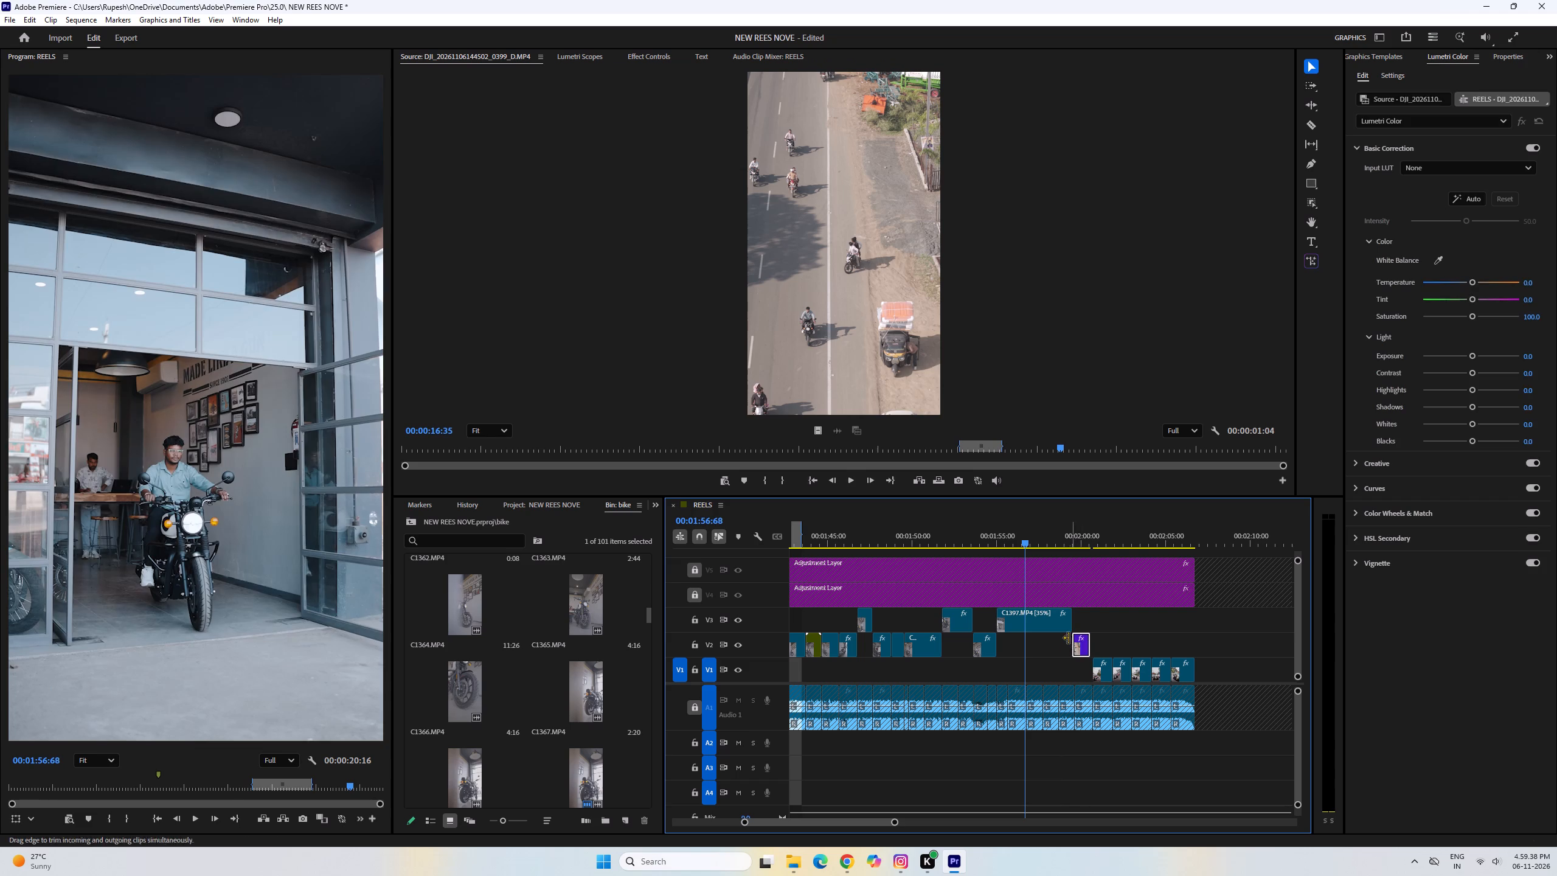
key("ctrl+r")
key("6")
key("5")
key("Return")
key("space")
left_click_drag(1103, 638, 1111, 636)
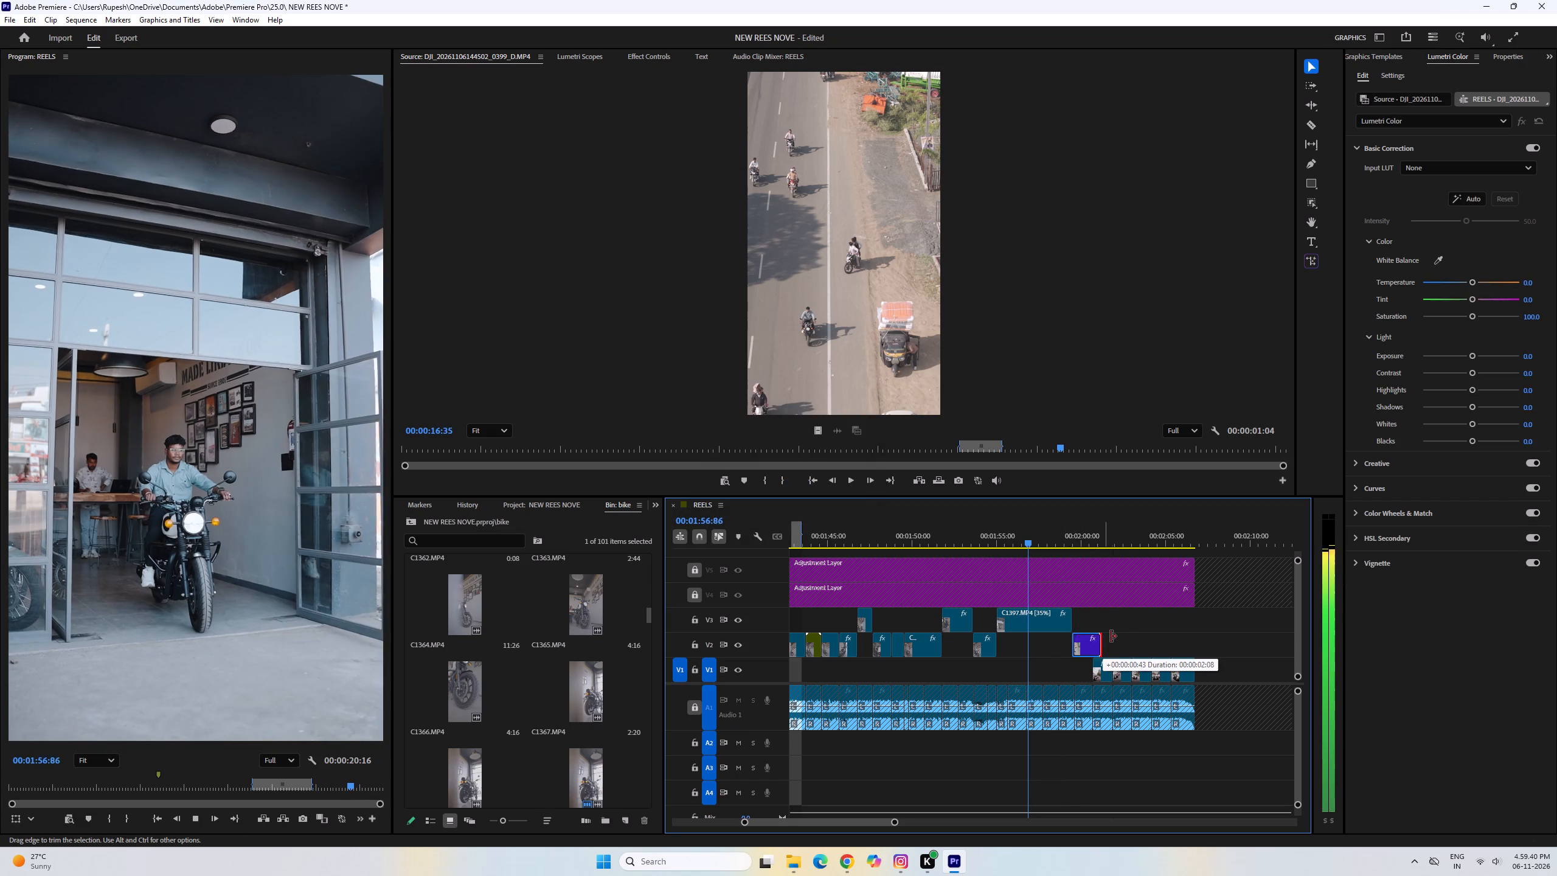
left_click_drag(1111, 636, 1117, 634)
Unlock V4 and split its adjustment layer at the start and end of the DJI 0399 clip.
left_click_drag(892, 819, 867, 813)
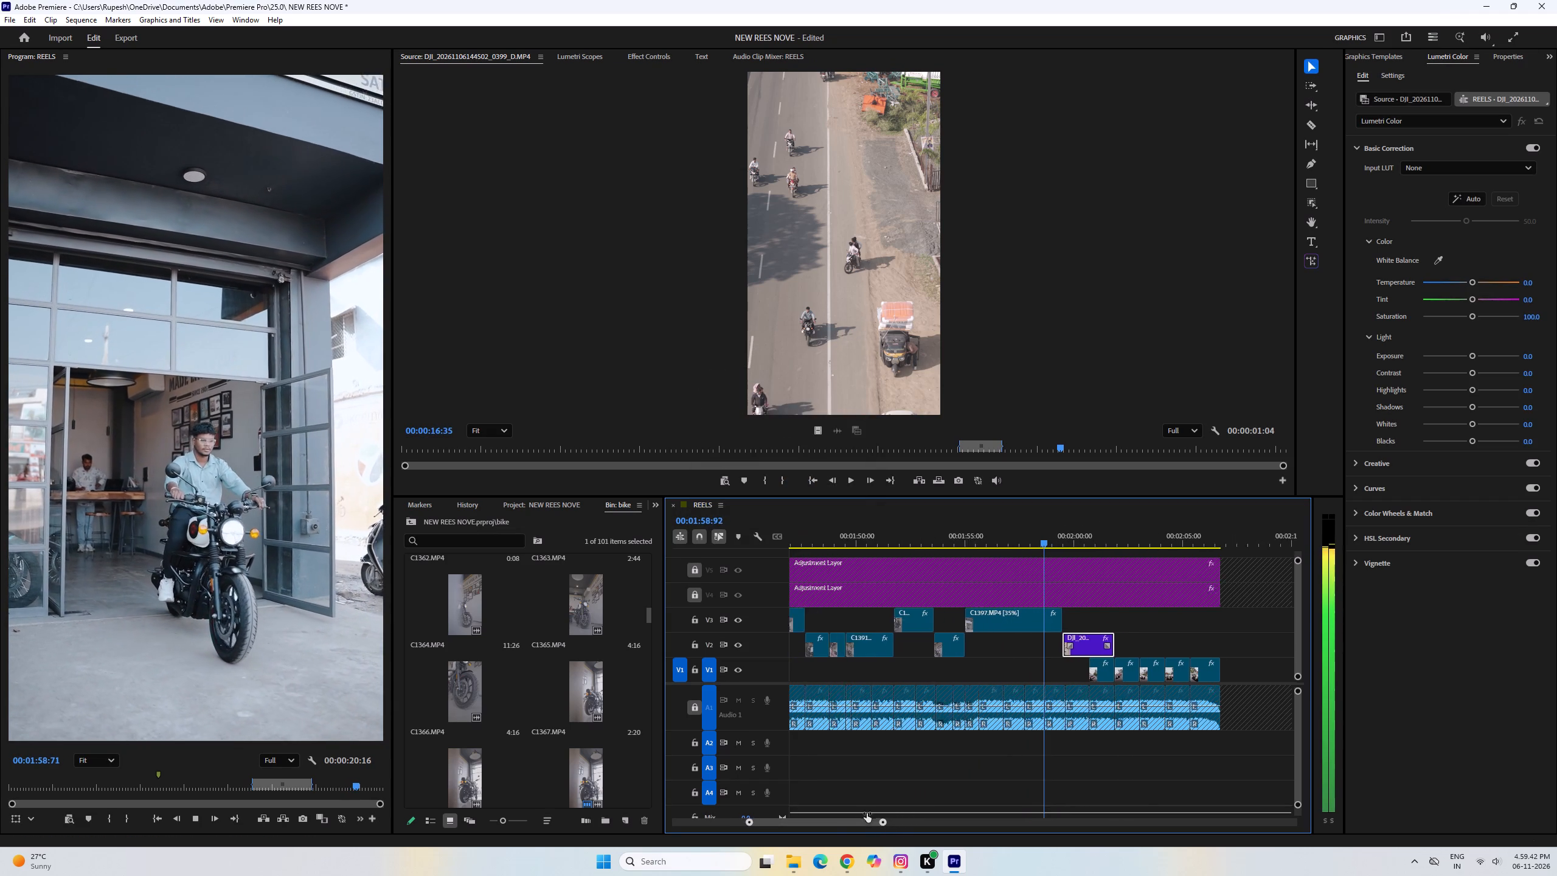
left_click_drag(867, 813, 834, 808)
scroll(839, 757, "down", 9)
key("space")
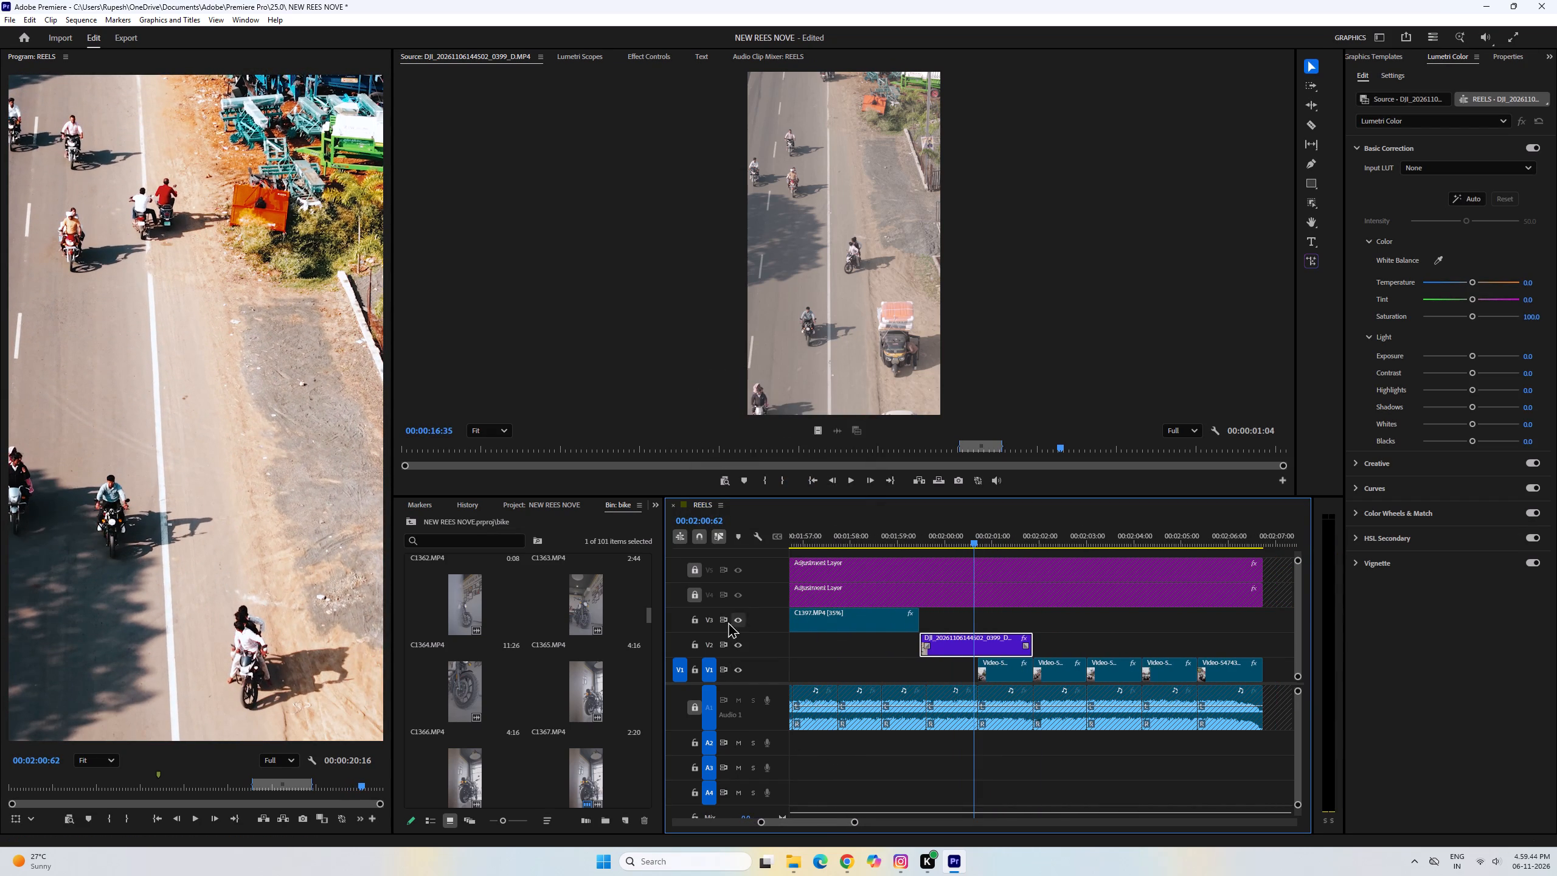
left_click(696, 596)
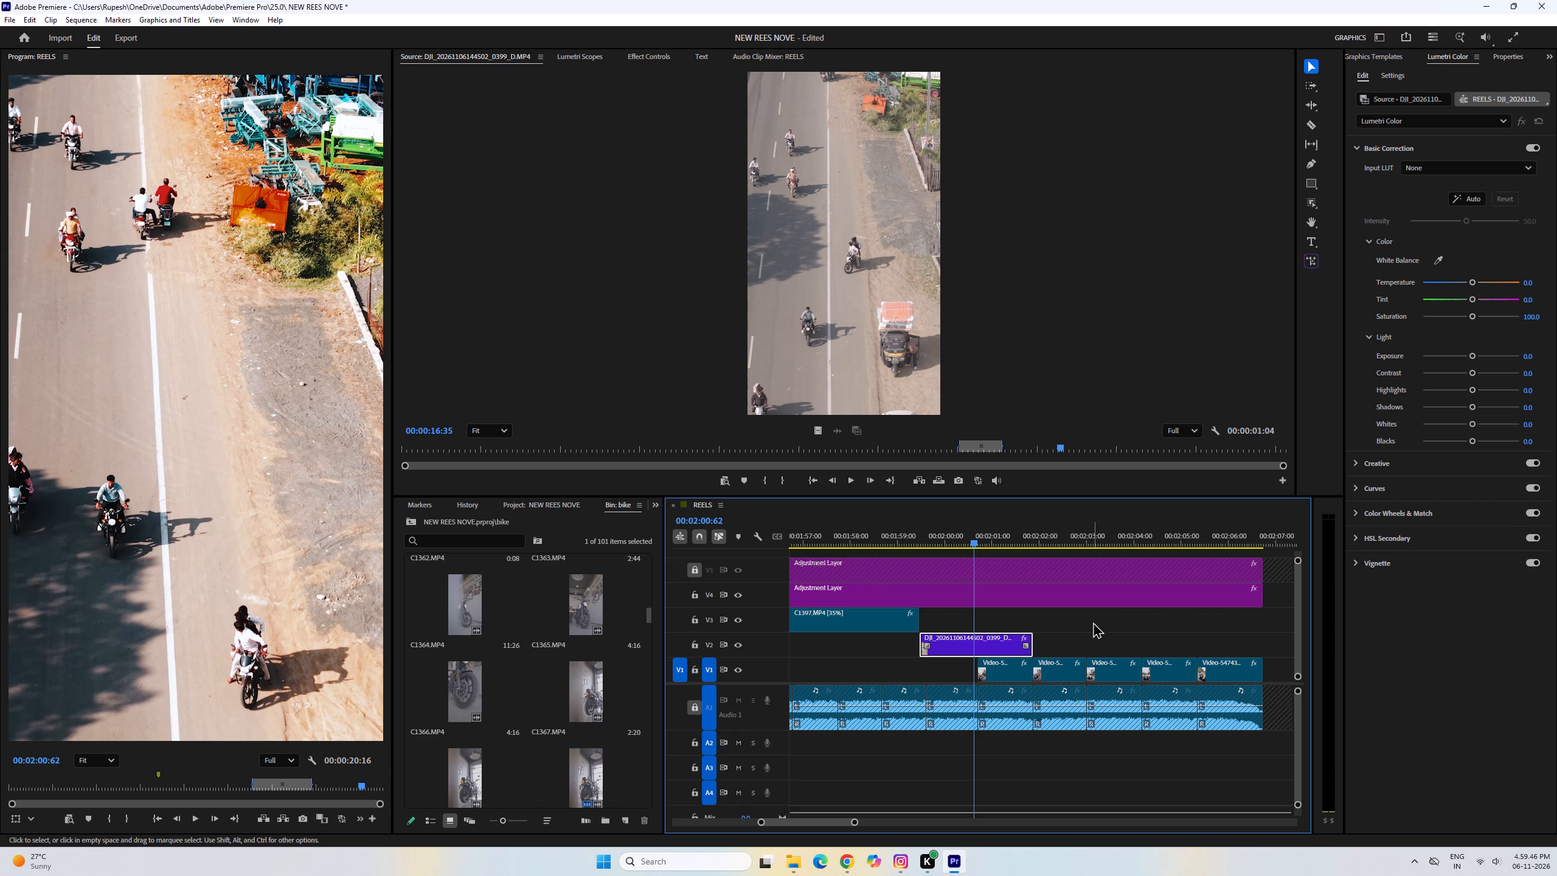
key("c")
left_click(920, 595)
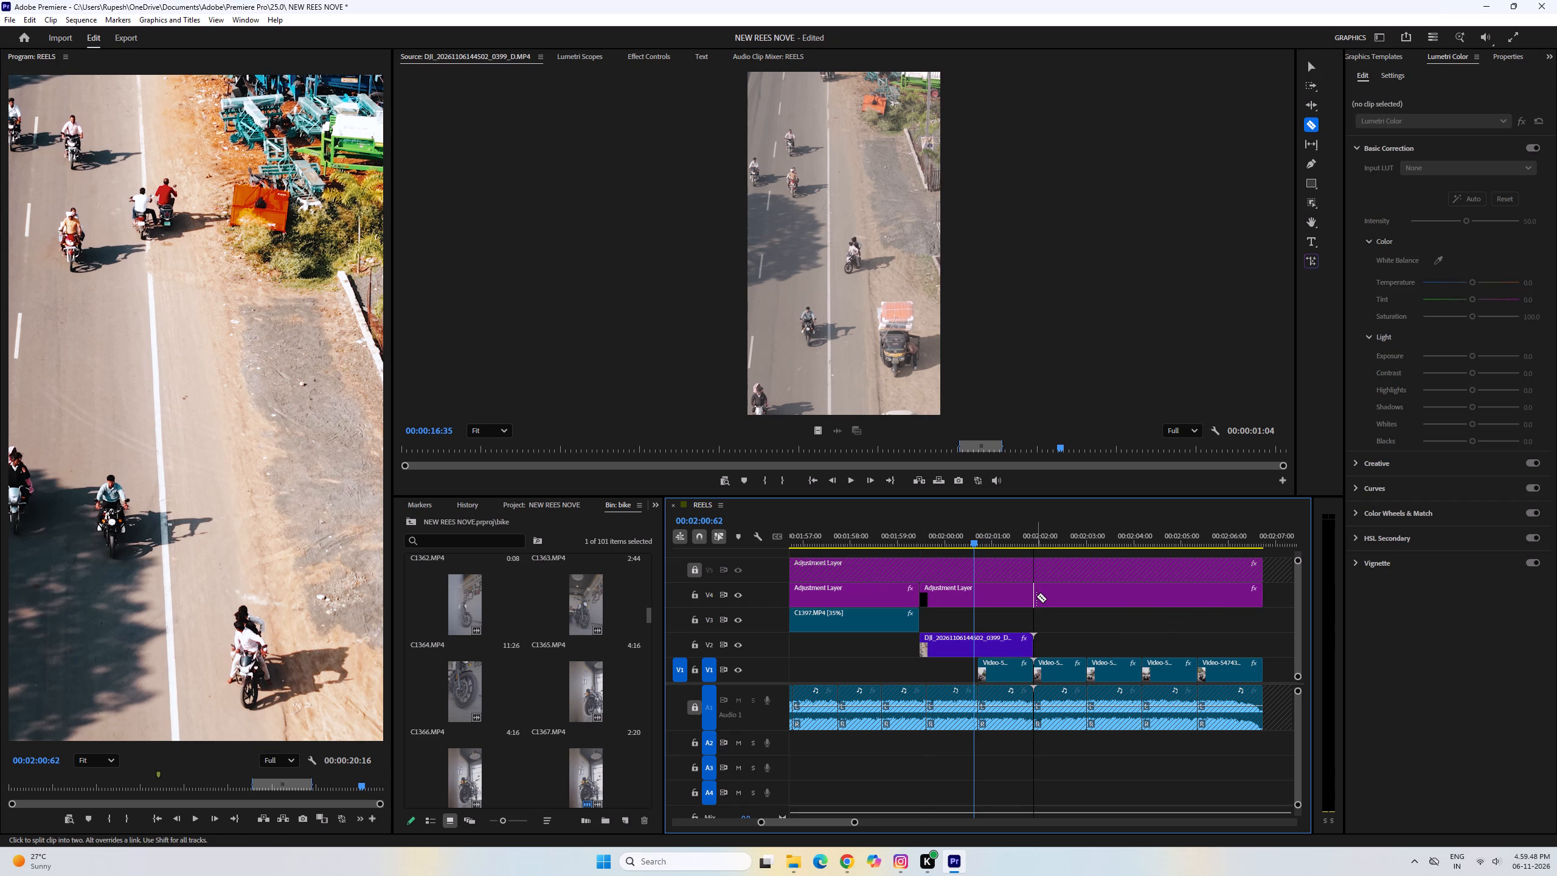
left_click(1036, 596)
key("v")
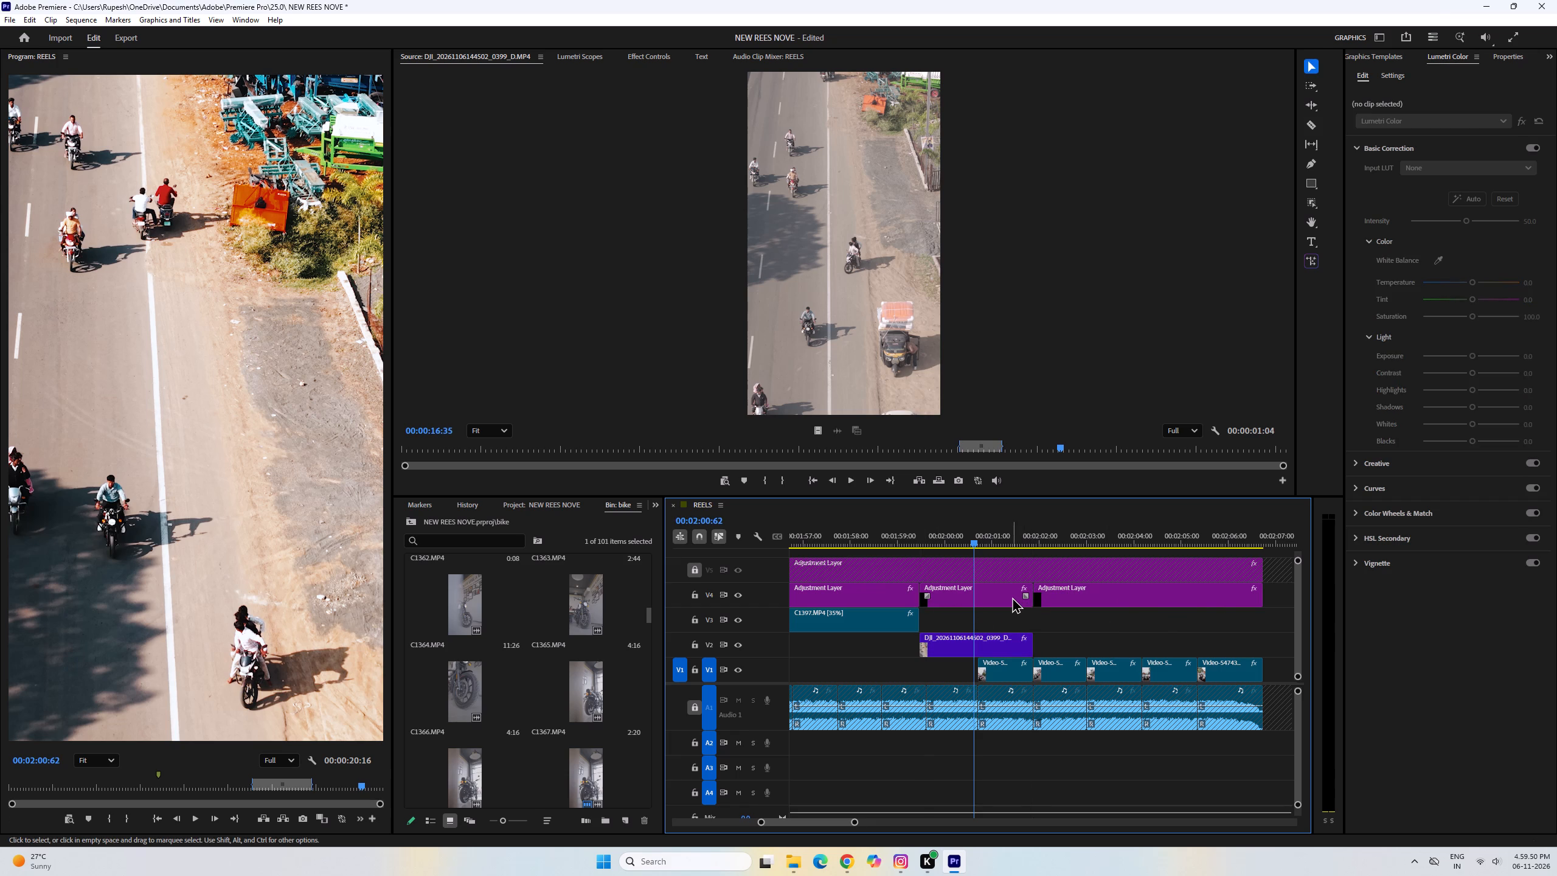
Remove the effect attributes from the V4 adjustment layer segment above the DJI 0399 clip.
left_click(1012, 597)
right_click(1012, 597)
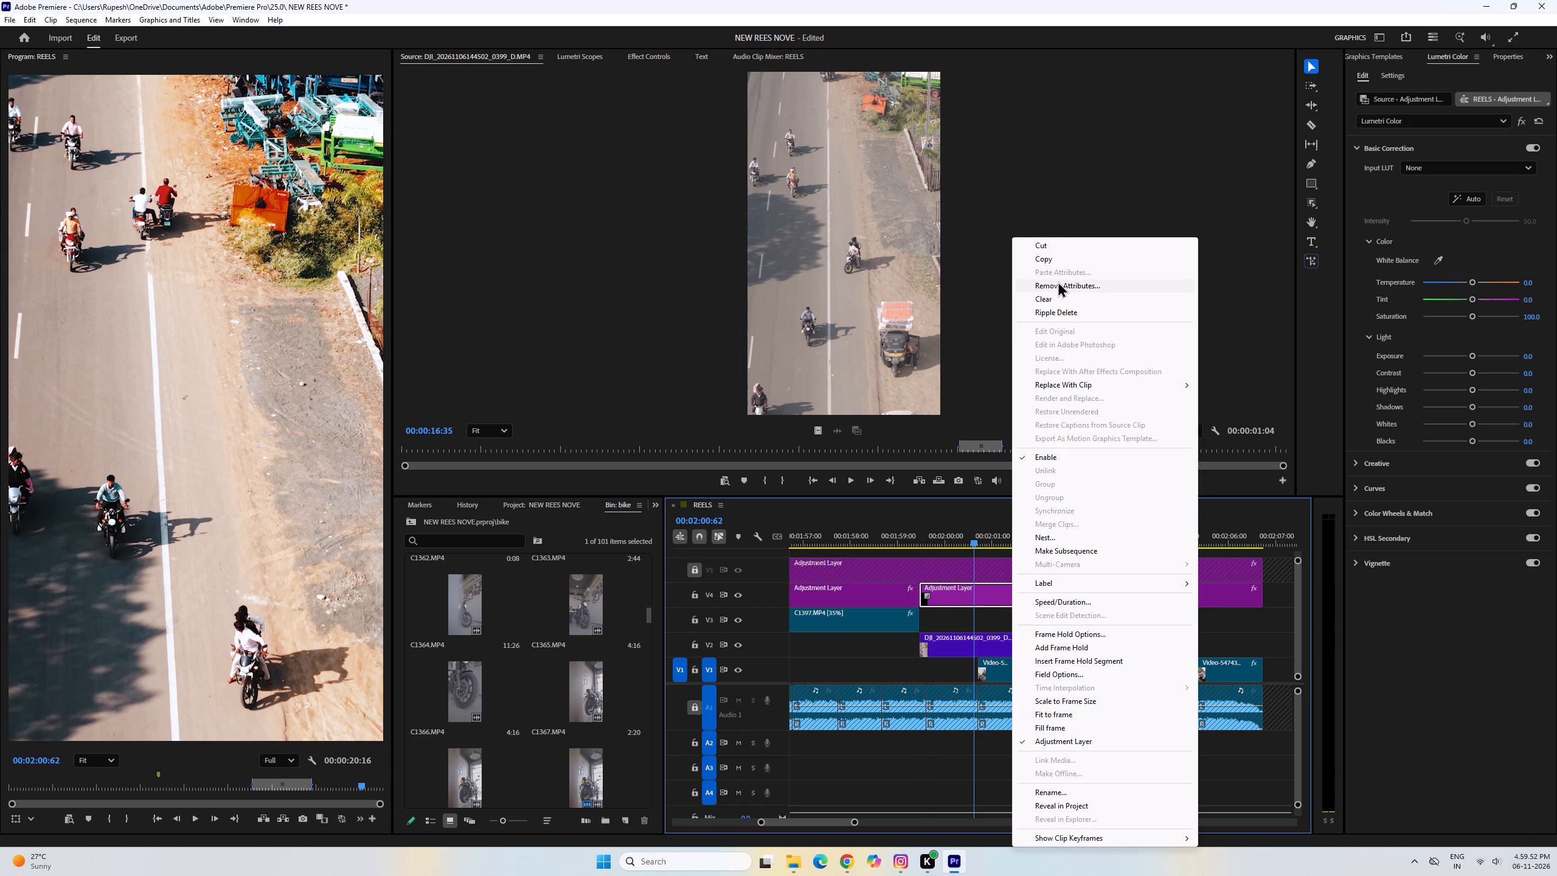
left_click(1058, 281)
left_click(821, 588)
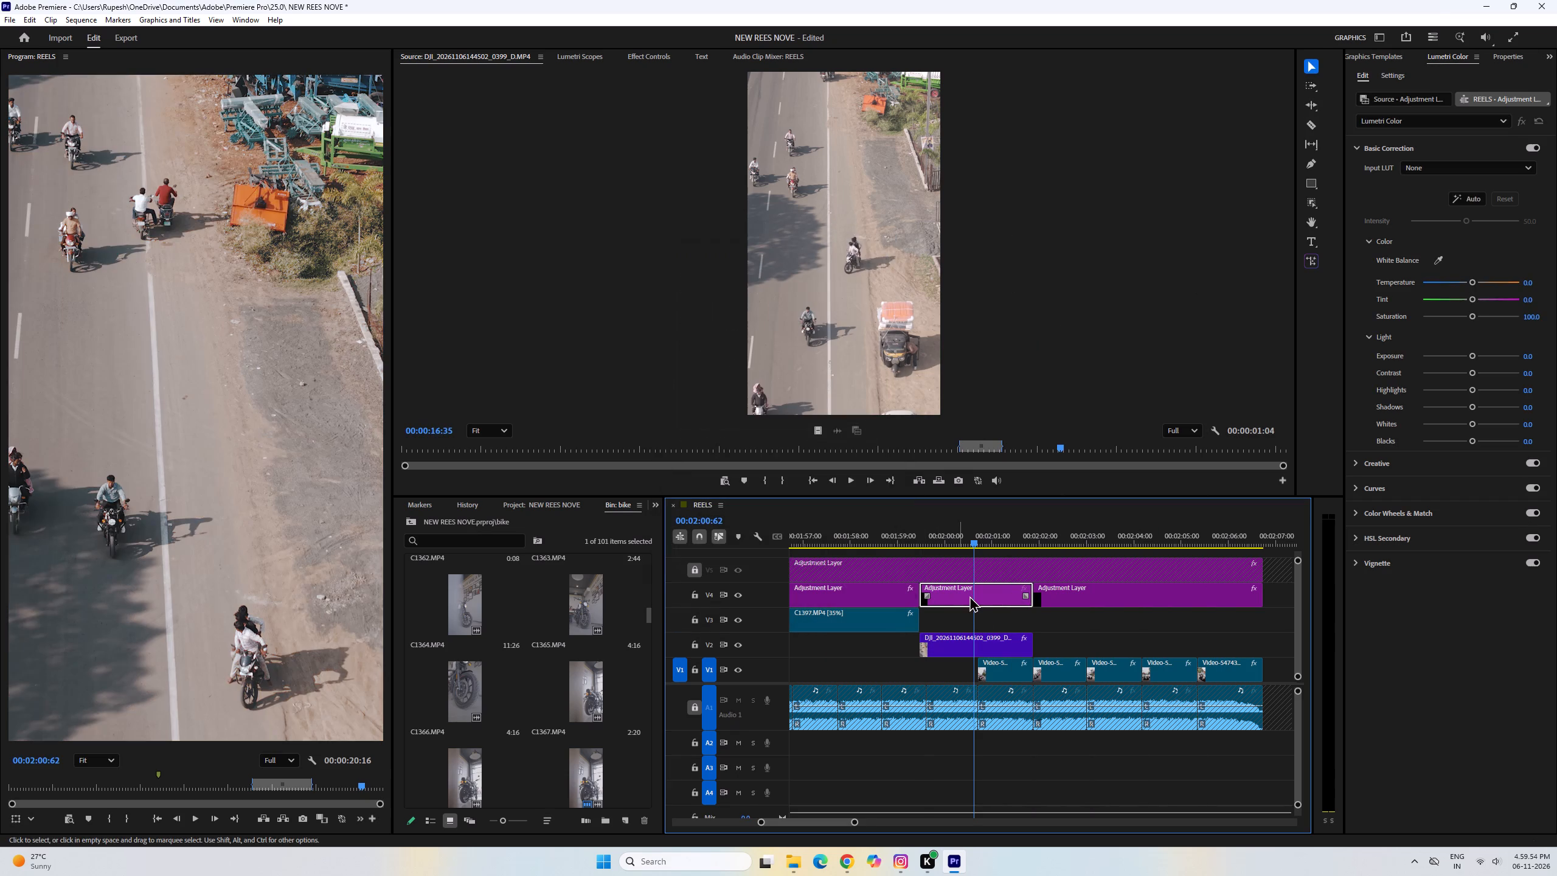
Raise the contrast slightly and set Creative saturation to about 149 on that adjustment layer segment, and play the result.
left_click(971, 596)
left_click_drag(1470, 372, 1480, 374)
left_click(1426, 466)
left_click_drag(1482, 431, 1483, 432)
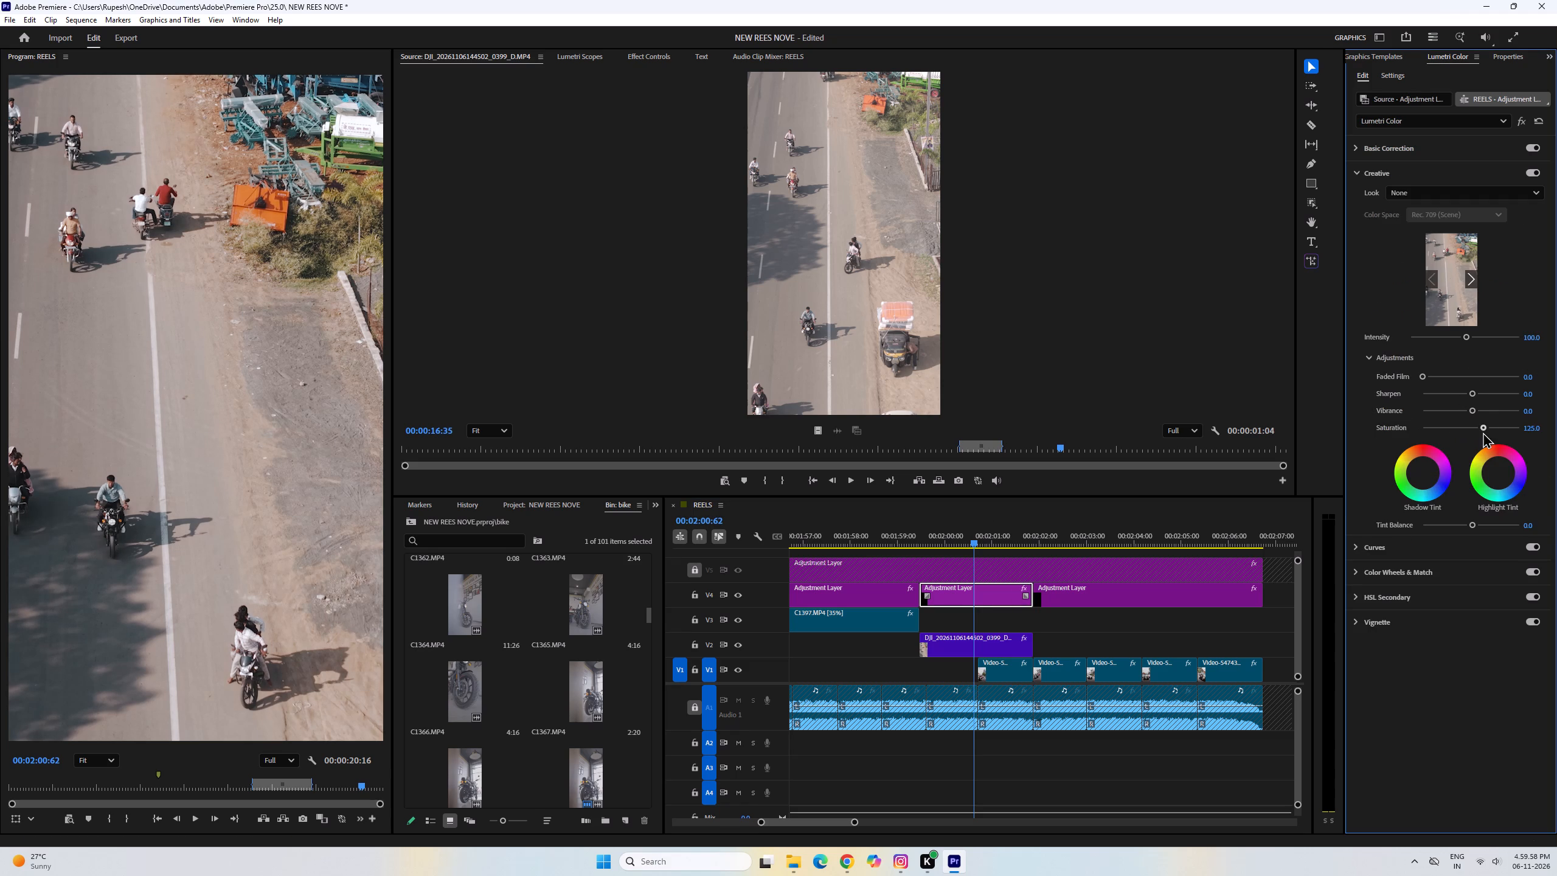
left_click_drag(1483, 432, 1494, 434)
key("space")
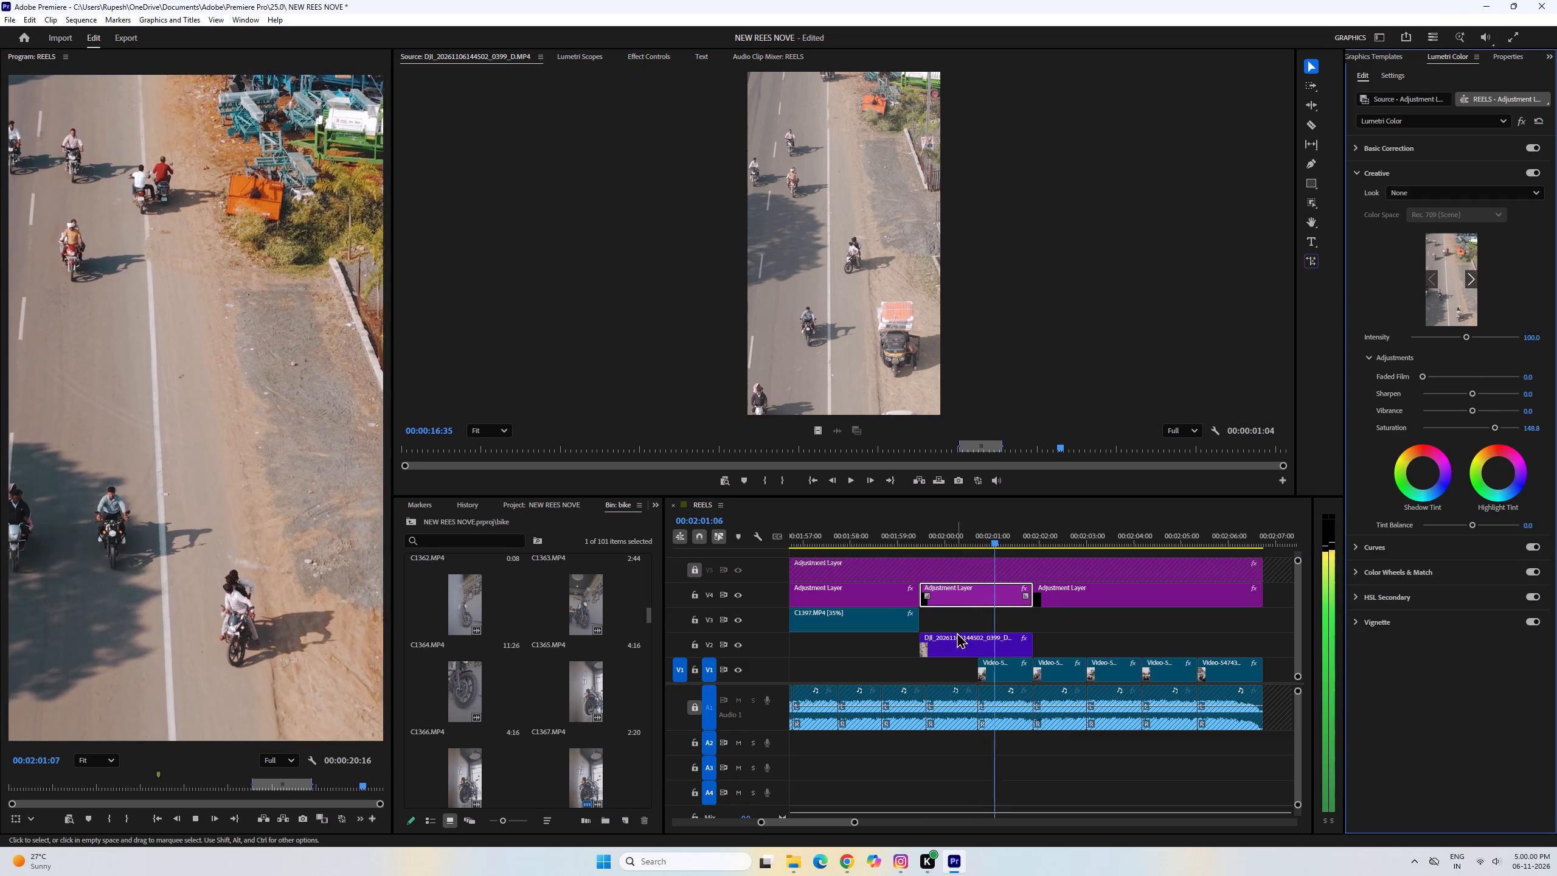
scroll(957, 634, "down", 3)
key("space")
Open the DJI 0400 drone clip from the bike bin and review its footage for a usable shot.
key("grave")
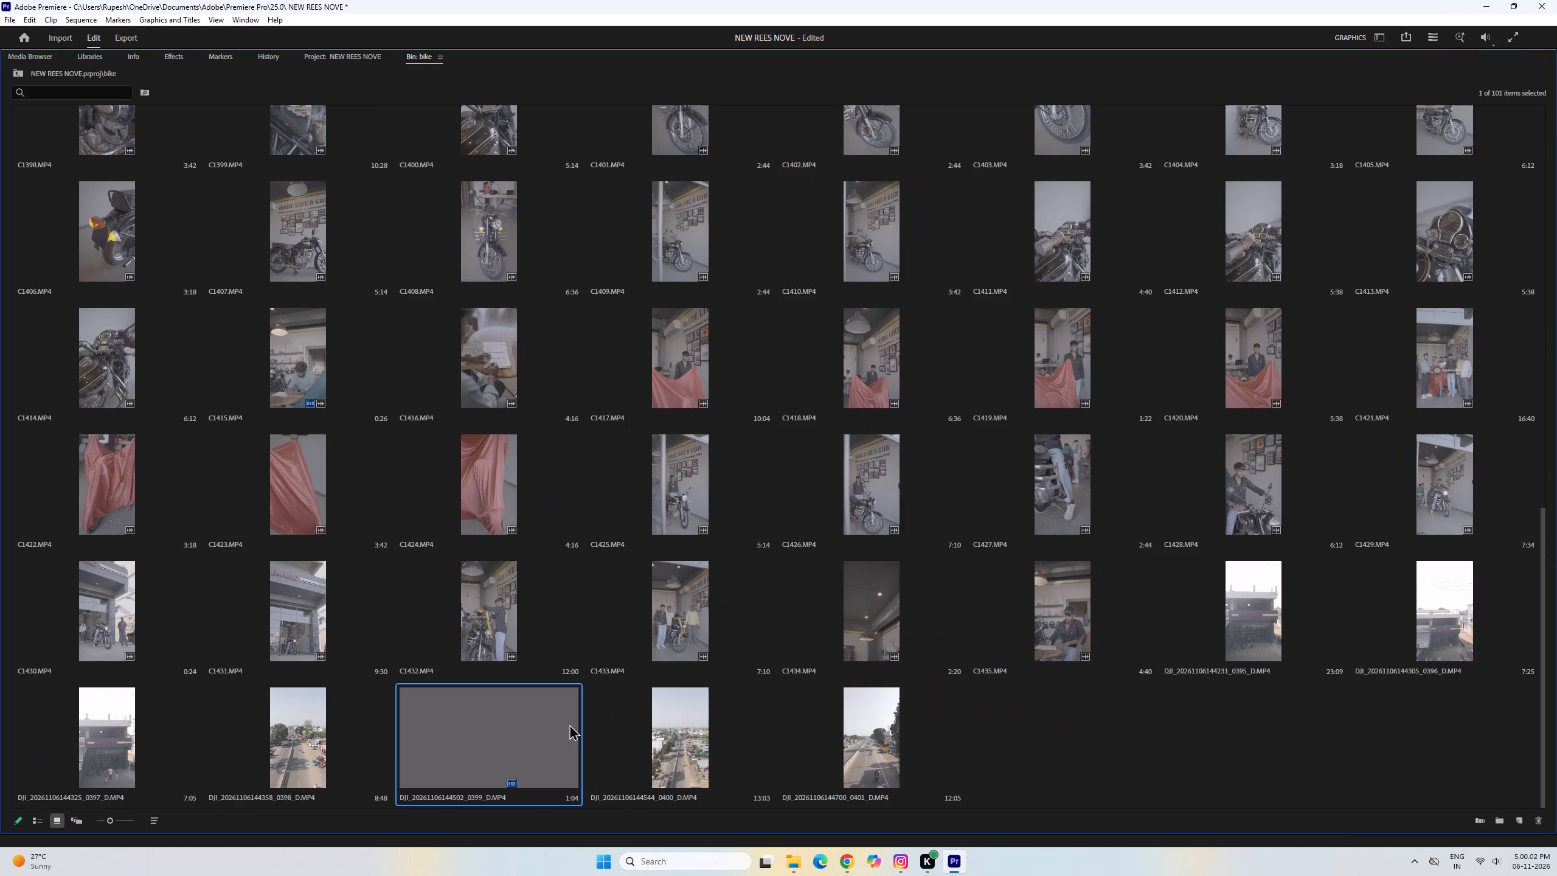
double_click(669, 749)
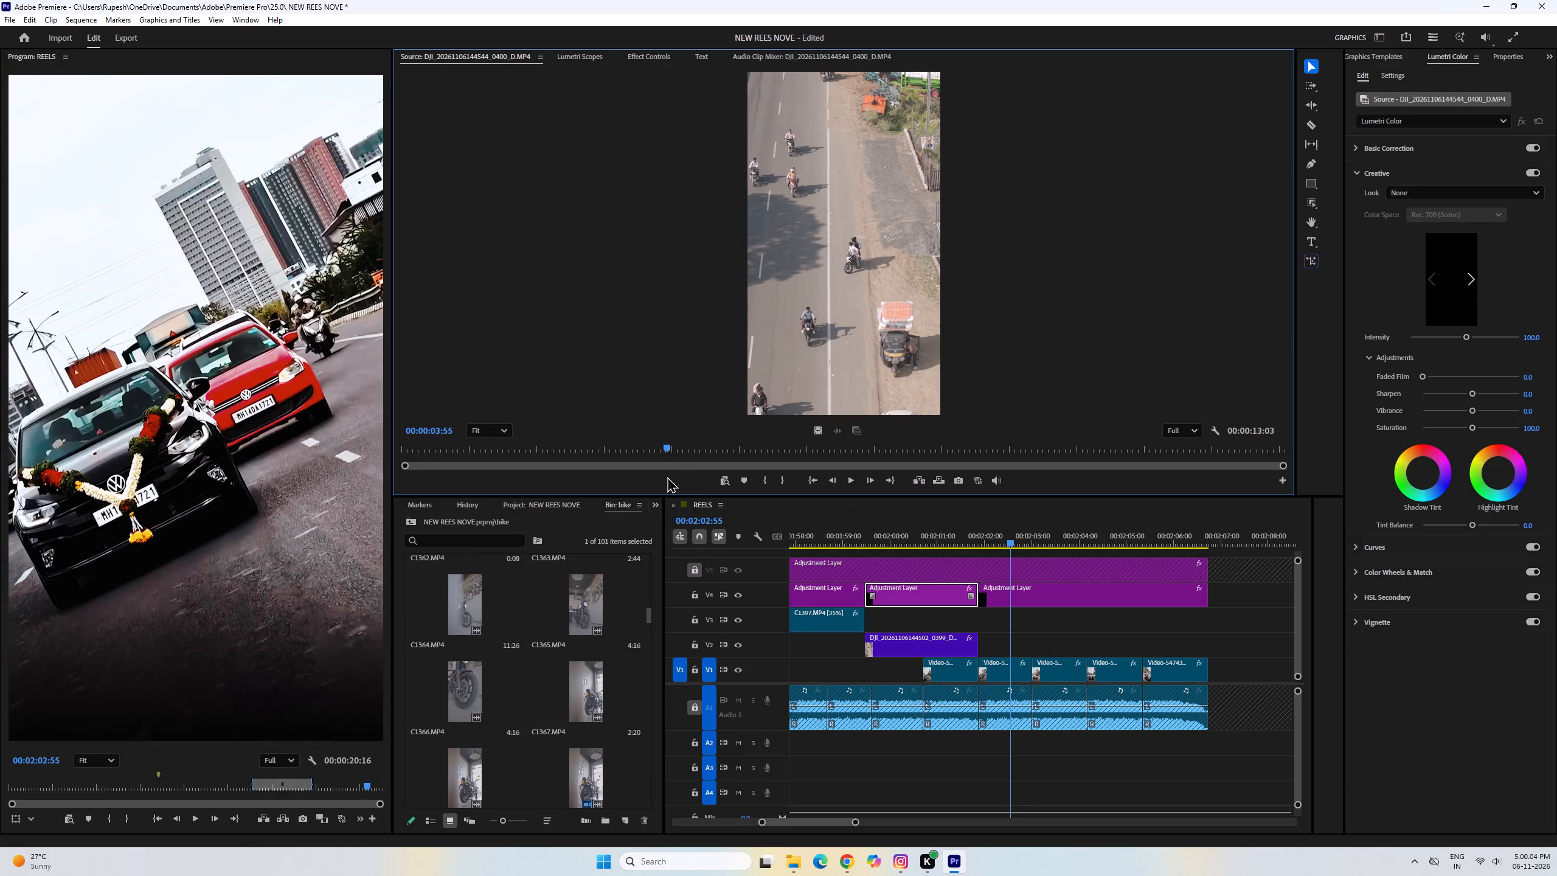
left_click_drag(681, 450, 409, 462)
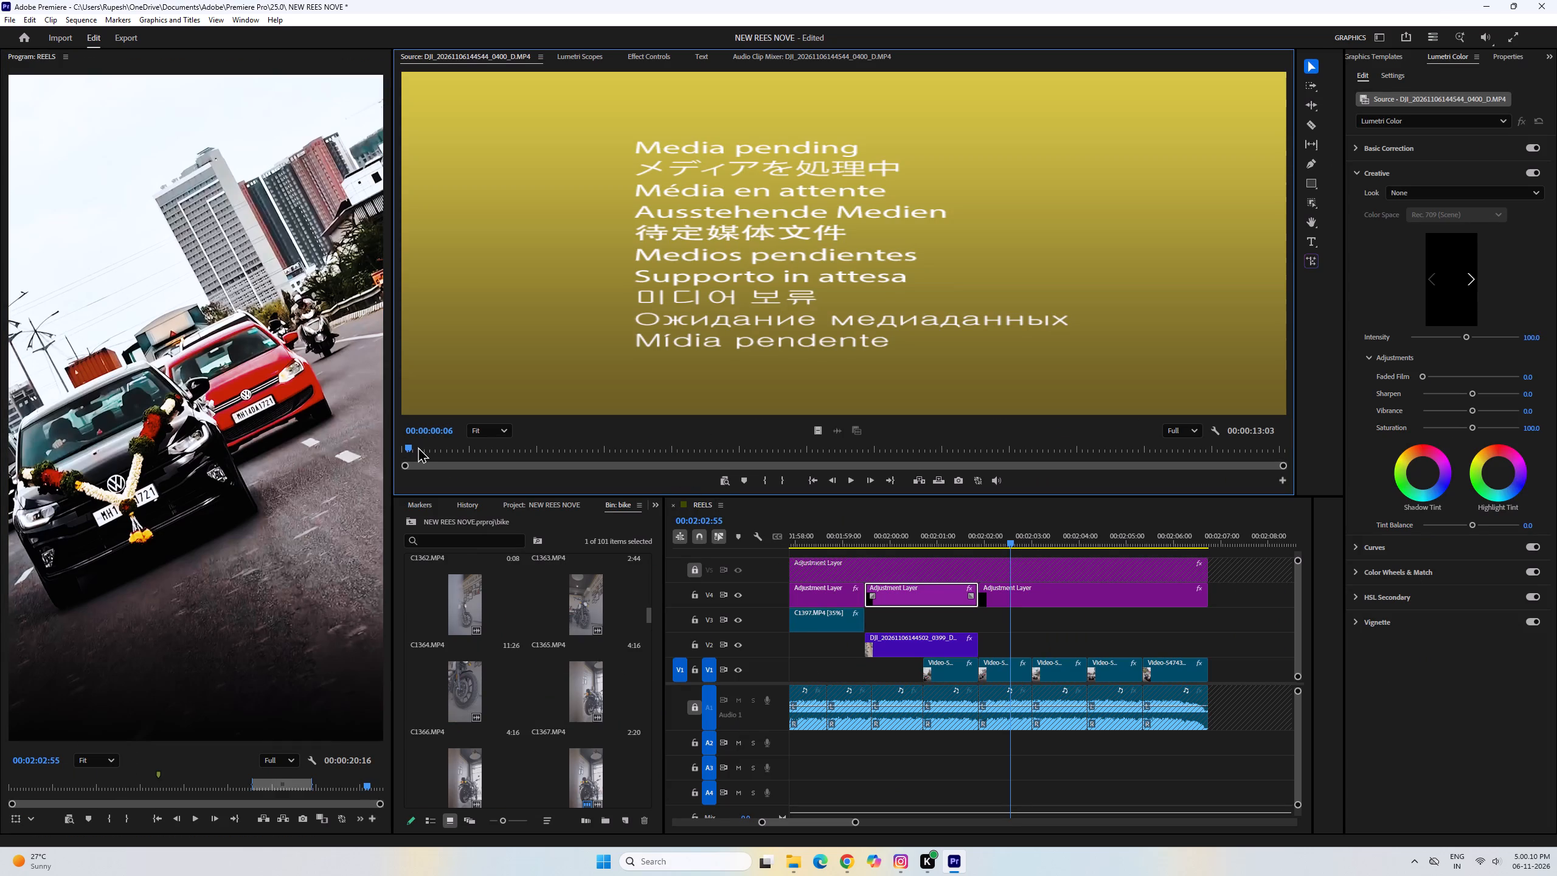
left_click_drag(418, 447, 385, 447)
key("space")
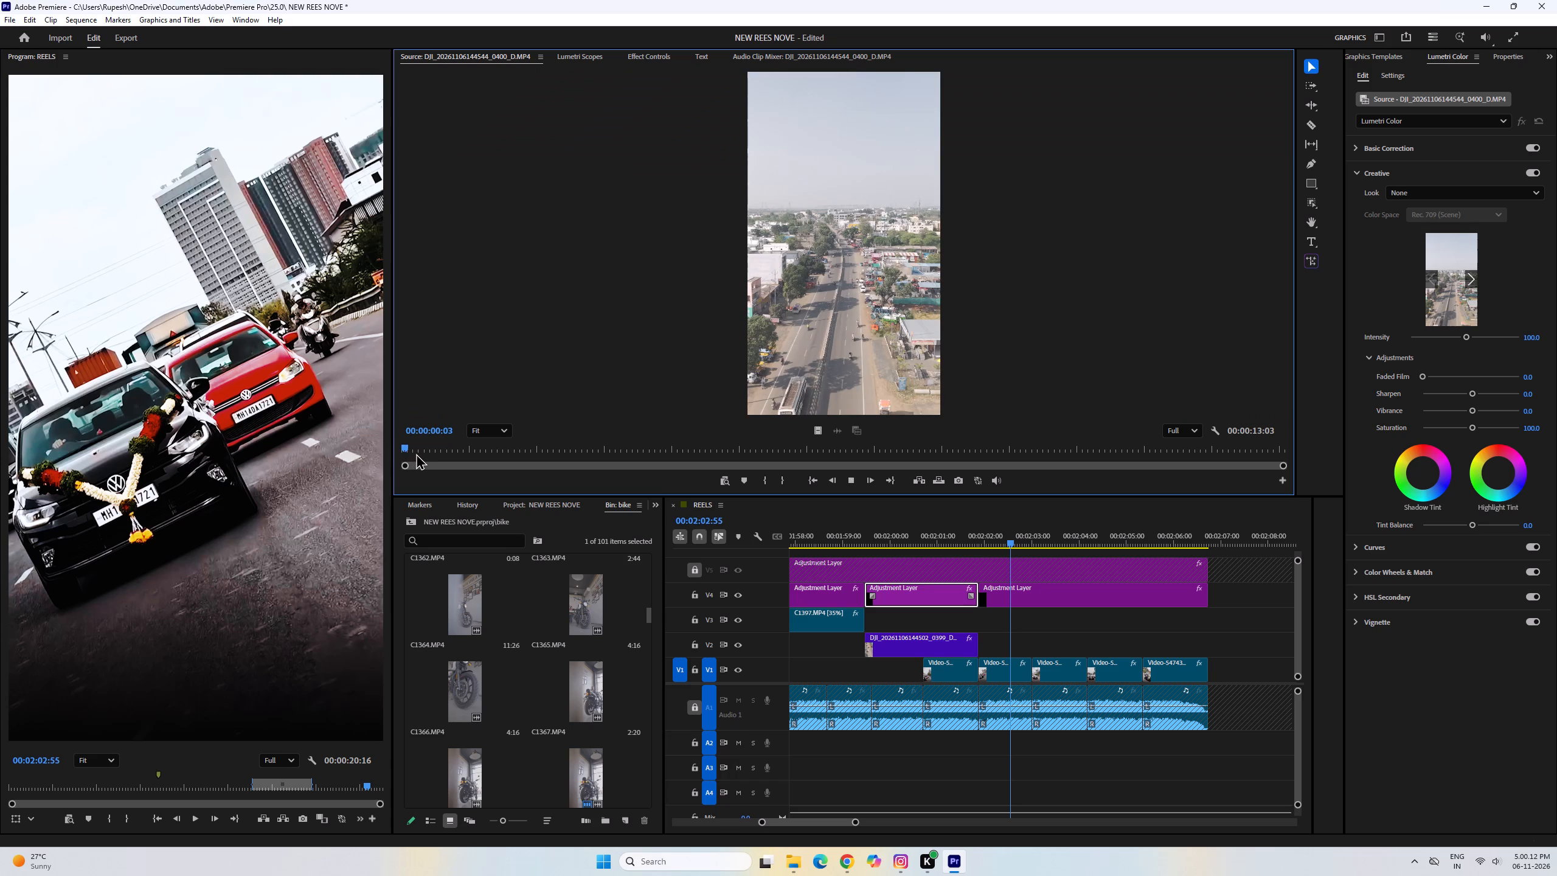
left_click_drag(423, 448, 851, 484)
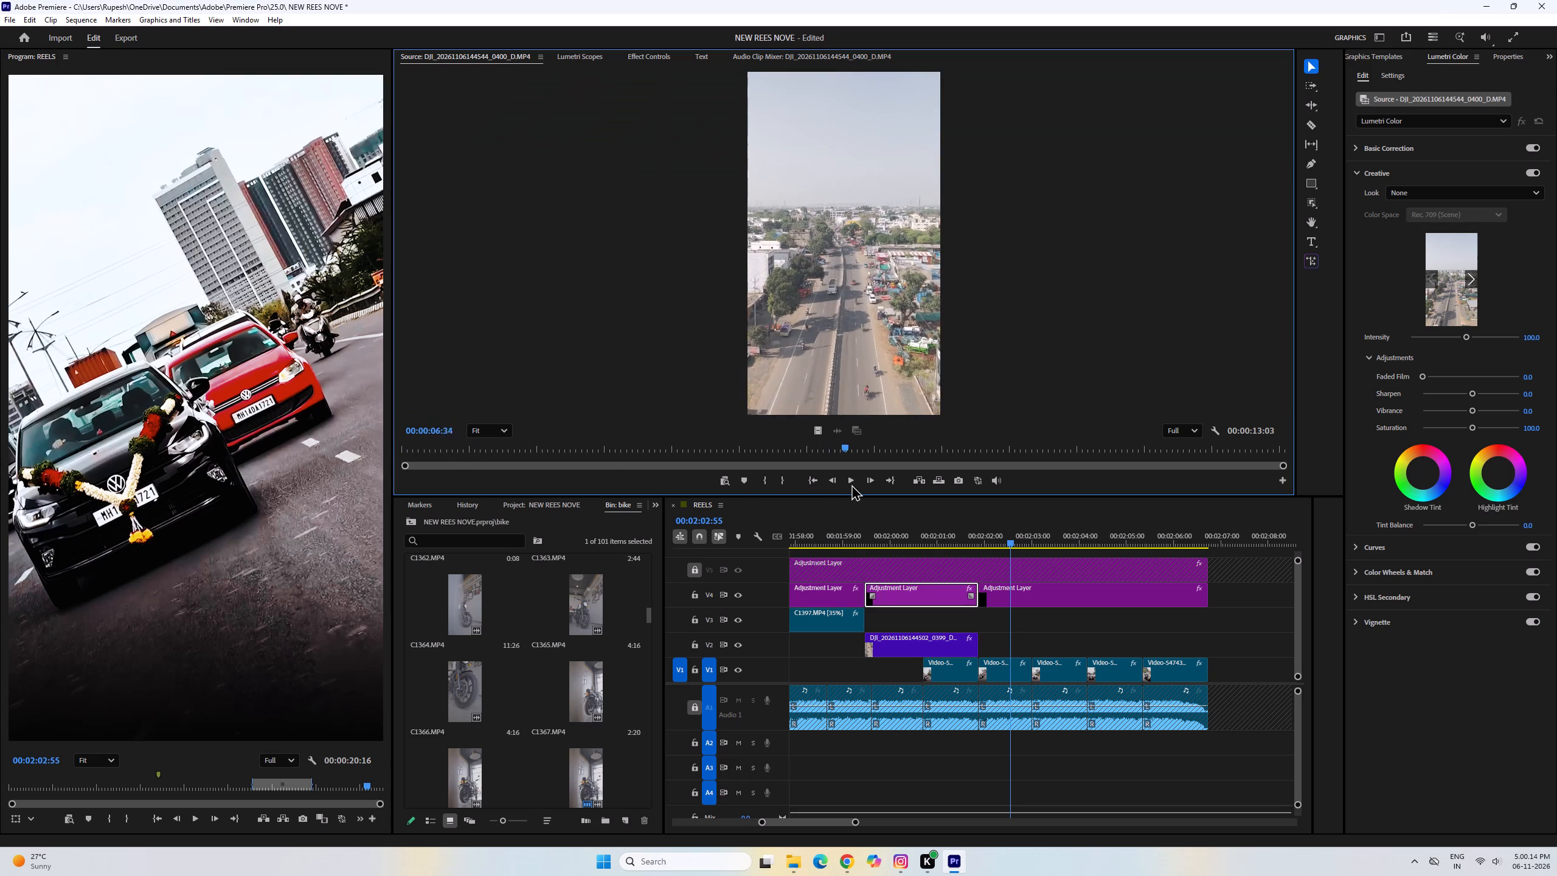
left_click_drag(851, 484, 912, 488)
Mark a short range of the DJI 0401 clip starting at about 00:00:09:17 and place its video on V2 directly after DJI 0399.
key("grave")
double_click(868, 756)
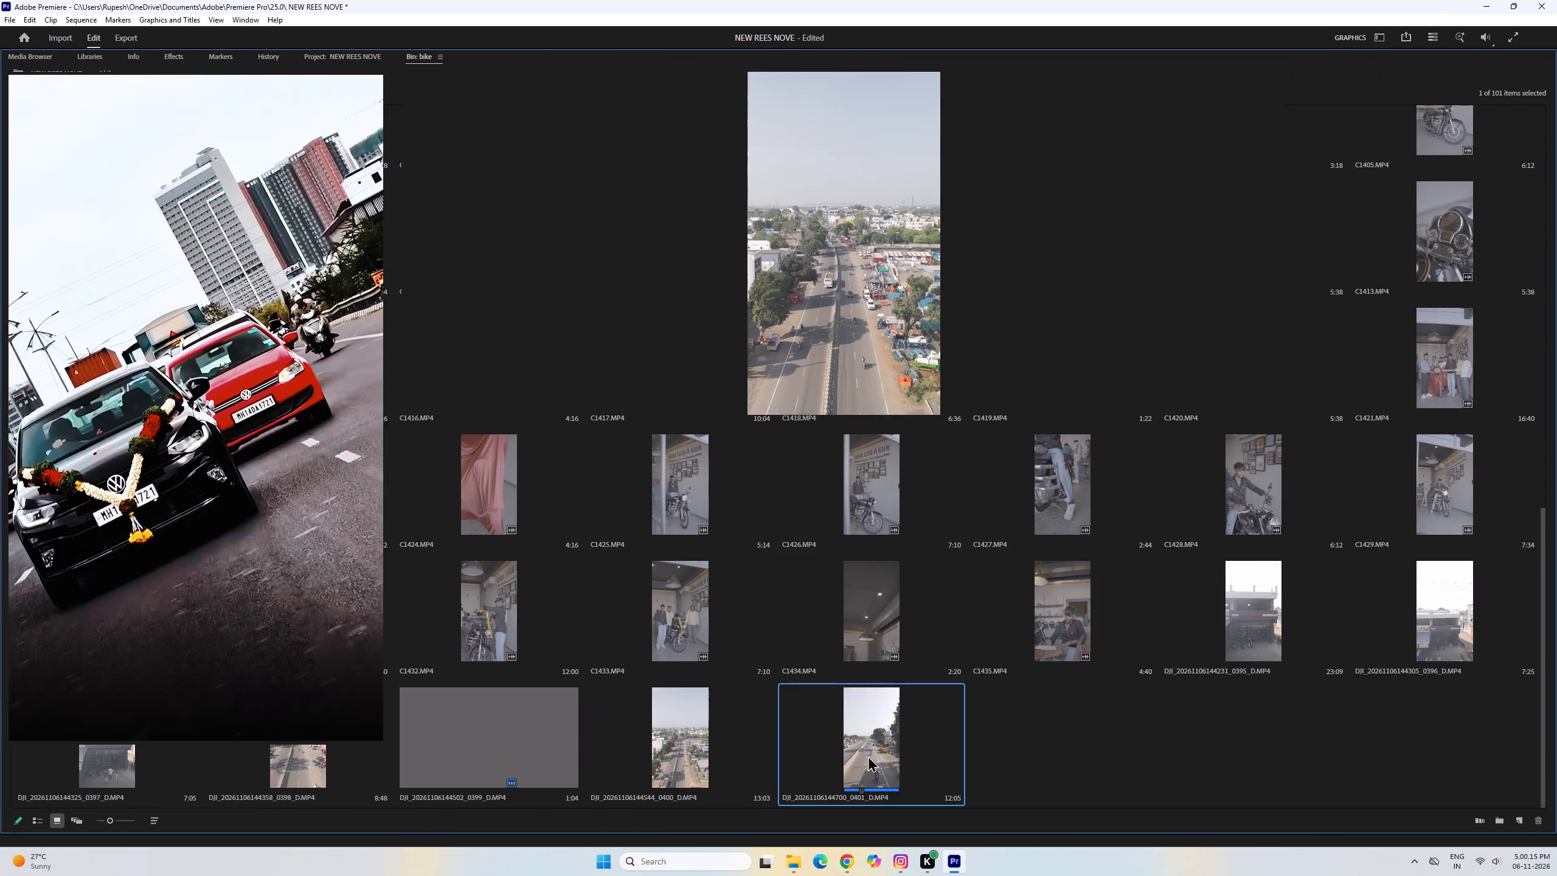
left_click_drag(670, 453, 418, 454)
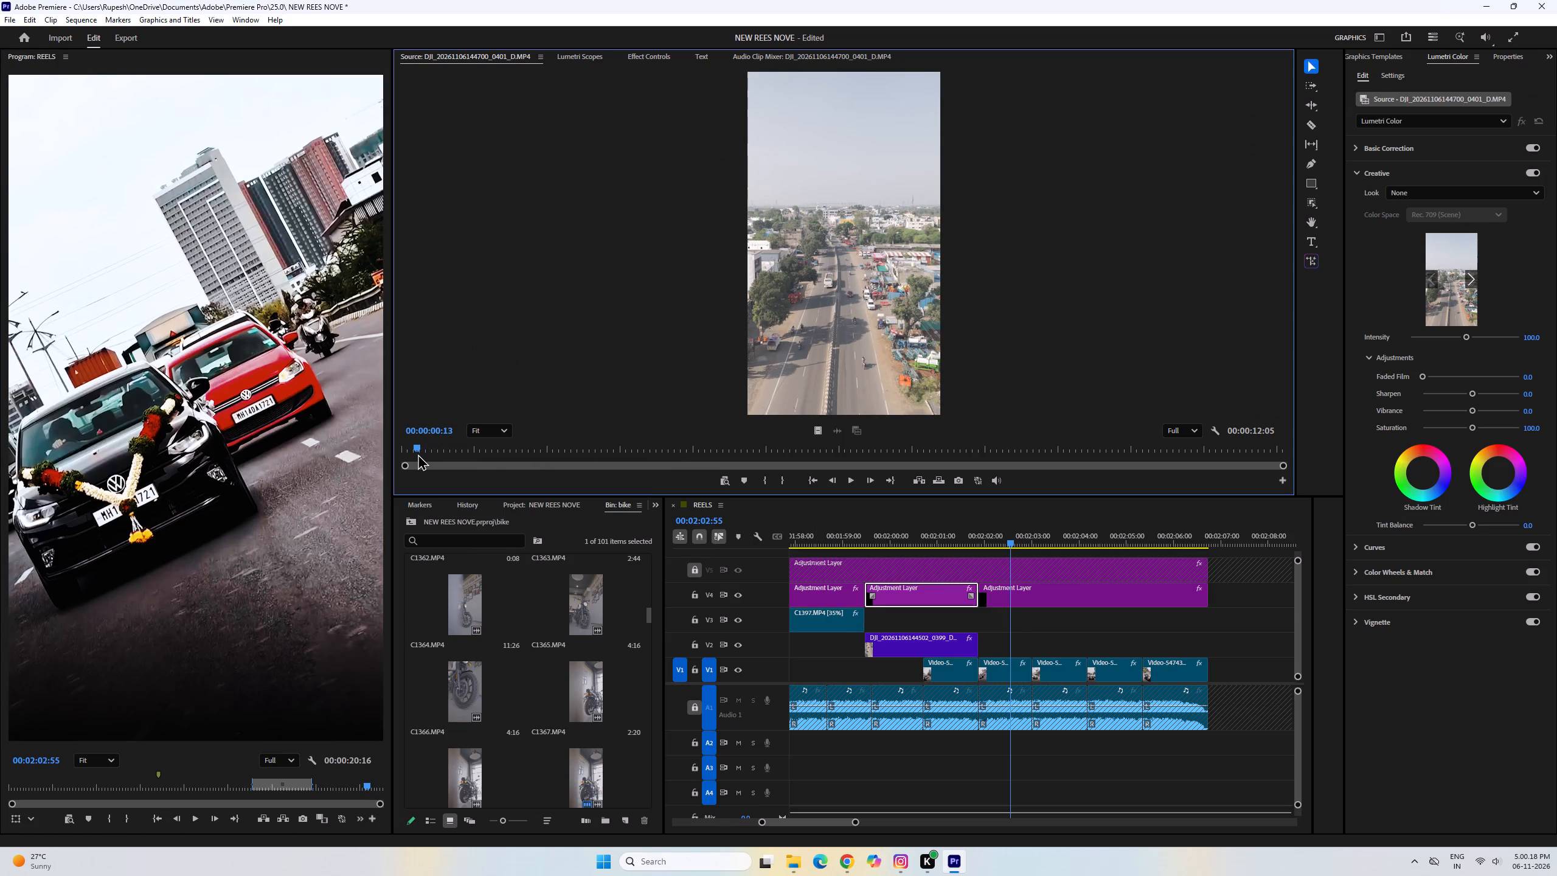
left_click_drag(418, 454, 373, 455)
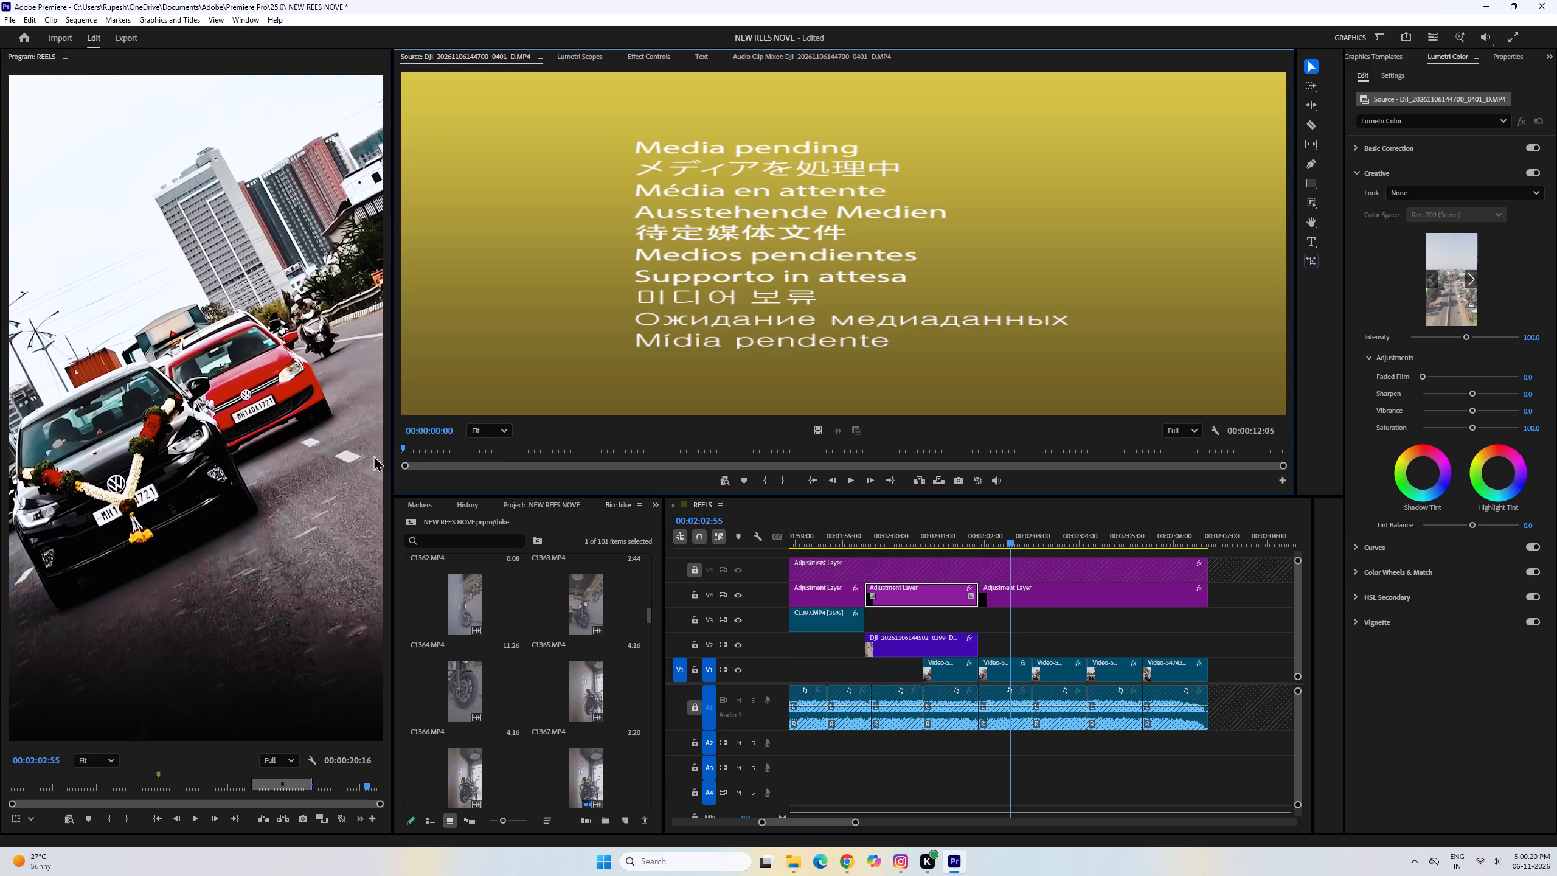
left_click_drag(432, 450, 566, 454)
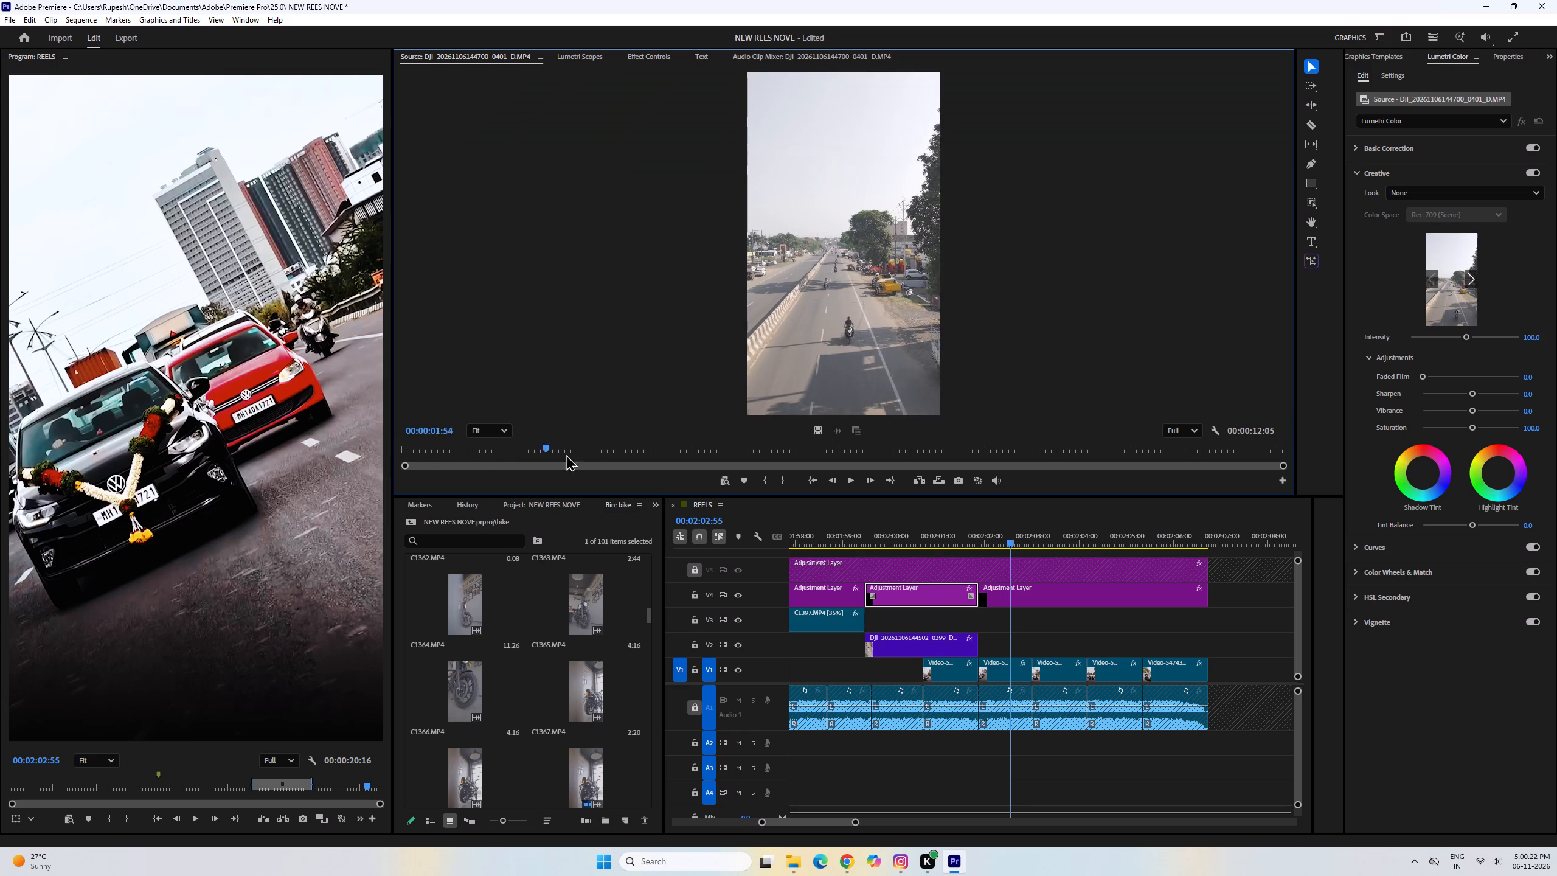
left_click_drag(566, 454, 991, 493)
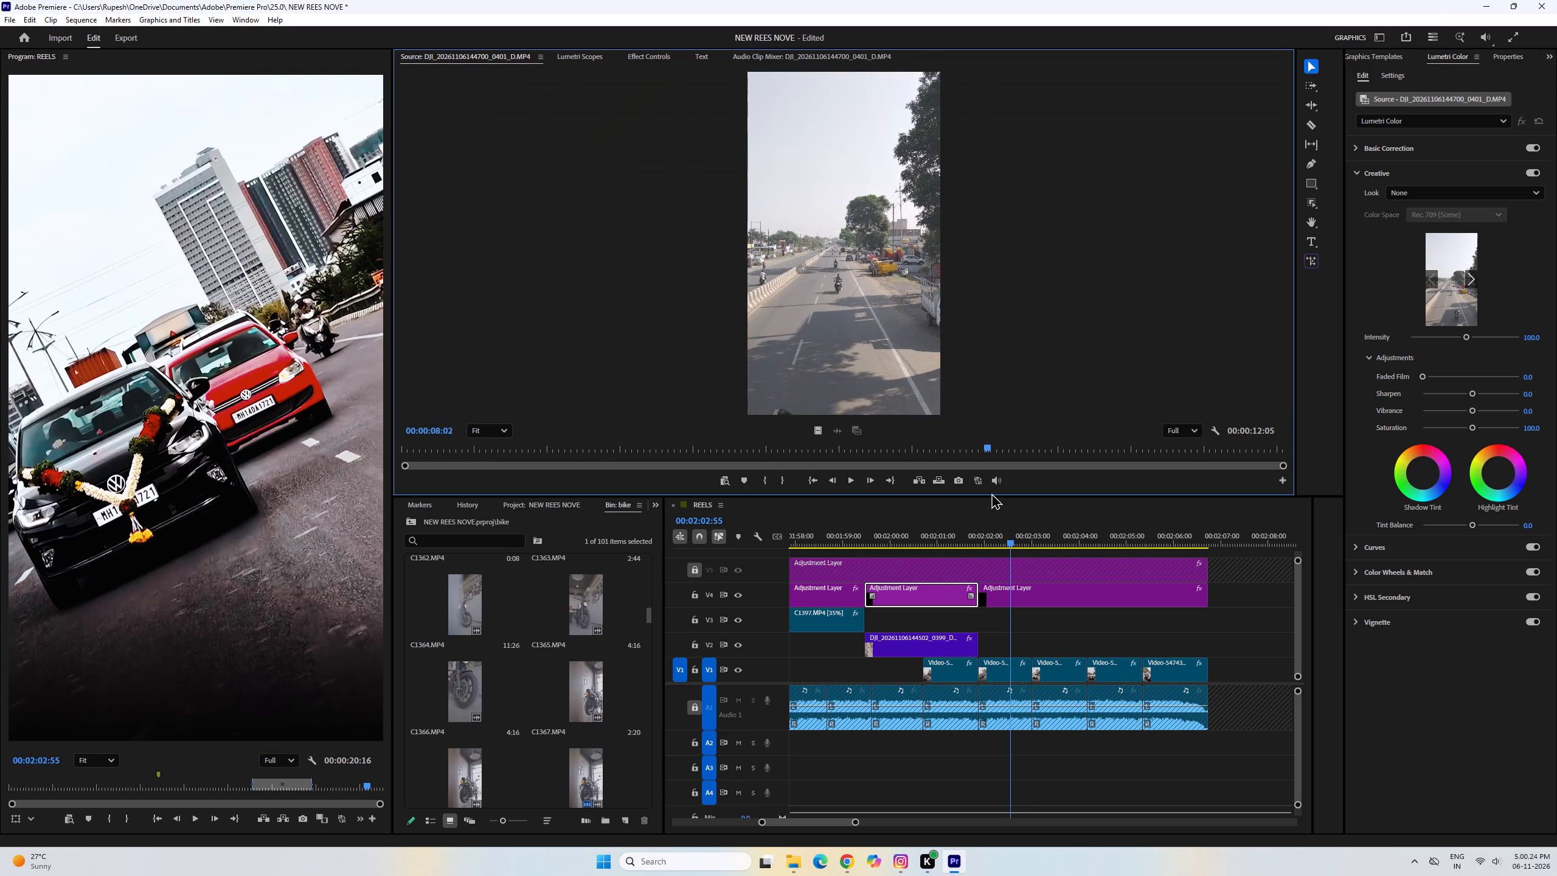
left_click_drag(991, 493, 1100, 498)
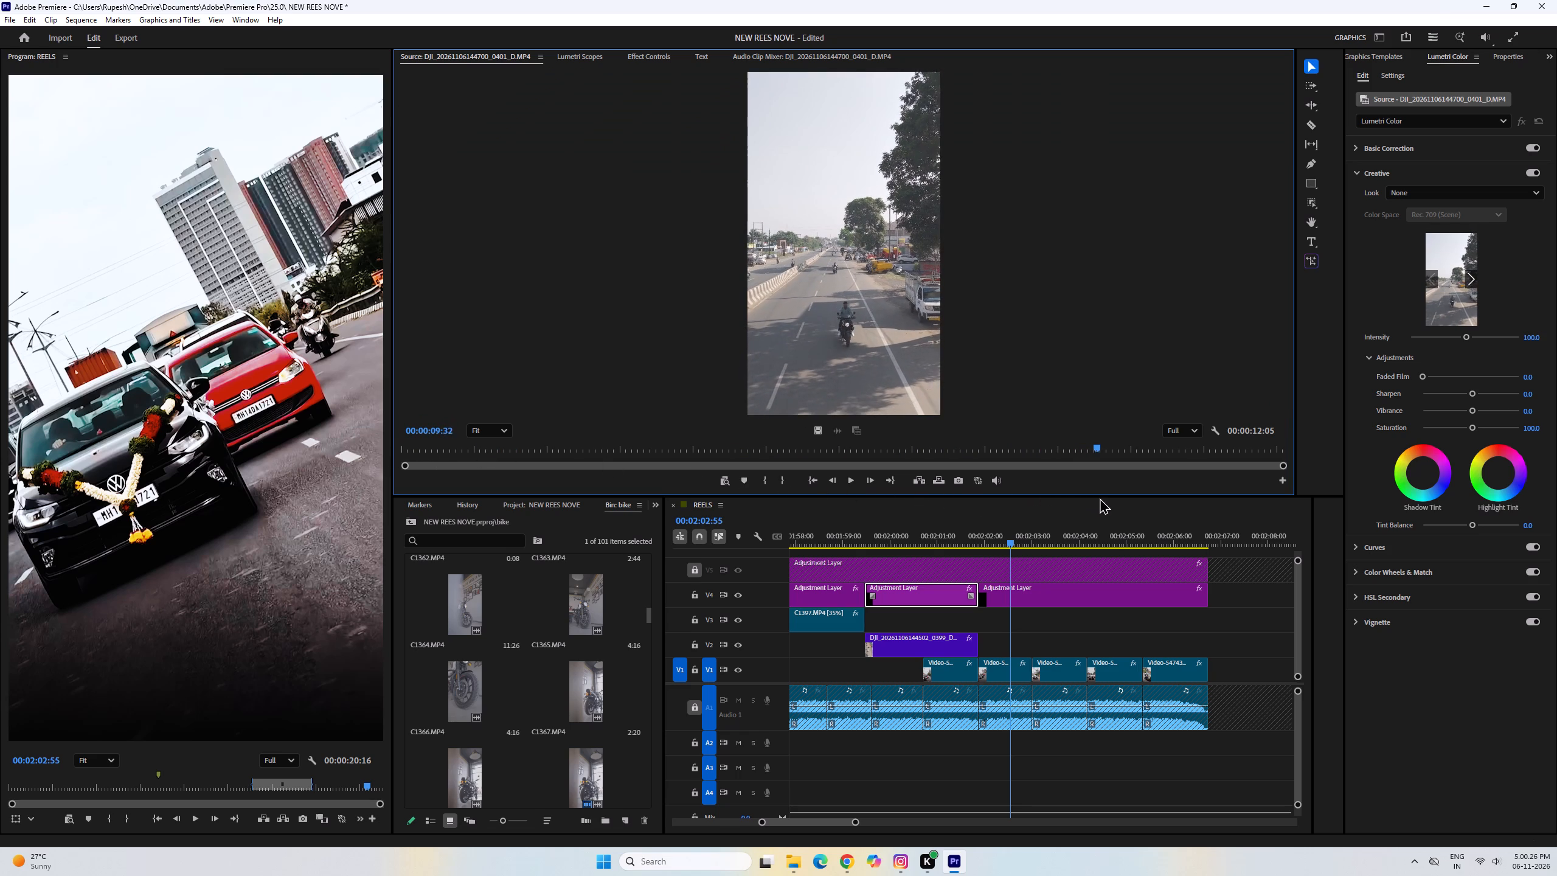
left_click_drag(1100, 498, 1077, 494)
left_click(769, 479)
key("space")
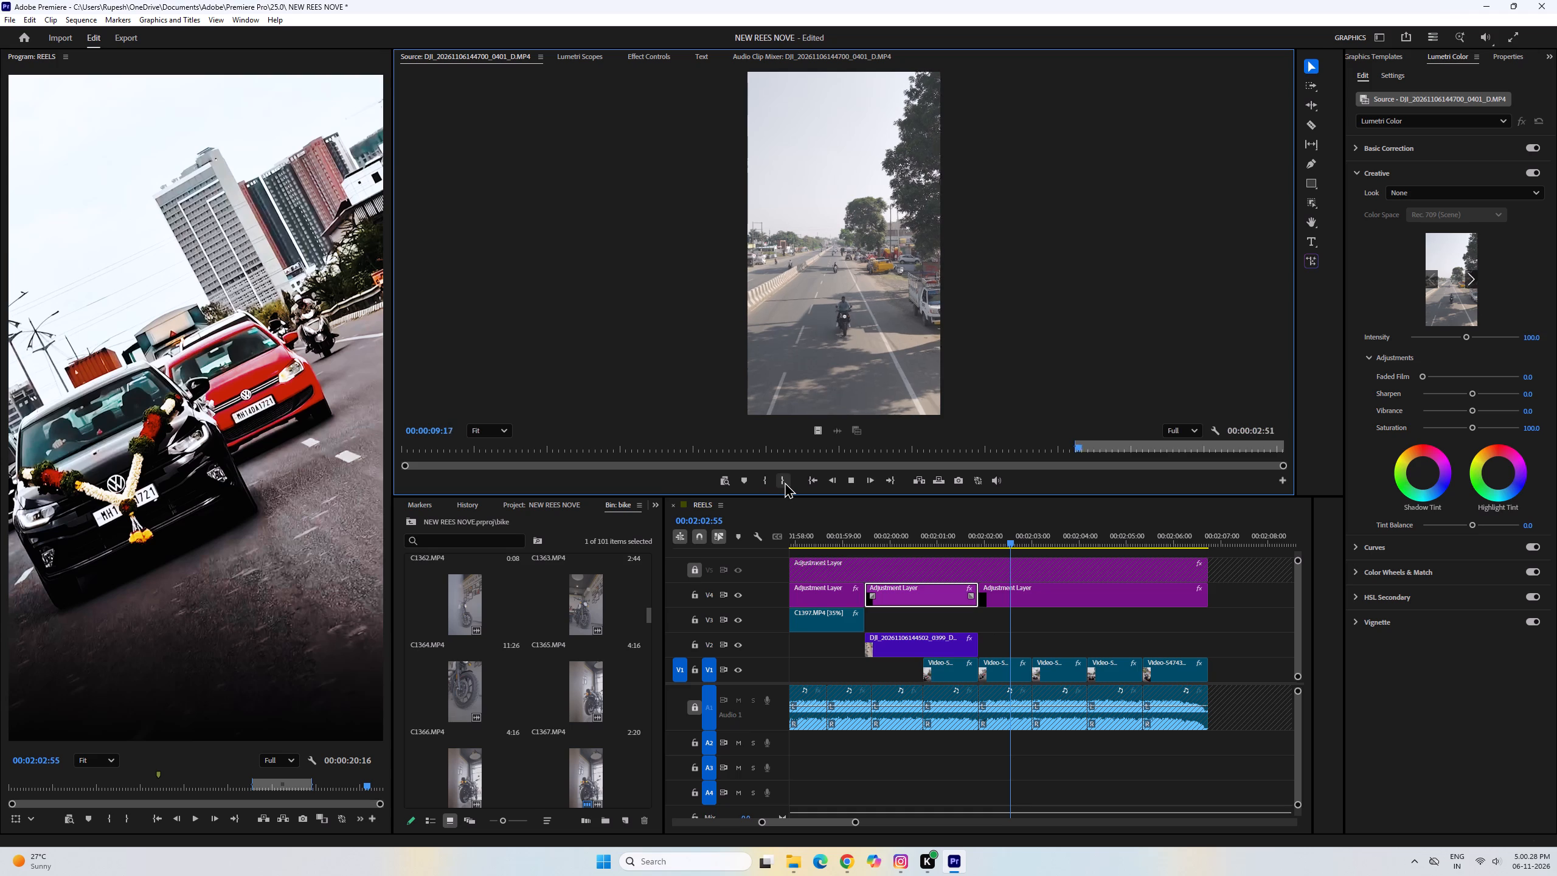
left_click(785, 482)
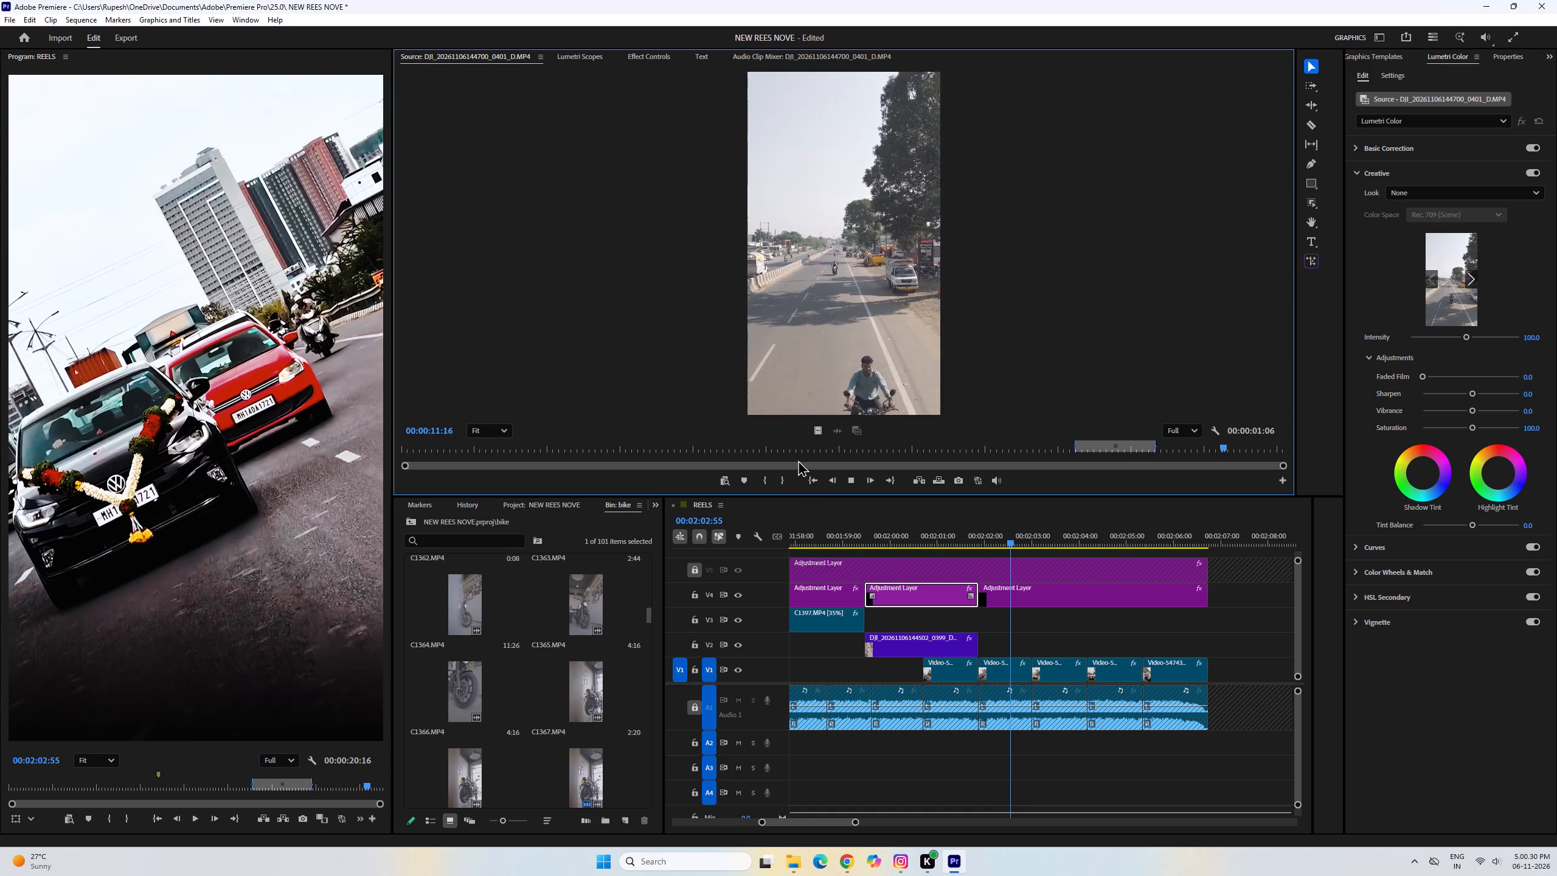
left_click_drag(818, 431, 984, 642)
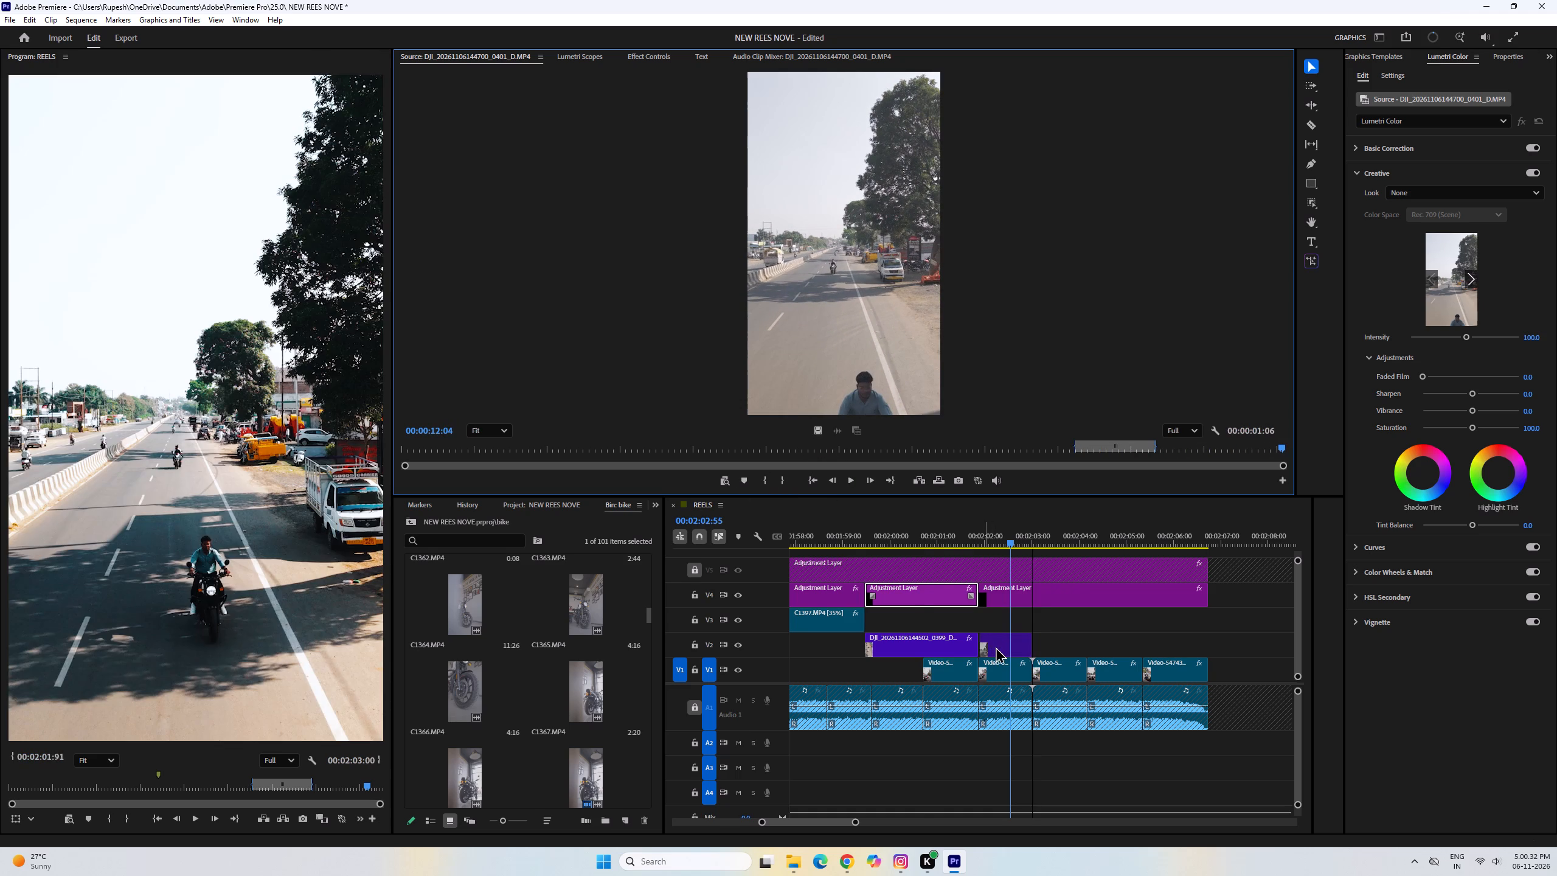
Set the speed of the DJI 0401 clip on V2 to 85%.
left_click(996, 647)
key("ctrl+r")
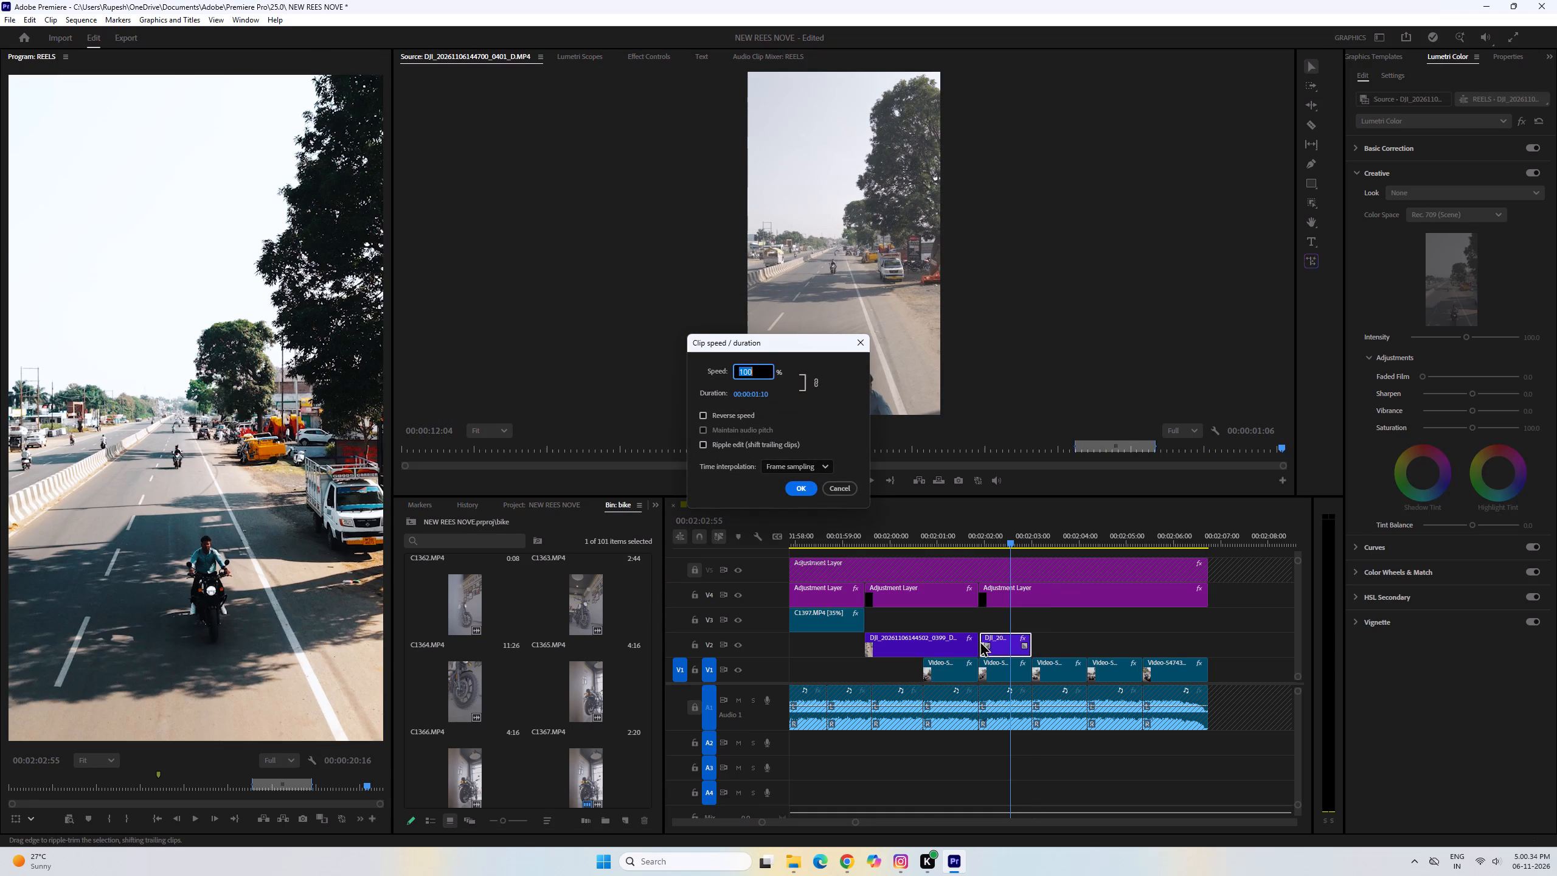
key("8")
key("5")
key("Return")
Copy the attributes of the DJI 0399 clip onto the DJI 0401 clip on V2 and play the result.
left_click(1004, 648)
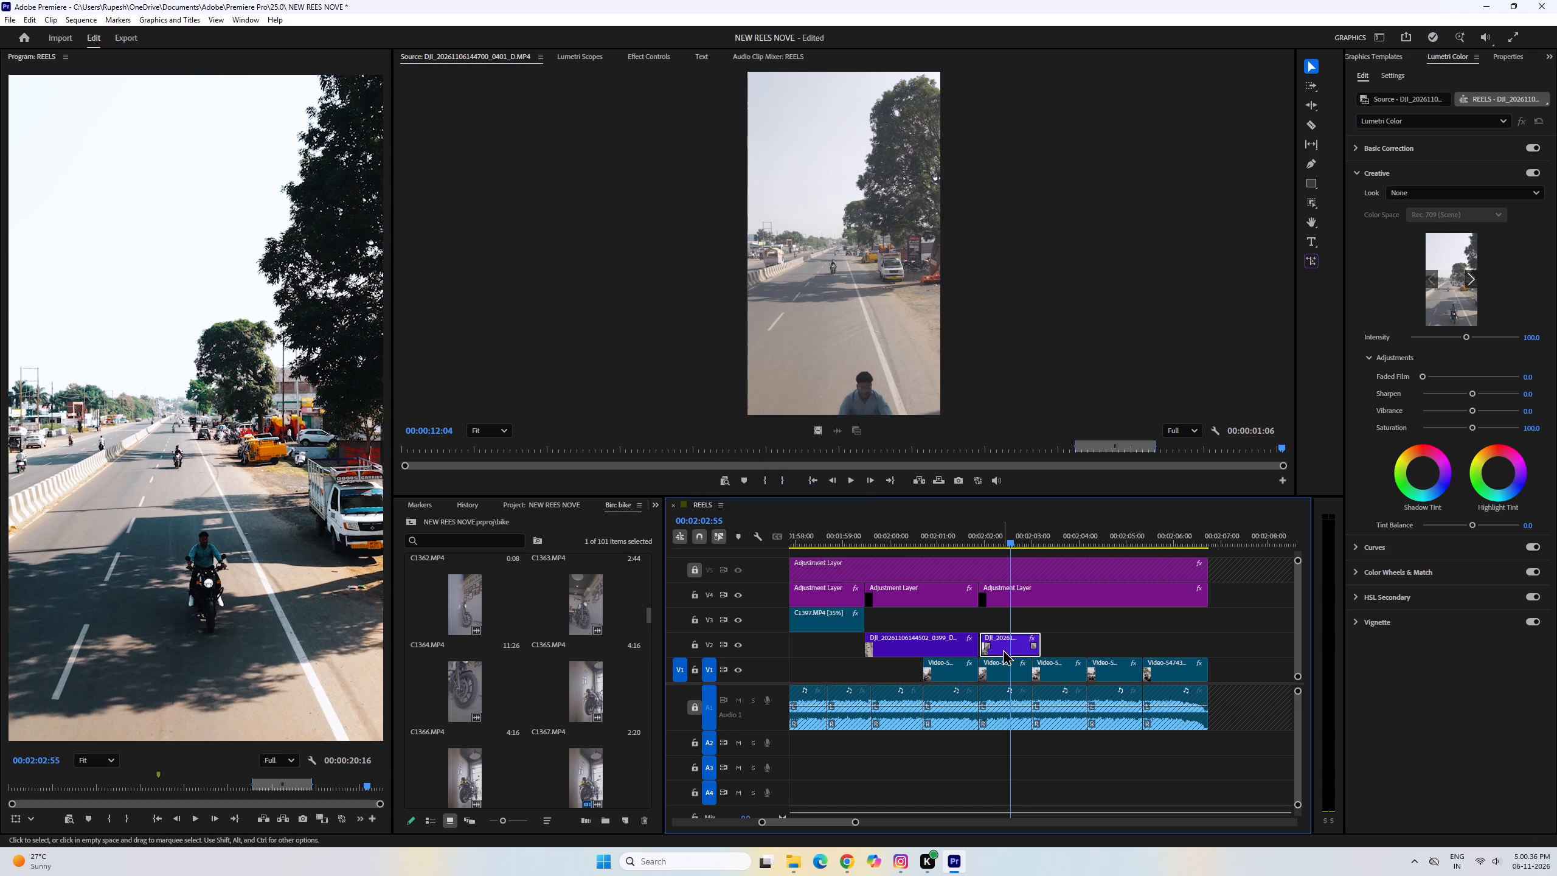
left_click(960, 647)
right_click(960, 647)
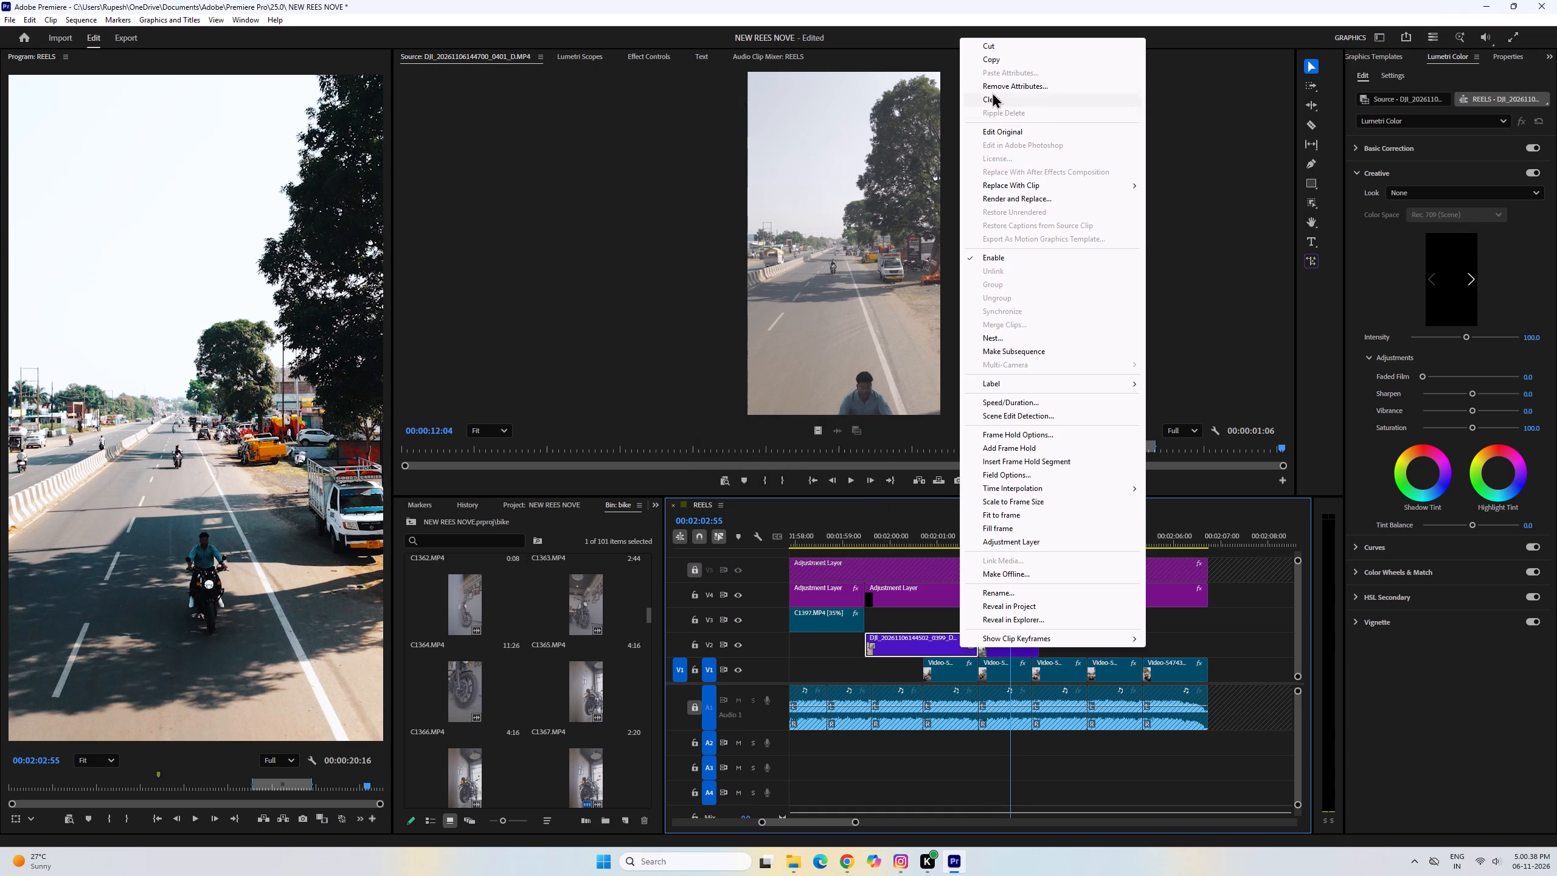
left_click(992, 58)
left_click(1002, 648)
right_click(1003, 648)
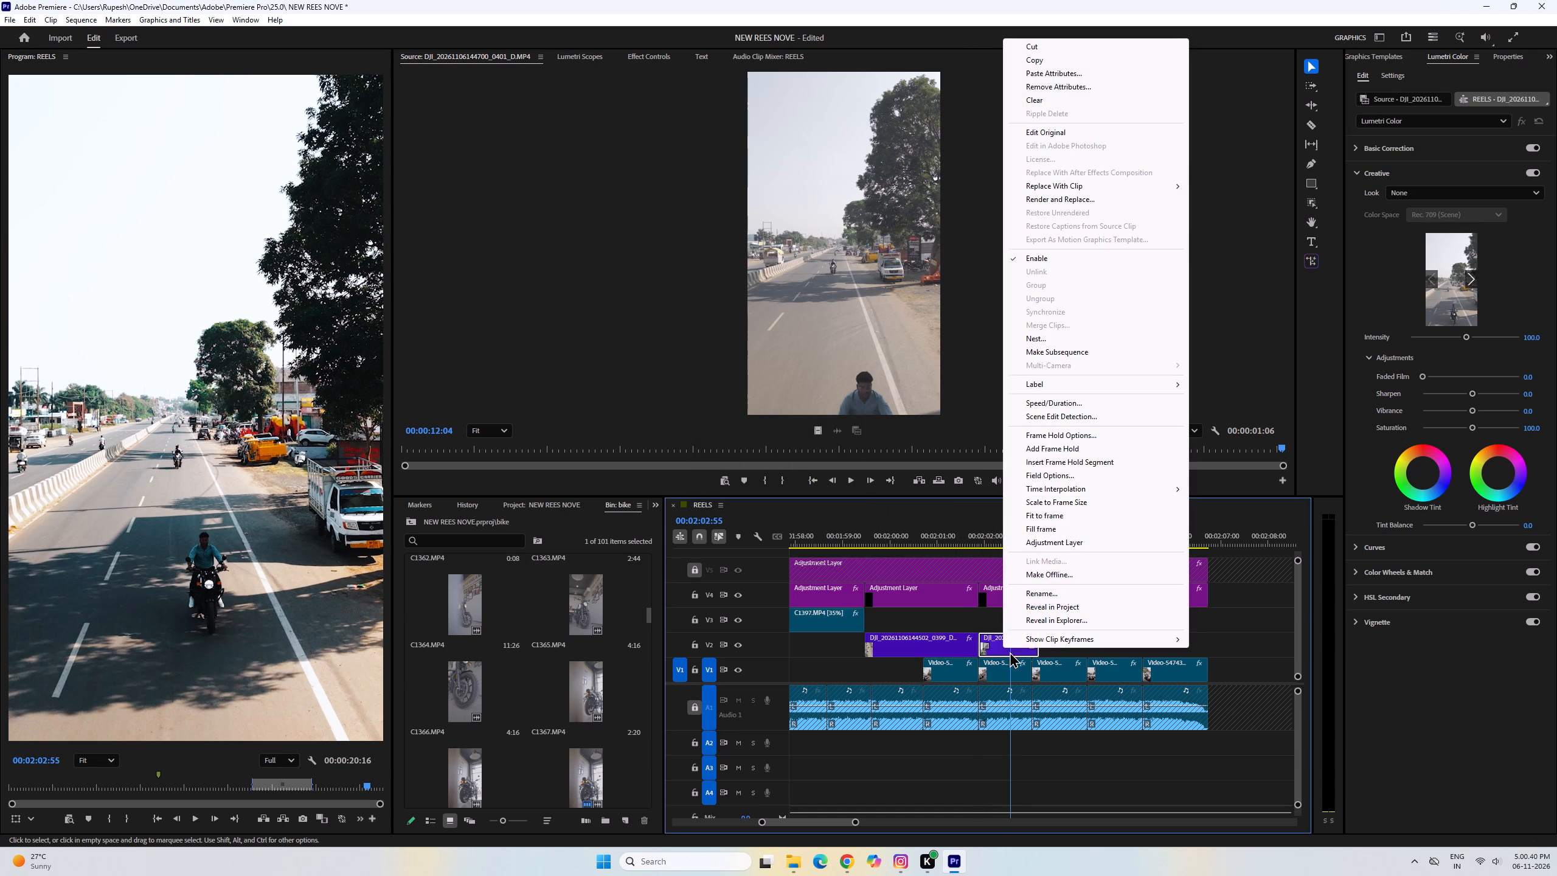
left_click(1046, 72)
key("space")
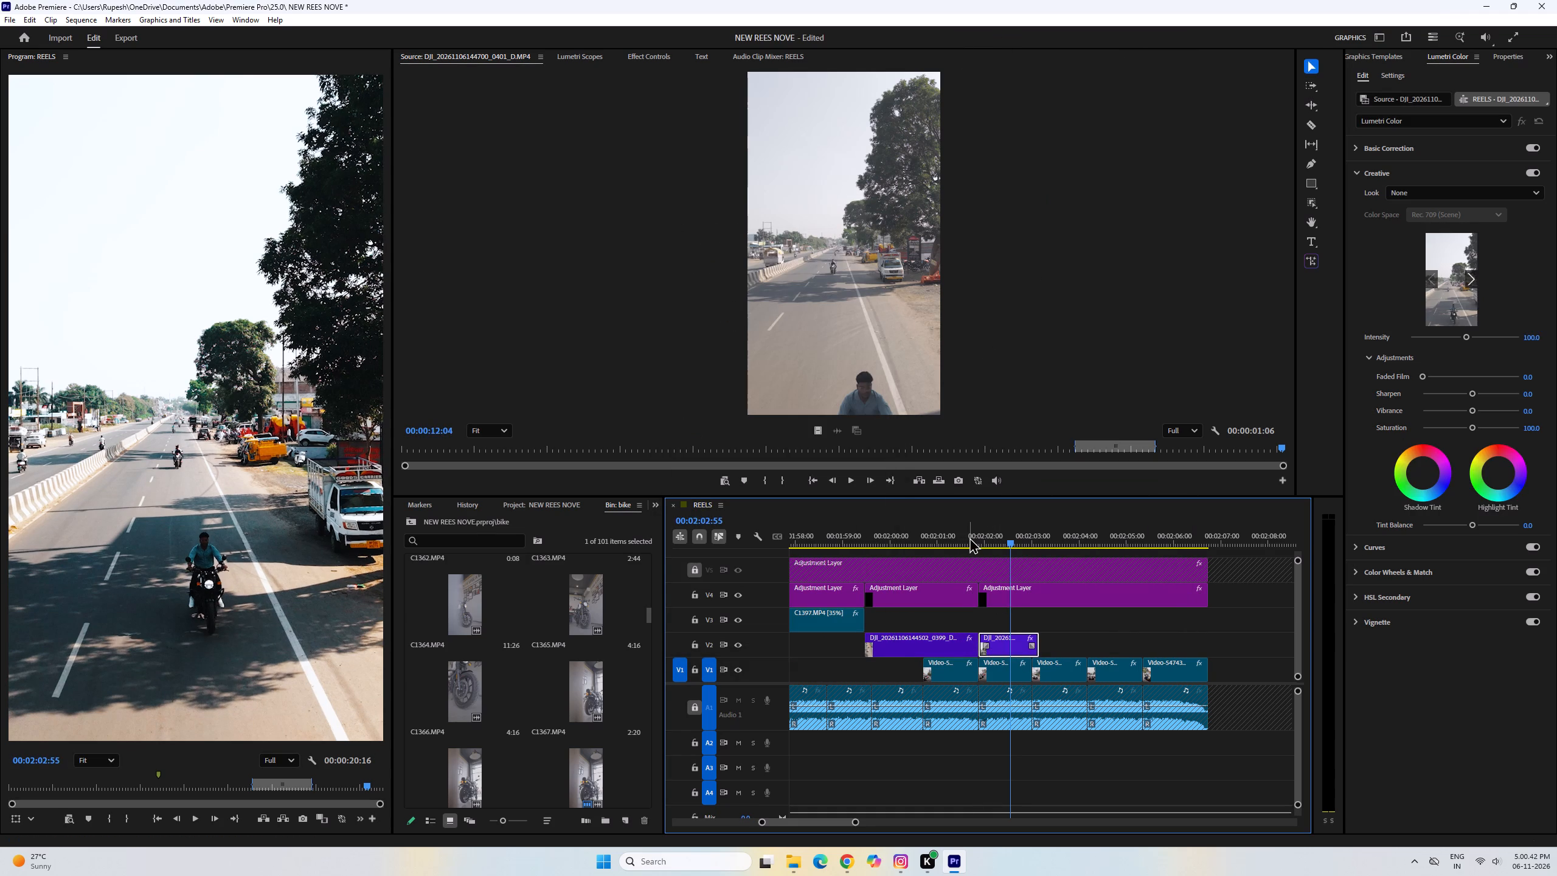
left_click(969, 537)
key("space")
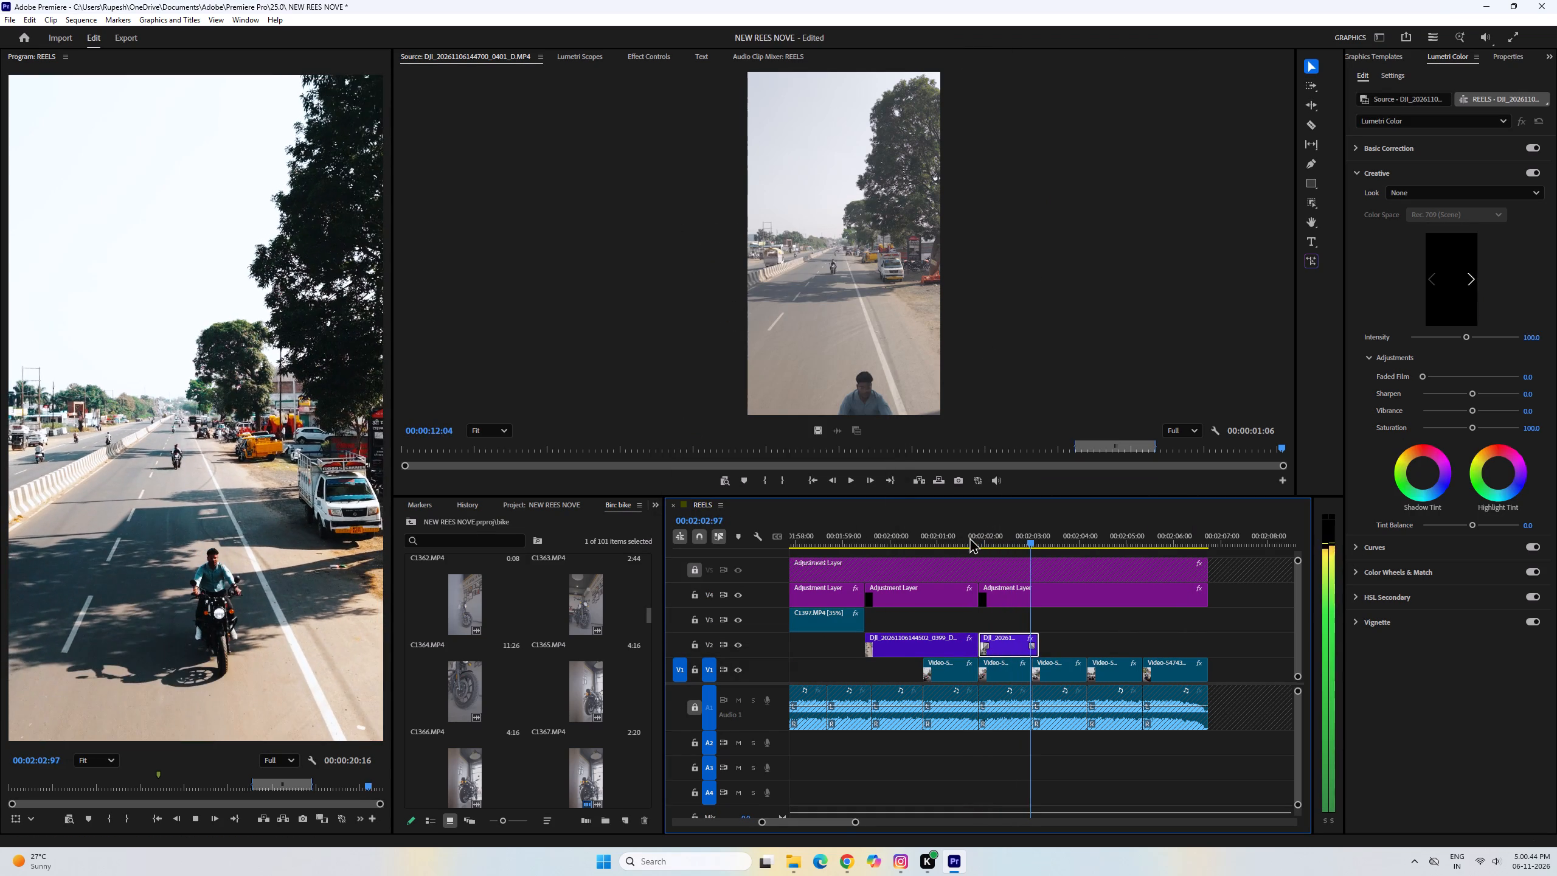
key("space")
key("space")
key("space")
Slow the DJI 0401 clip on V2 to 65% speed.
left_click(1005, 652)
key("ctrl+r")
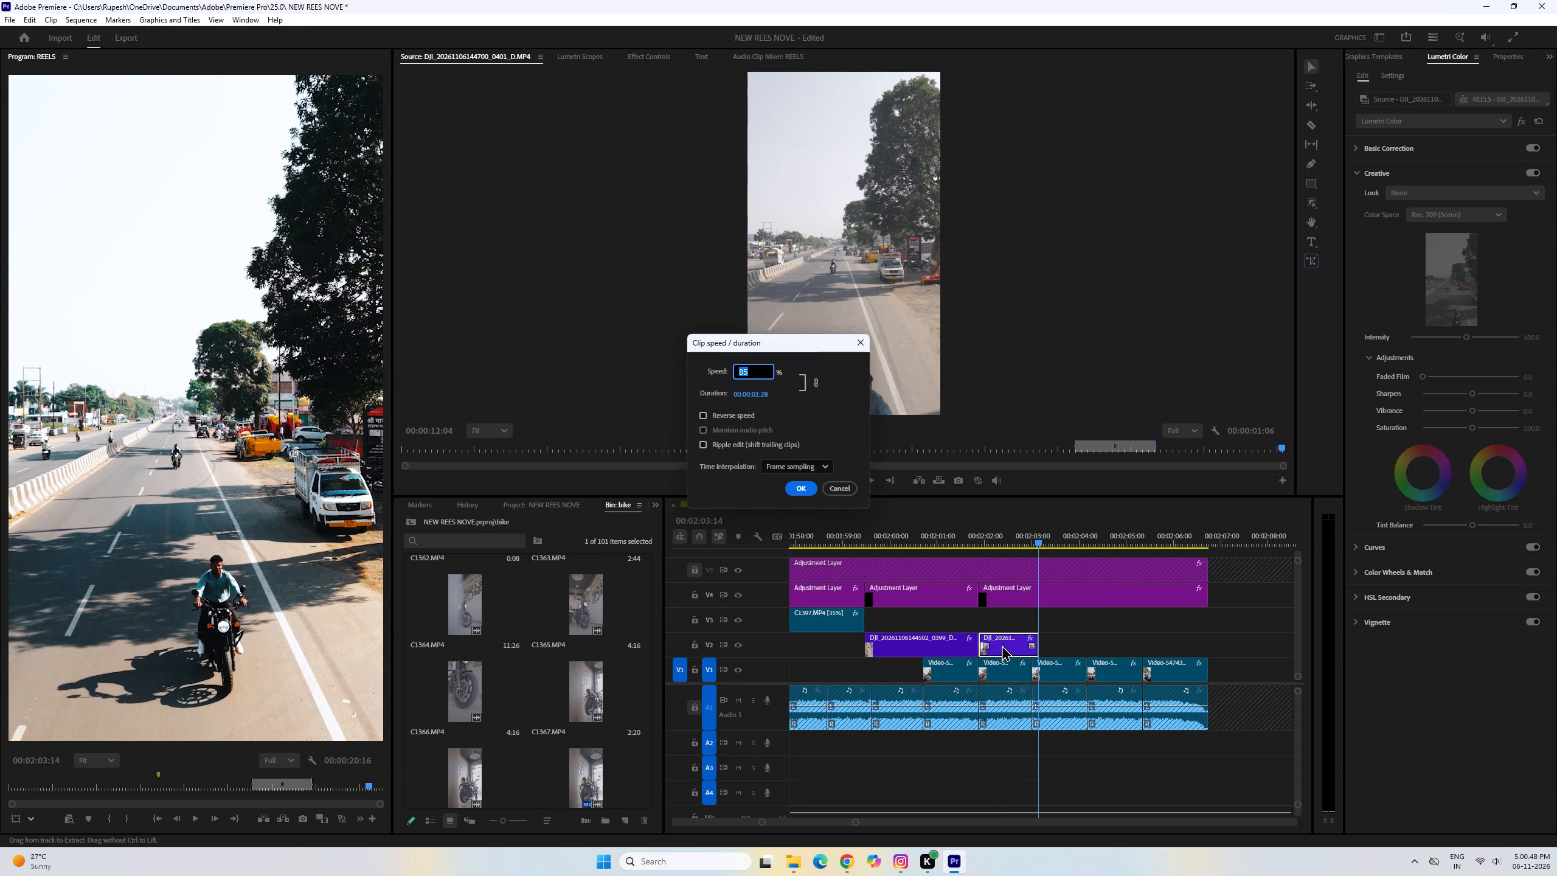
type("65")
key("Return")
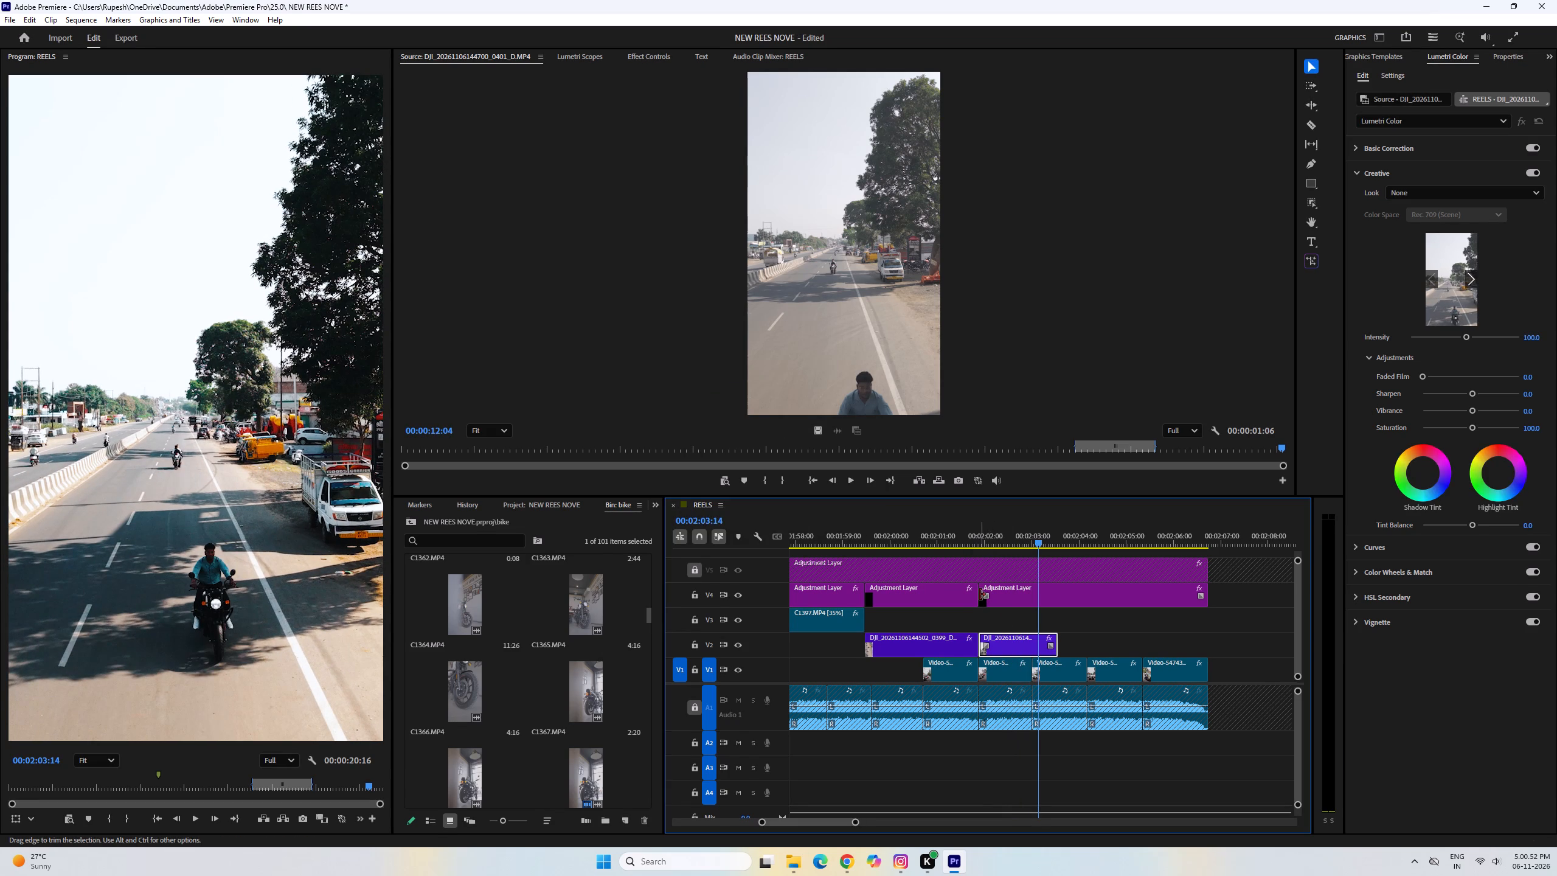
Extend the V4 drone adjustment layer segment over the DJI 0401 clip by rolling its end cut to that clip's end, and play it.
left_click_drag(980, 594, 1055, 599)
left_click_drag(982, 595, 1059, 604)
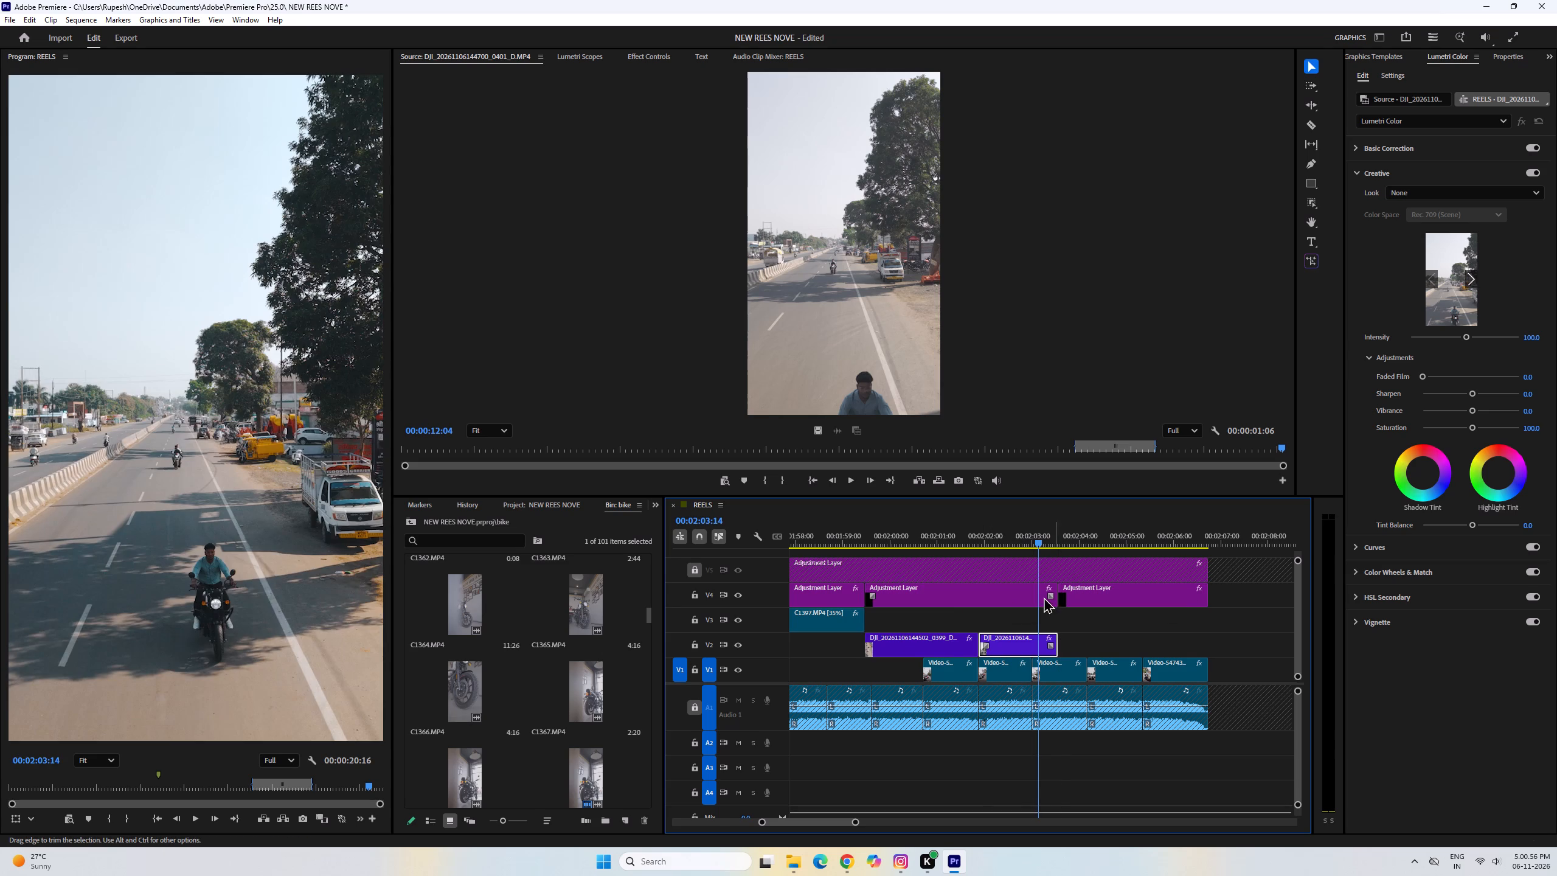
left_click(938, 534)
left_click(980, 602)
key("space")
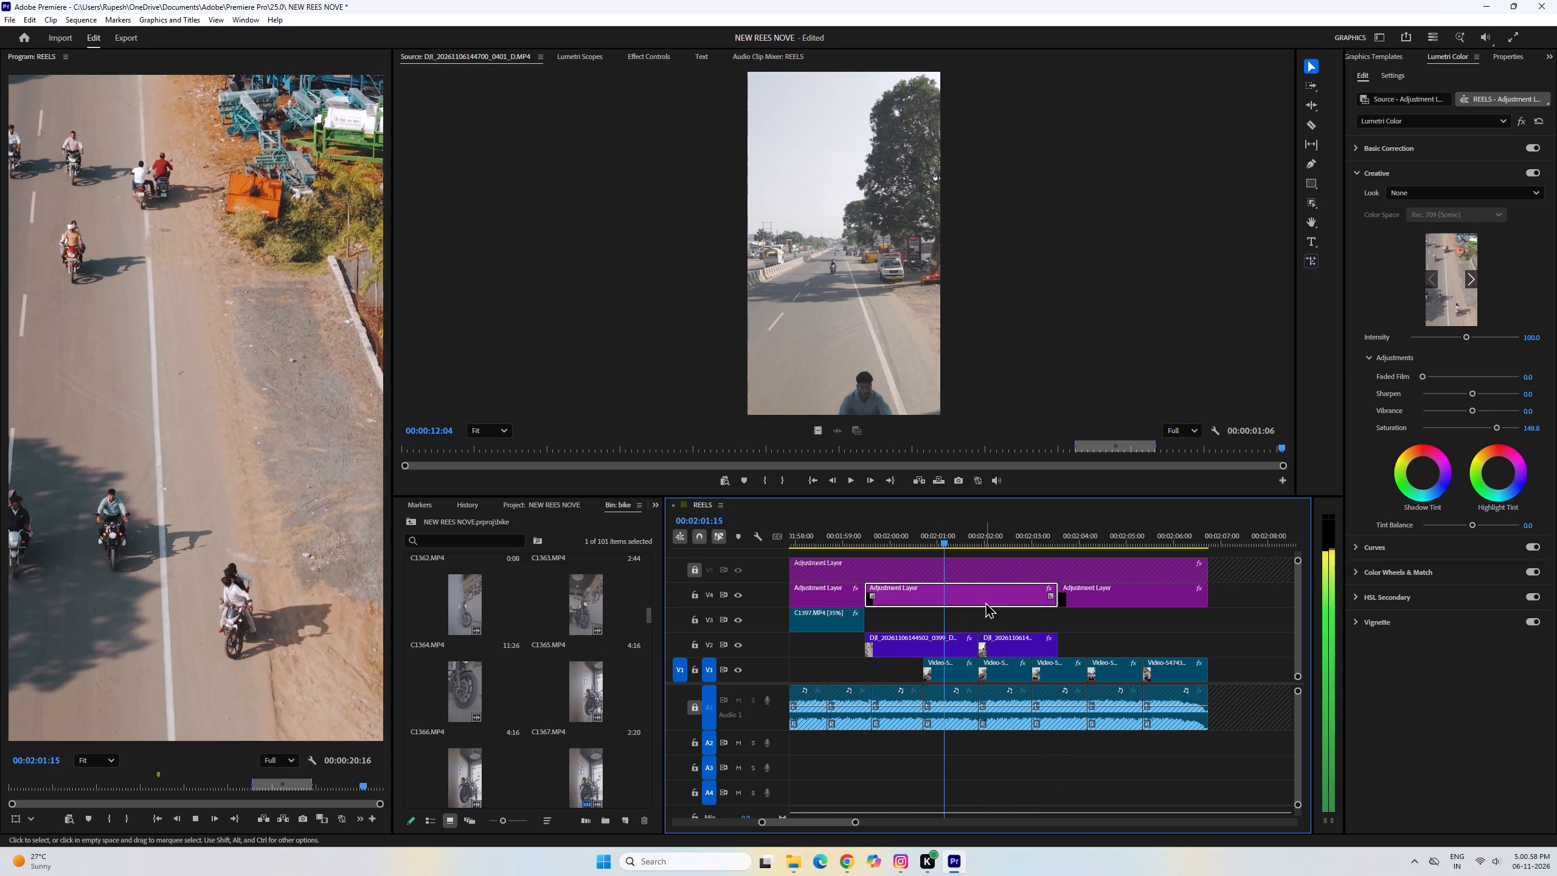
Play the sequence and trim the ends of the DJI 0401 clip and the V4 adjustment layer above it to 00:02:03:01.
left_click(1018, 645)
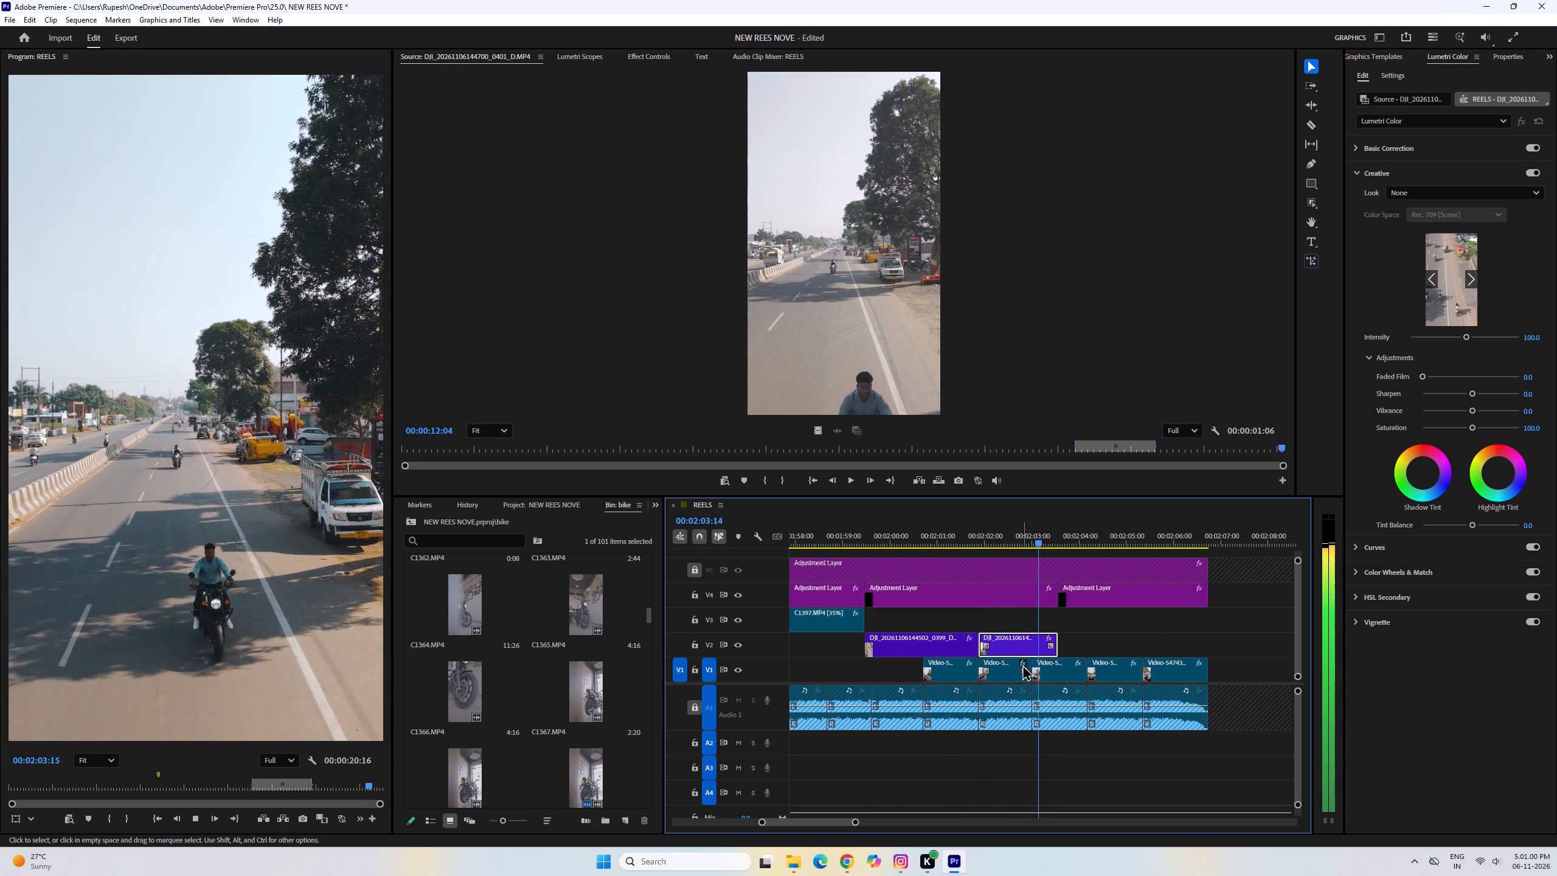
scroll(1023, 662, "down", 4)
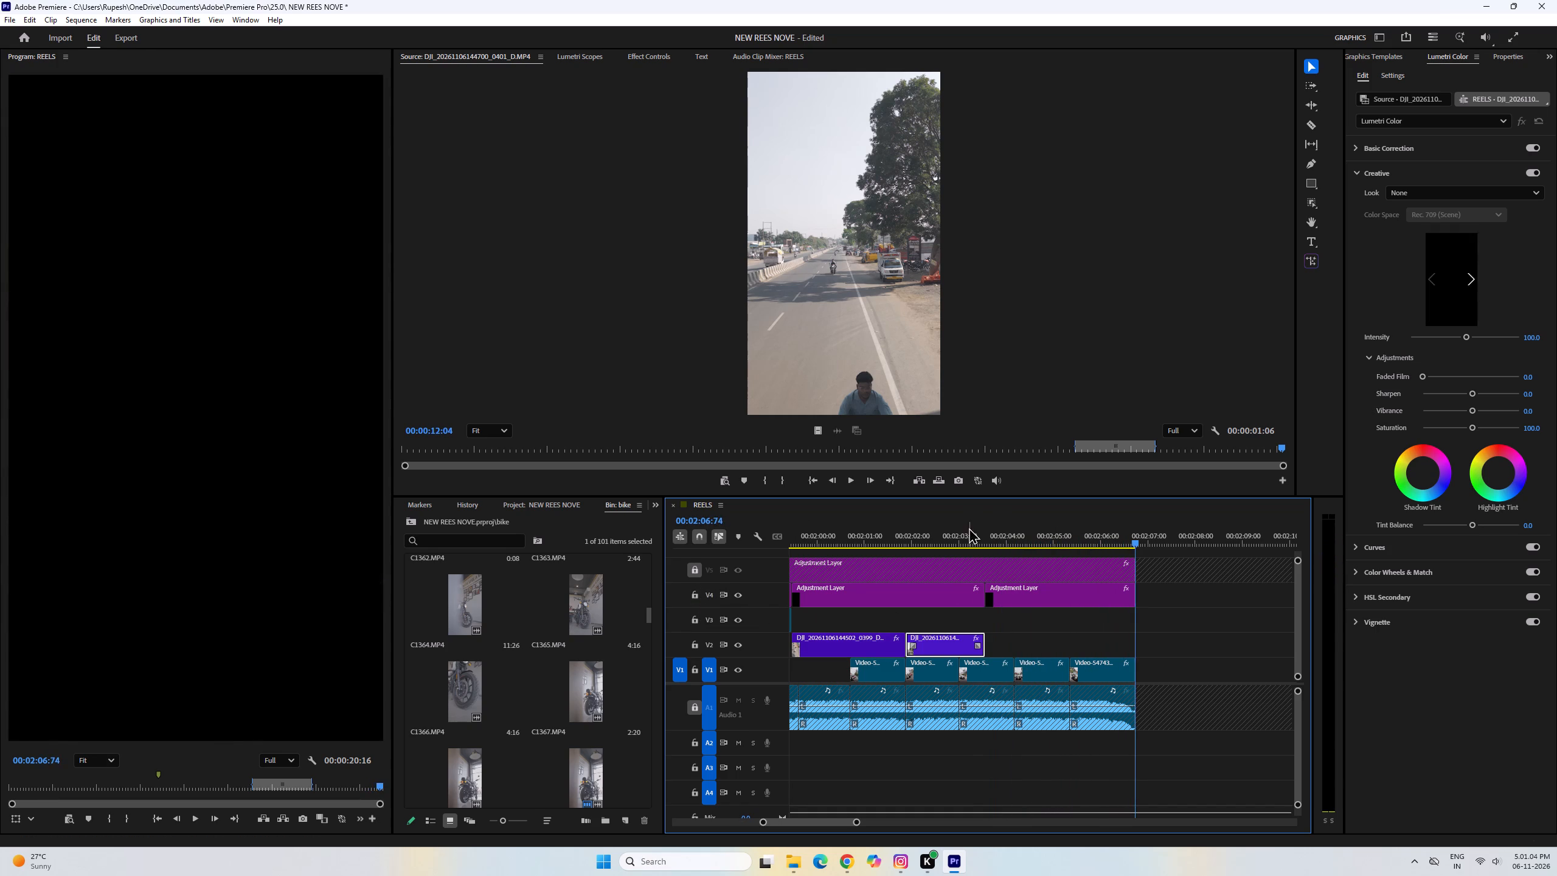
left_click(969, 527)
key("space")
key("space")
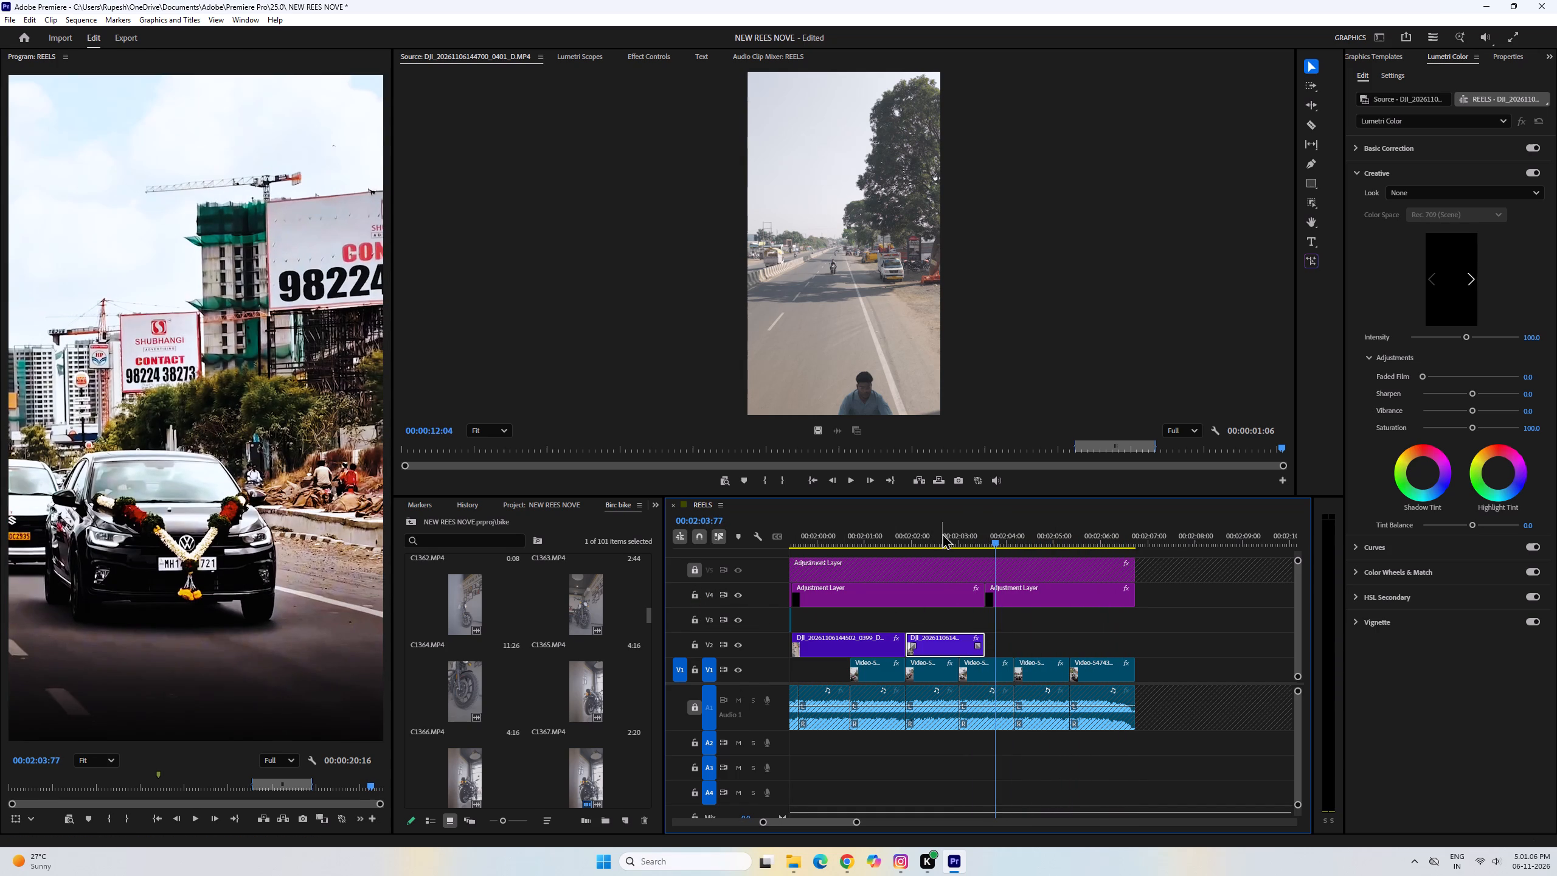
left_click(942, 533)
key("space")
key("space")
key("space")
key("space")
left_click_drag(985, 643, 965, 638)
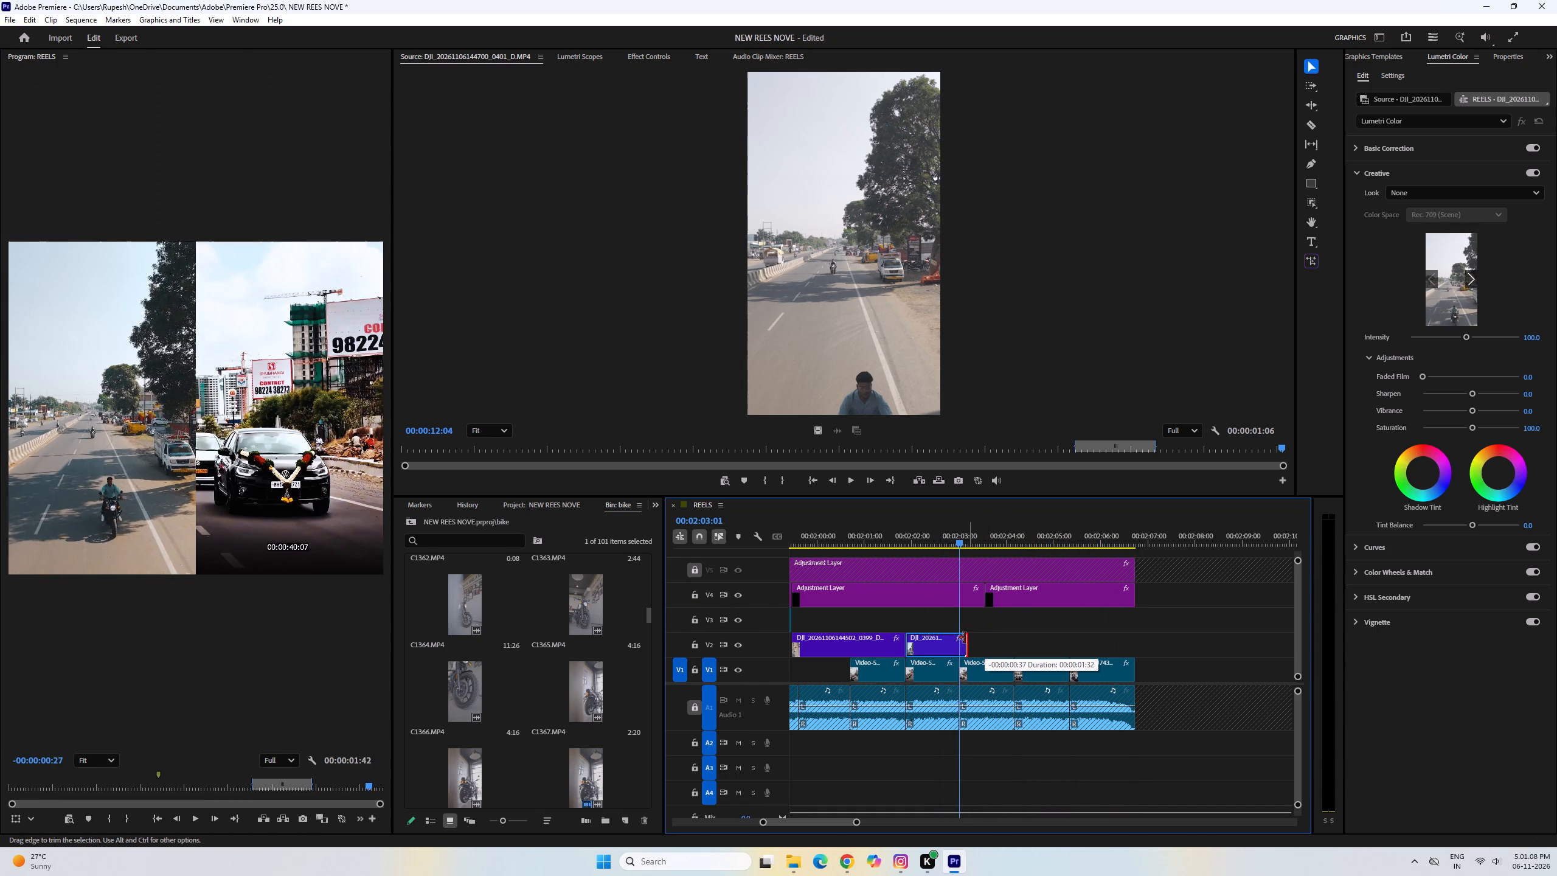
left_click_drag(965, 638, 959, 636)
left_click_drag(984, 600, 960, 599)
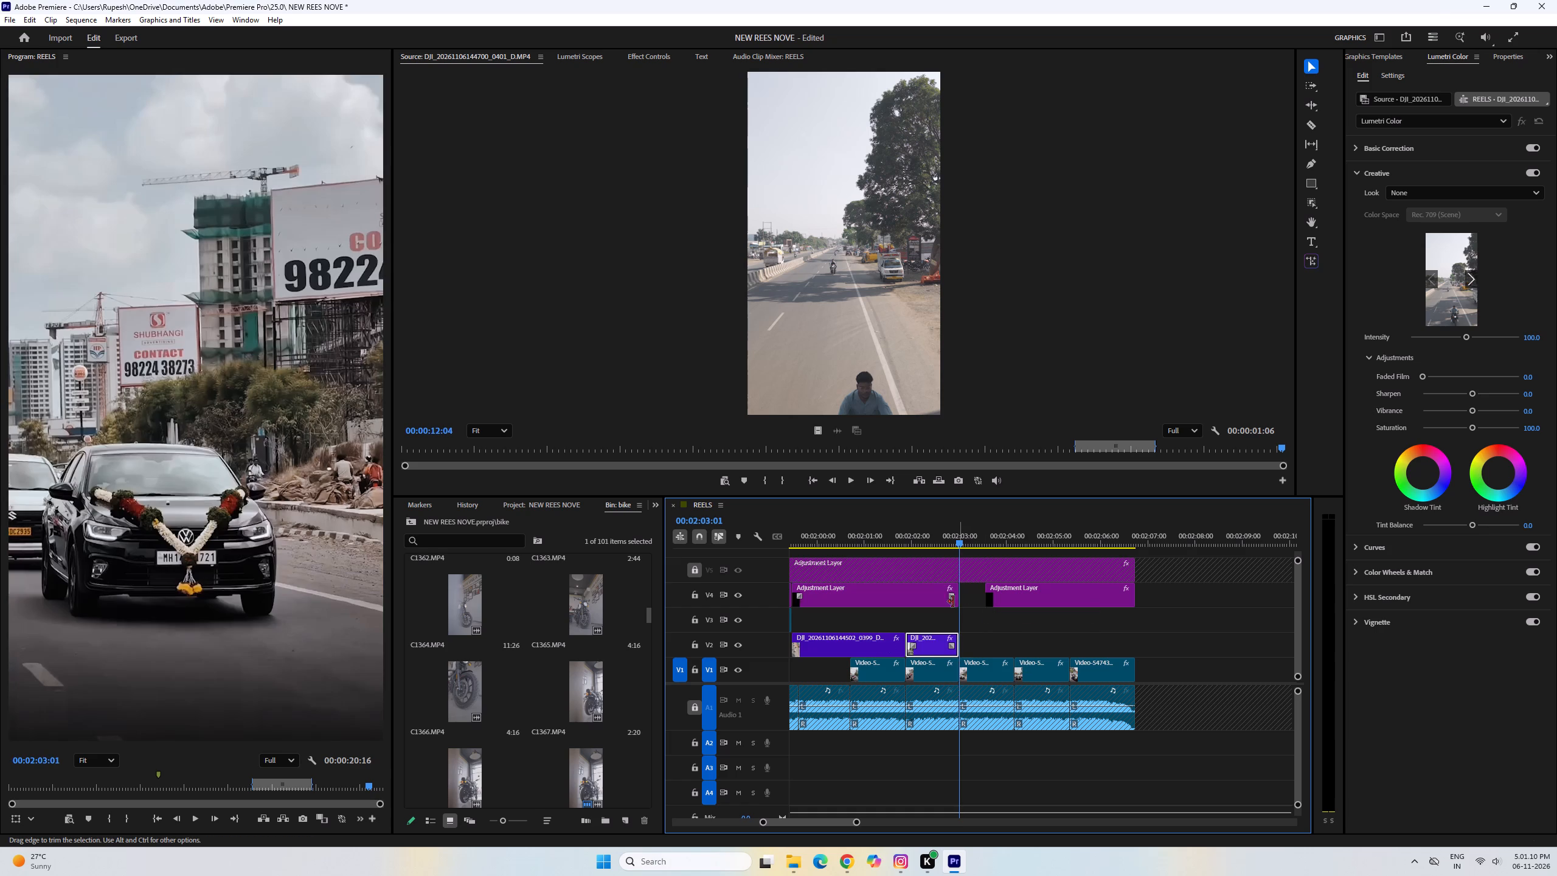
Unlock audio track A1.
left_click(698, 704)
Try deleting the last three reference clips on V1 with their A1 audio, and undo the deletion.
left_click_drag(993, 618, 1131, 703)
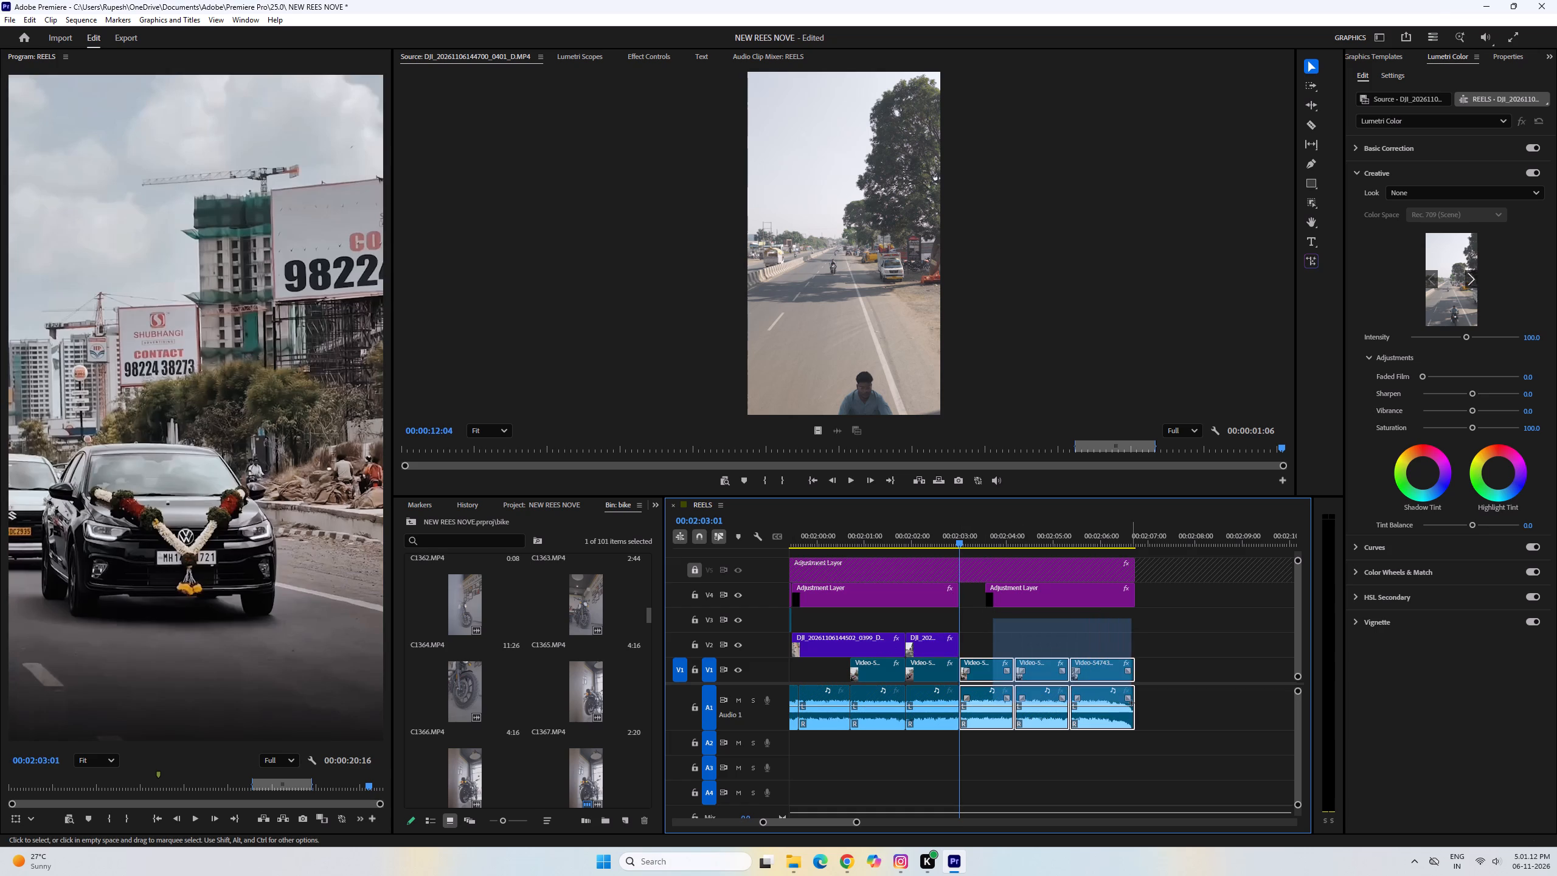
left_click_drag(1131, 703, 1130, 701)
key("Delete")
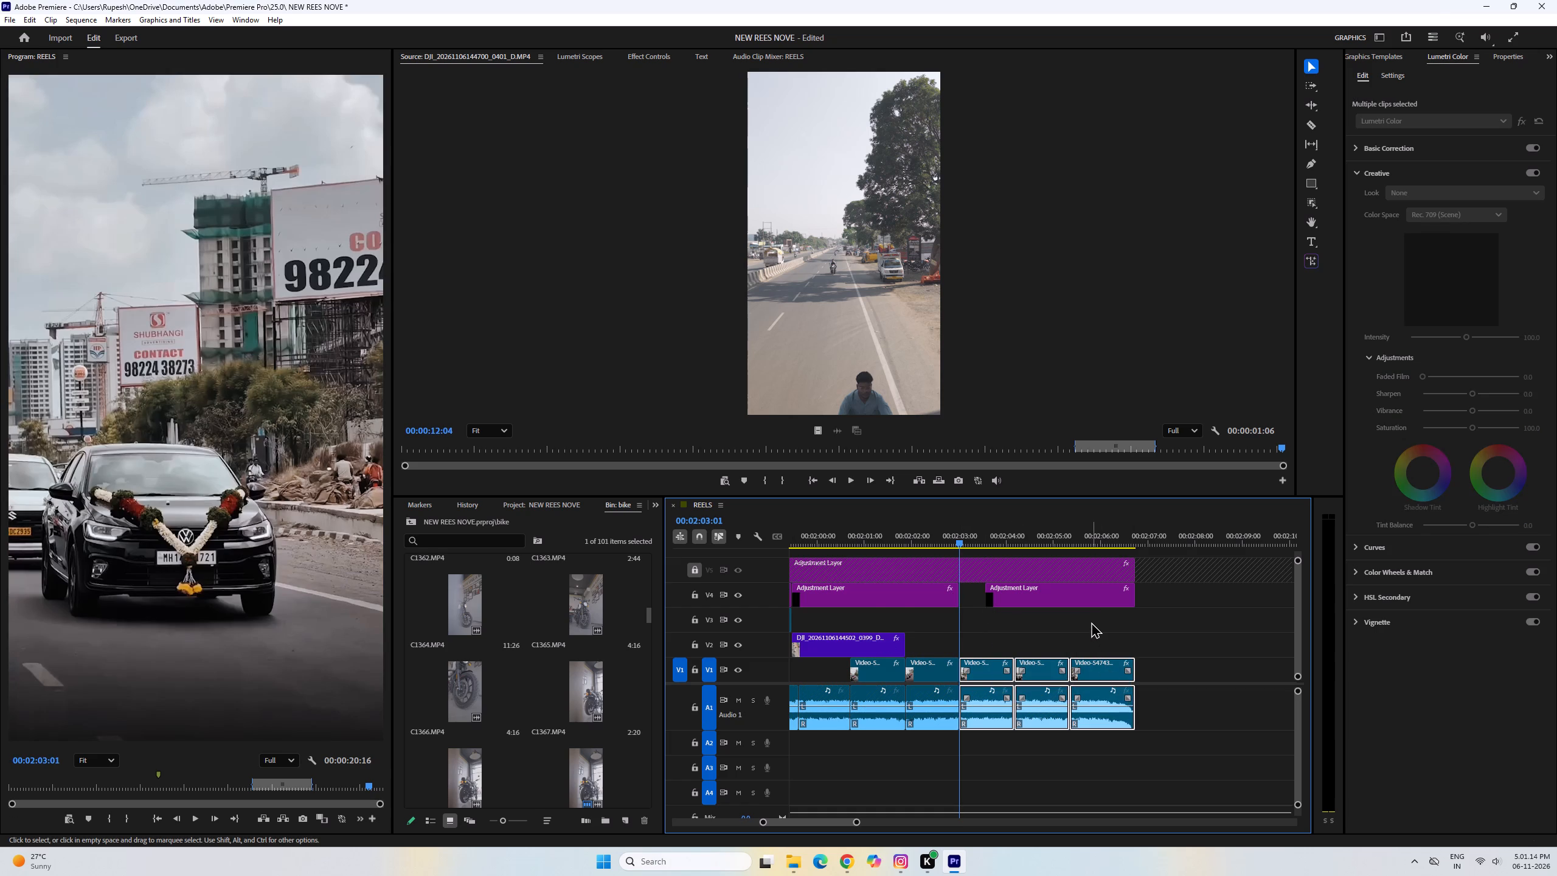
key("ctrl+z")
Unlock V5 and trim the end of its adjustment layer to the DJI 0401 clip's end at 00:02:03:01.
left_click(699, 570)
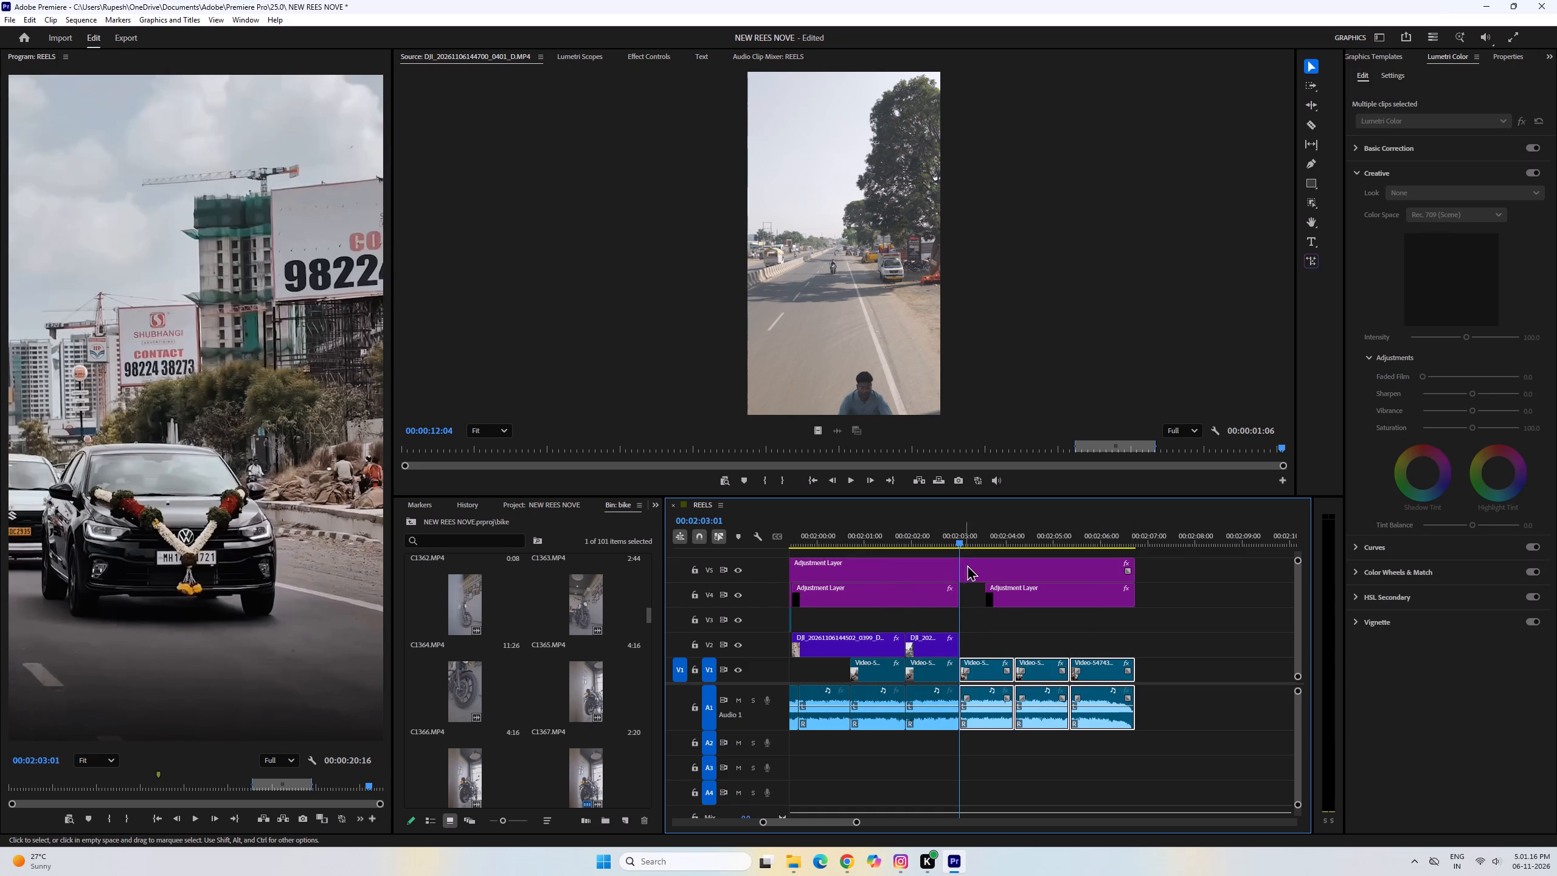
left_click_drag(1135, 566, 962, 568)
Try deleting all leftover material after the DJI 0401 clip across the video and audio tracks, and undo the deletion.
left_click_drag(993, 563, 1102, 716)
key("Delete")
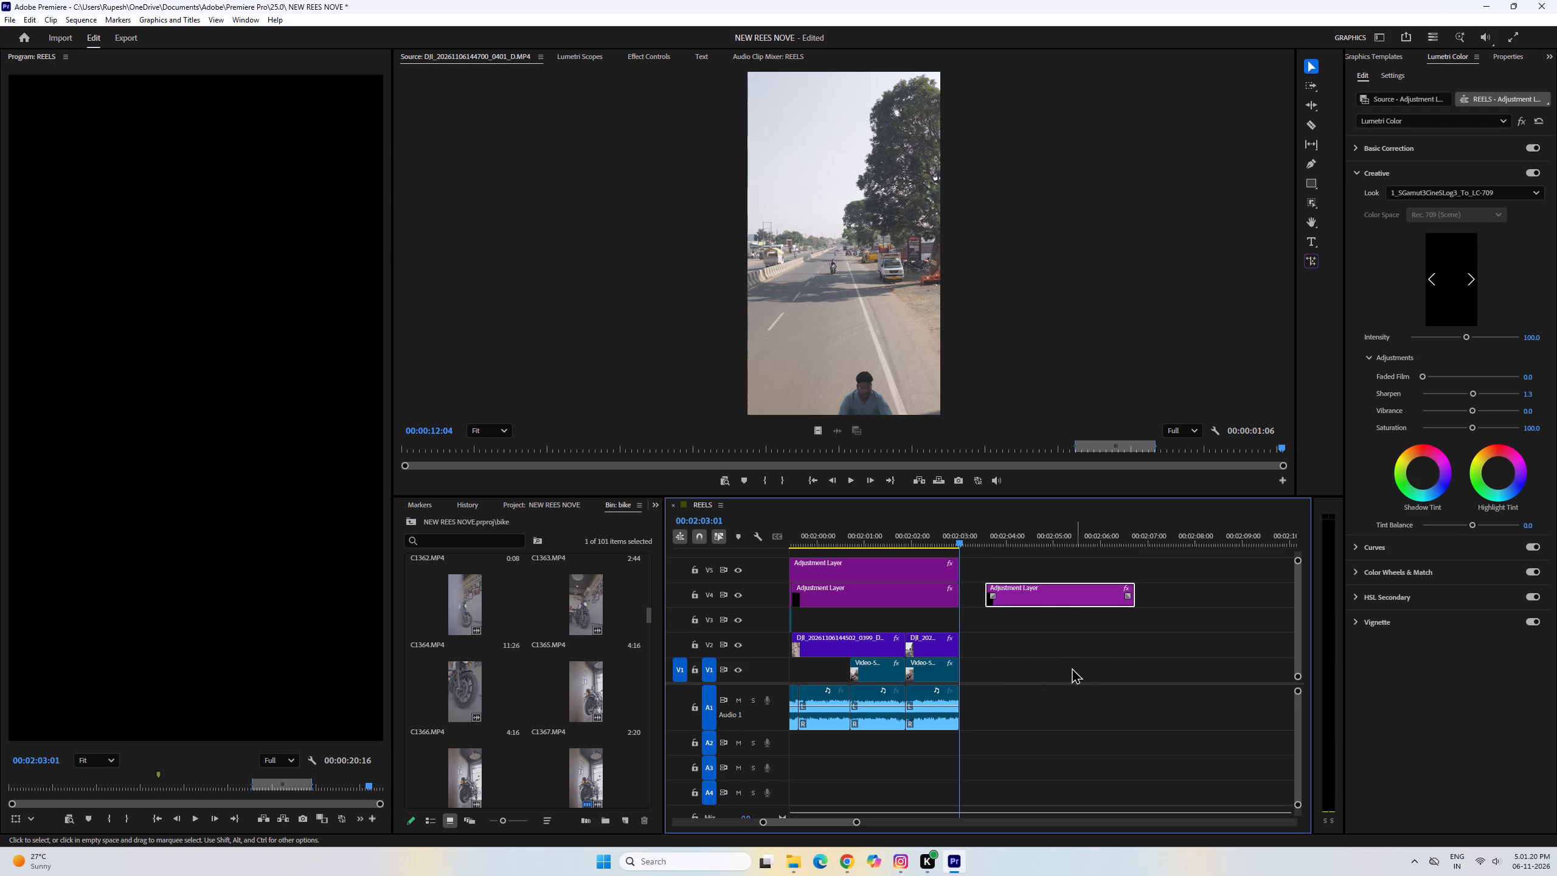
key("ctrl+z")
Delete the leftover V4 adjustment layer and the remaining V1 reference clips with their A1 audio after the DJI 0401 clip.
left_click(1055, 602)
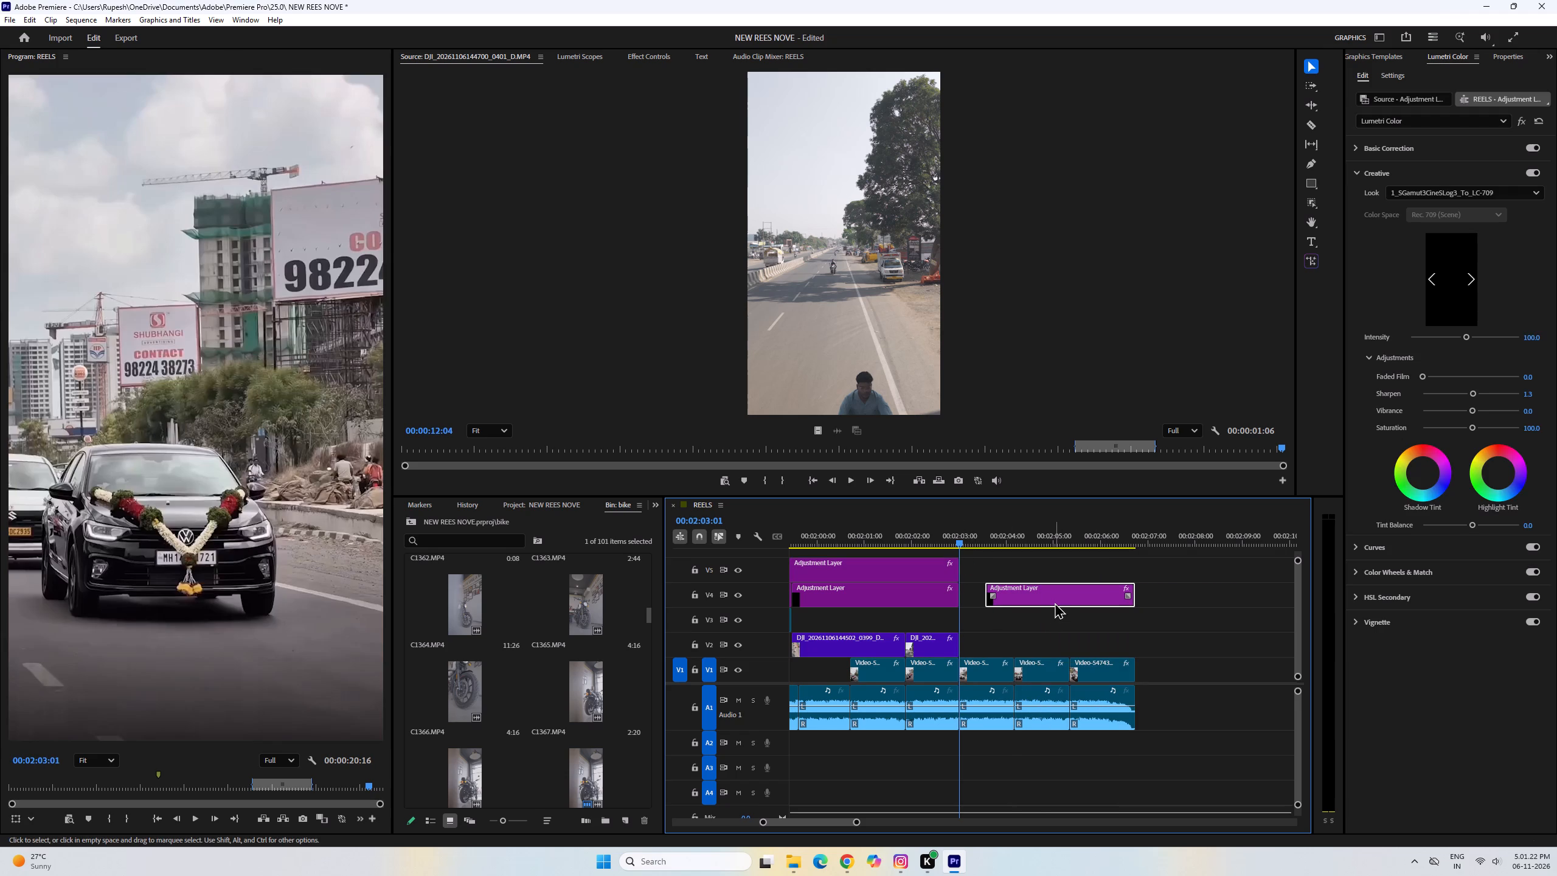
key("Delete")
left_click(991, 666)
left_click_drag(994, 625, 1101, 706)
key("Delete")
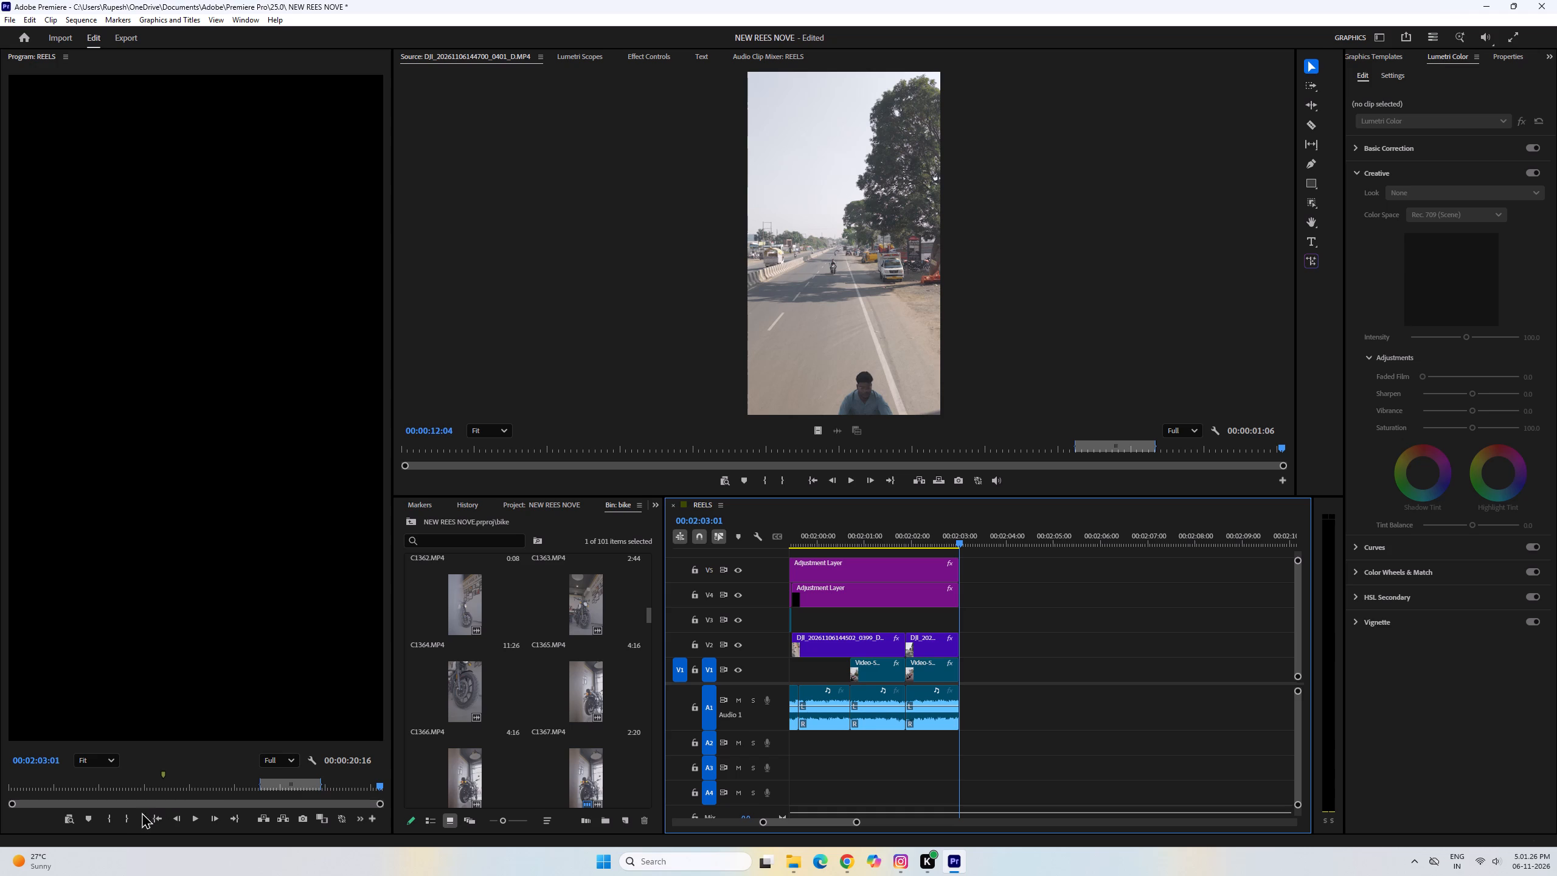
Mark the sequence's Out point at 00:02:03:01, at the end of the DJI 0401 clip.
left_click(127, 815)
Lock audio track A1 and delete the last two Video-54743 reference clips on V1 beneath the DJI shots.
left_click(878, 544)
left_click(875, 671)
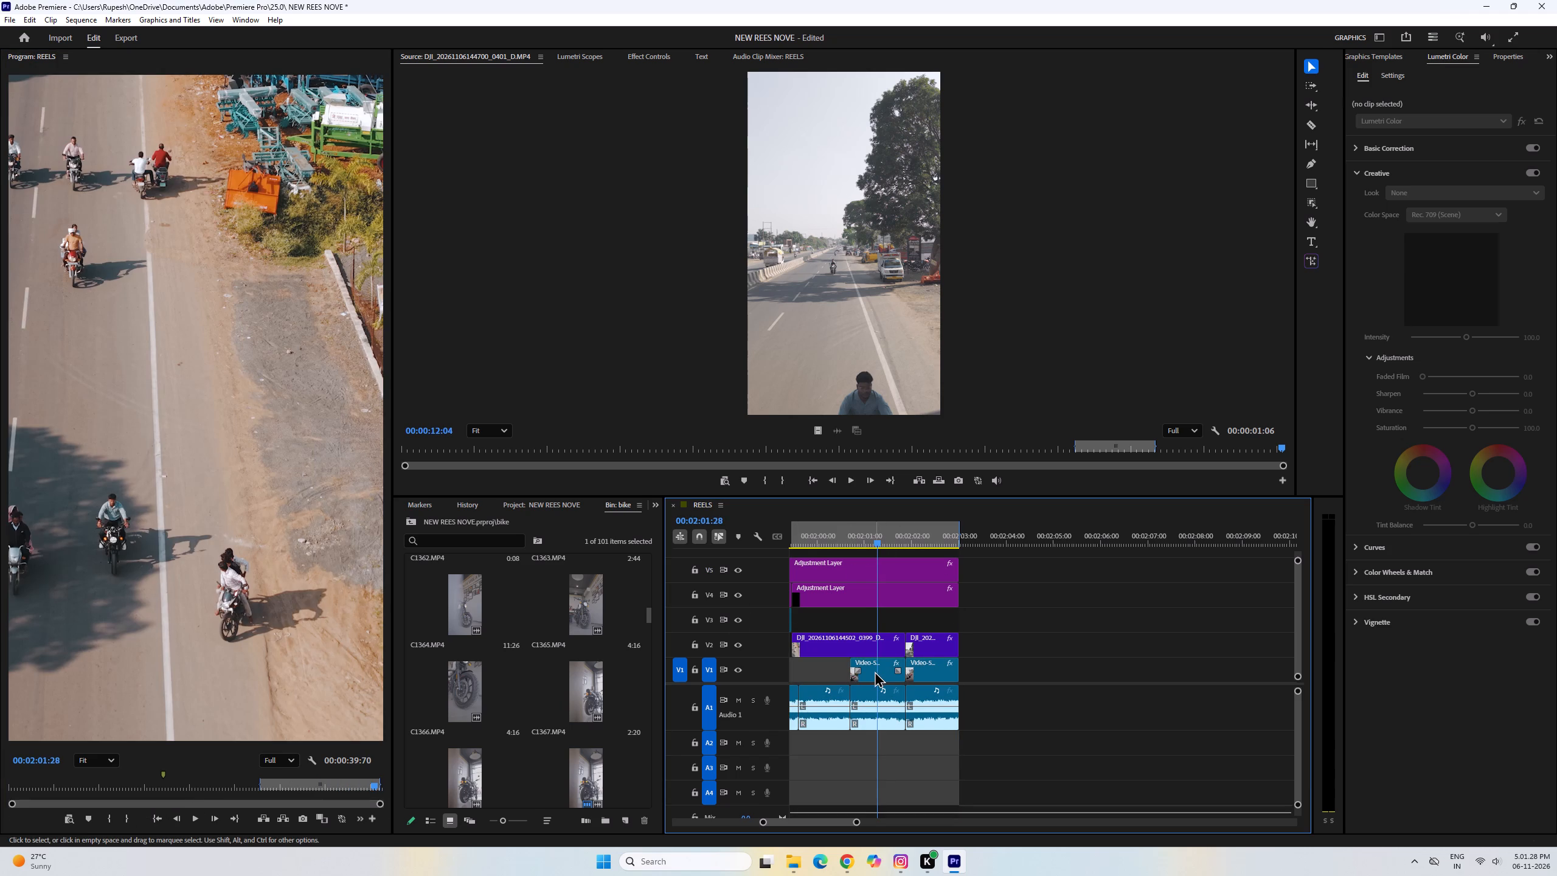
left_click(692, 705)
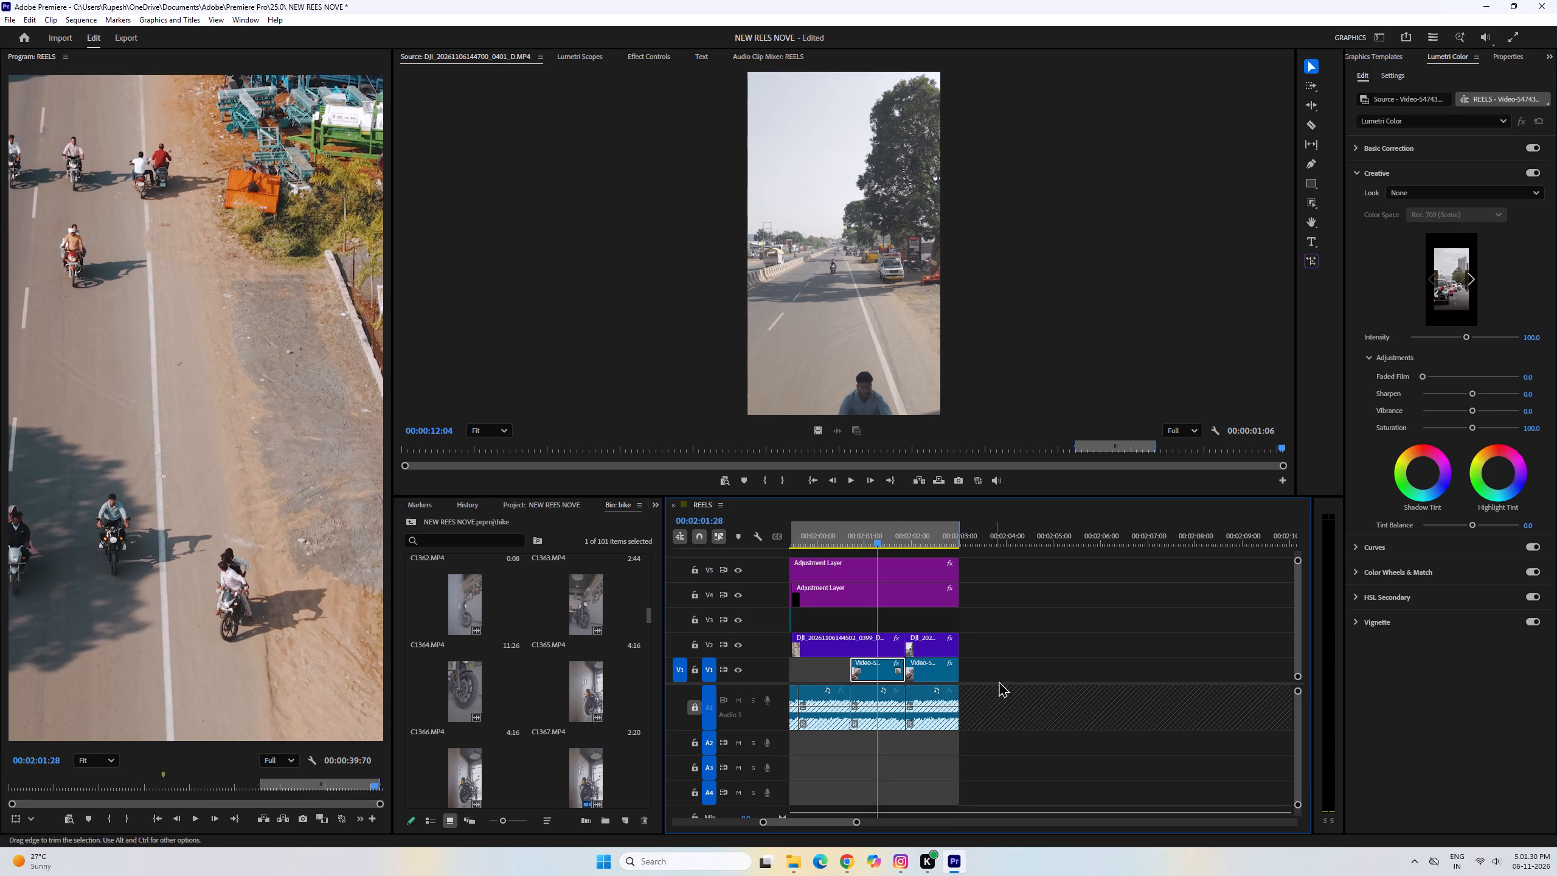
left_click_drag(1005, 669, 886, 679)
key("Delete")
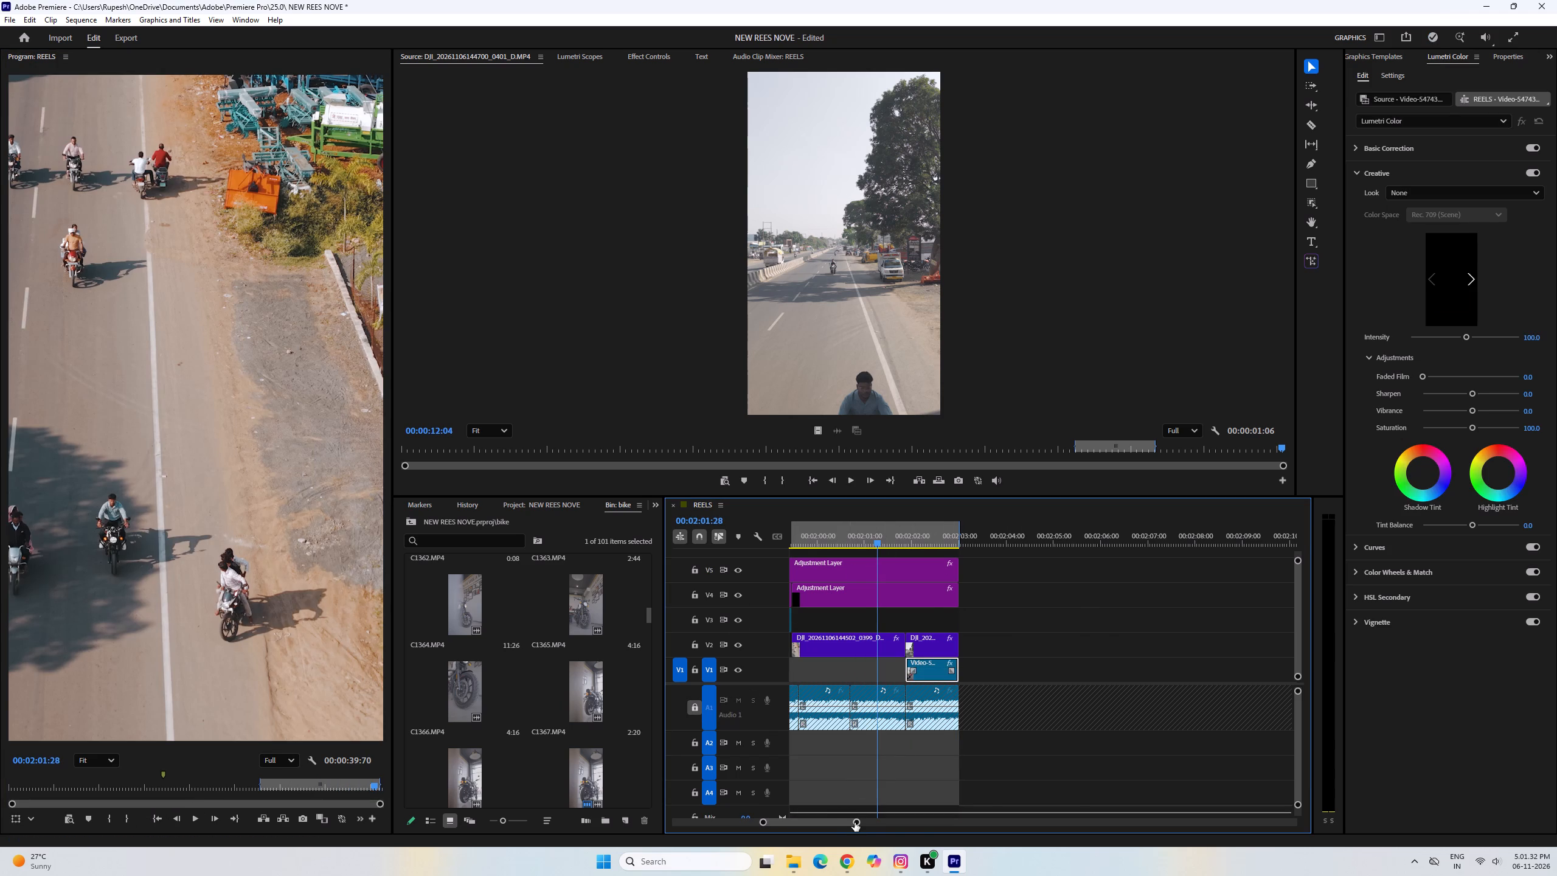
left_click_drag(855, 822, 1050, 804)
left_click(1050, 676)
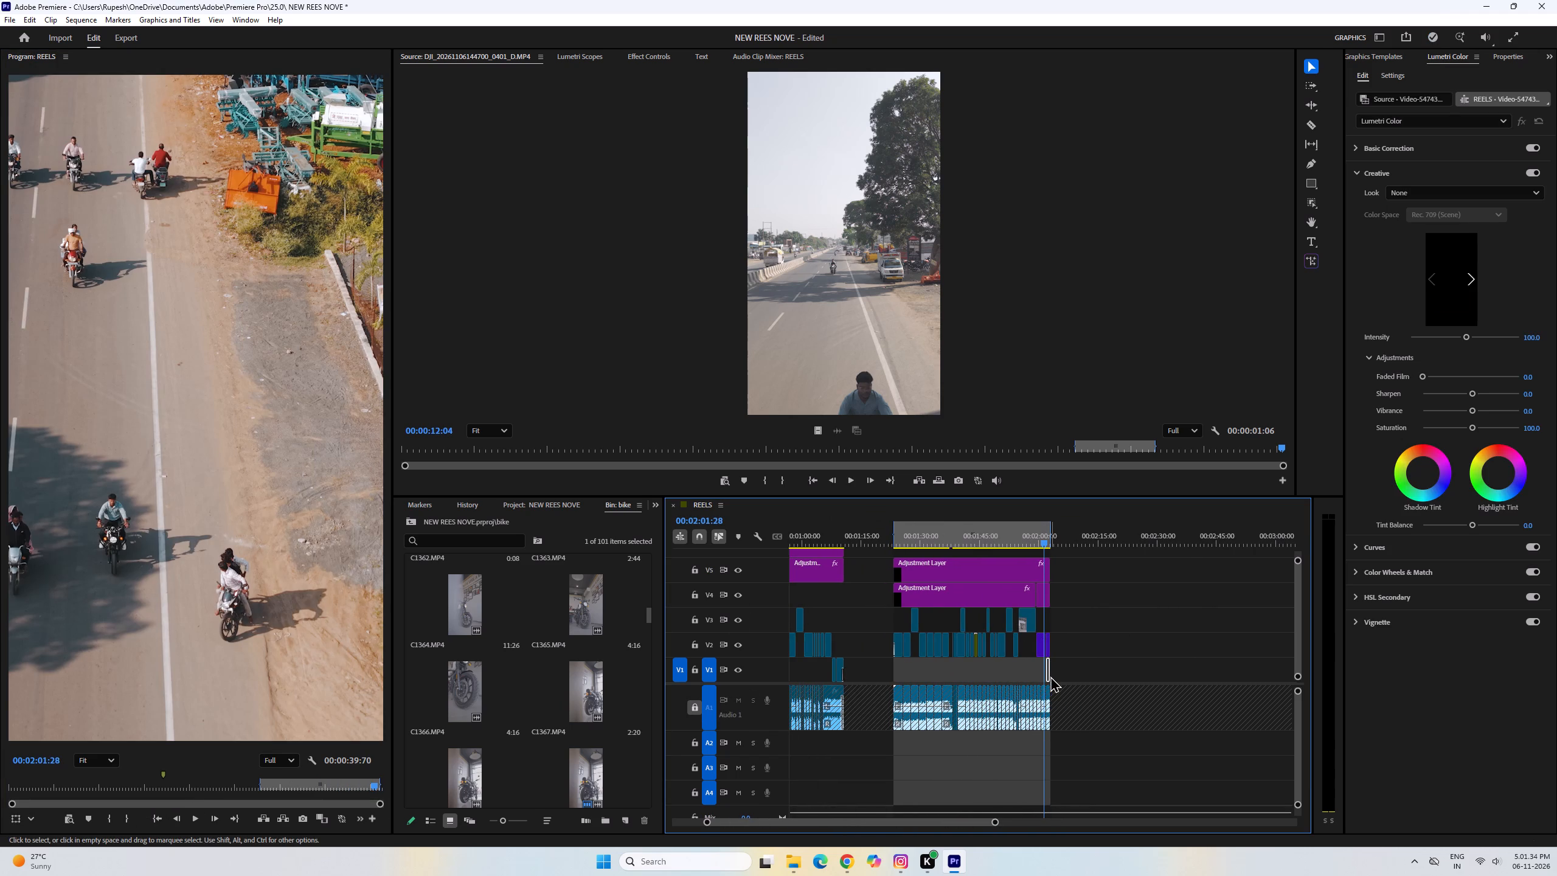
key("Delete")
Play back the Royal Enfield sign shot at the start of the marked reel section.
left_click_drag(943, 546, 902, 555)
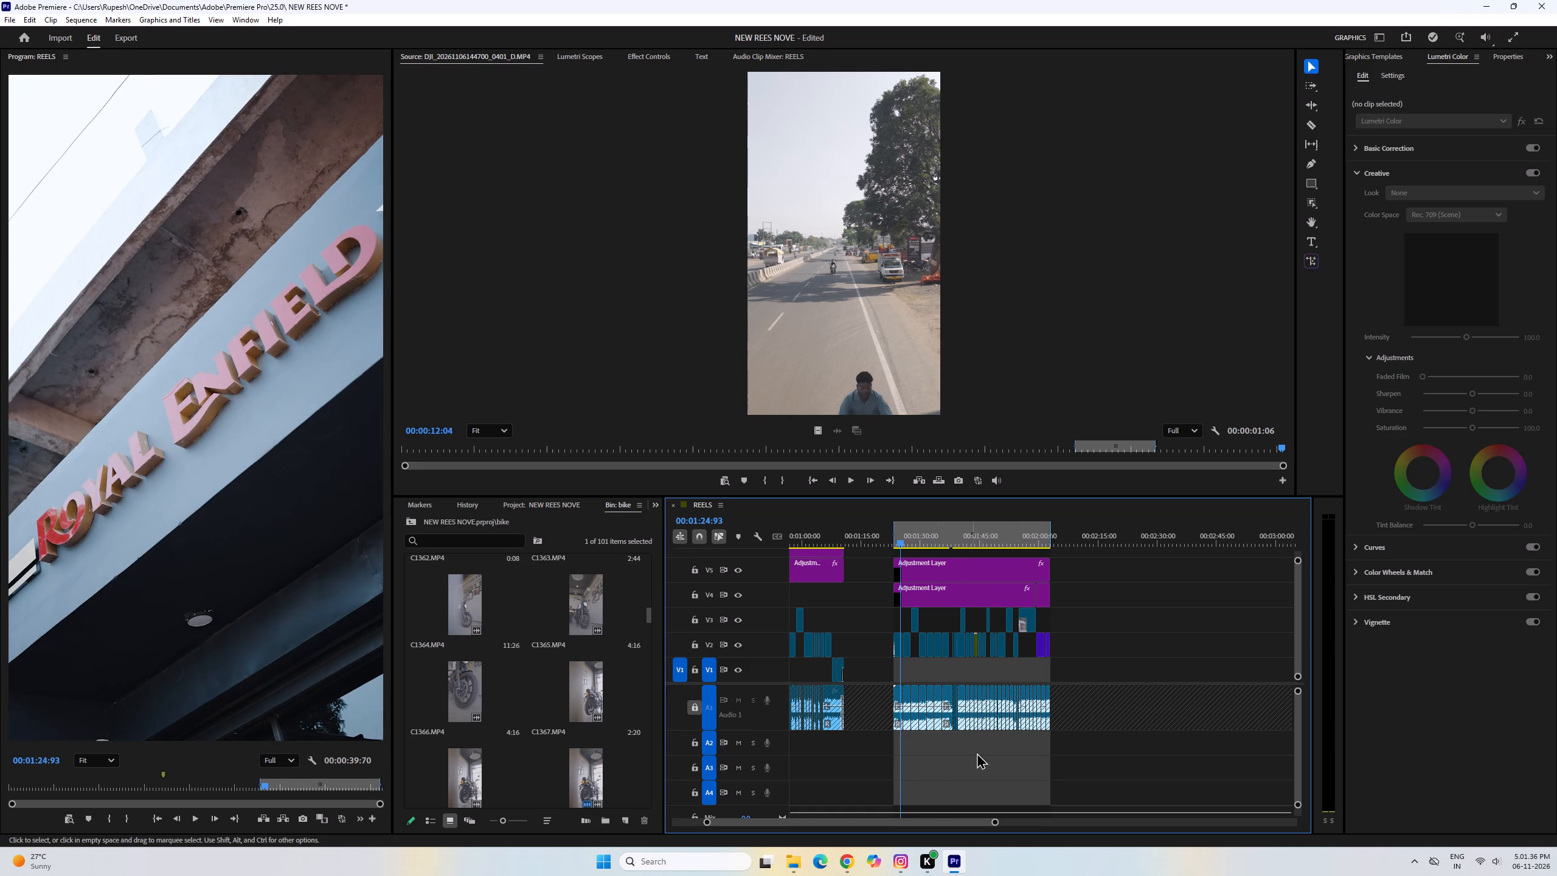
left_click_drag(994, 822, 866, 782)
scroll(1180, 686, "down", 6)
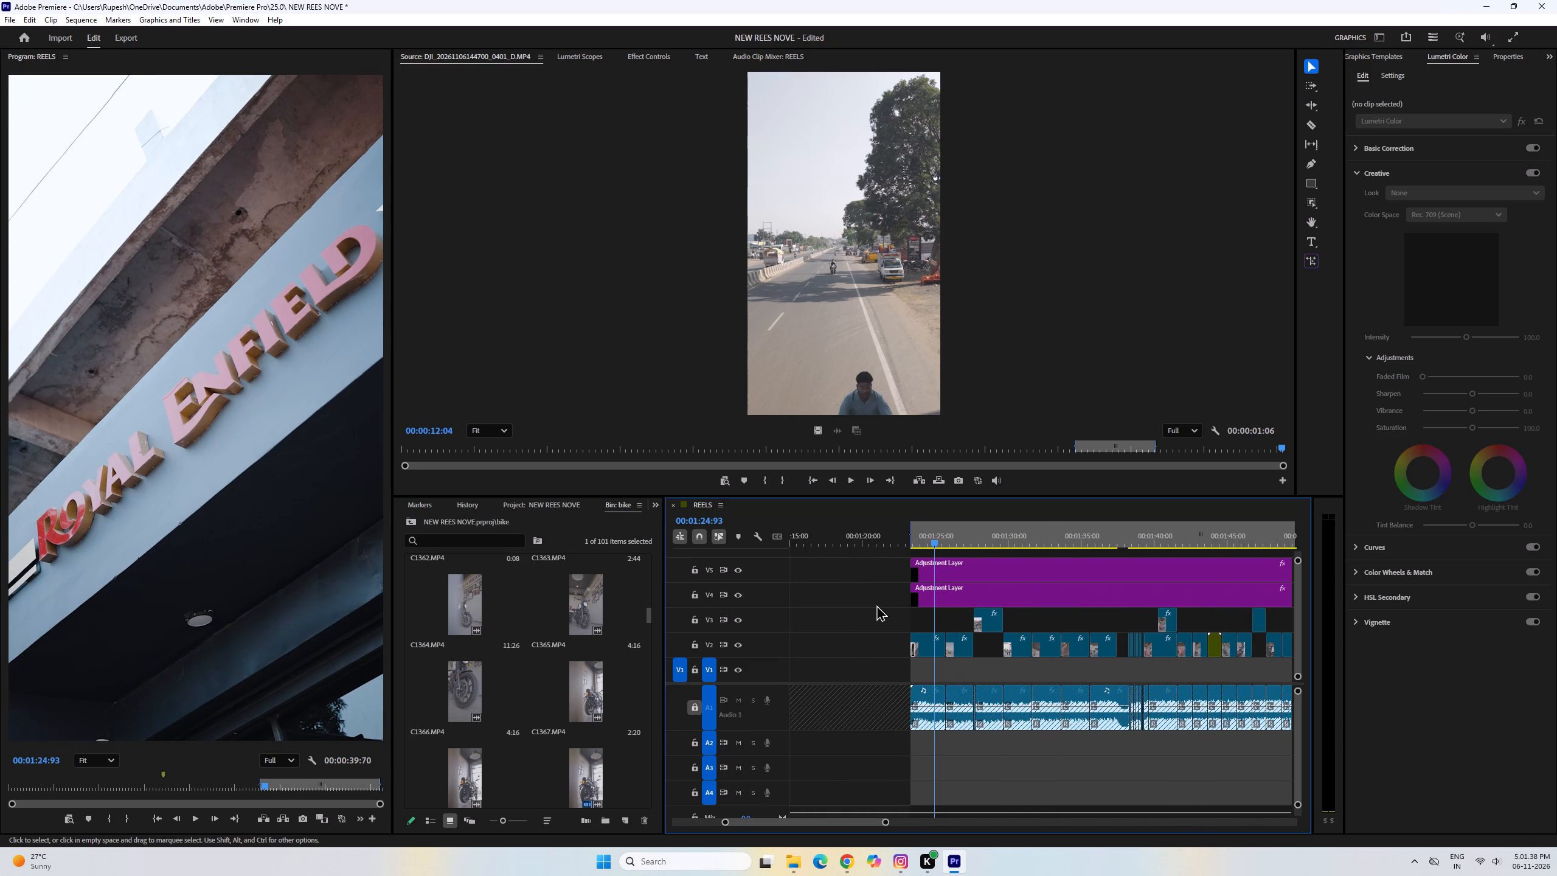
scroll(876, 605, "down", 4)
left_click_drag(910, 625, 914, 641)
key("space")
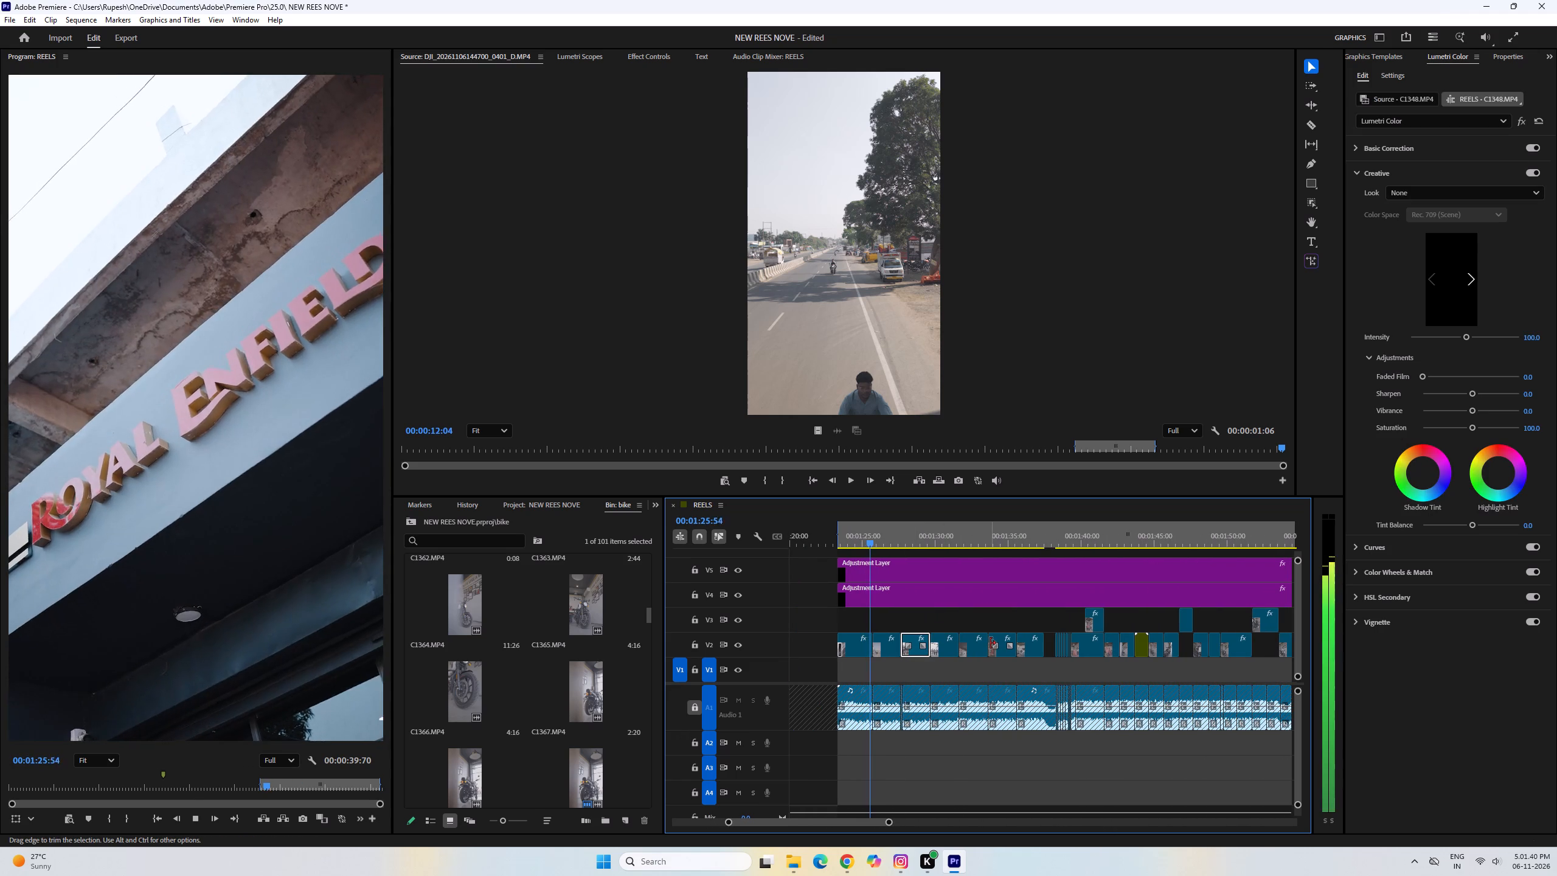
left_click_drag(874, 538, 847, 551)
key("space")
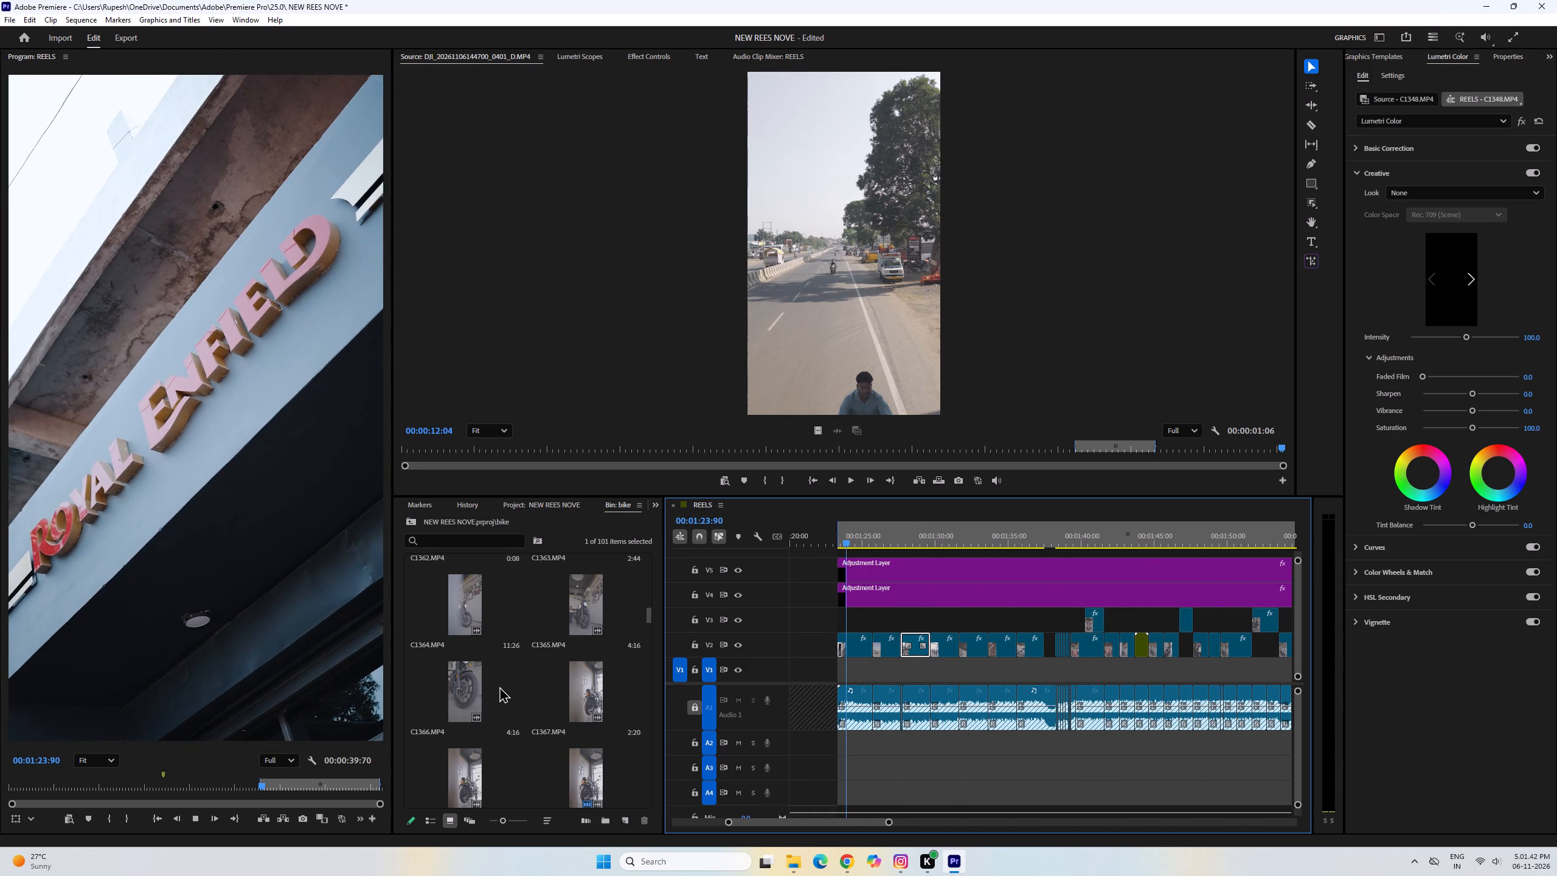
key("space")
Open the DJI 0396 clip from the bike bin in the source monitor and review it through to the end.
key("grave")
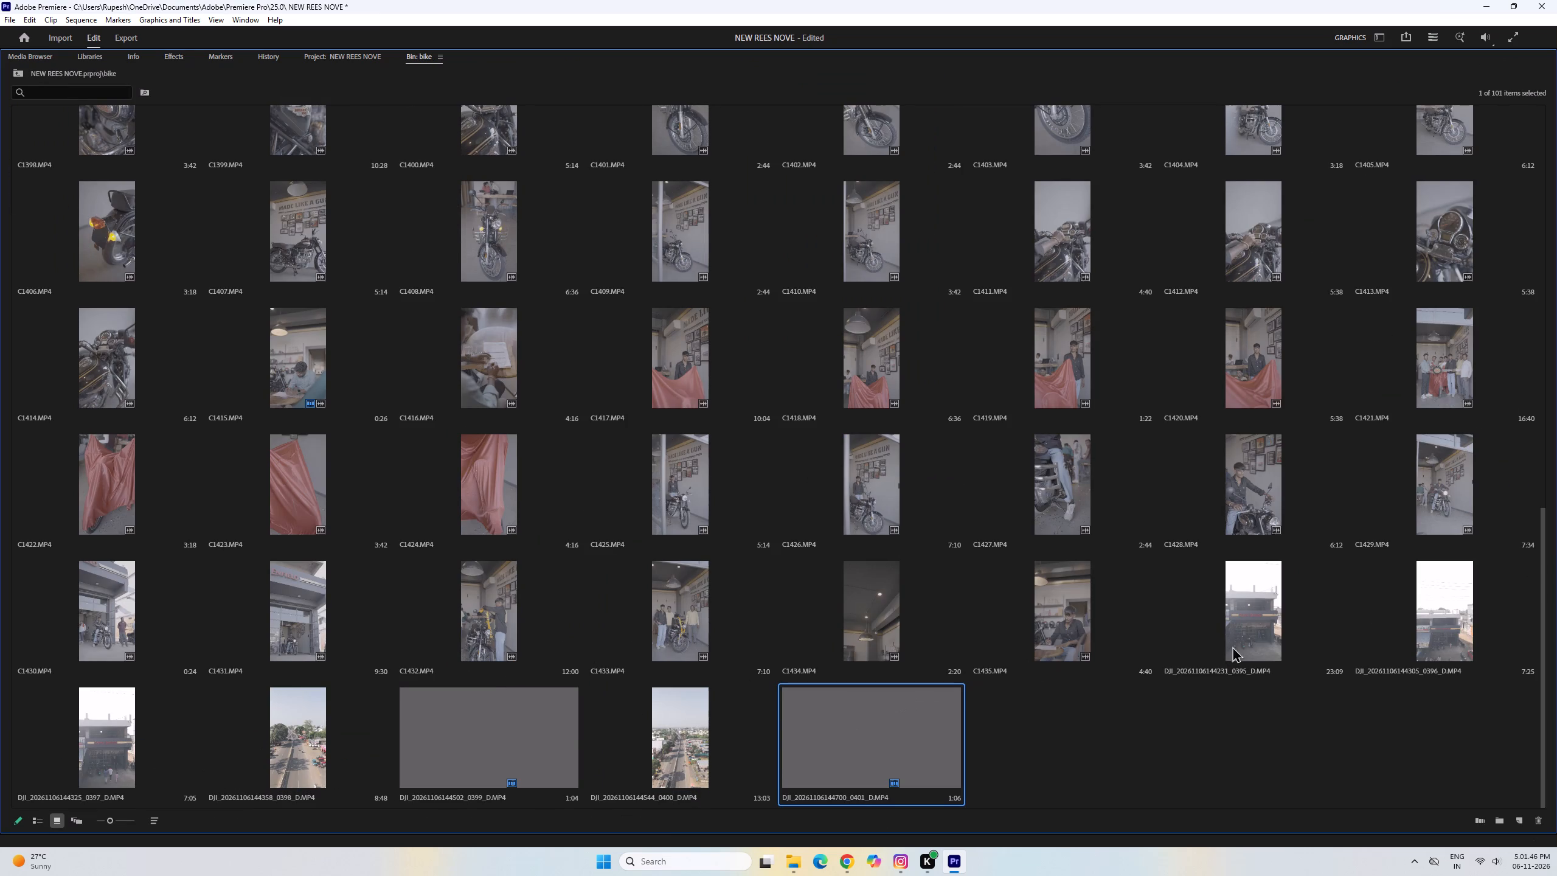
double_click(1413, 624)
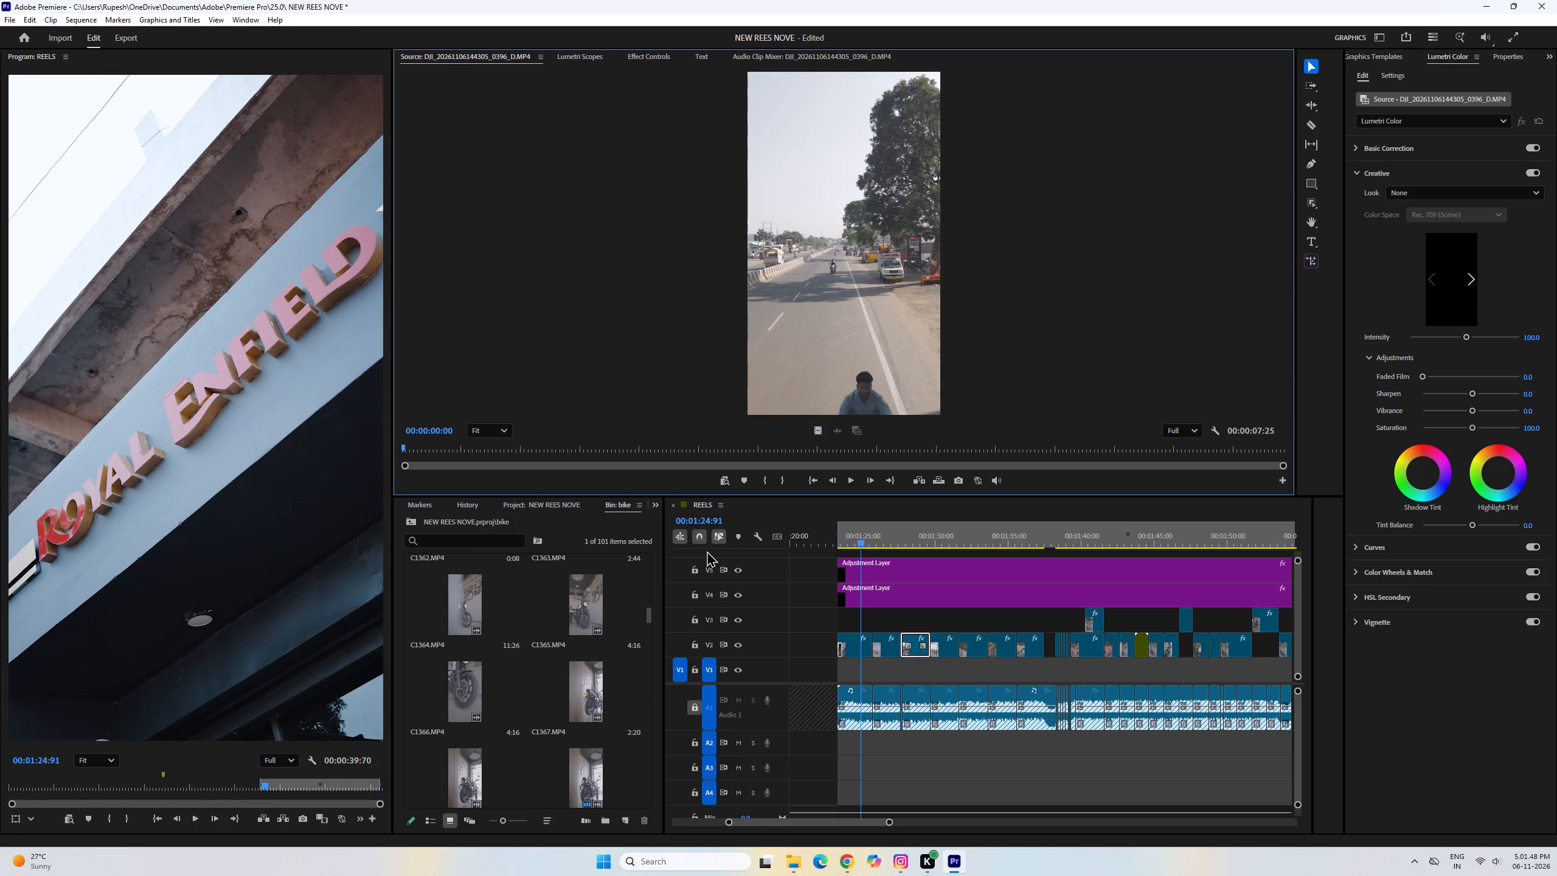
left_click_drag(723, 444, 477, 462)
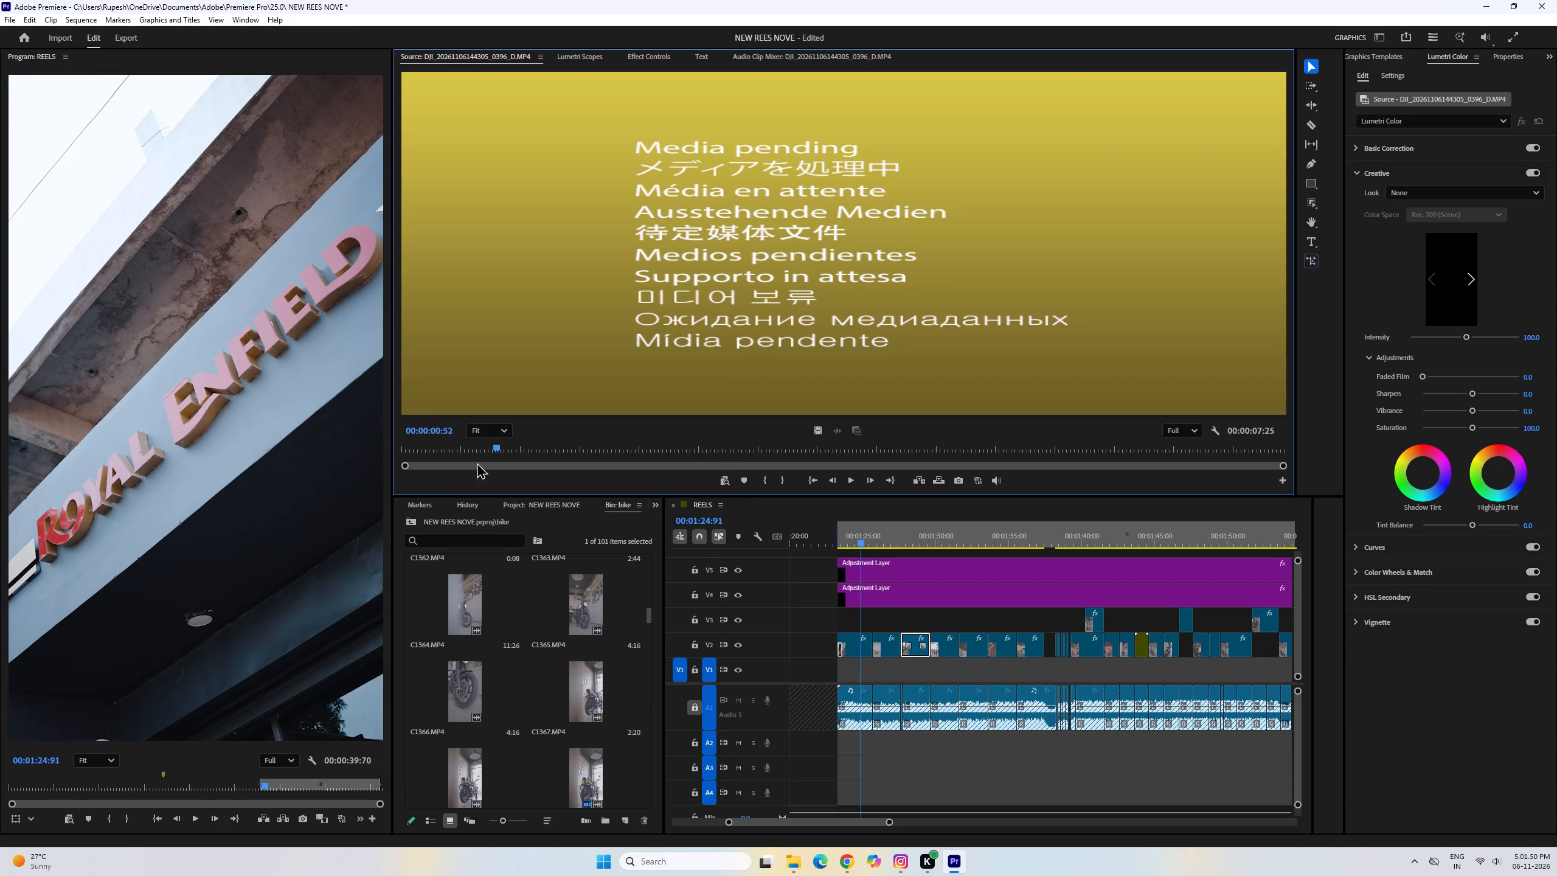
left_click_drag(477, 462, 420, 465)
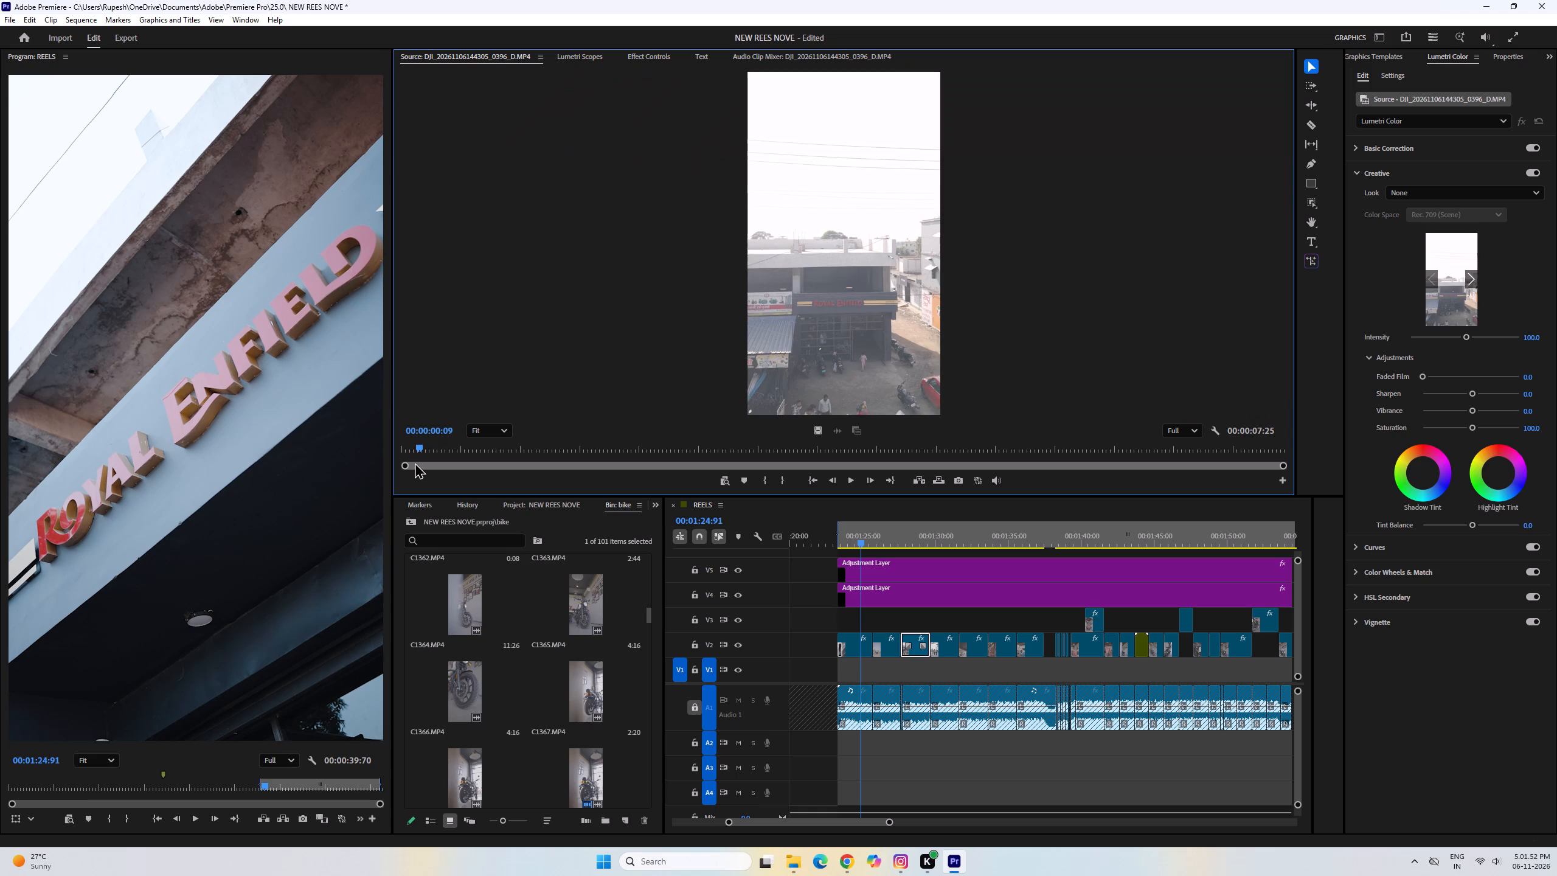
key("space")
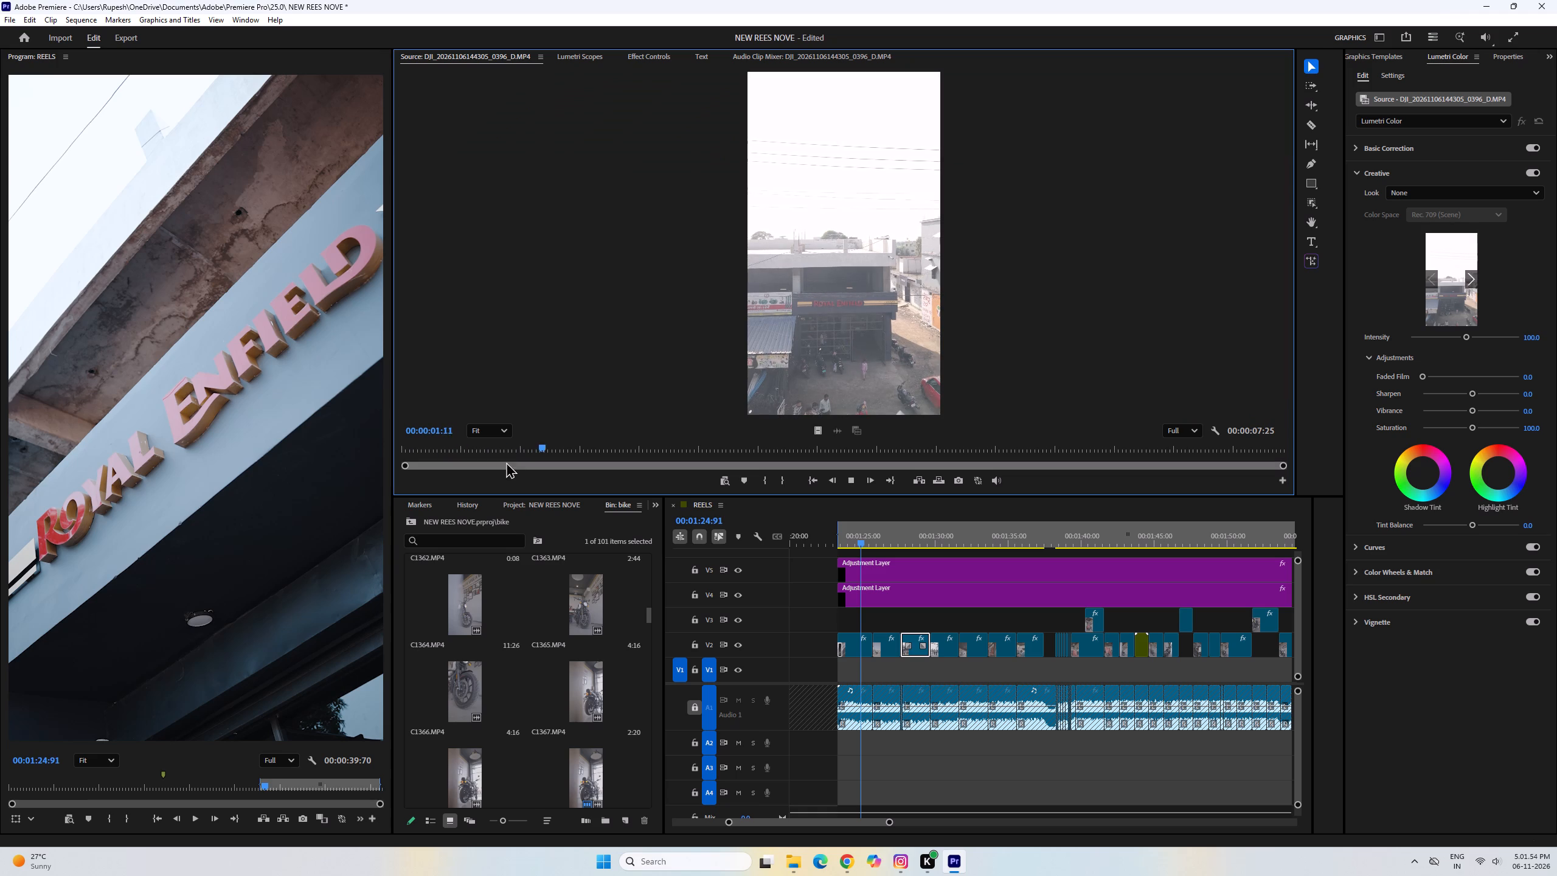
left_click_drag(598, 447, 1039, 476)
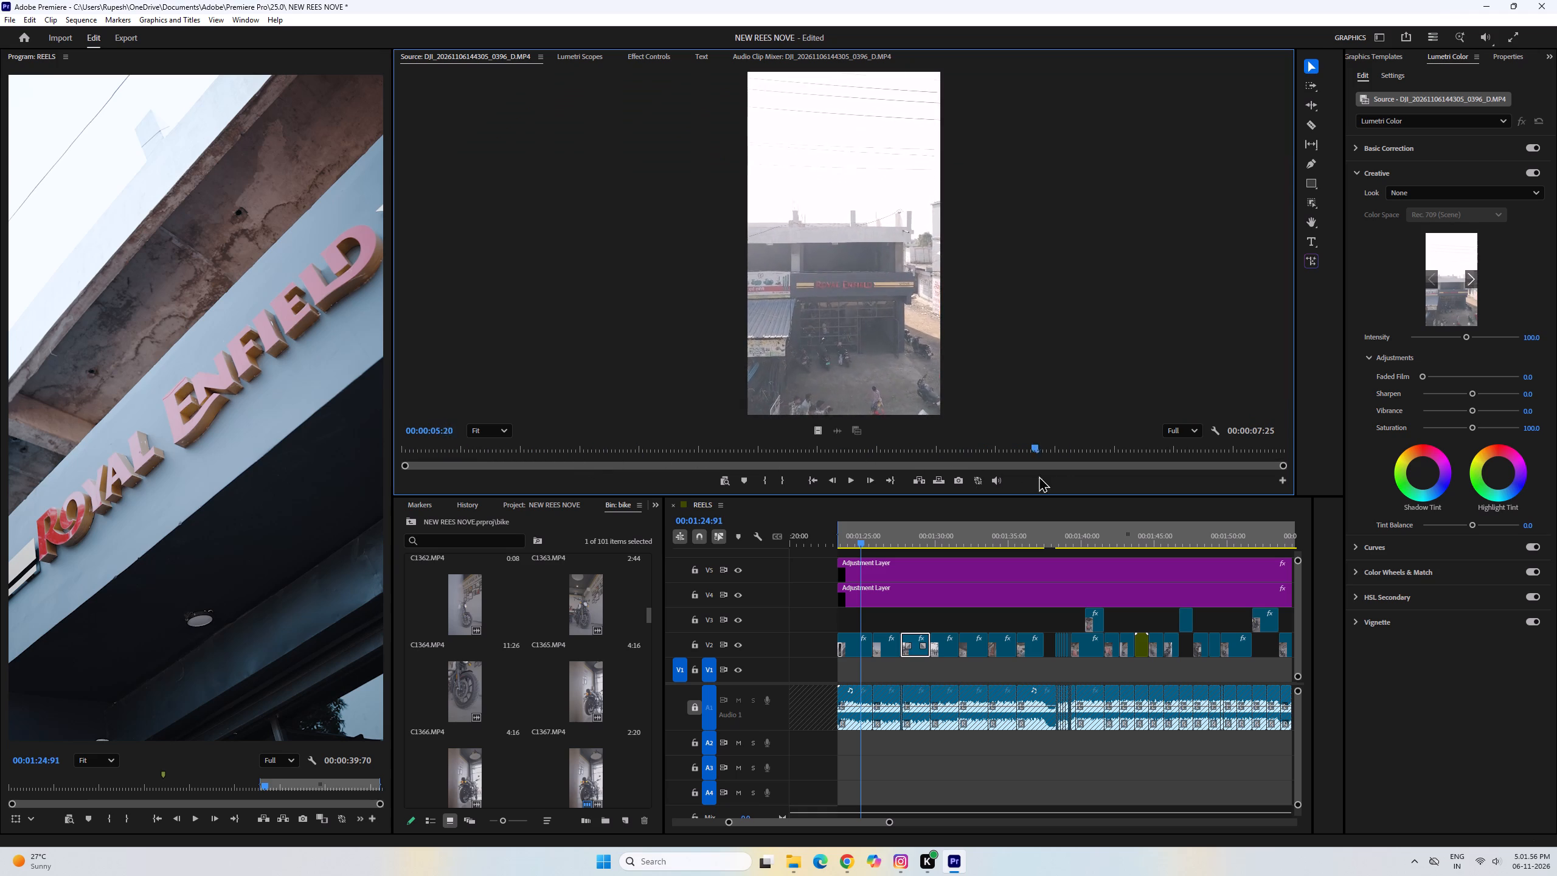
left_click_drag(1039, 476, 1288, 484)
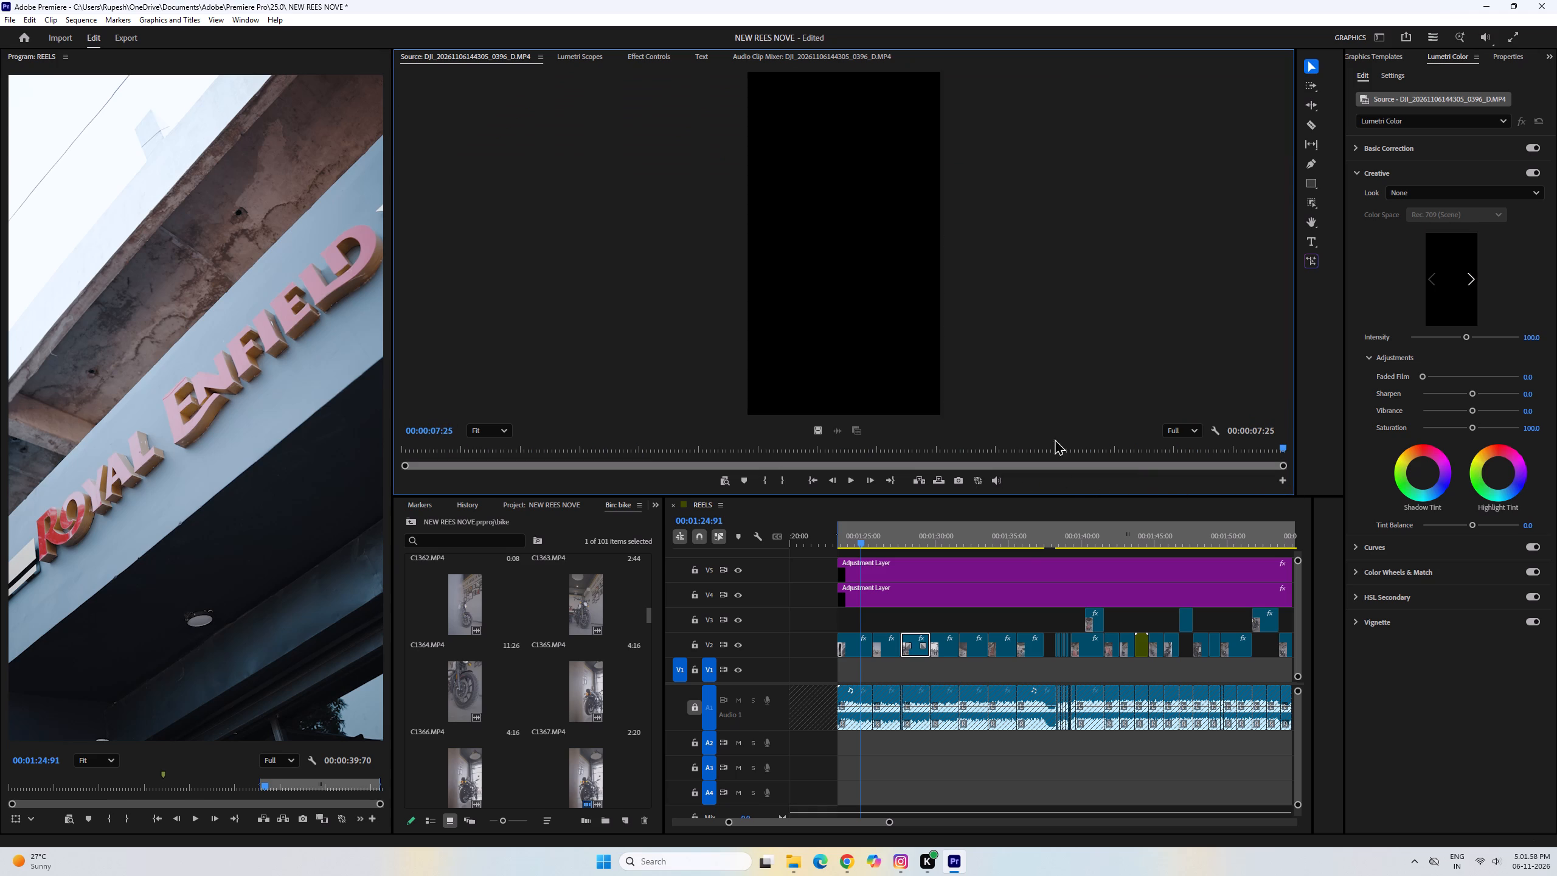
Open C1344.MP4 from the bike bin in the source monitor and review its Royal Enfield sign footage.
key("grave")
scroll(531, 616, "up", 12)
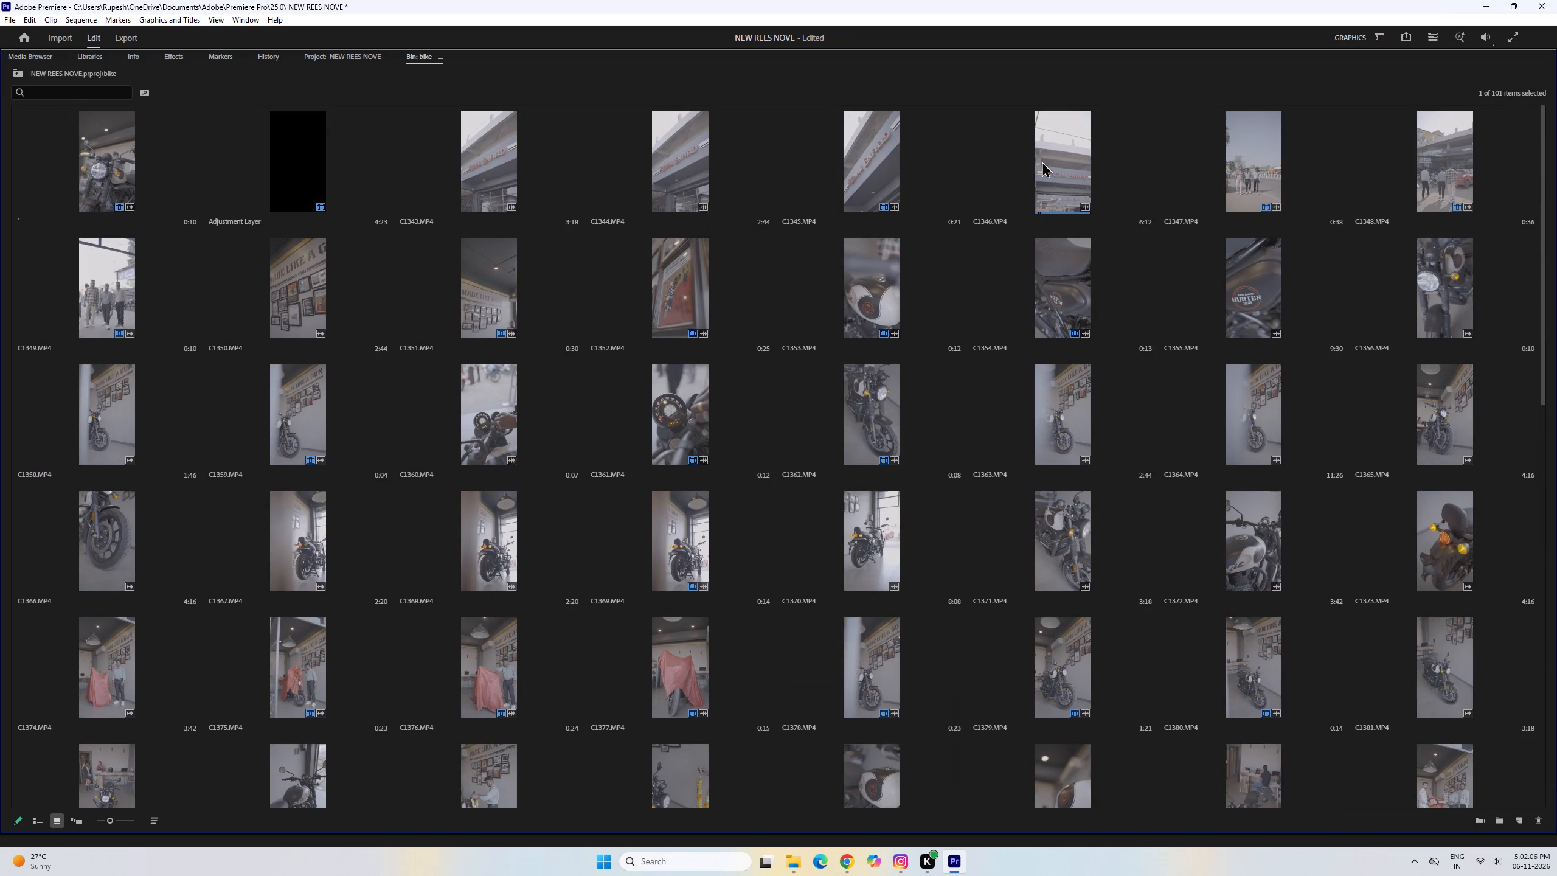
double_click(700, 165)
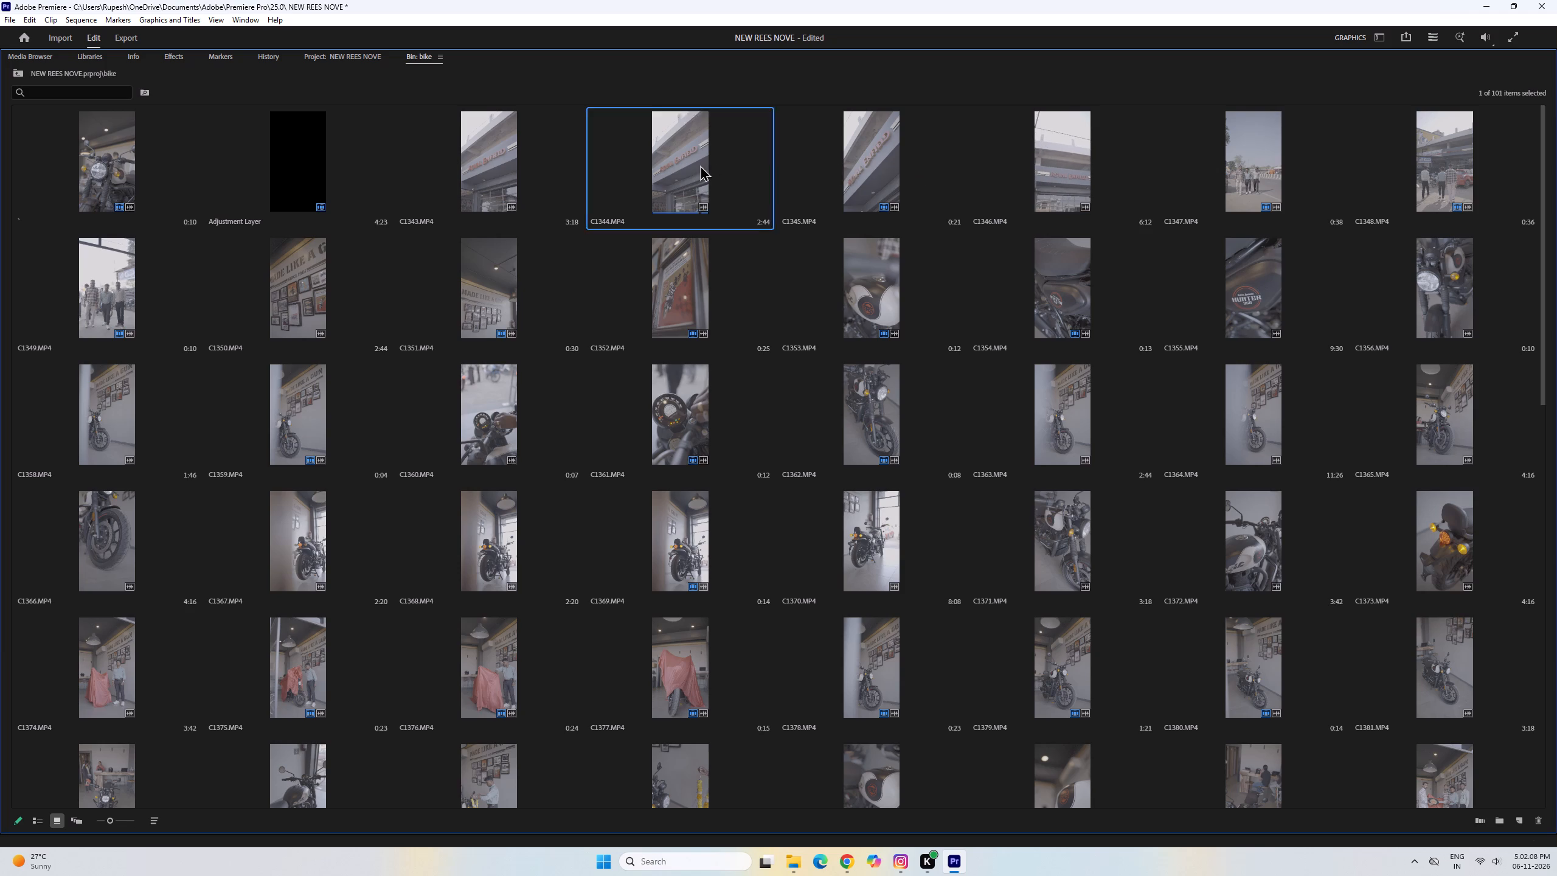
left_click_drag(667, 457, 376, 470)
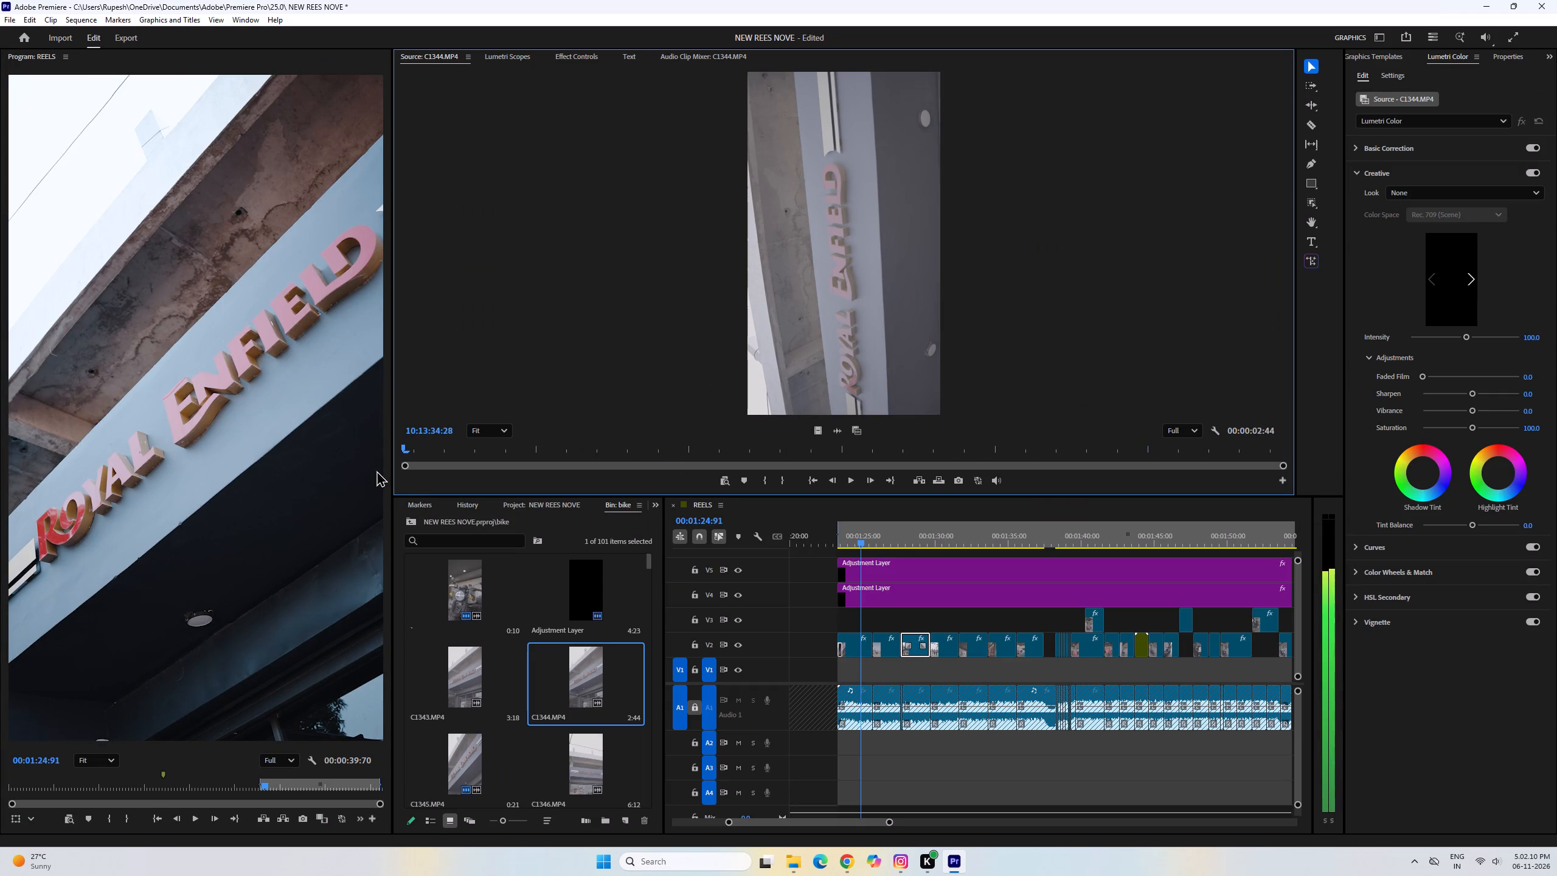
left_click_drag(376, 470, 356, 471)
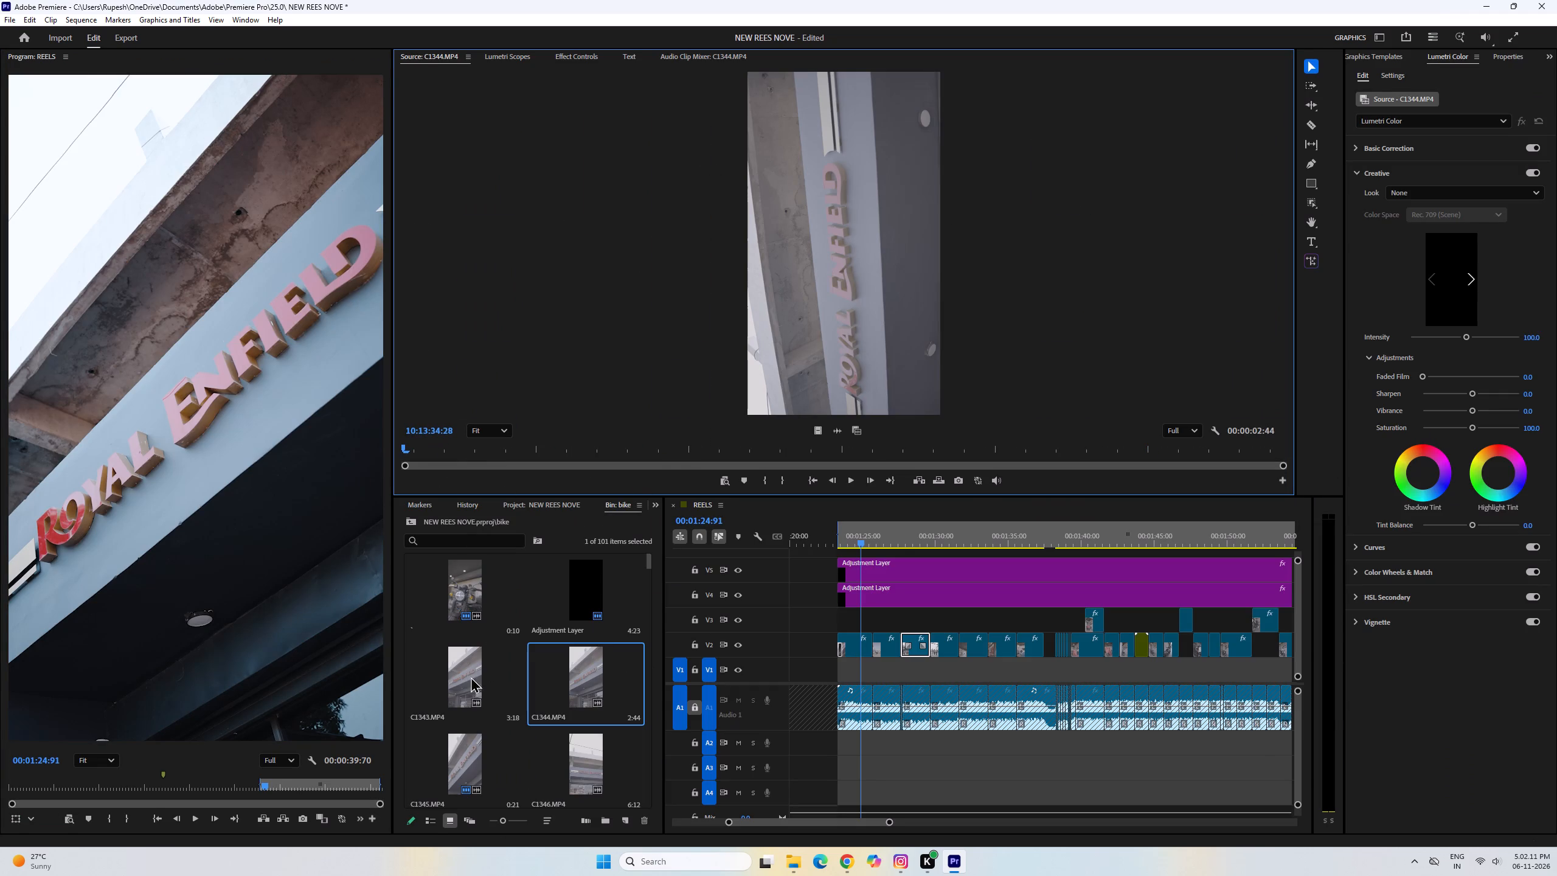
key("grave")
key("grave")
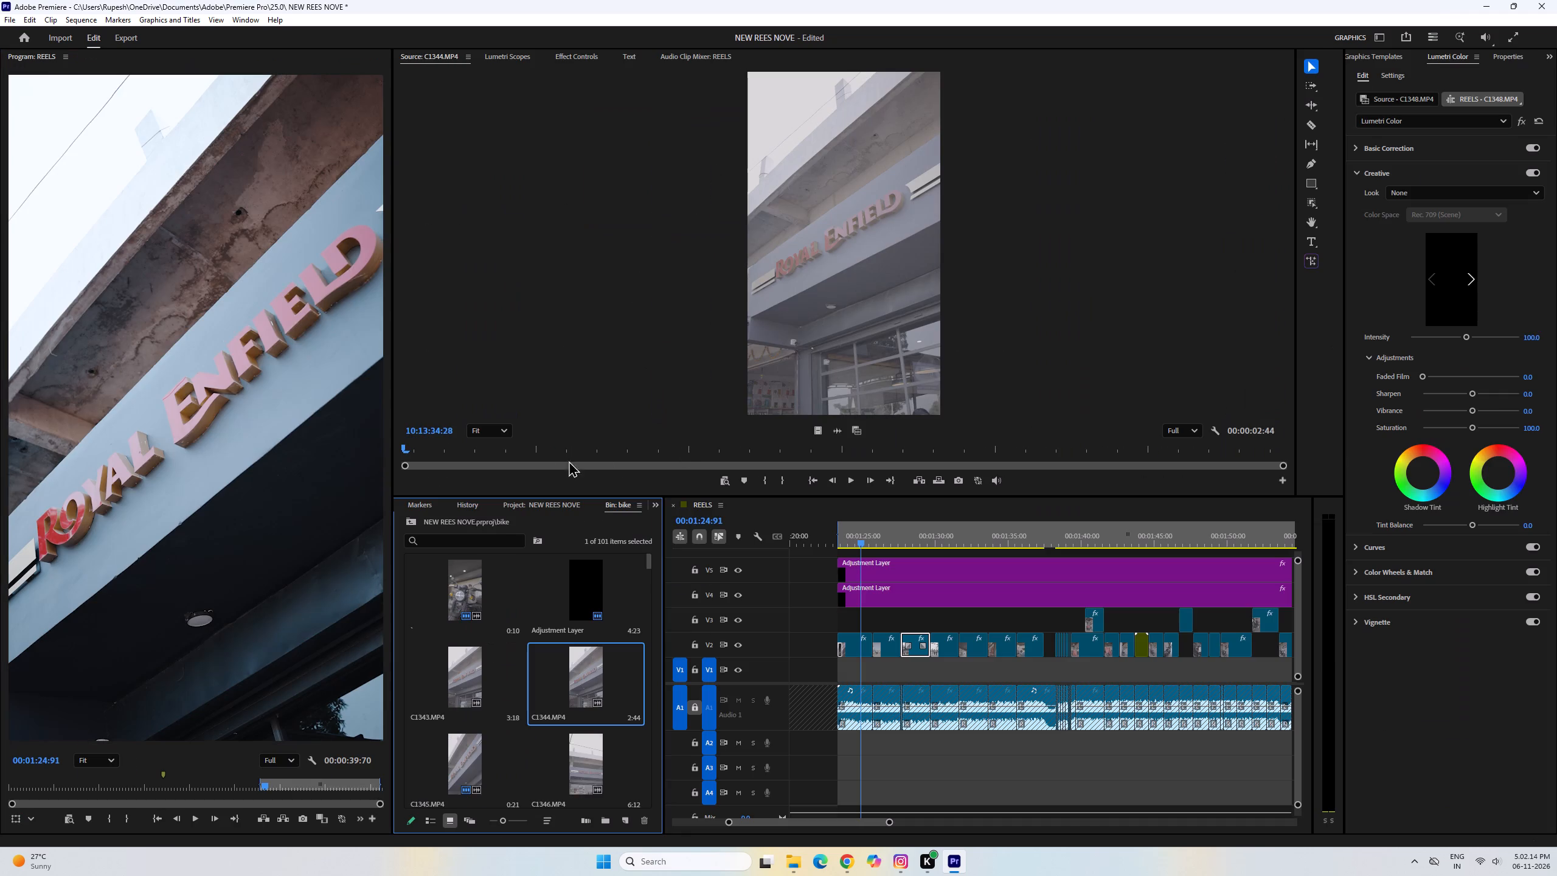
key("space")
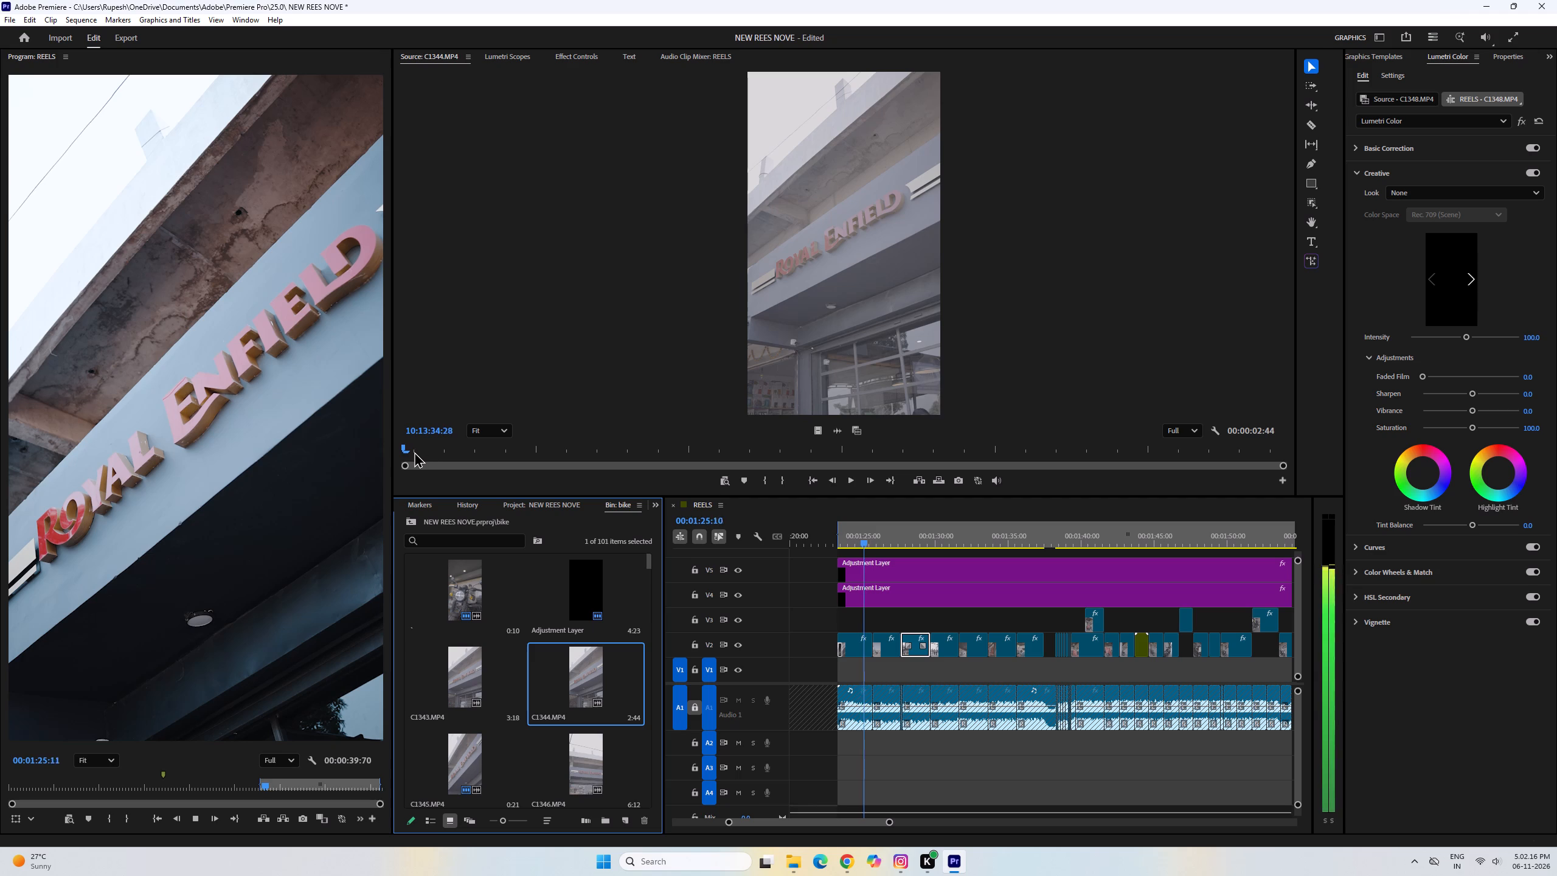
left_click_drag(415, 451, 600, 462)
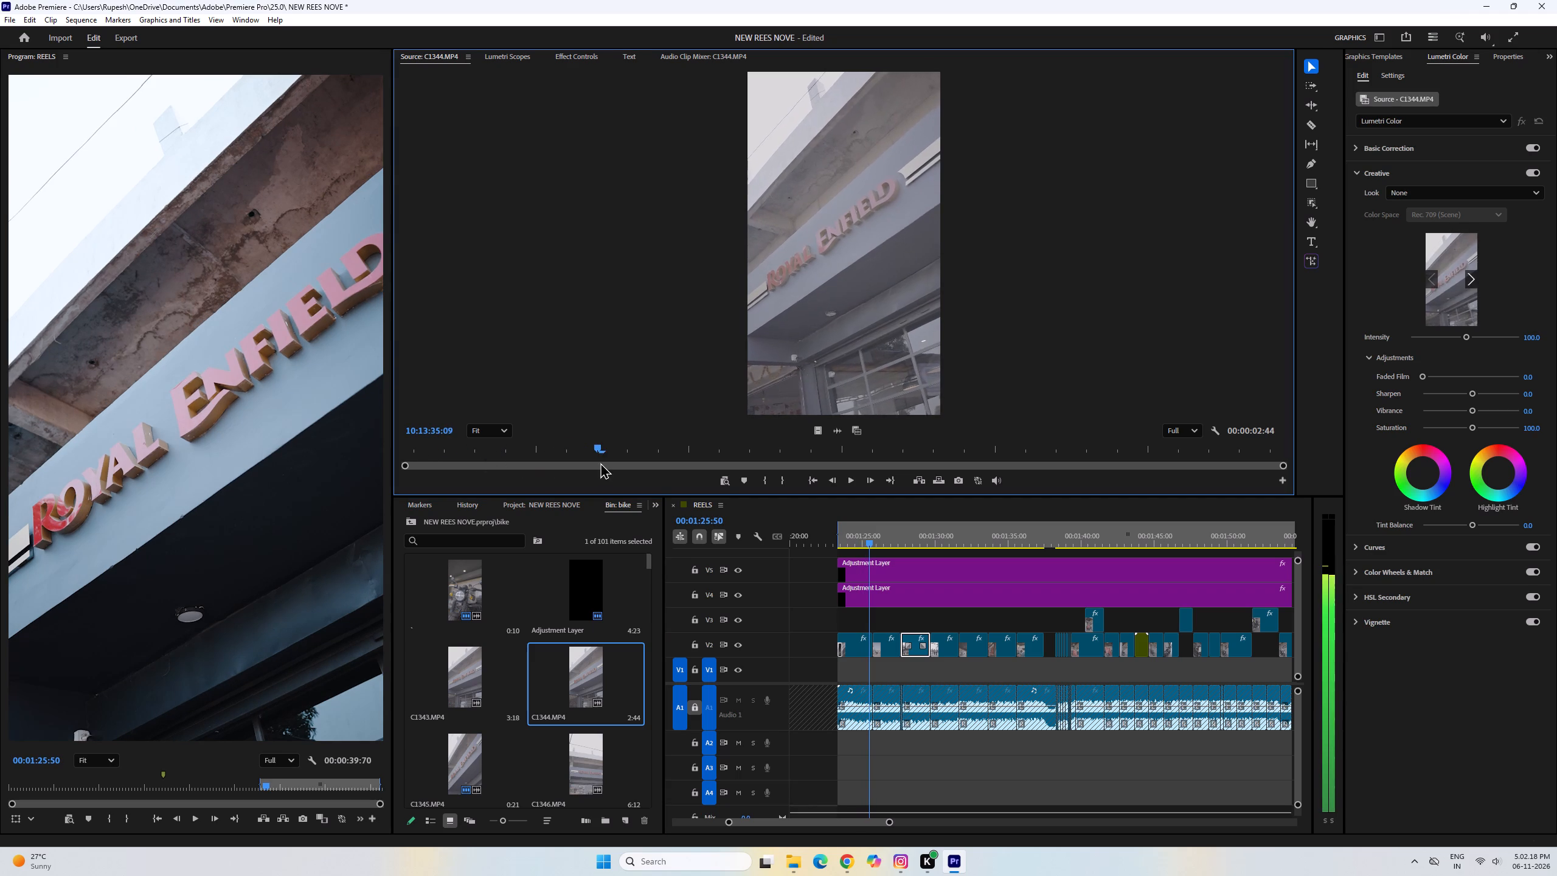
left_click_drag(600, 462, 239, 466)
key("space")
key("space")
left_click_drag(709, 443, 803, 453)
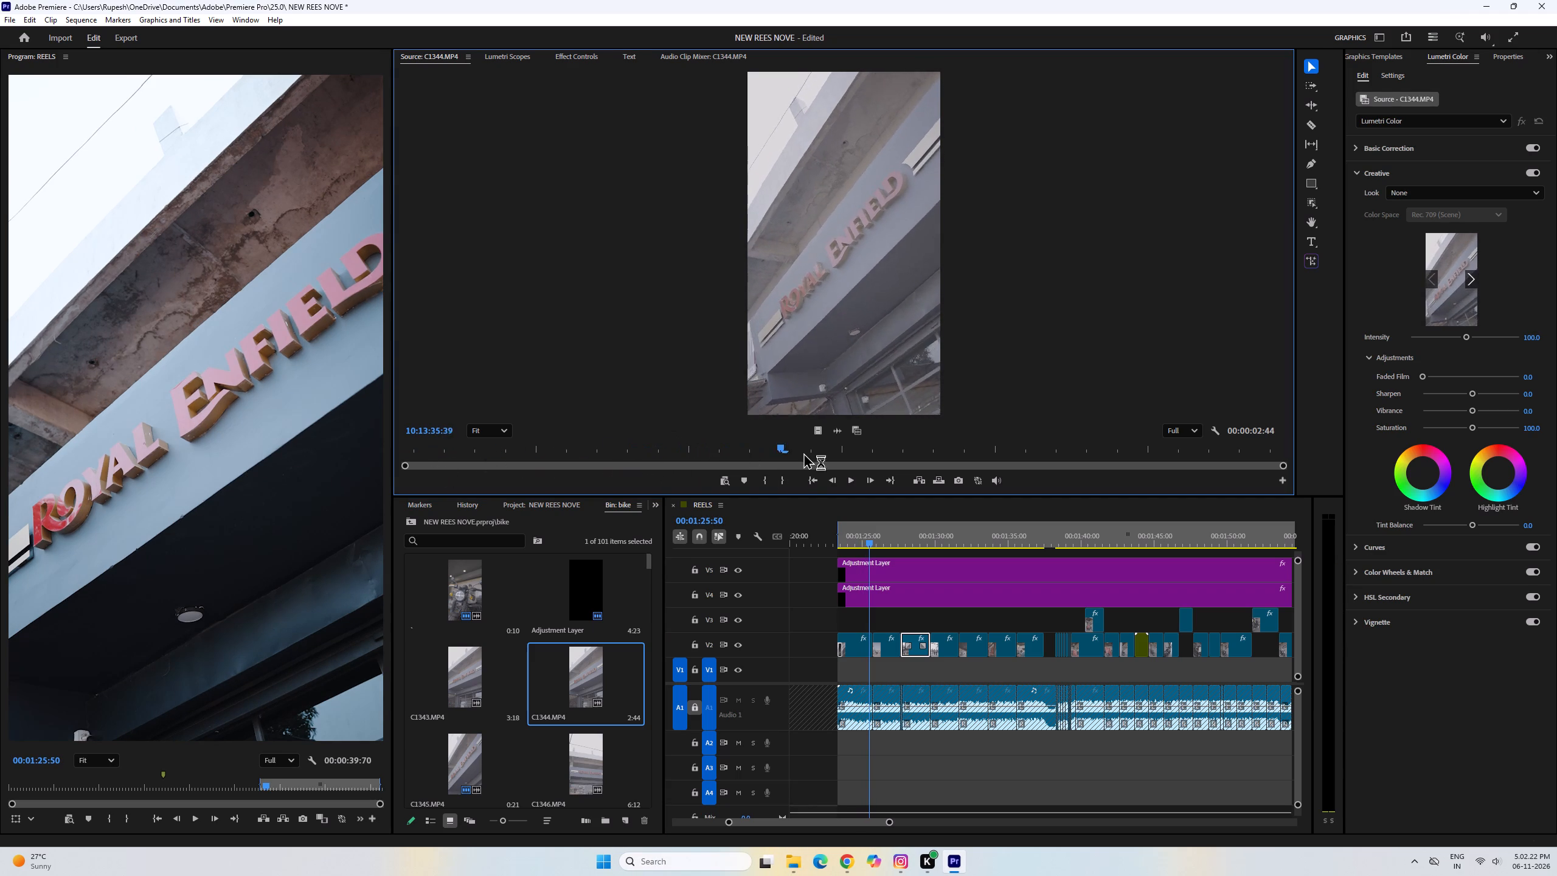
left_click_drag(803, 453, 845, 457)
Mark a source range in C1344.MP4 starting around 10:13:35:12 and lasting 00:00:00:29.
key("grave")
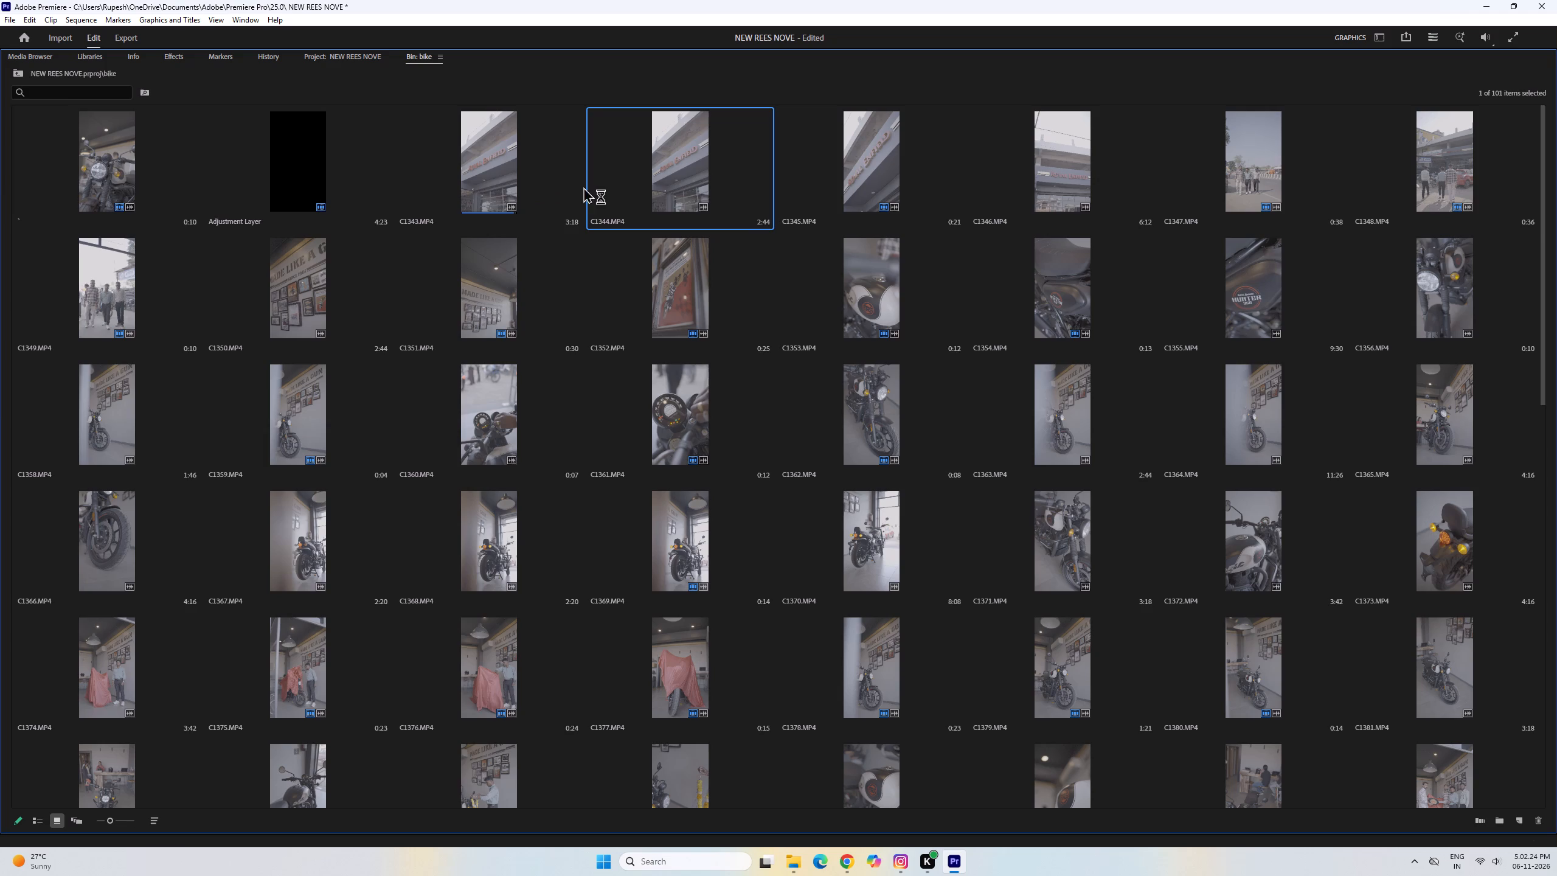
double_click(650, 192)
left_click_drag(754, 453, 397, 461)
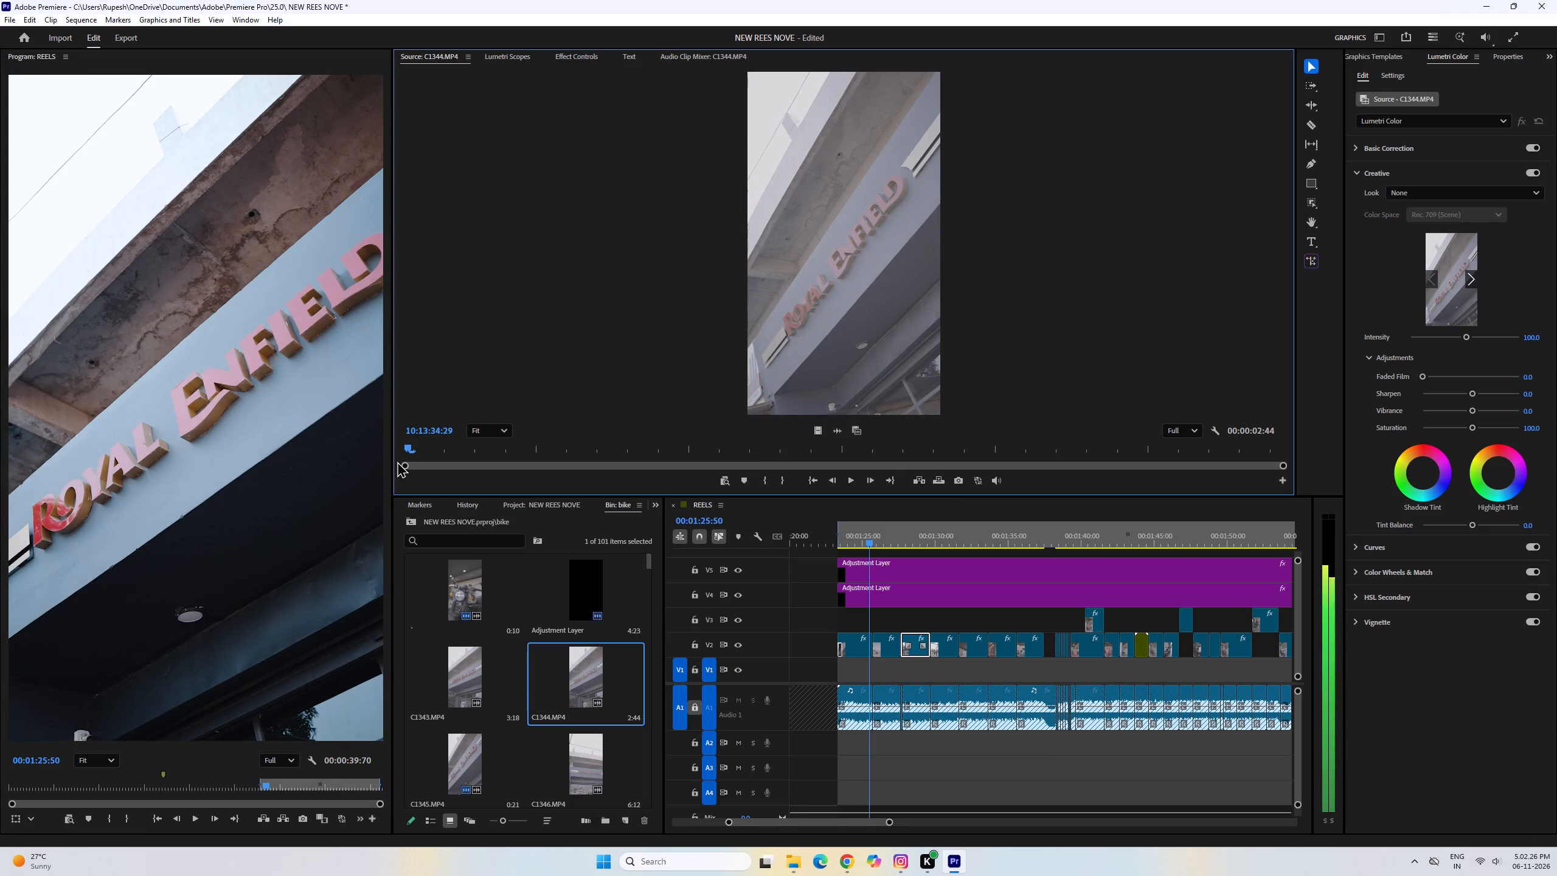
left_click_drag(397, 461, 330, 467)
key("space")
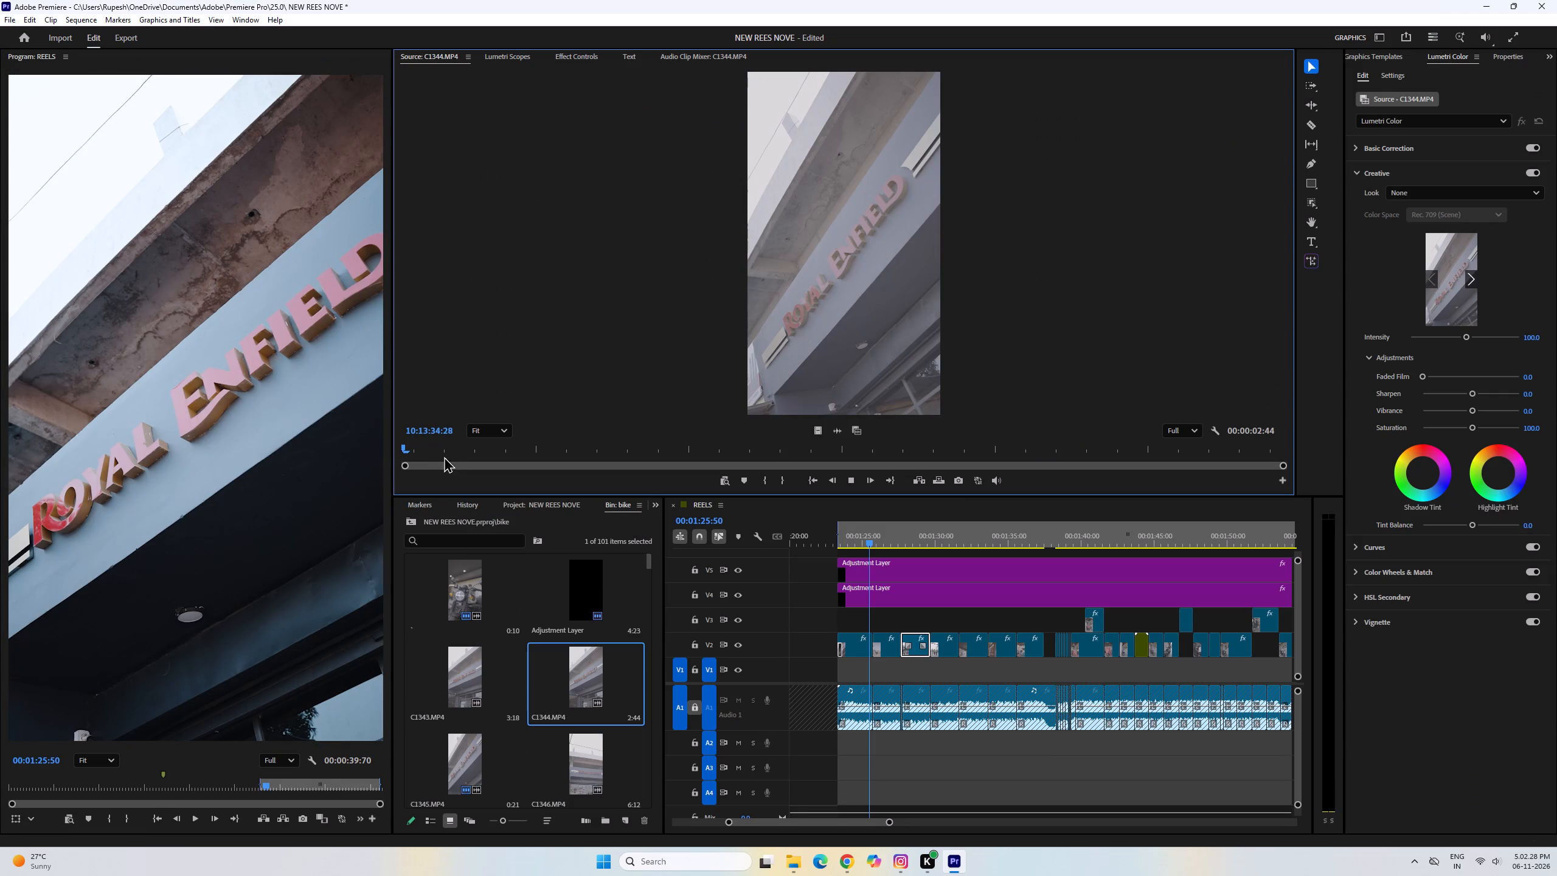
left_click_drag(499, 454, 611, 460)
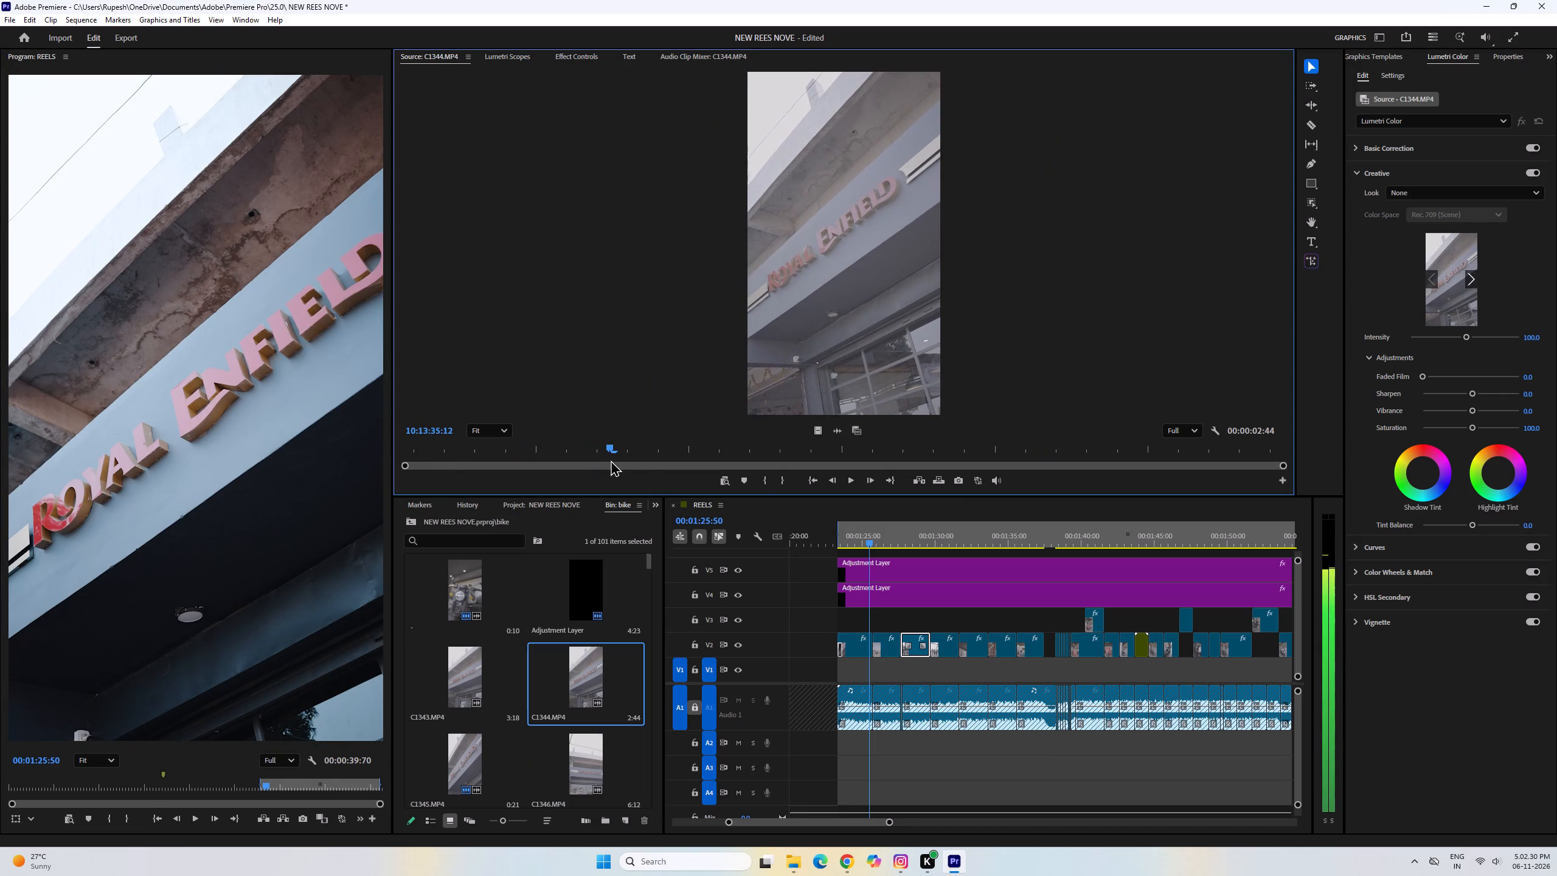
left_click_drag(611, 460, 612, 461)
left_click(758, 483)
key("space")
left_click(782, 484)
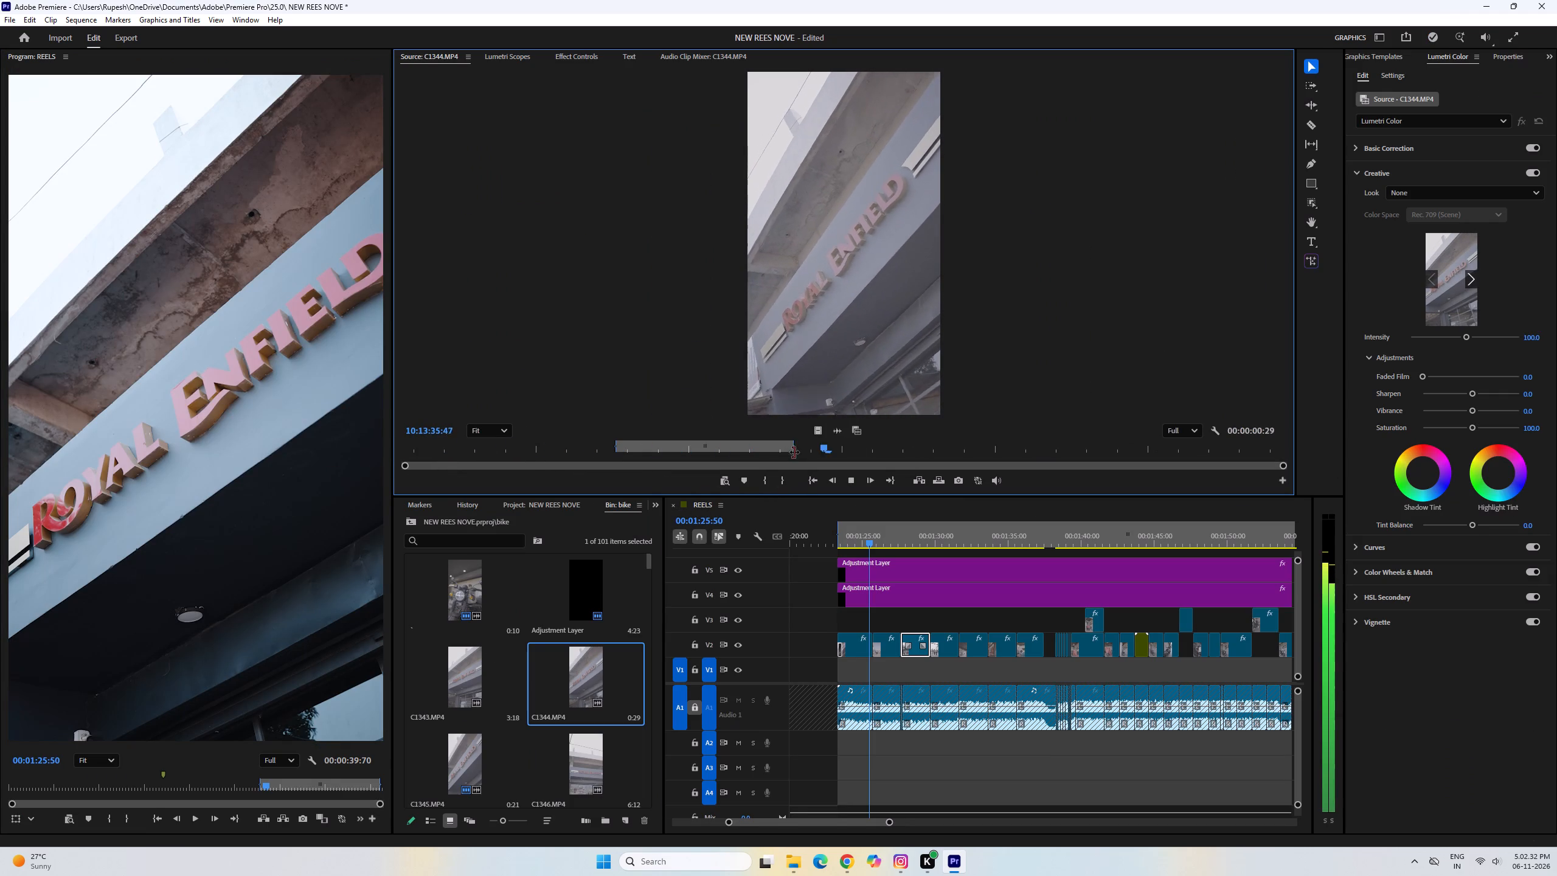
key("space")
Mark C1344.MP4 from 10:13:34:41 to 10:13:35:26 and place only its video on V3 near the reel section's start.
left_click_drag(766, 448, 484, 467)
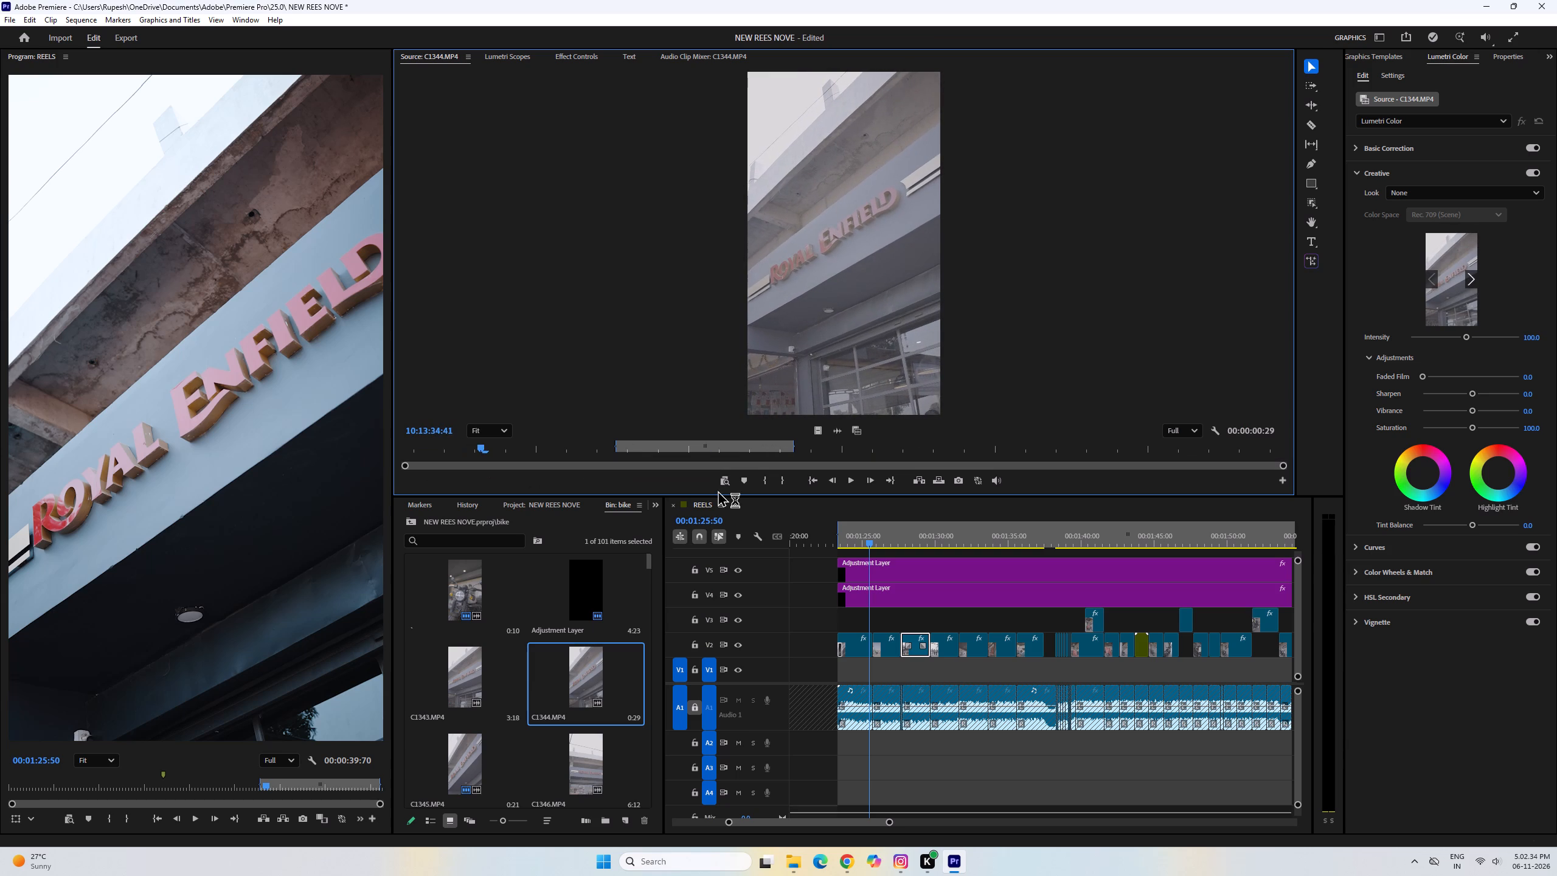
left_click(762, 486)
key("space")
key("space")
left_click(782, 483)
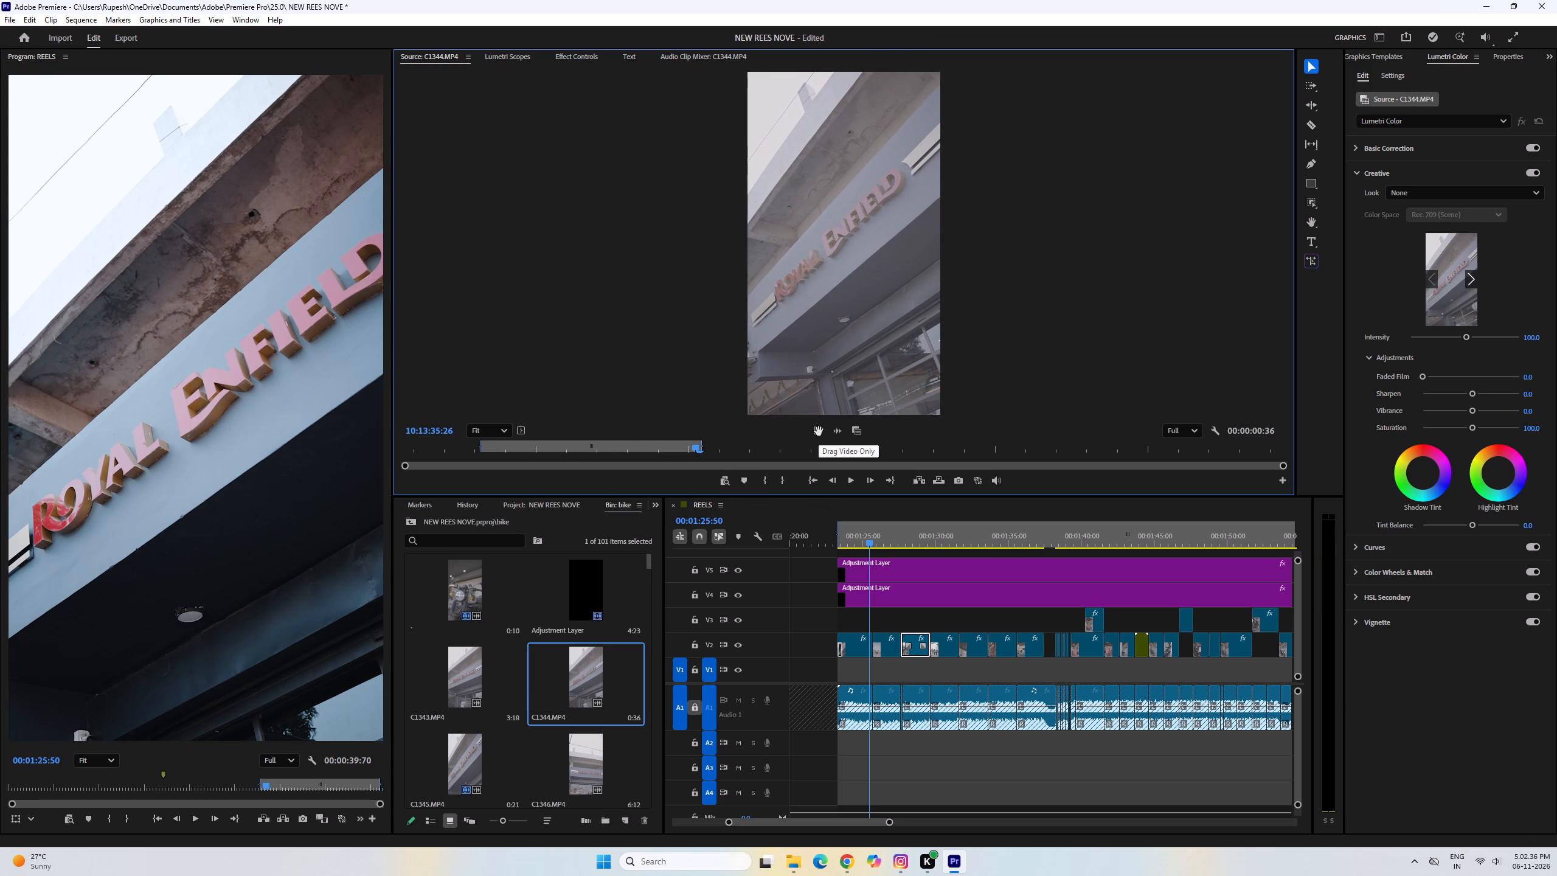
left_click_drag(817, 430, 843, 614)
Set the speed of the C1344 clip on V3 to 40%.
left_click(850, 623)
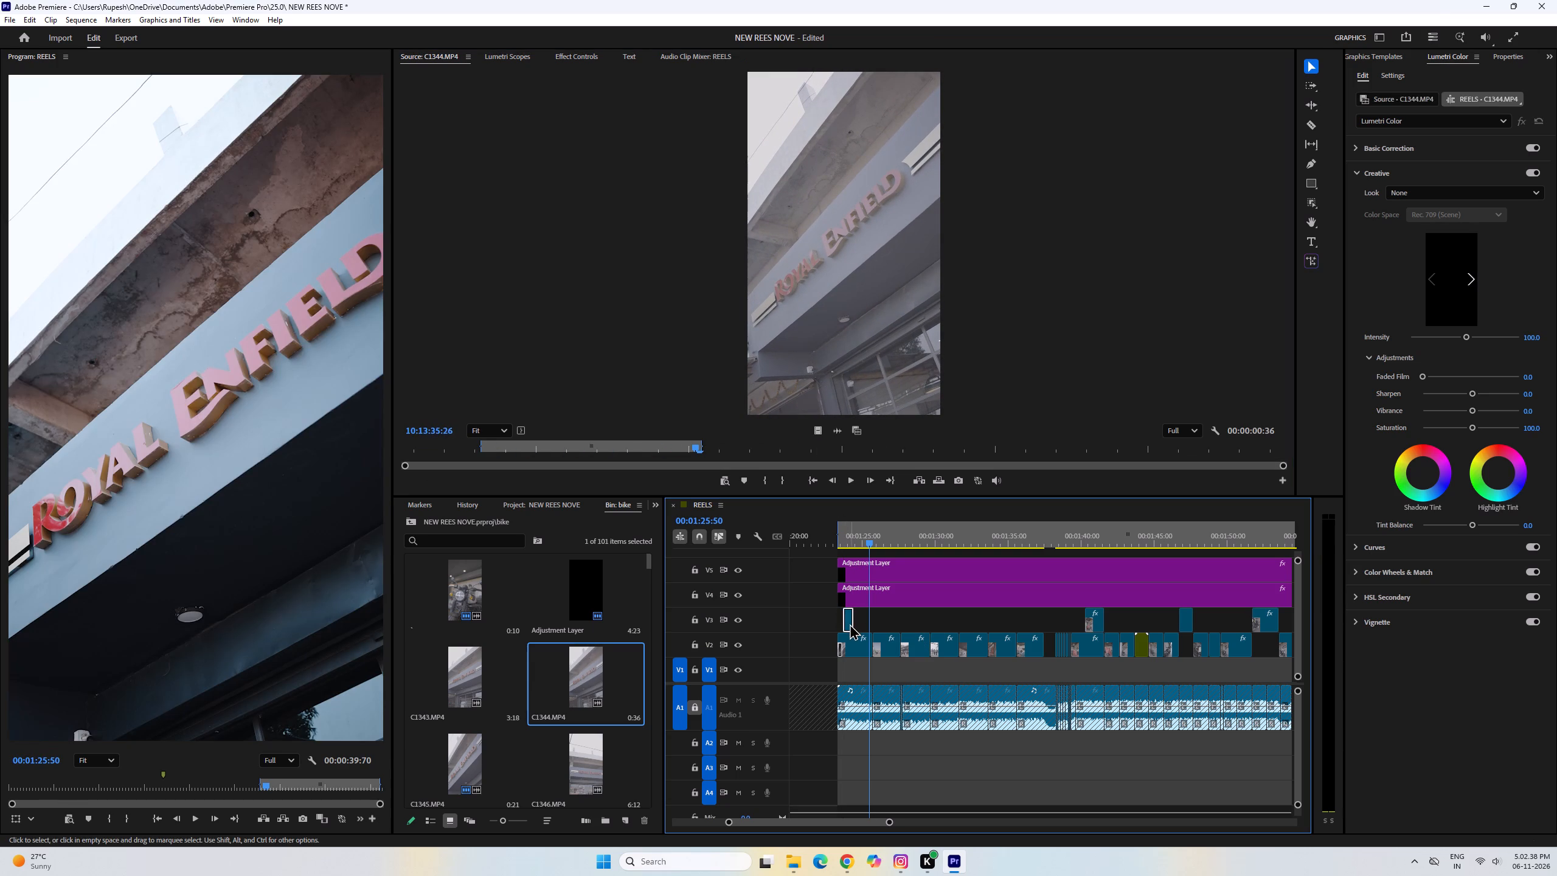
key("ctrl+r")
key("4")
key("0")
key("Return")
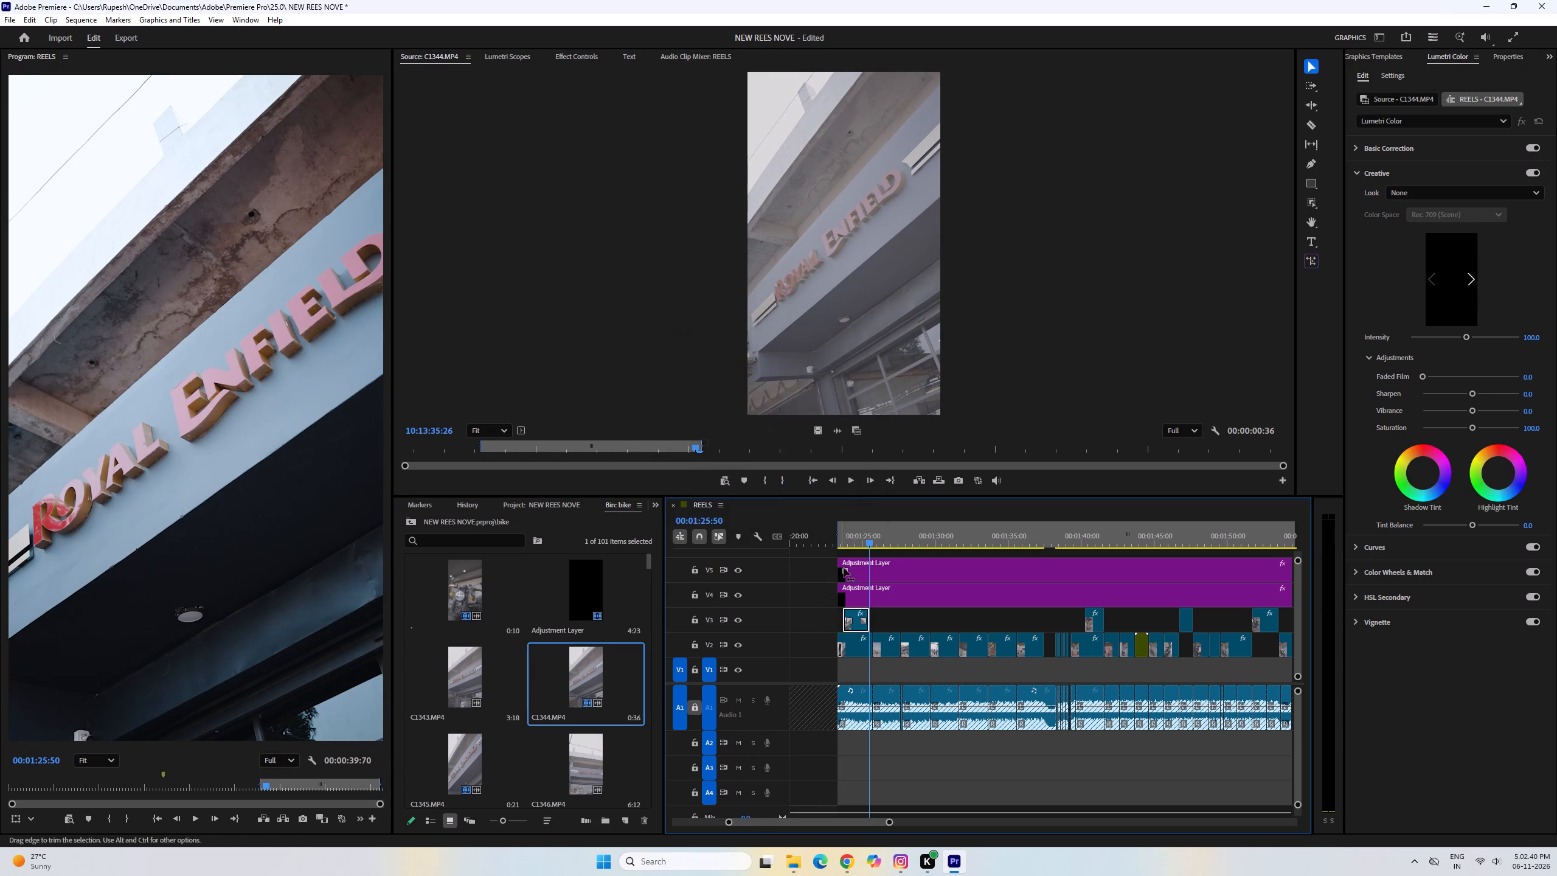
Trim the start of the C1344 clip on V3 so that it begins just before 00:01:25:00.
left_click_drag(845, 617, 853, 619)
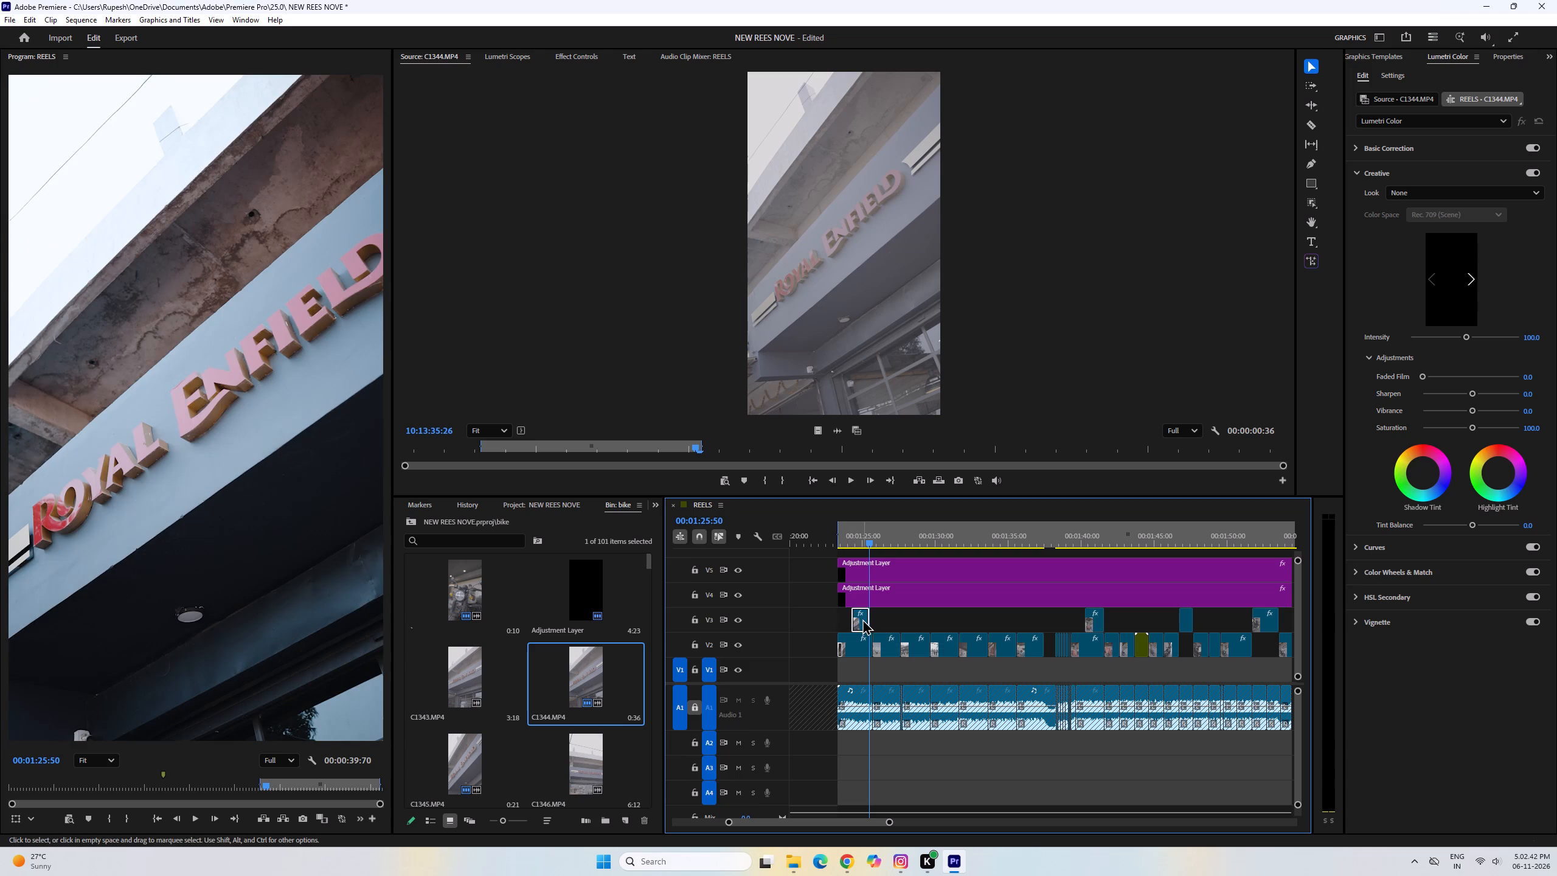
Extend the start of the C1344 clip on V3 back to the beginning of the reel section.
left_click(869, 619)
left_click(862, 620)
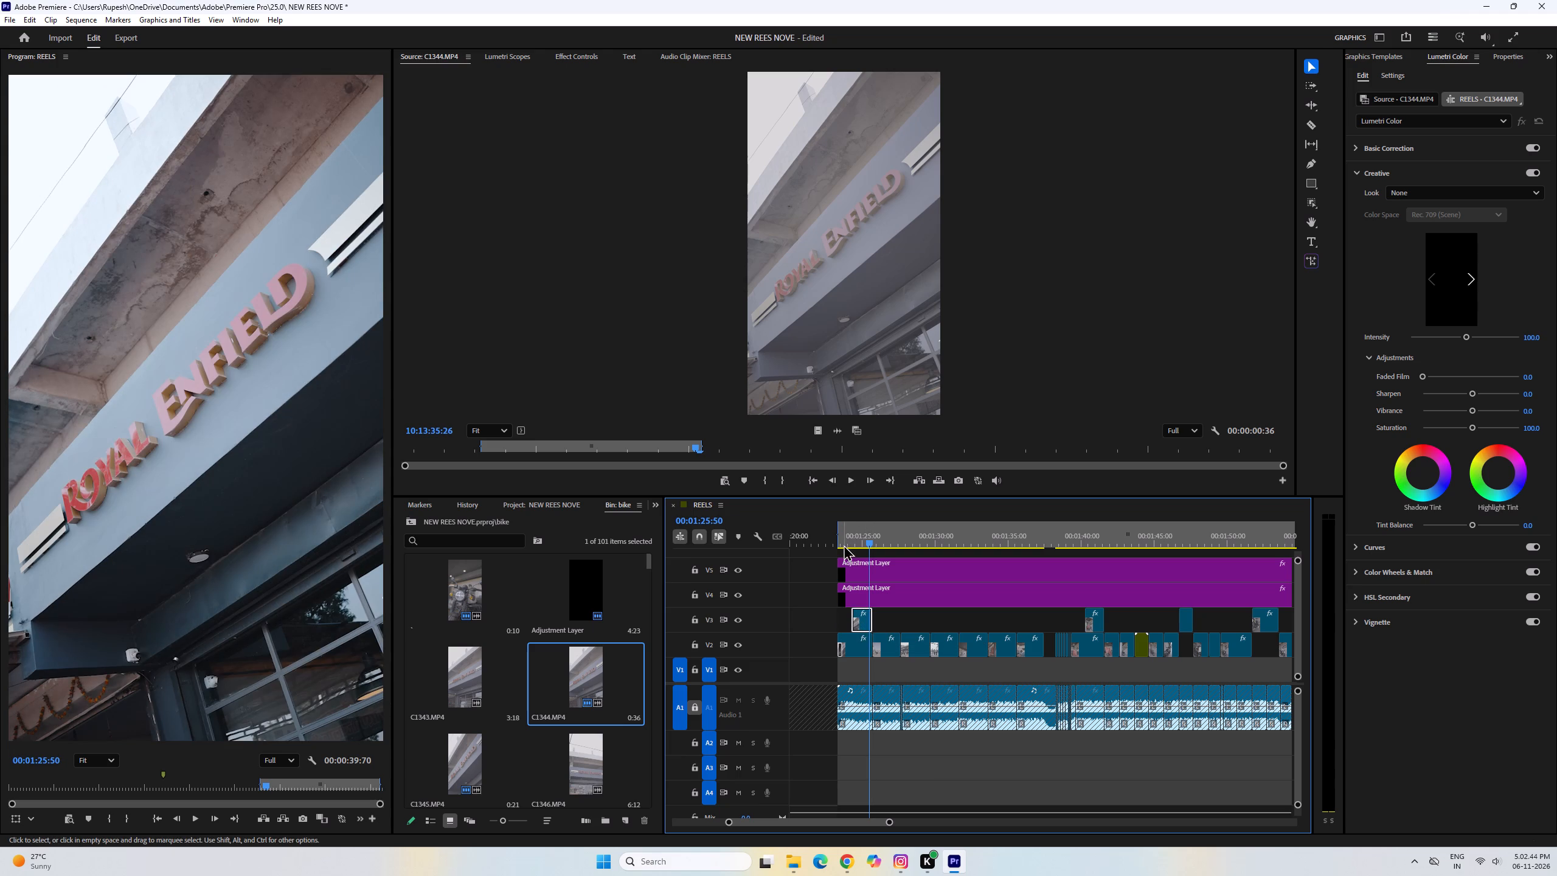
left_click(843, 541)
key("space")
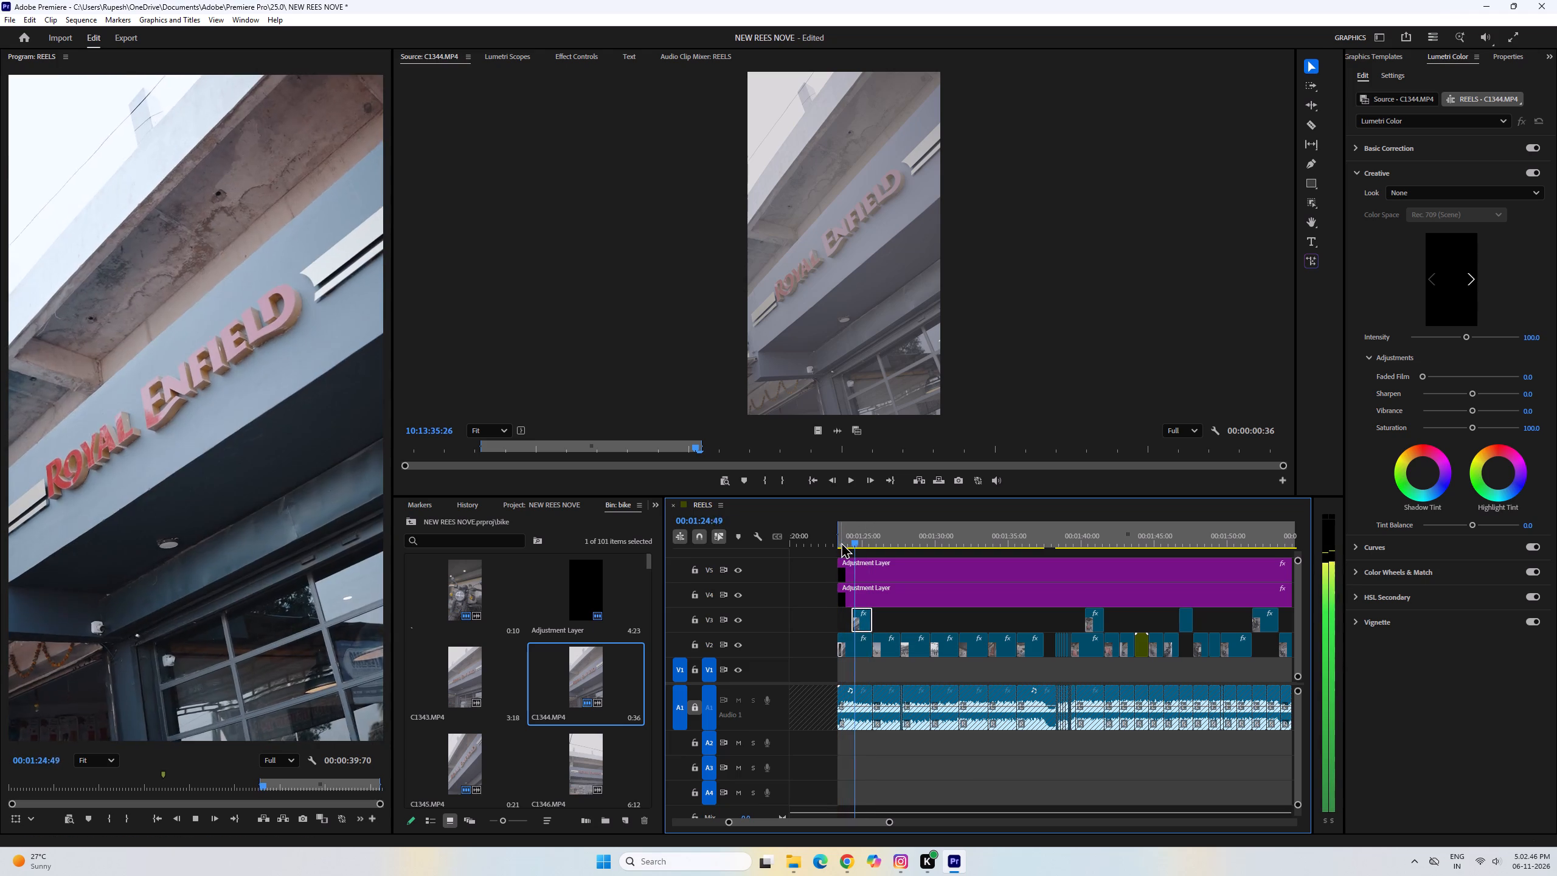
key("space")
left_click_drag(854, 619, 845, 620)
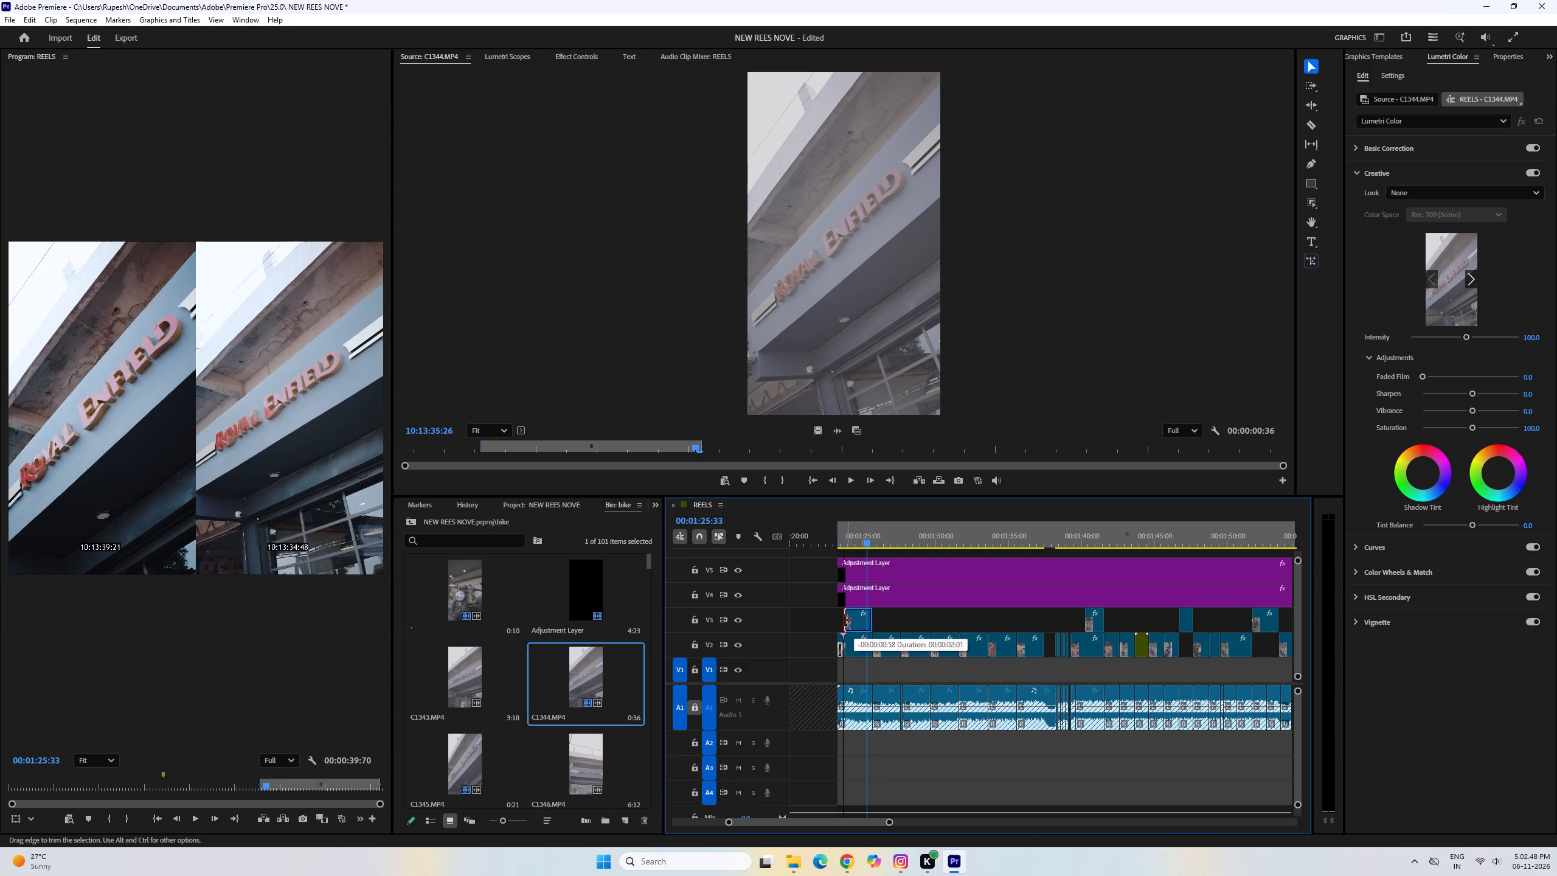
left_click_drag(845, 620, 840, 621)
left_click_drag(856, 544, 836, 551)
key("space")
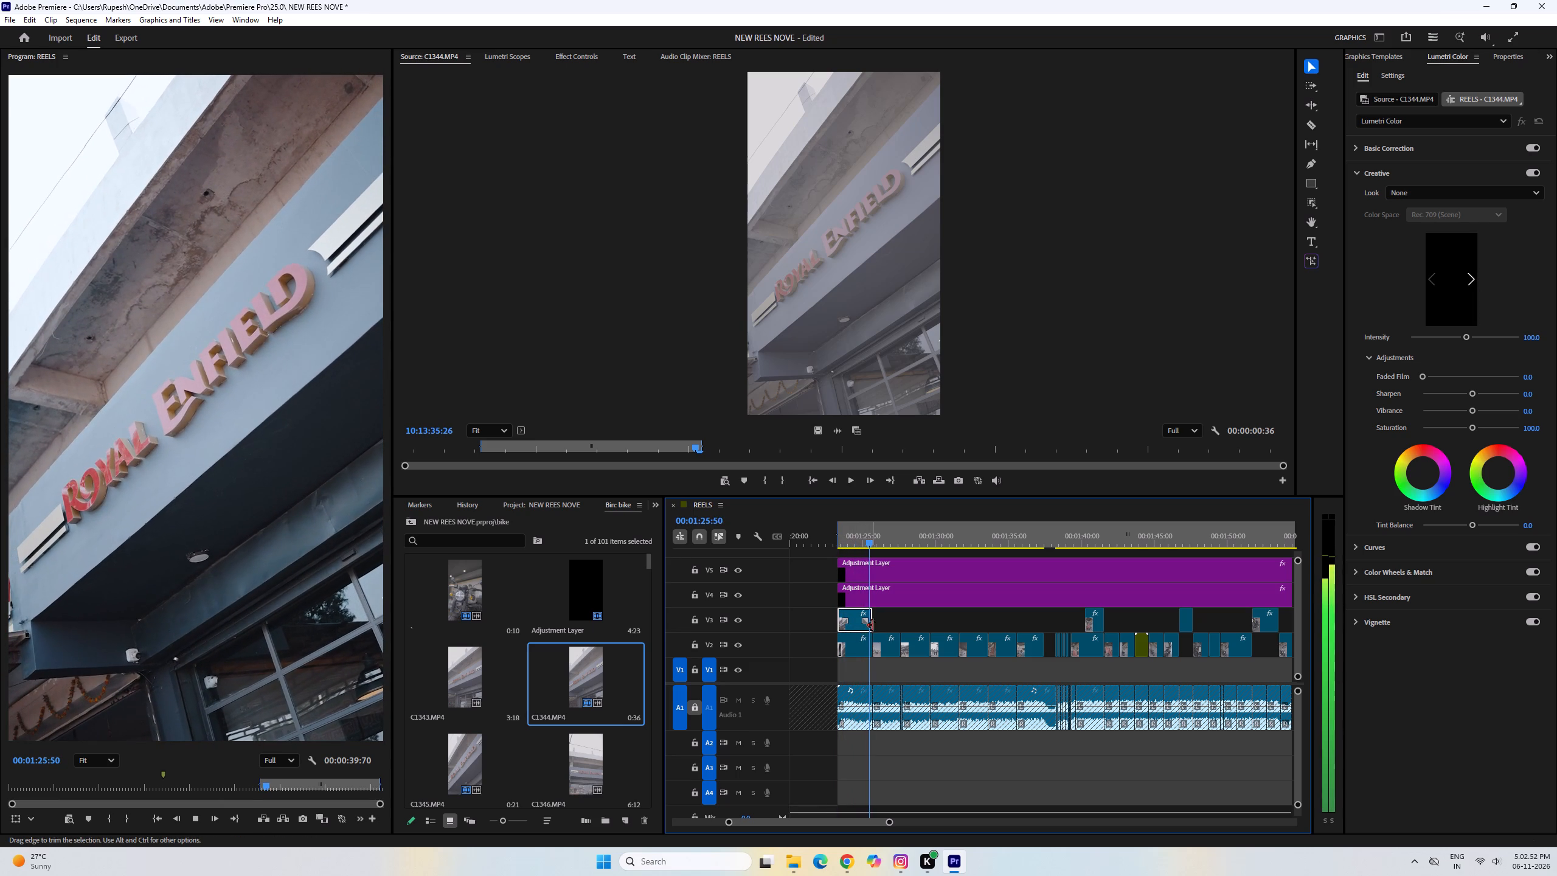
key("space")
Set Contrast to 20 and Highlights to -25 in the Lumetri basic correction of the V3 C1344 clip.
left_click(858, 621)
left_click(1430, 151)
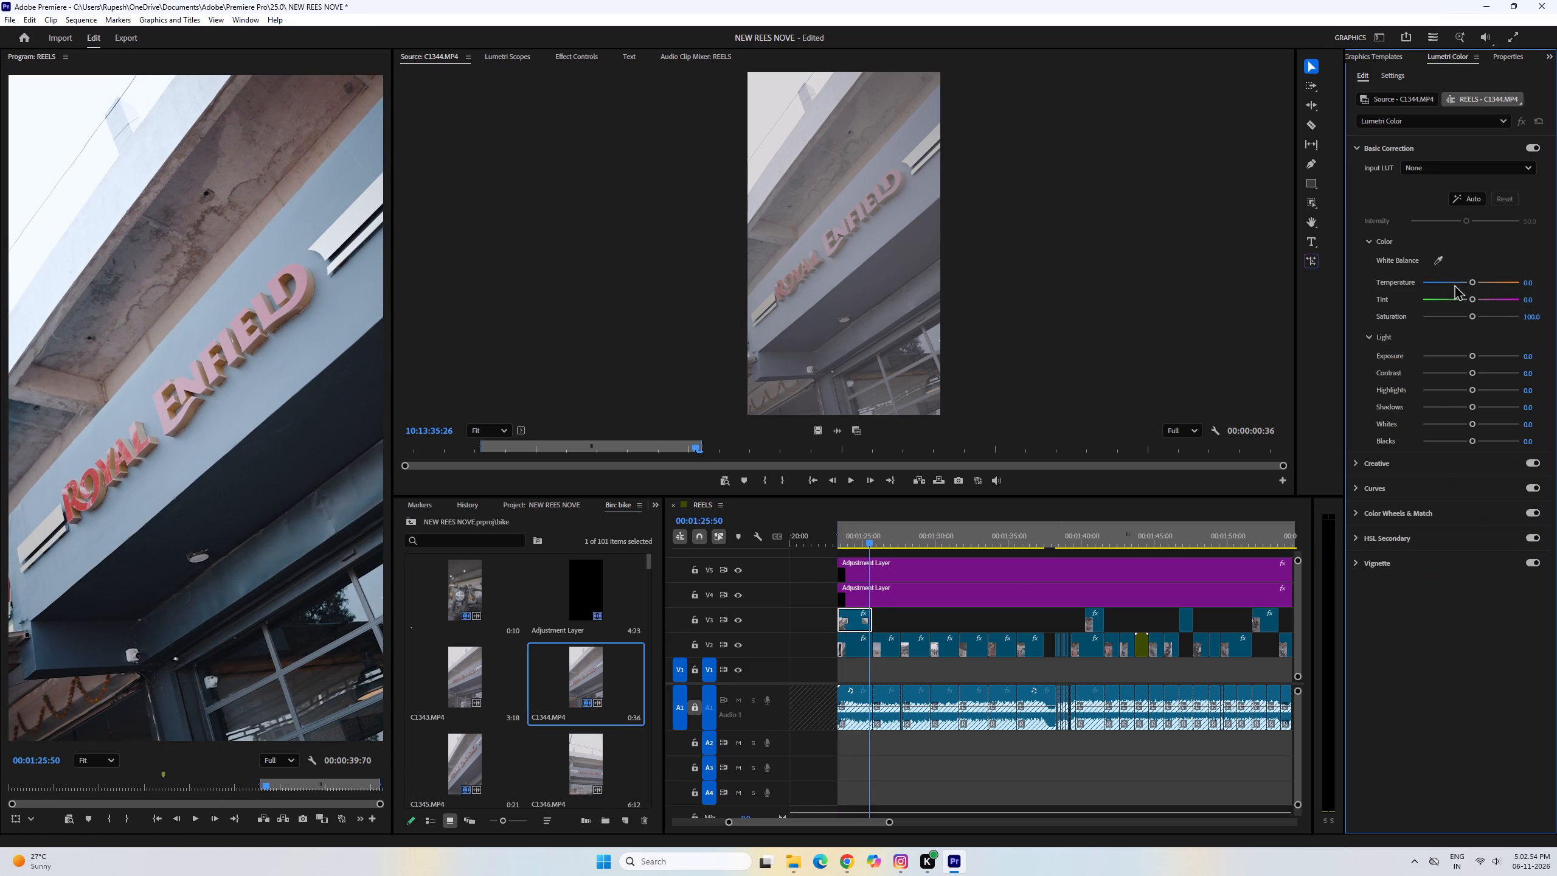
left_click(1475, 372)
left_click_drag(1463, 389, 1458, 389)
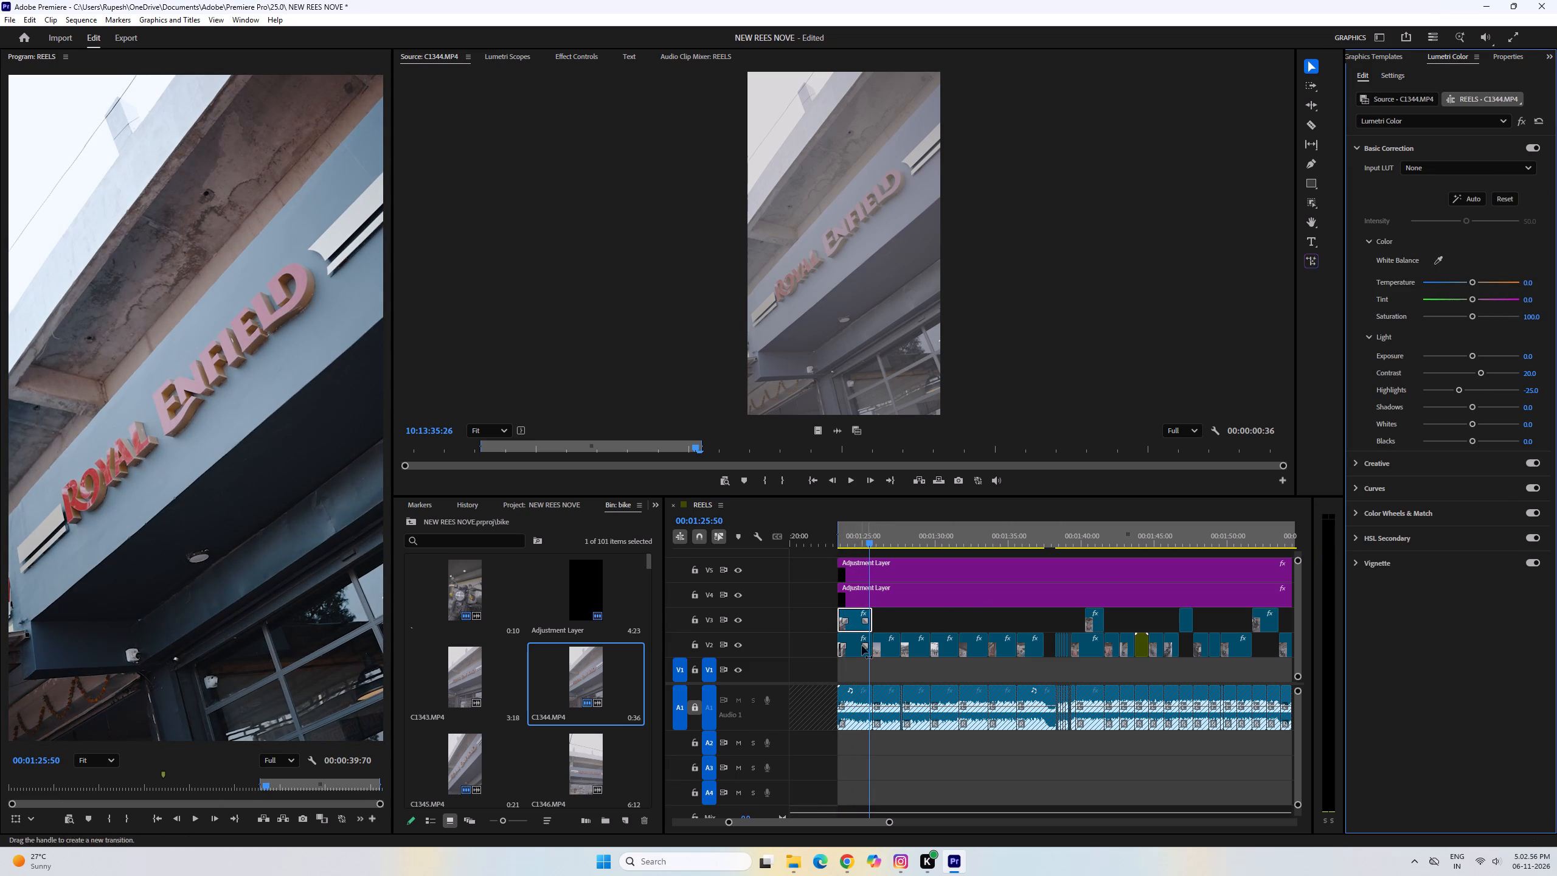
Delete the V2 clip lying directly beneath the C1344 sign shot.
left_click(859, 645)
key("Delete")
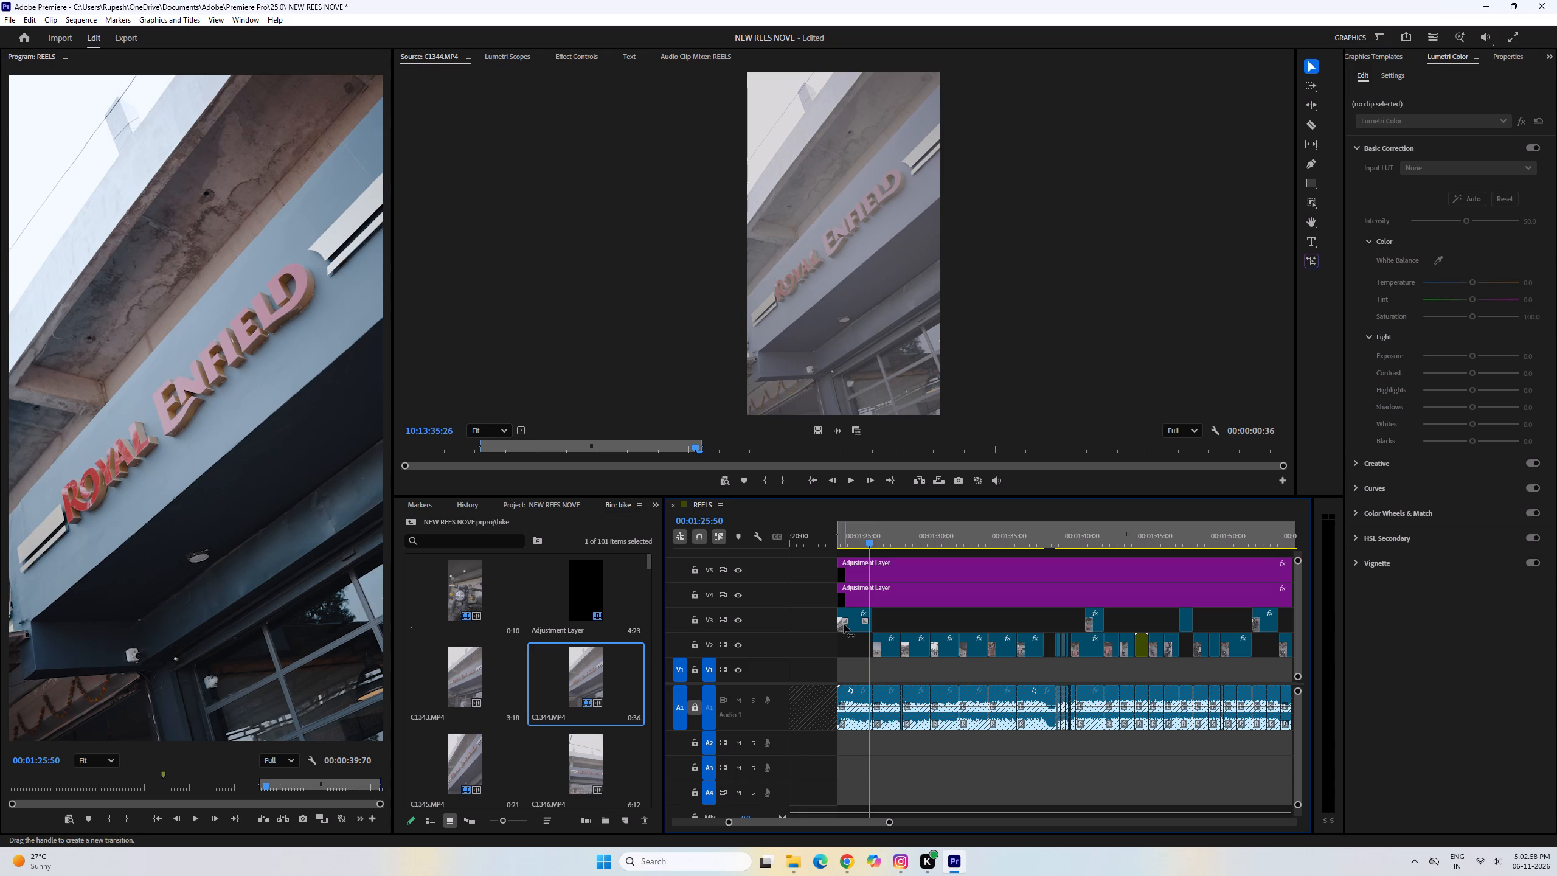
Play back the reel's opening to review how the sign shot leads into the walking shots.
left_click(844, 624)
key("space")
scroll(867, 617, "down", 4)
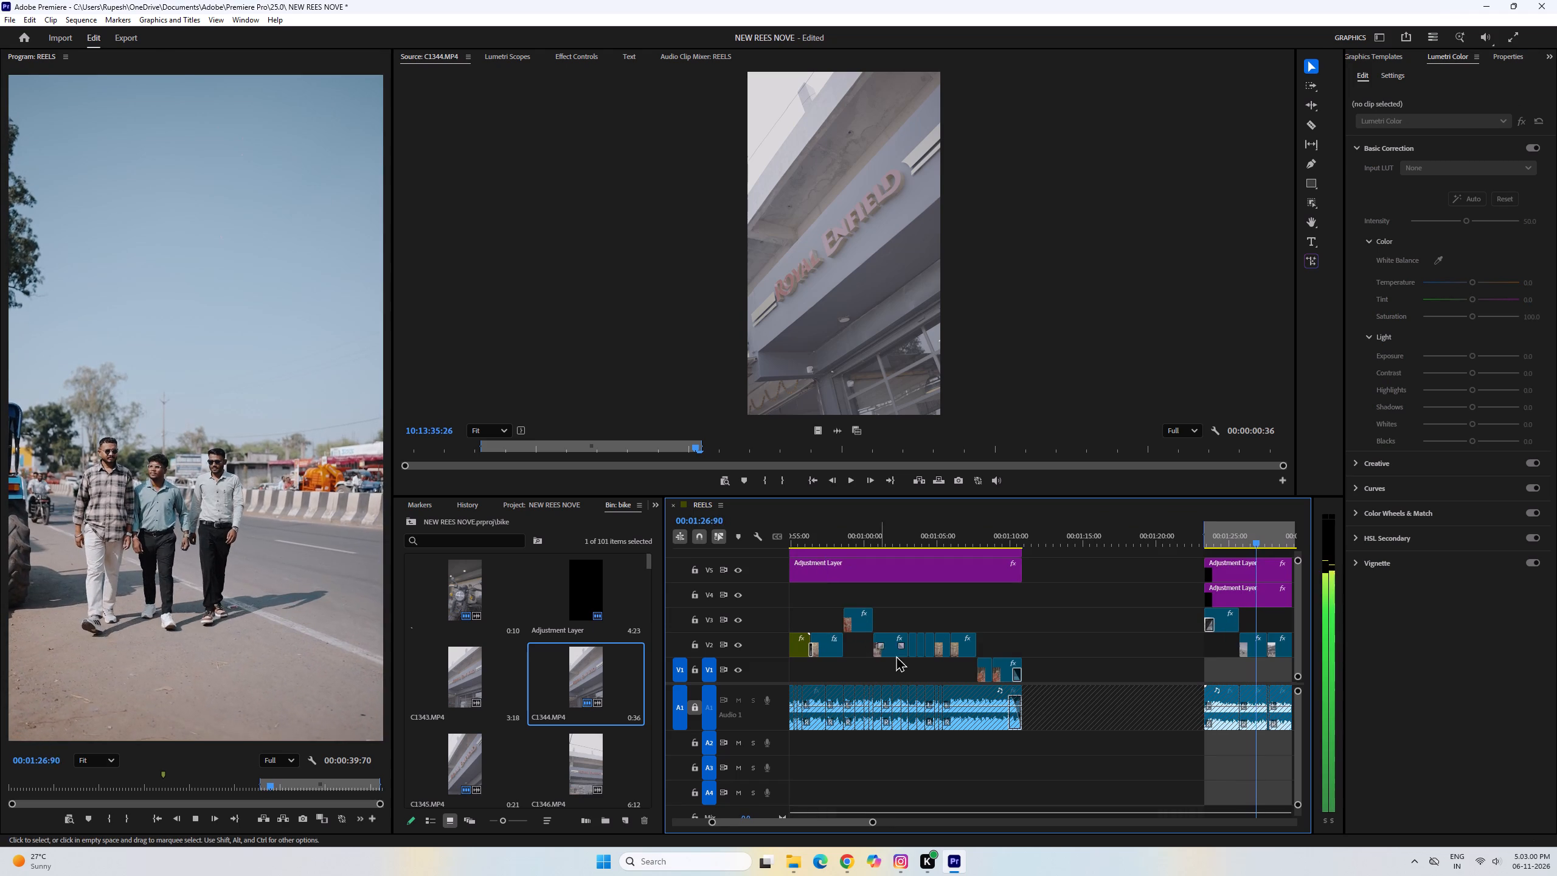
key("space")
scroll(957, 653, "down", 5)
key("space")
scroll(894, 688, "down", 5)
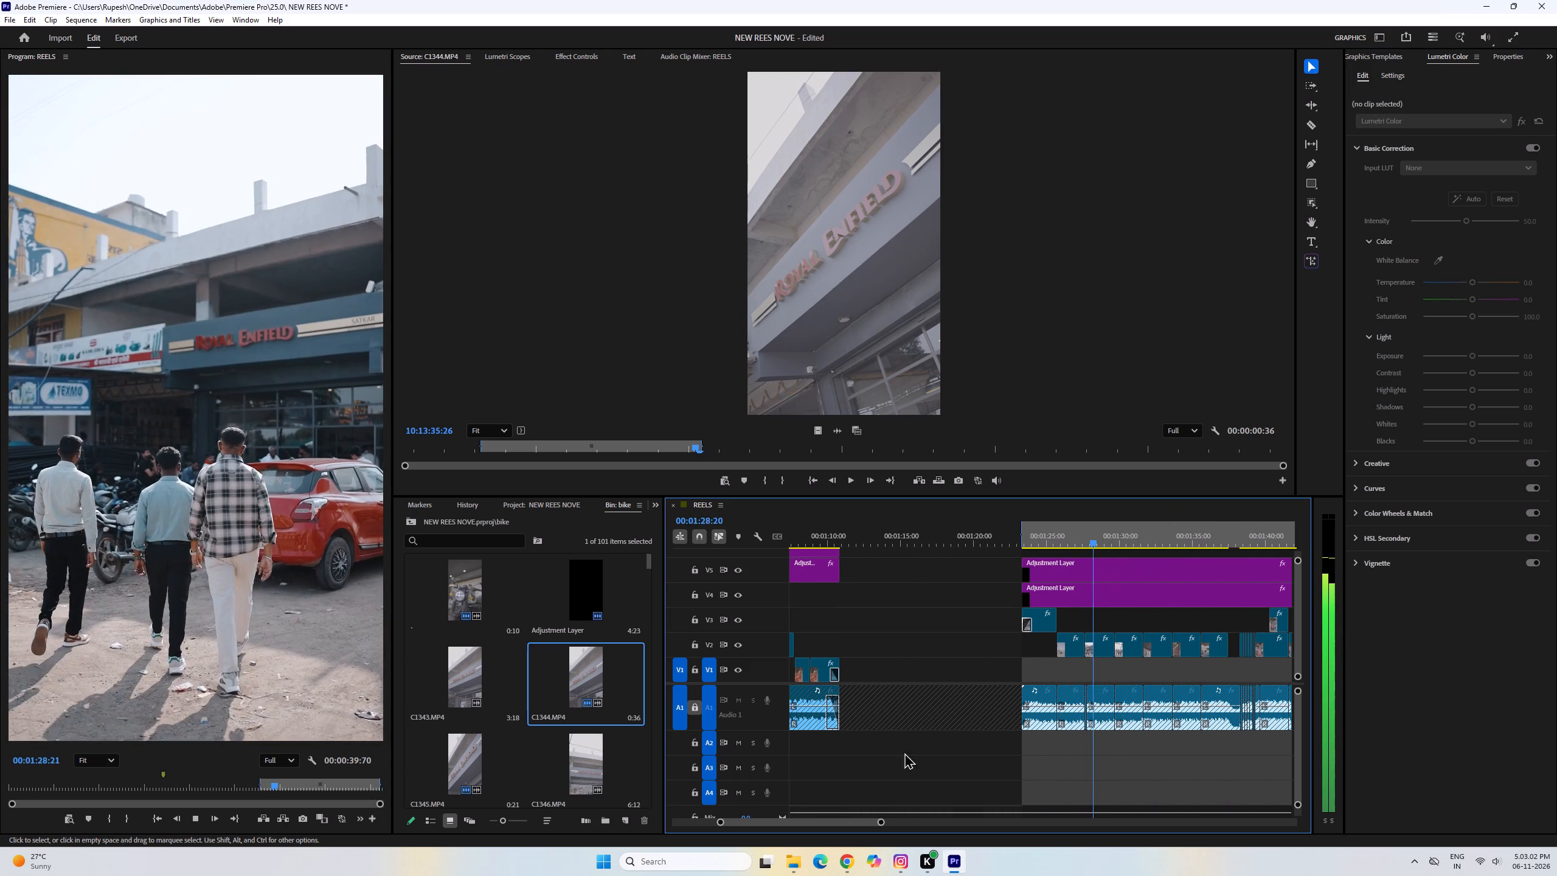
left_click_drag(881, 821, 813, 791)
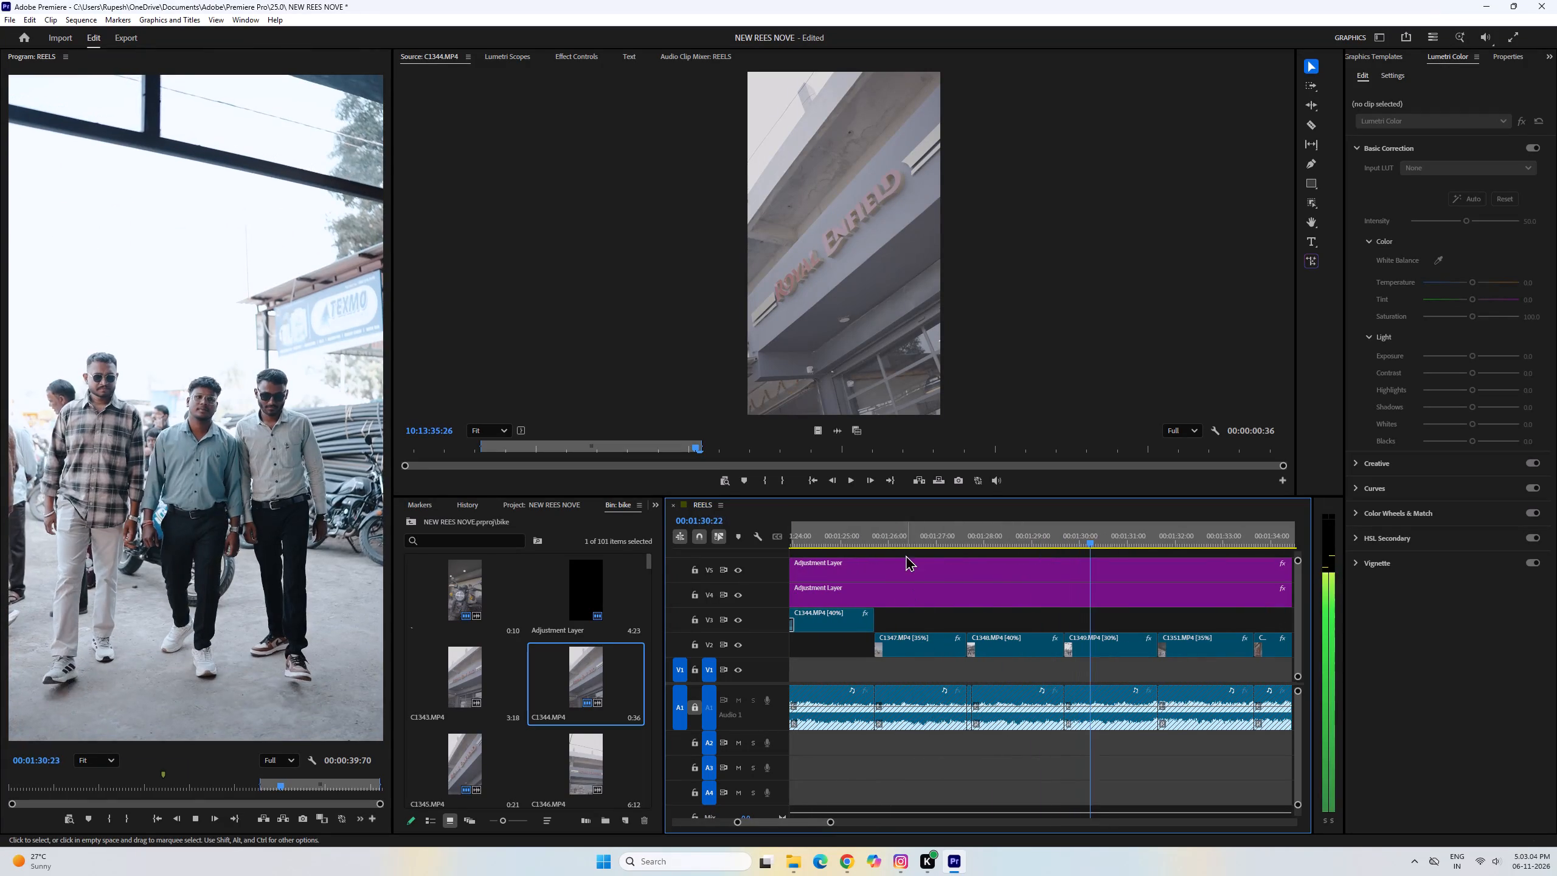
Trim C1347's start on V2 to 00:01:26:95, move it back against C1344's end, and extend its end to fill the gap before C1348.
left_click(894, 532)
key("space")
key("space")
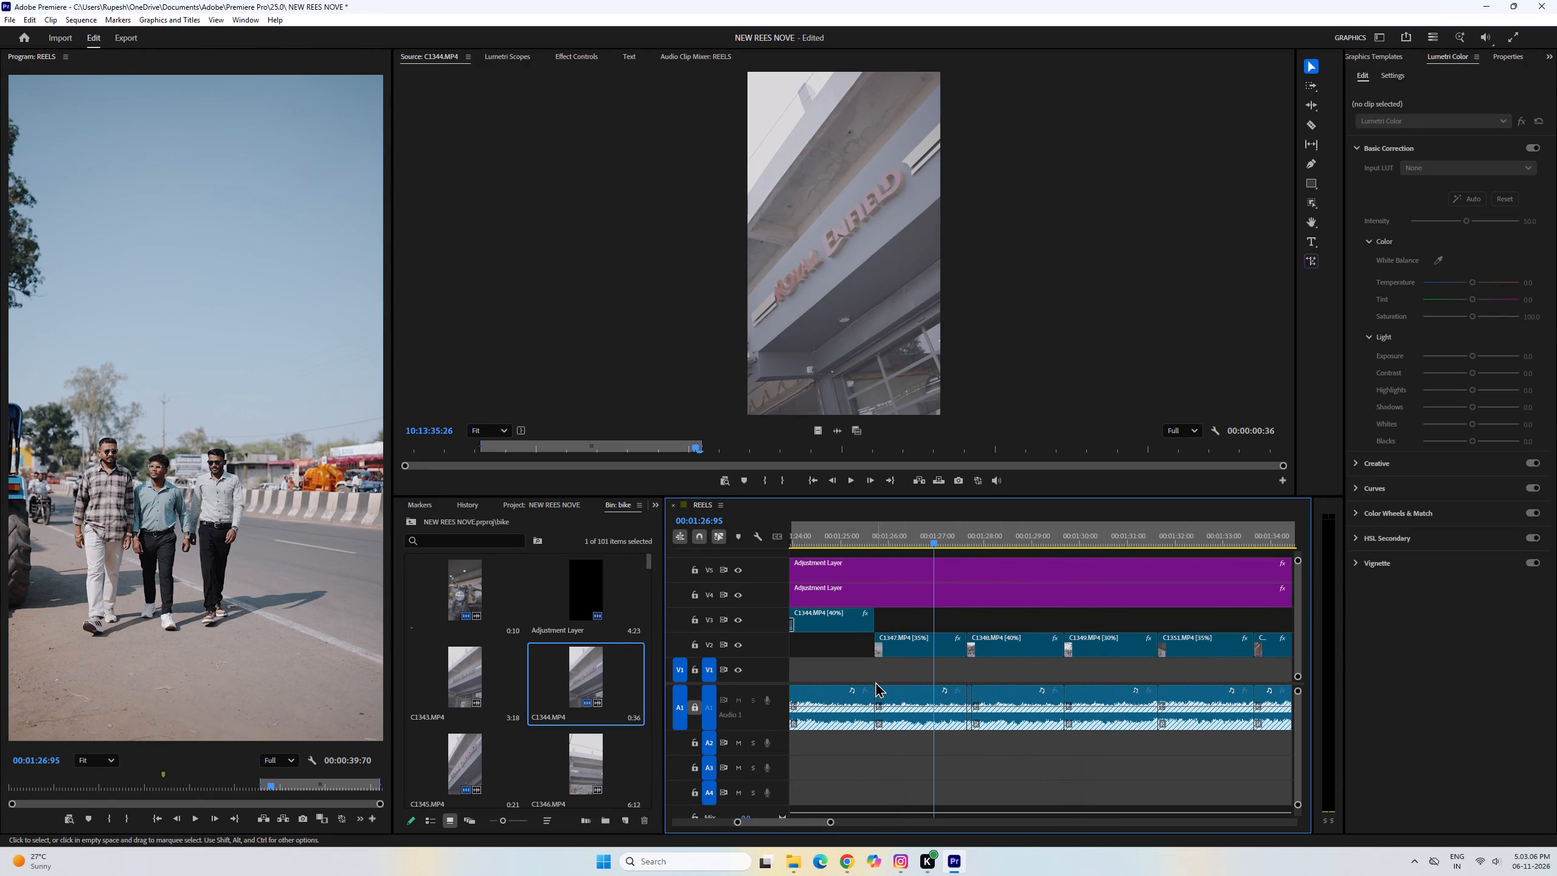
left_click_drag(879, 651, 943, 654)
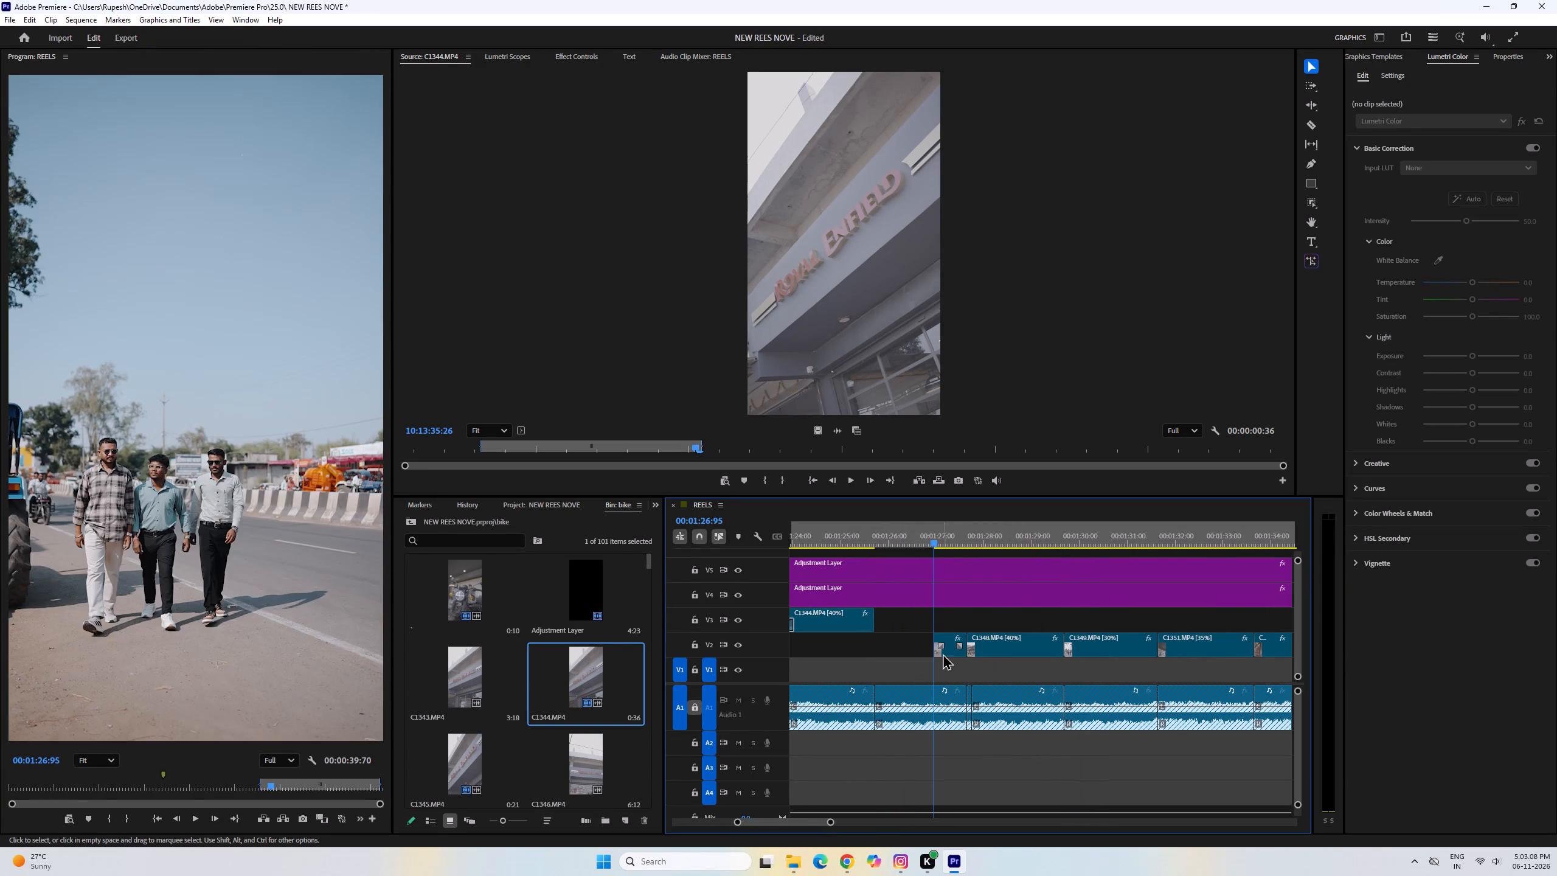
left_click_drag(946, 652, 887, 648)
left_click_drag(907, 648, 968, 647)
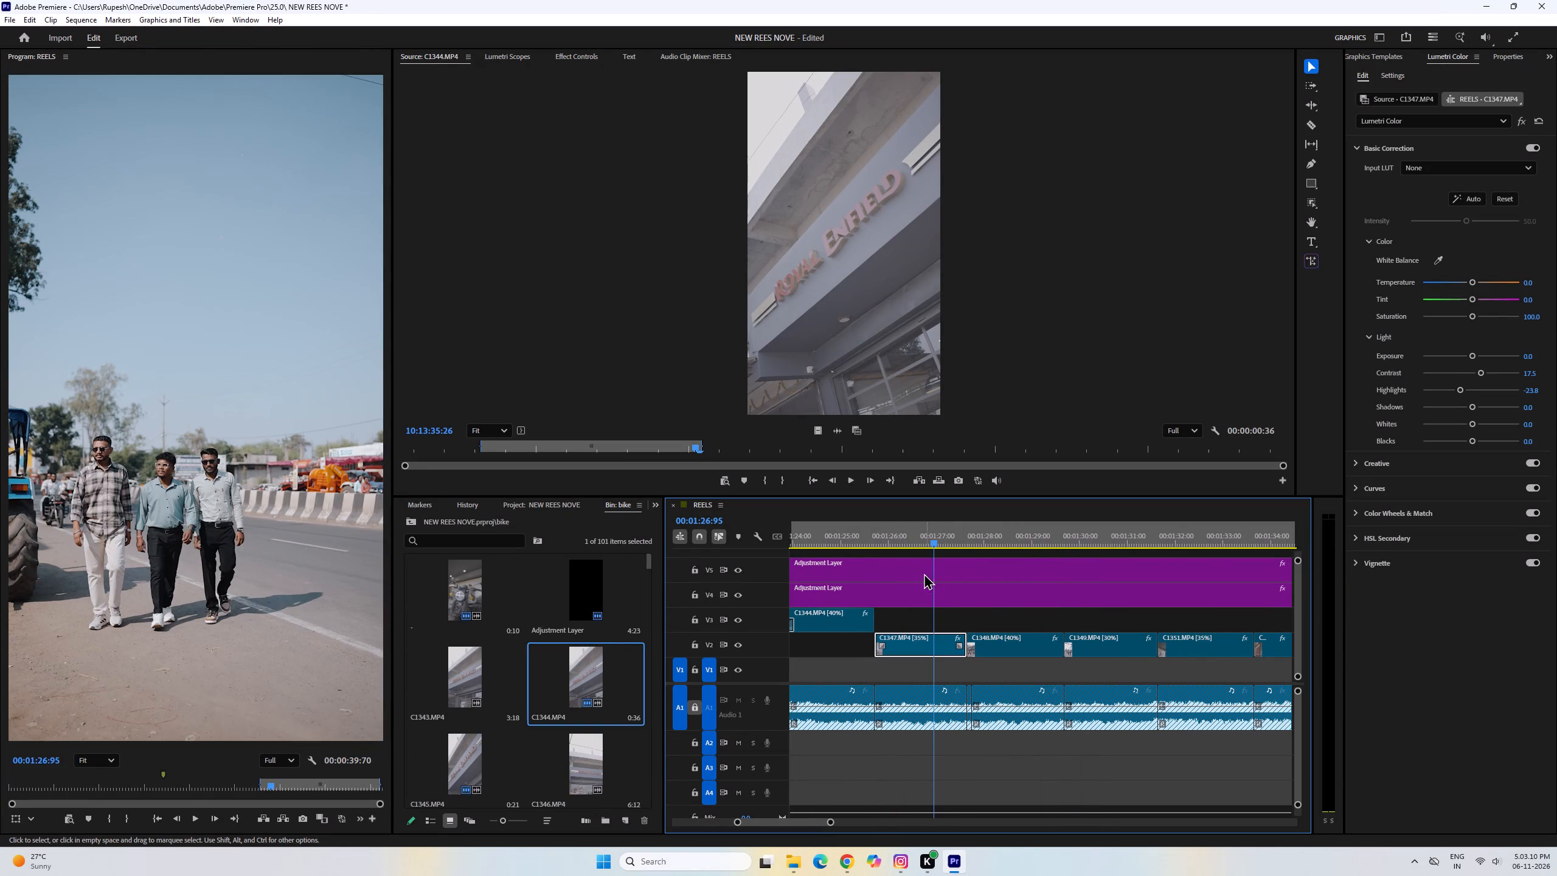
Play back the reel from 00:01:26:95 and locate the cut to the red-covered motorcycle at 00:01:41:61.
key("space")
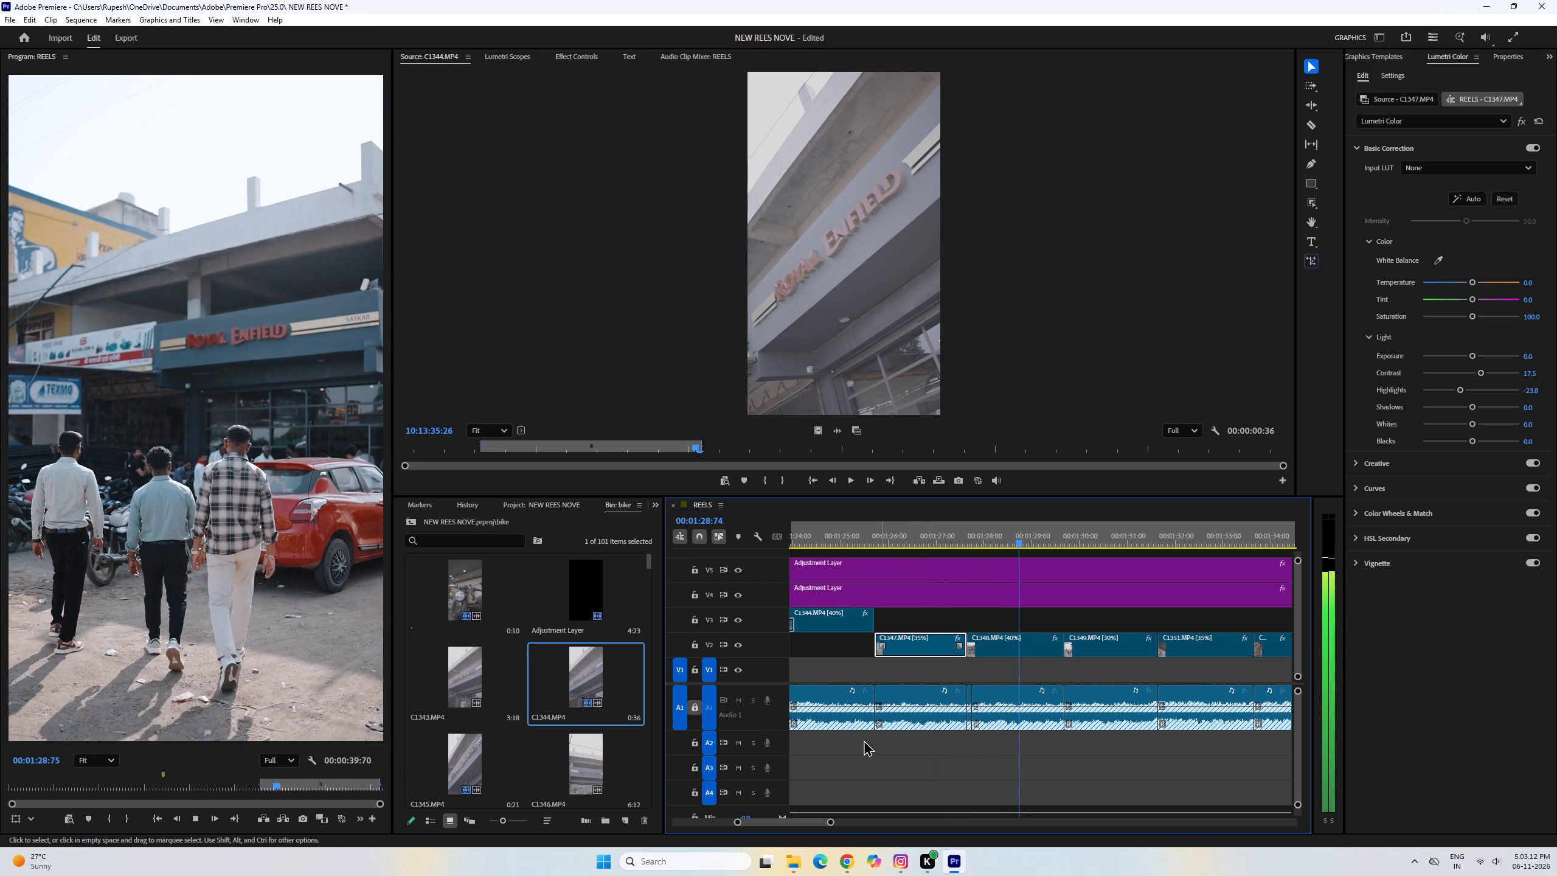
left_click_drag(831, 821, 1050, 811)
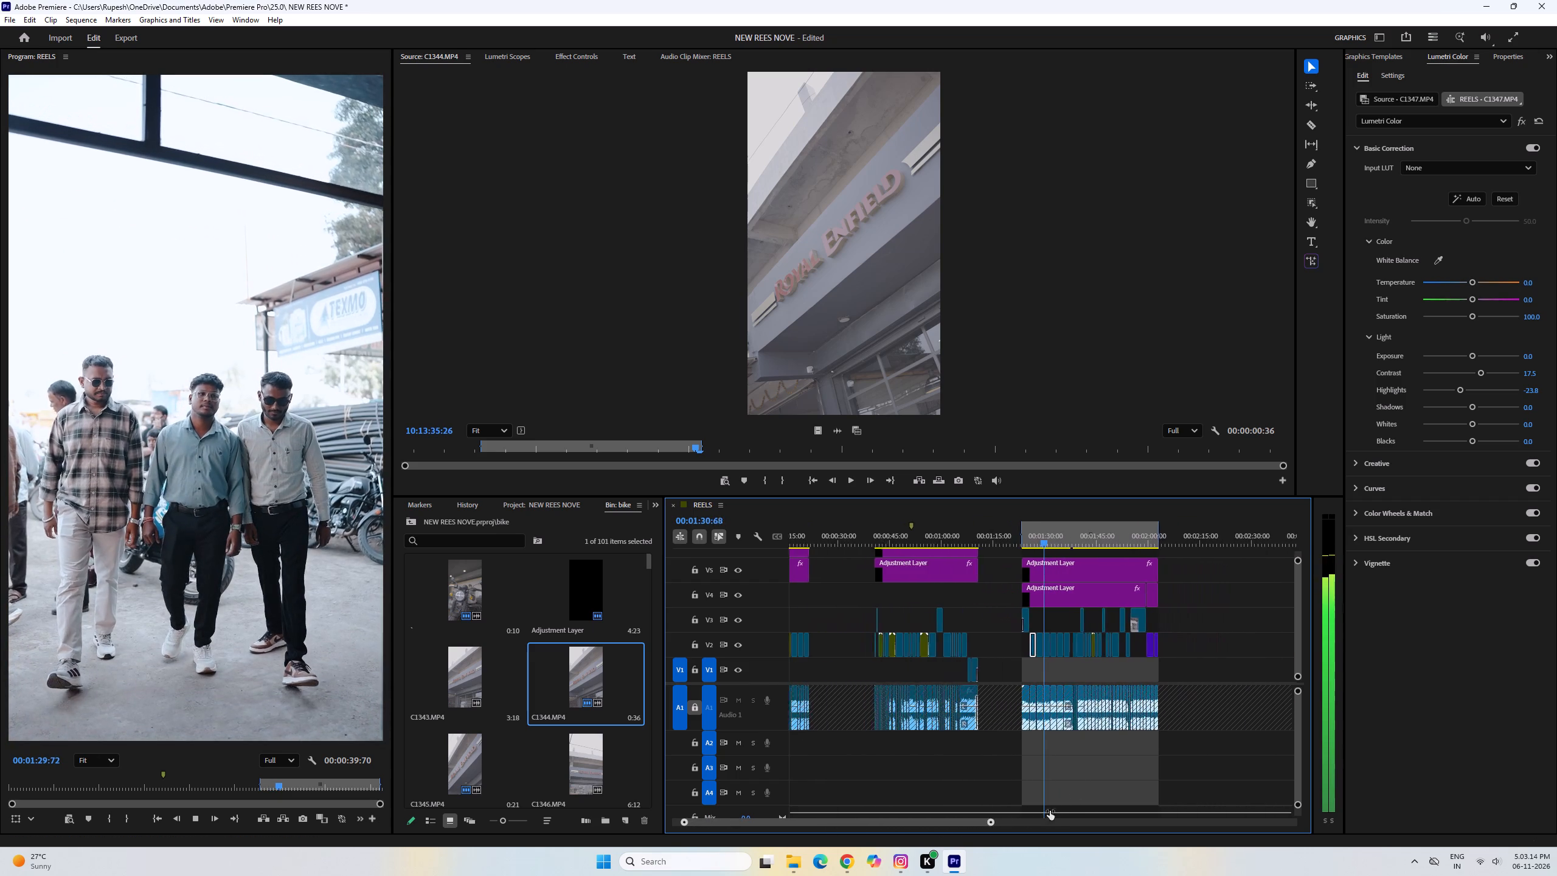
left_click_drag(1050, 811, 1085, 788)
scroll(1081, 773, "down", 5)
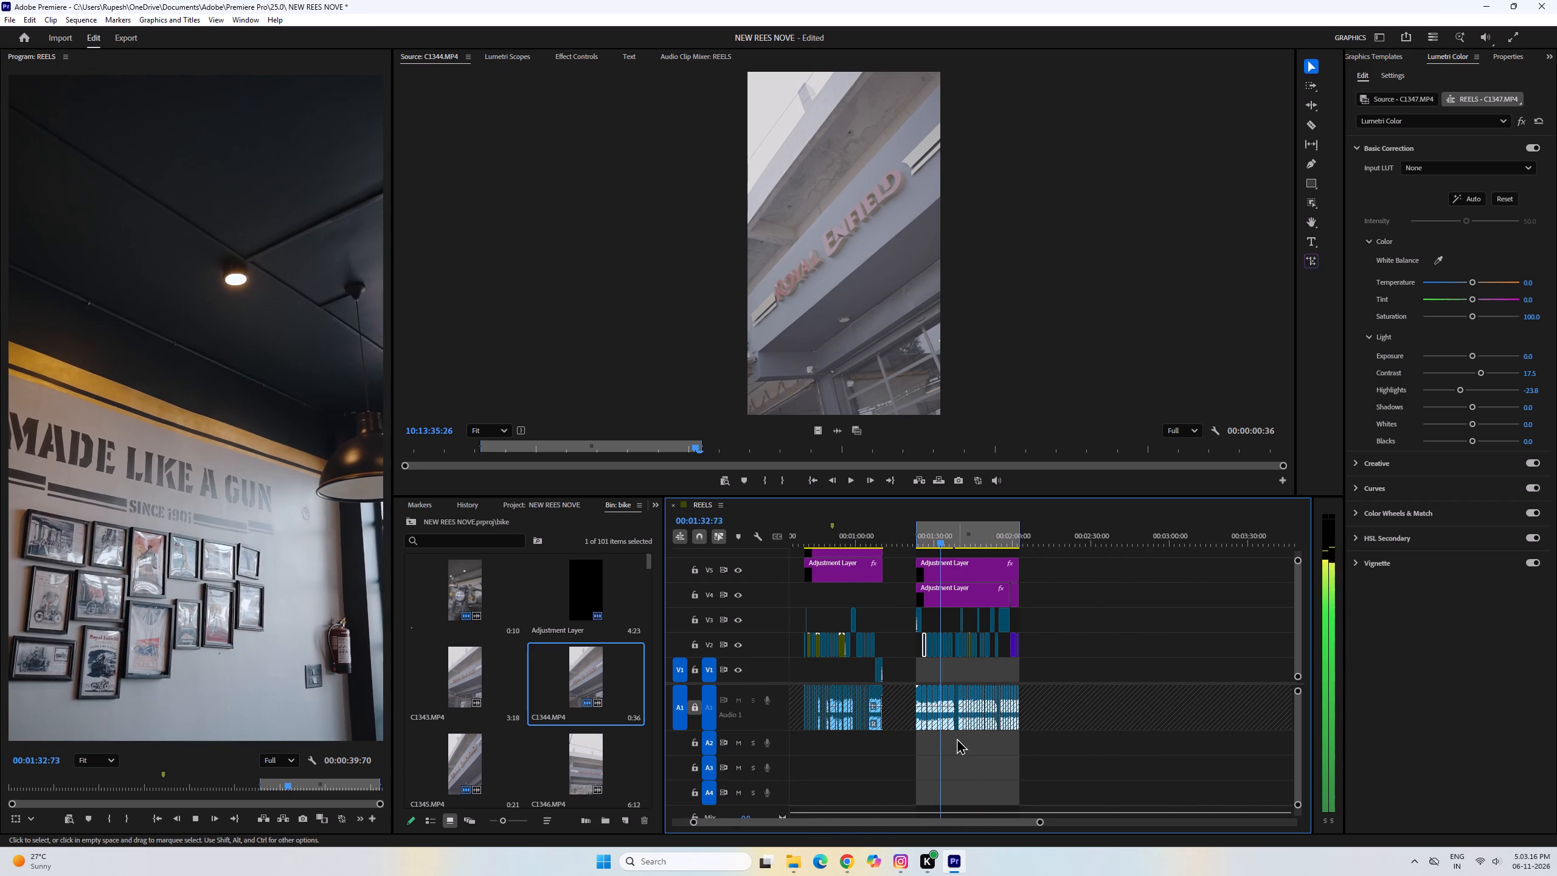
left_click_drag(1041, 822, 867, 774)
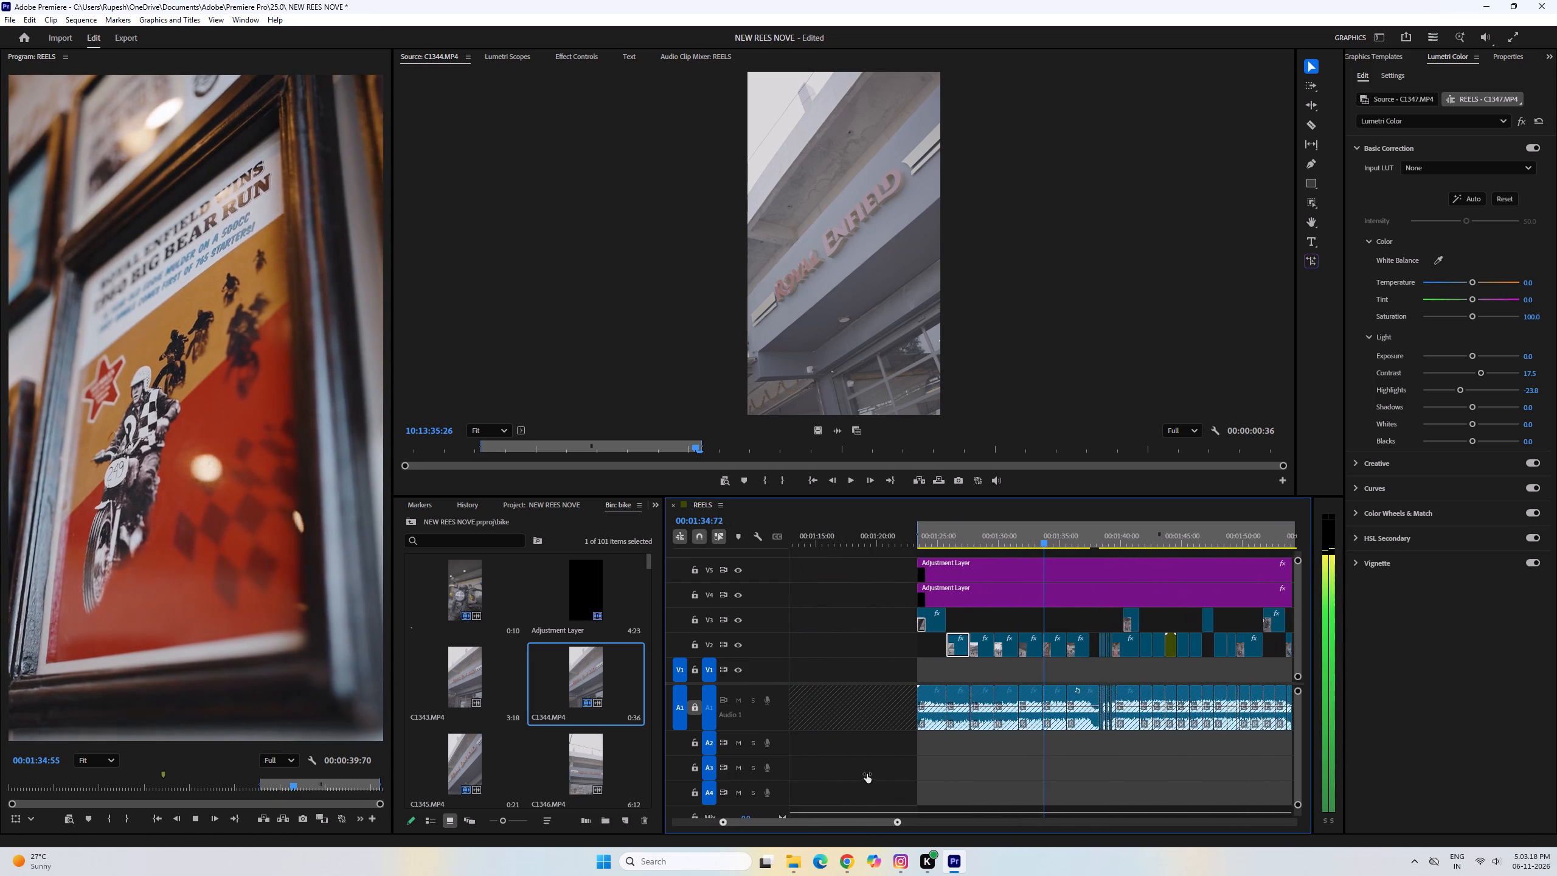
left_click_drag(867, 774, 862, 771)
scroll(972, 713, "down", 5)
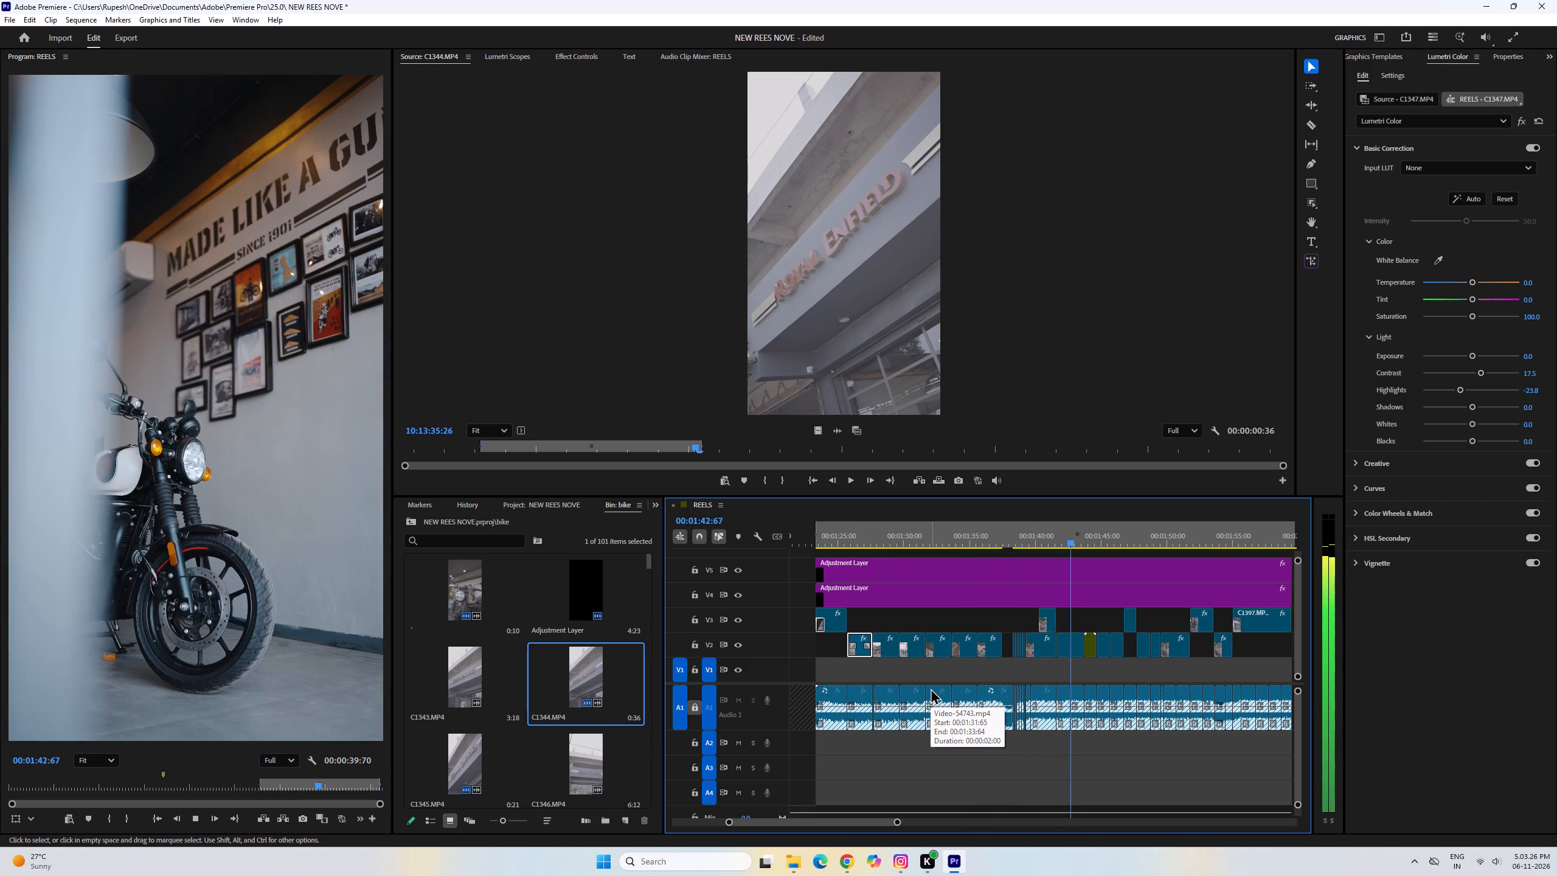
key("space")
left_click(1051, 544)
key("space")
key("space")
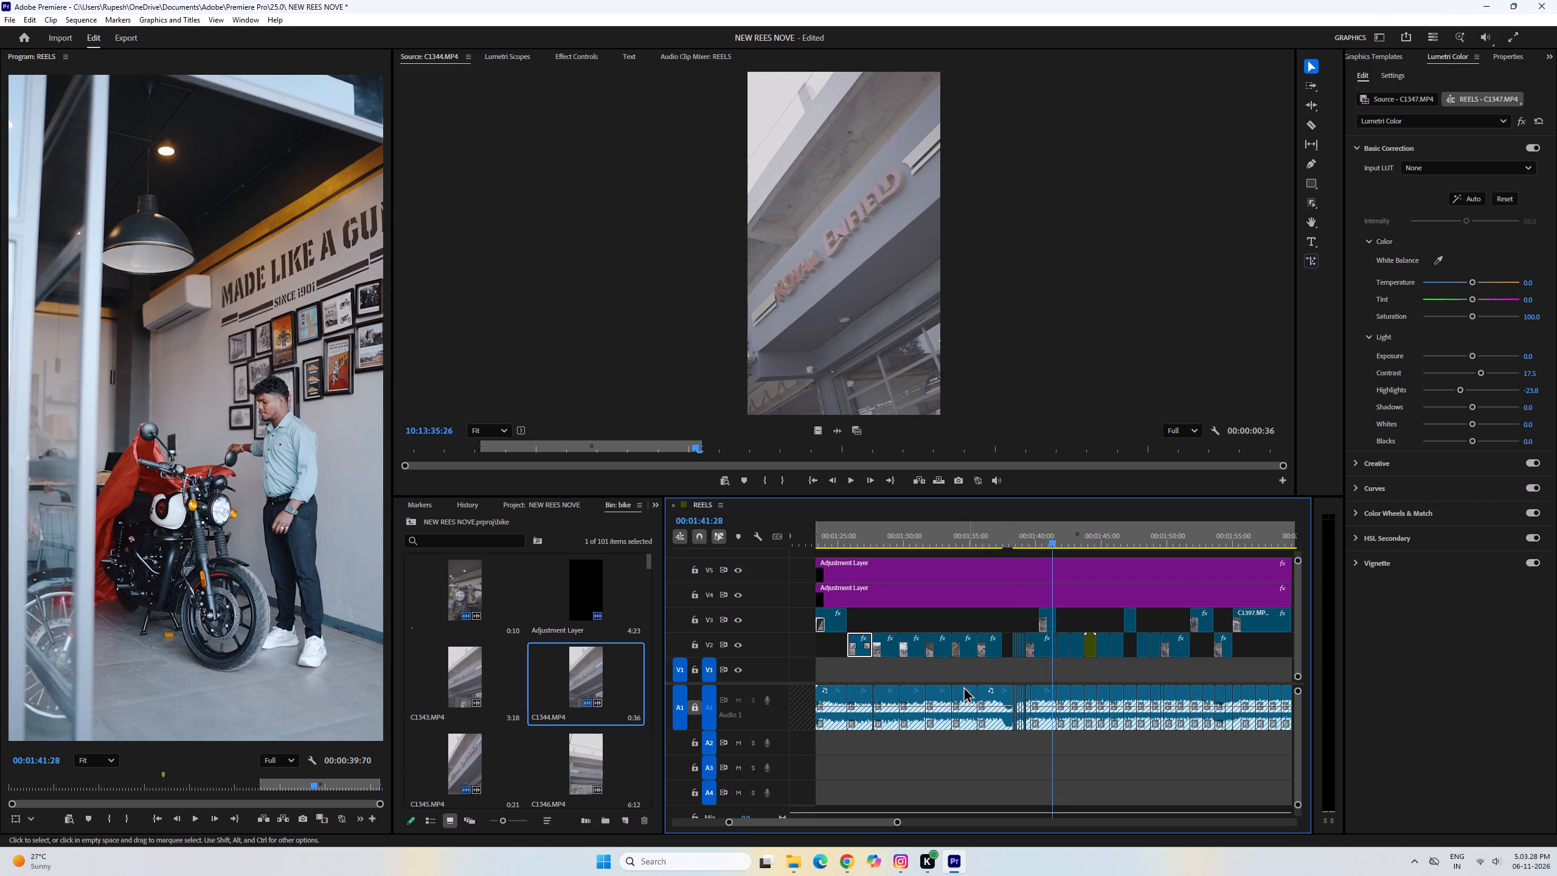
key("space")
key("space")
key("space")
key("space")
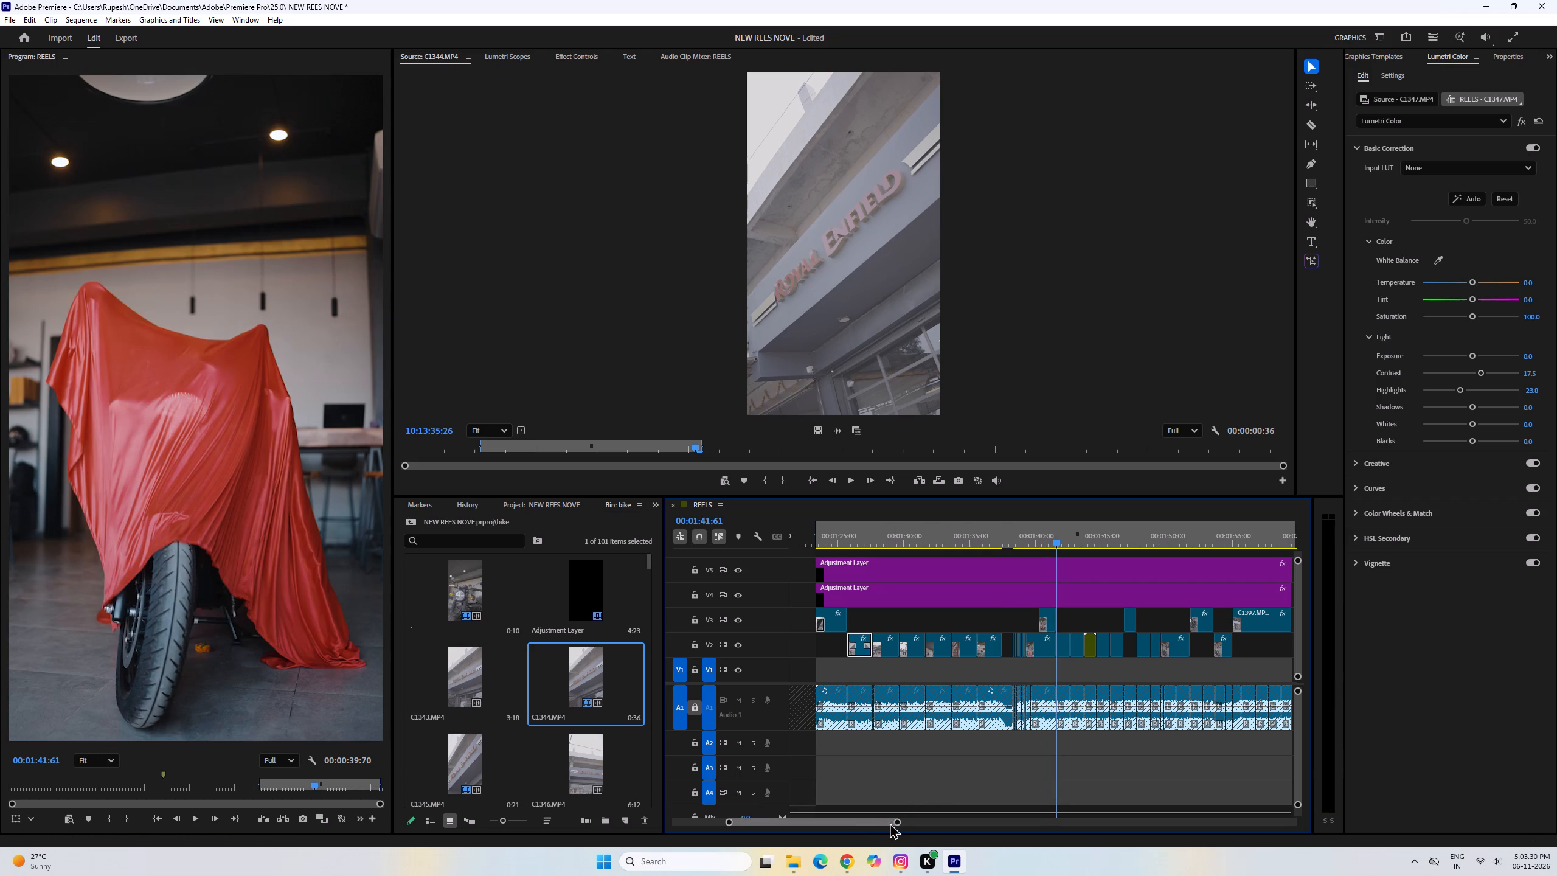
Move the two long adjustment layers above the bike reel up one track, to V5 and V6.
left_click_drag(895, 822, 848, 813)
key("grave")
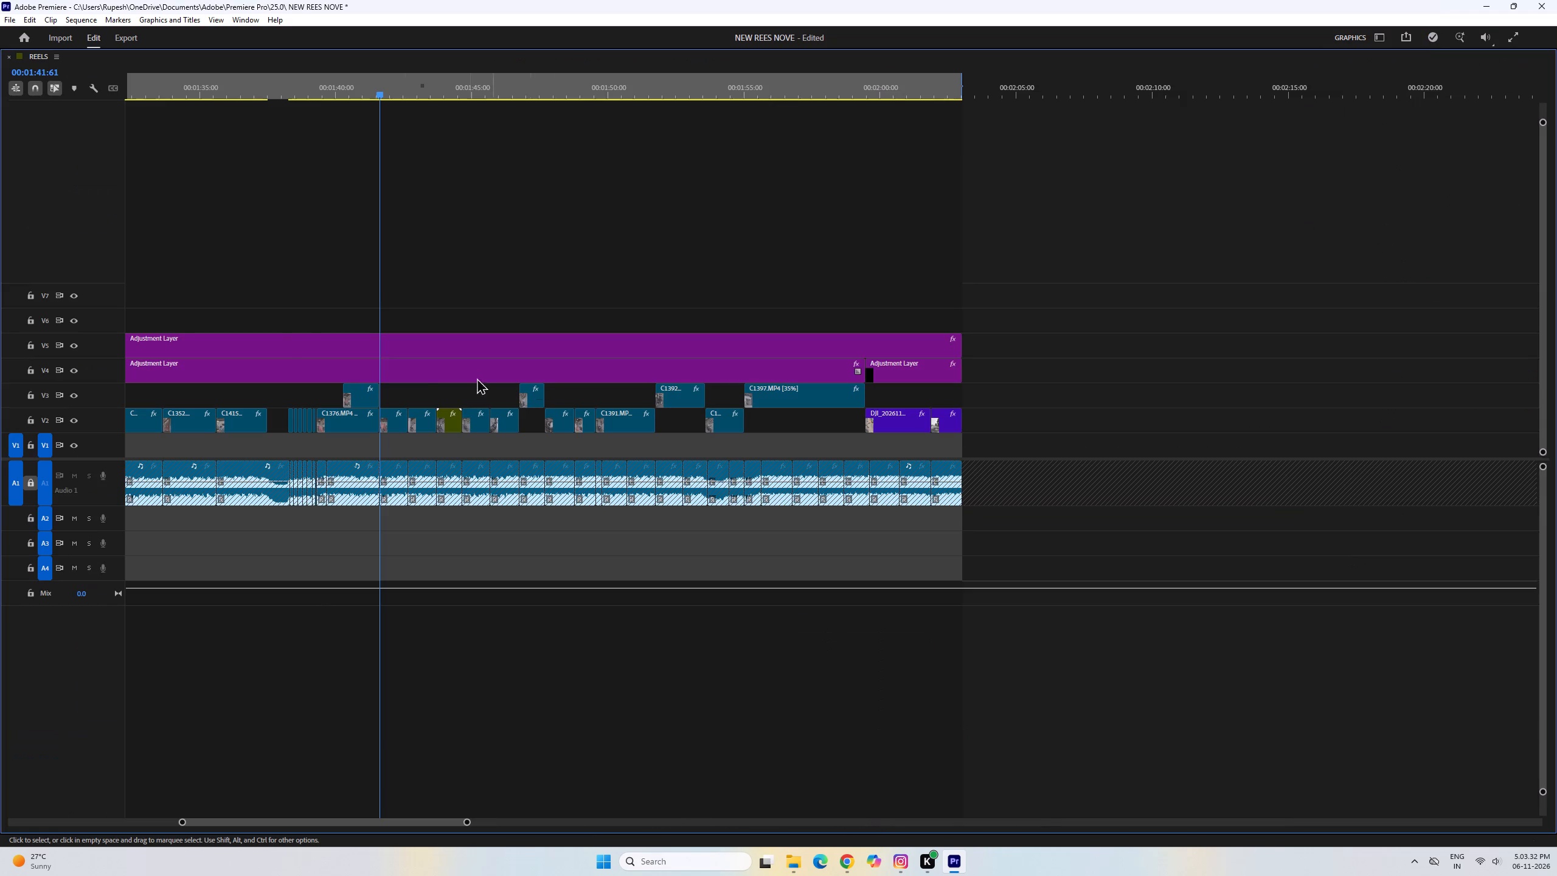
left_click_drag(221, 305, 225, 374)
left_click_drag(226, 369, 229, 354)
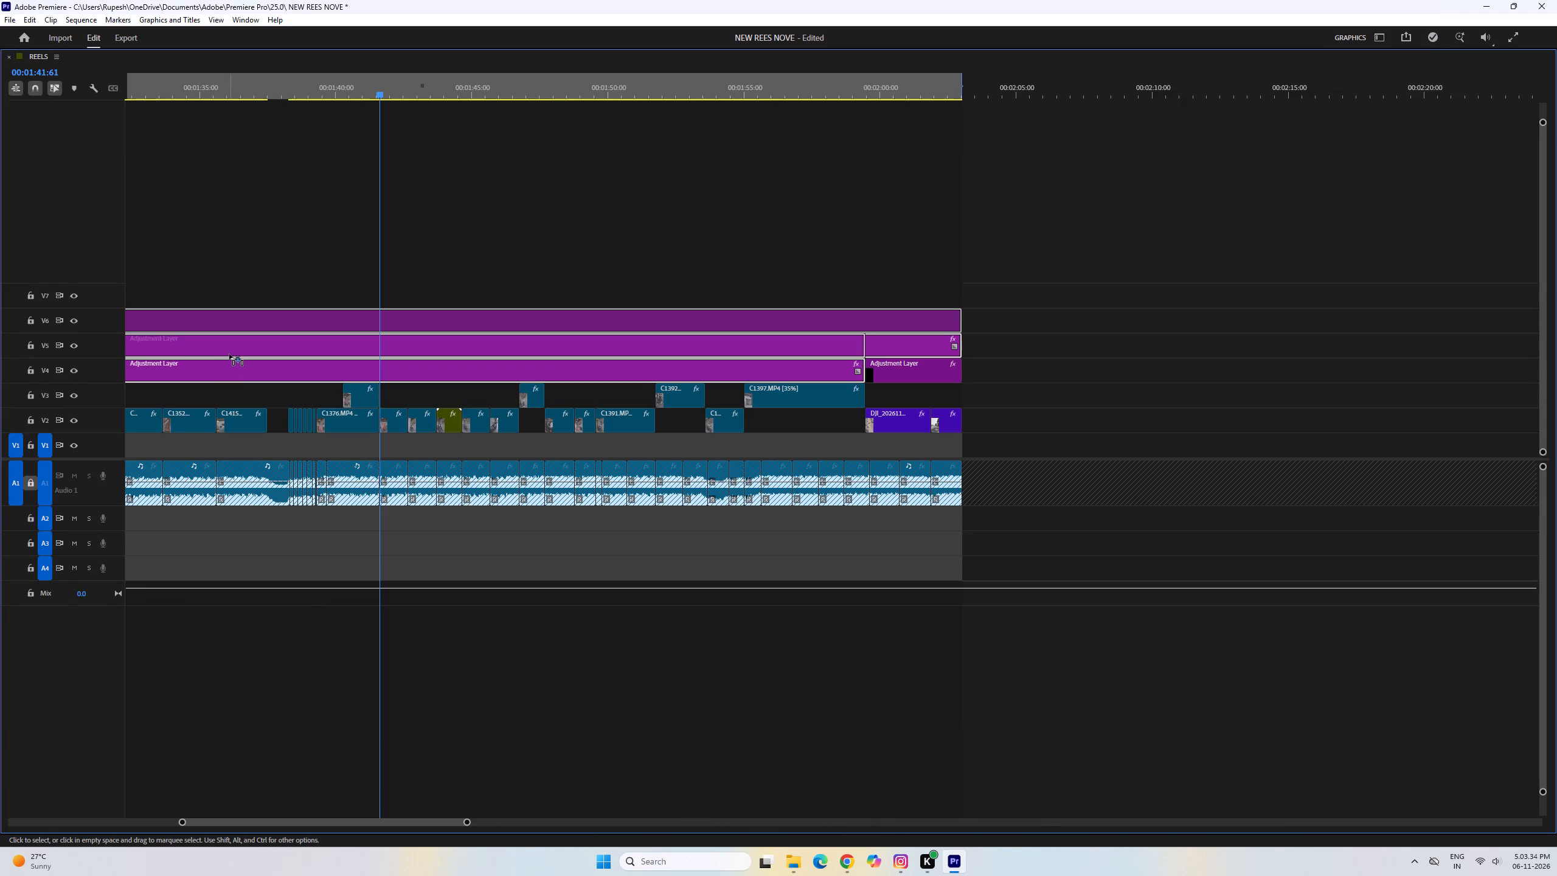
left_click_drag(229, 354, 229, 353)
key("grave")
Add Film Flash from the premiere pro > PUNCH HOLE EFFECT folder on drive D: to V4 and A4, over the covered-motorcycle cut at 00:01:41:61.
left_click(790, 855)
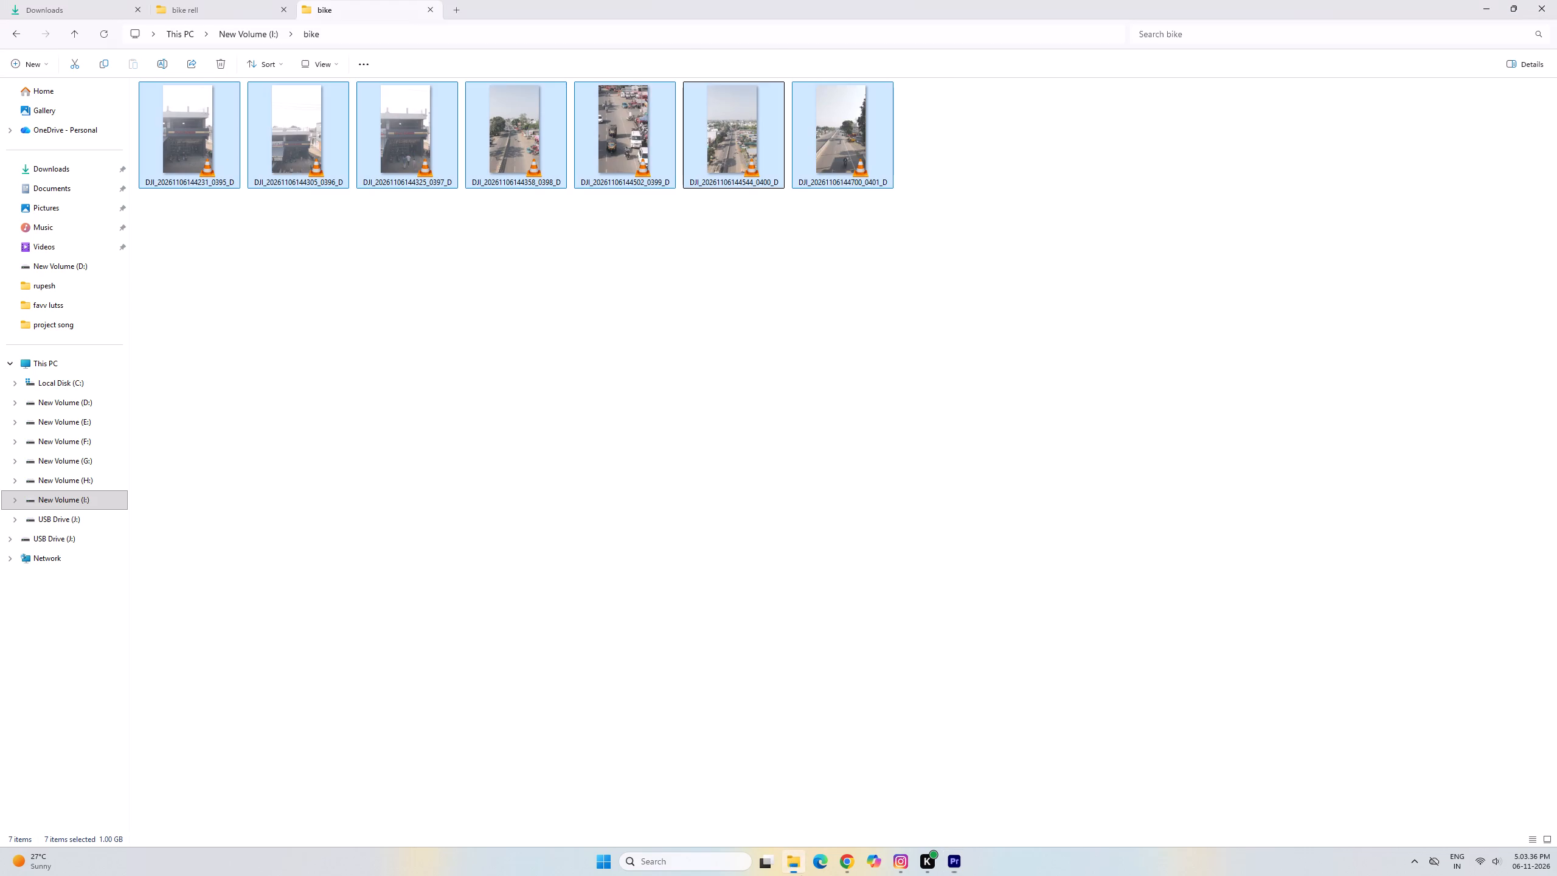
left_click(77, 404)
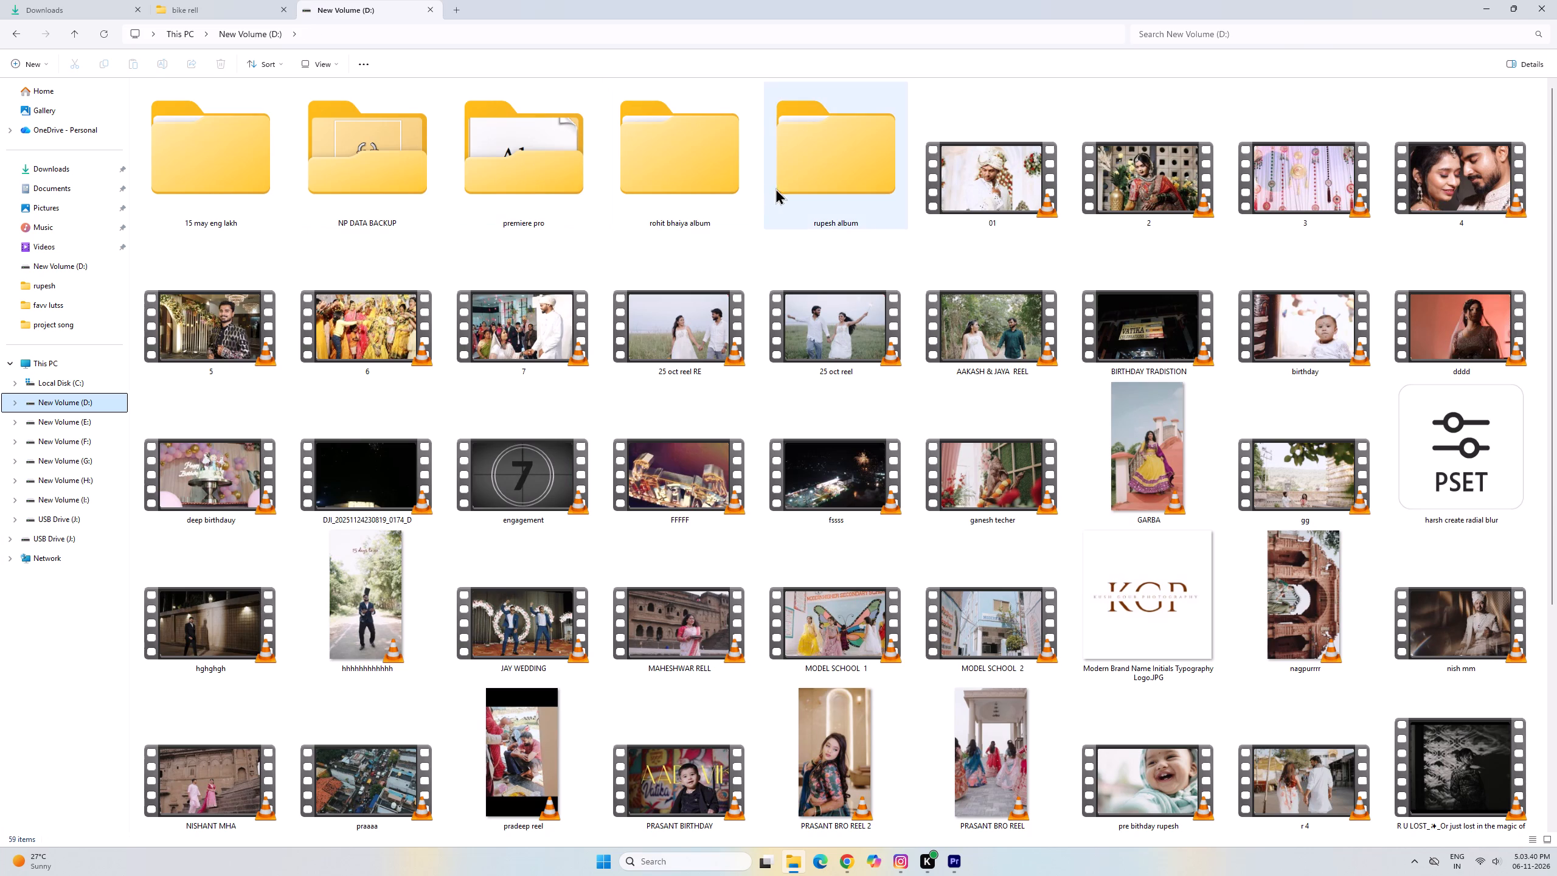
left_click(540, 139)
left_click_drag(540, 139, 549, 141)
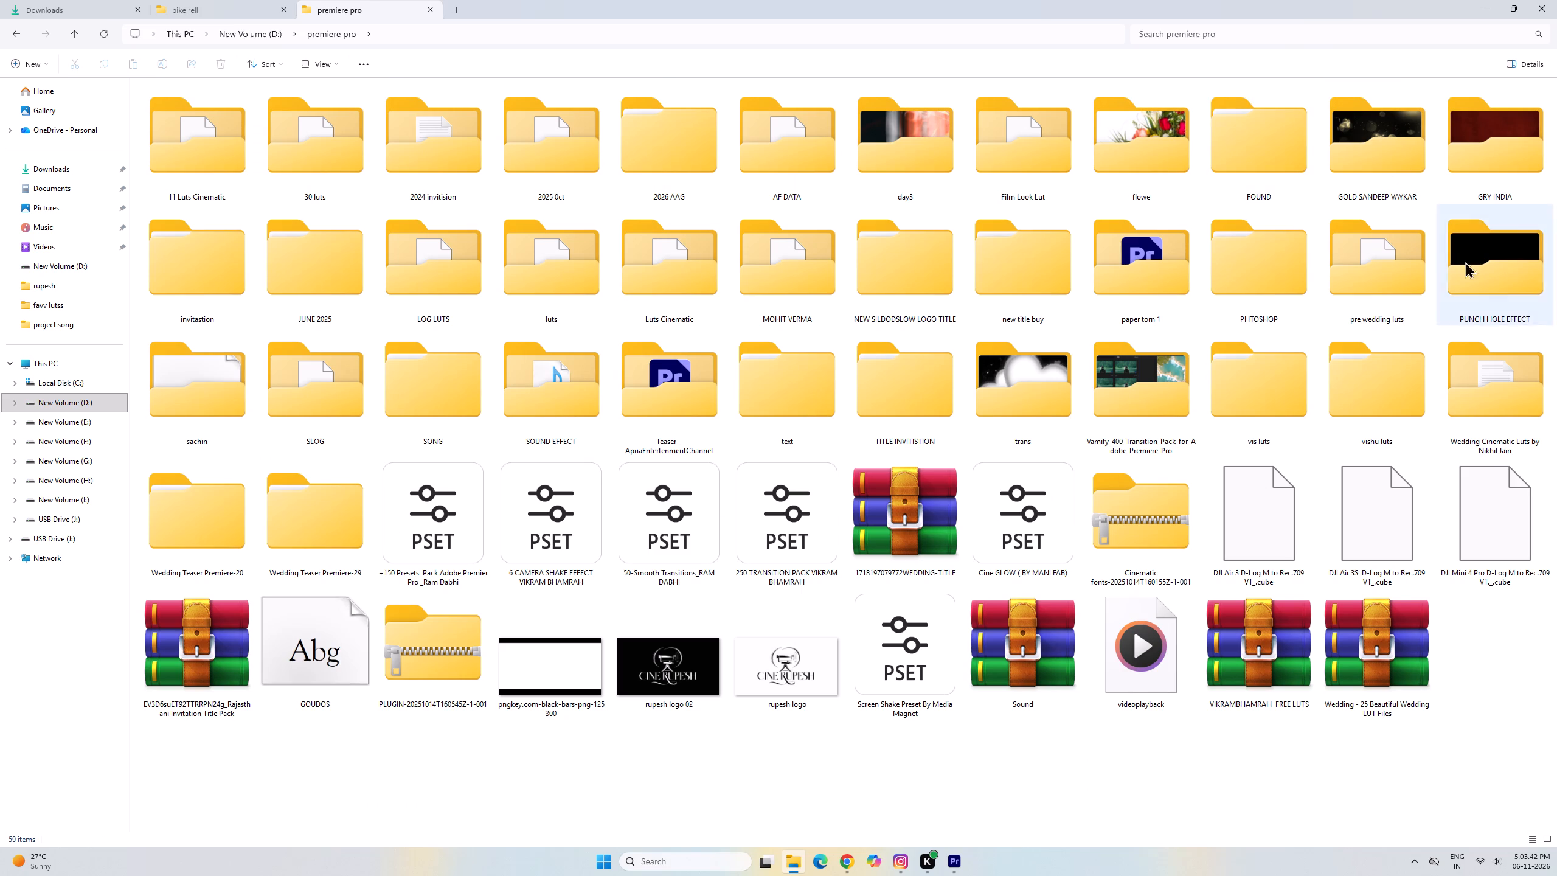
double_click(1448, 273)
left_click_drag(949, 226, 1001, 731)
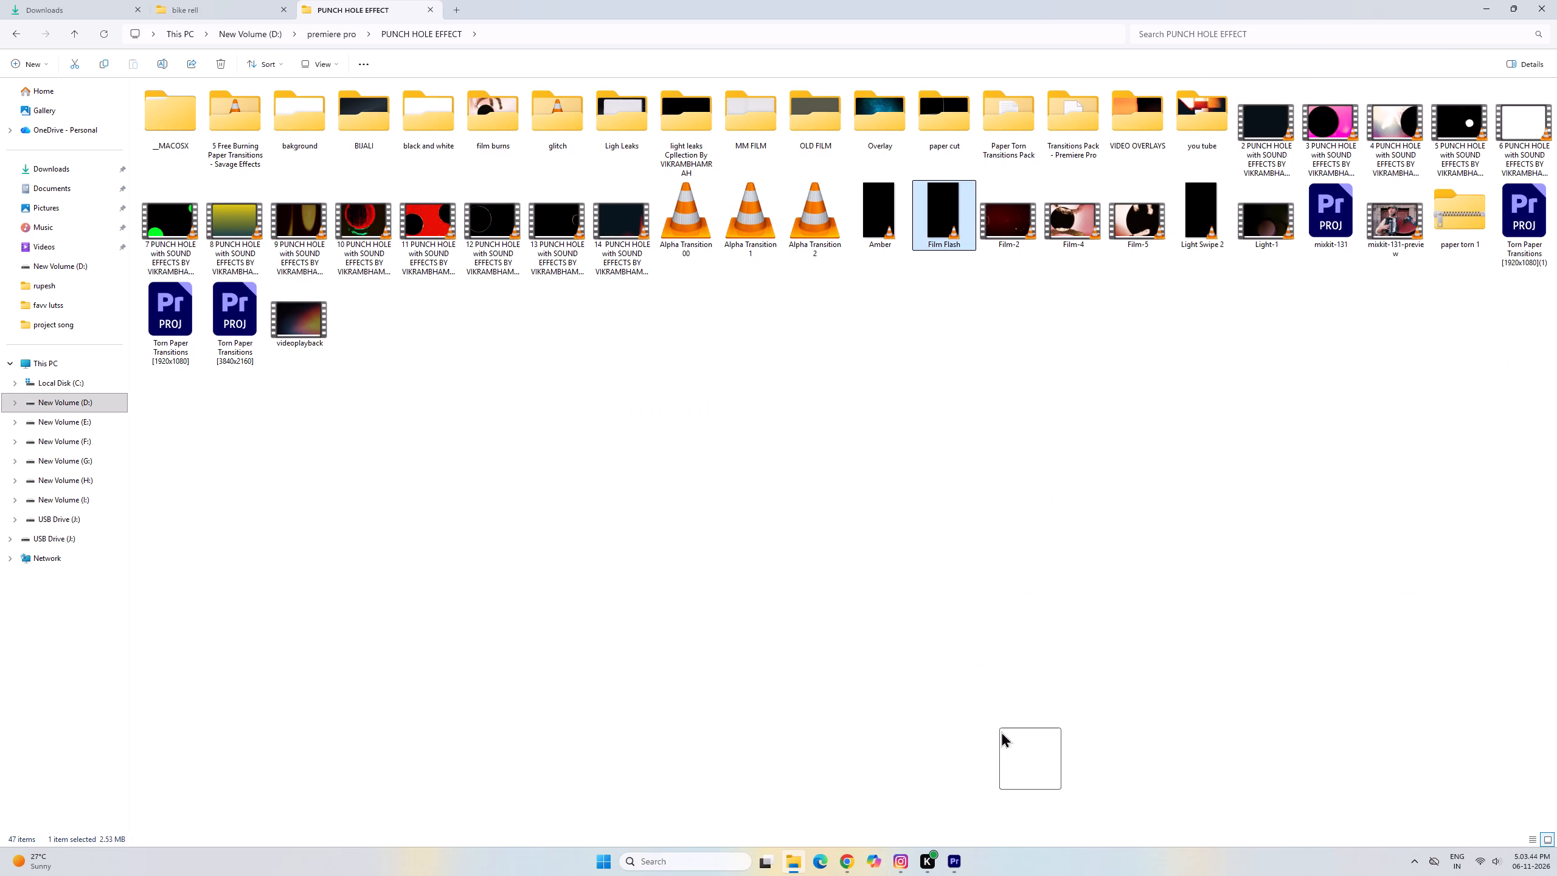
left_click_drag(1001, 731, 1000, 611)
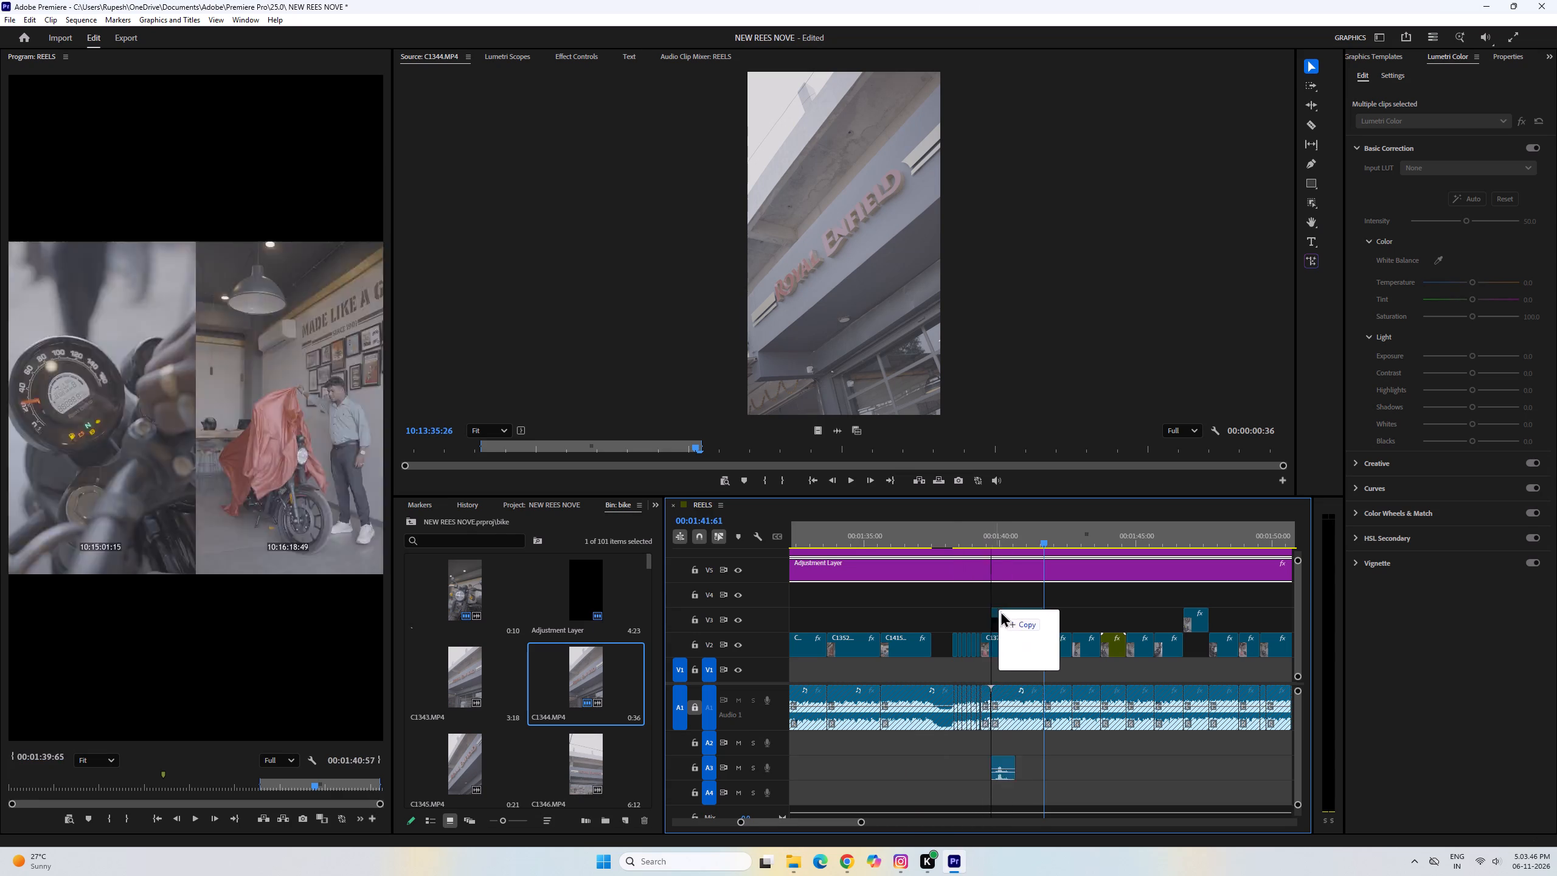
left_click_drag(1000, 611, 1030, 602)
left_click(1039, 600)
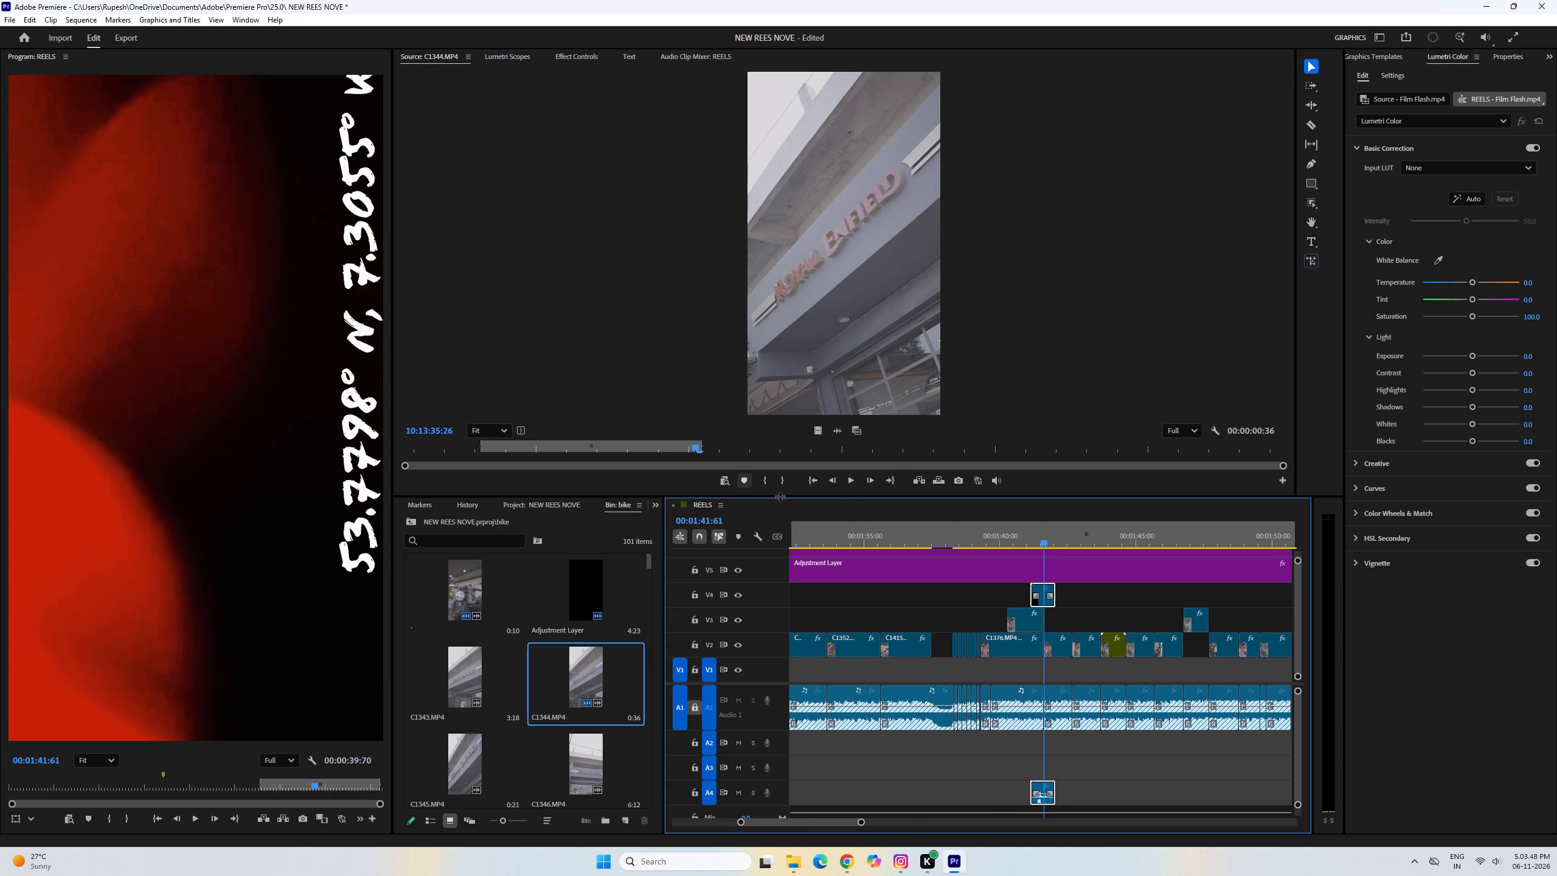
Move the Film Flash video from V4 up to V7, above the adjustment layers.
key("grave")
left_click_drag(376, 370, 384, 315)
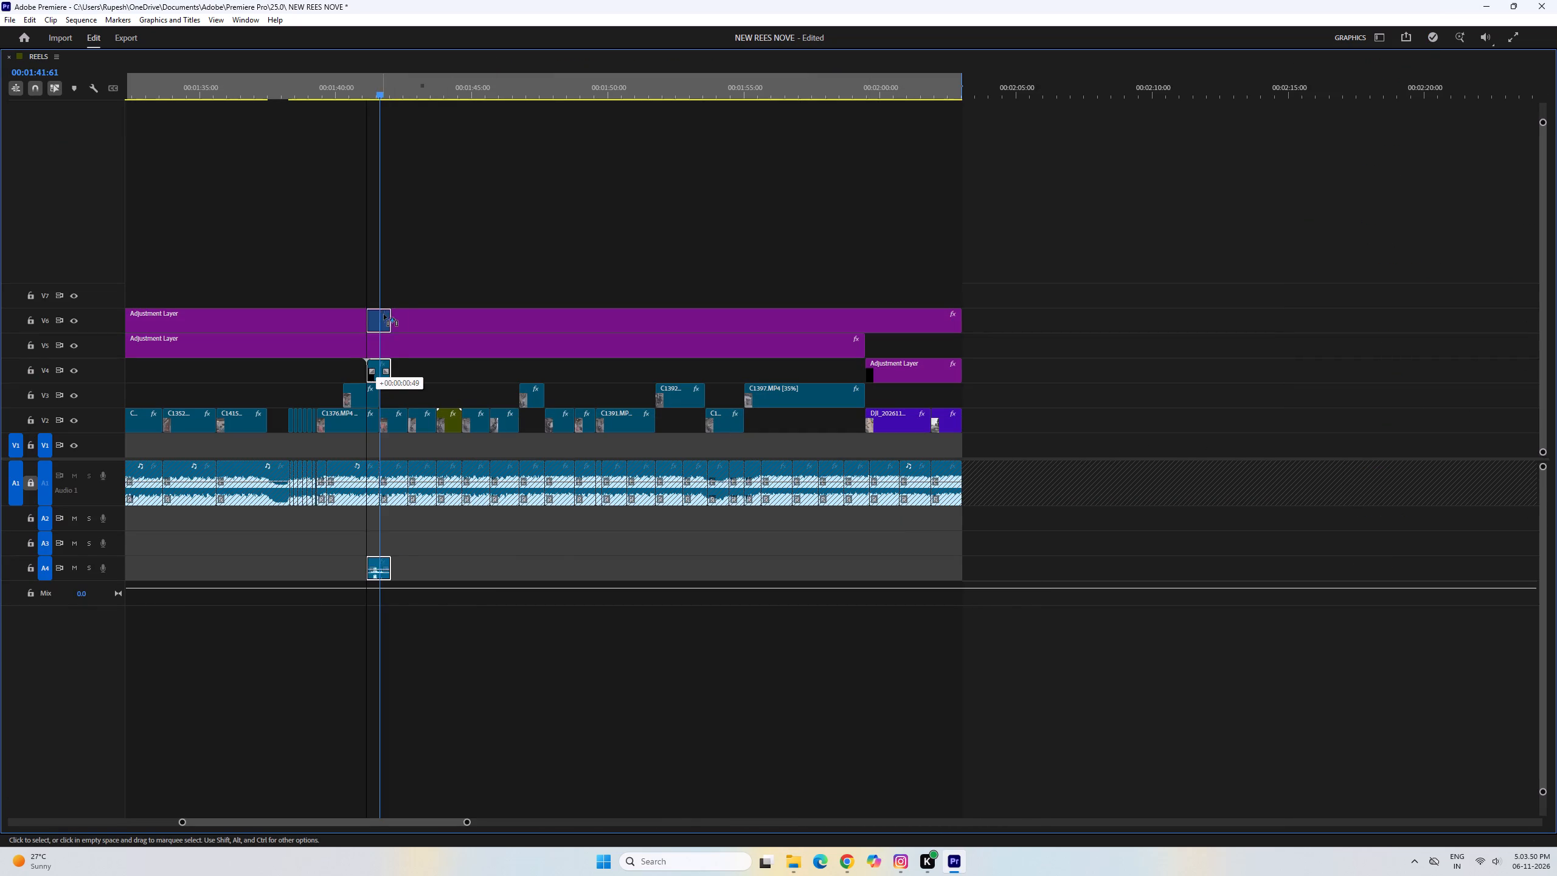
left_click_drag(384, 315, 380, 301)
key("grave")
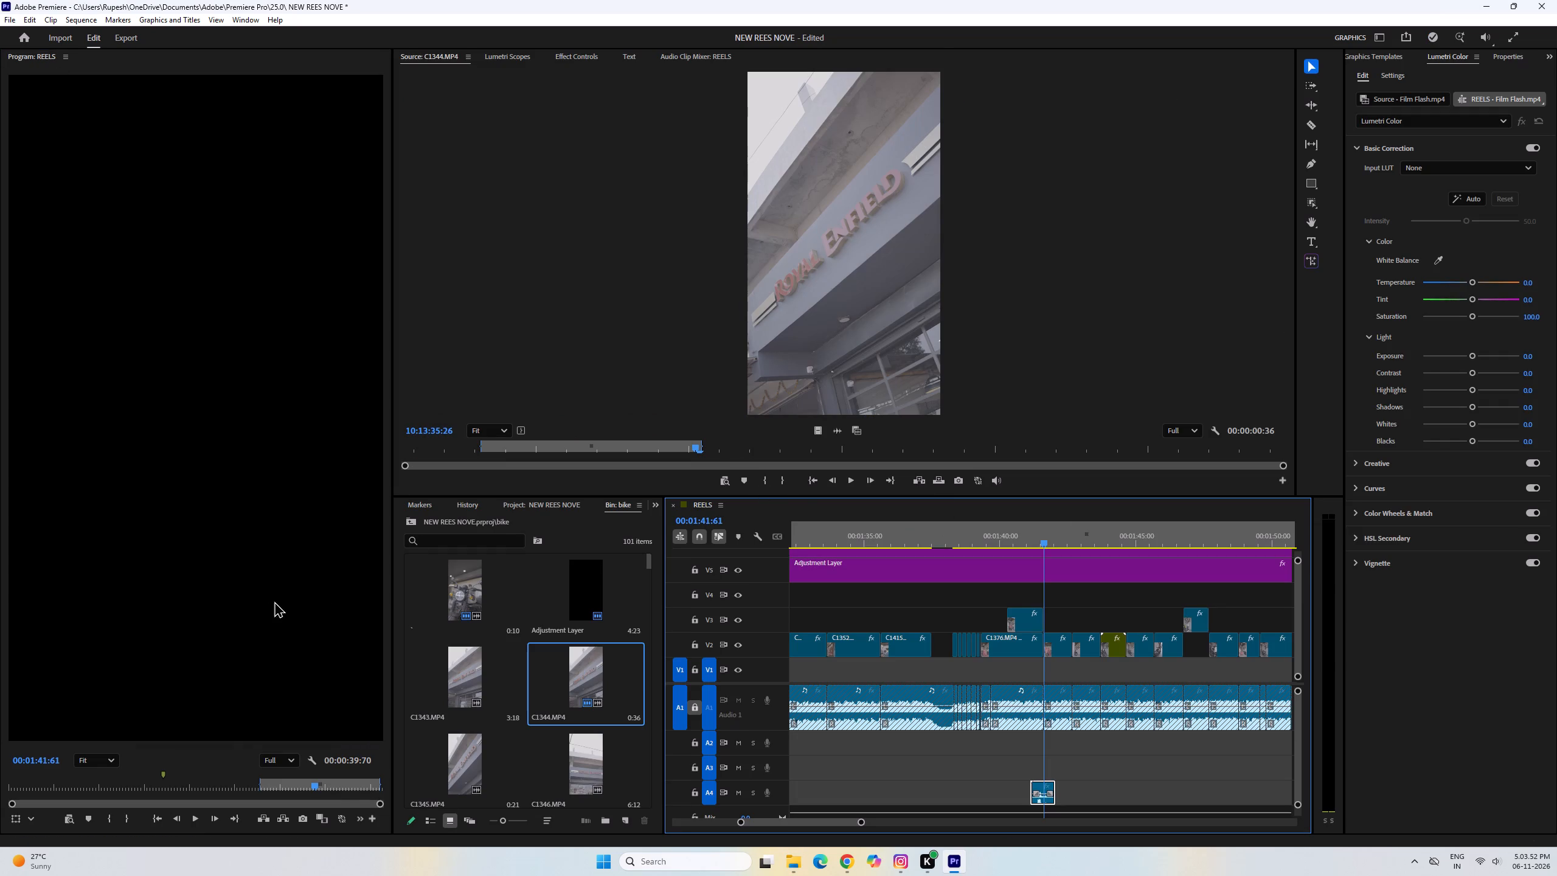
Set the Film Flash clip's blend mode to Screen.
left_click(572, 58)
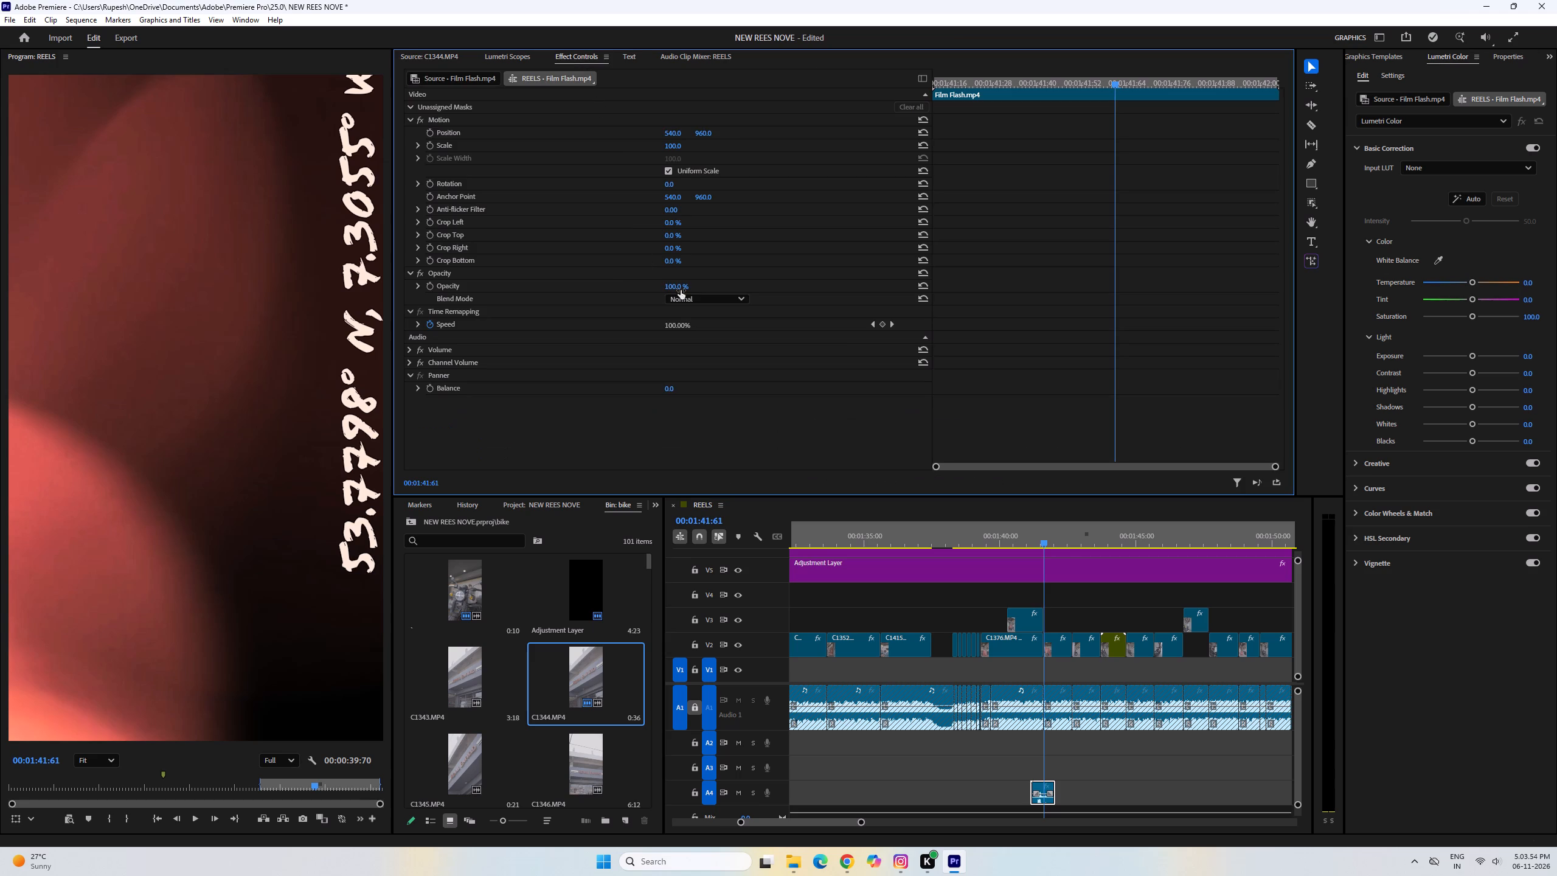
left_click(687, 296)
left_click(690, 441)
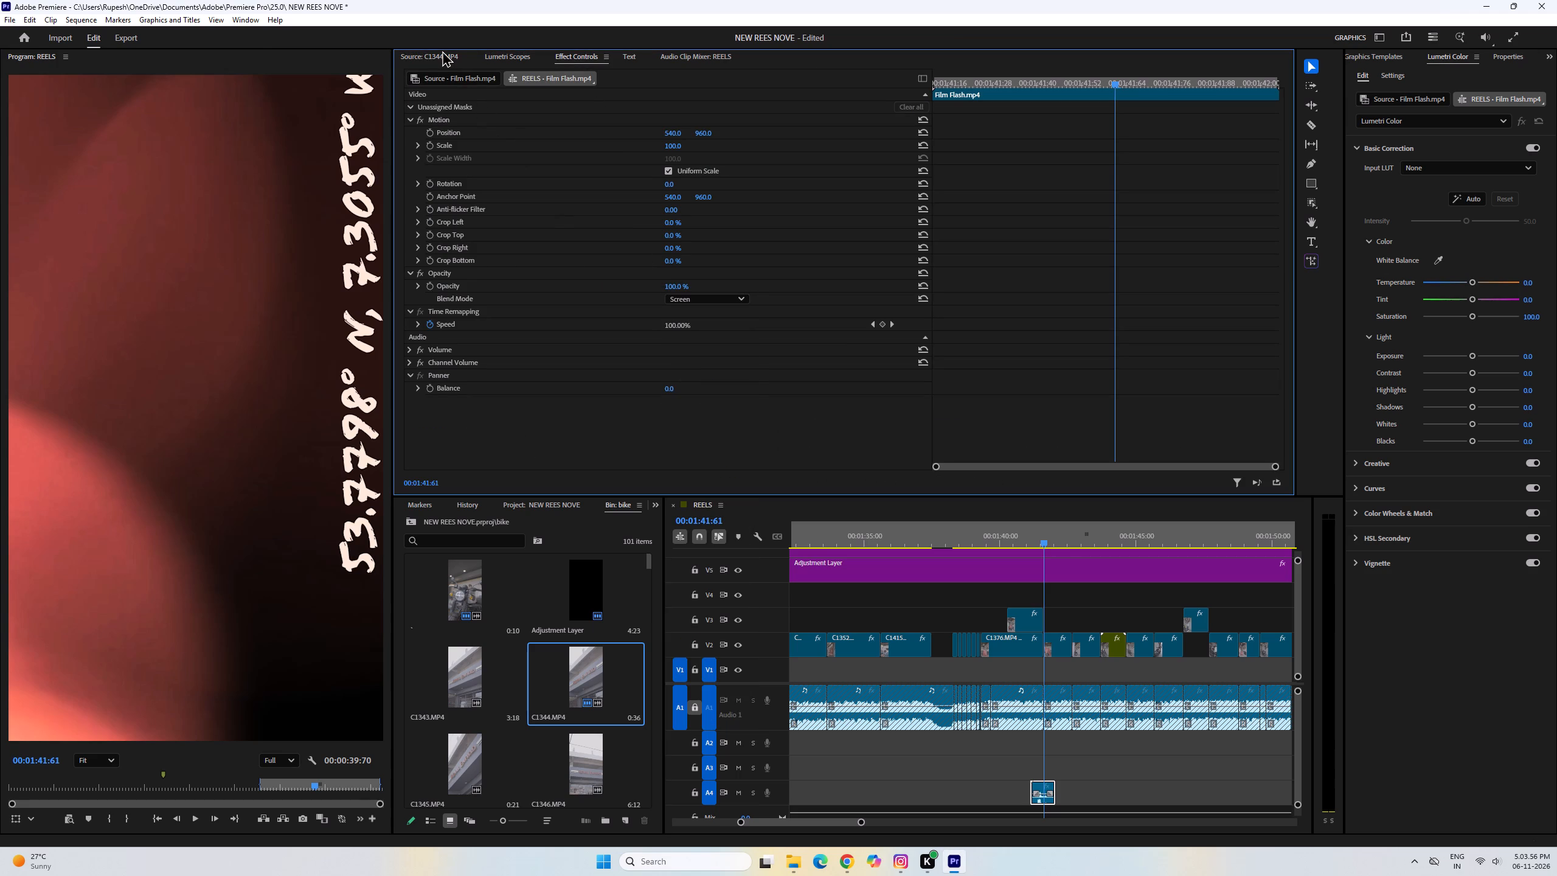
left_click(442, 57)
Preview the flash over the covered-motorcycle cut and shorten the Film Flash clip on V7 and A4 at both ends.
left_click(1016, 544)
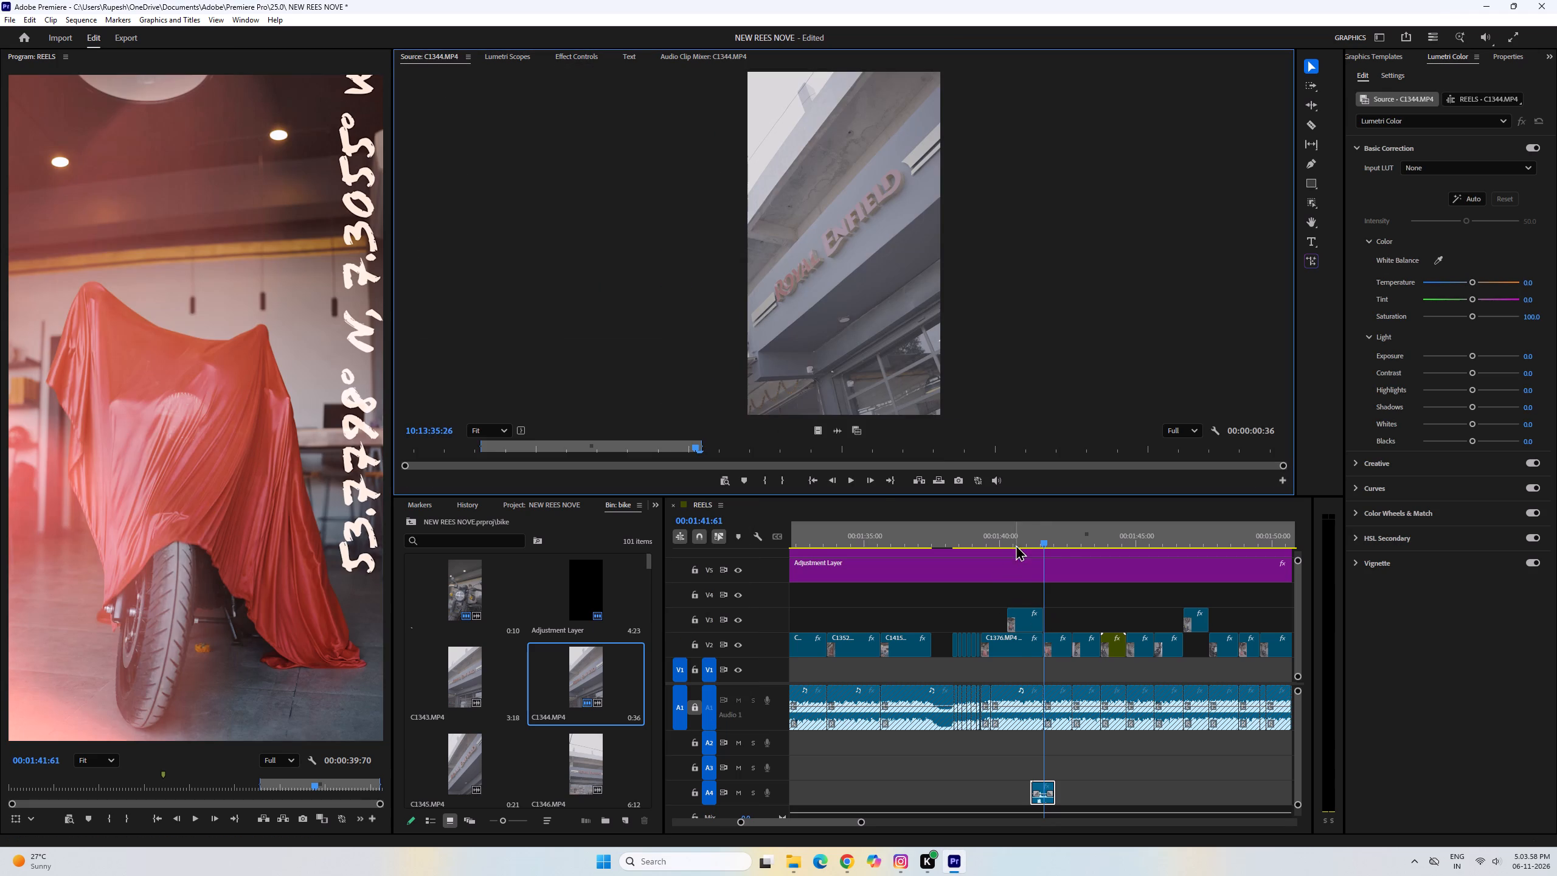
key("space")
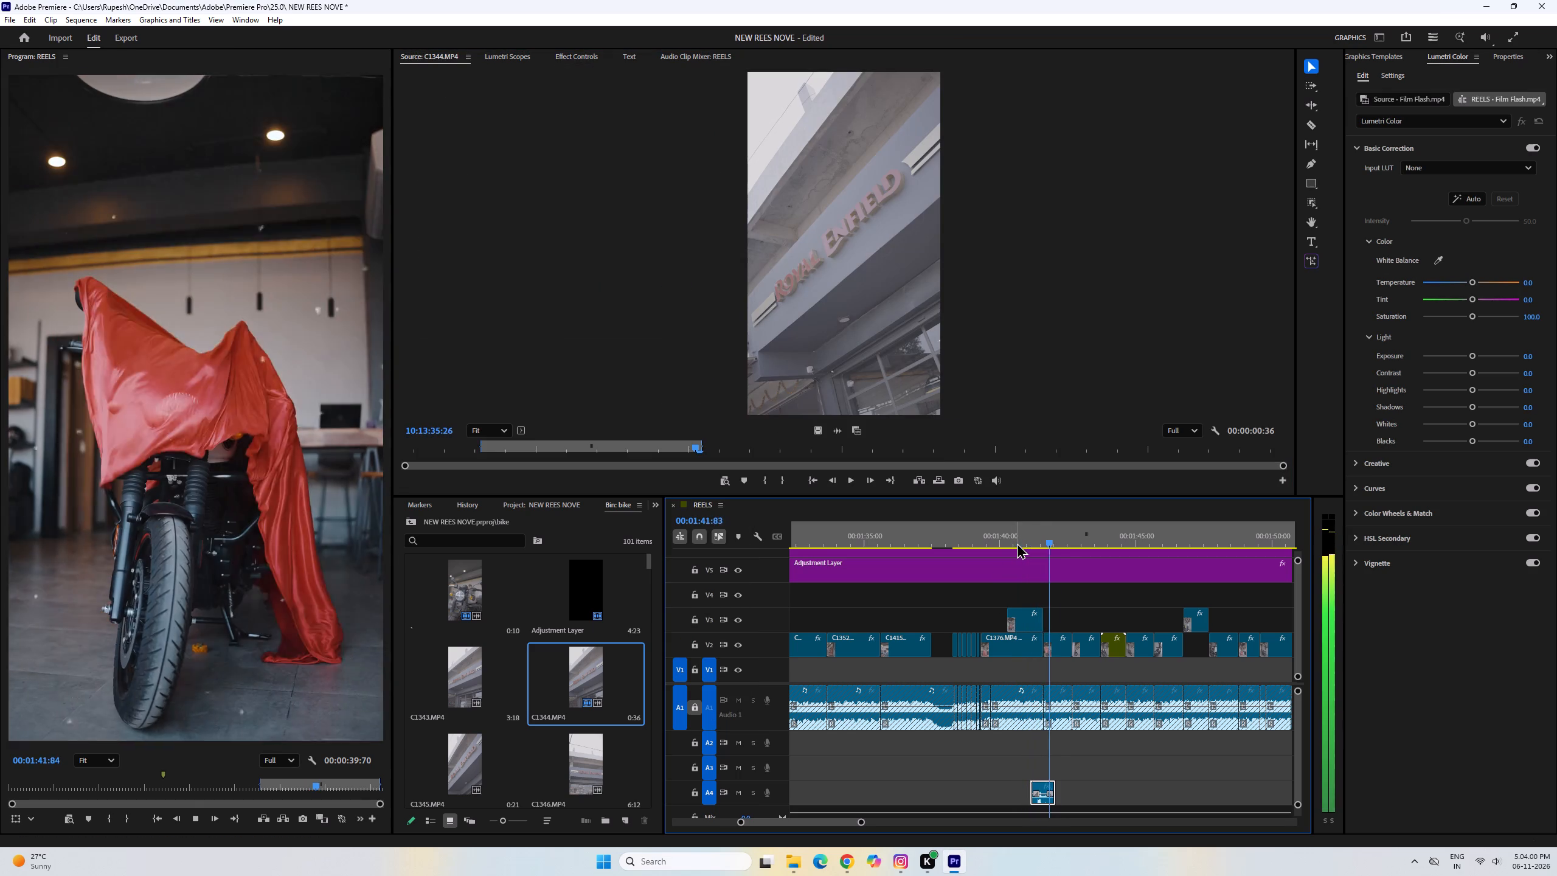
key("grave")
left_click(369, 111)
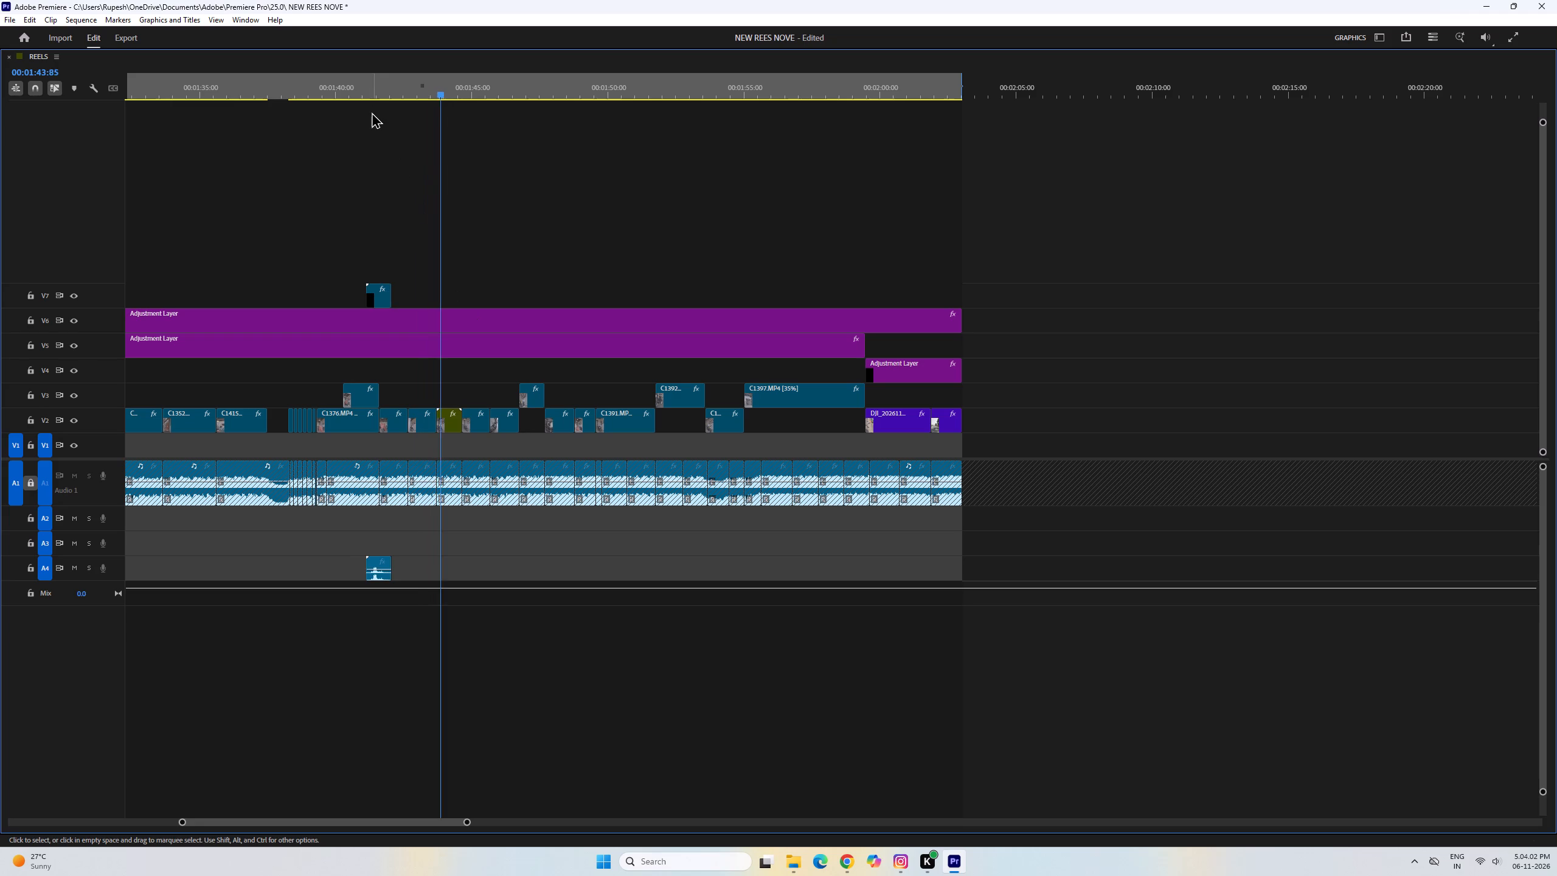
left_click(362, 95)
key("space")
key("space")
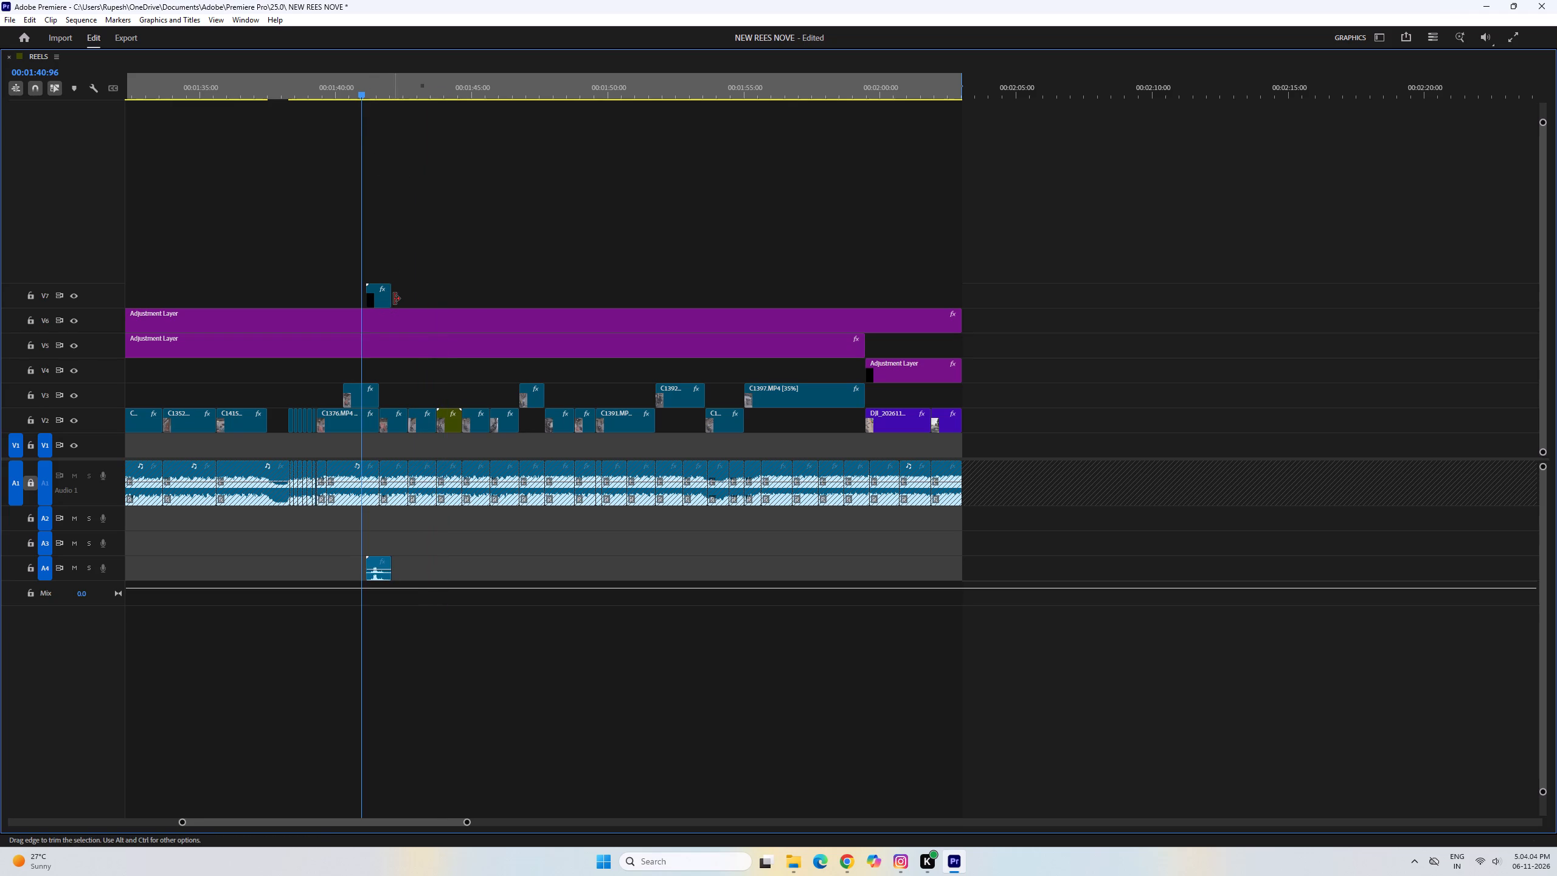
left_click_drag(397, 297, 390, 296)
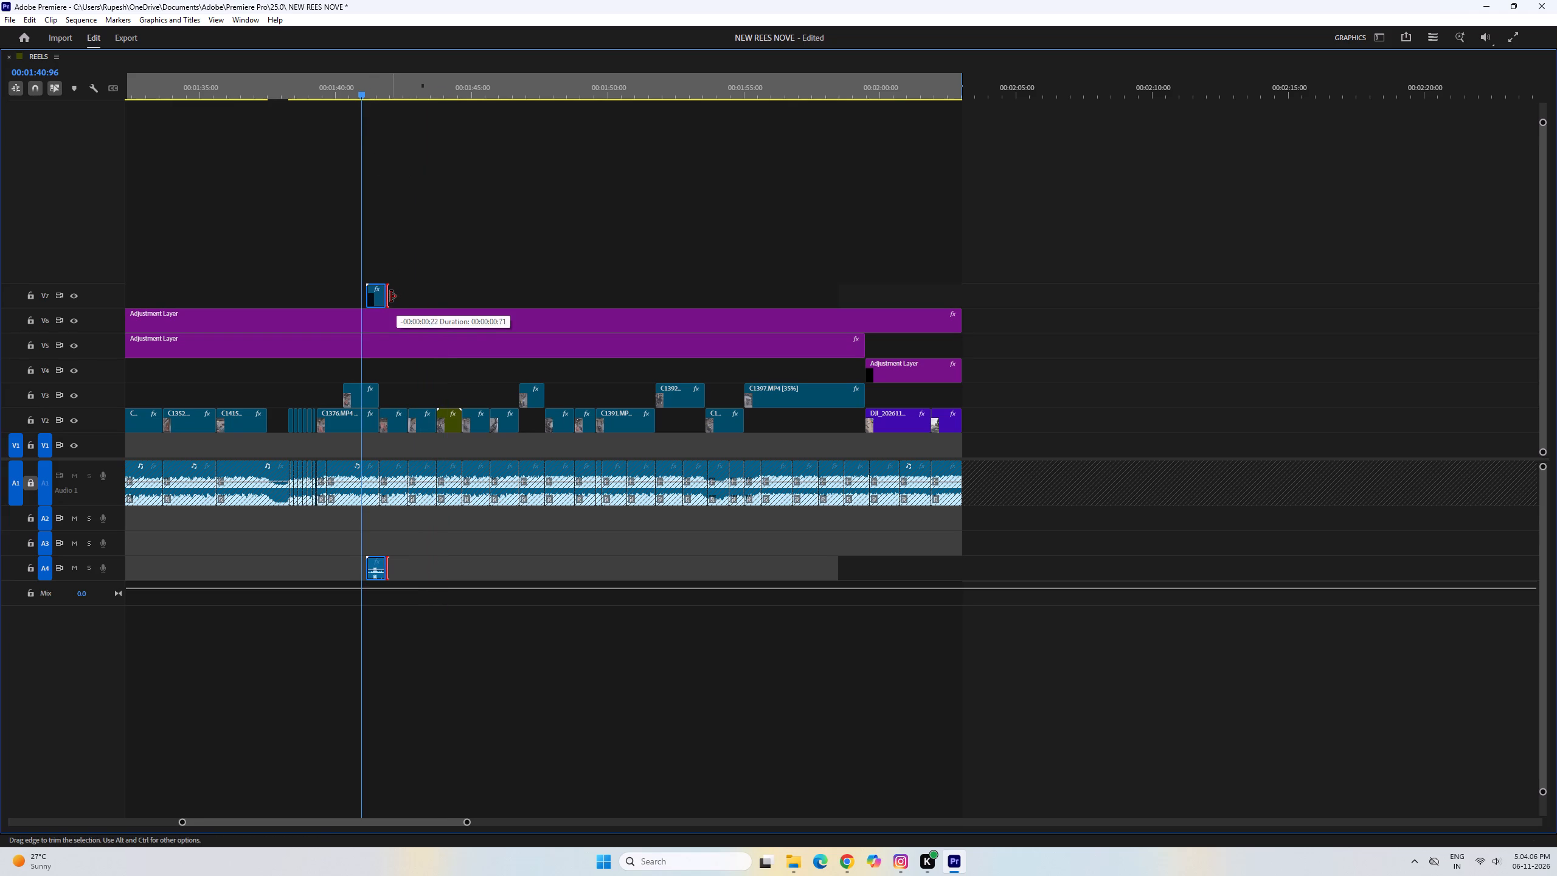
left_click_drag(390, 296, 390, 296)
left_click(369, 291)
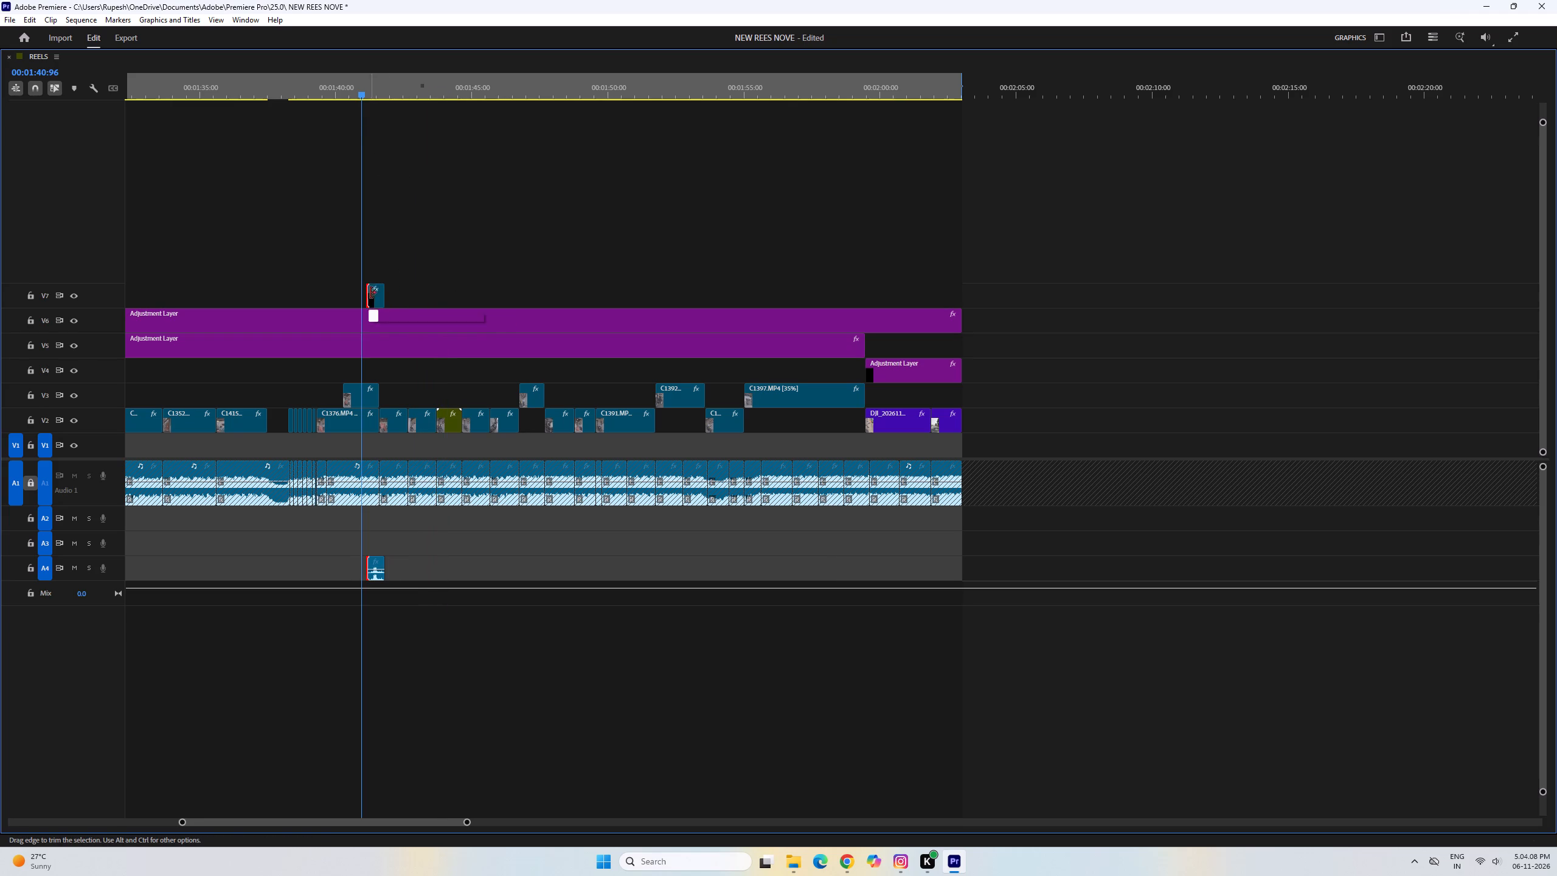
Replay the cut with the shortened Film Flash and save the project.
key("grave")
key("space")
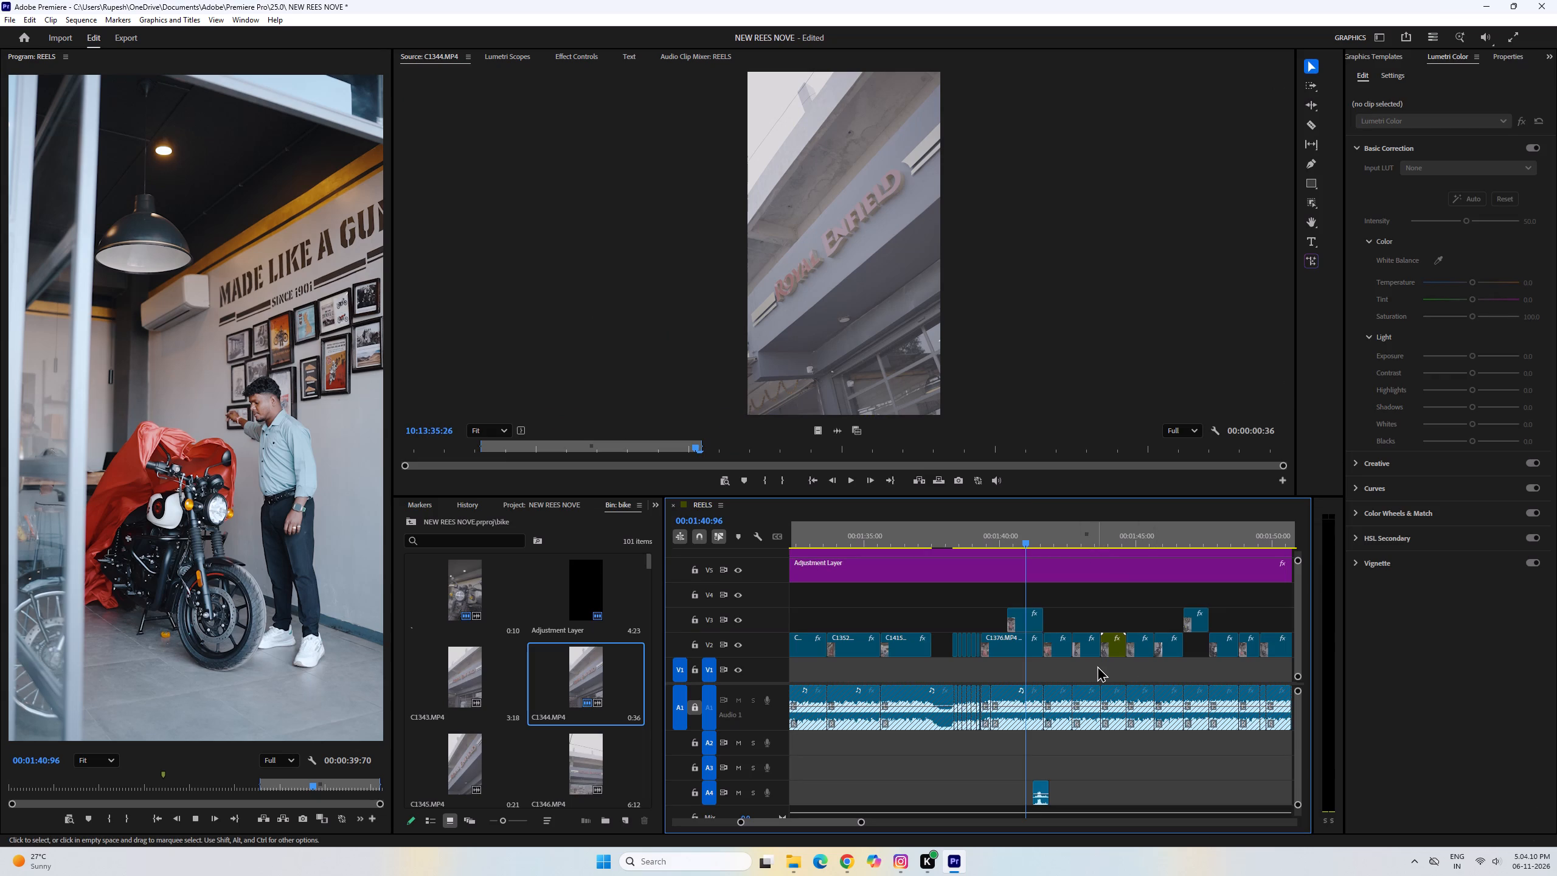
key("space")
scroll(1075, 636, "down", 1)
key("space")
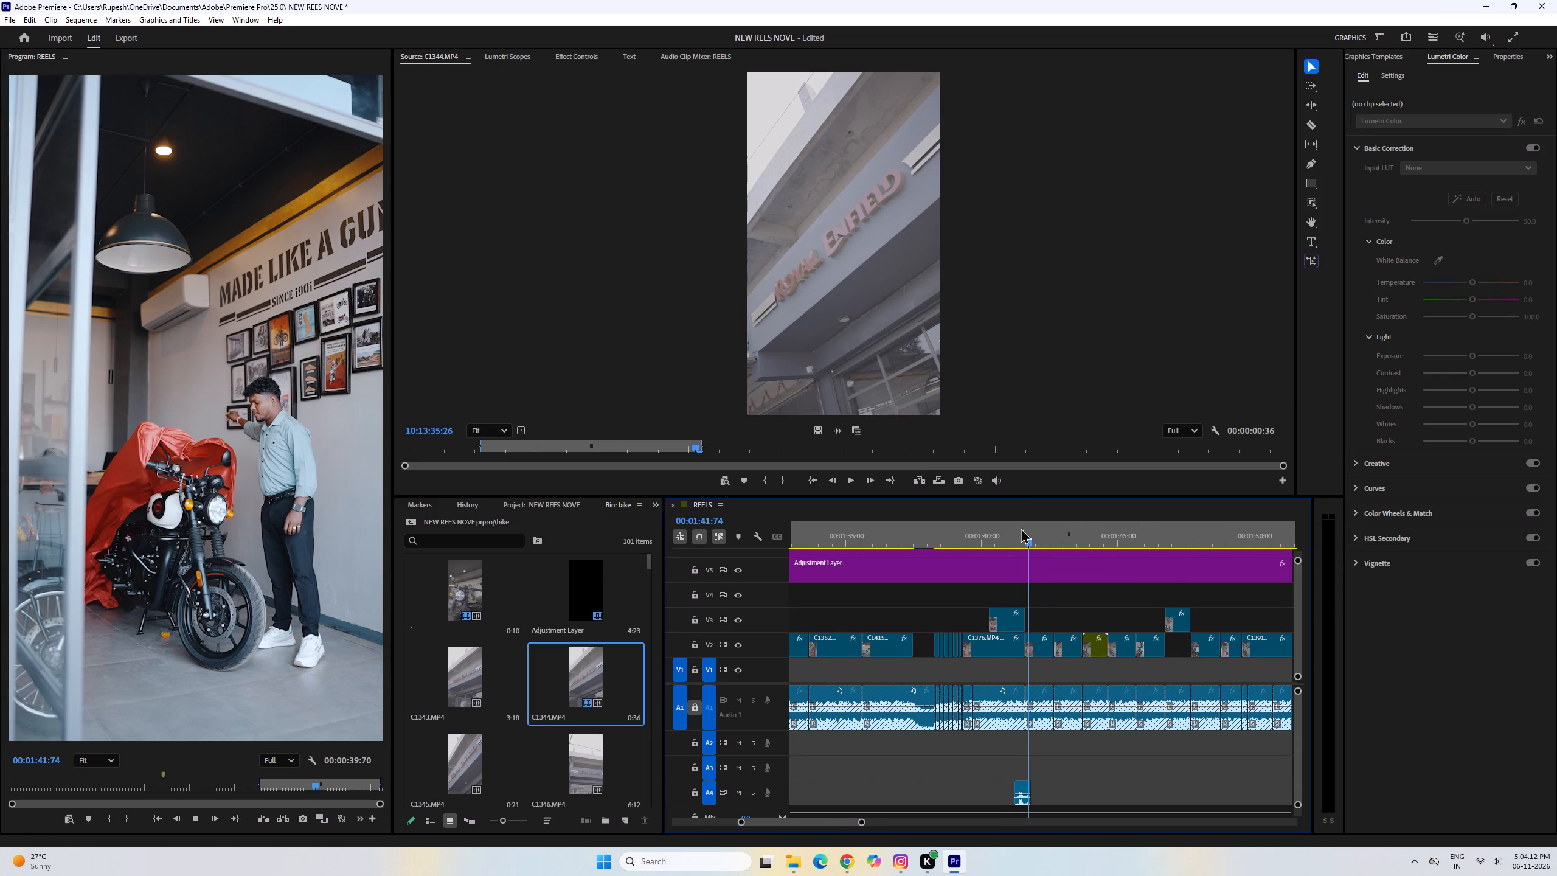
left_click(1010, 538)
key("ctrl+s")
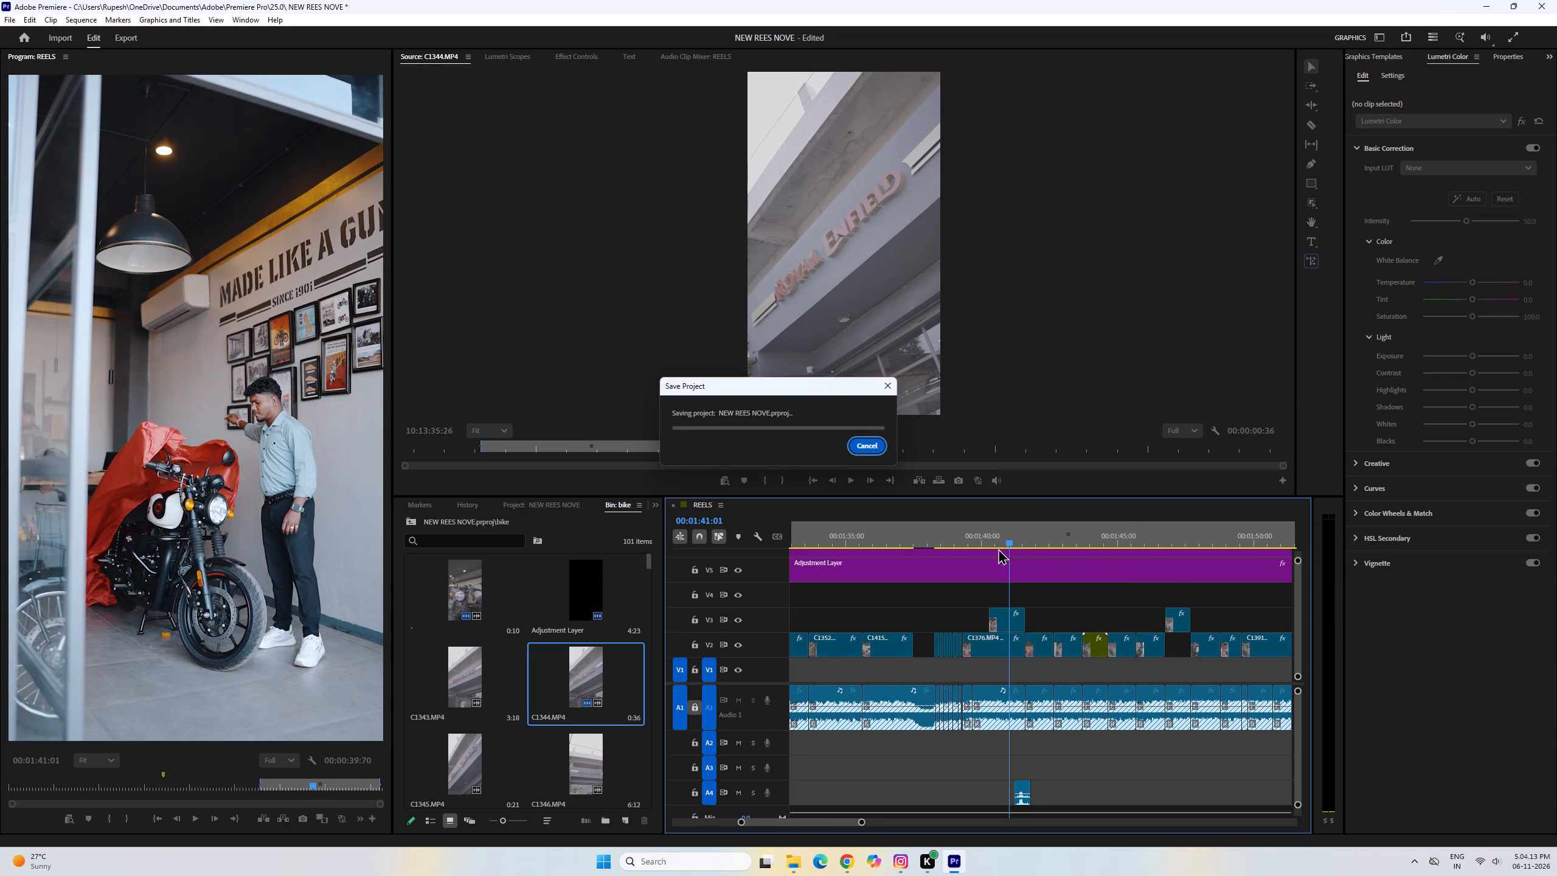
Play the bike reel from about 00:01:41 through to its end to review the cuts and grading.
key("space")
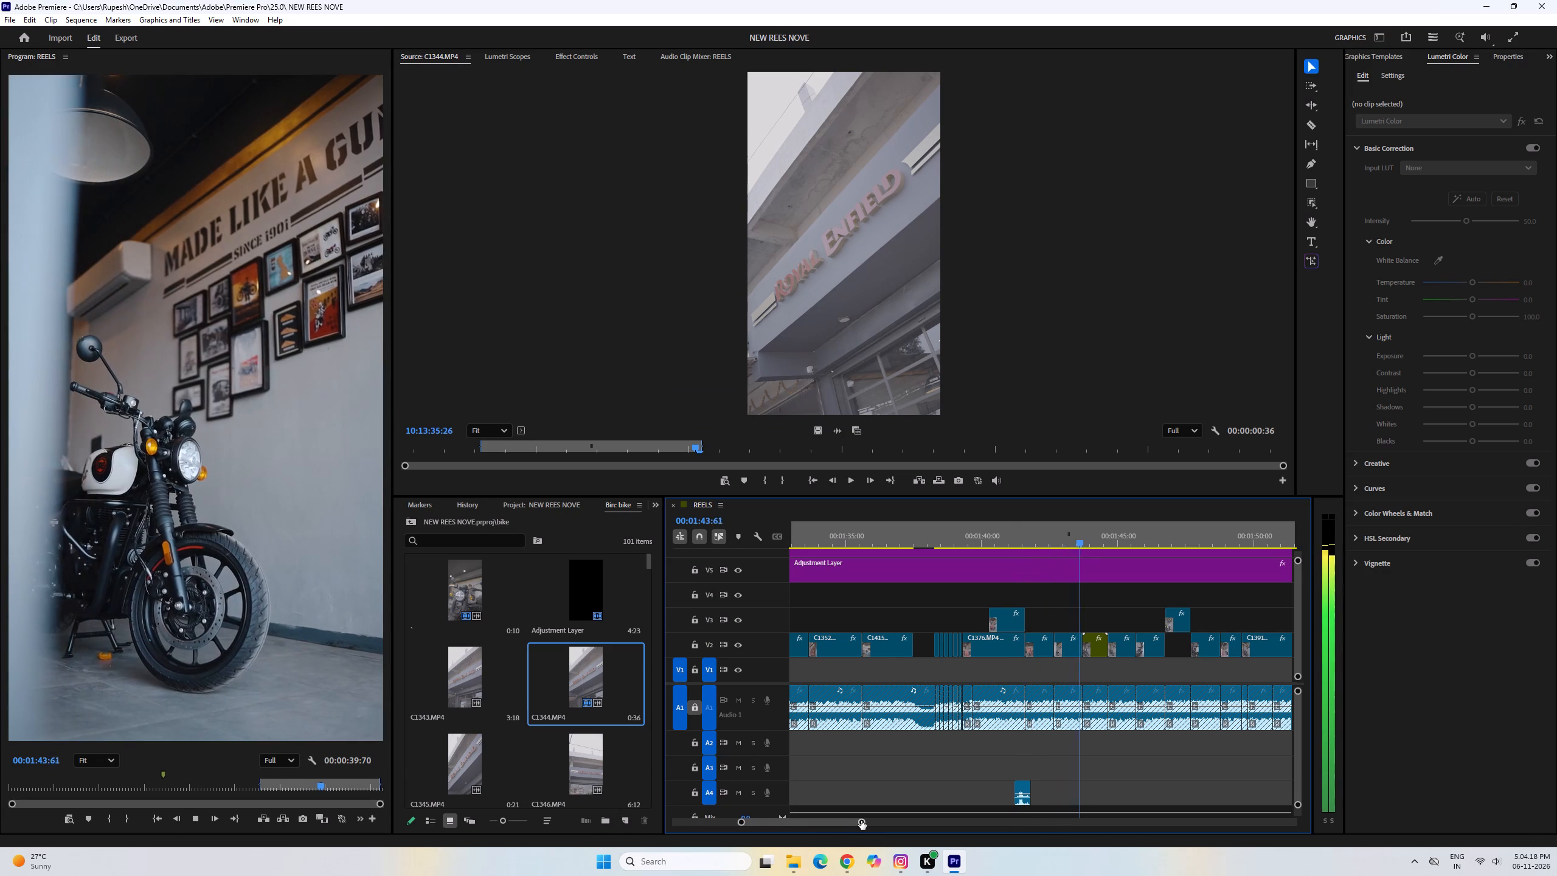
key("space")
key("space")
left_click_drag(869, 822, 888, 823)
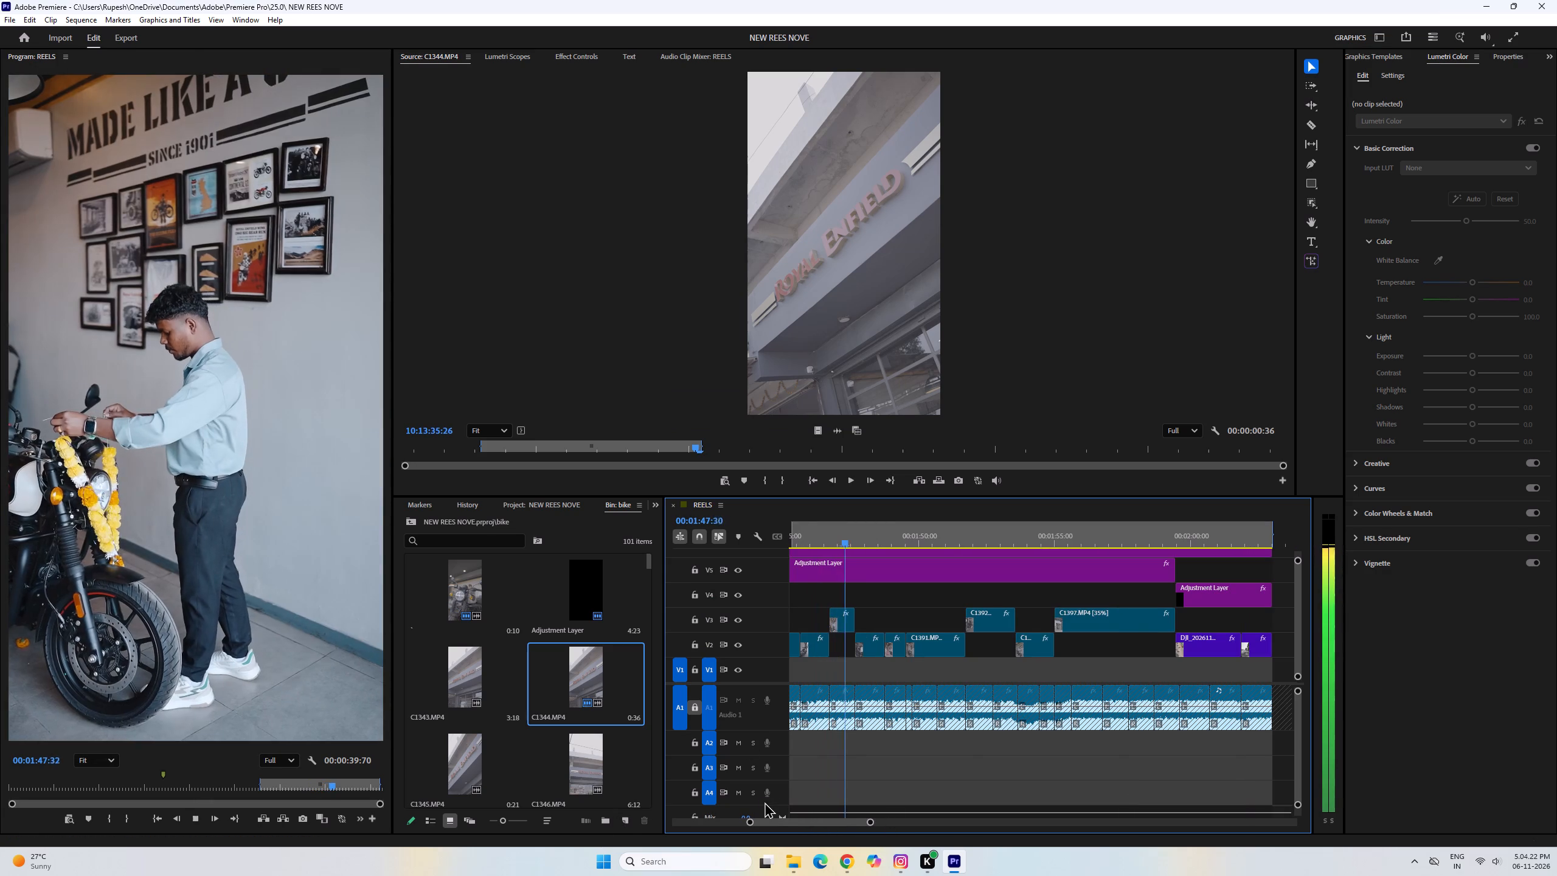
left_click_drag(872, 823, 910, 823)
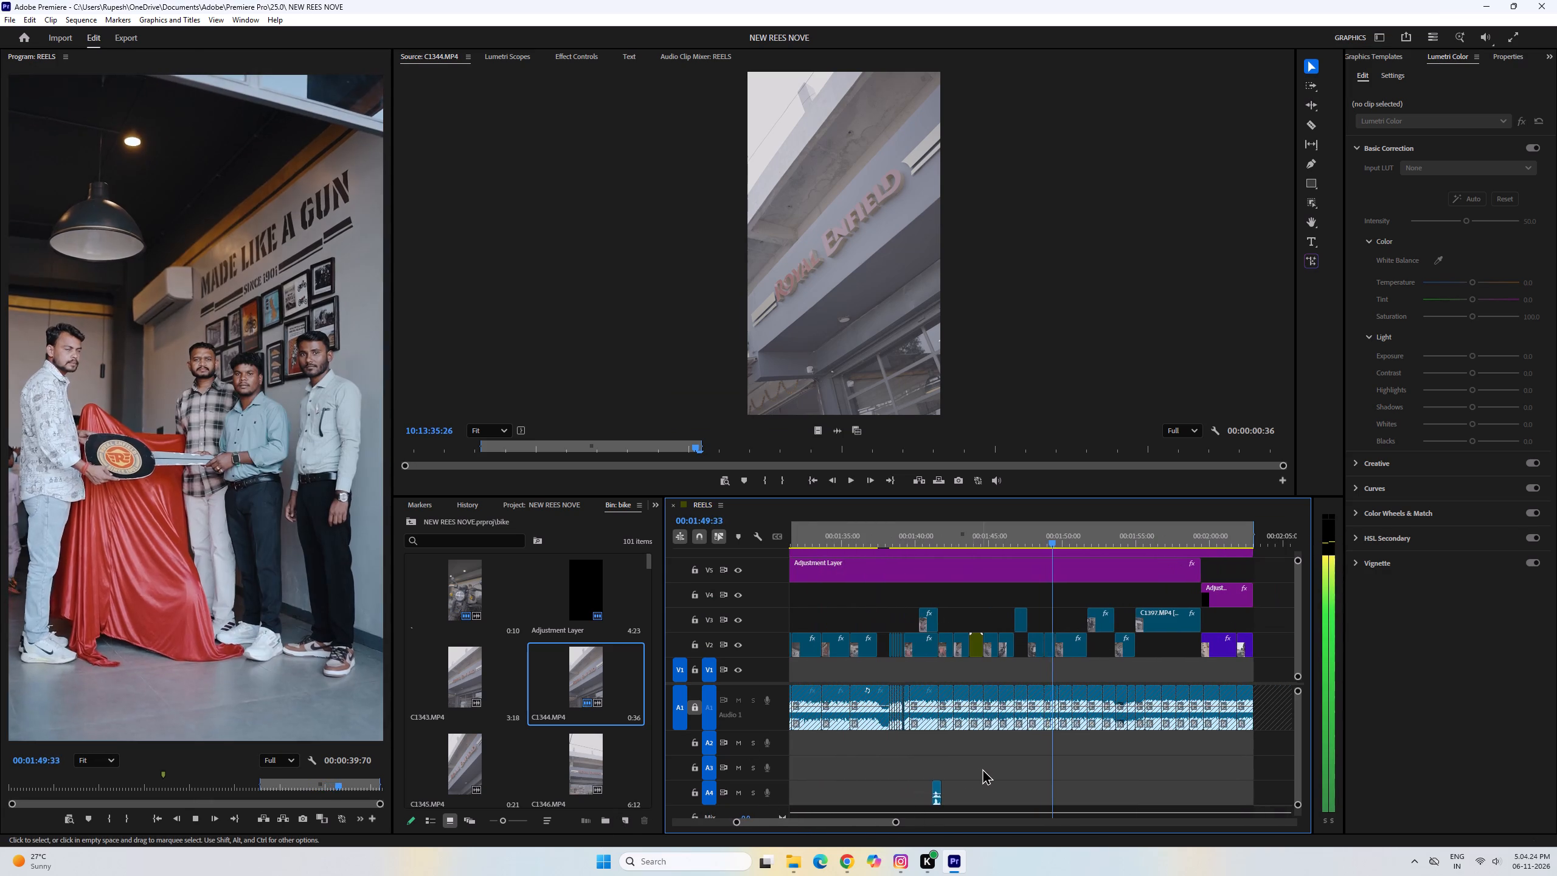
scroll(982, 768, "down", 2)
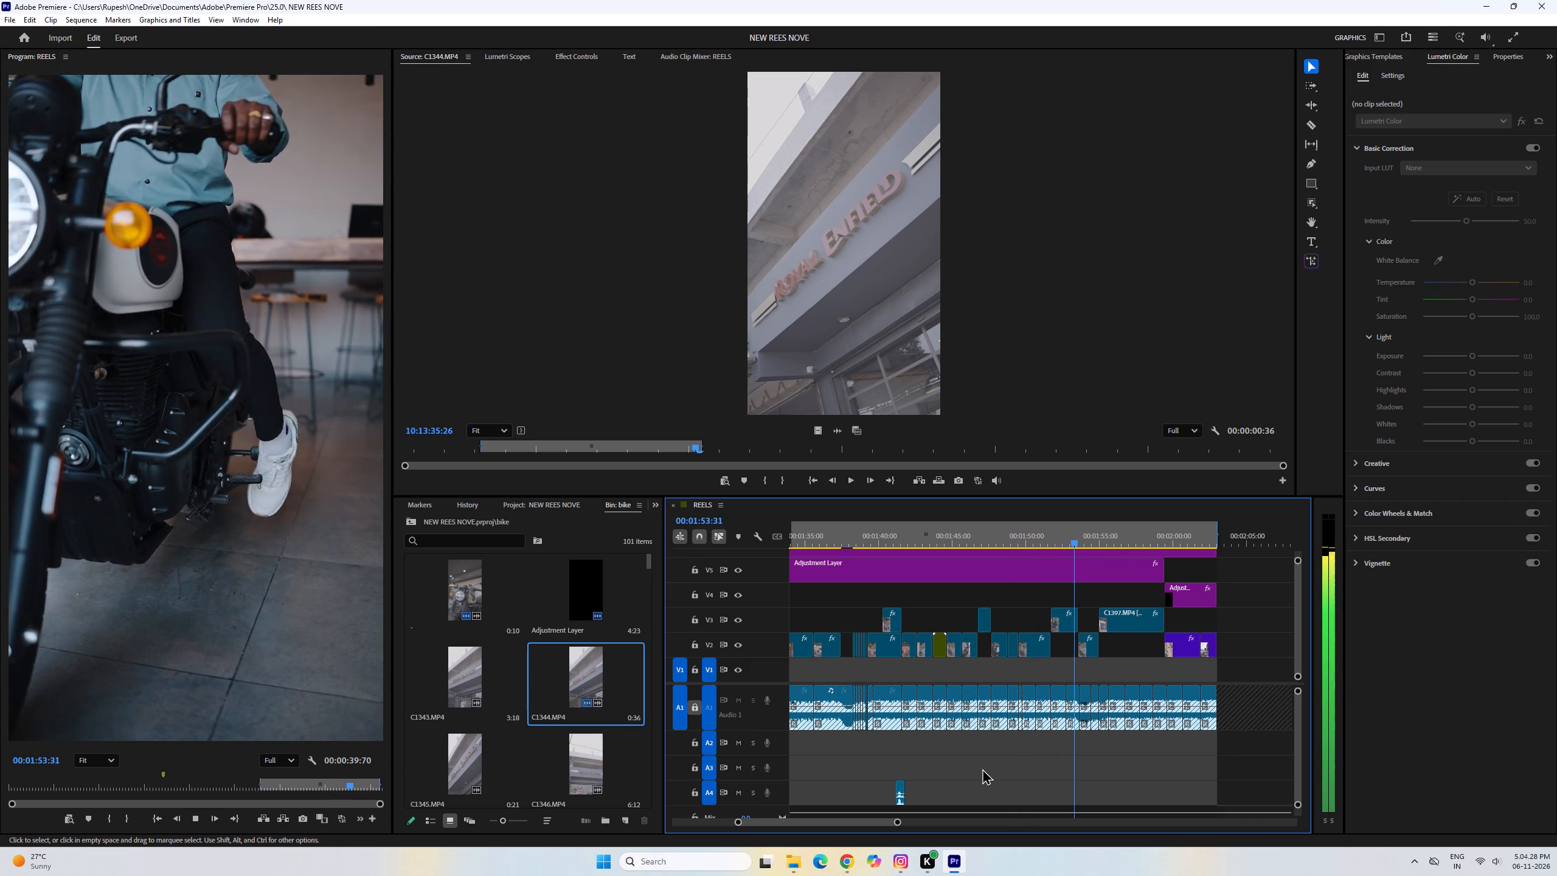
key("space")
key("space")
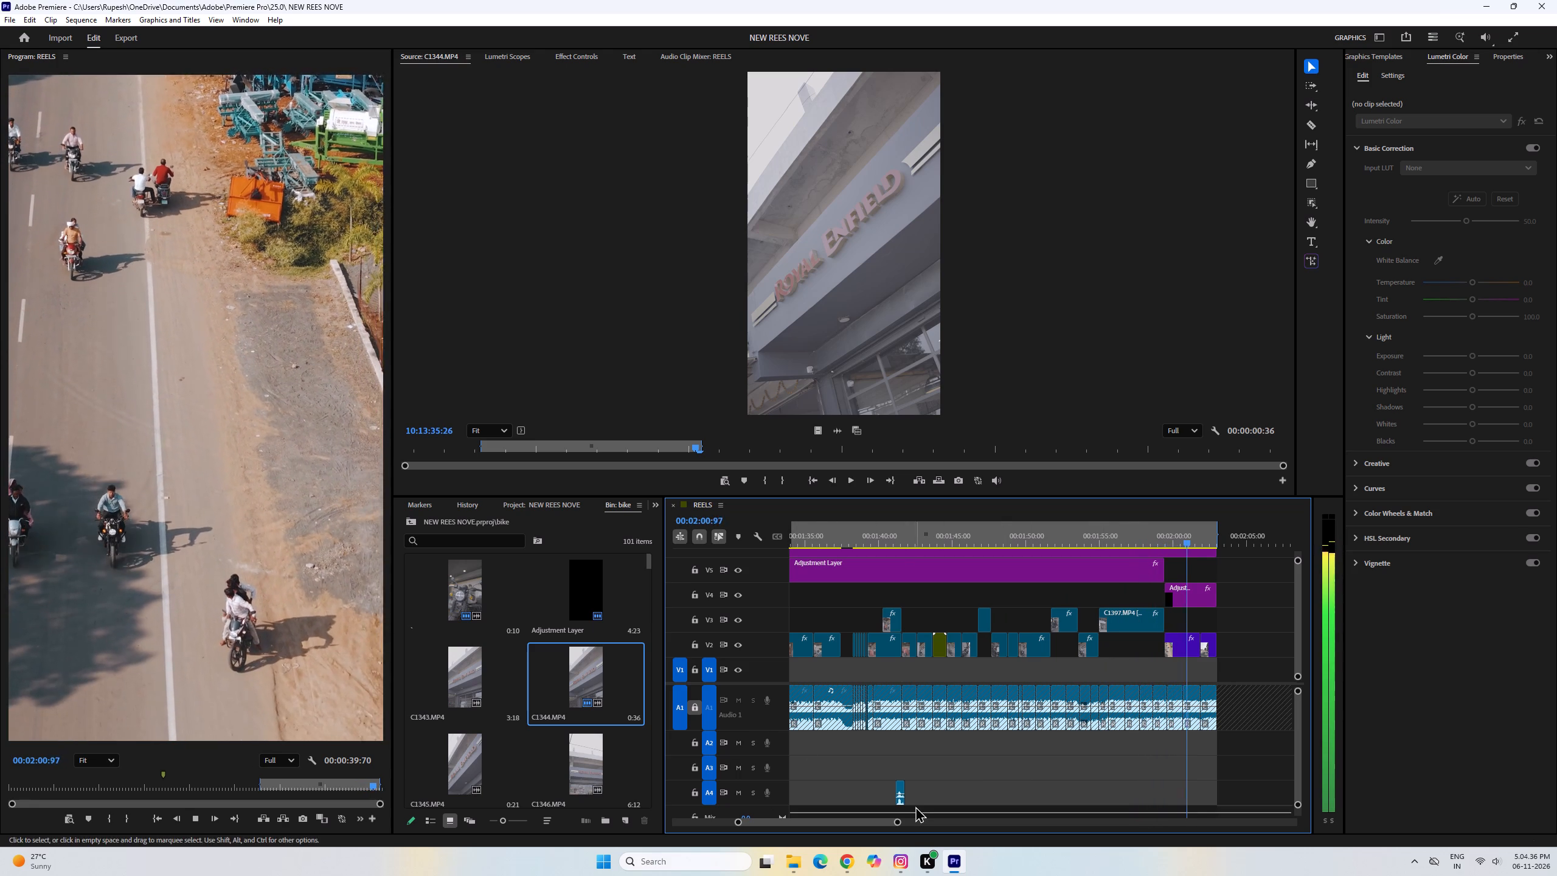
left_click_drag(896, 822, 946, 824)
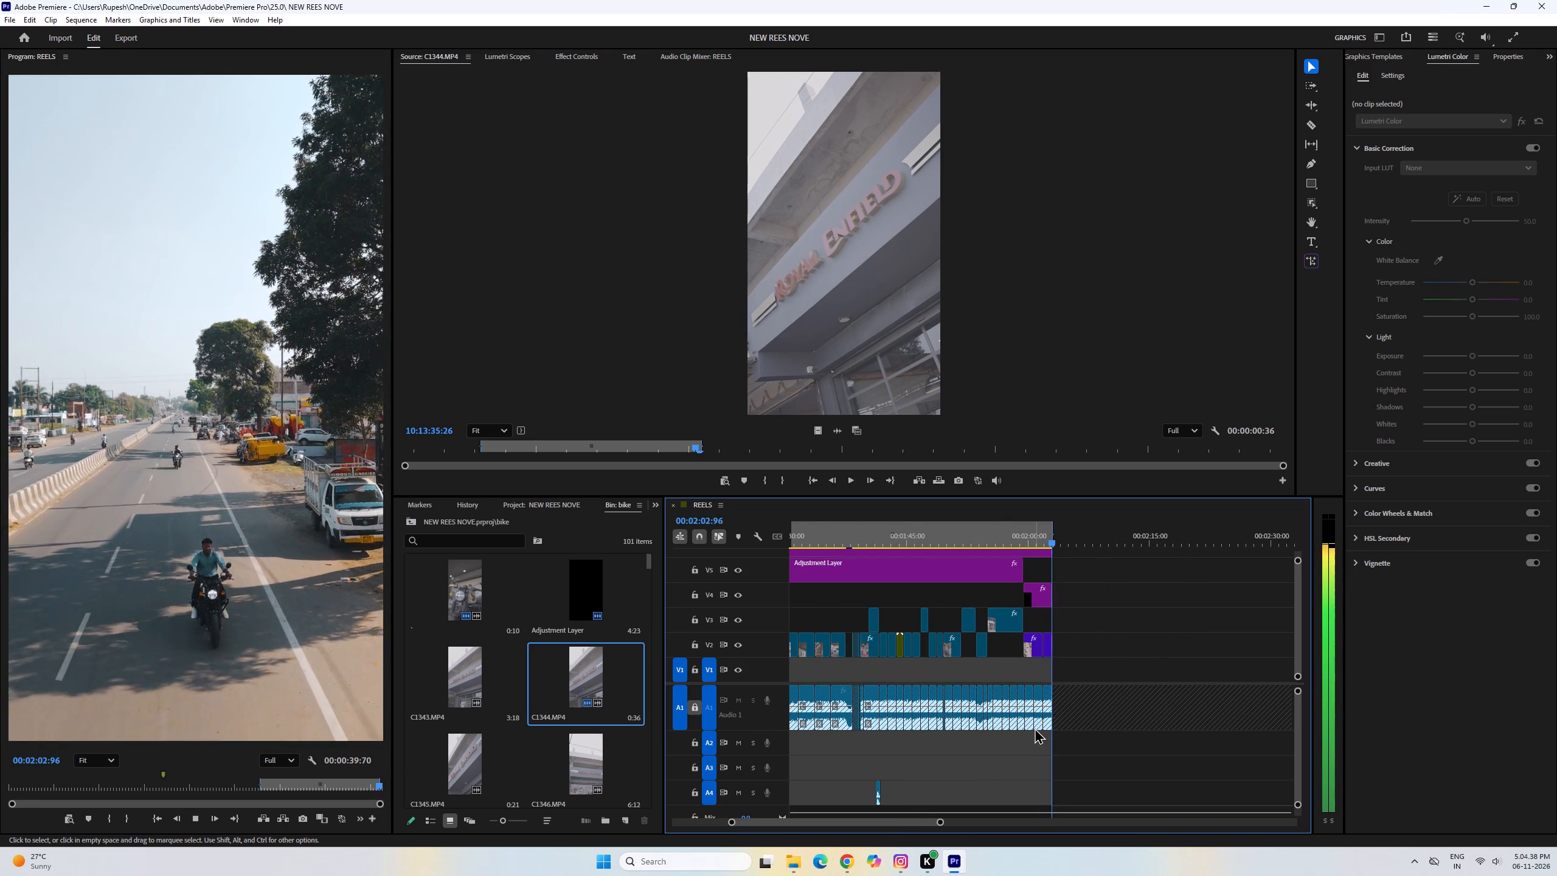
Move the two long adjustment layers above the bike reel down one track, to V4 and V5.
key("grave")
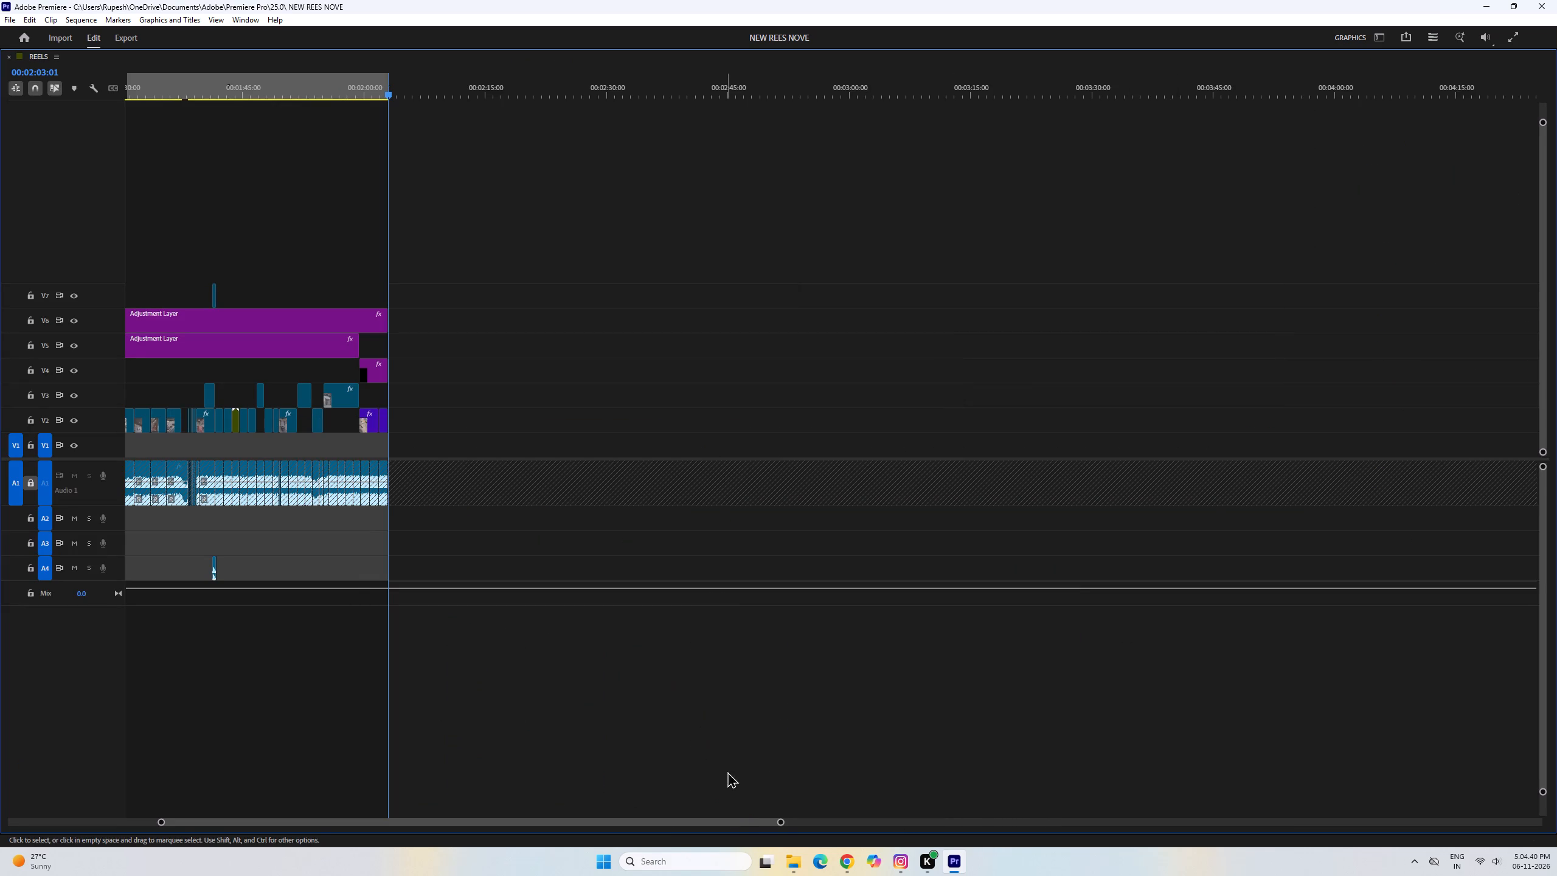
left_click_drag(782, 822, 1198, 731)
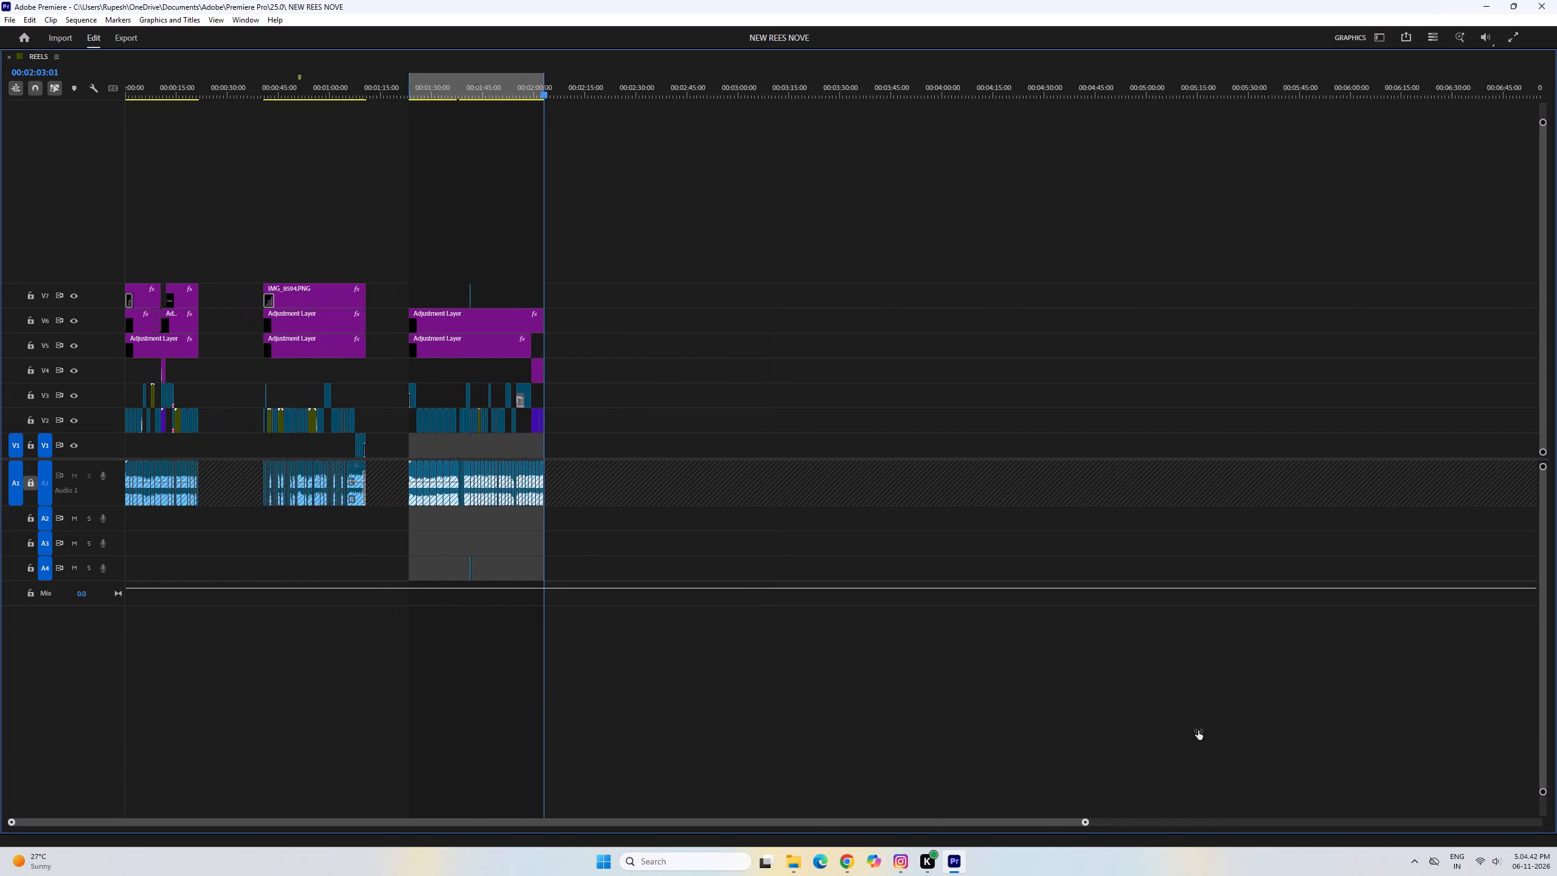
left_click_drag(1198, 731, 695, 711)
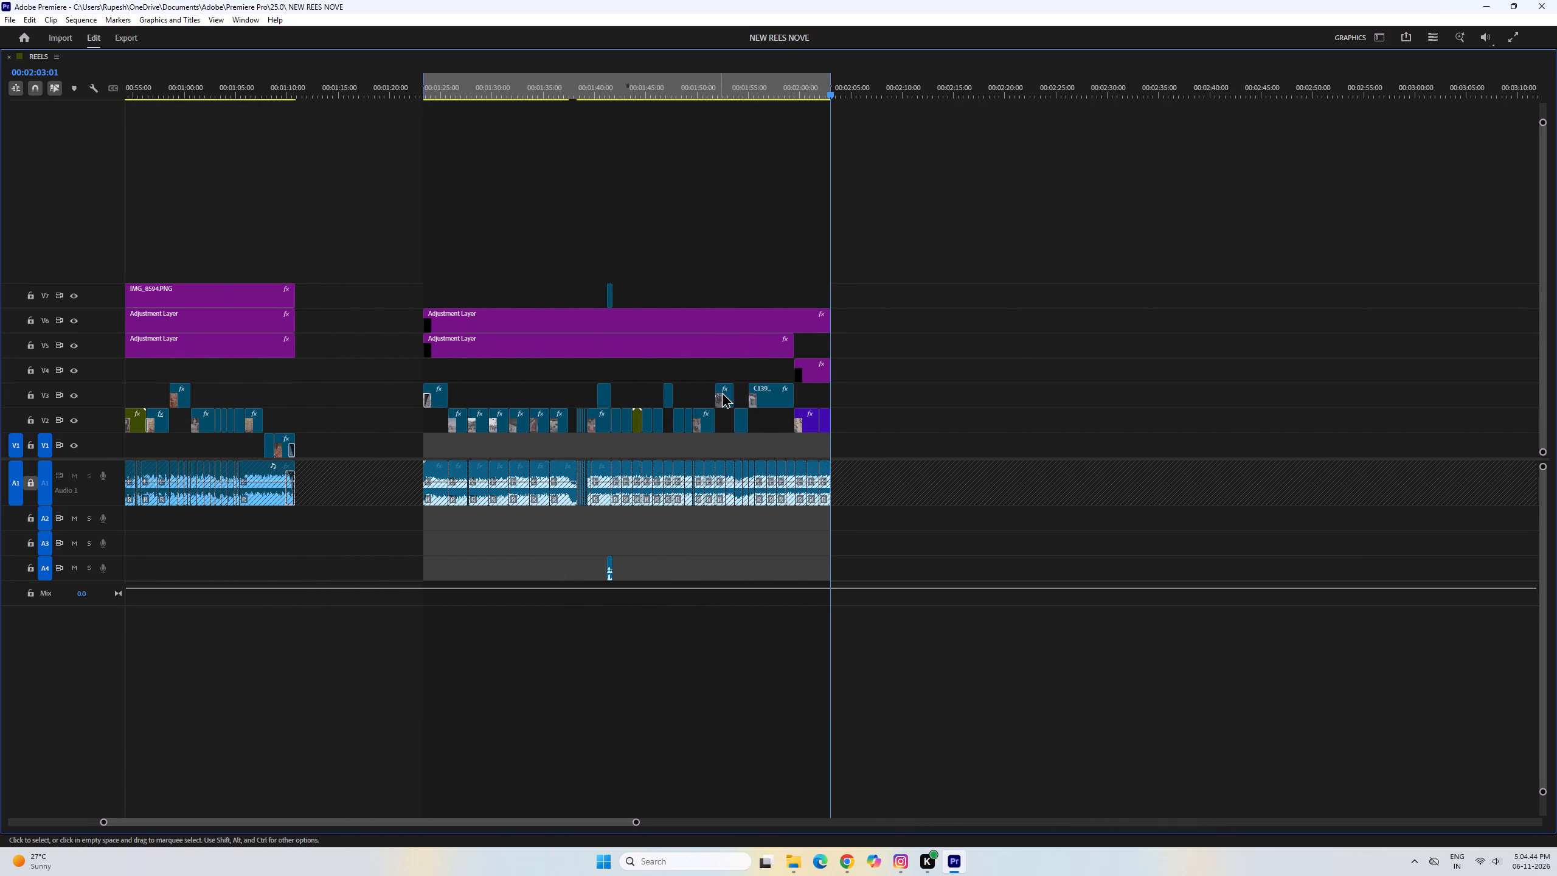
left_click_drag(721, 267, 725, 338)
left_click_drag(712, 347, 712, 363)
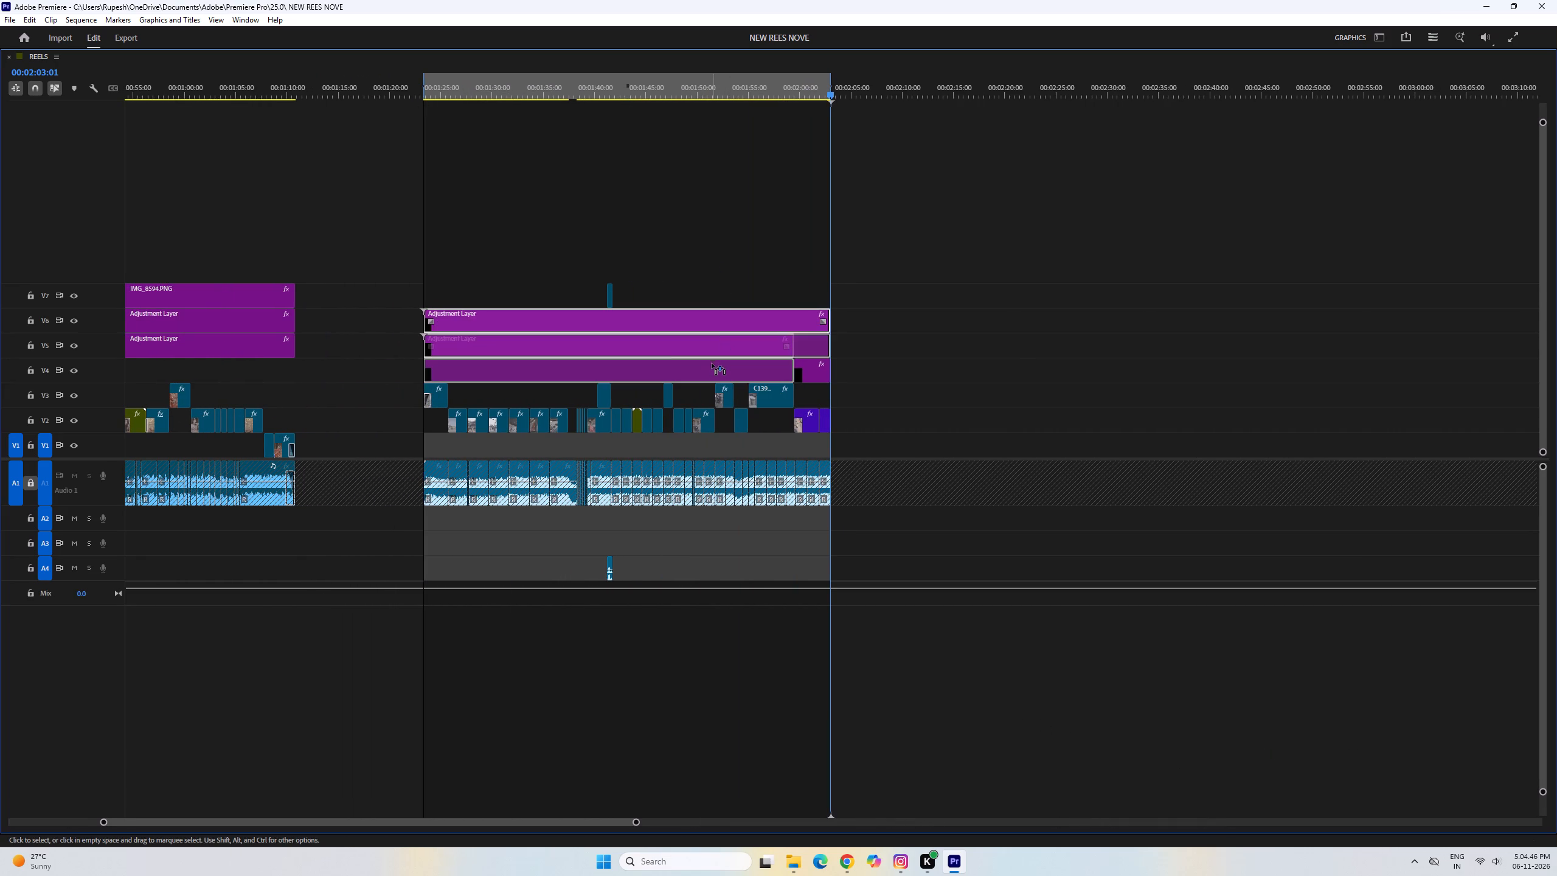
left_click_drag(712, 363, 712, 363)
left_click(684, 293)
Move the Film Flash video down to V6, directly above the adjustment layers.
left_click_drag(608, 301, 609, 312)
key("grave")
Add the favourite Basic Title graphics template to V6 above the bike reel, starting at about 00:01:45:79.
scroll(1120, 577, "down", 4)
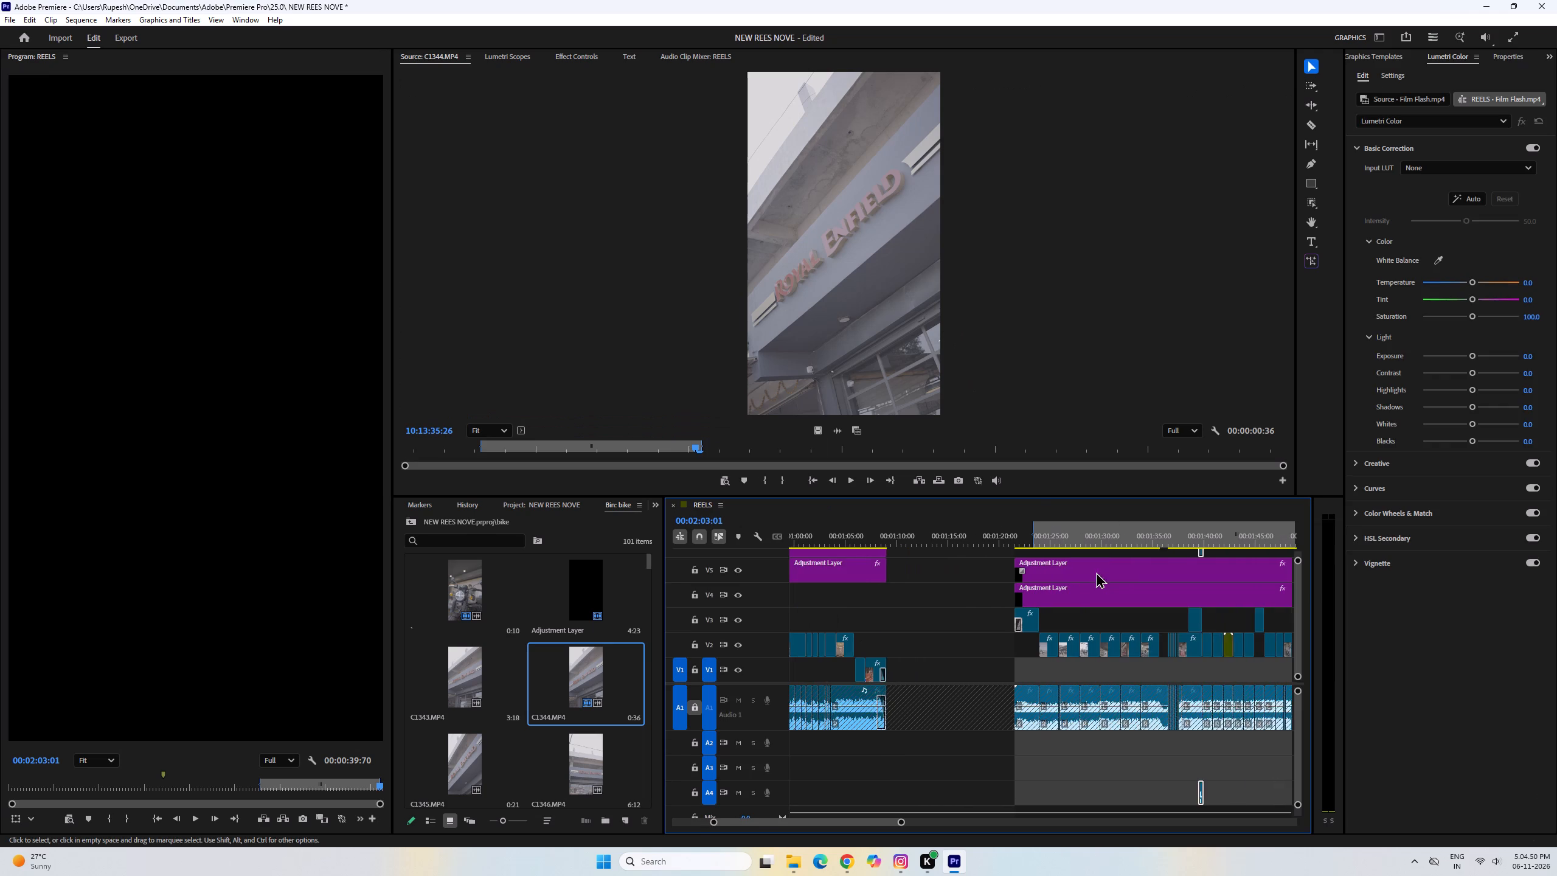
scroll(1096, 572, "down", 13)
left_click(1016, 533)
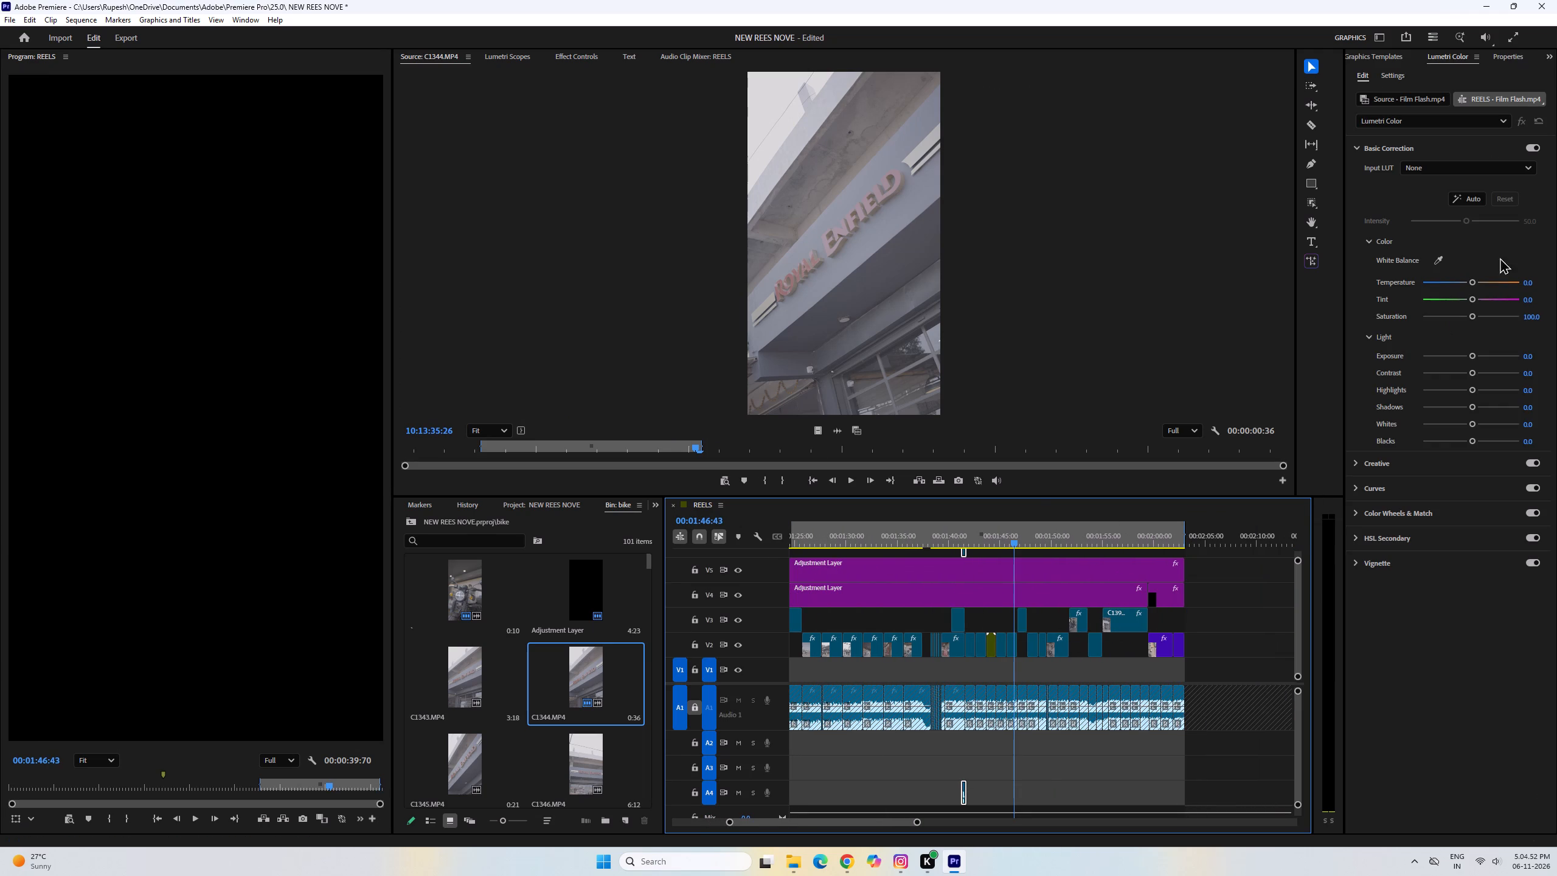
left_click(1387, 52)
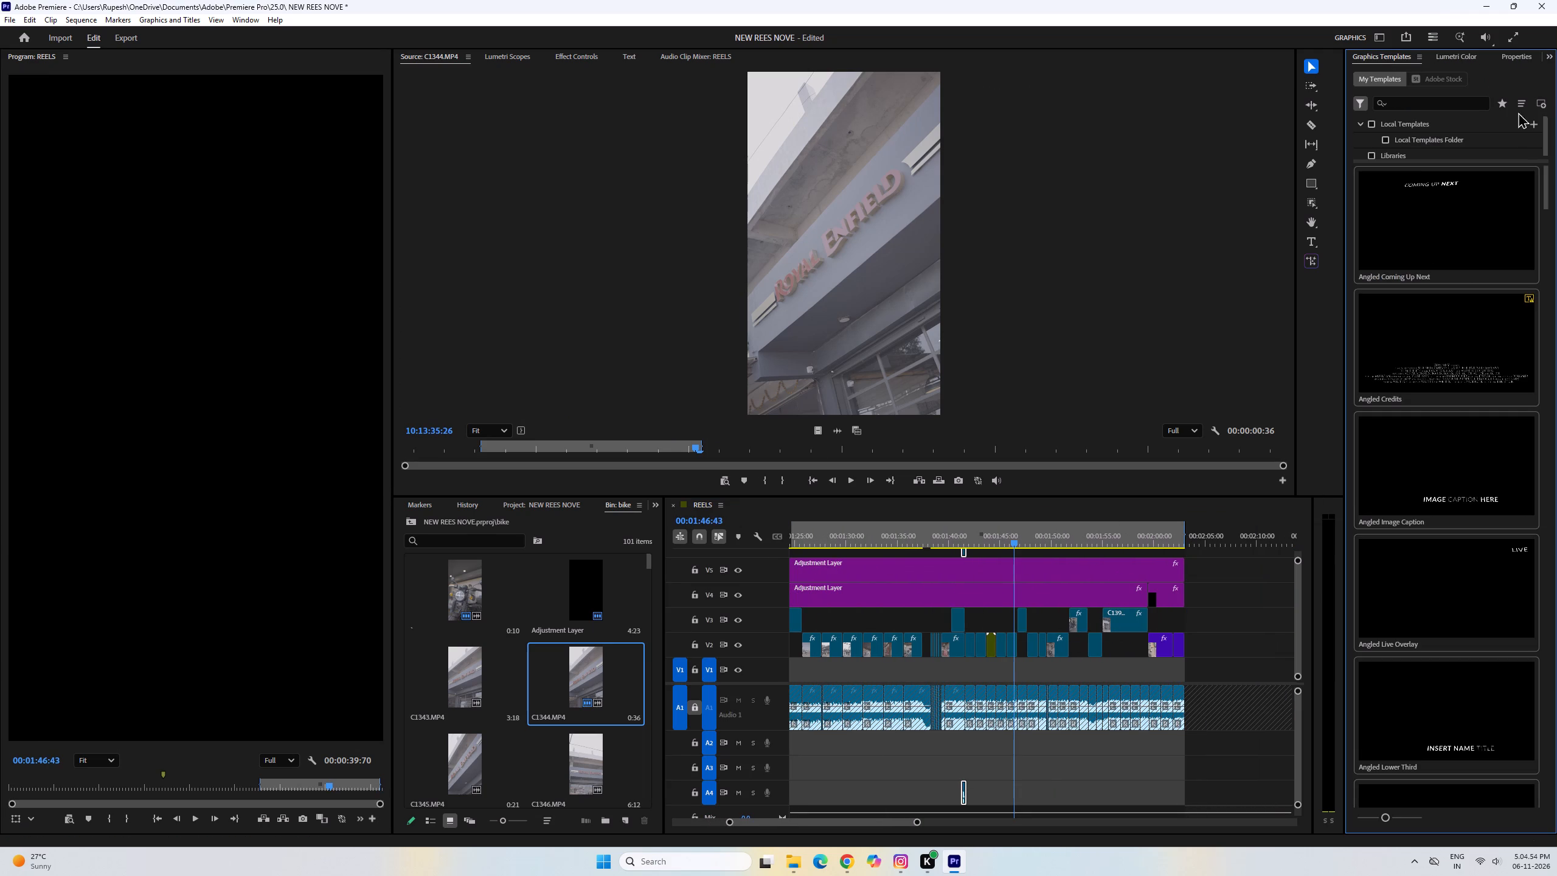
left_click(1505, 102)
left_click_drag(1446, 227, 1010, 552)
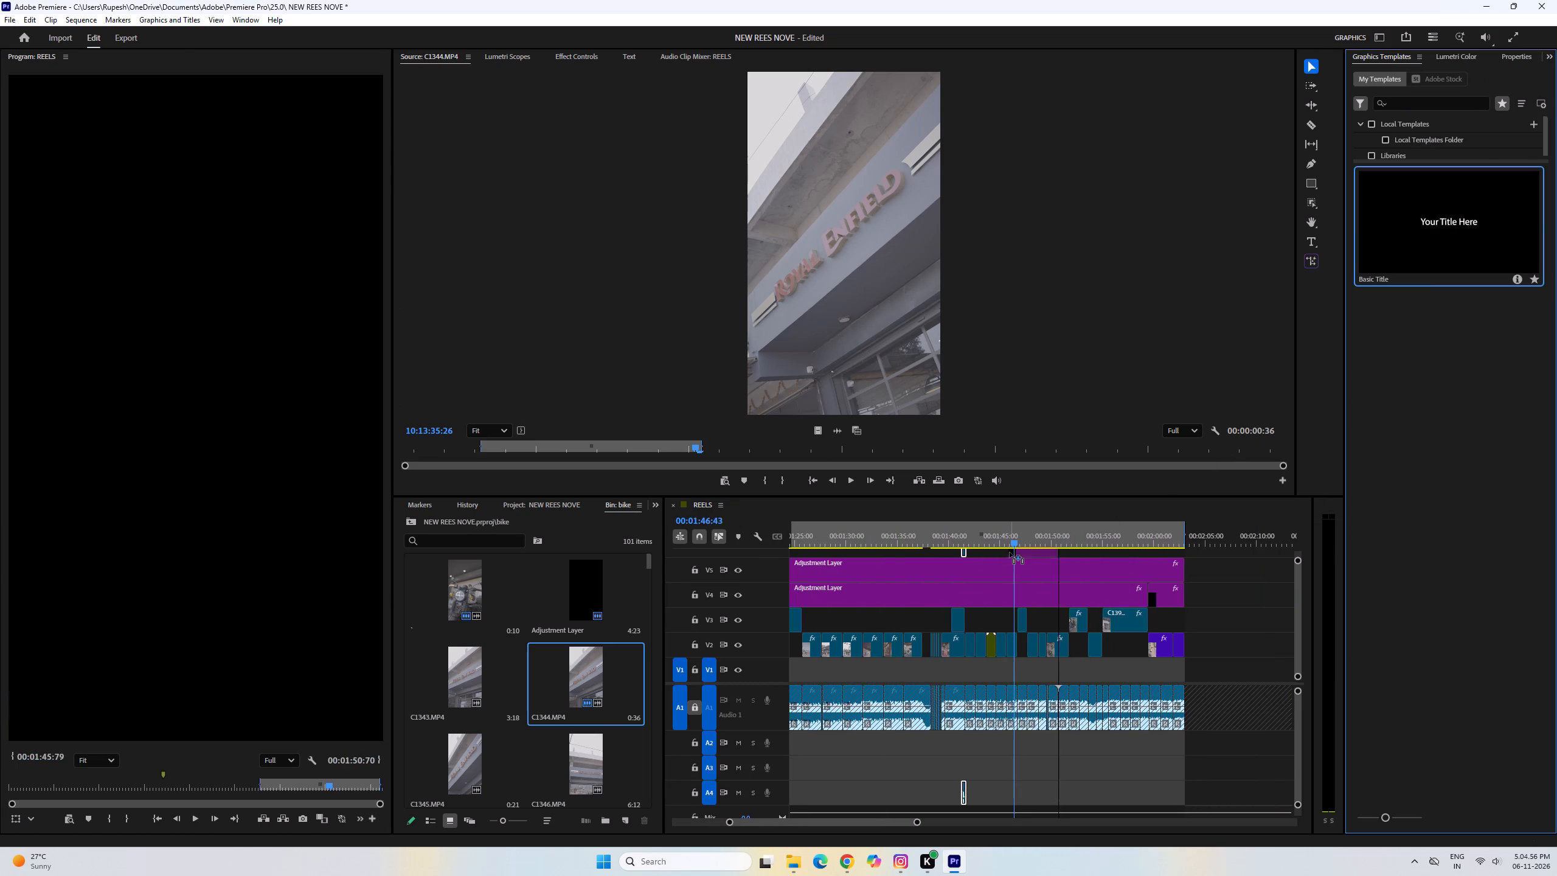
left_click_drag(1010, 552, 1010, 553)
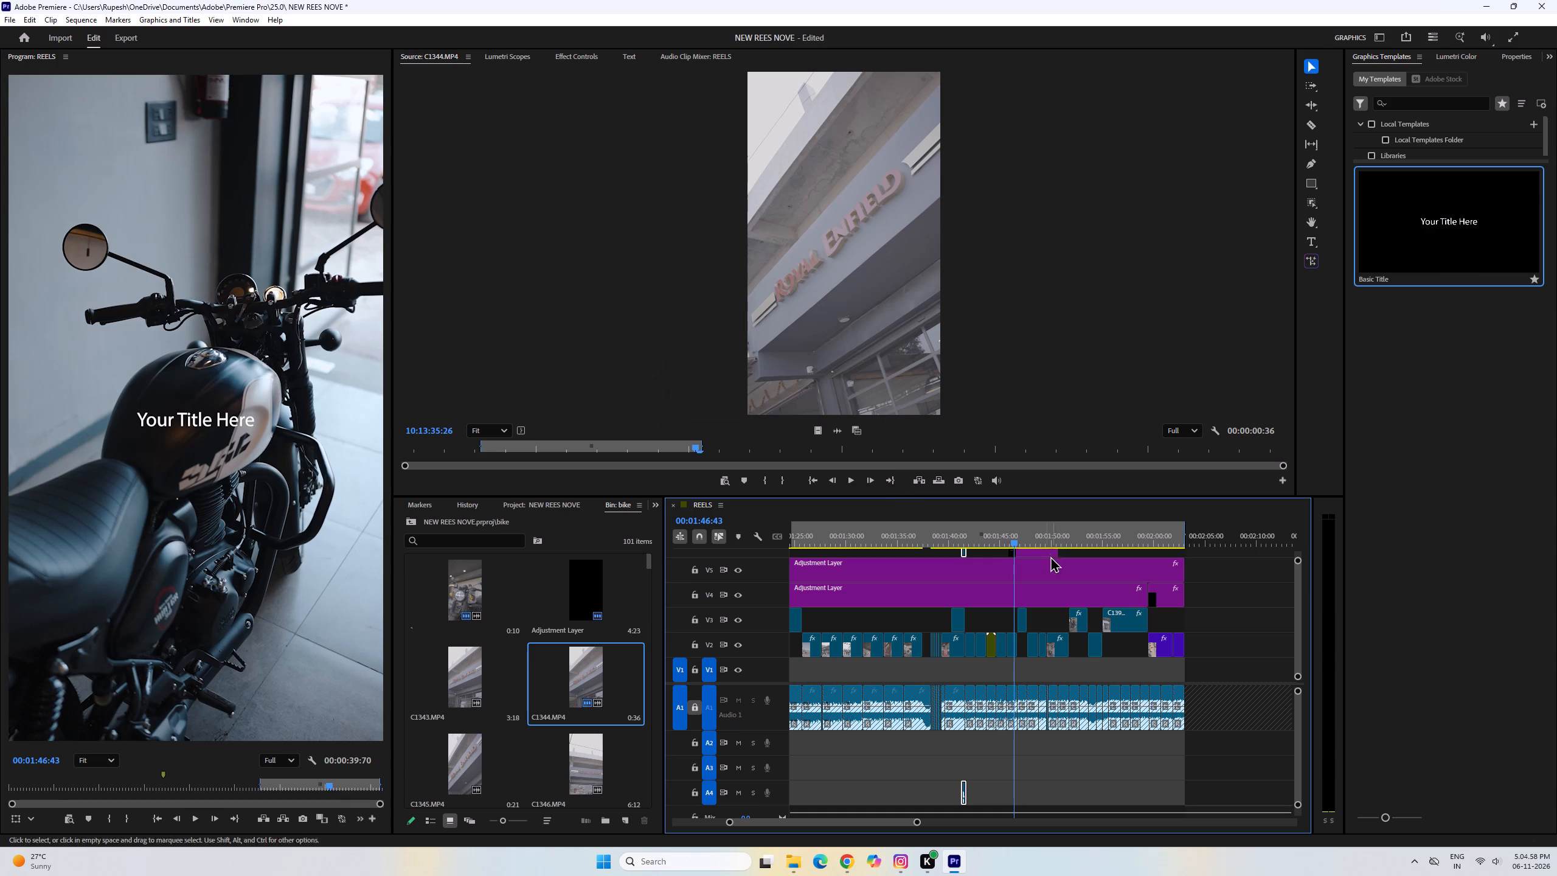
Replace the title's placeholder text with PRADEEP PHOTOFRAME.
left_click(1031, 538)
left_click(1035, 554)
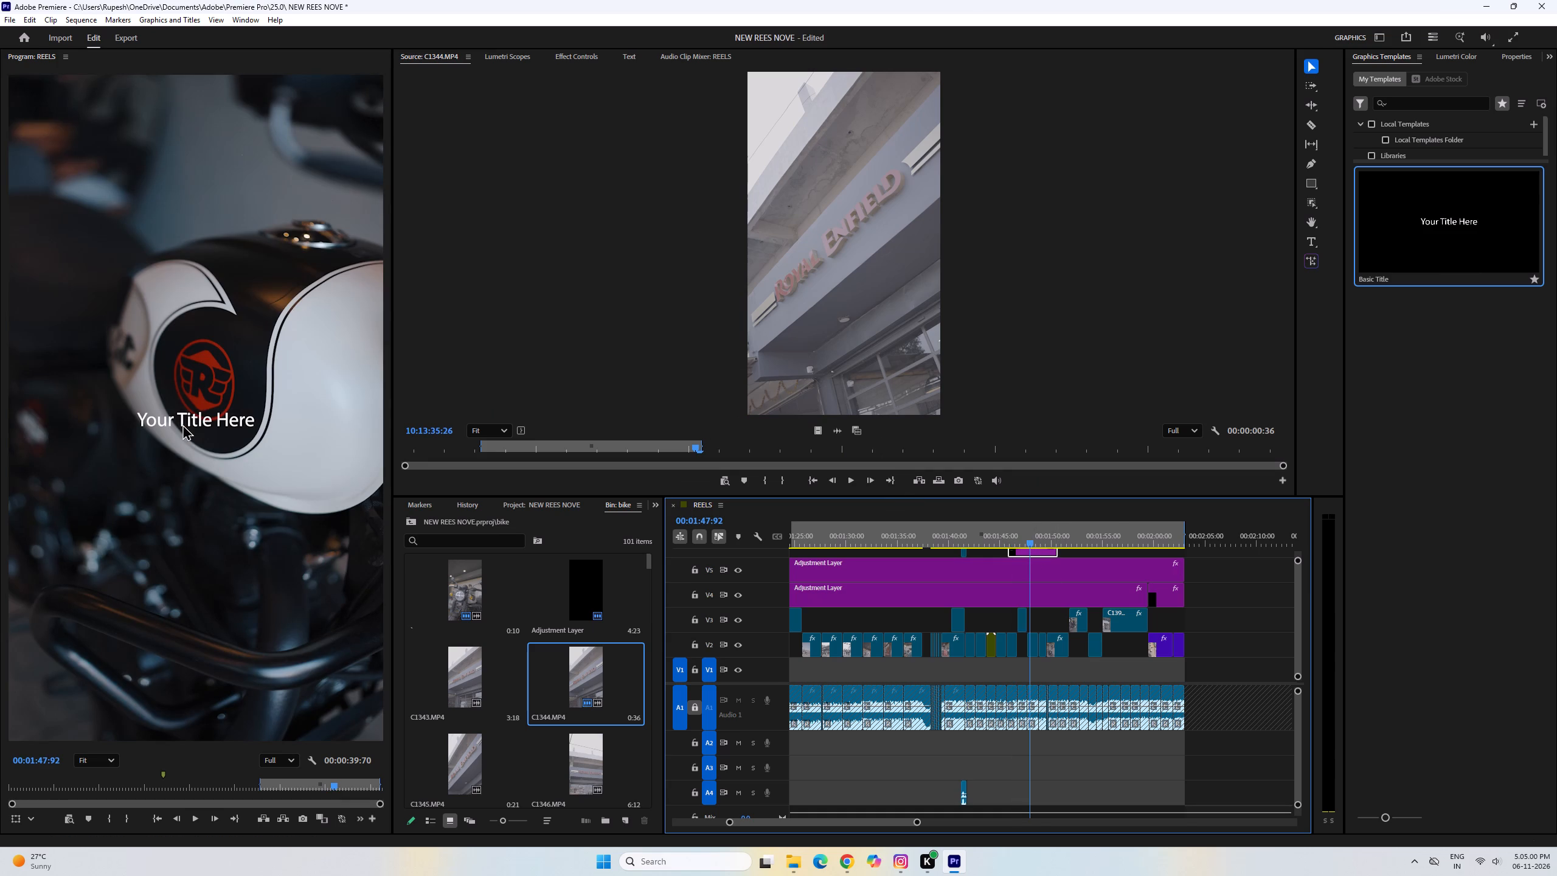
double_click(182, 424)
key("BackSpace")
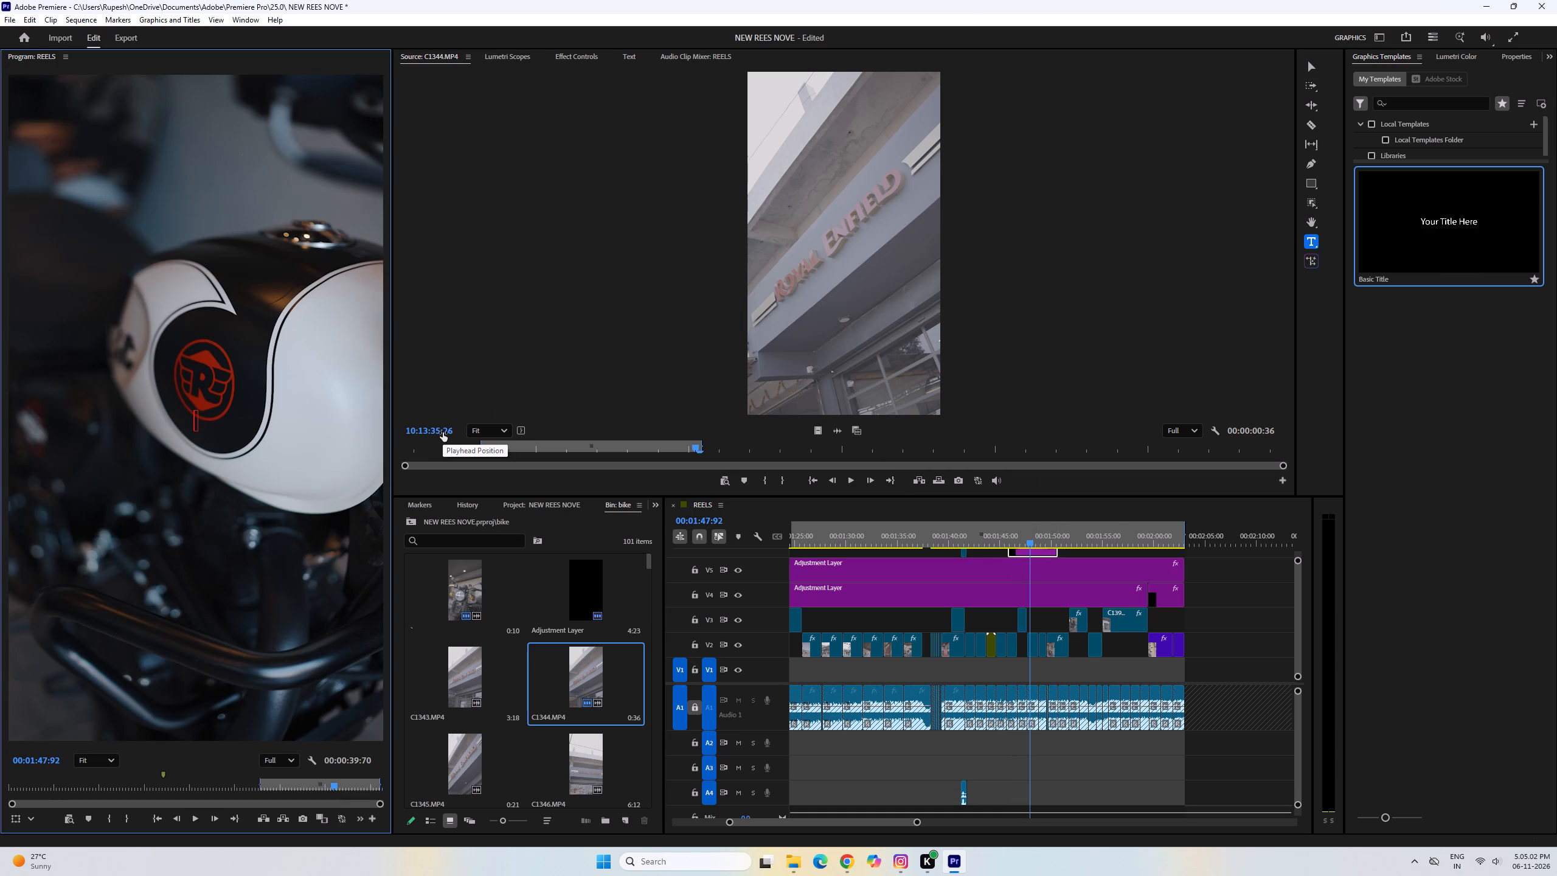
key("p")
key("BackSpace")
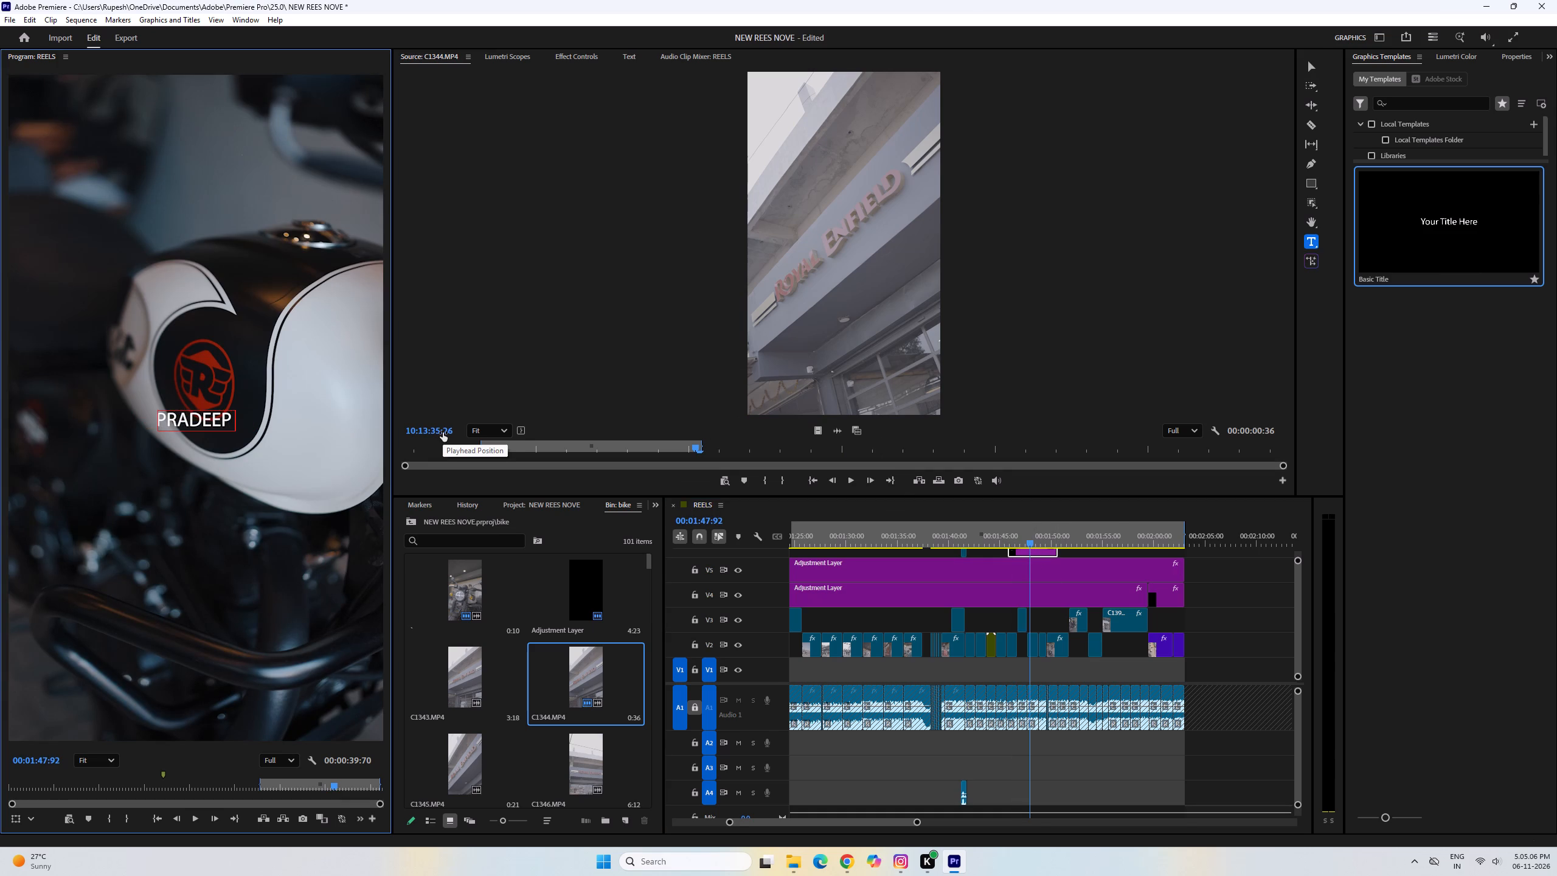
type("PHOTOFRAME")
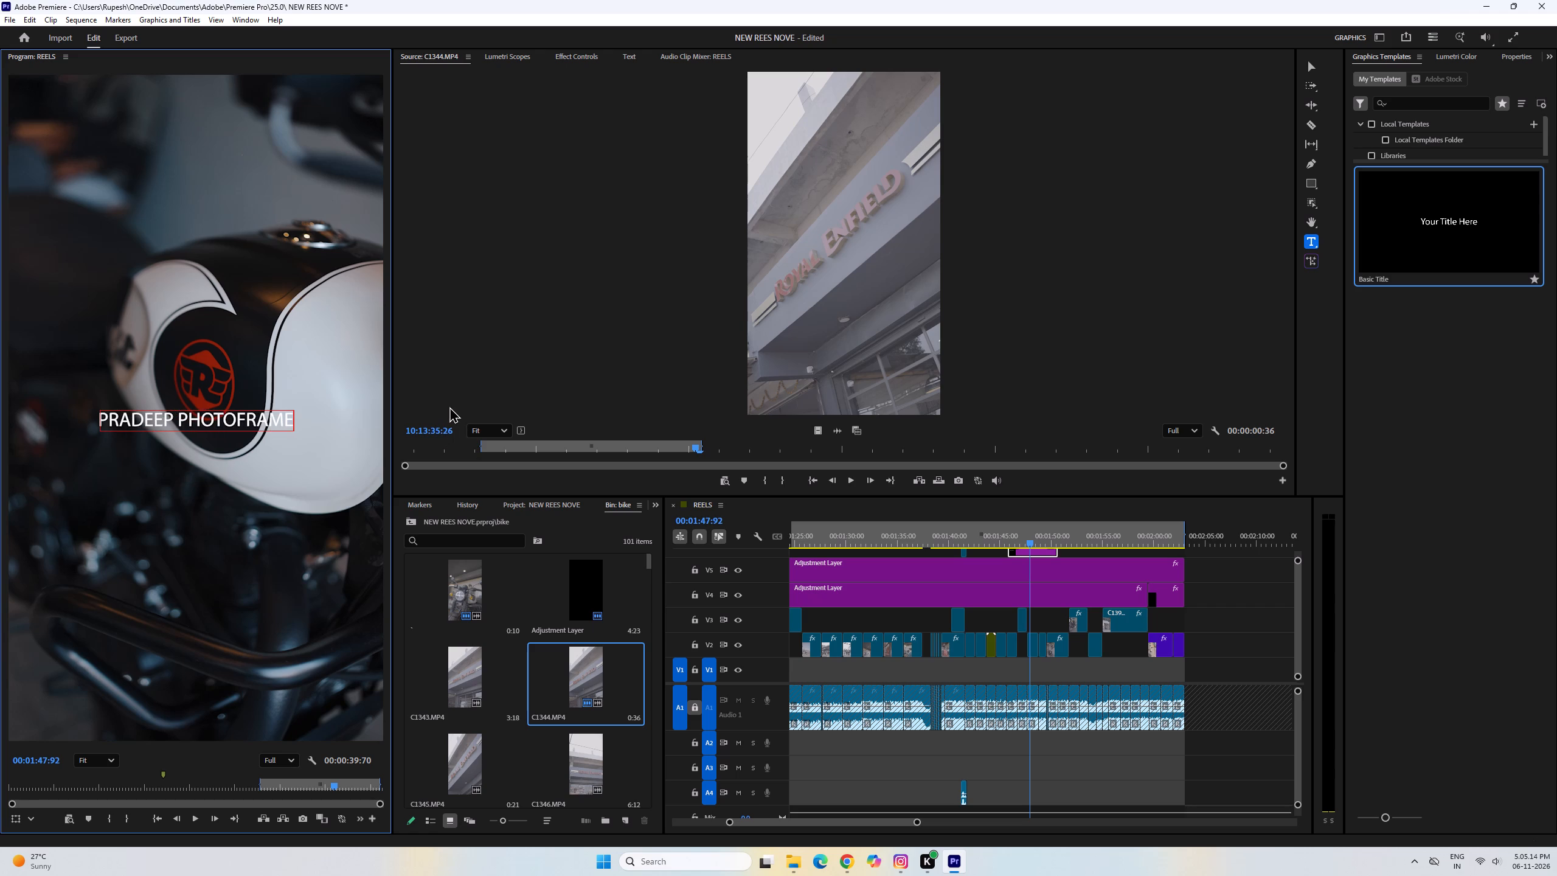
Set the whole title's font to Nexa-Light and show the favourite fonts in the font list.
triple_click(238, 419)
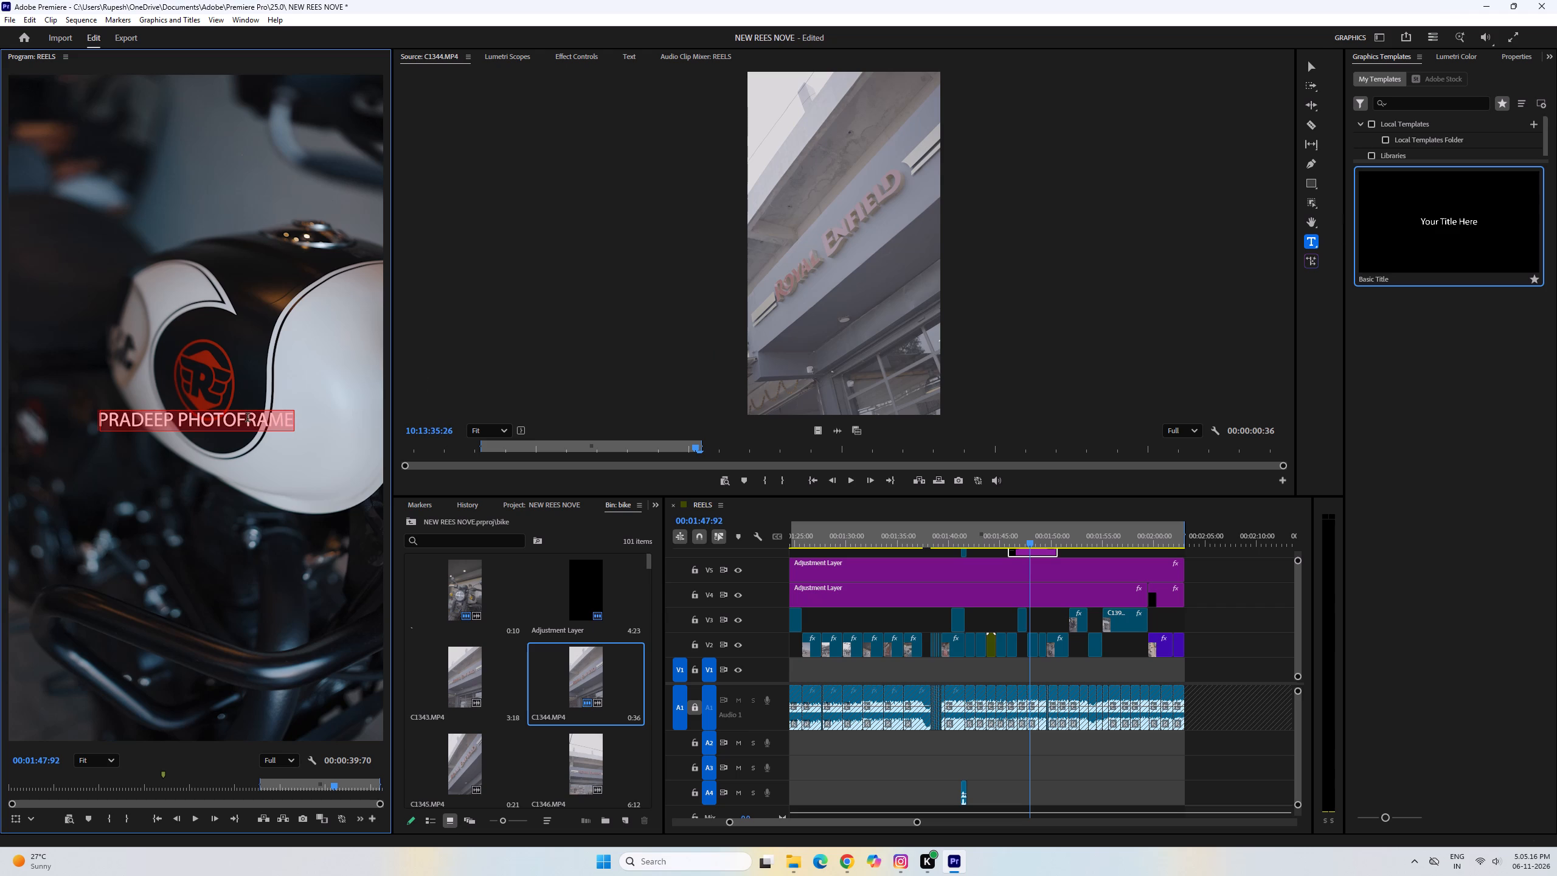
left_click(1520, 55)
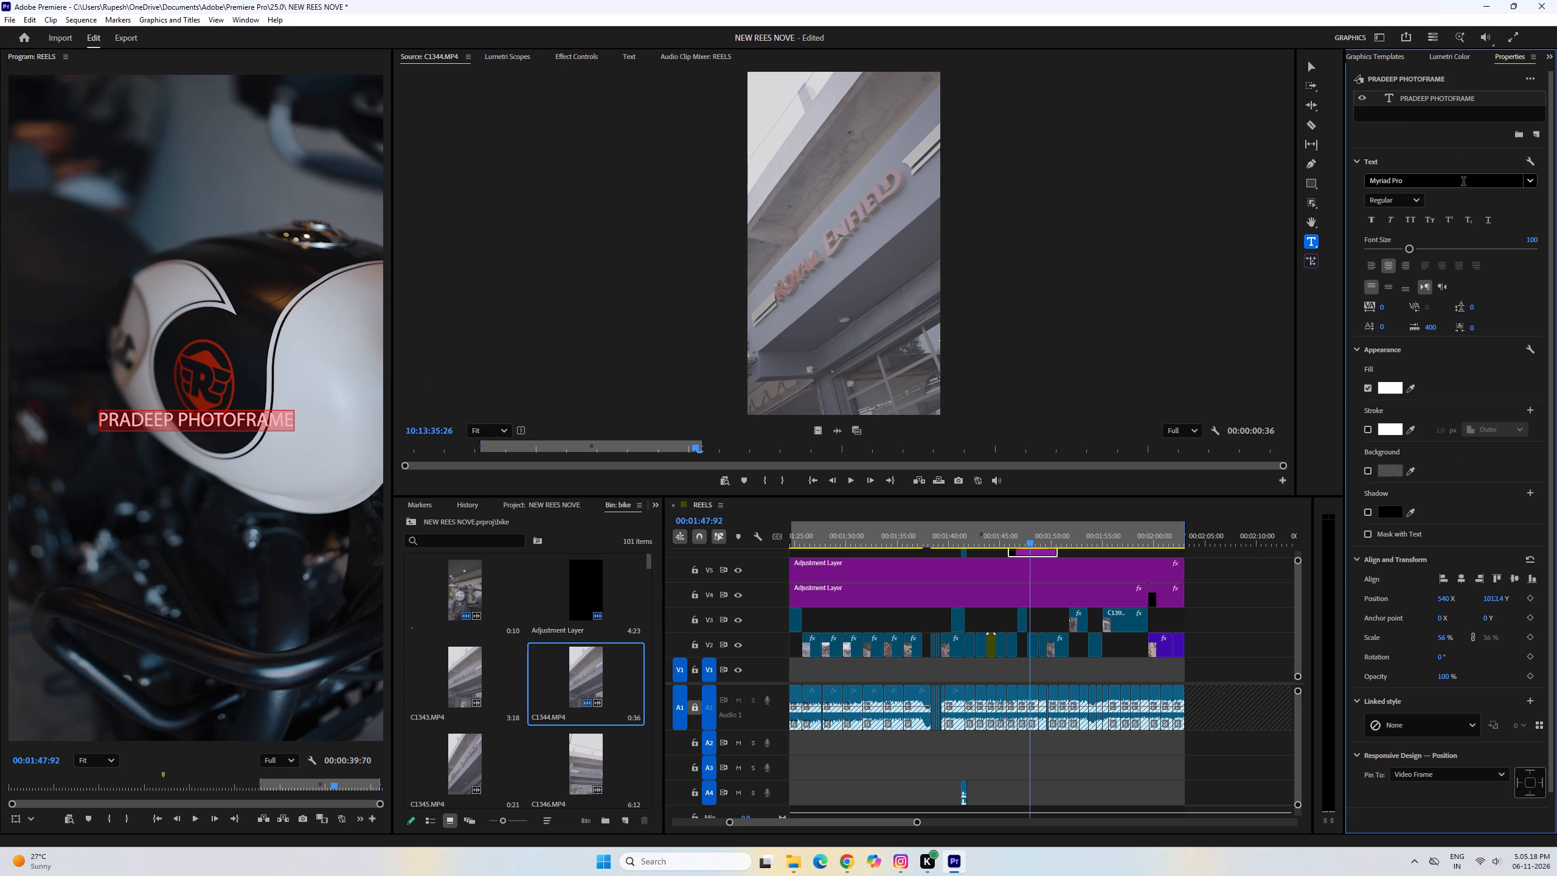
scroll(1463, 182, "down", 5)
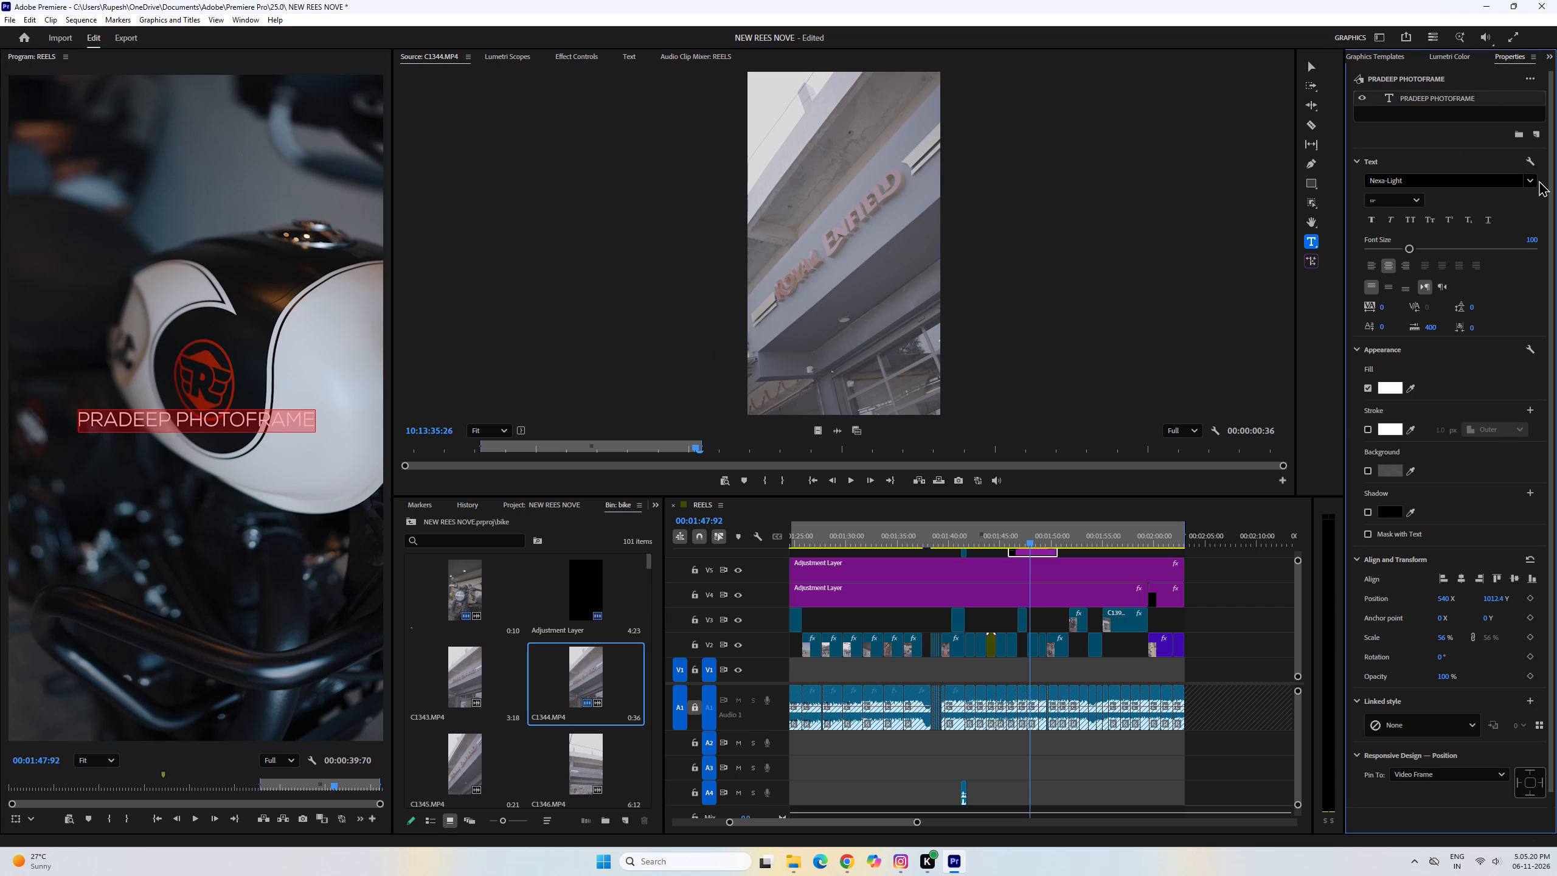
left_click(1532, 180)
left_click(1376, 205)
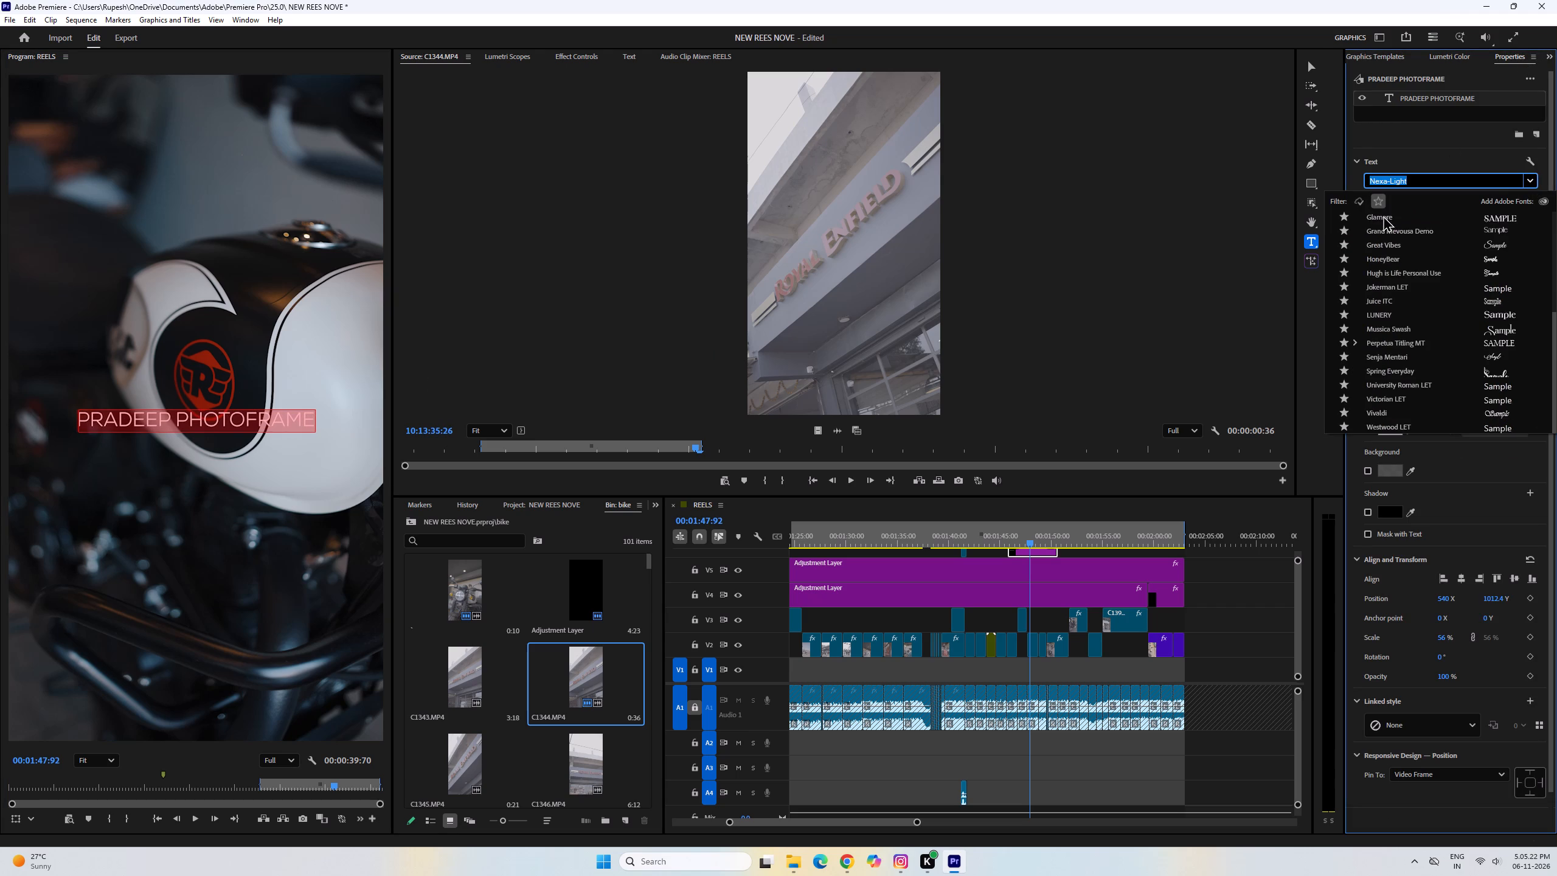
Replace the FRAME ending of the title text so that it reads PRADEEP PHOTOWORK'S.
left_click(299, 414)
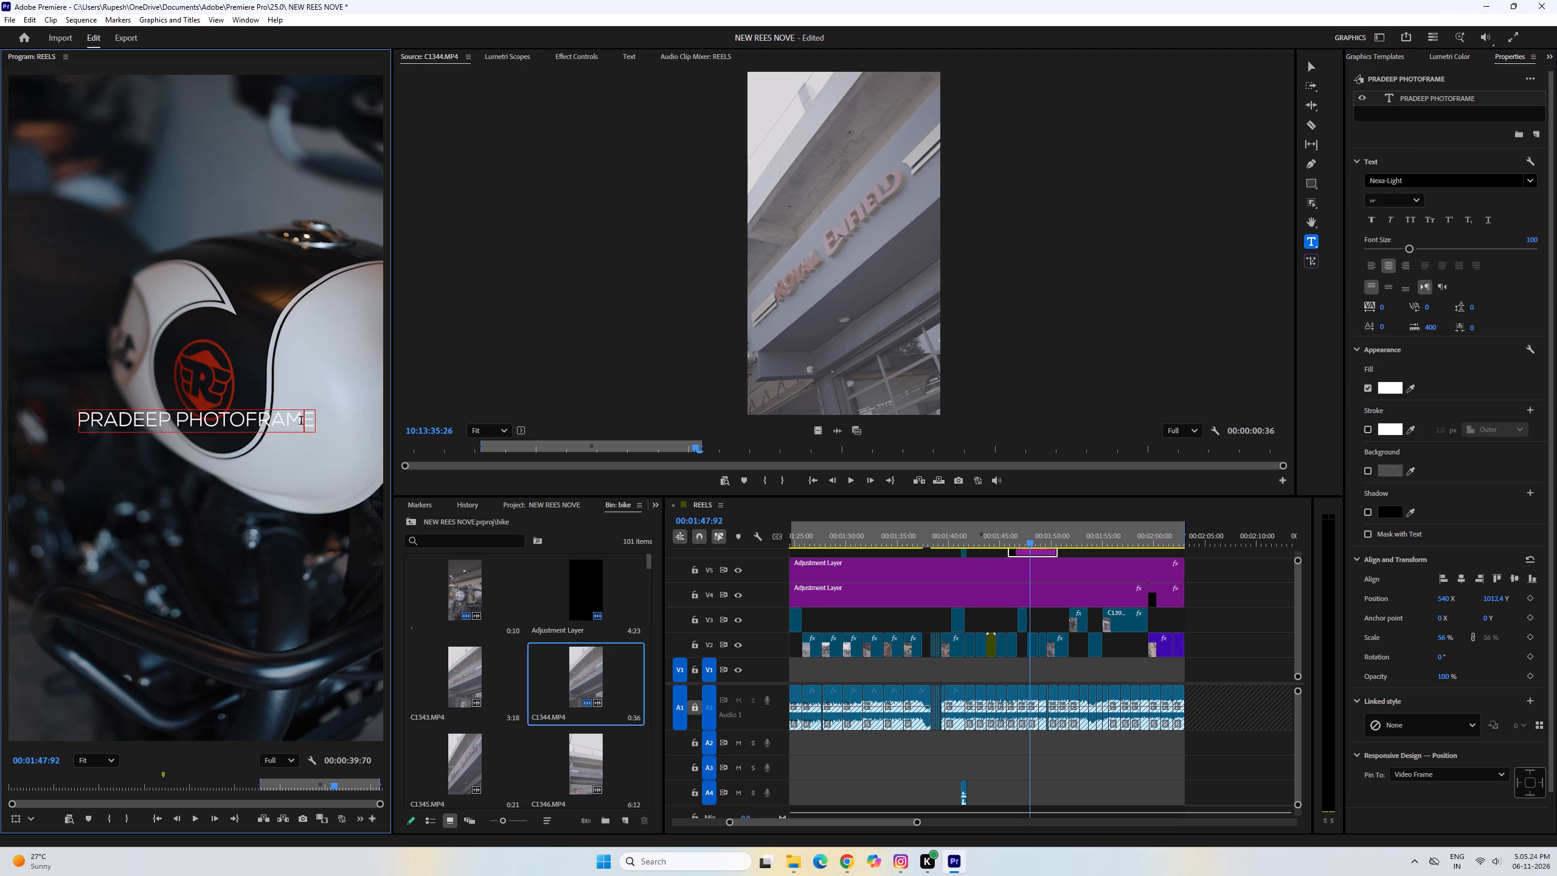
key("Right")
key("BackSpace")
key("BackSpace")
key("BackSpace")
key("BackSpace")
key("BackSpace")
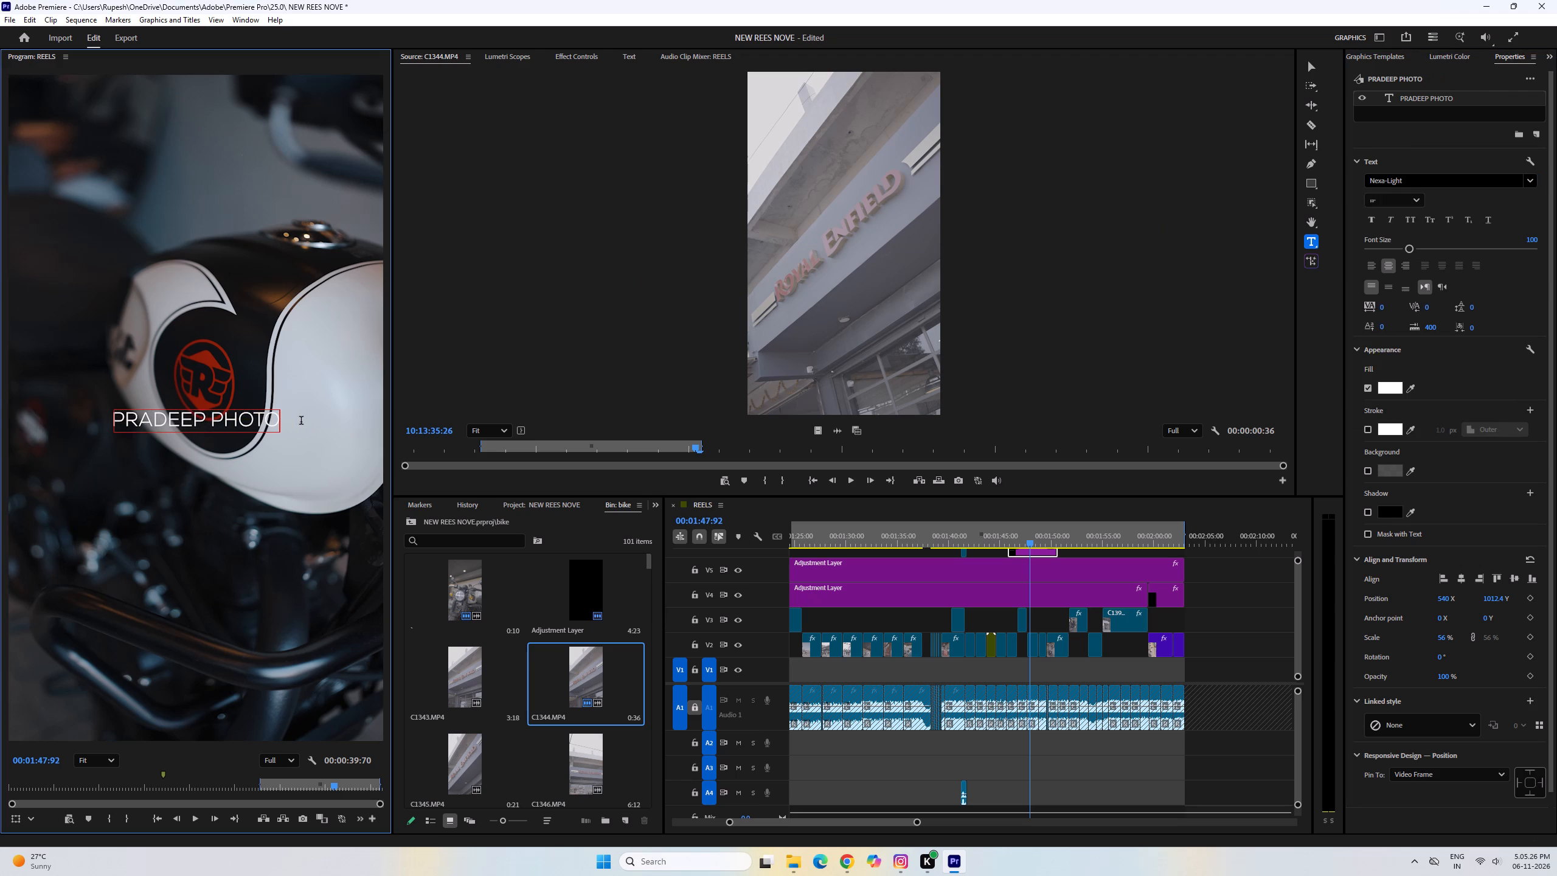
key("w")
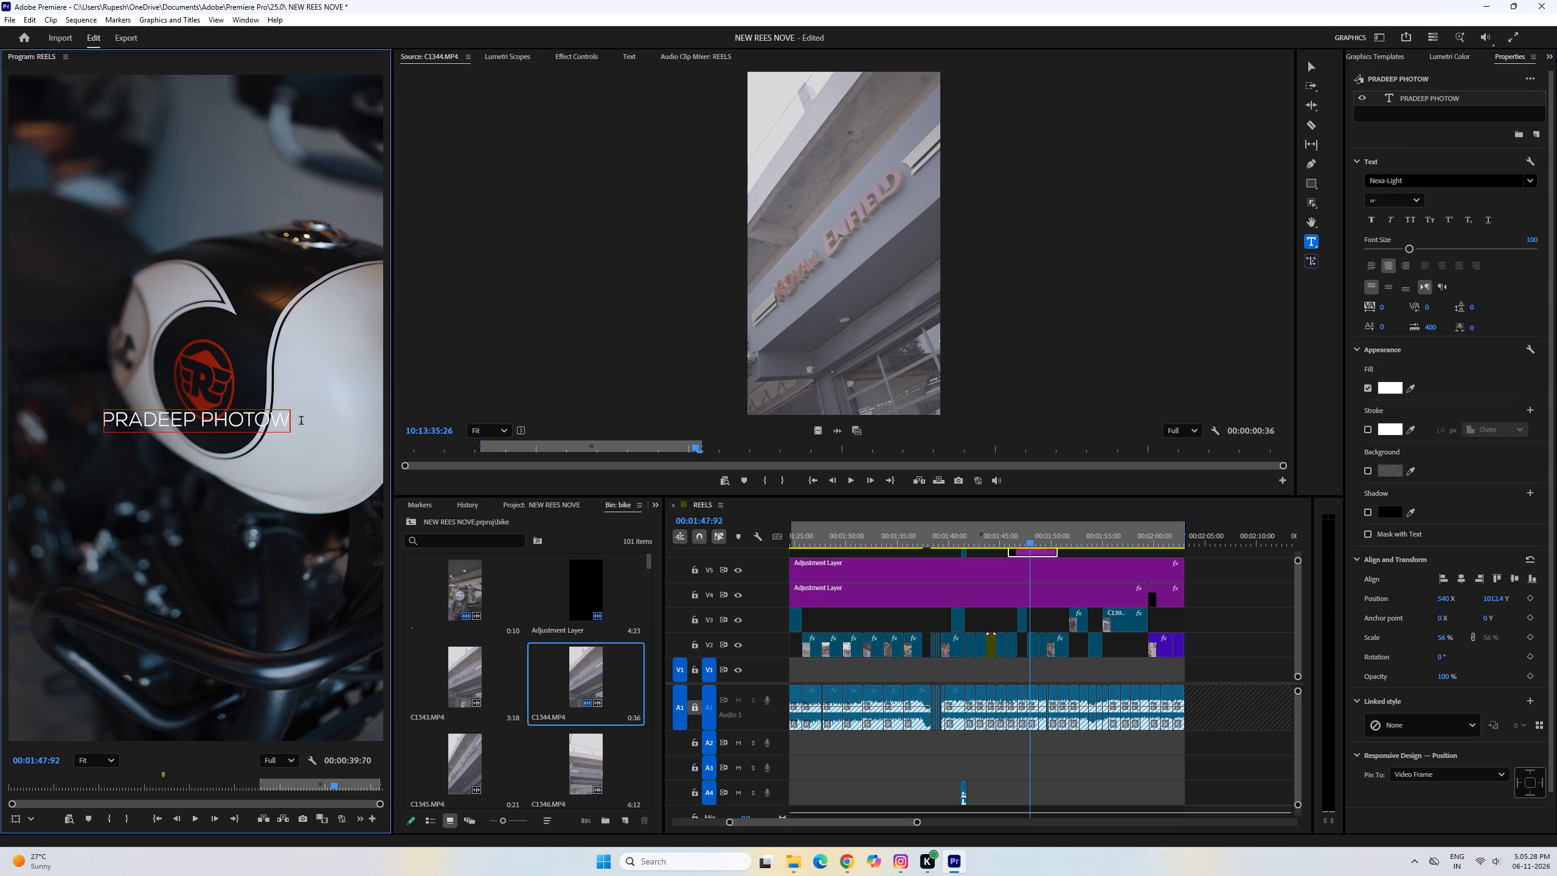
type("ORKS")
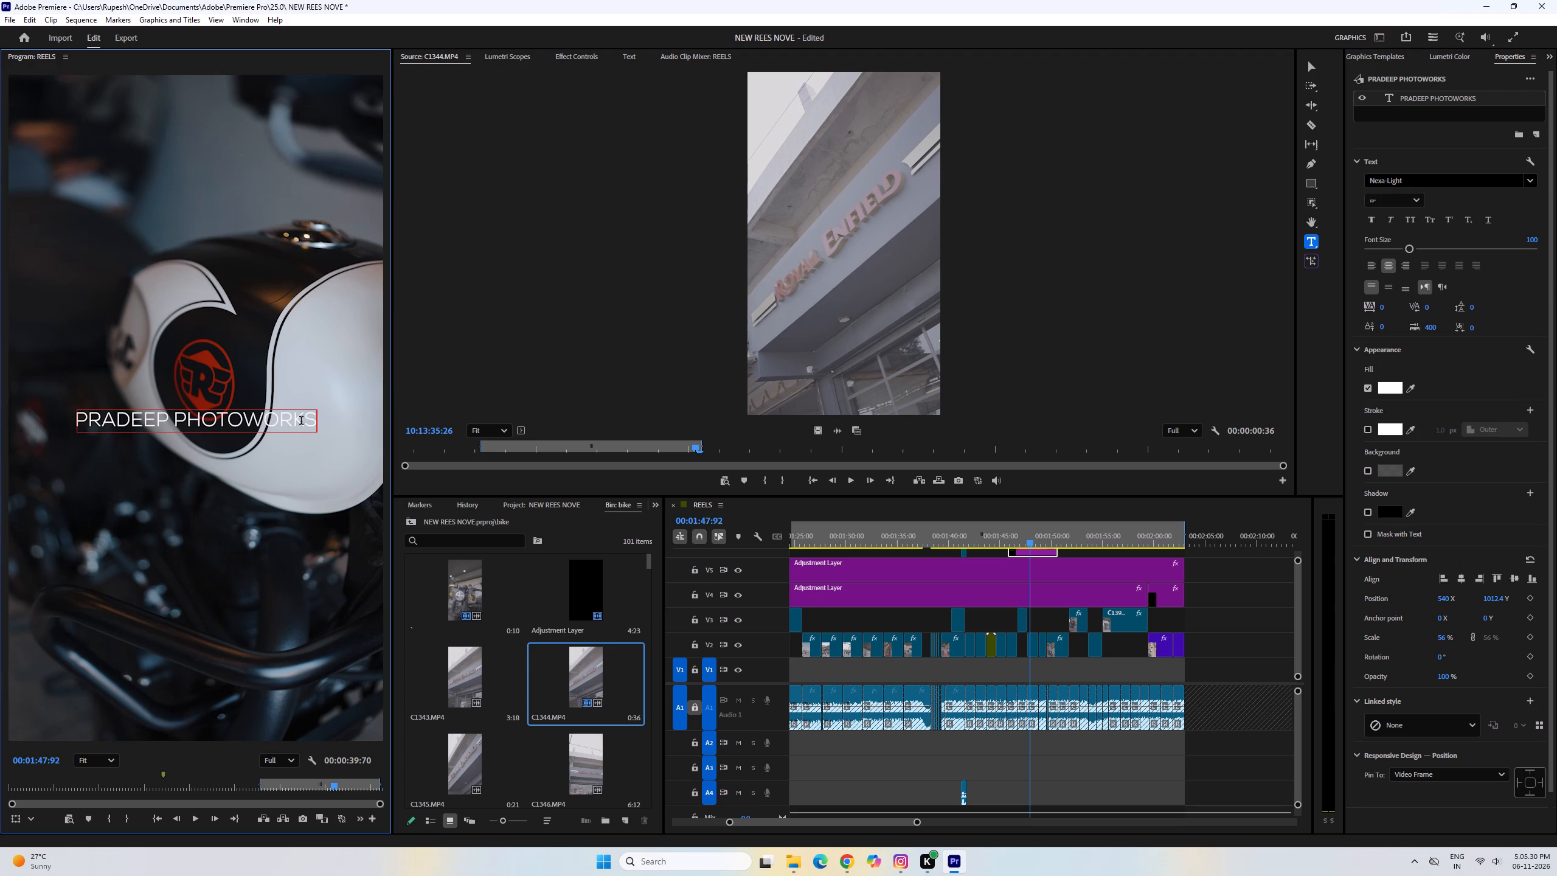
left_click(301, 421)
key("period")
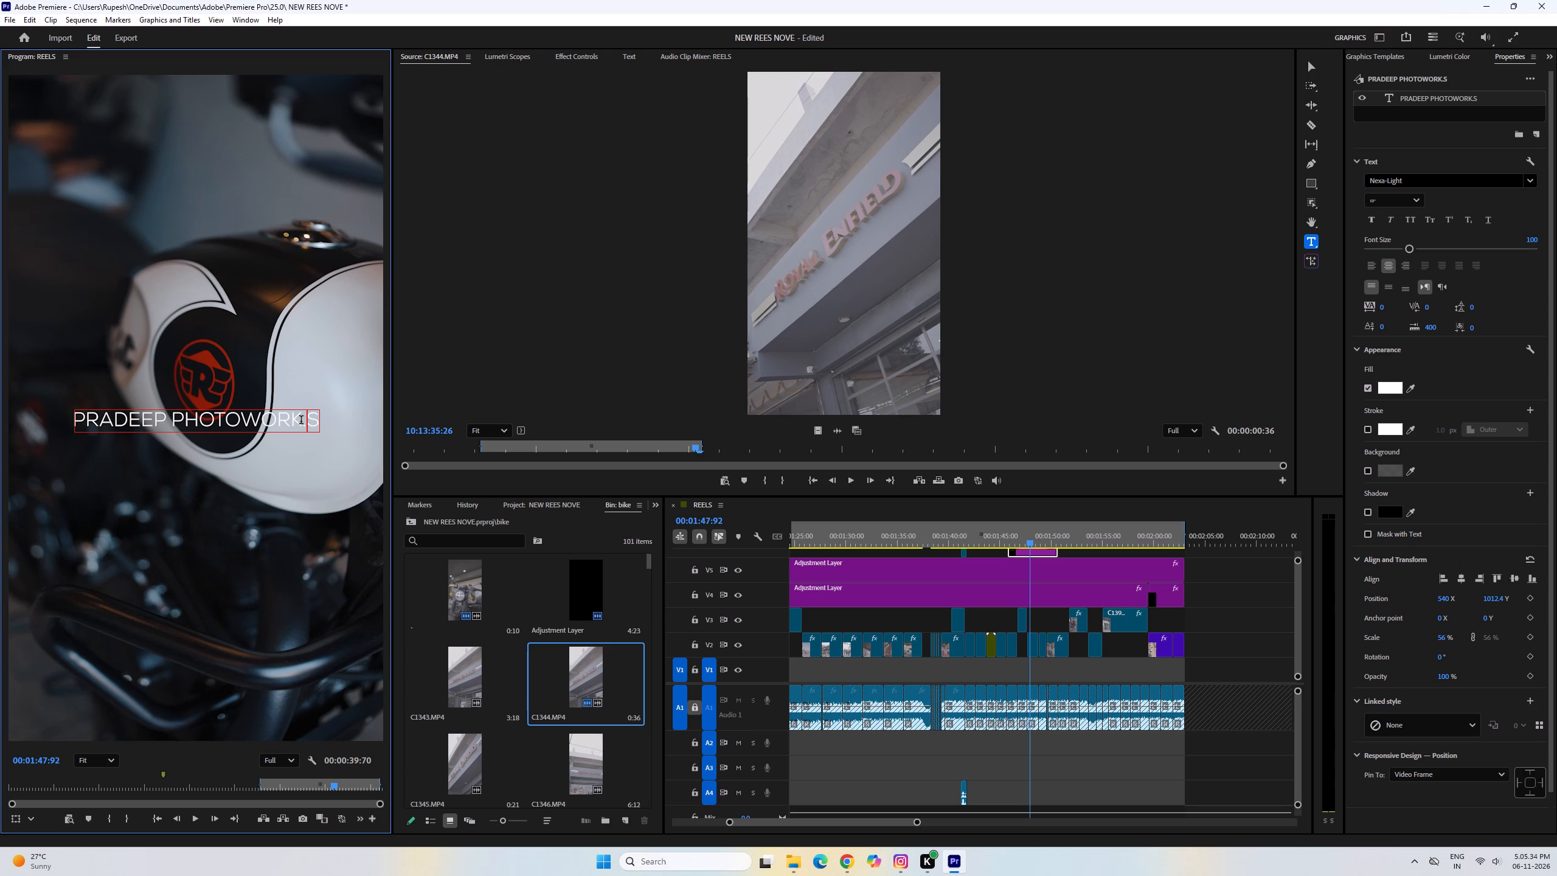
key("BackSpace")
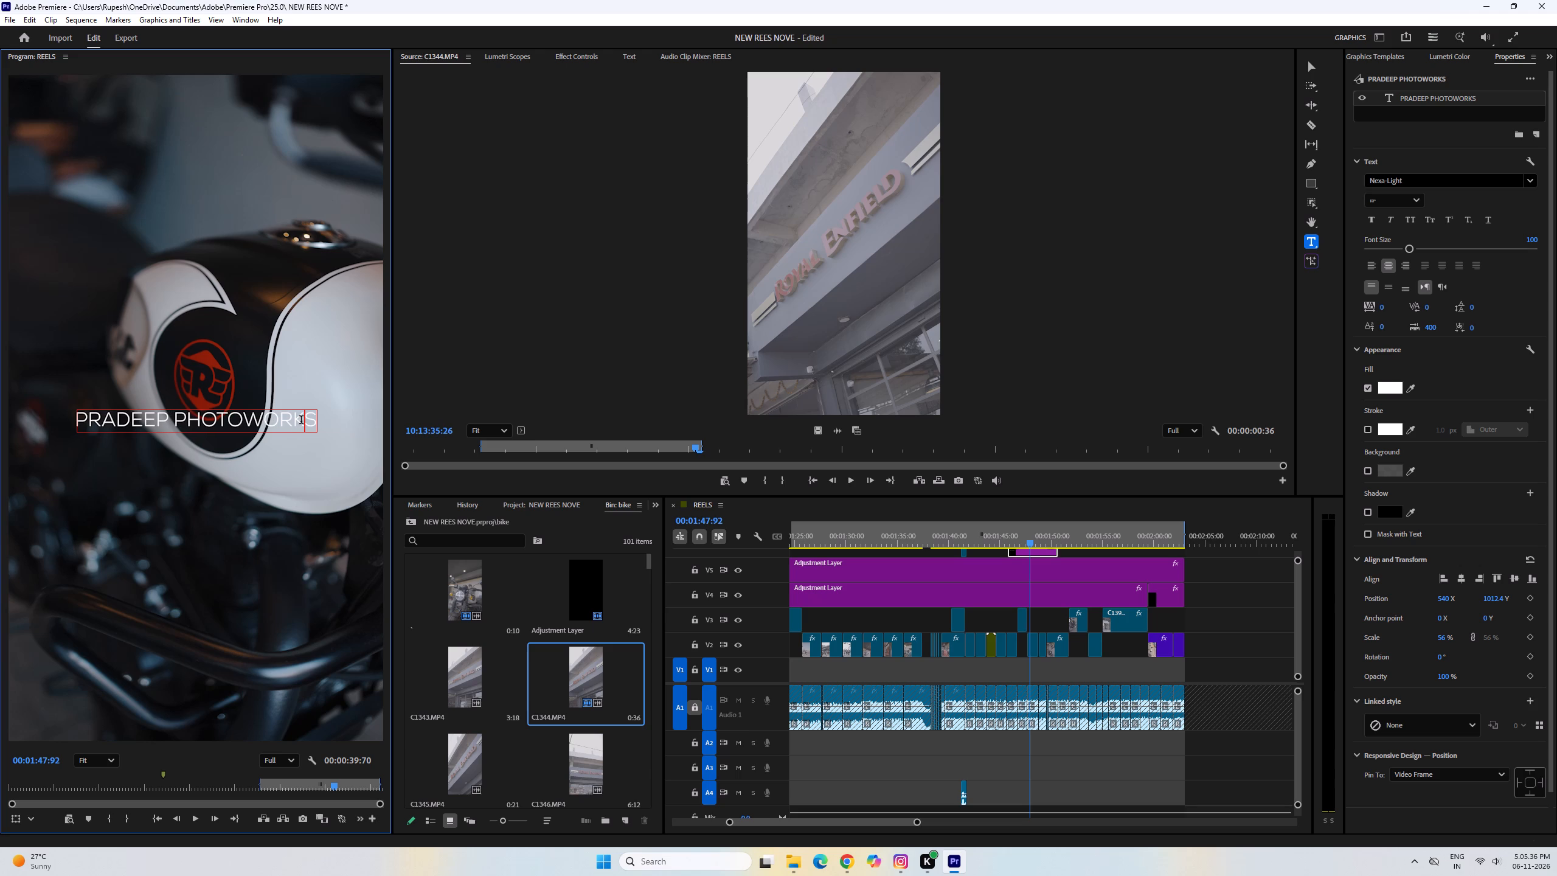
key("apostrophe")
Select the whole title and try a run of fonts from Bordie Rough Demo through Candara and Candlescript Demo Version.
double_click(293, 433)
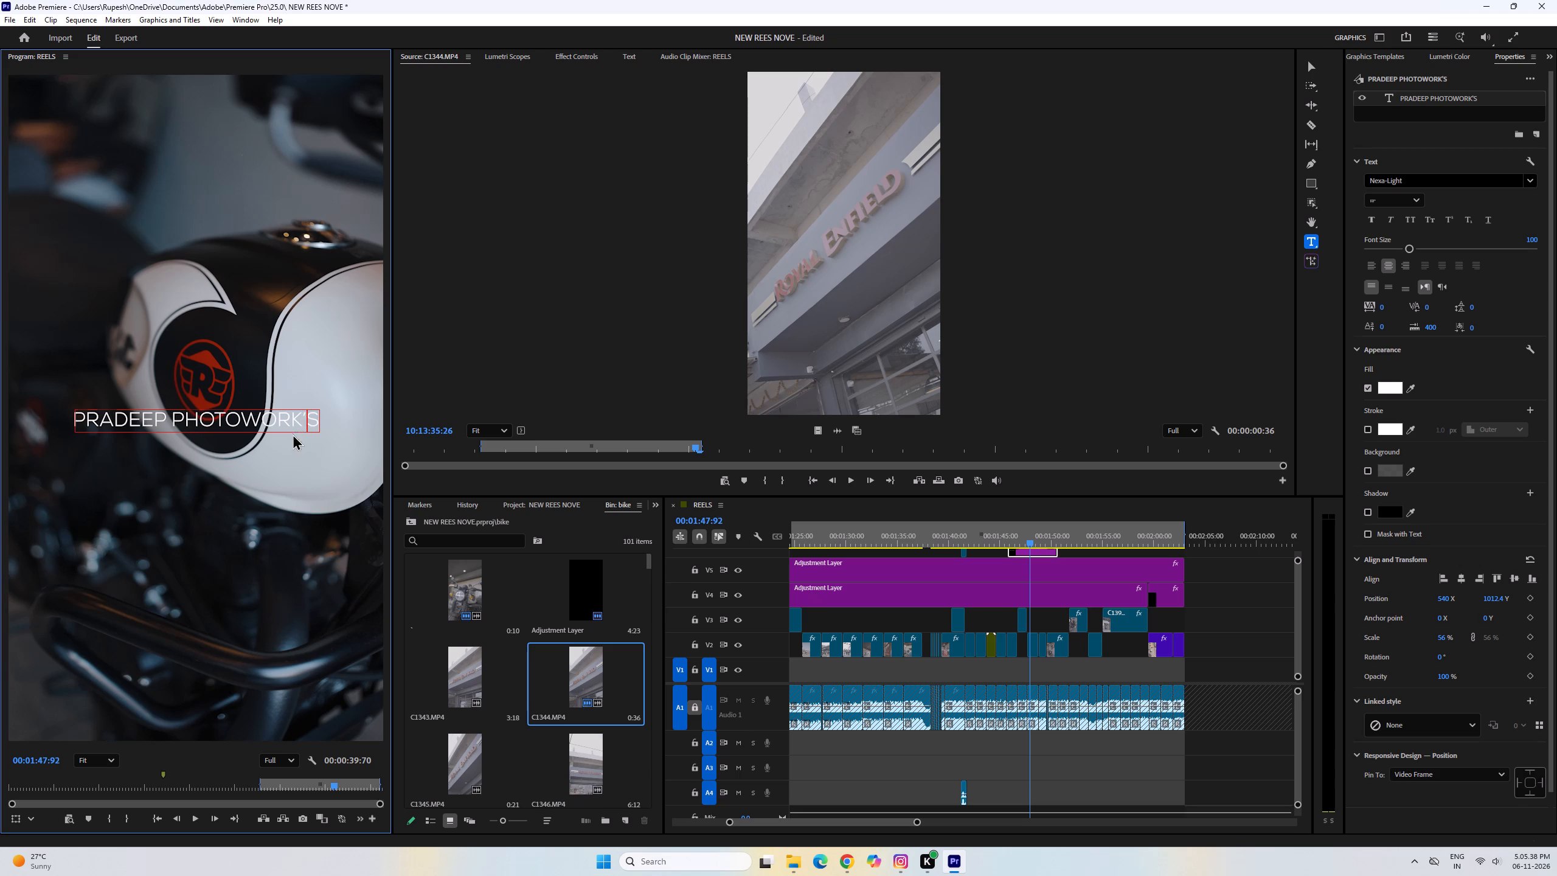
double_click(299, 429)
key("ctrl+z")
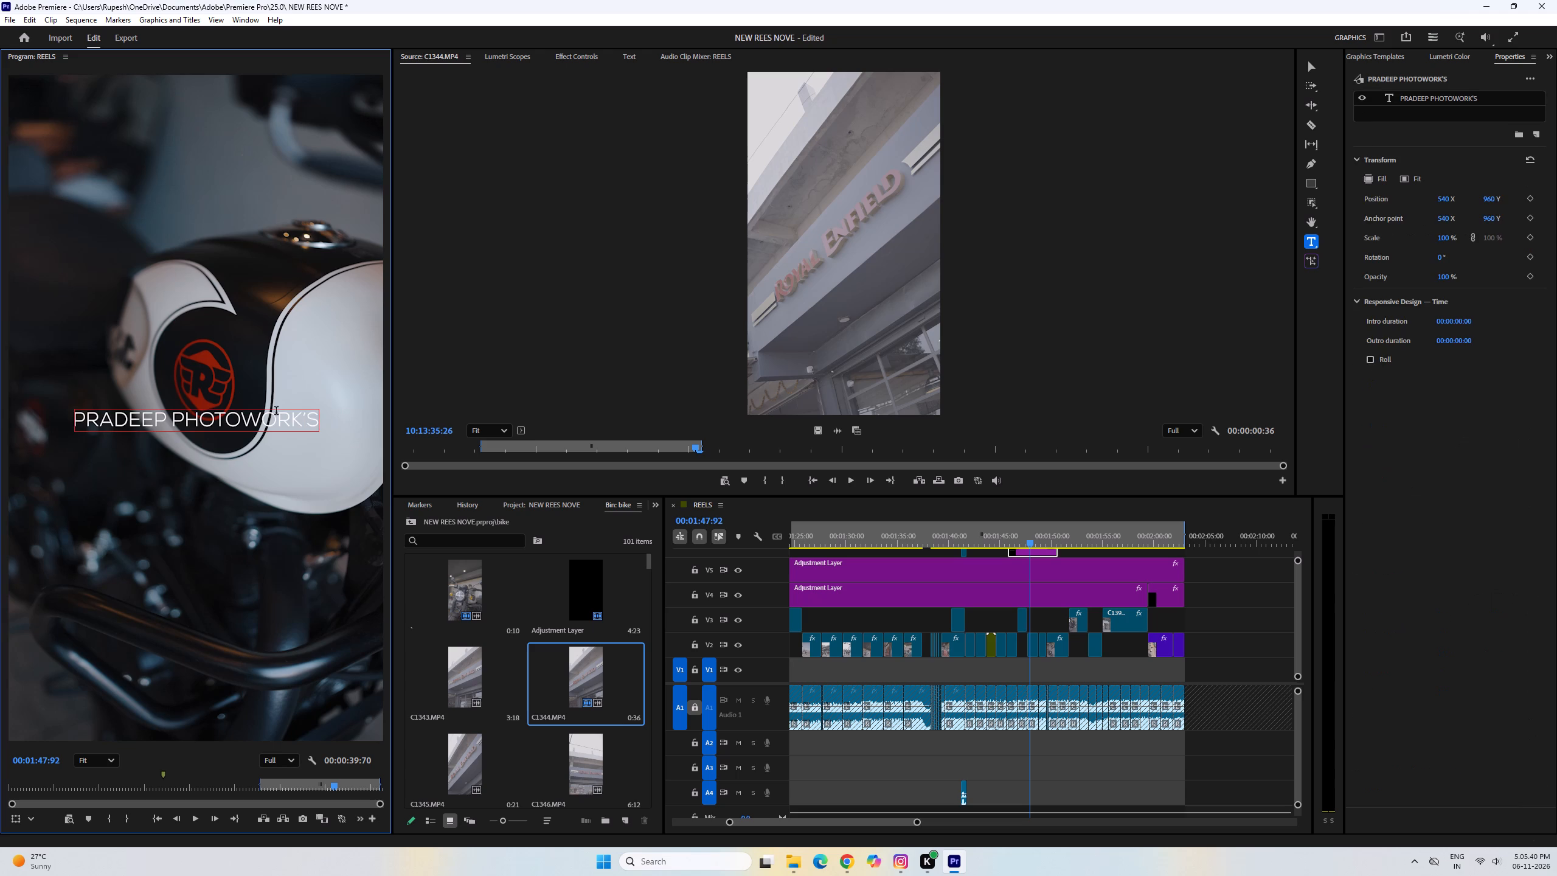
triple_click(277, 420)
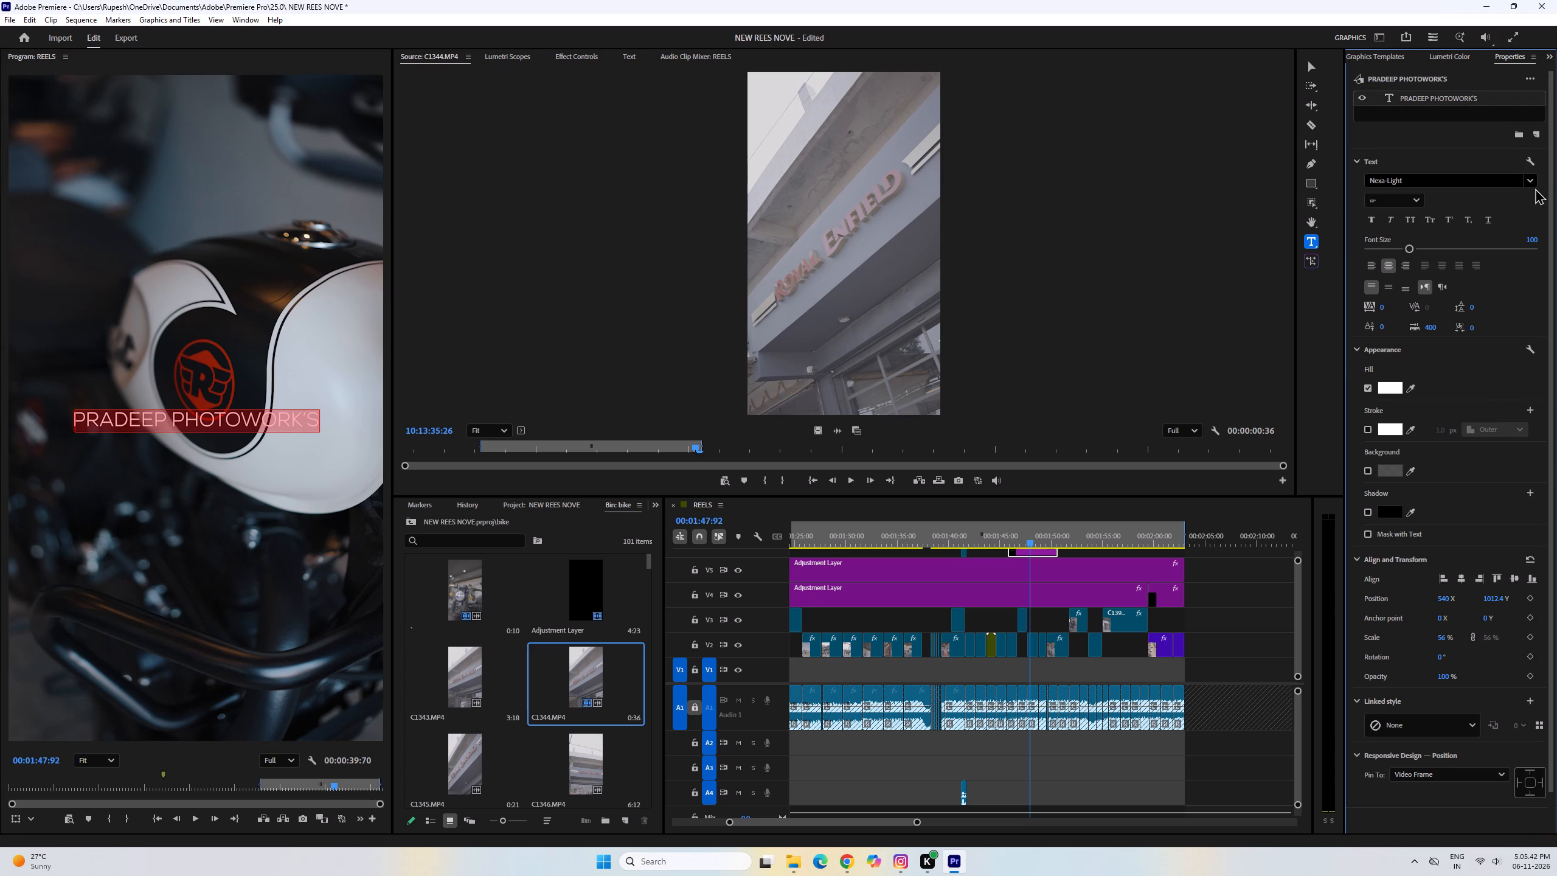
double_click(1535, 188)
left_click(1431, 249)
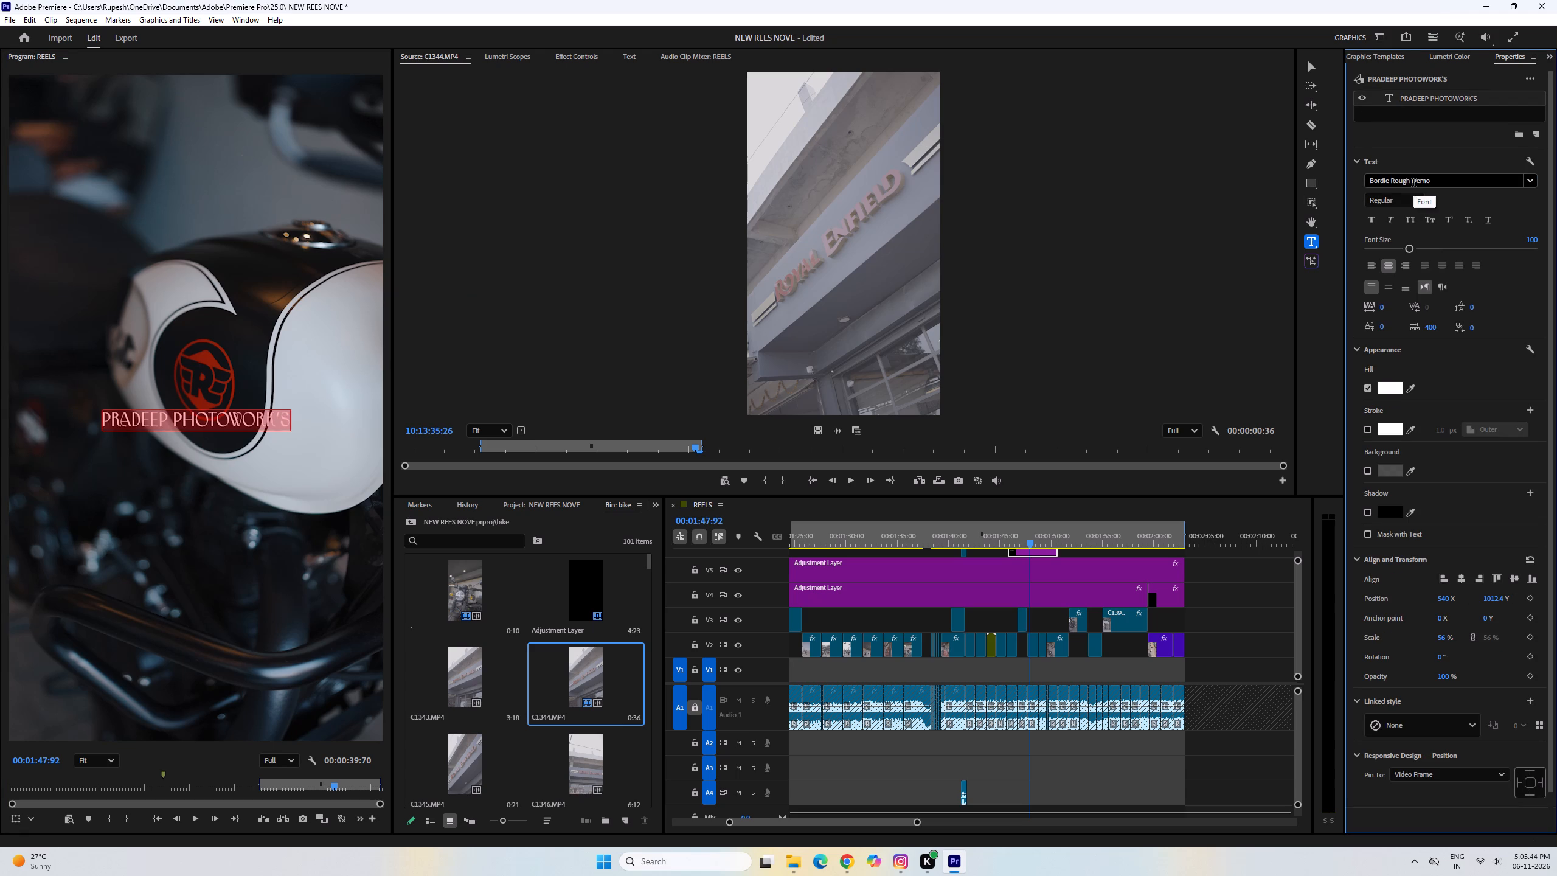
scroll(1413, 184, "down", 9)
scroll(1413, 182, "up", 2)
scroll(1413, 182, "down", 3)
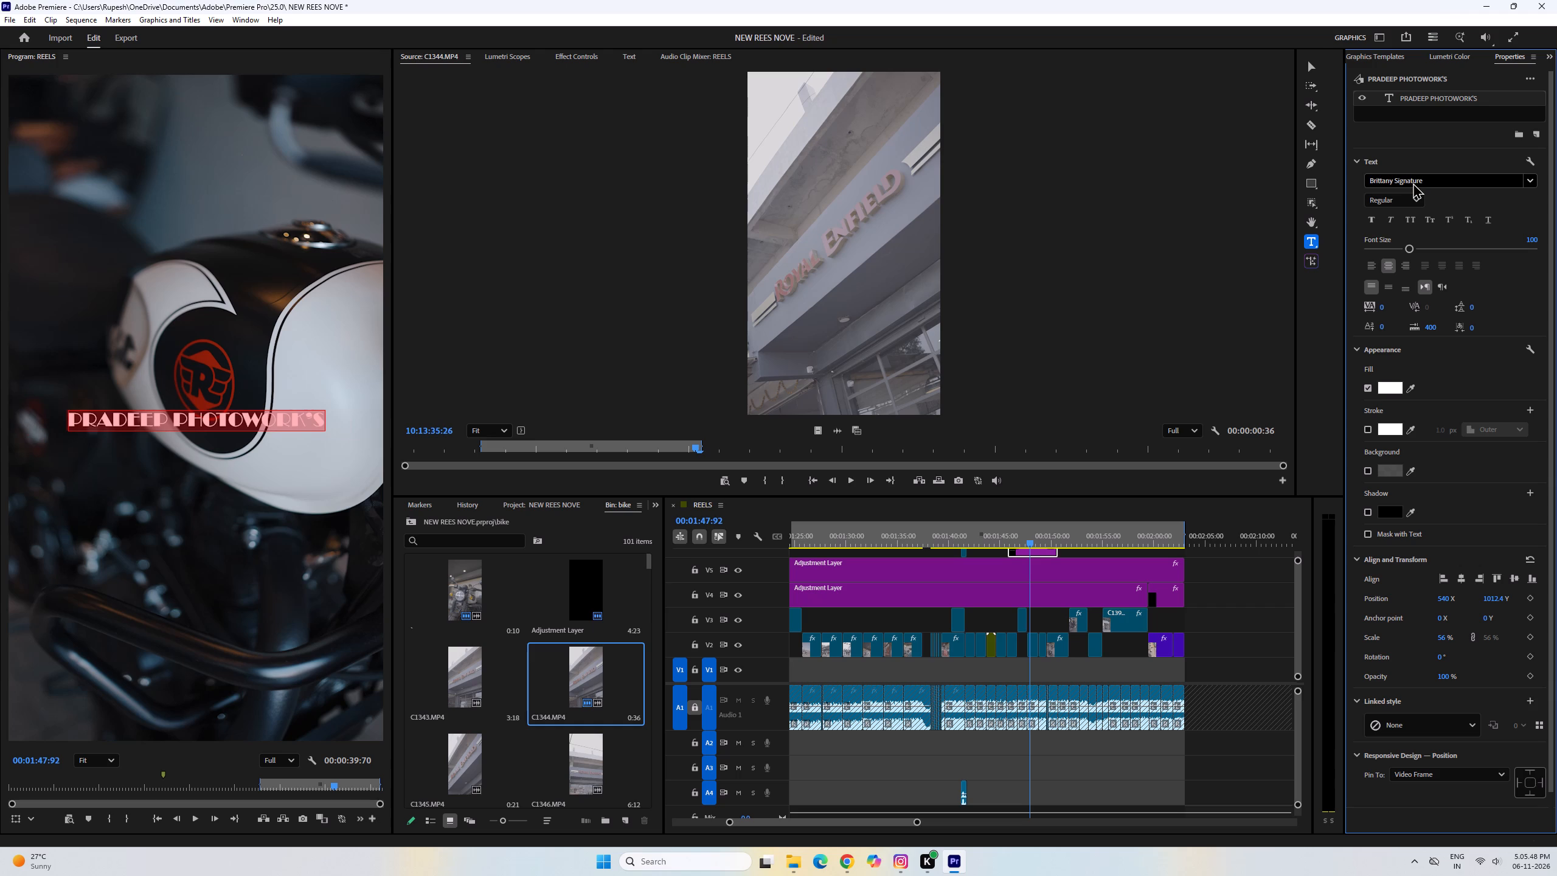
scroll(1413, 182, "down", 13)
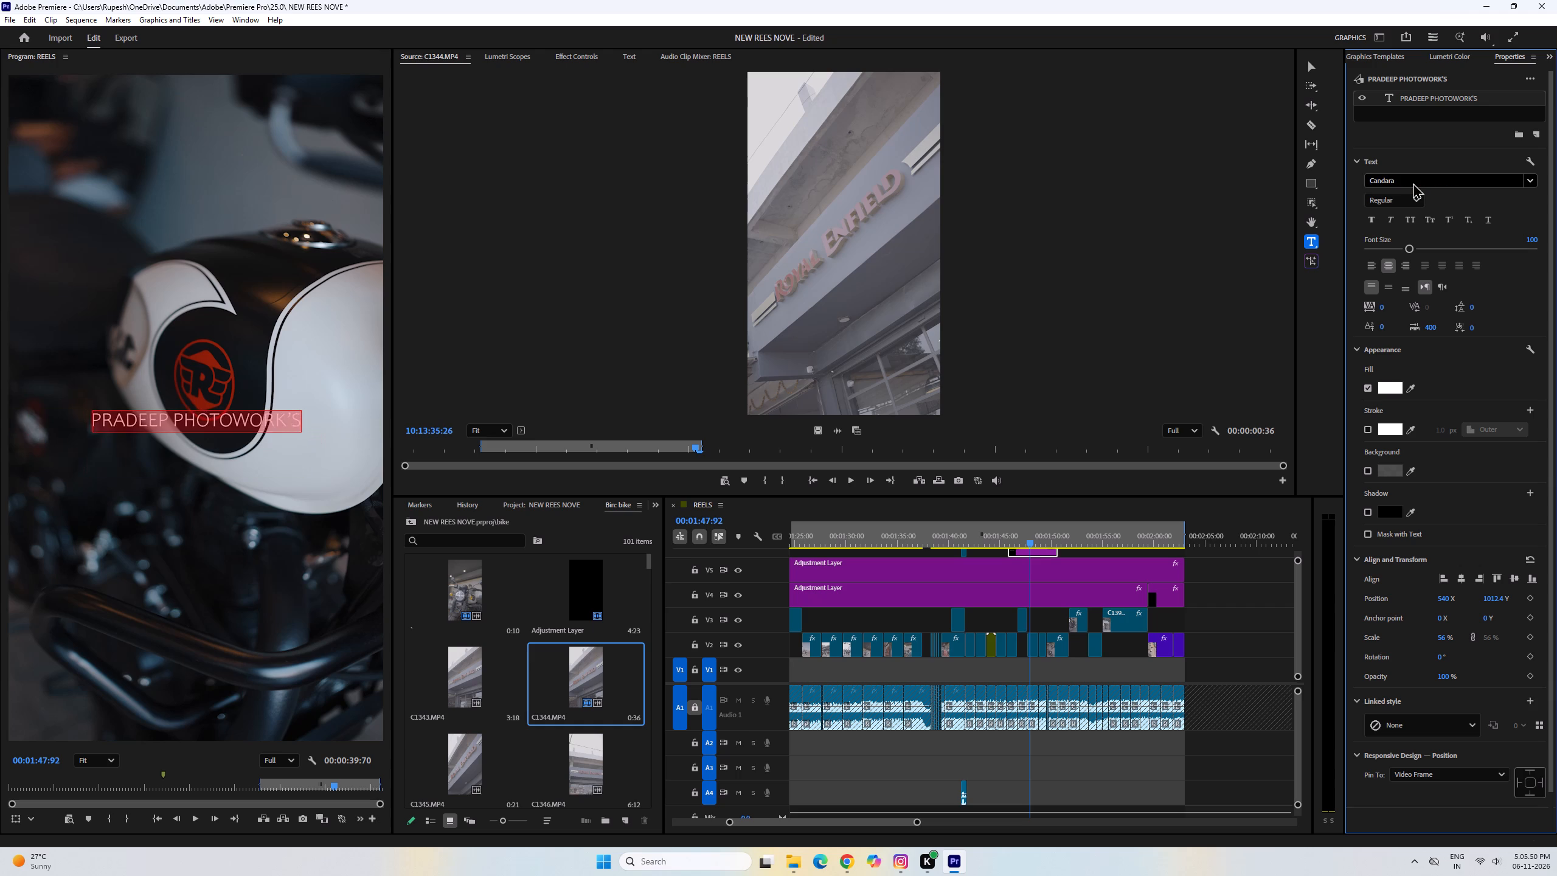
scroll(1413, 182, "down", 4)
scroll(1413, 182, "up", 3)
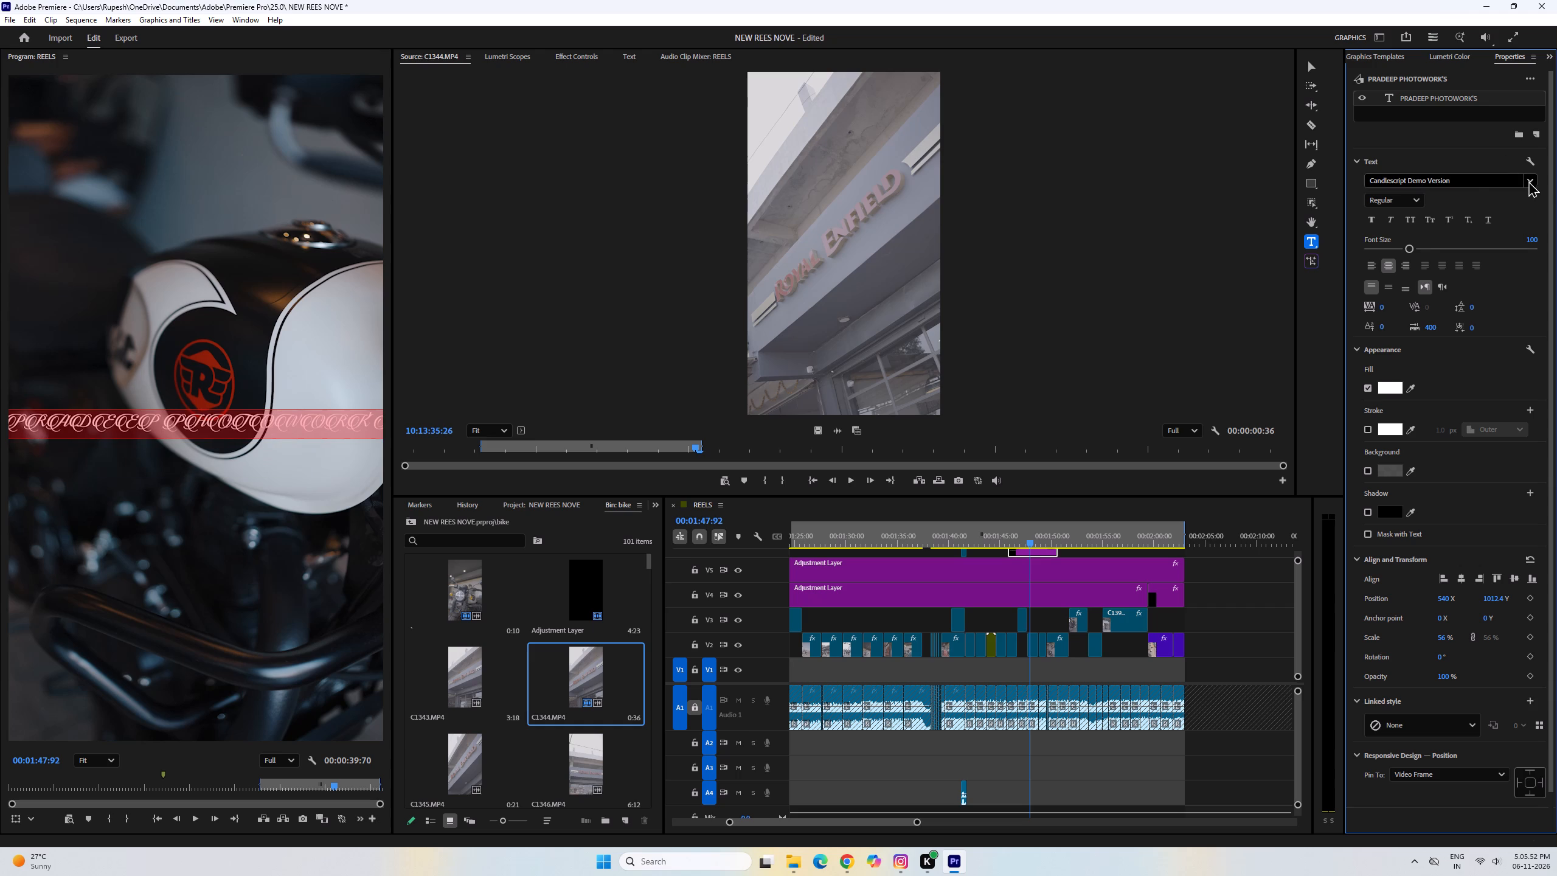
Set the whole title's font to Felix Titling and reduce its font size to 51.
left_click(1529, 181)
left_click(1493, 361)
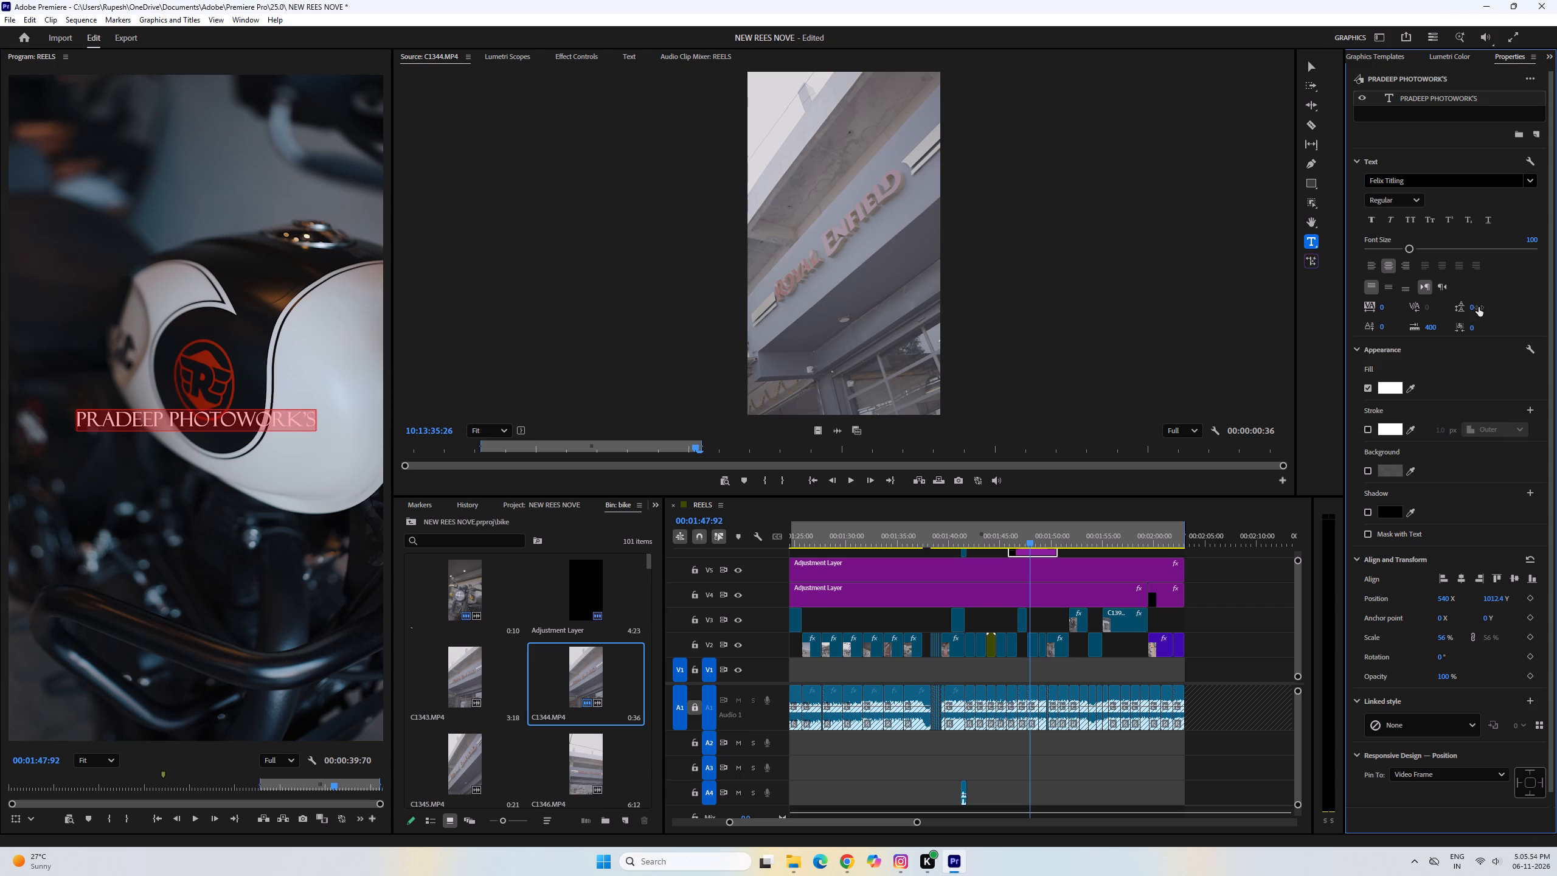
left_click_drag(1407, 249, 1387, 249)
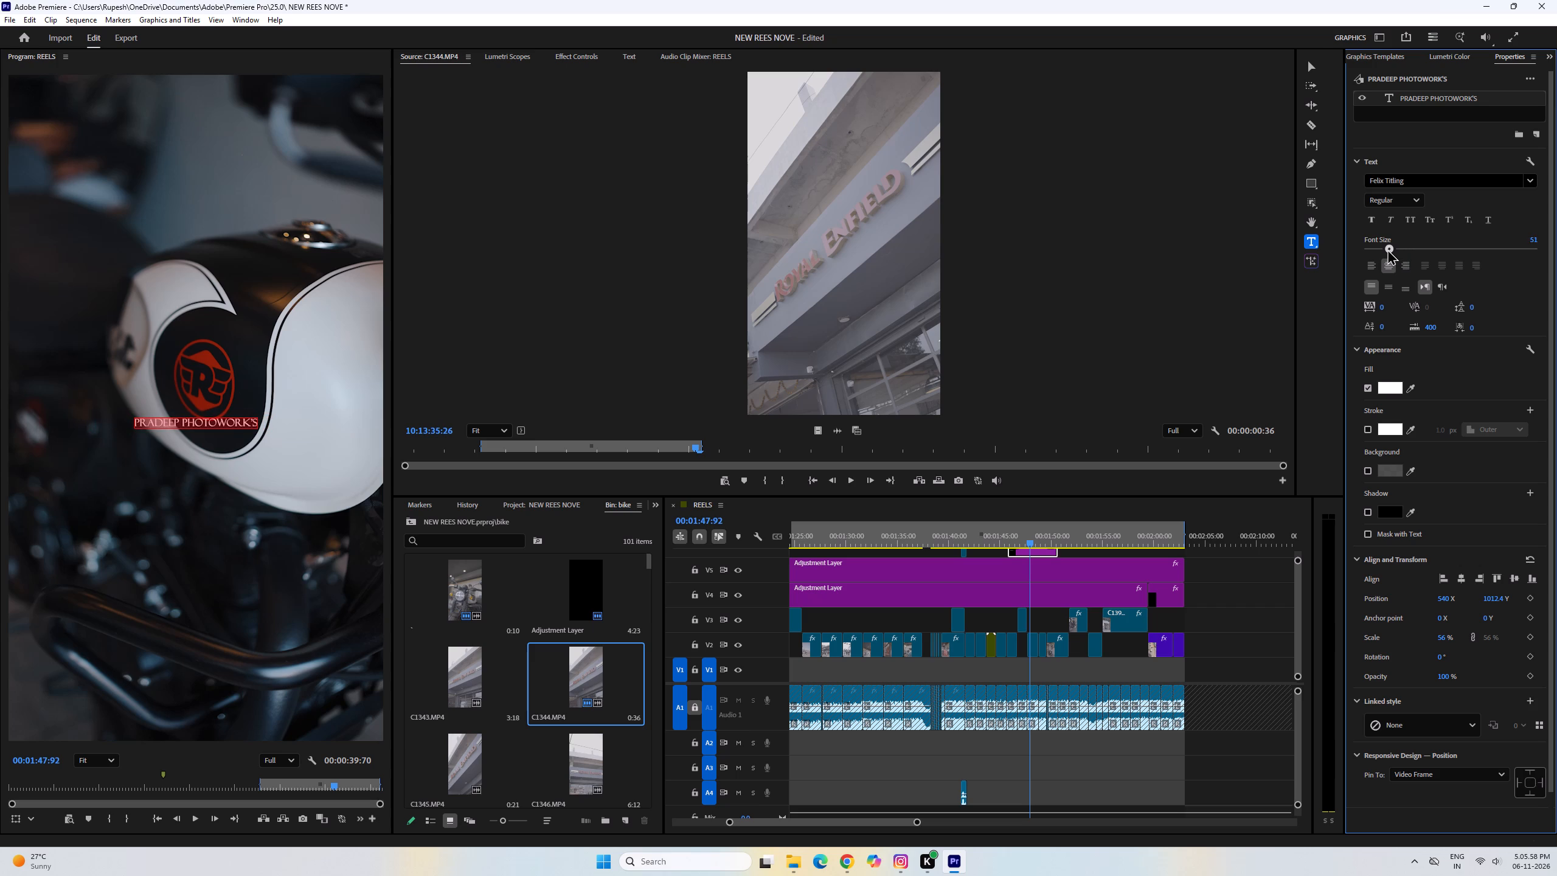
Move the title down near the bottom of the frame, to a vertical position of 1825.
left_click_drag(1496, 603, 1556, 320)
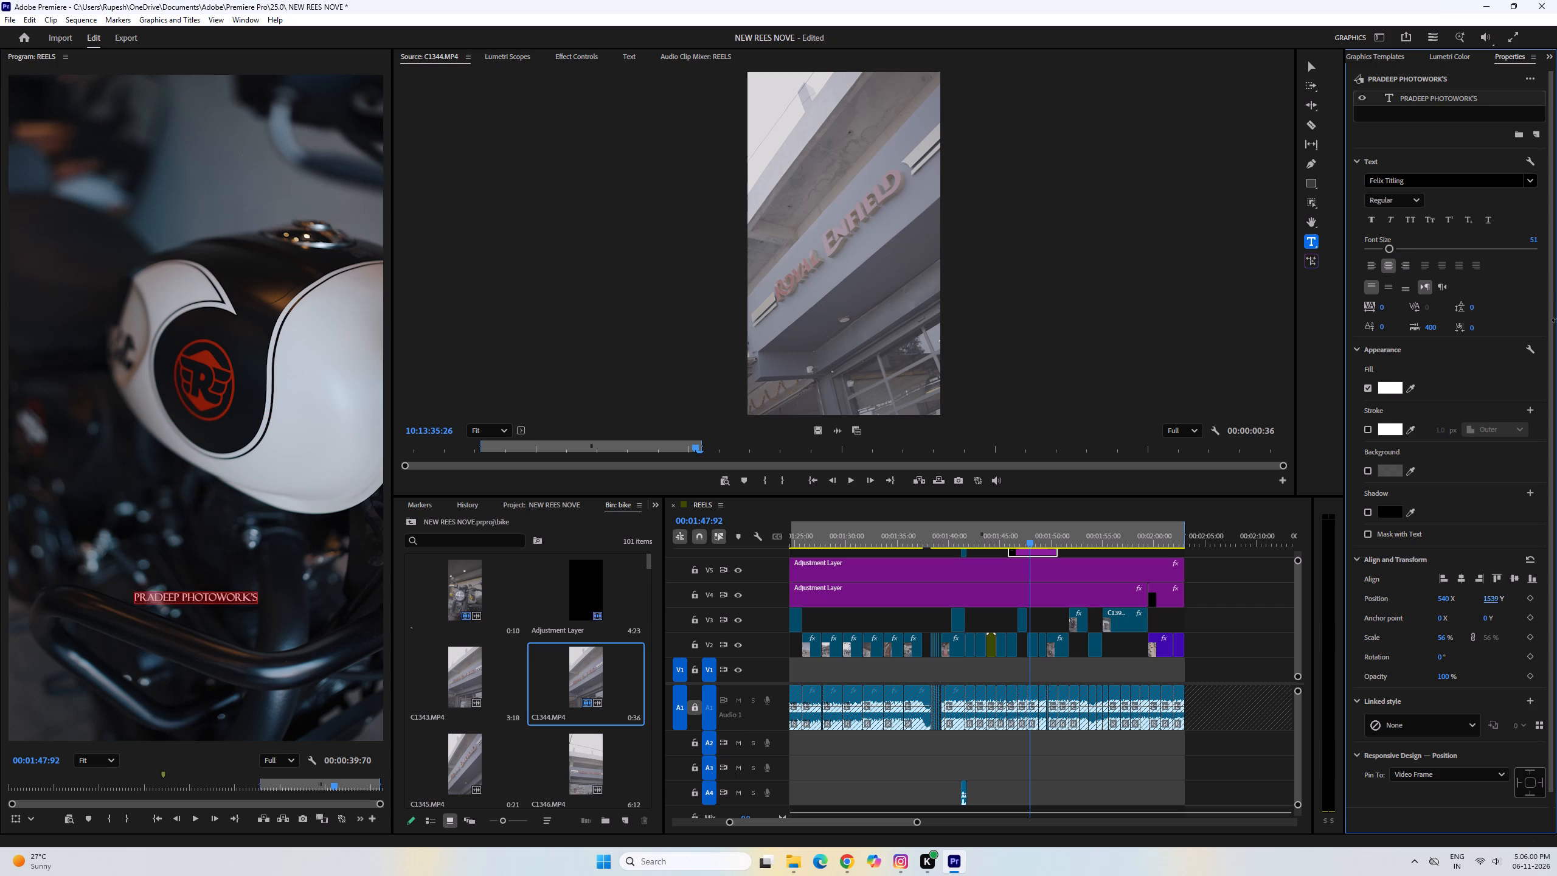
left_click_drag(1556, 320, 1546, 153)
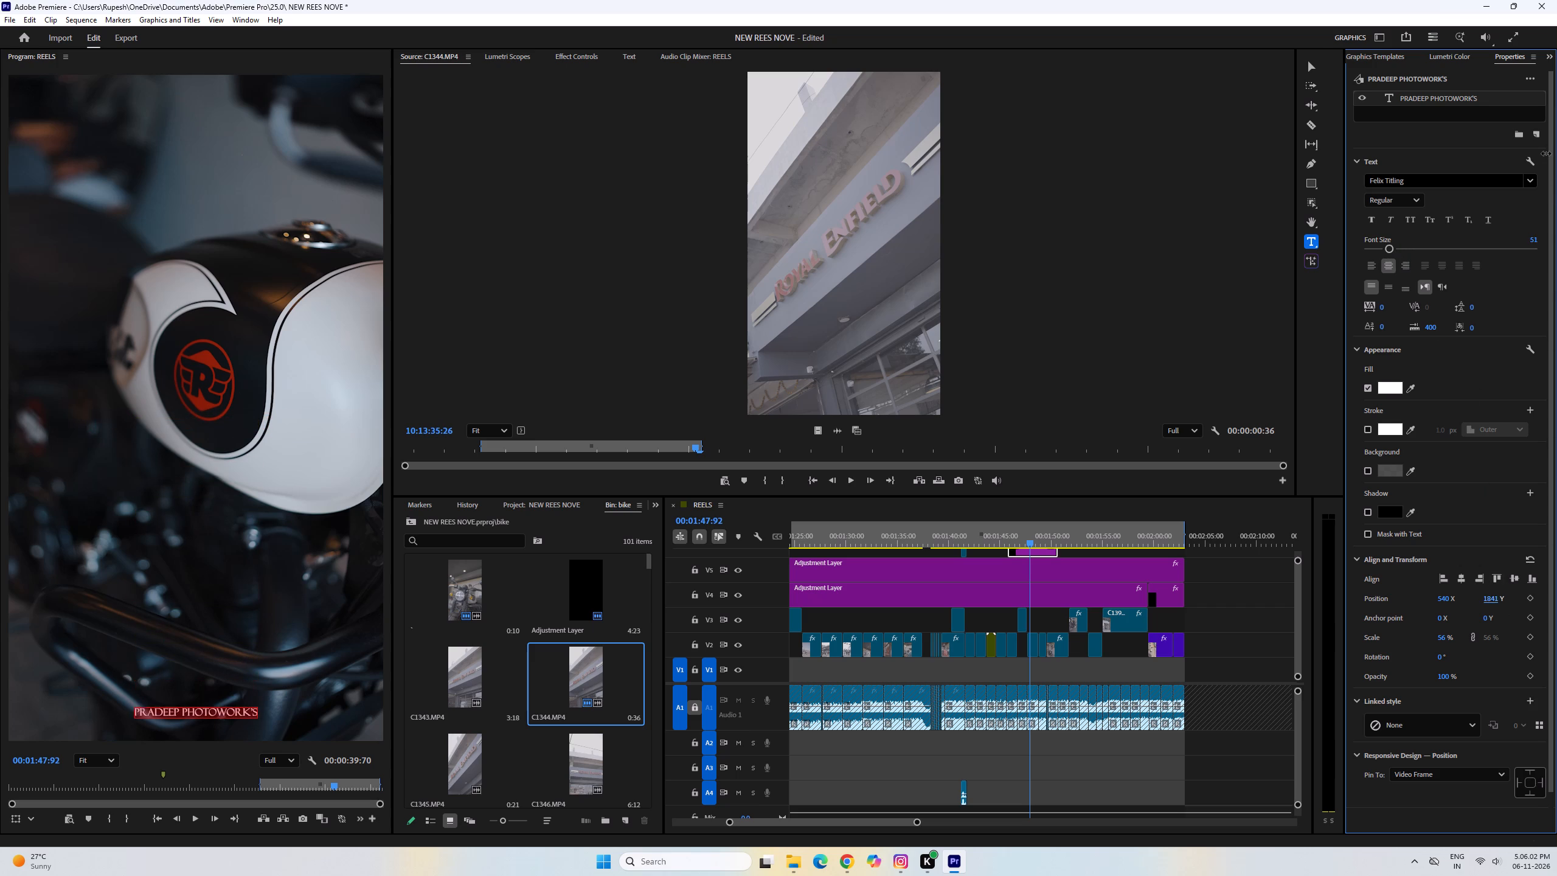
left_click_drag(1546, 153, 1542, 155)
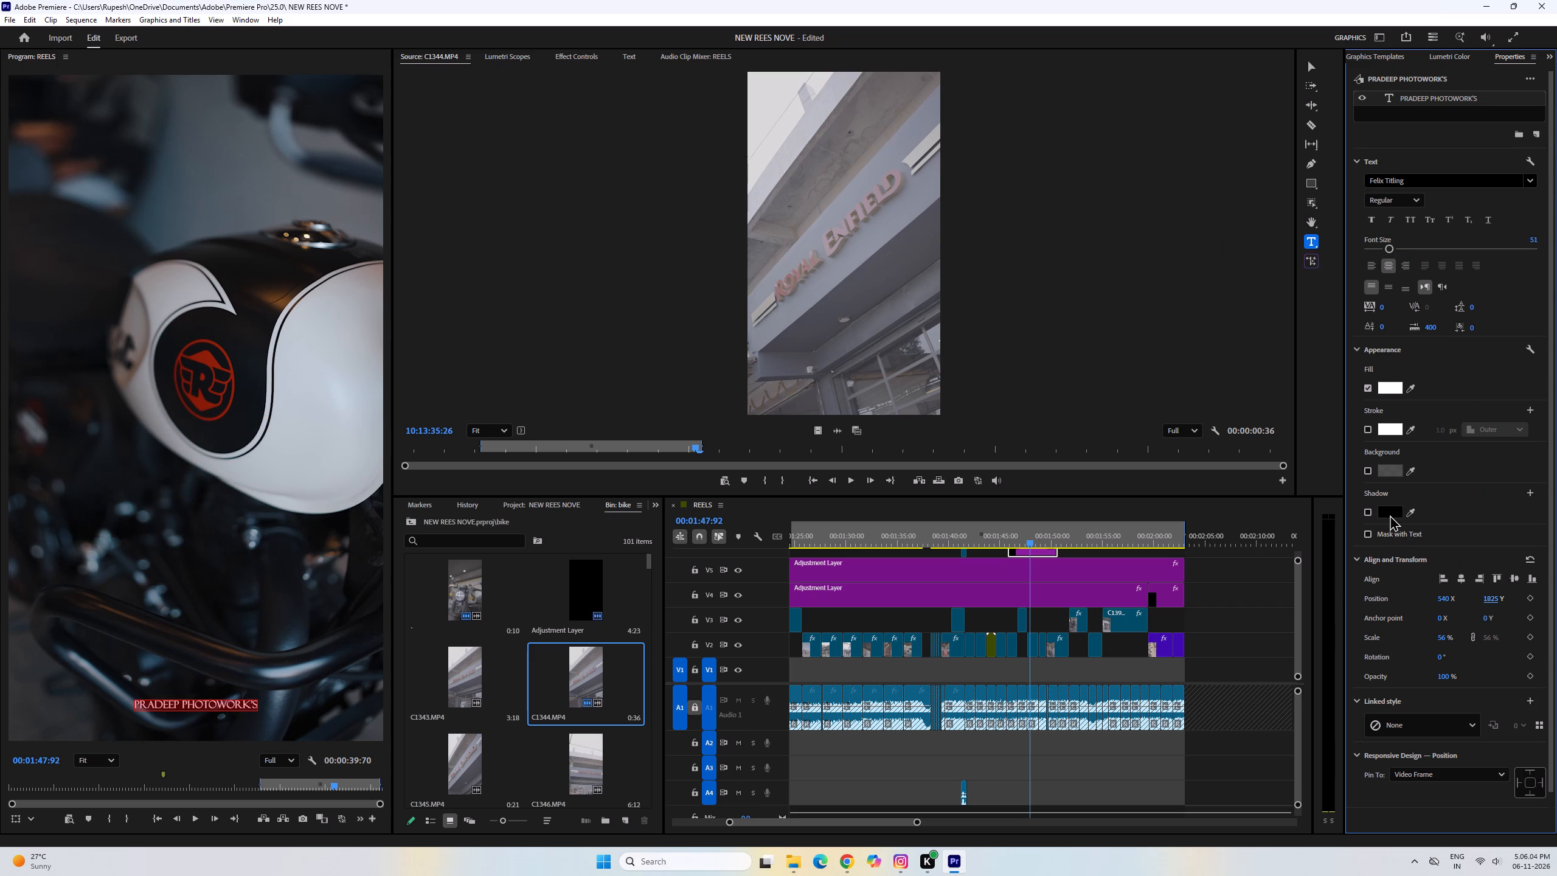
Apply faux bold to the title text, leave faux italic off, and deselect the title.
left_click(1390, 515)
left_click(1376, 221)
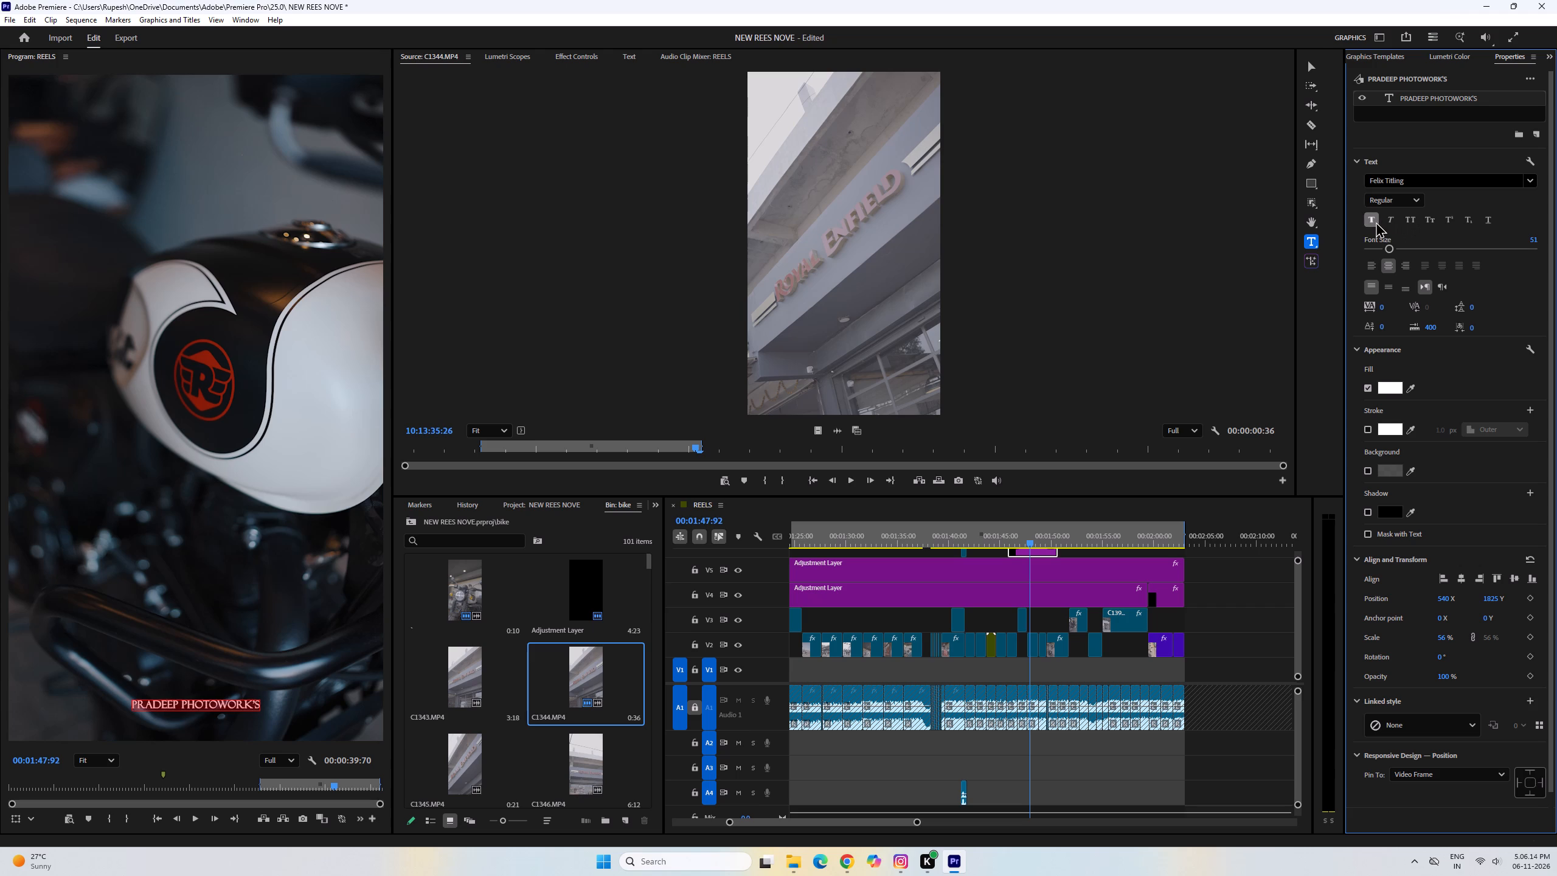
left_click(1376, 221)
left_click(1376, 221)
left_click(1398, 220)
left_click(1398, 220)
left_click(1258, 647)
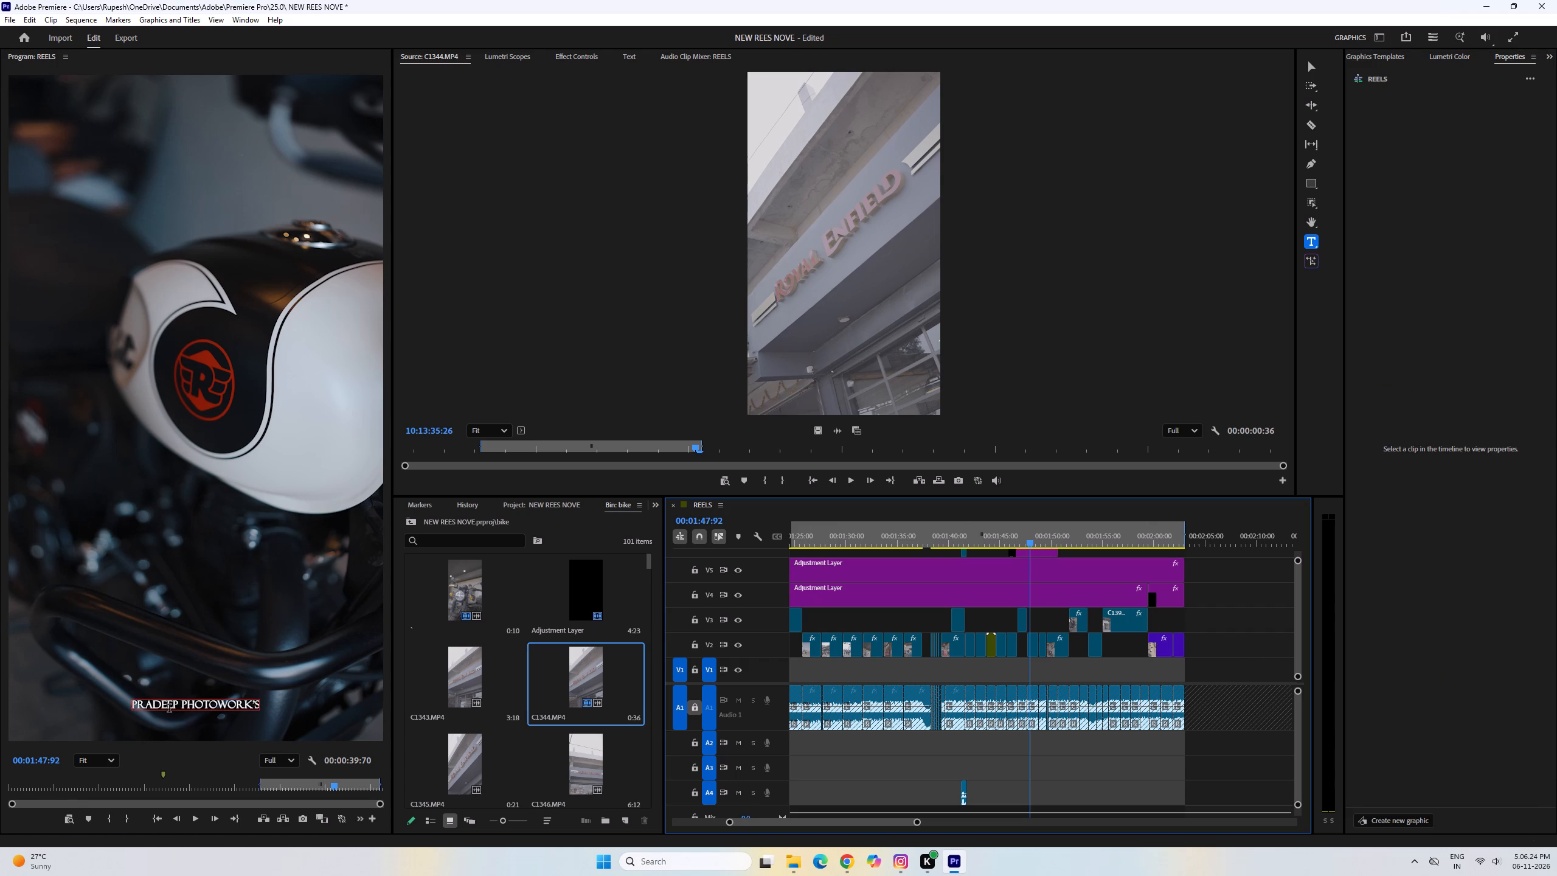
Move the title clip up to V7 and extend both ends to span the whole bike reel, slightly lengthening its closing dissolve.
key("grave")
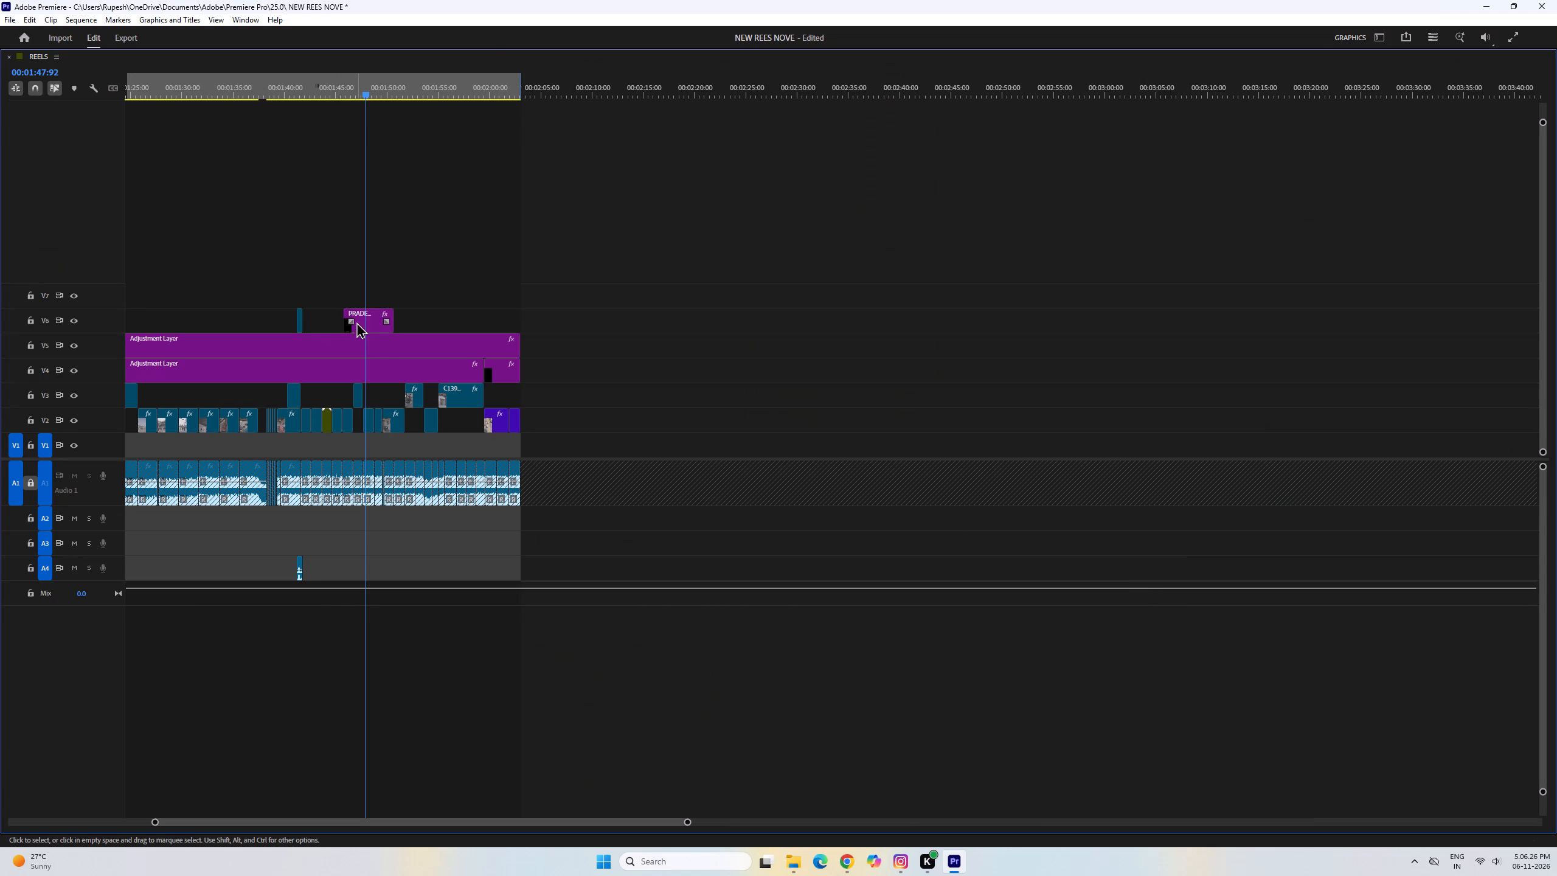
left_click_drag(356, 322, 357, 305)
left_click_drag(397, 302, 527, 301)
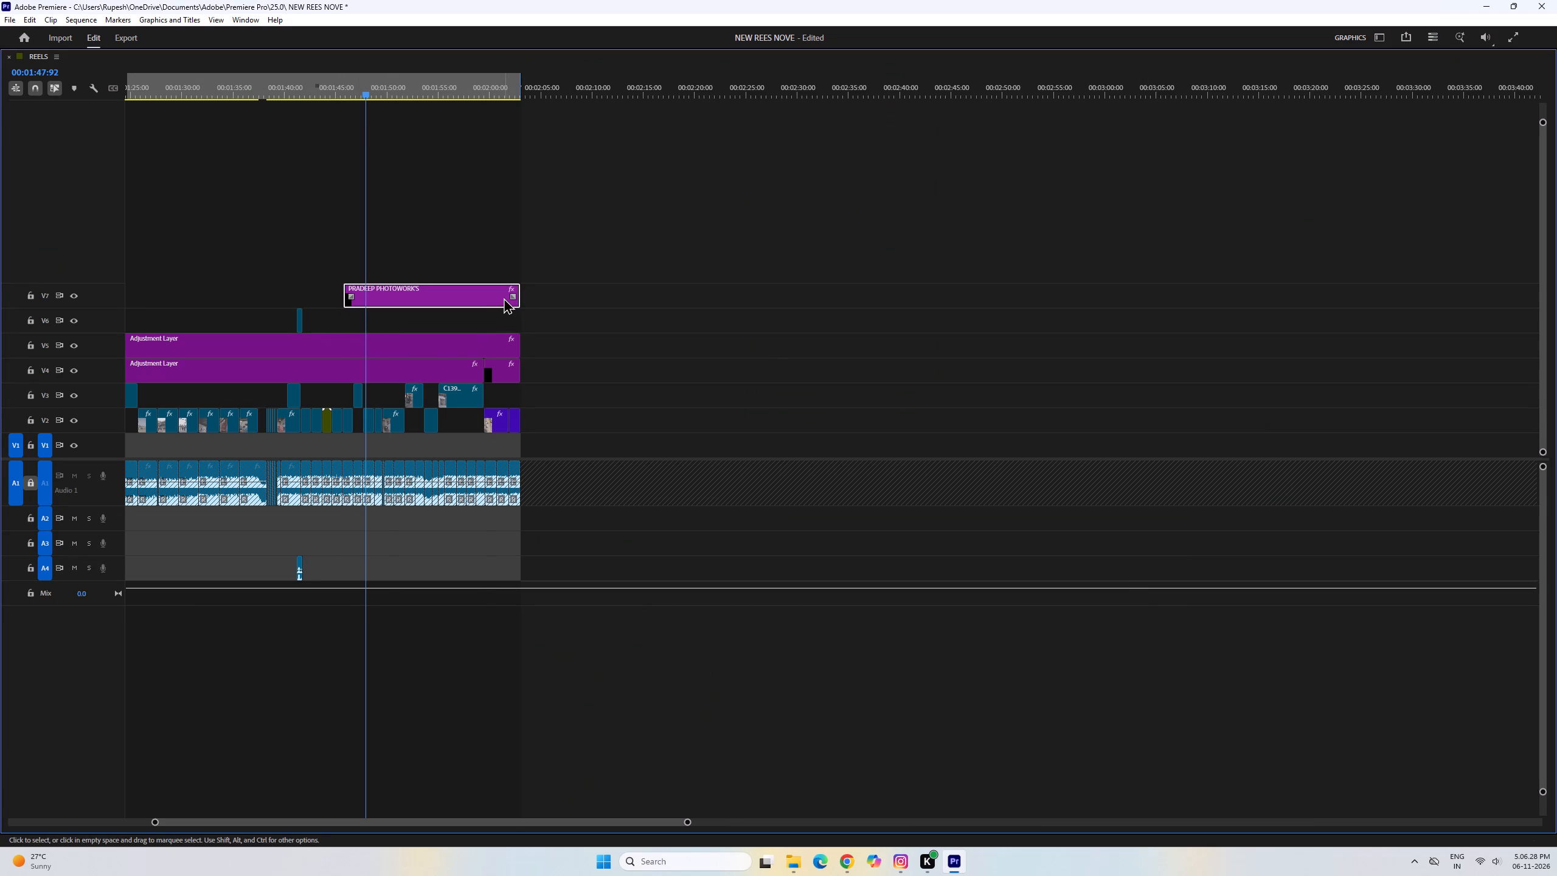
left_click_drag(510, 297, 502, 297)
left_click(502, 297)
scroll(410, 297, "up", 3)
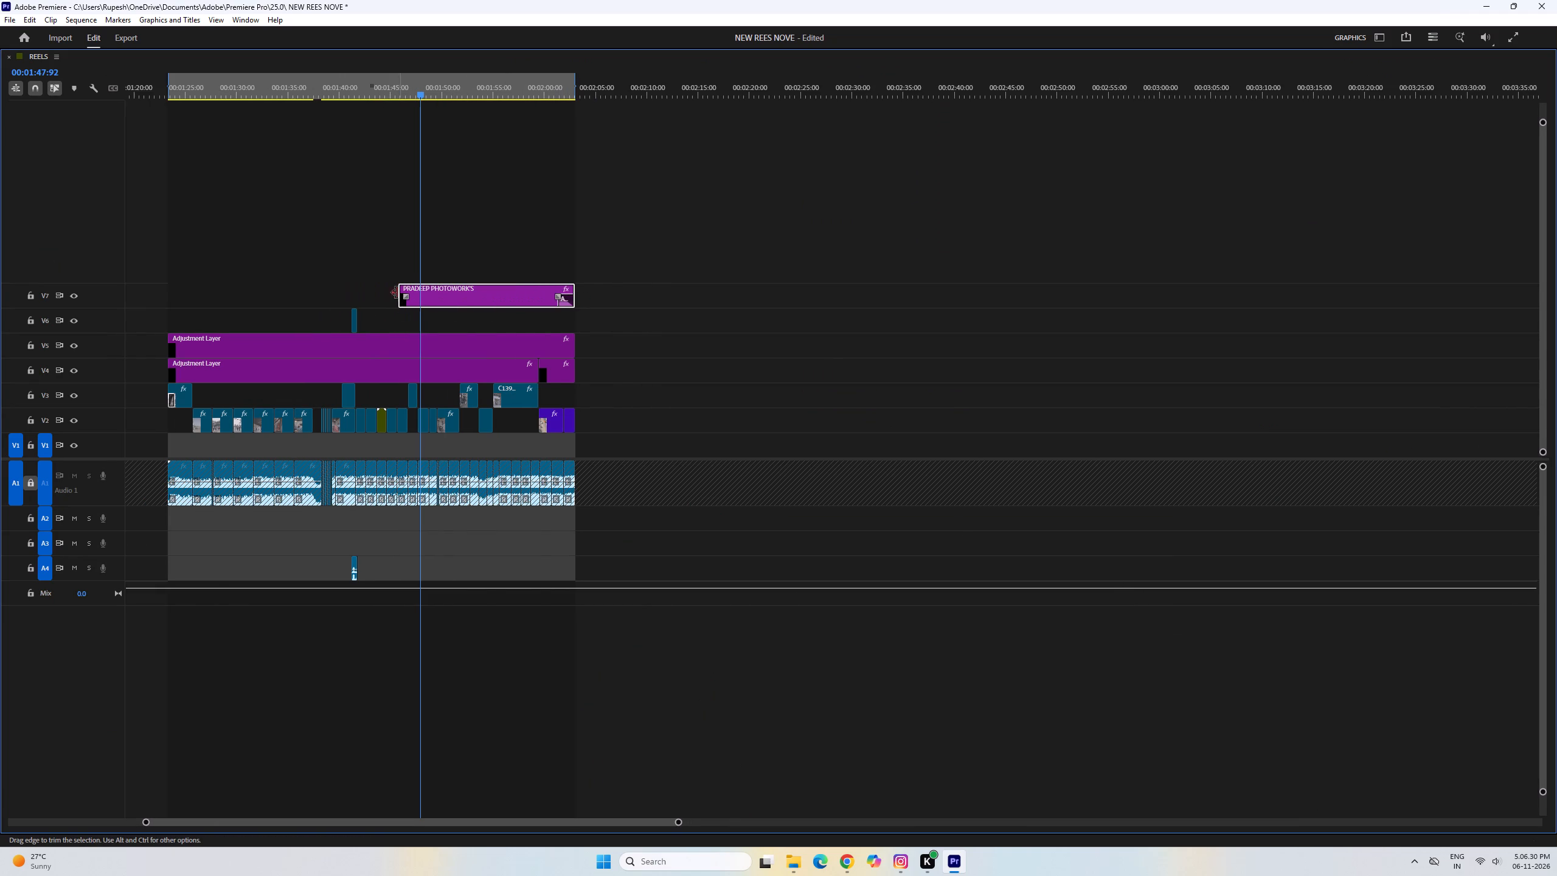
left_click_drag(395, 291, 162, 312)
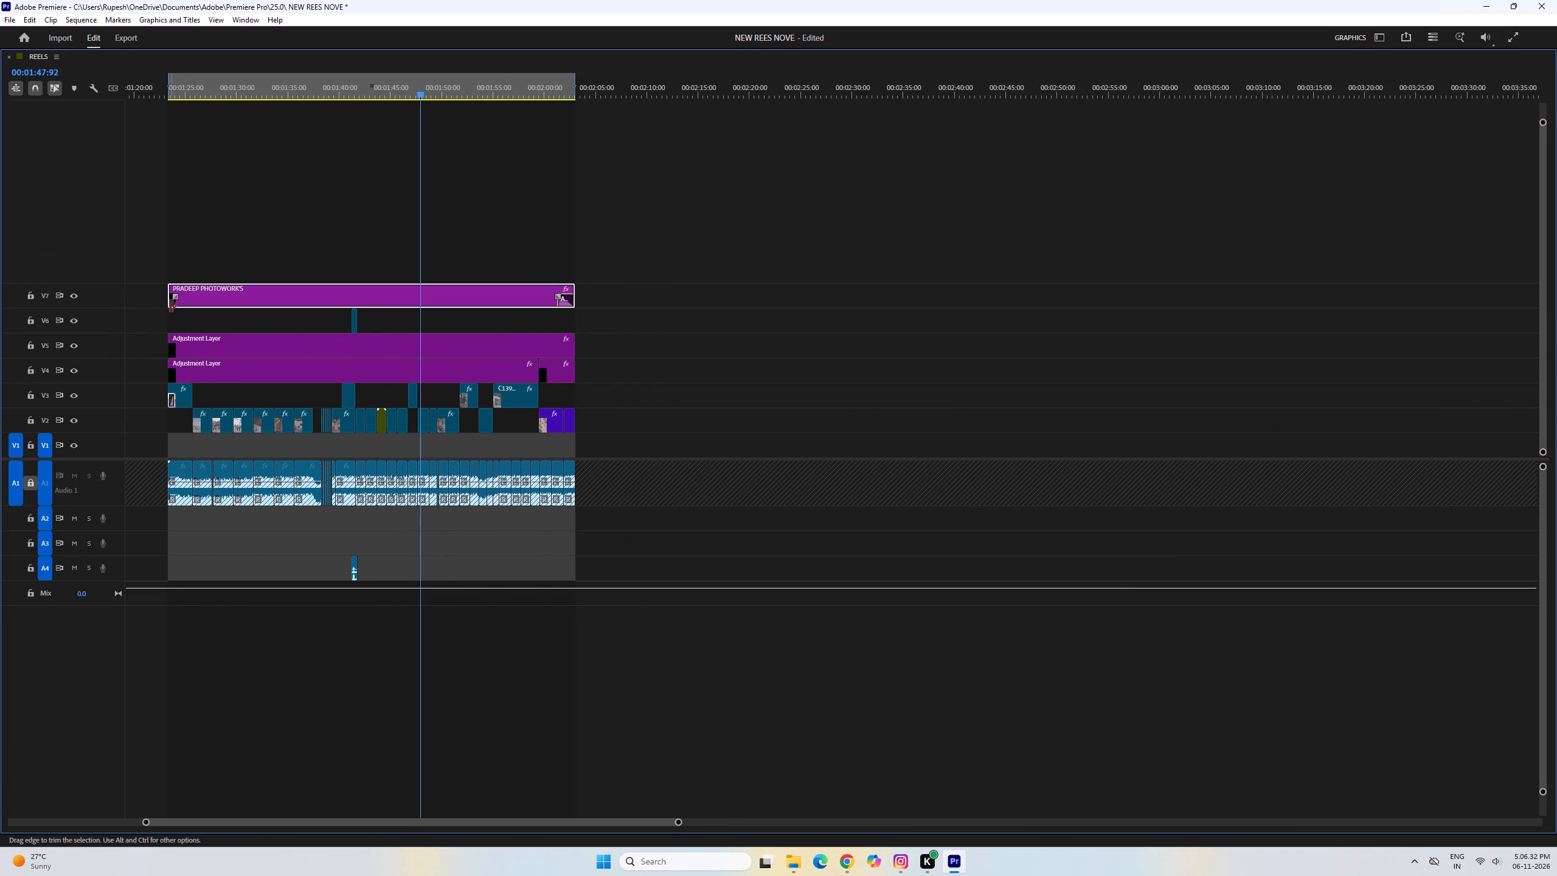
Lengthen the Additive Dissolve at the title clip's start so it ends at about 00:01:28.
left_click_drag(175, 297, 215, 303)
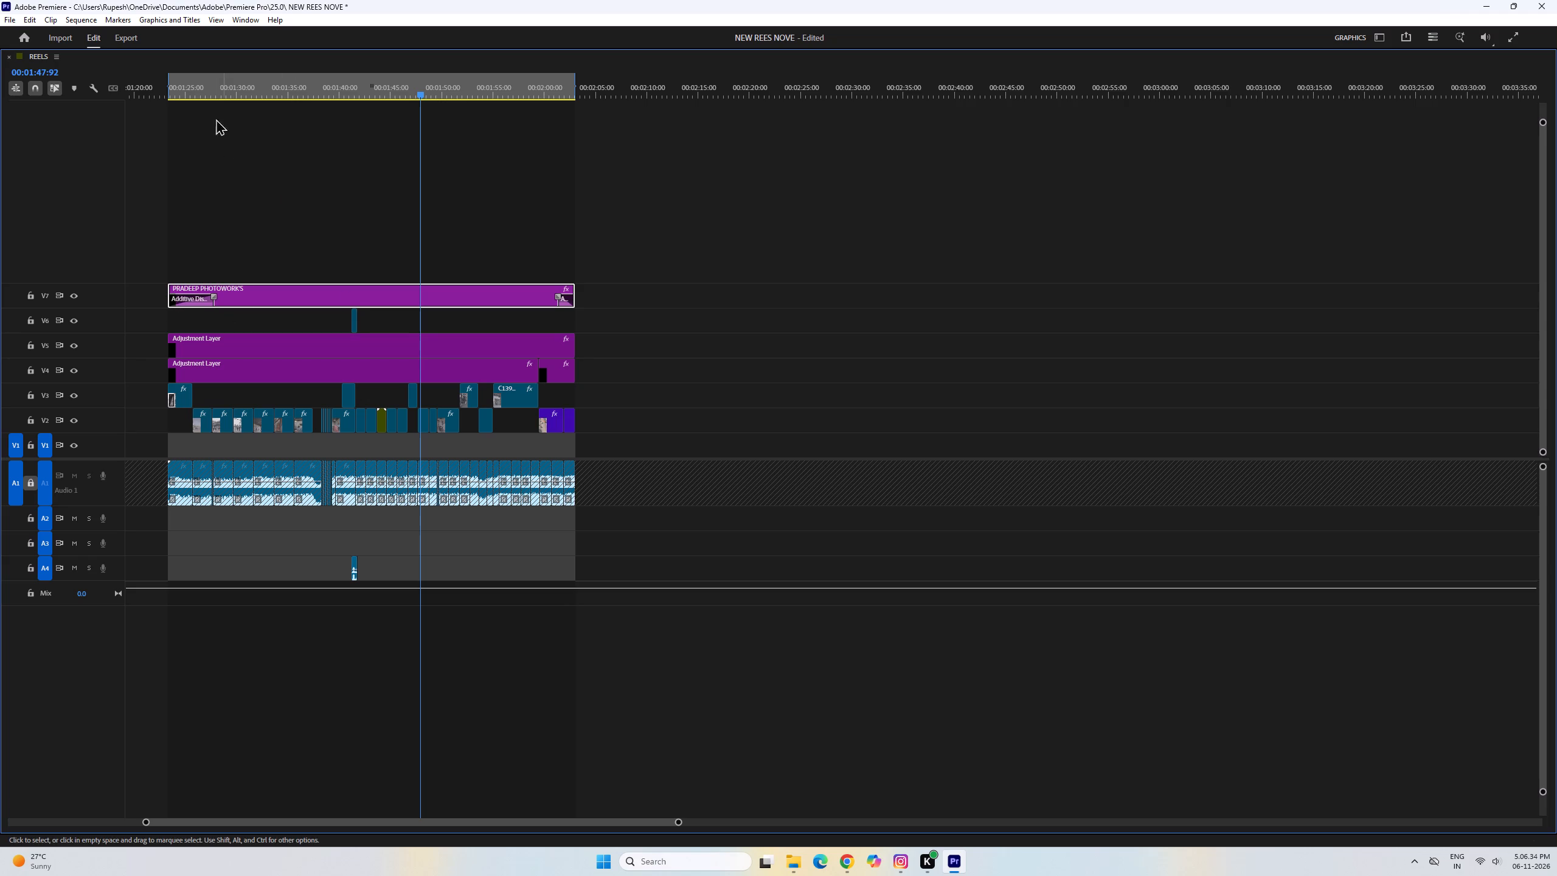
Play the reel from just before its start, at about 00:01:22, to check the title's fade-in.
left_click_drag(204, 69, 157, 70)
left_click_drag(212, 69, 173, 92)
left_click_drag(210, 85, 158, 104)
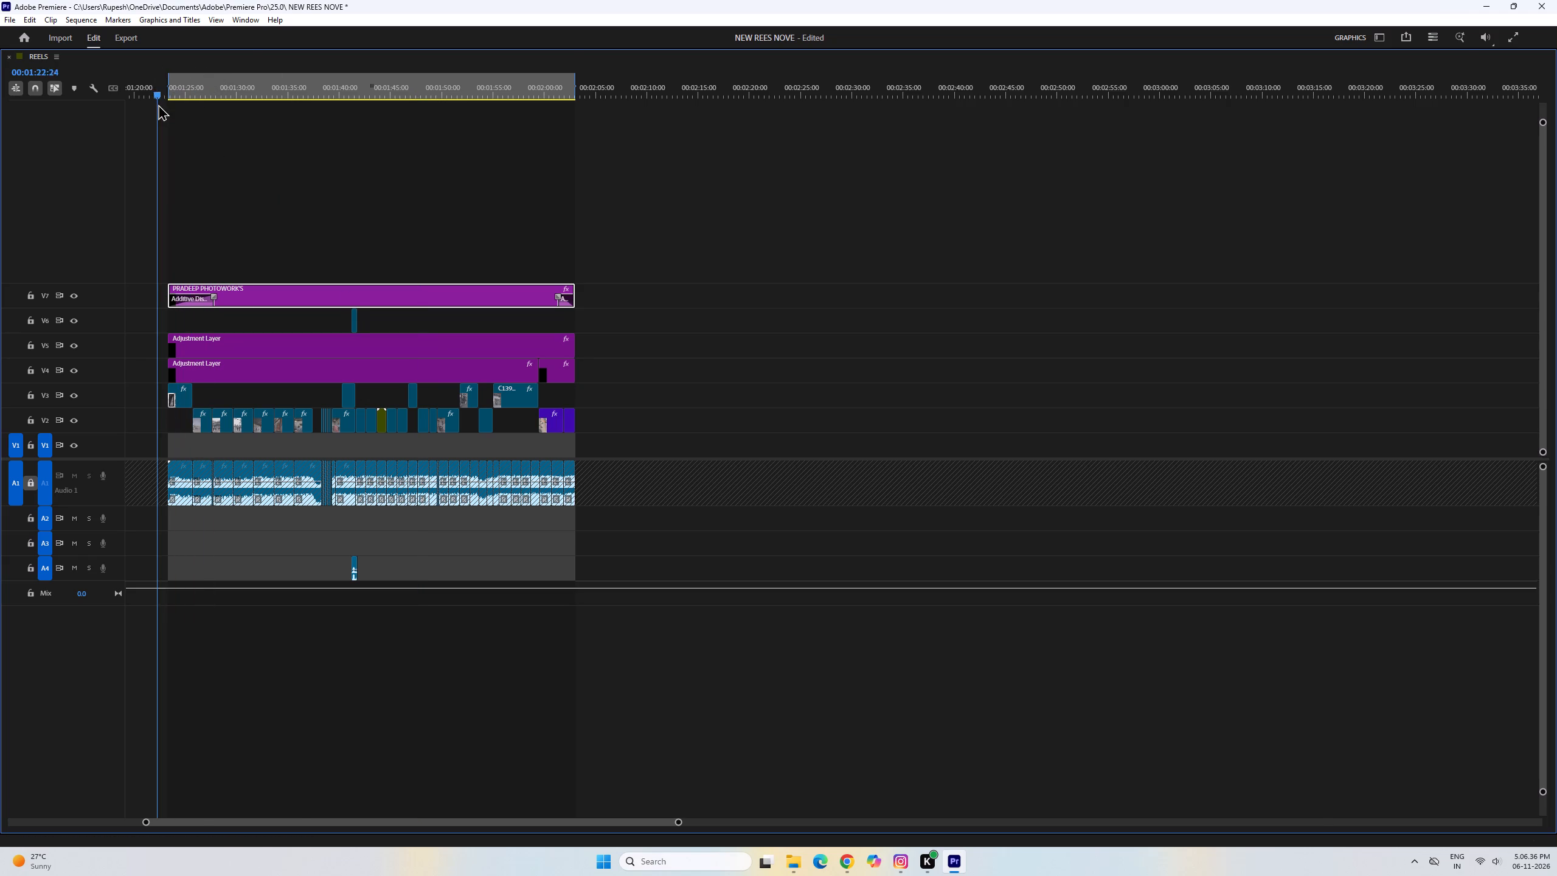
left_click_drag(158, 104, 161, 105)
key("grave")
key("space")
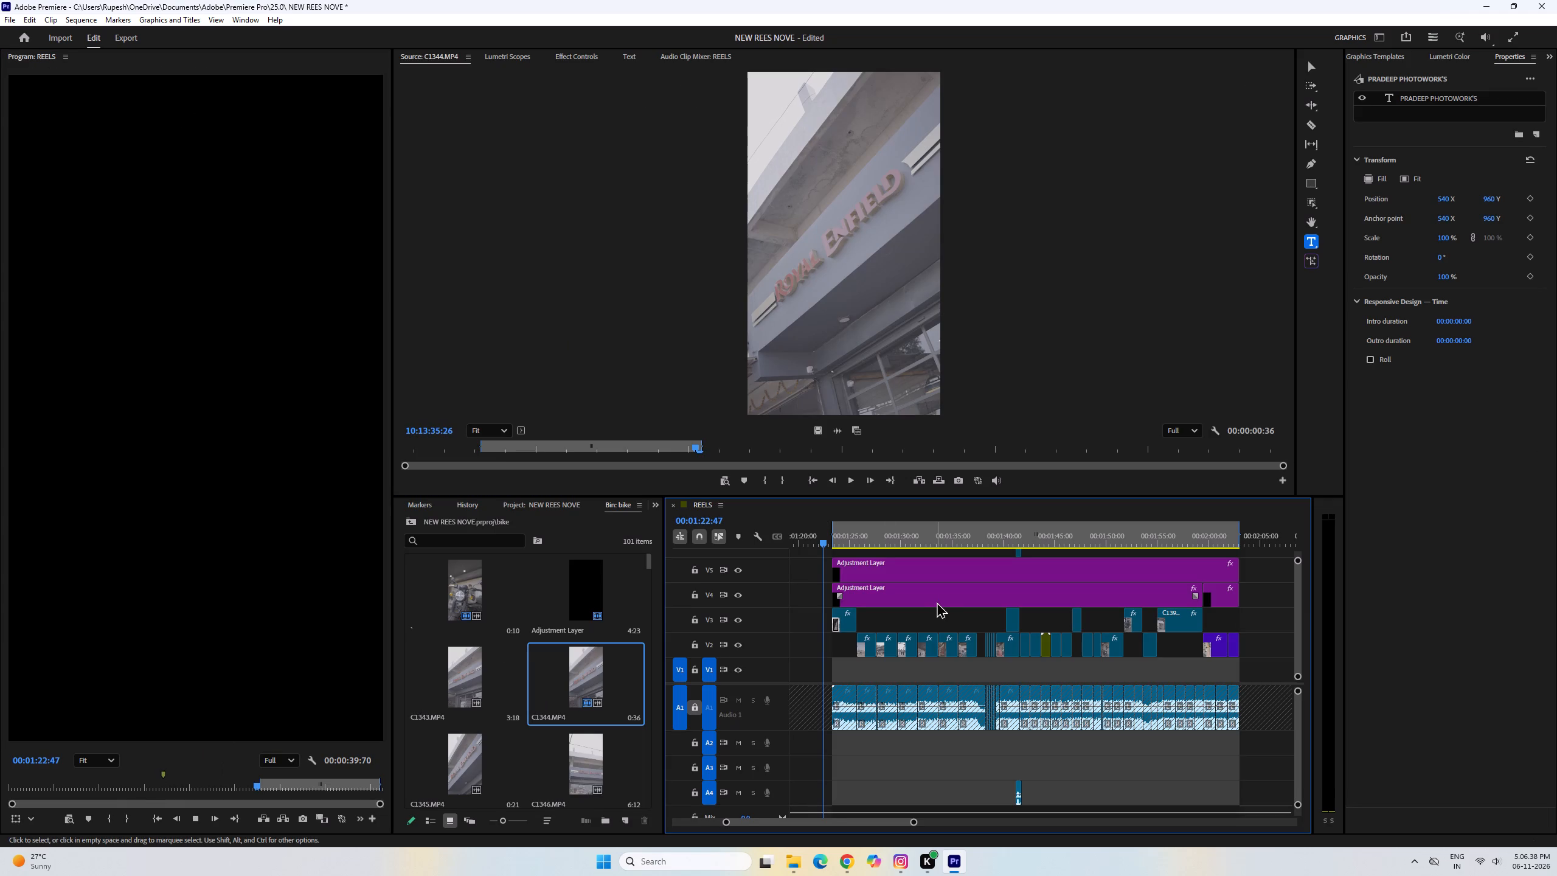
key("space")
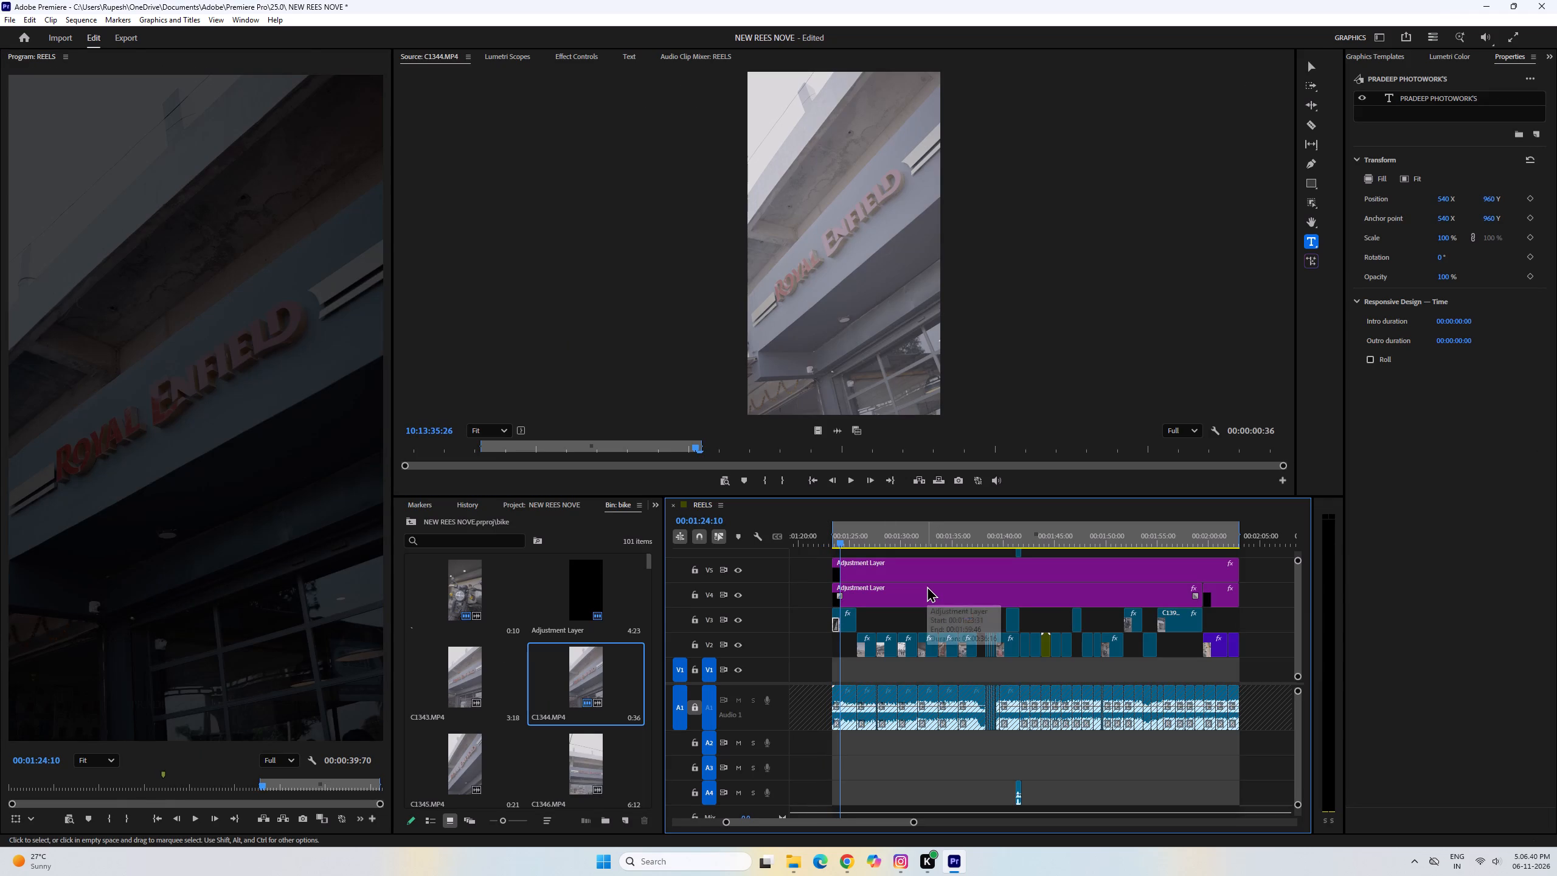
Save the project.
key("ctrl+s")
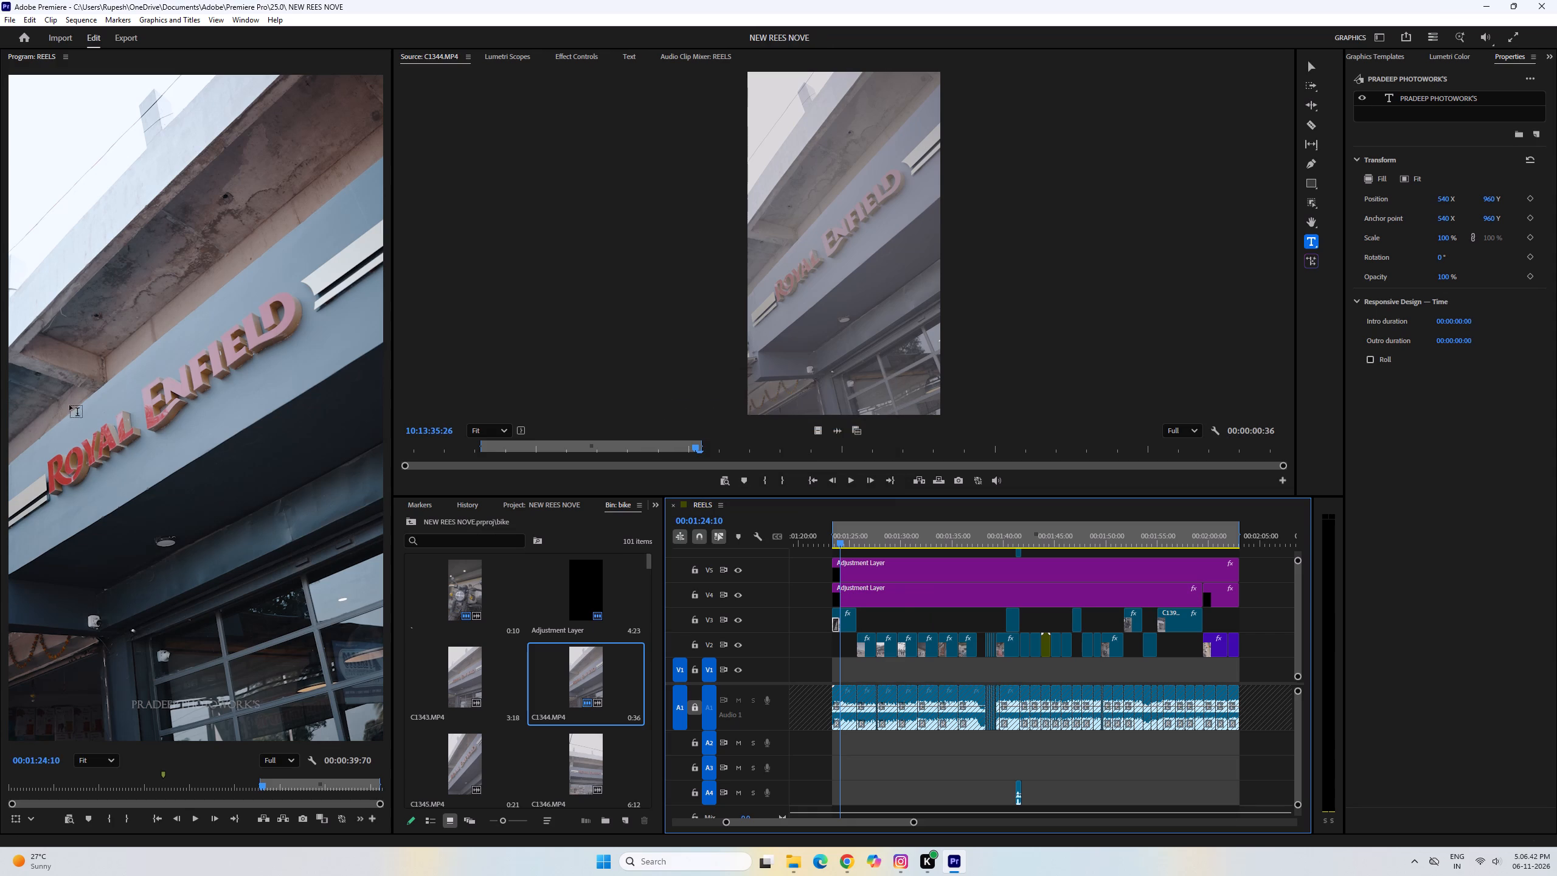
Play the reel's opening on to about 00:01:28 to check the title over the footage, and enlarge the timeline.
key("space")
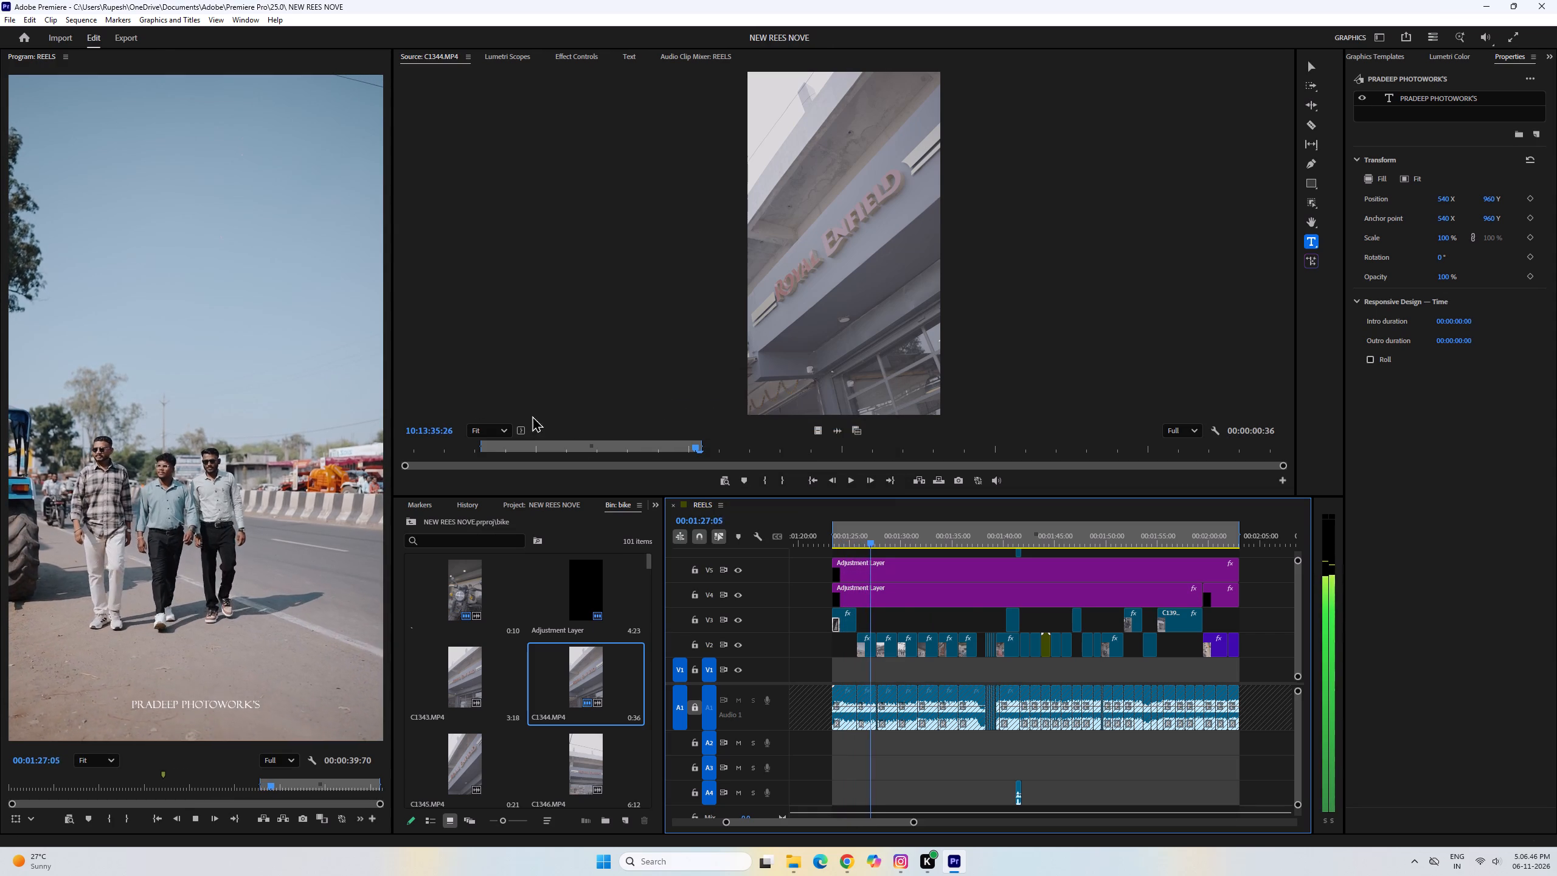
key("space")
key("grave")
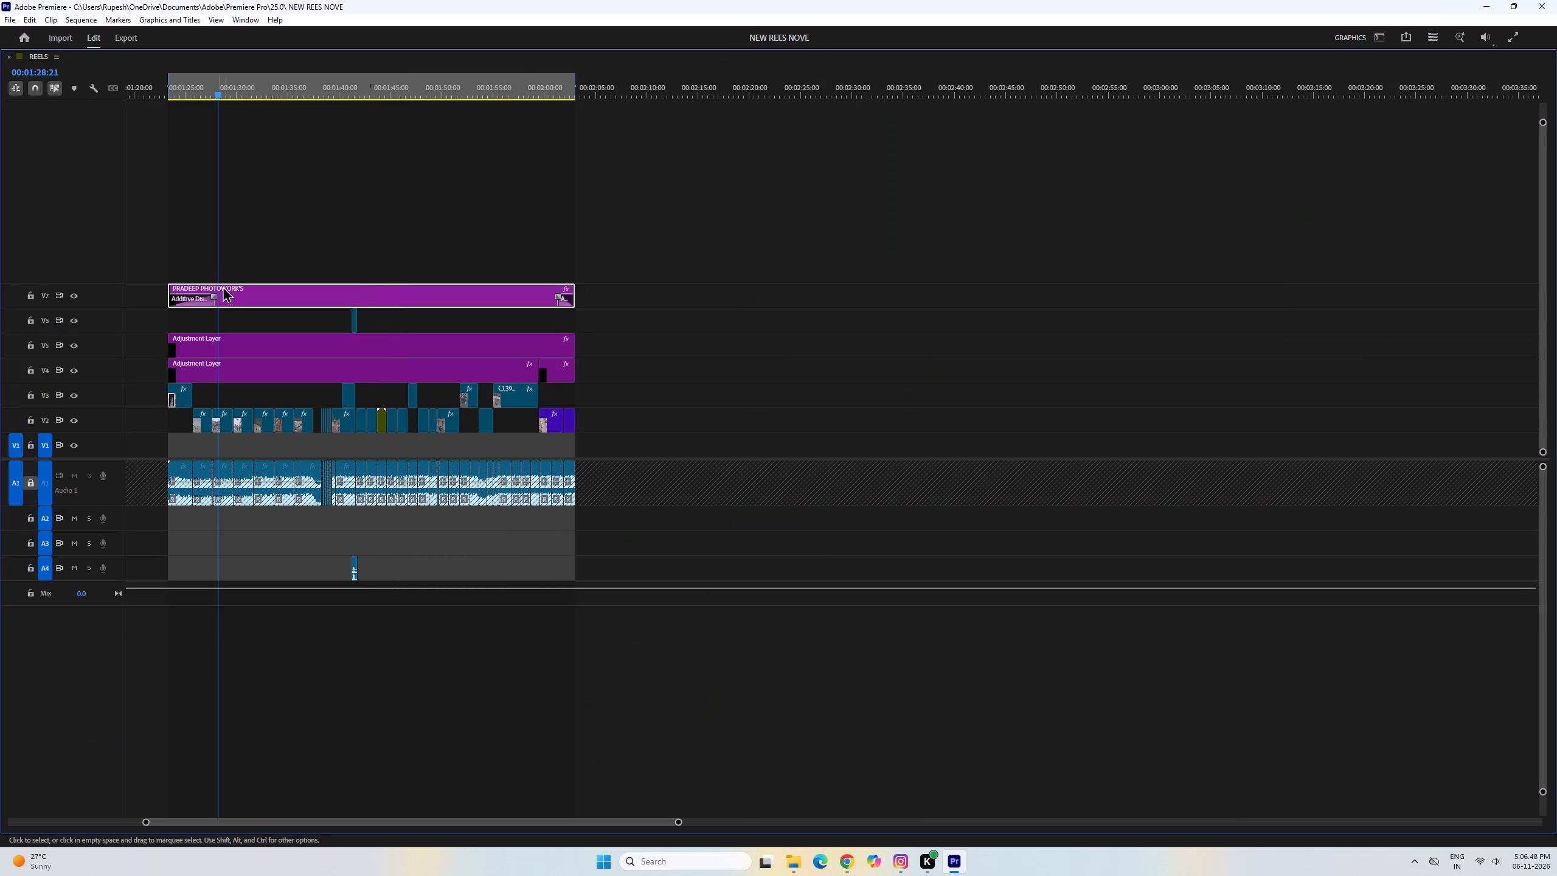
Lengthen the Additive Dissolve at the title clip's start so it ends at about 00:01:32, and play the opening to check the fade.
left_click_drag(213, 299, 255, 297)
key("grave")
left_click(838, 532)
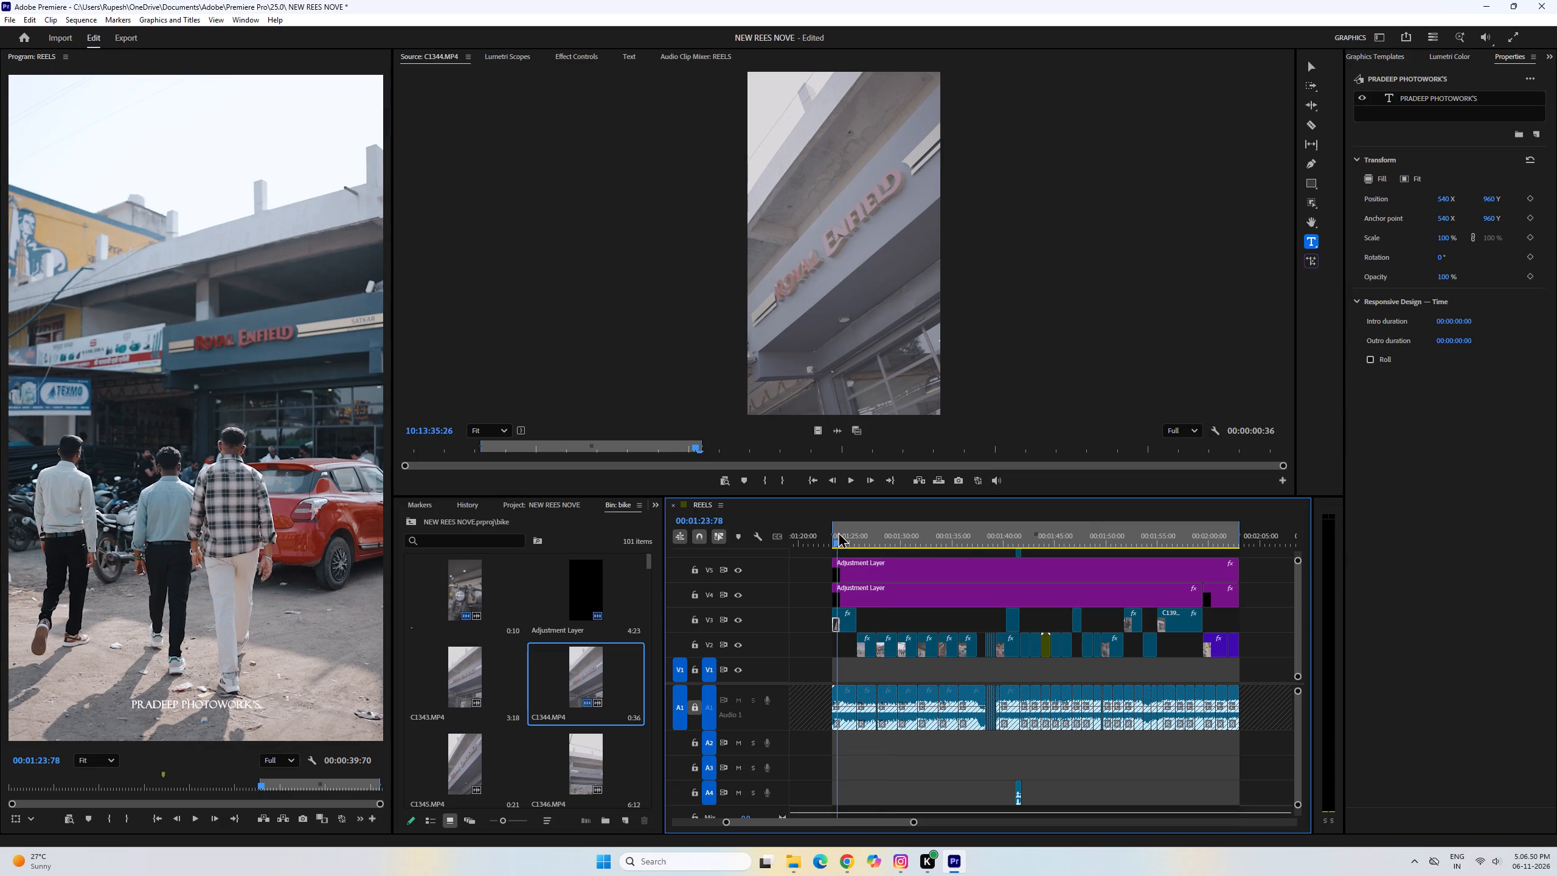
key("space")
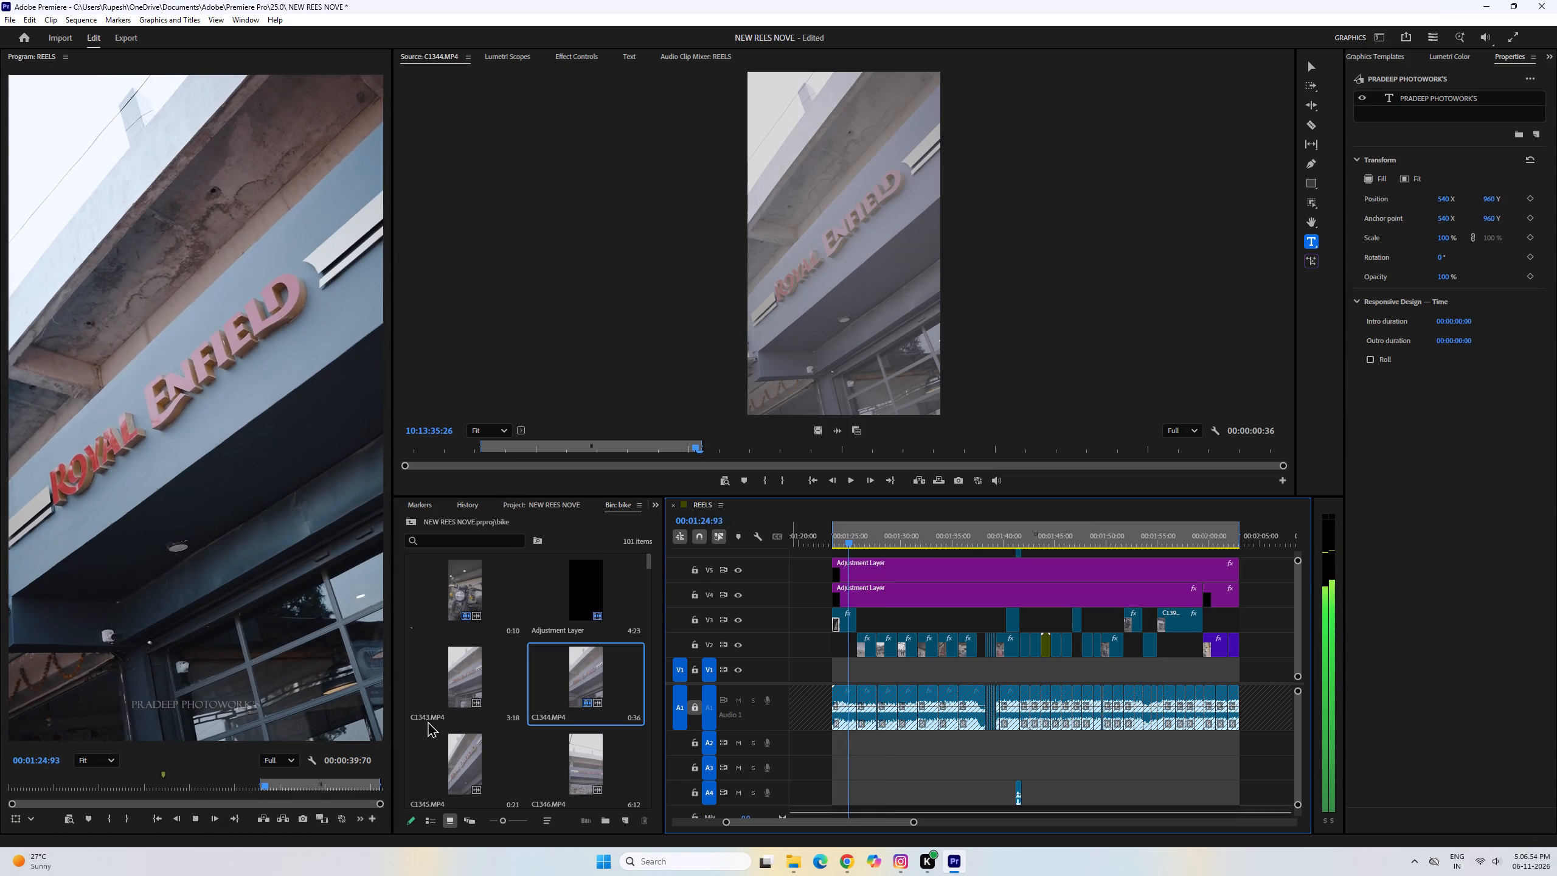
key("space")
key("space")
key("space")
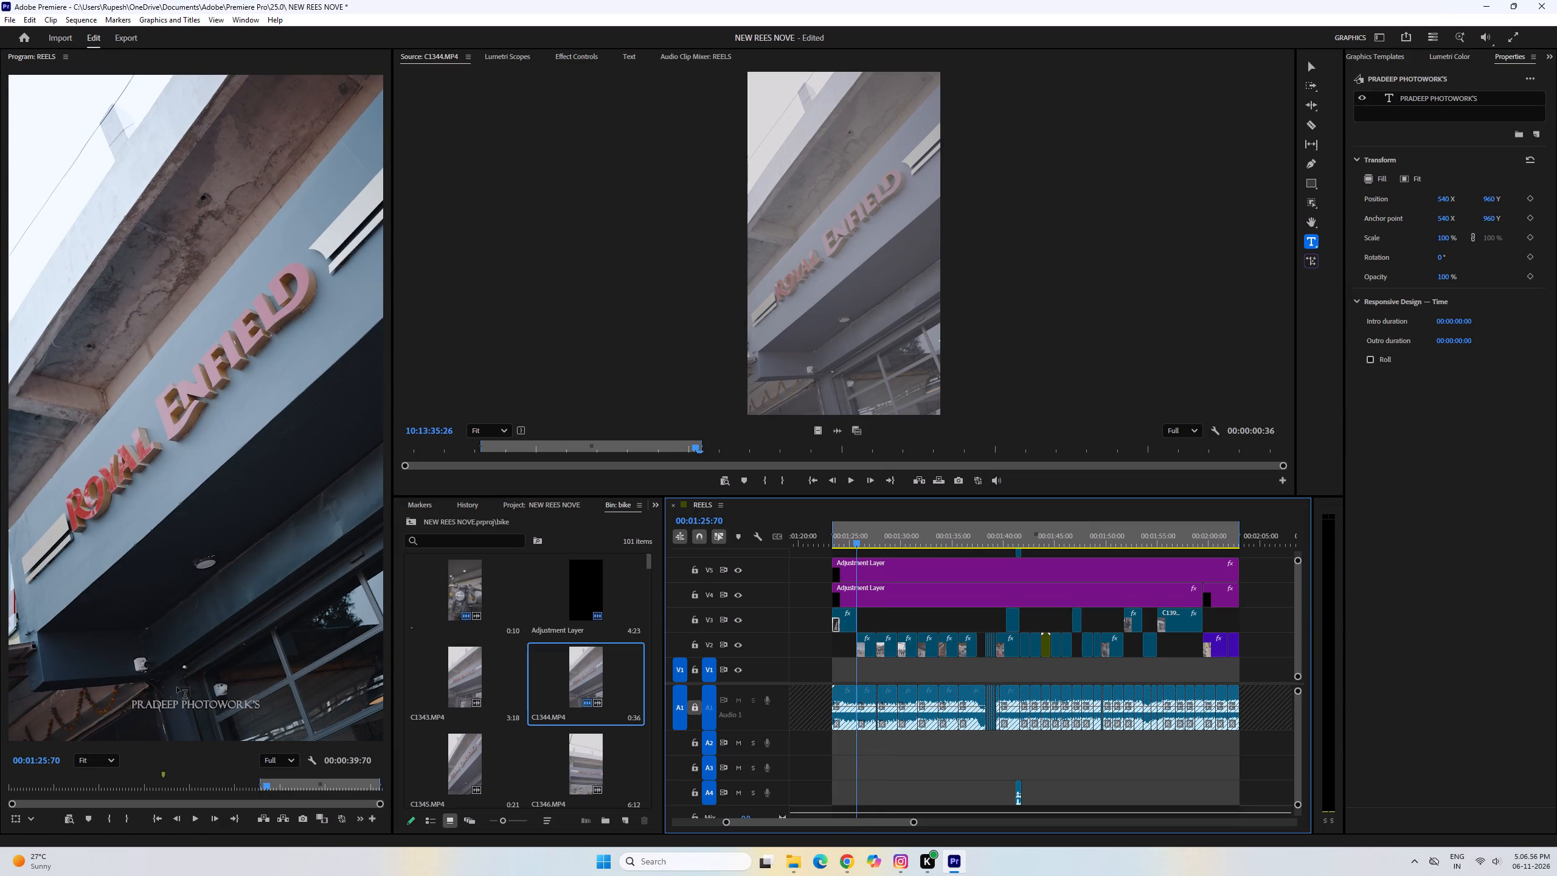
Remove the apostrophe from the title so it reads PRADEEP PHOTOWORKS, keeping the space between the words, and return to the Selection tool.
left_click(178, 704)
key("Right")
key("BackSpace")
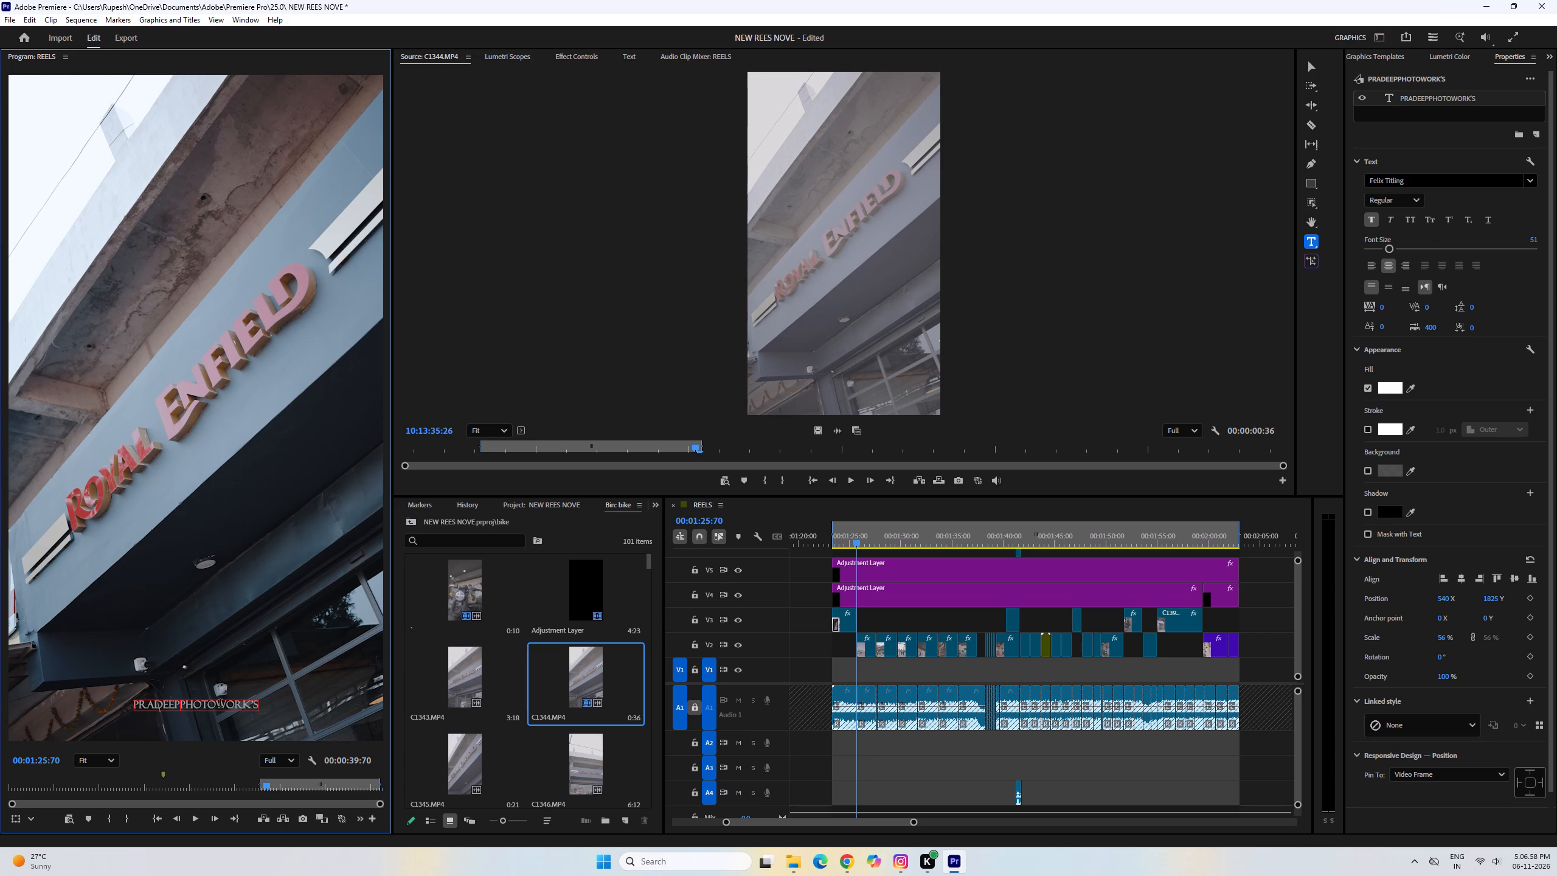
key("space")
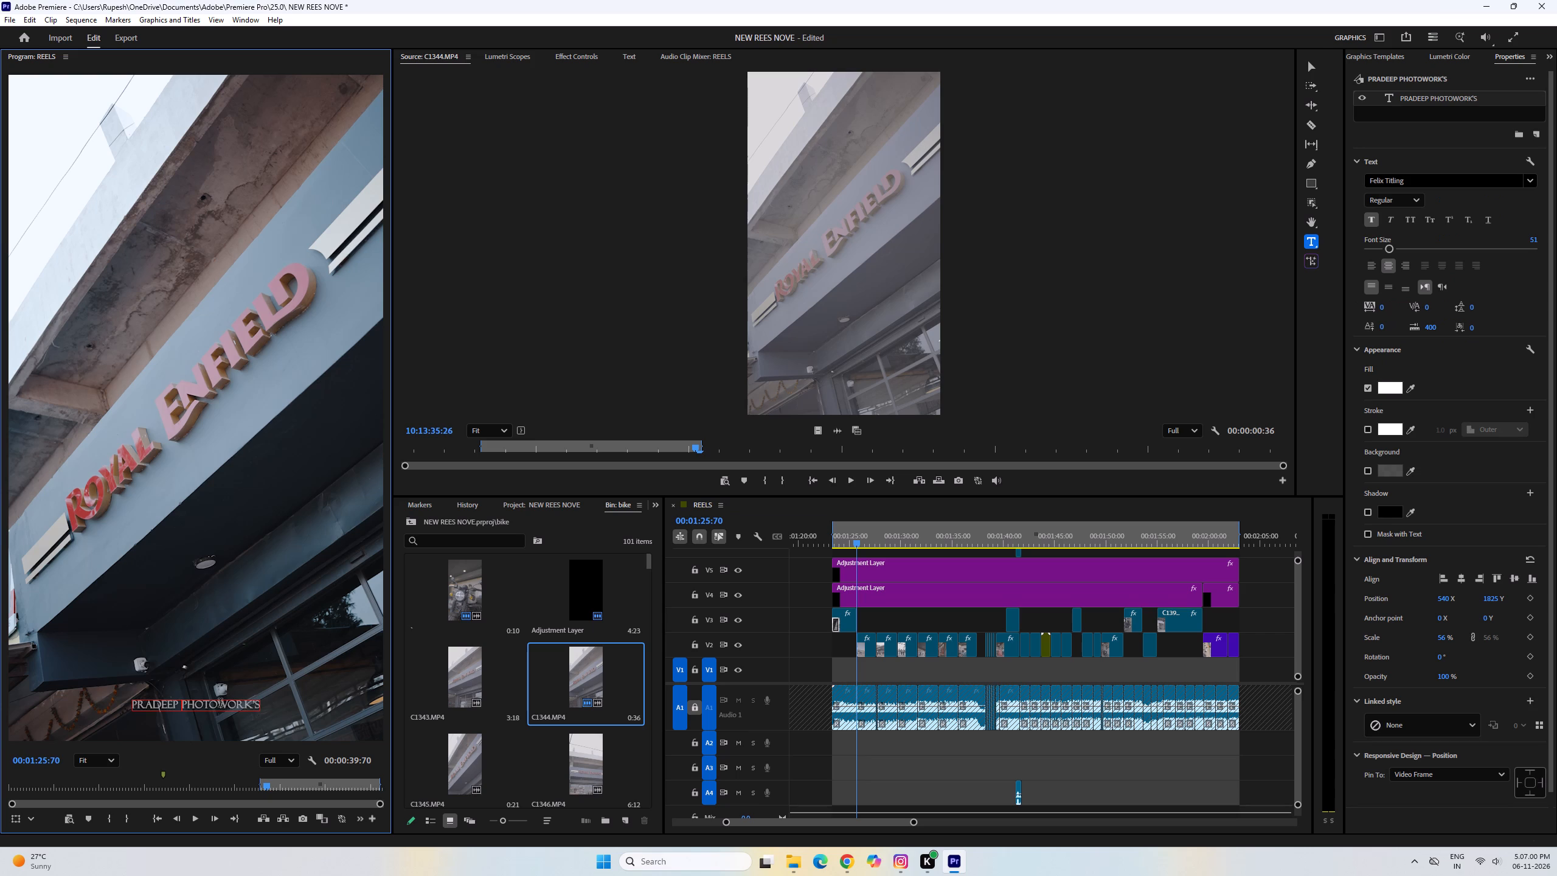
key("Right")
key("Right")
key("Right")
key("Right")
key("Right")
key("Right")
key("Right")
key("Right")
key("Right")
key("Right")
key("Right")
key("Left")
key("BackSpace")
left_click(1309, 71)
Play the reel briefly from about 00:01:43 to check the corrected title, and save the project.
left_click(1041, 554)
left_click(1040, 538)
key("space")
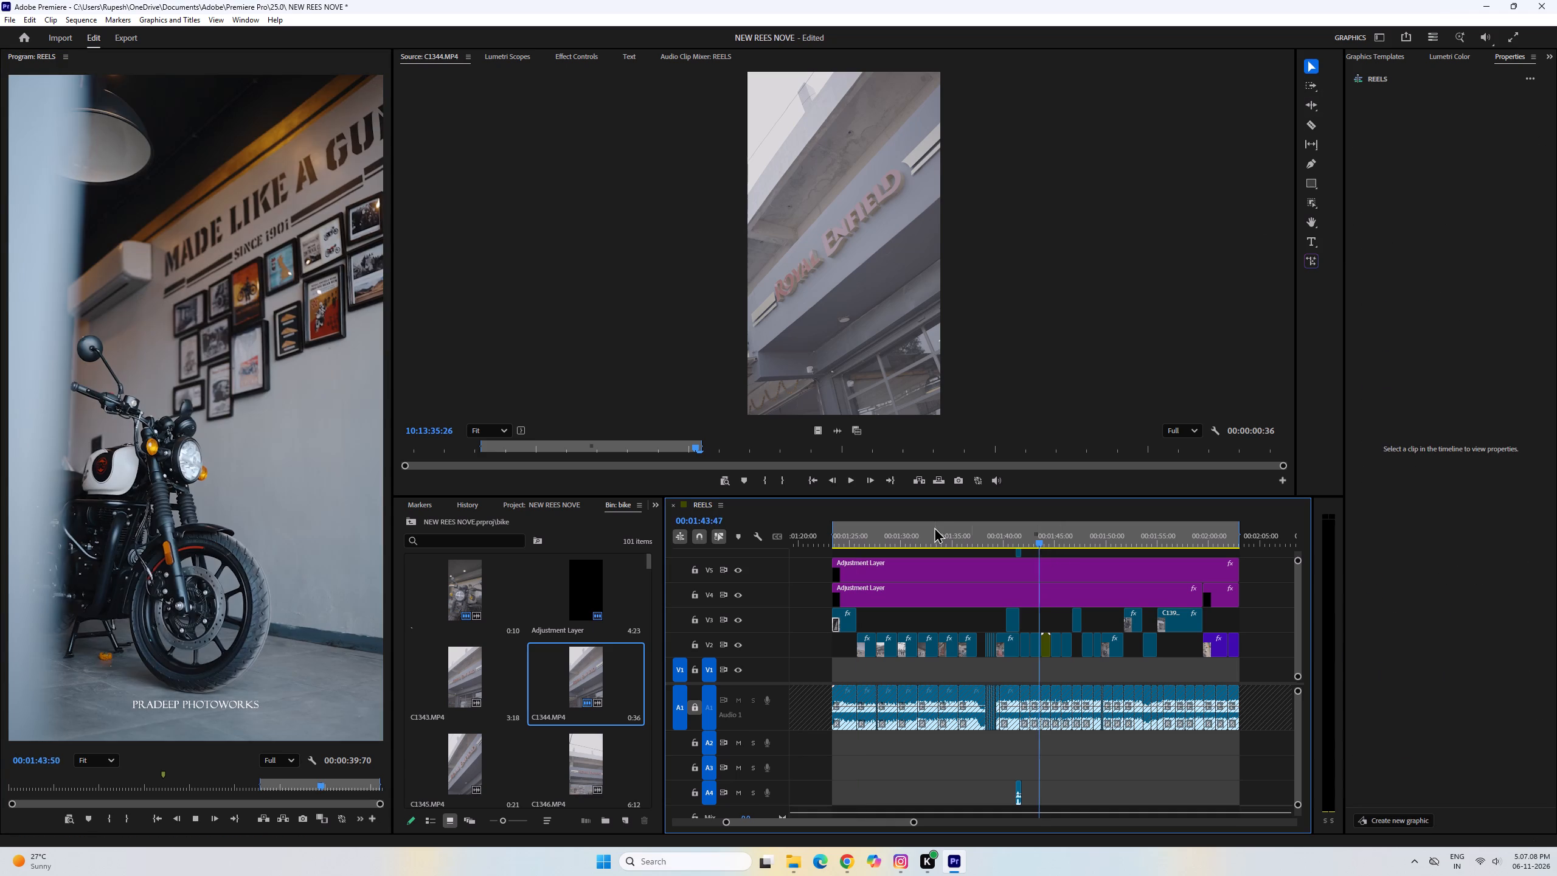
key("space")
key("ctrl+s")
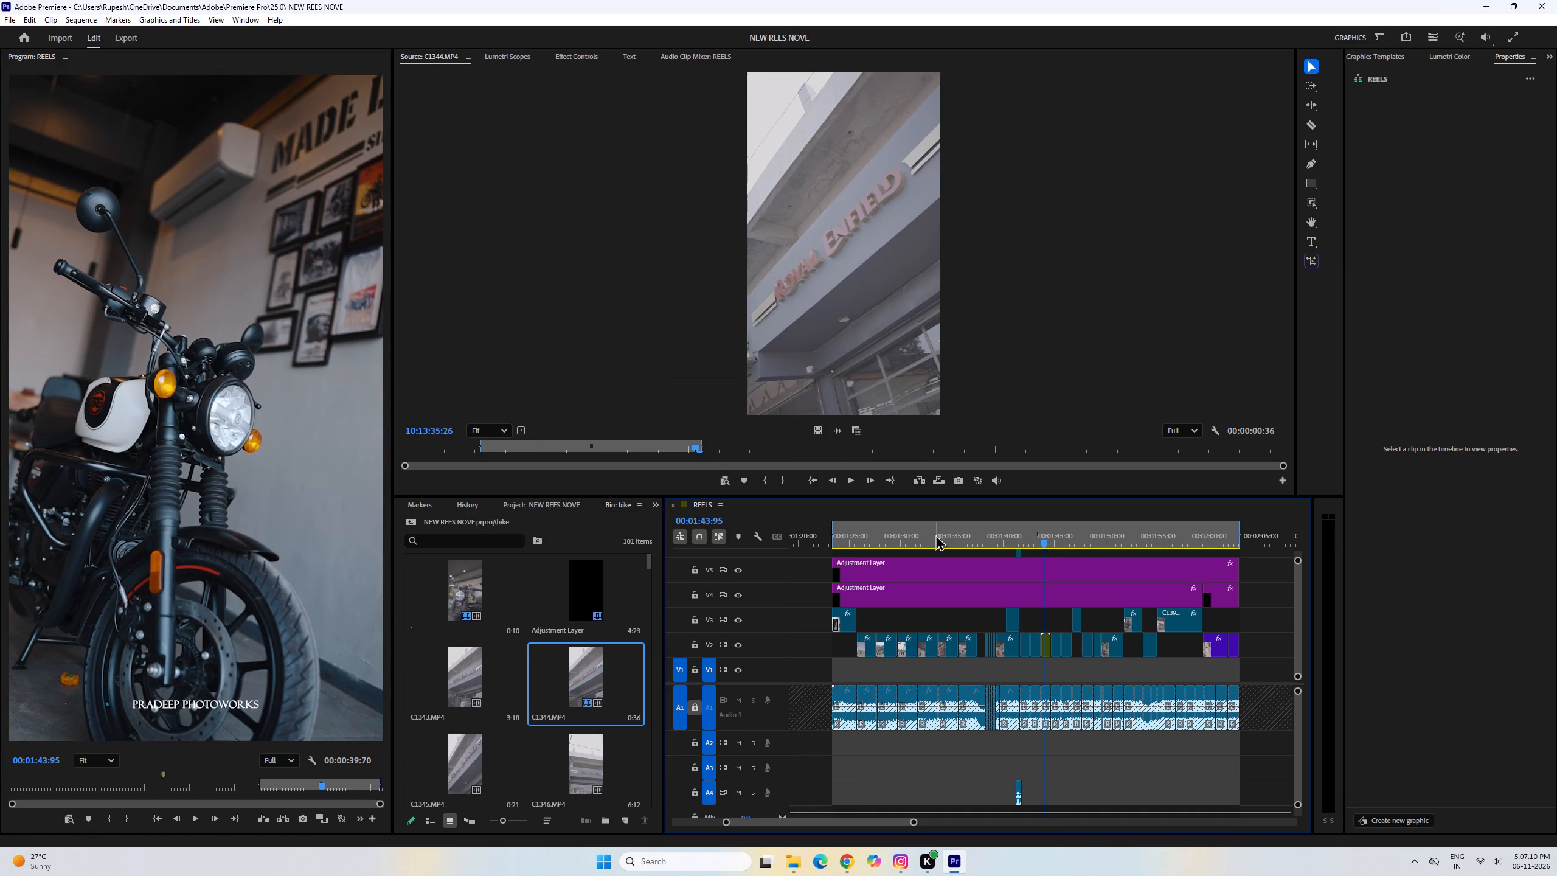
Open the media export settings for the REELS sequence.
key("ctrl+m")
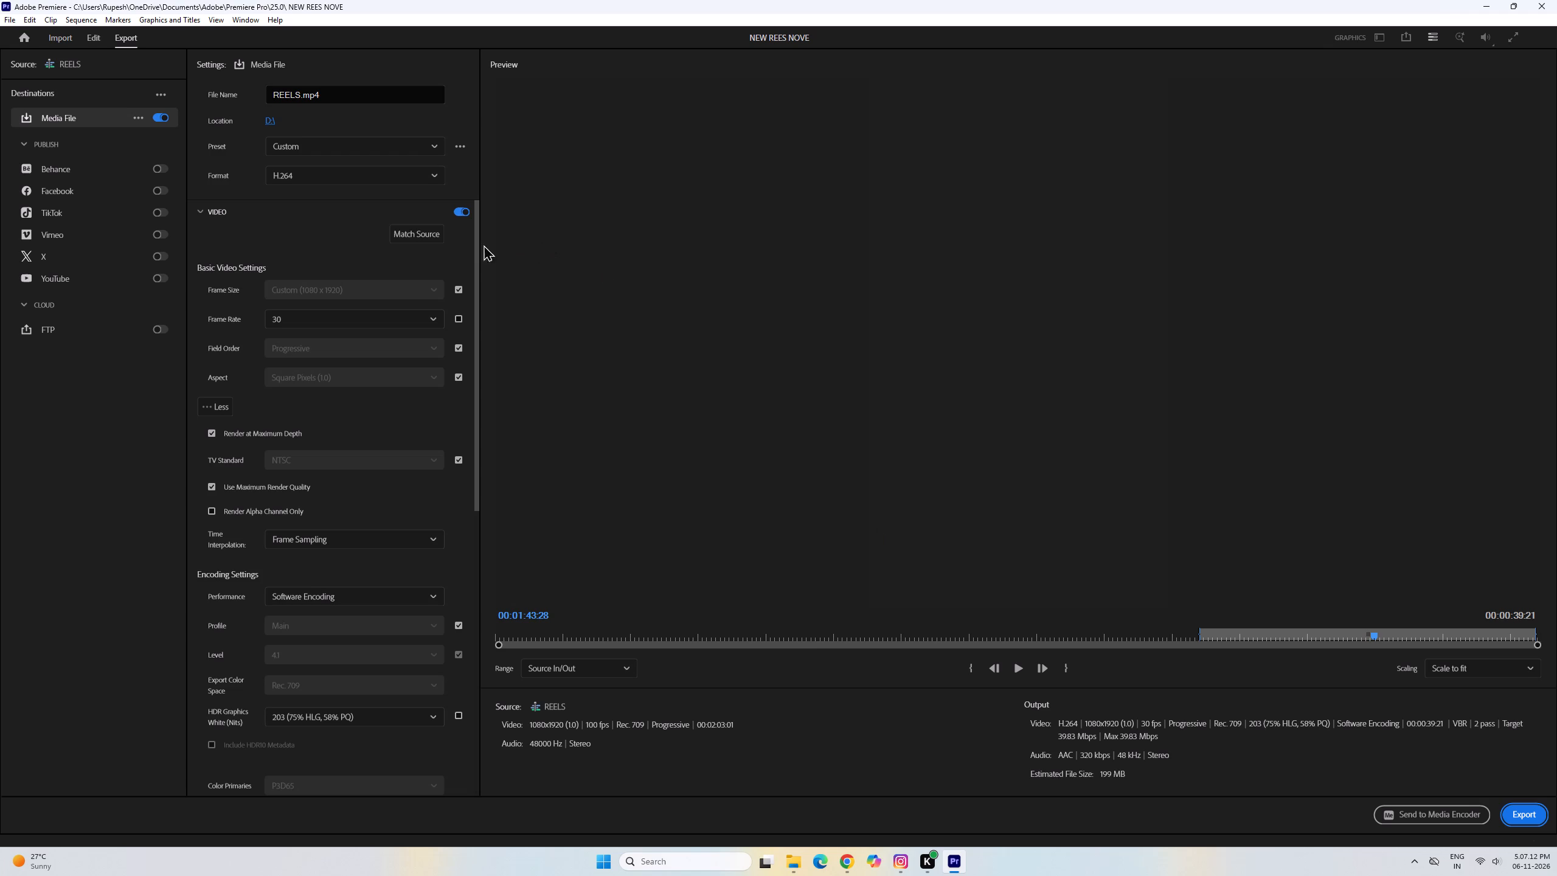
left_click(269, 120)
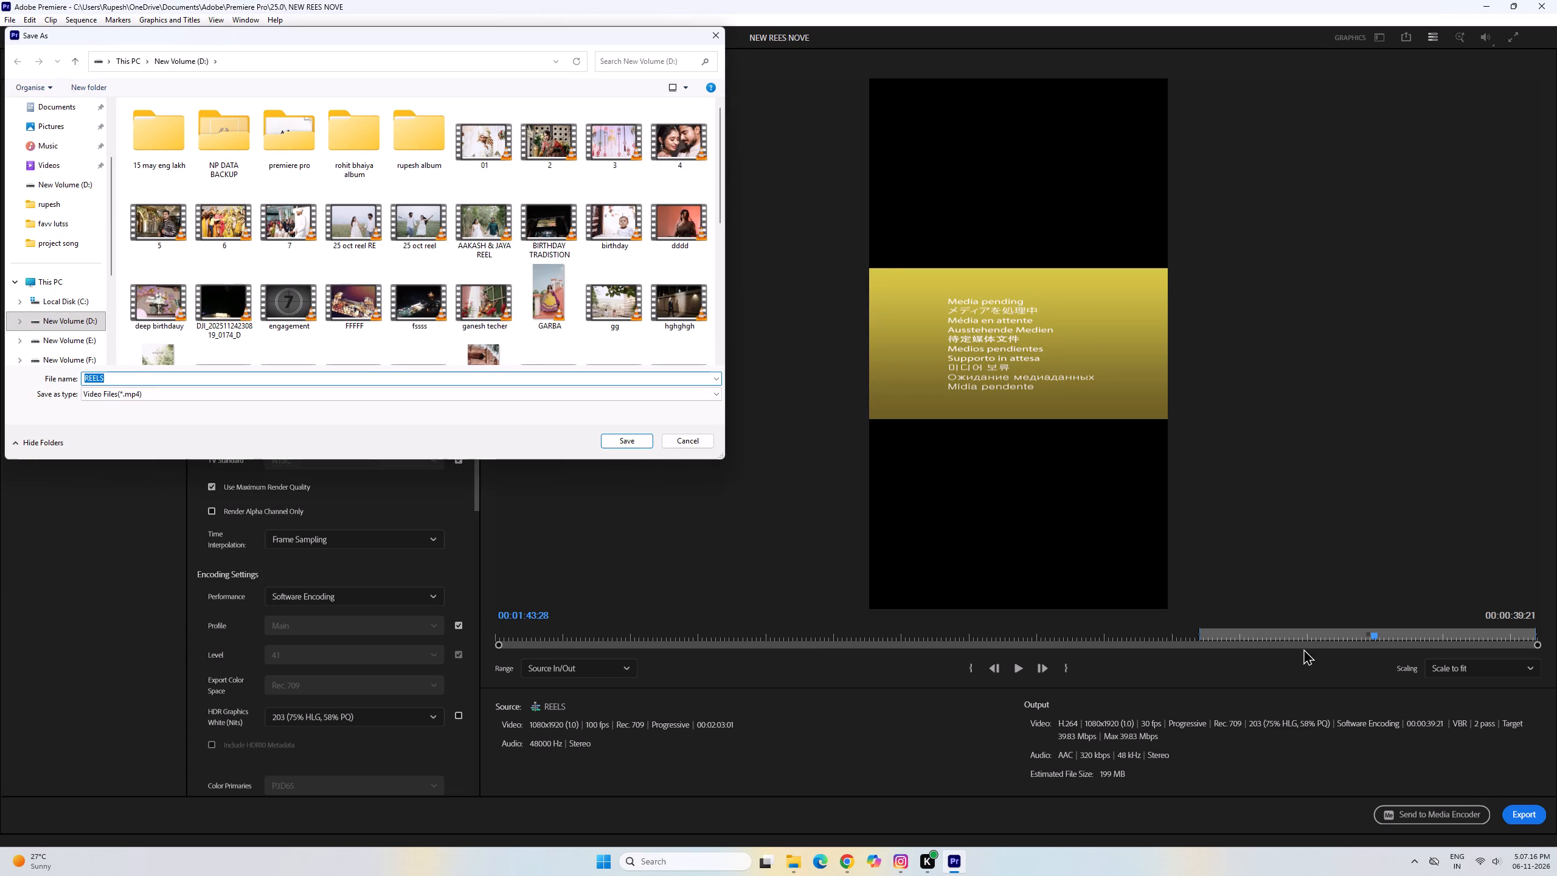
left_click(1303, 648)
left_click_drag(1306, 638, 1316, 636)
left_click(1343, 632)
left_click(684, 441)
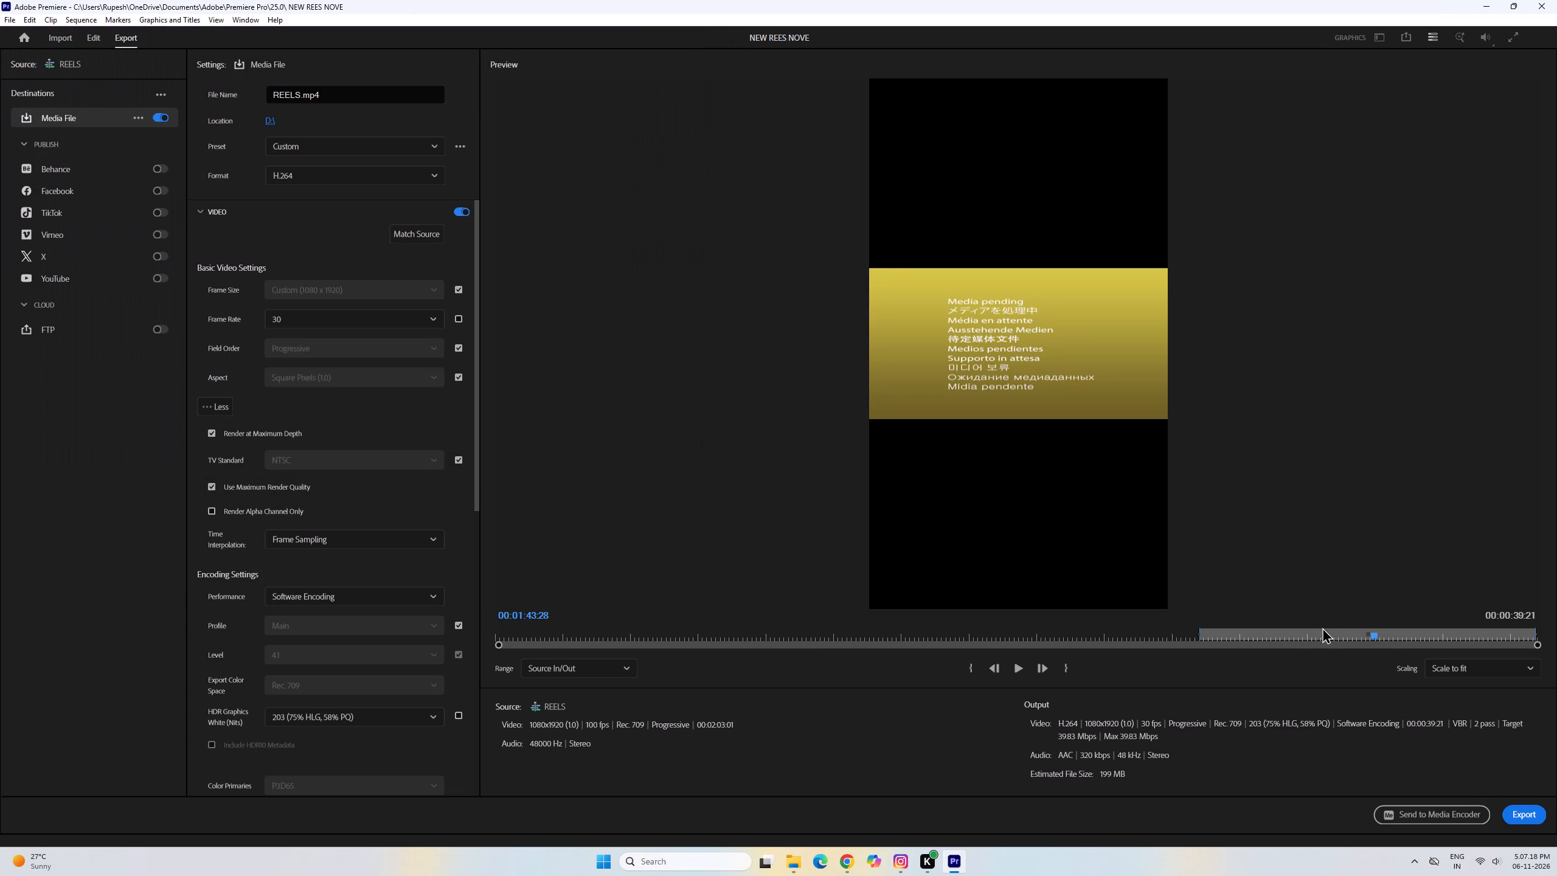
Move the export preview to about 00:01:37 to check the frame with the title.
left_click(1326, 636)
key("grave")
left_click_drag(1317, 636, 1323, 635)
key("ctrl+s")
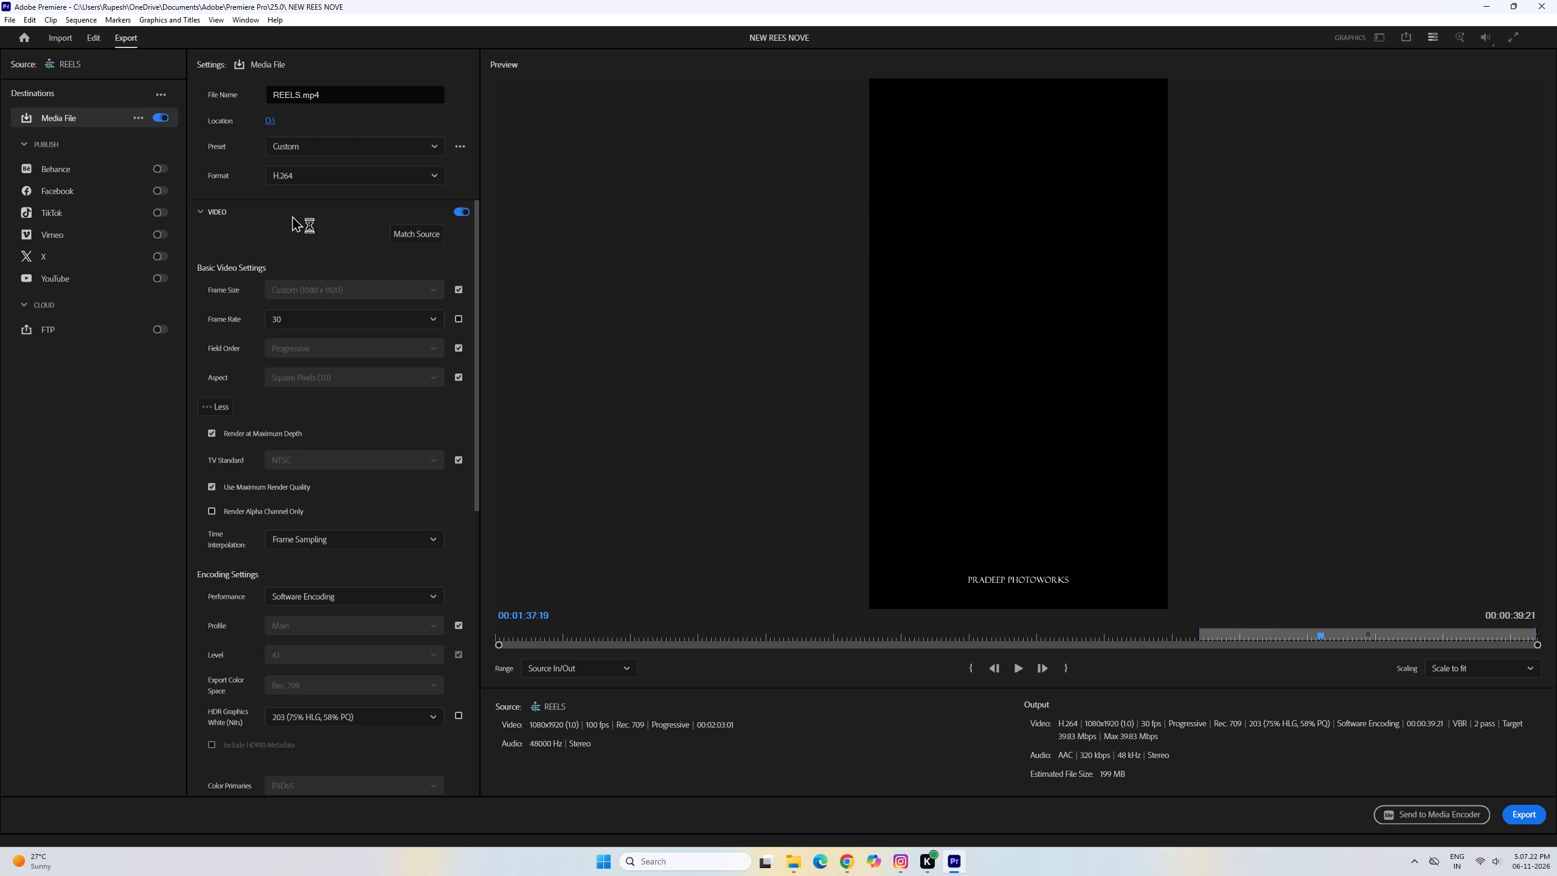
Set the export file name to BIKE, saved as an MP4 on New Volume (D:).
left_click(269, 123)
key("BackSpace")
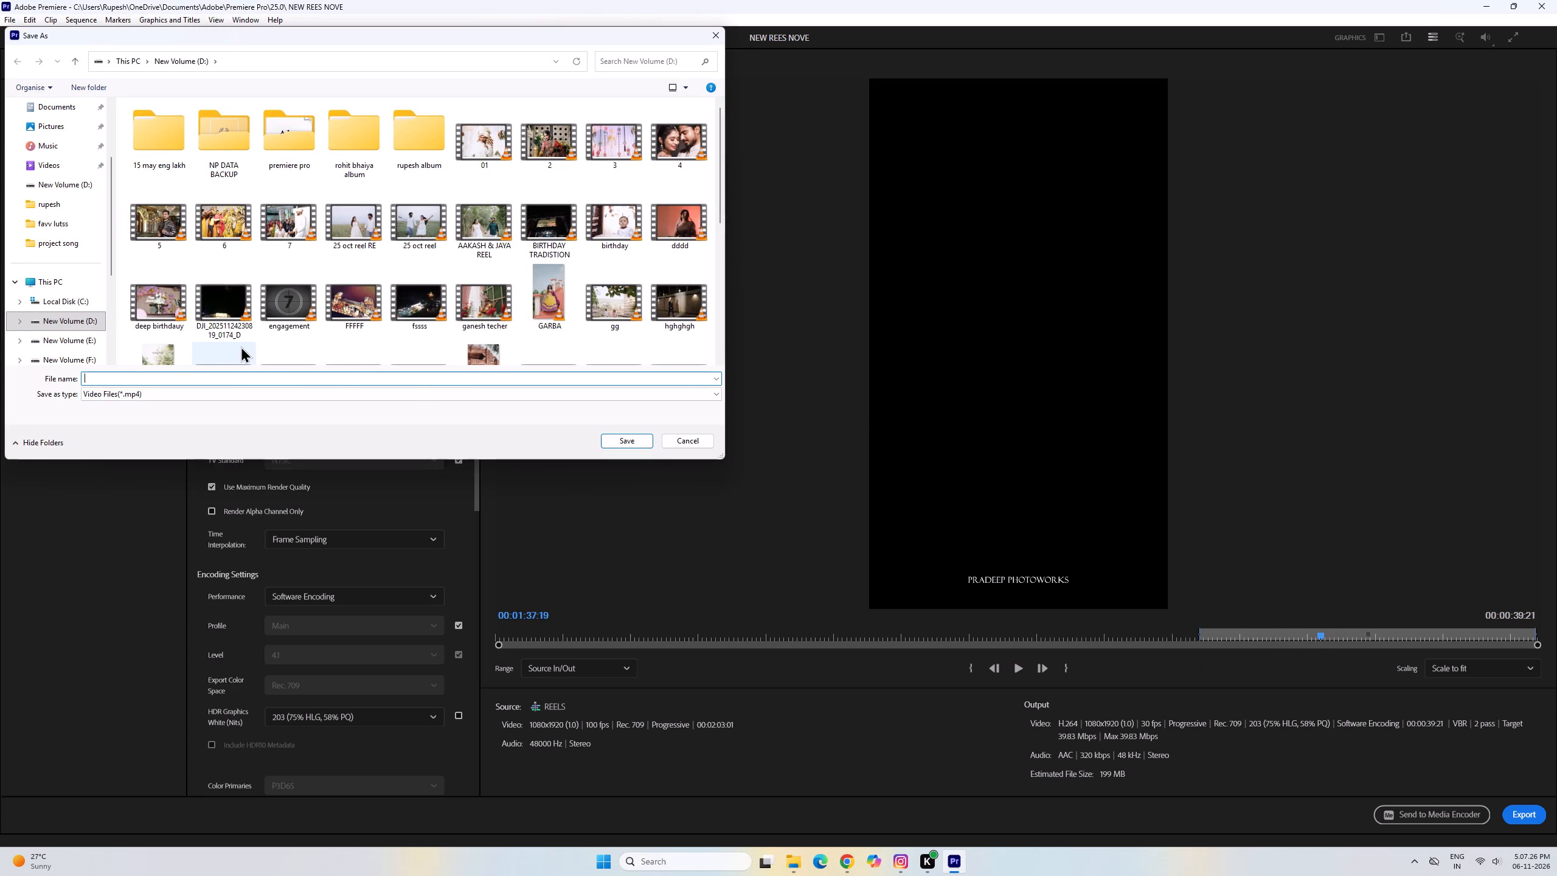
type("PRAD")
key("Insert")
key("BackSpace")
key("BackSpace")
key("BackSpace")
key("BackSpace")
key("BackSpace")
key("BackSpace")
key("BackSpace")
key("BackSpace")
key("BackSpace")
key("BackSpace")
key("BackSpace")
key("BackSpace")
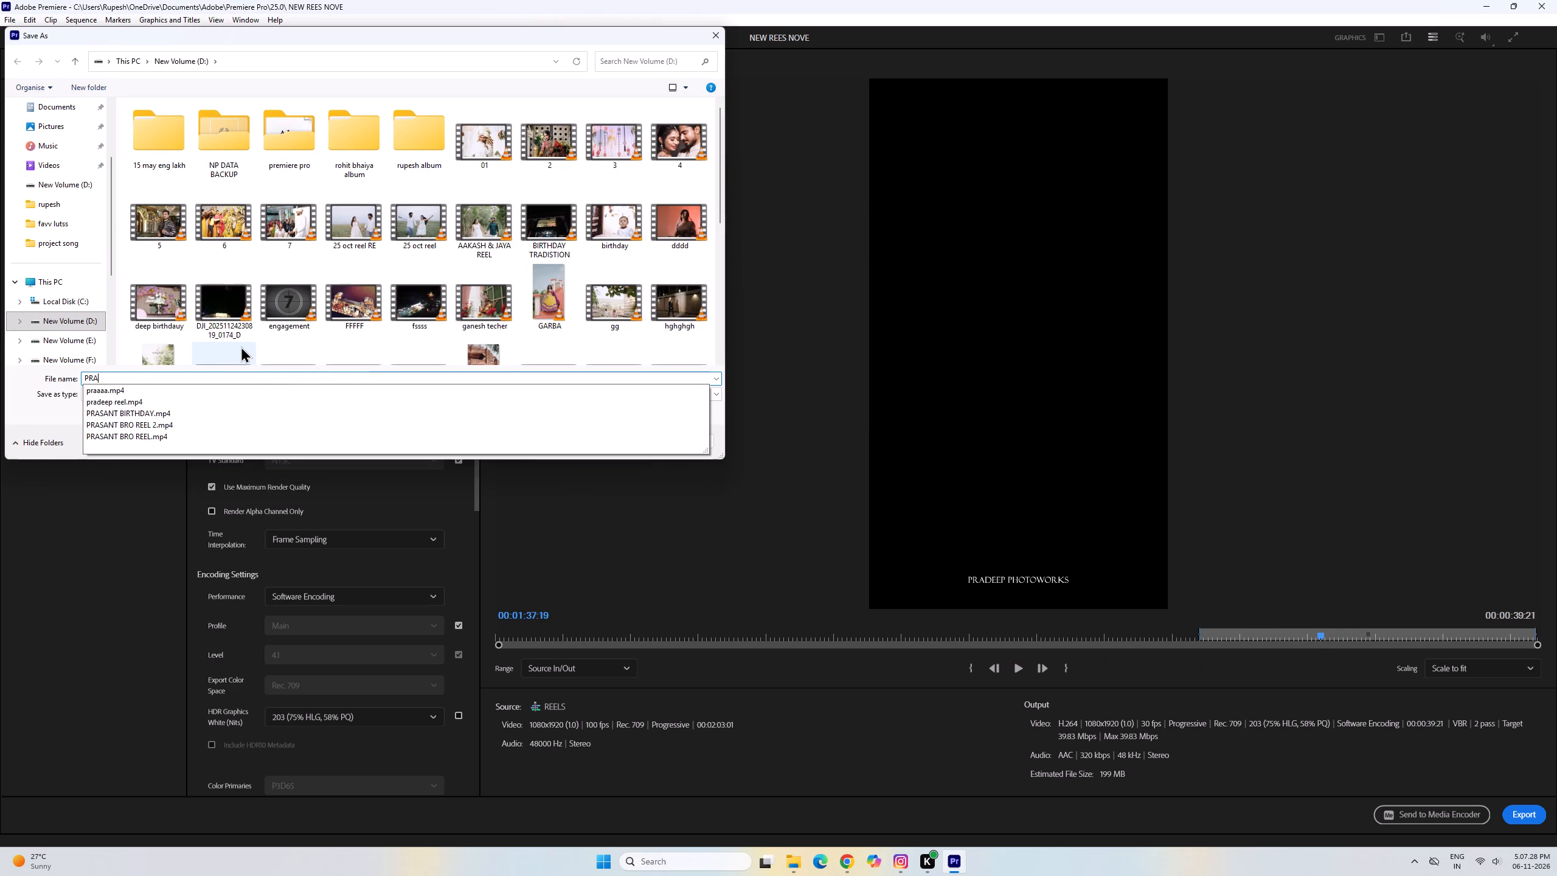
type("BIKE")
left_click(614, 437)
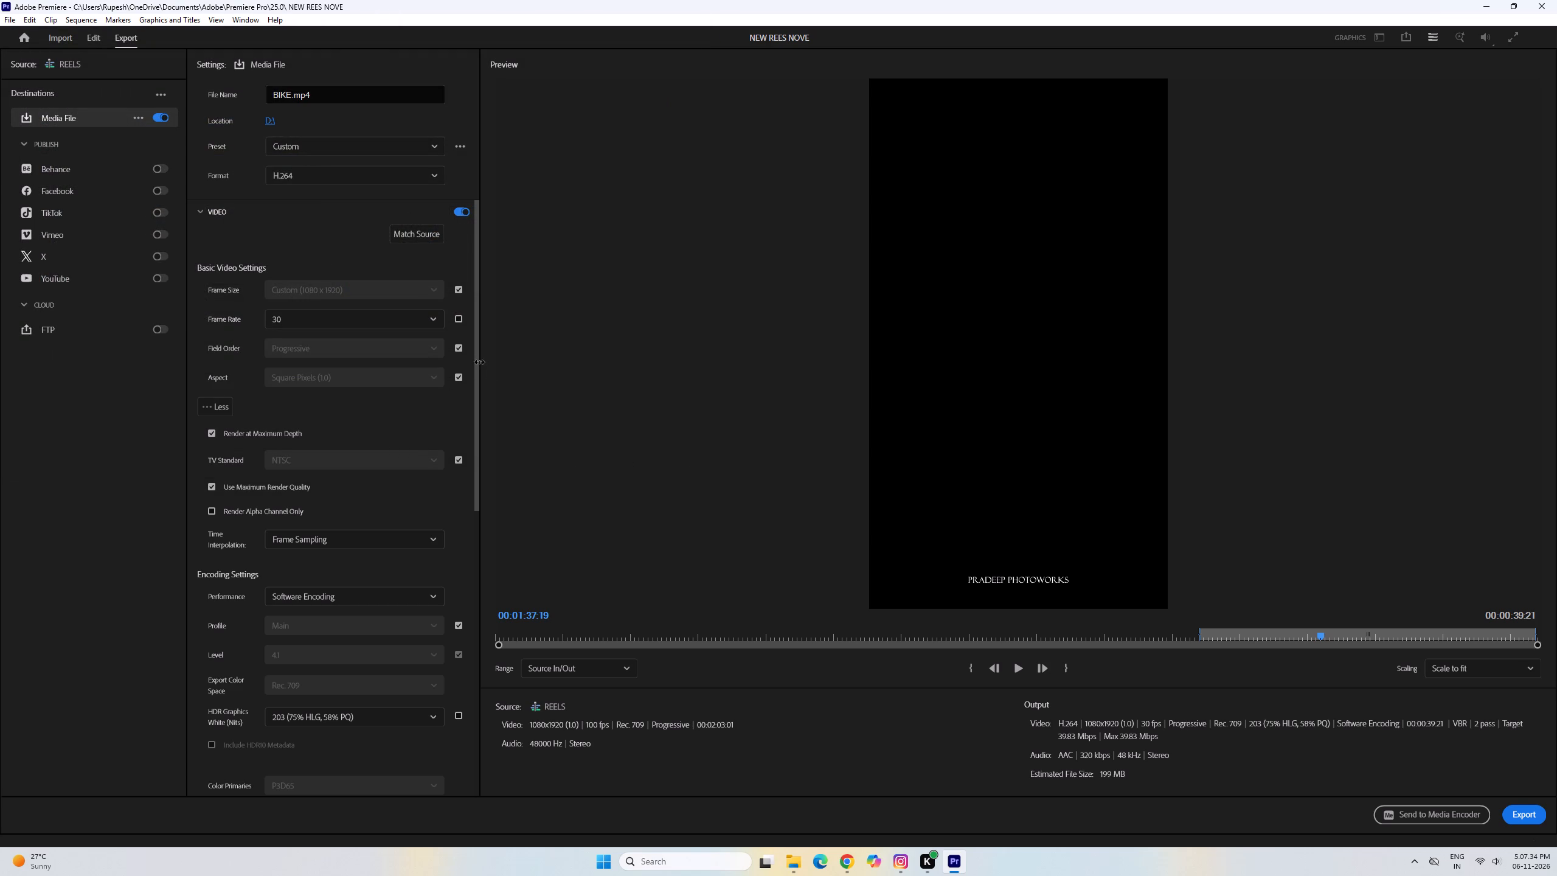
Review the video bitrate settings and start the H.264 export of BIKE.mp4.
left_click_drag(476, 363, 468, 667)
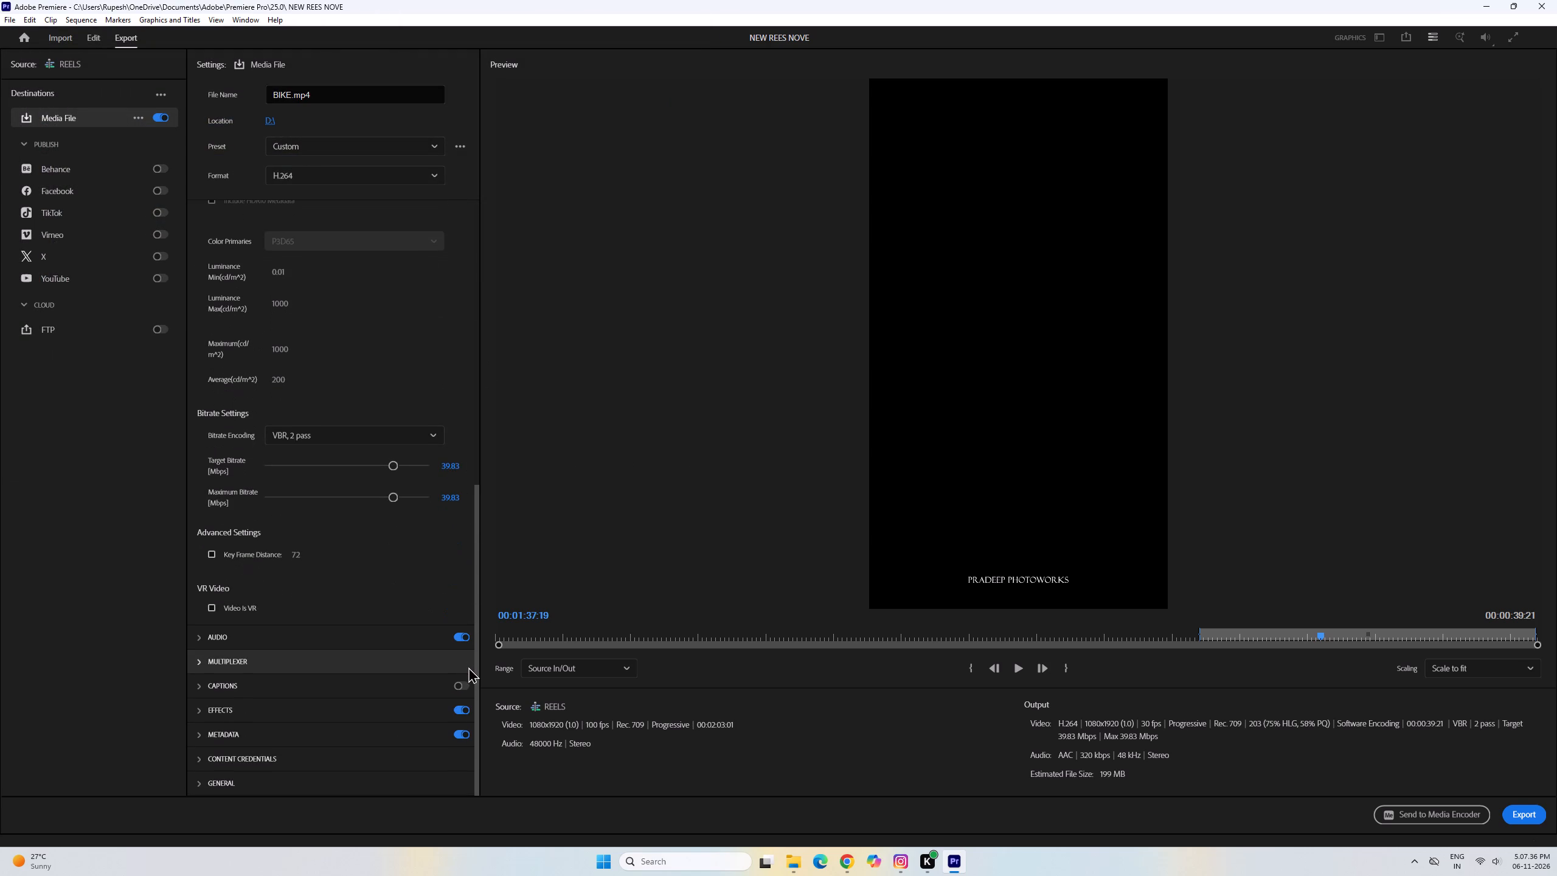
left_click_drag(468, 667, 471, 586)
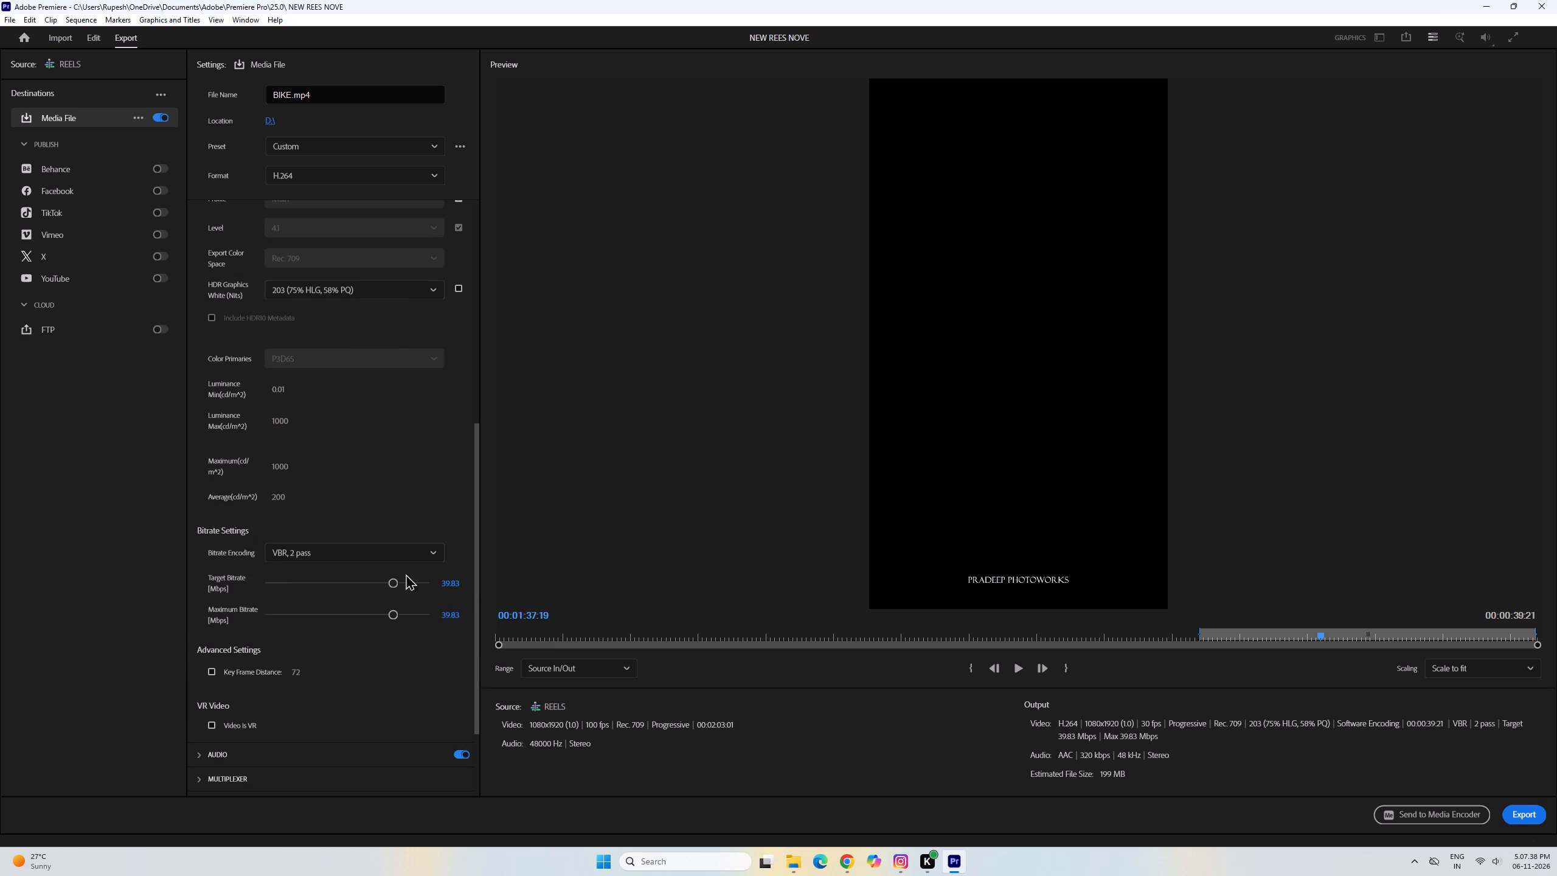
left_click(1515, 815)
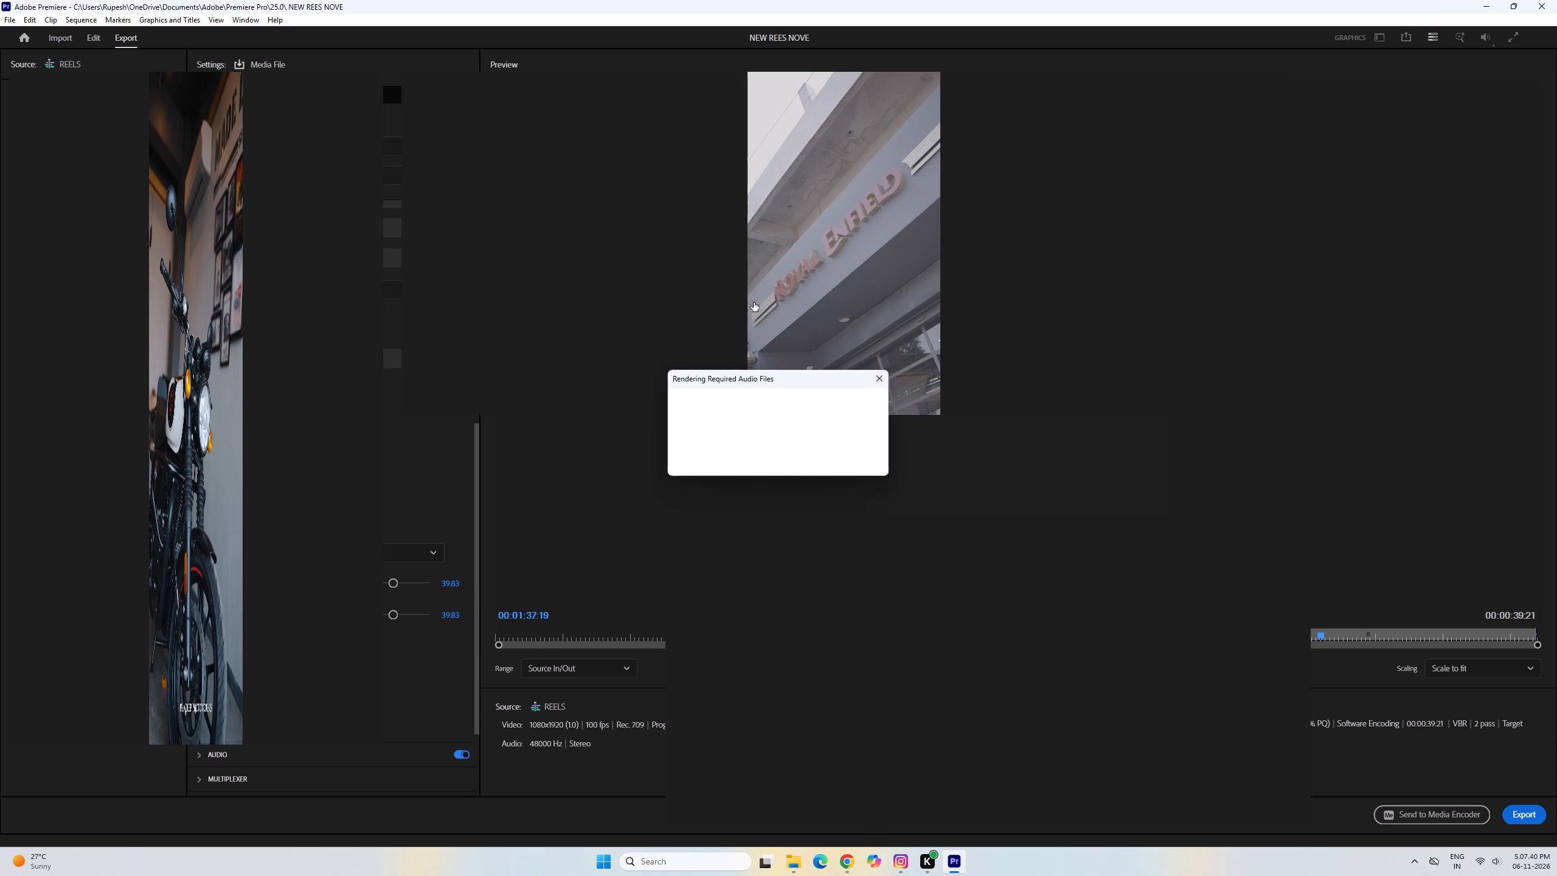
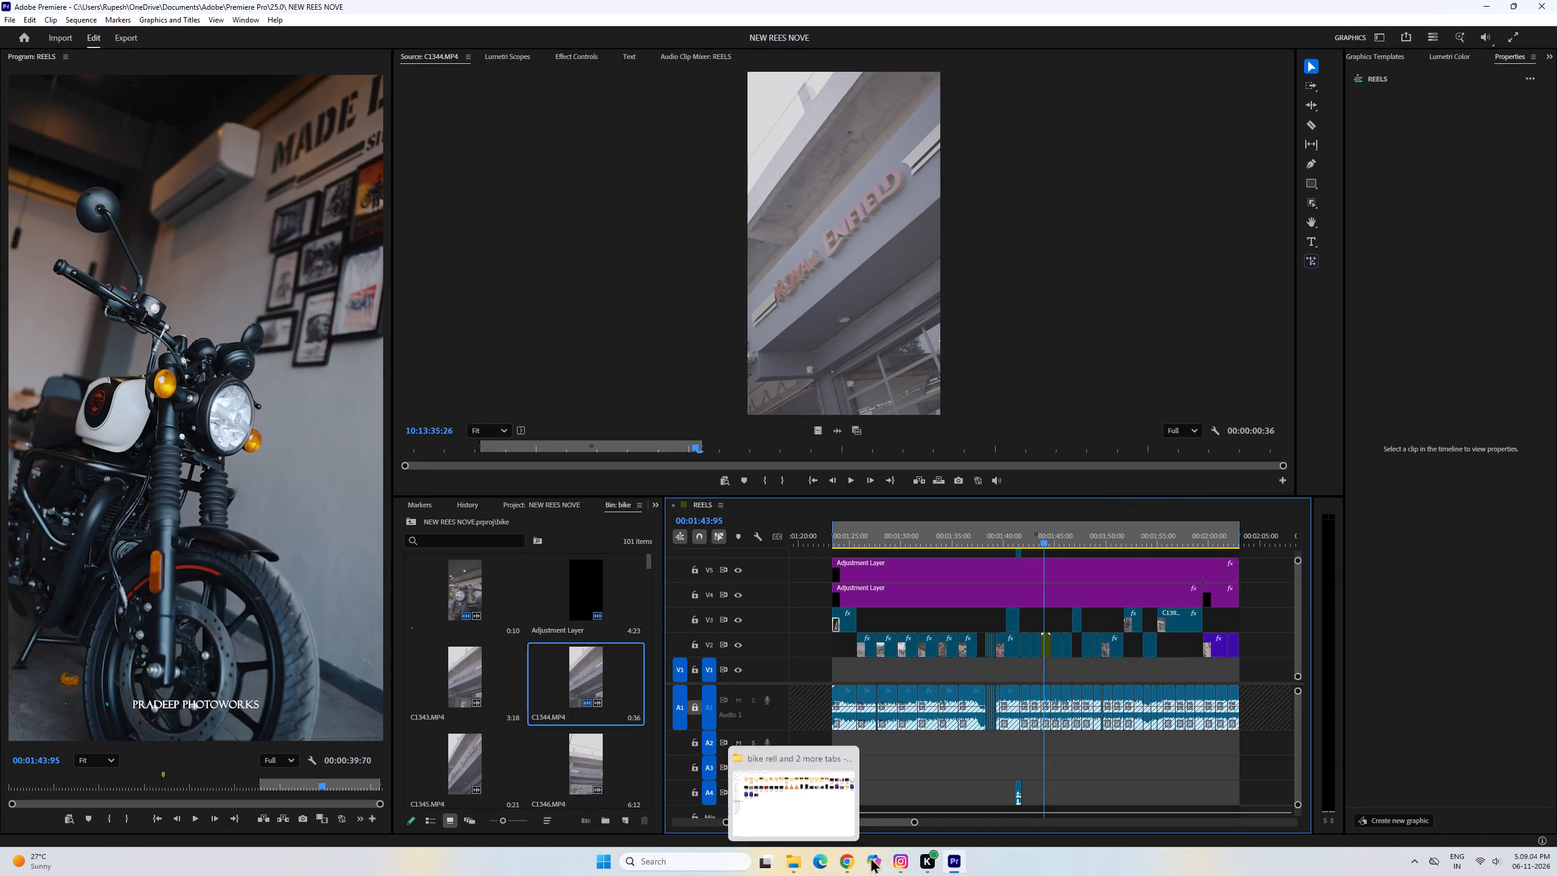
Switch to File Explorer and play the BIKE video from New Volume (D:) full screen in VLC.
left_click(797, 865)
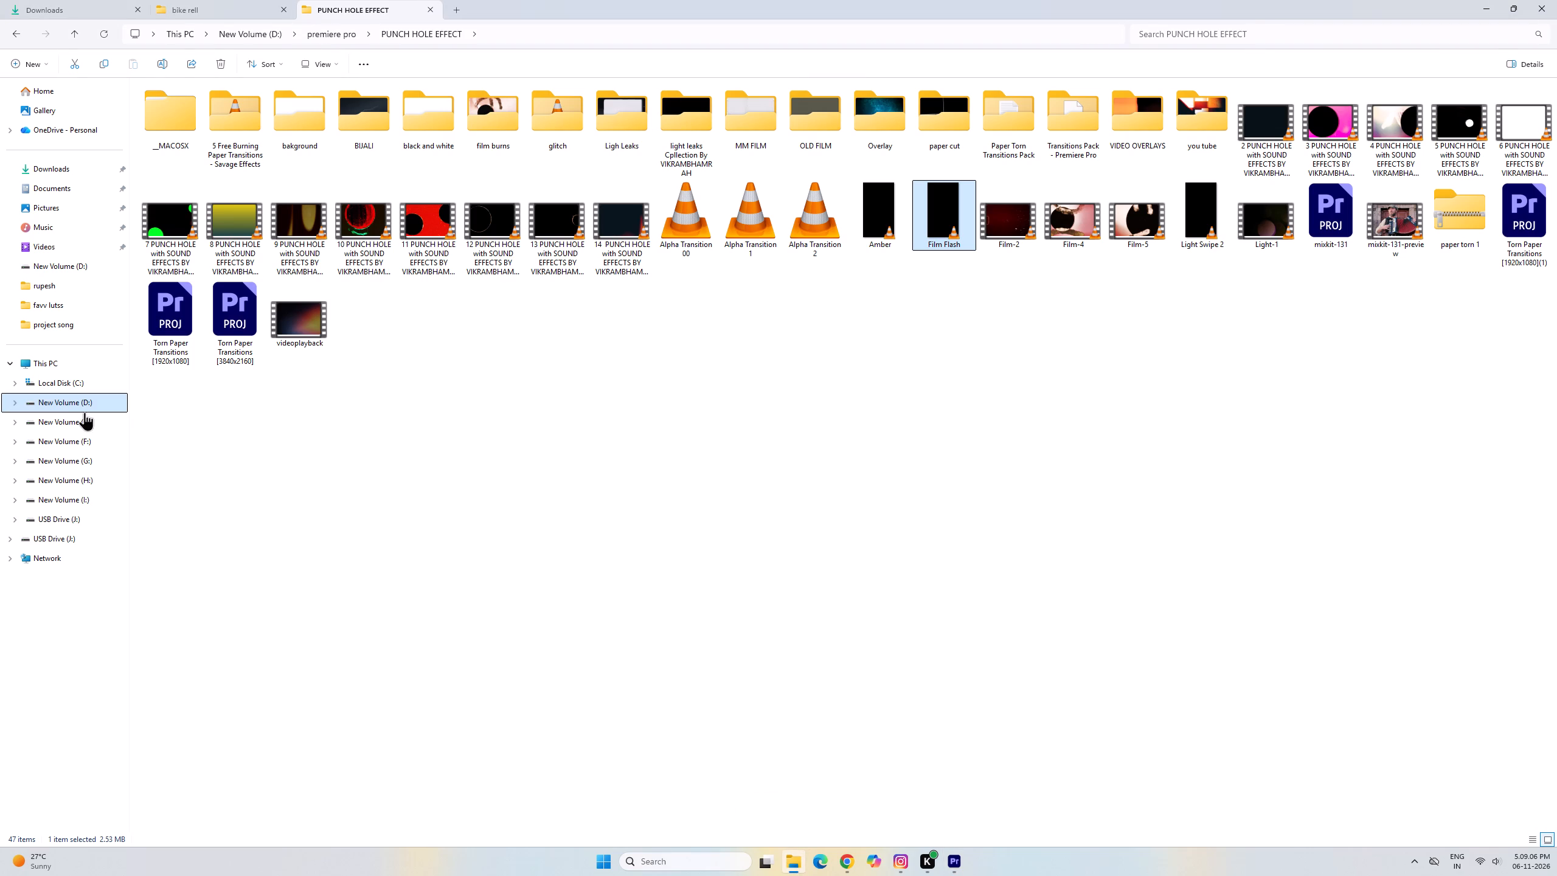
left_click(85, 412)
double_click(1139, 294)
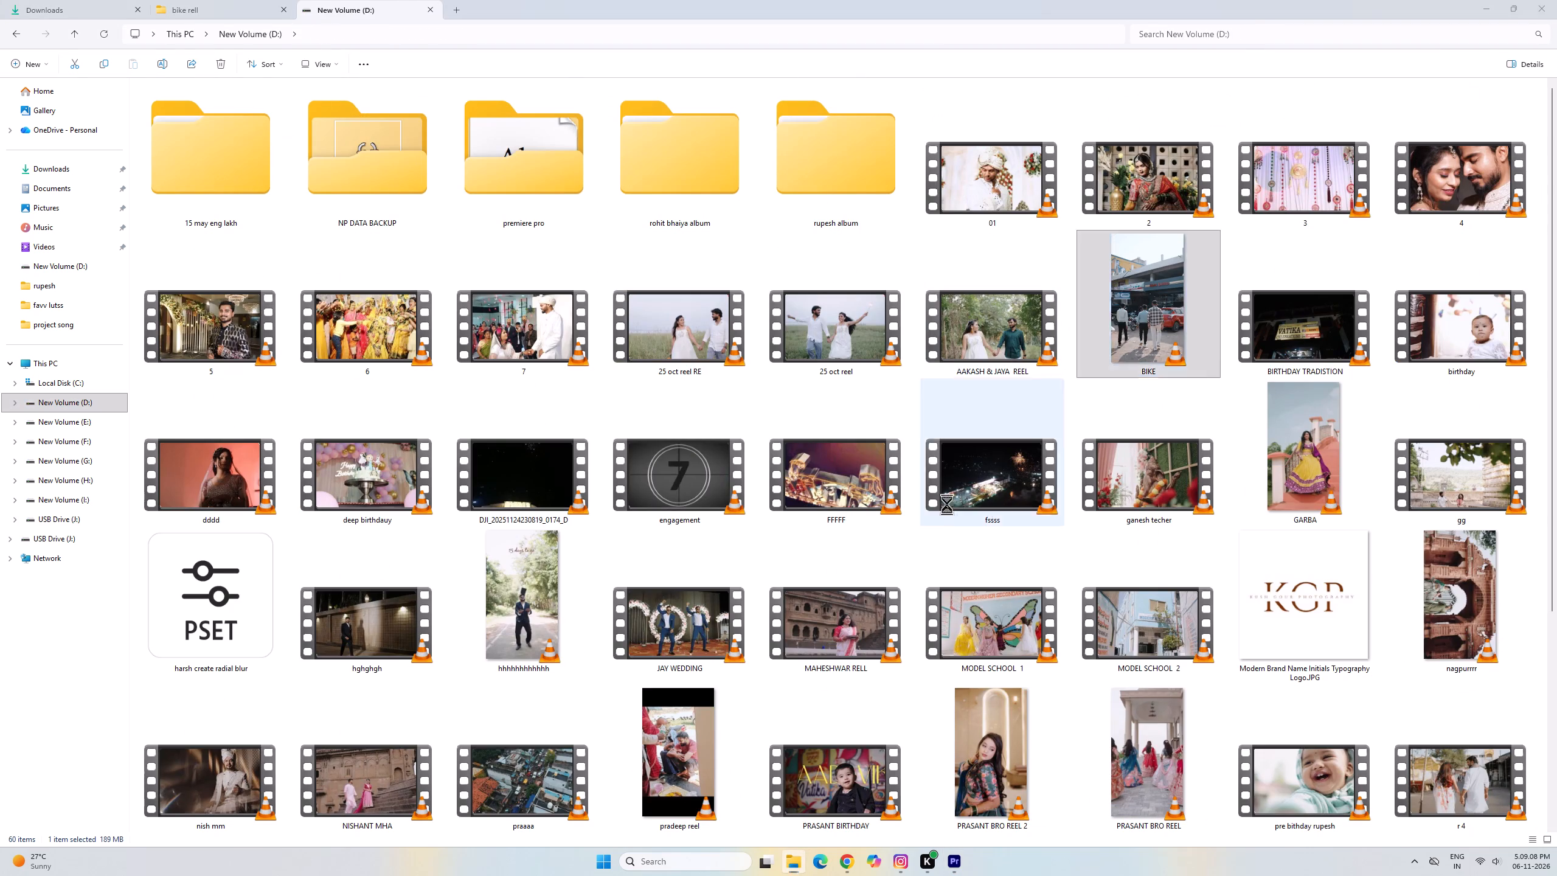
double_click(1039, 439)
scroll(1064, 462, "up", 4)
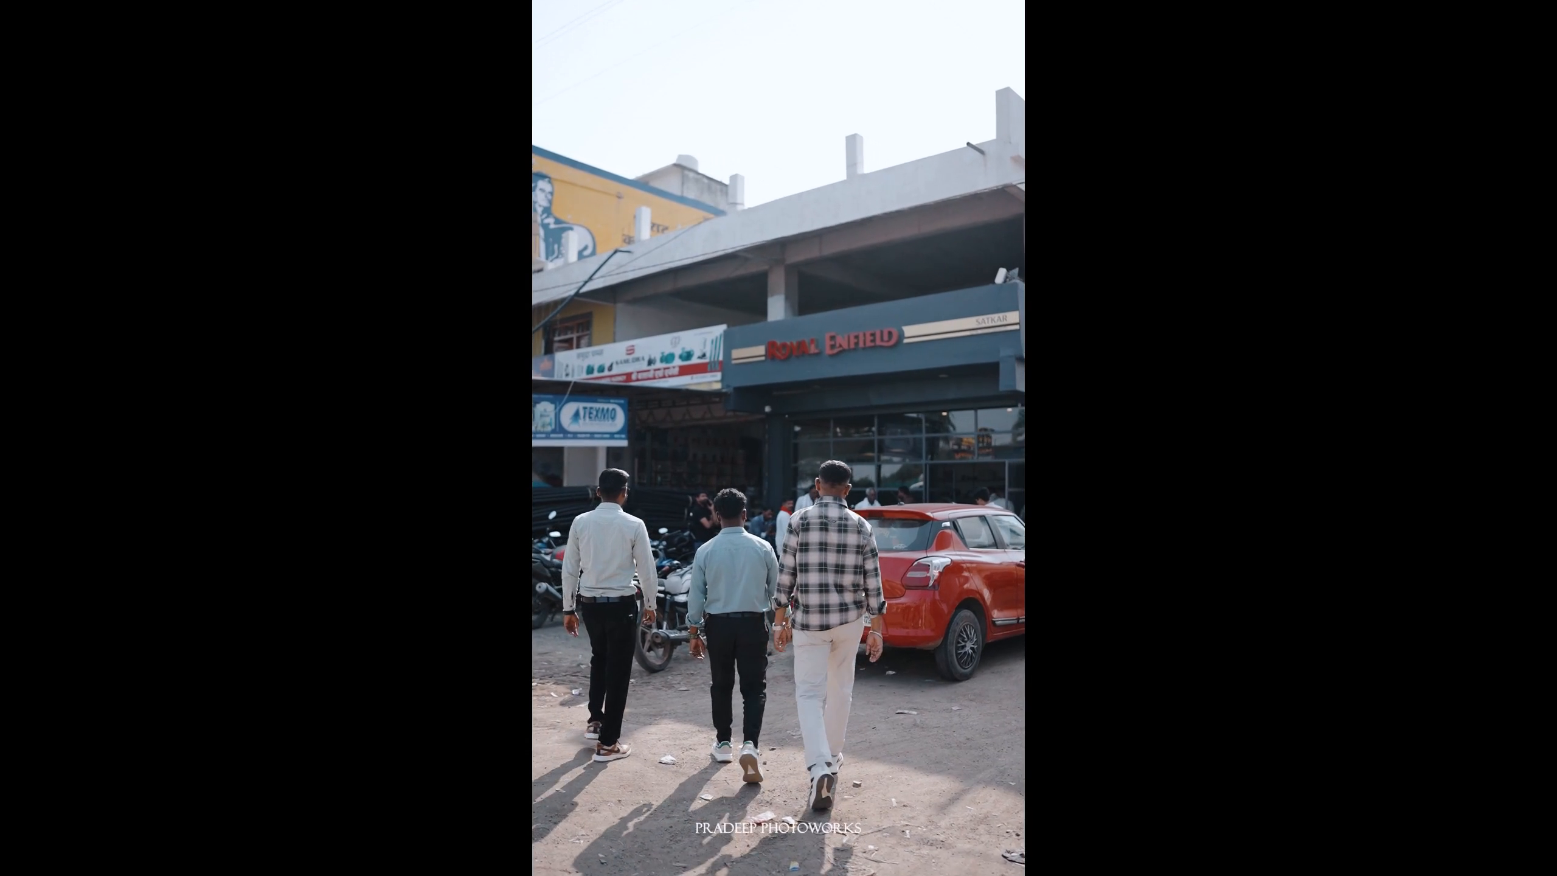
Watch the rest of the BIKE video, repositioning the windowed player and returning playback to full screen.
scroll(1077, 472, "up", 1)
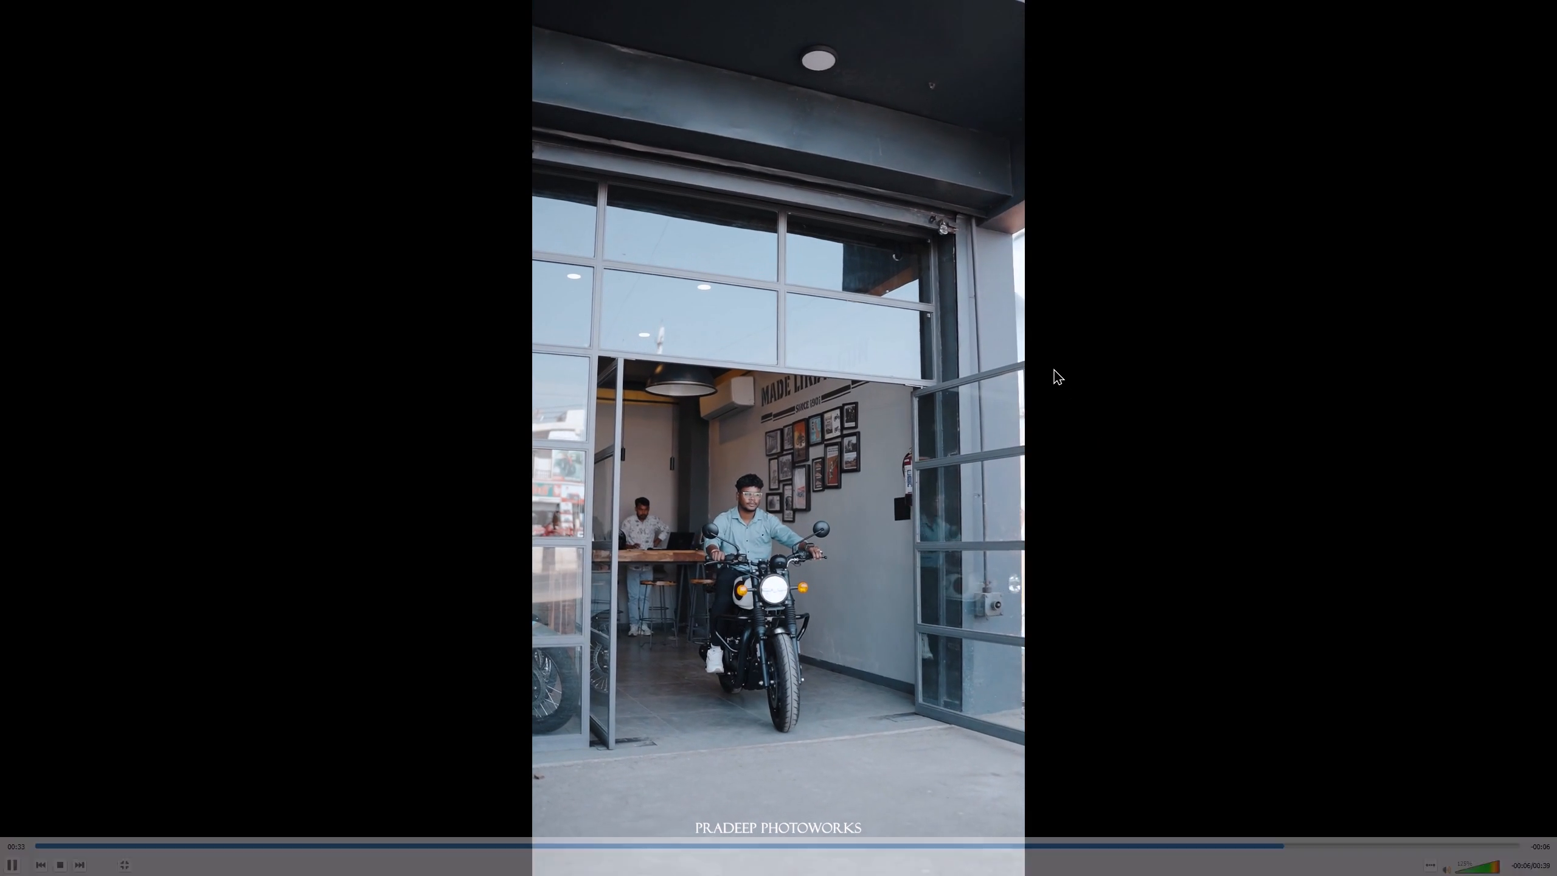
double_click(1033, 353)
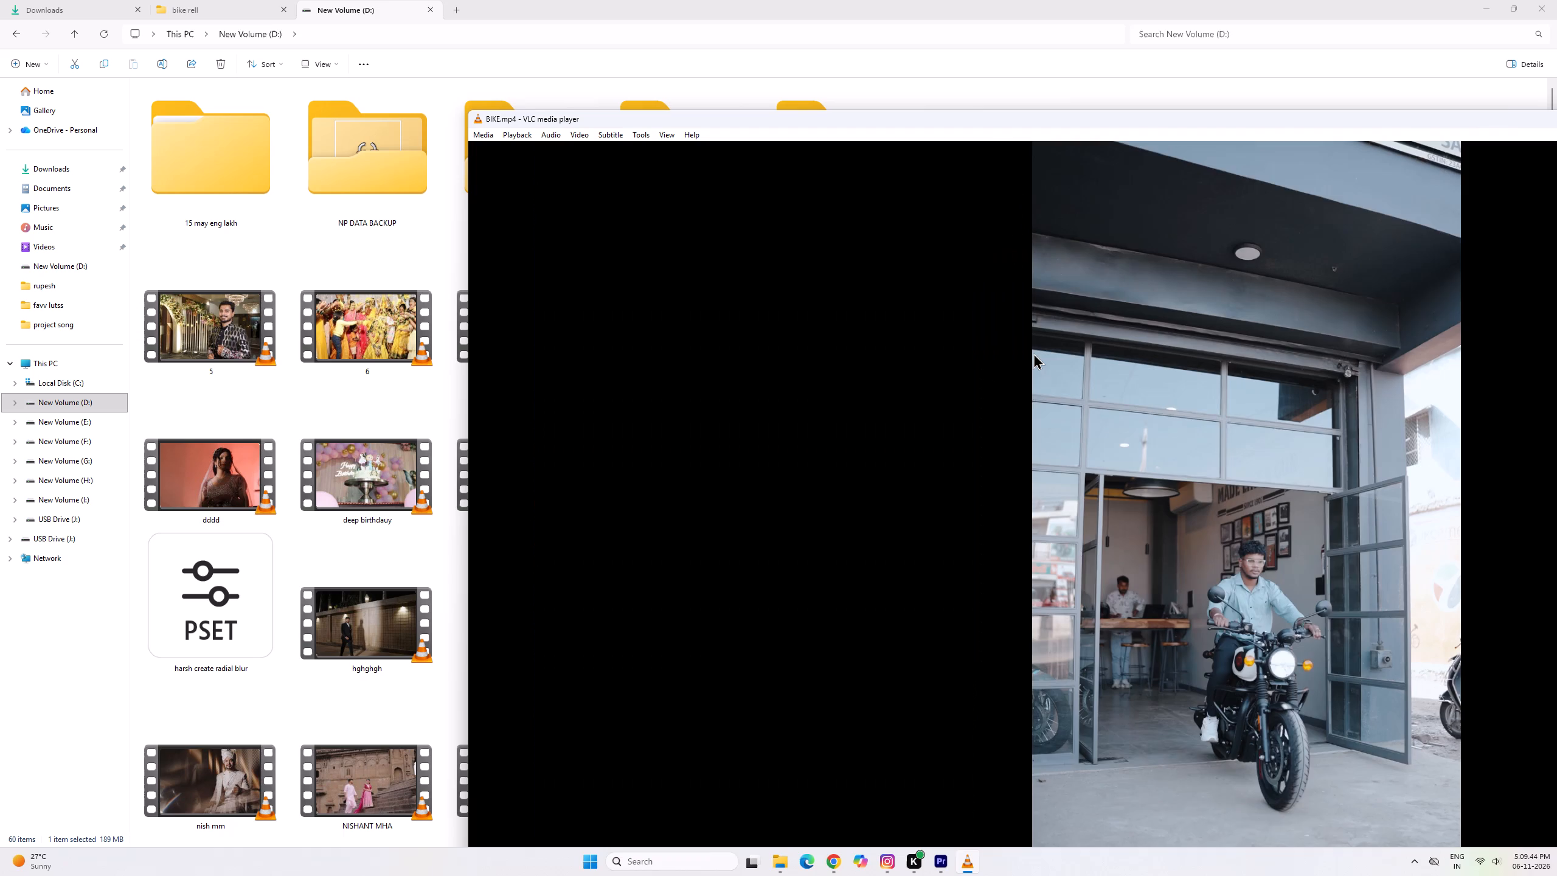
left_click_drag(1069, 120, 560, 26)
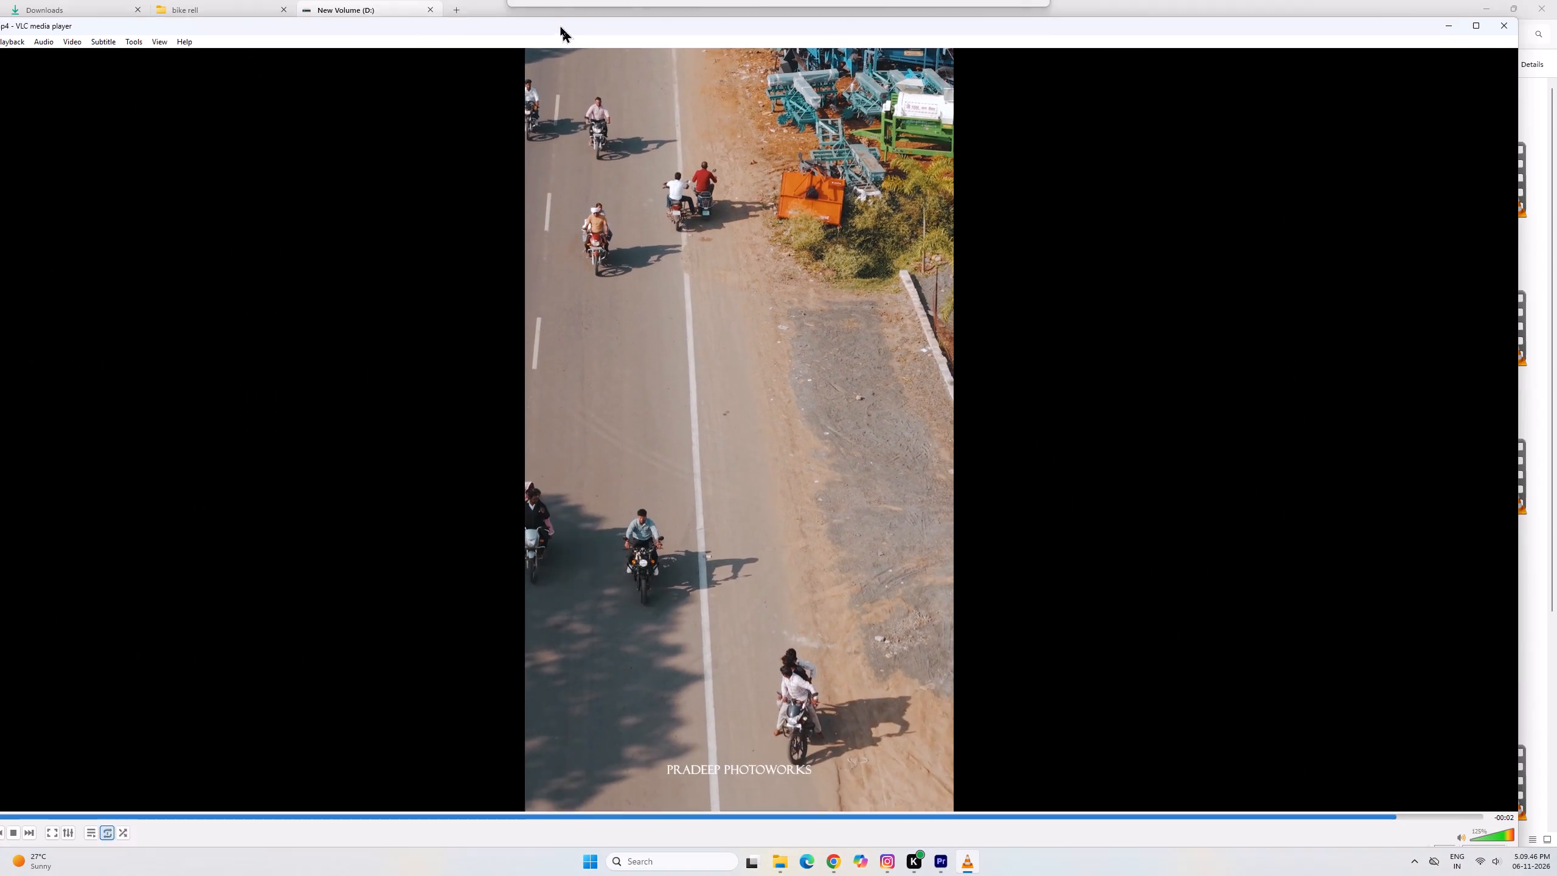
left_click_drag(560, 26, 552, 22)
double_click(723, 350)
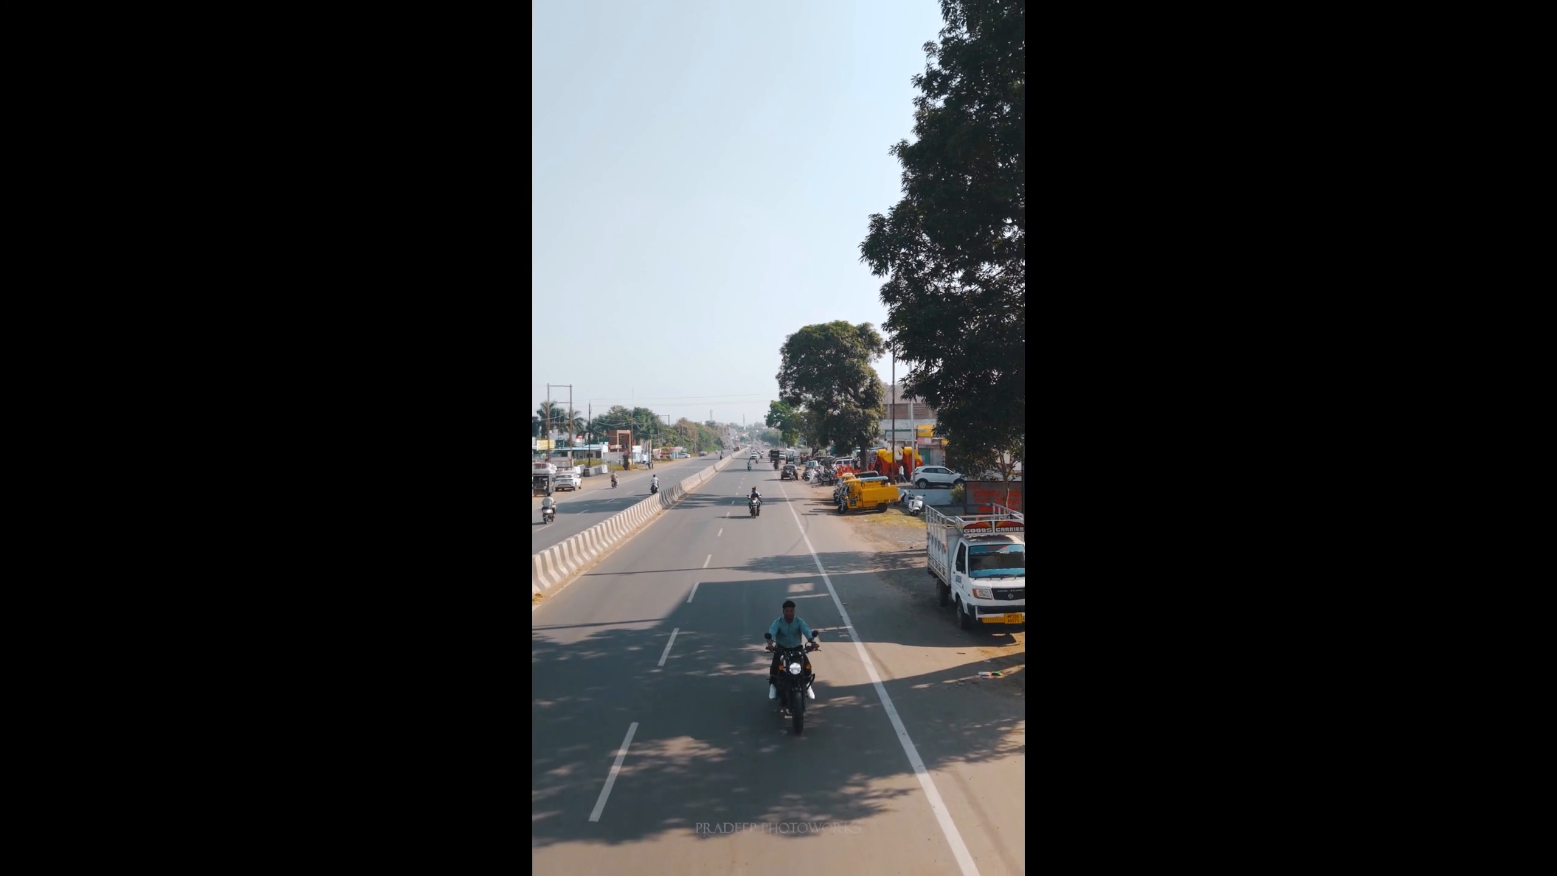
double_click(1246, 328)
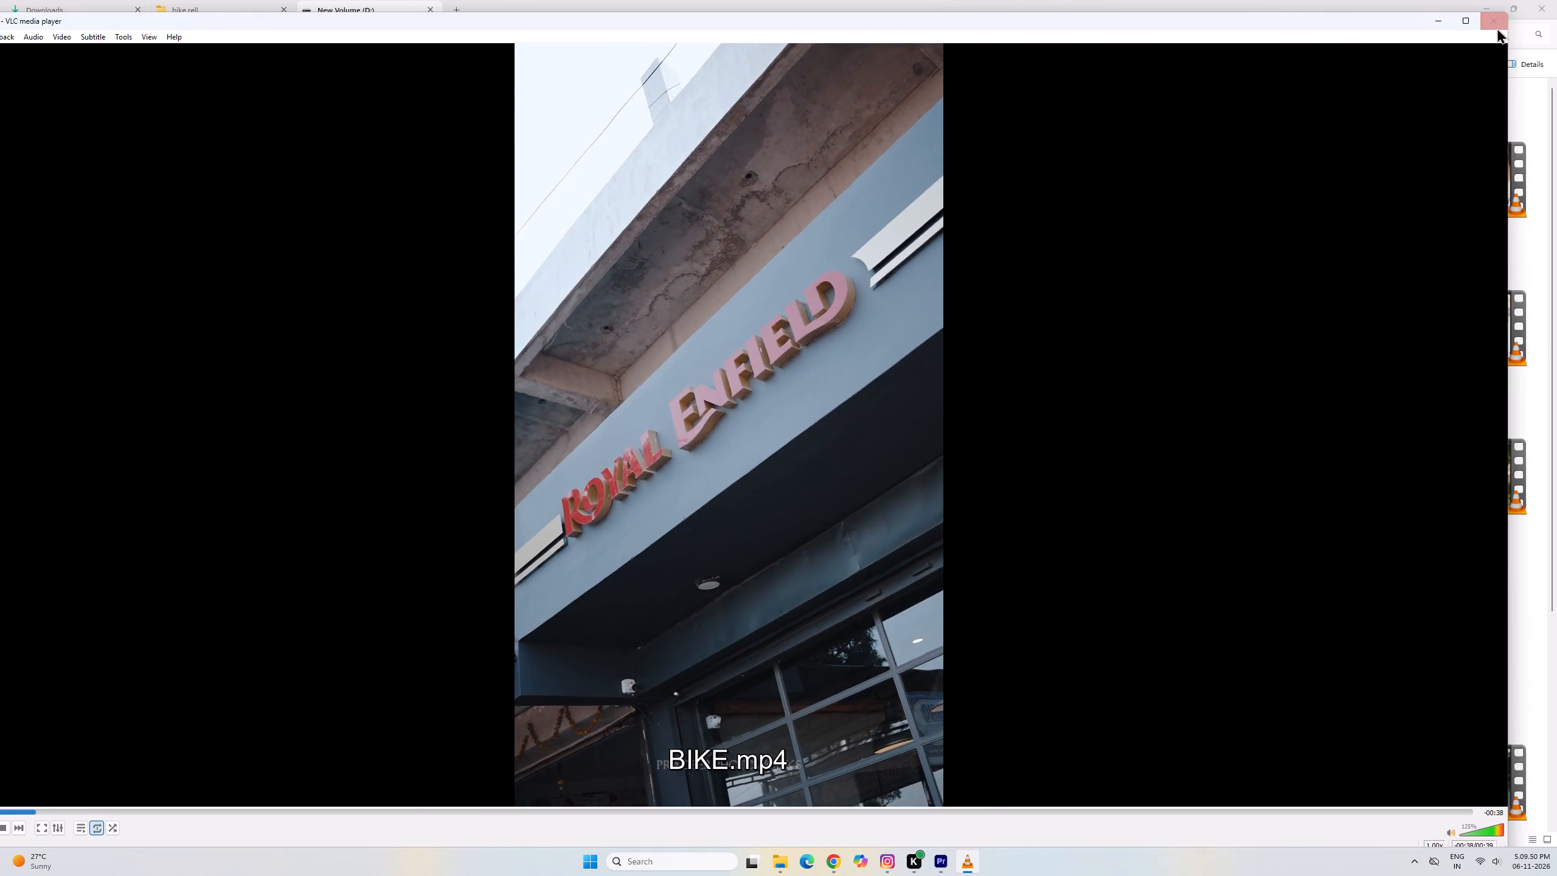
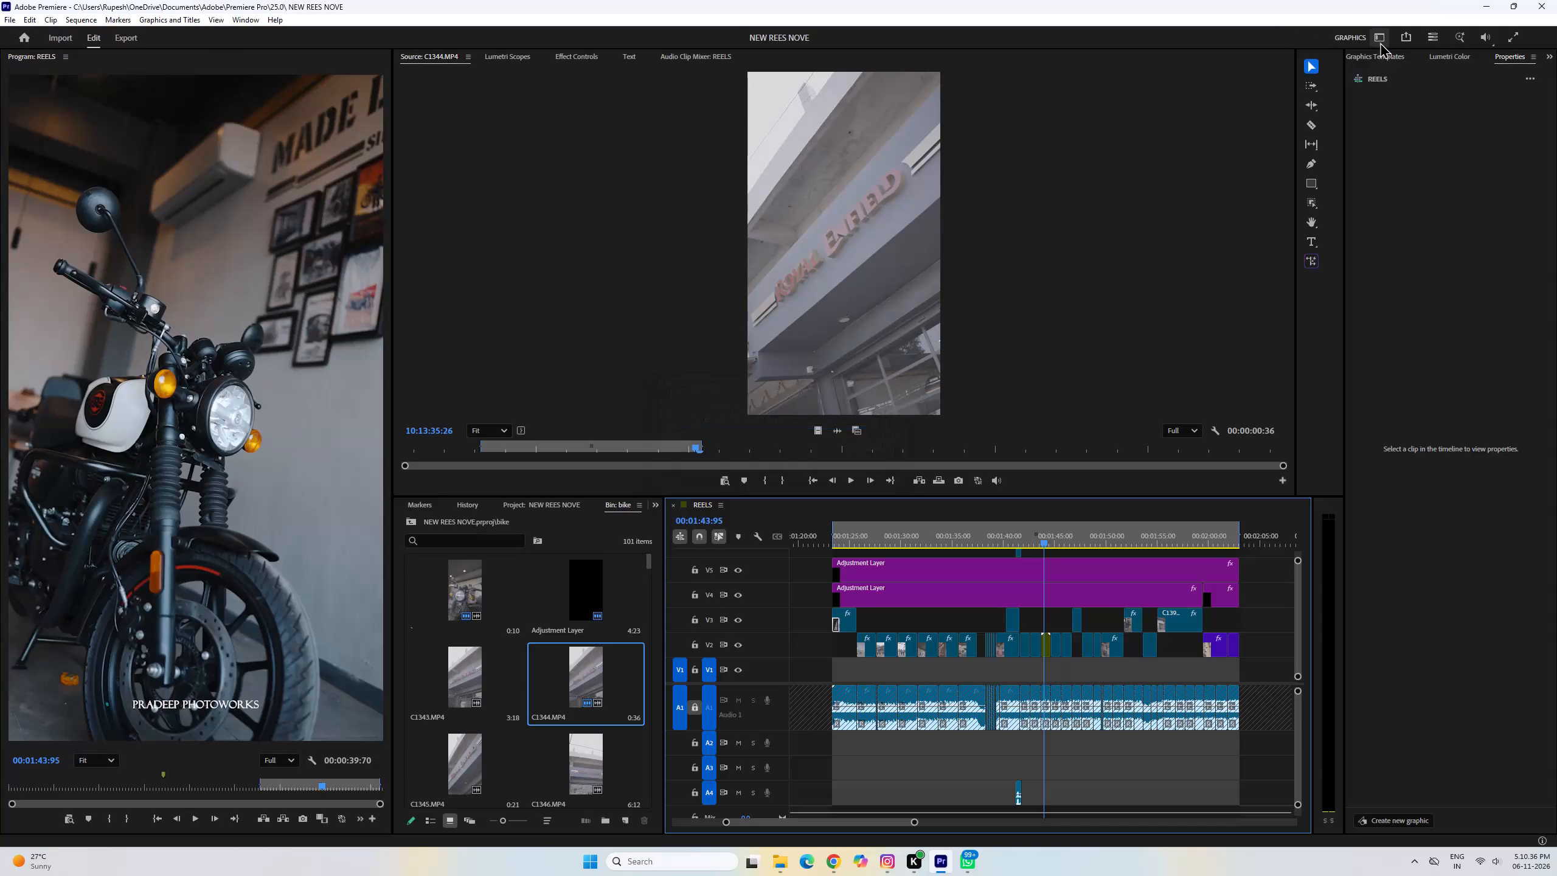
Switch the workspace layout from Graphics to Editing.
left_click(1380, 40)
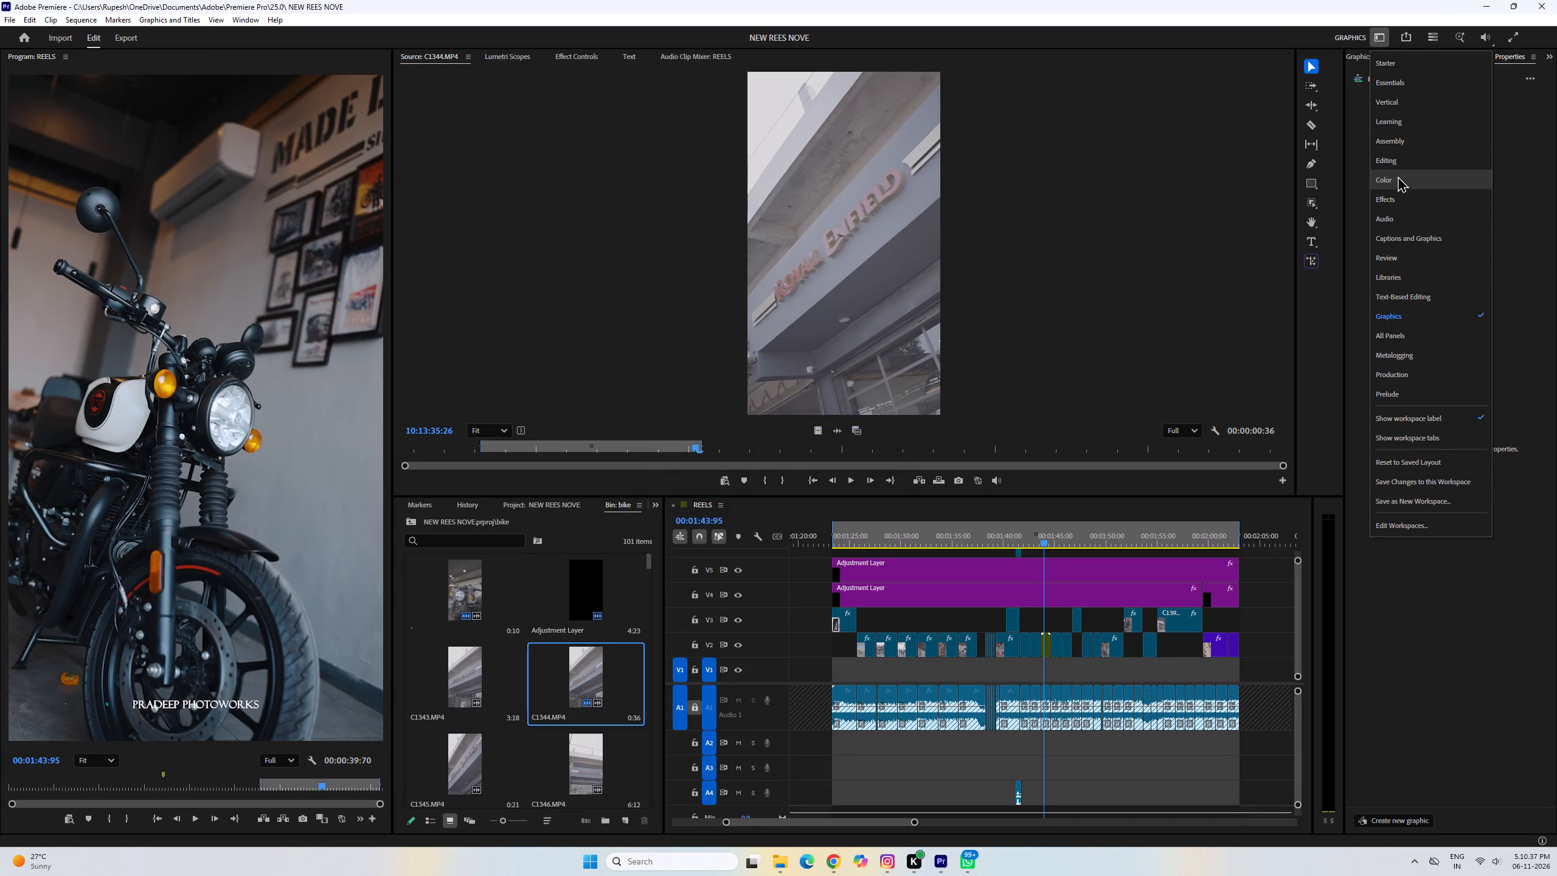
left_click(1392, 163)
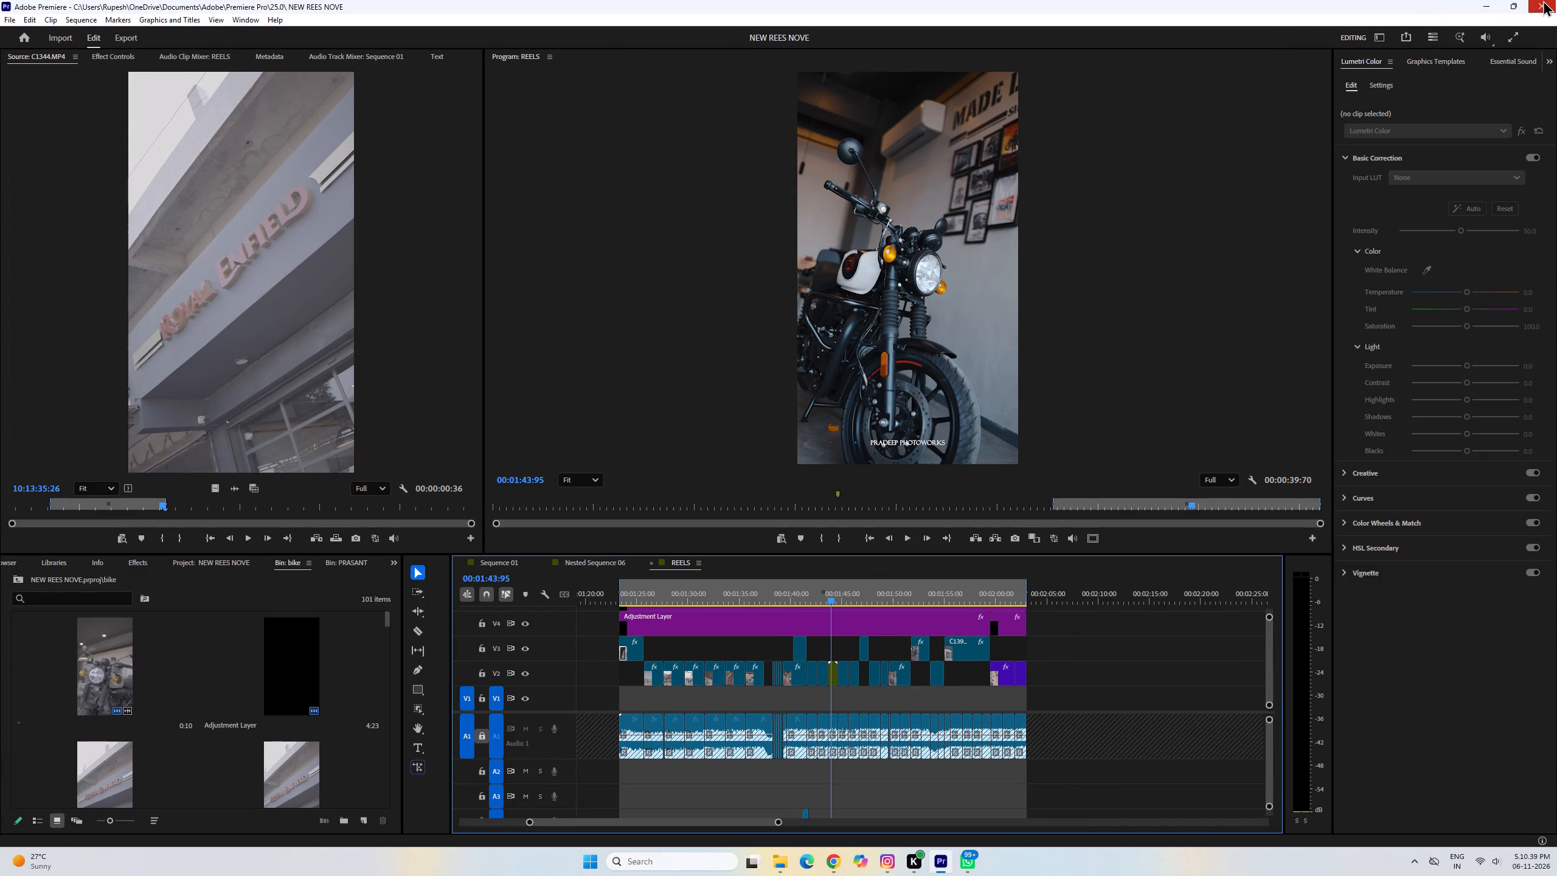
Close Premiere Pro with the NEW REES NOVE project open.
left_click(1543, 0)
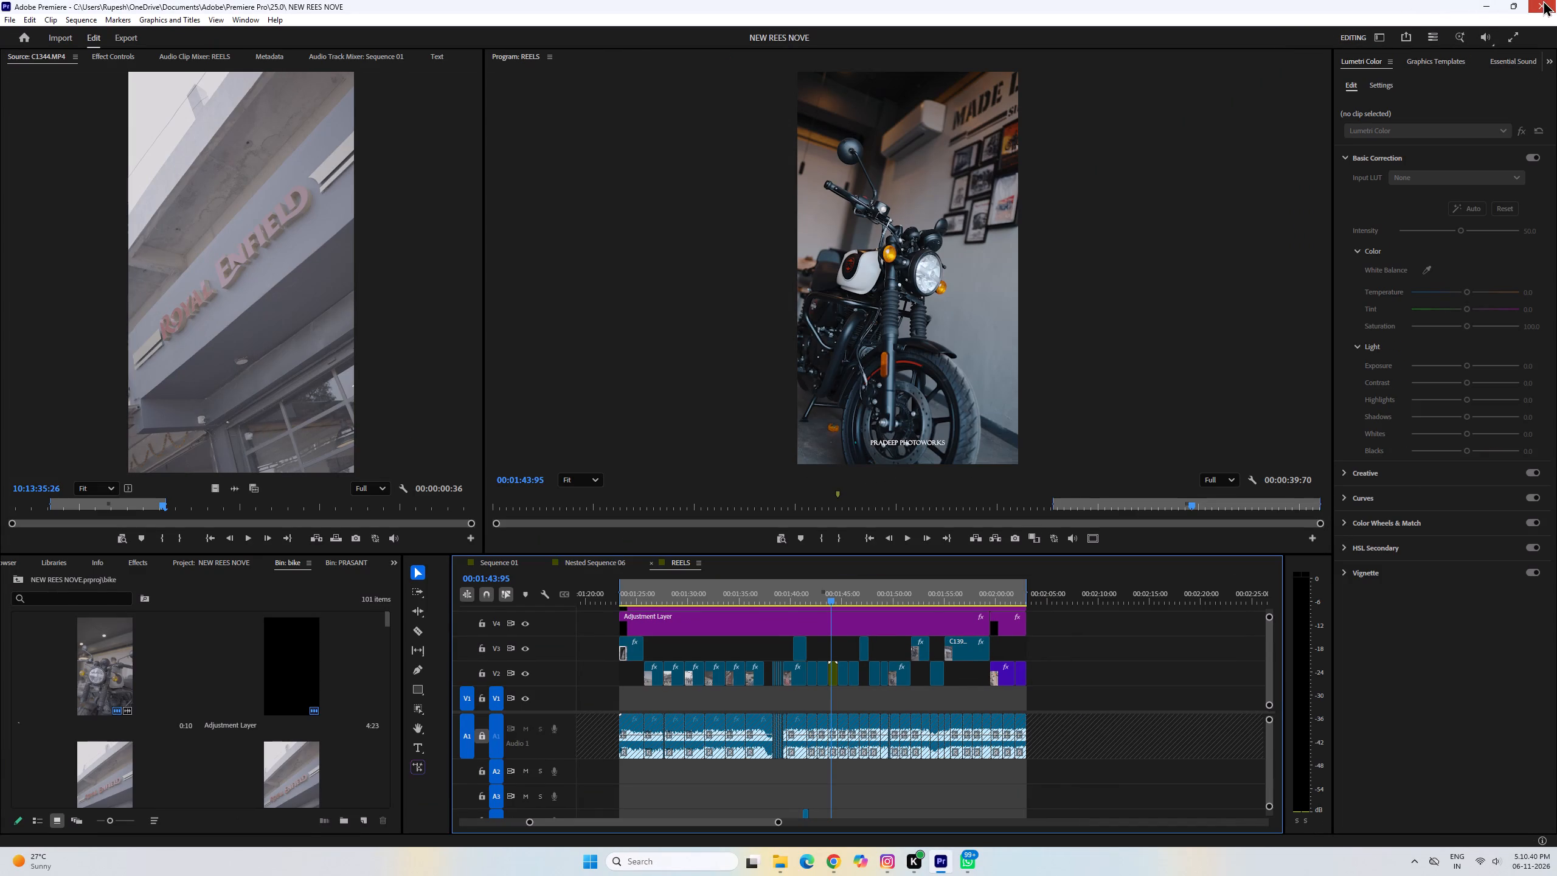
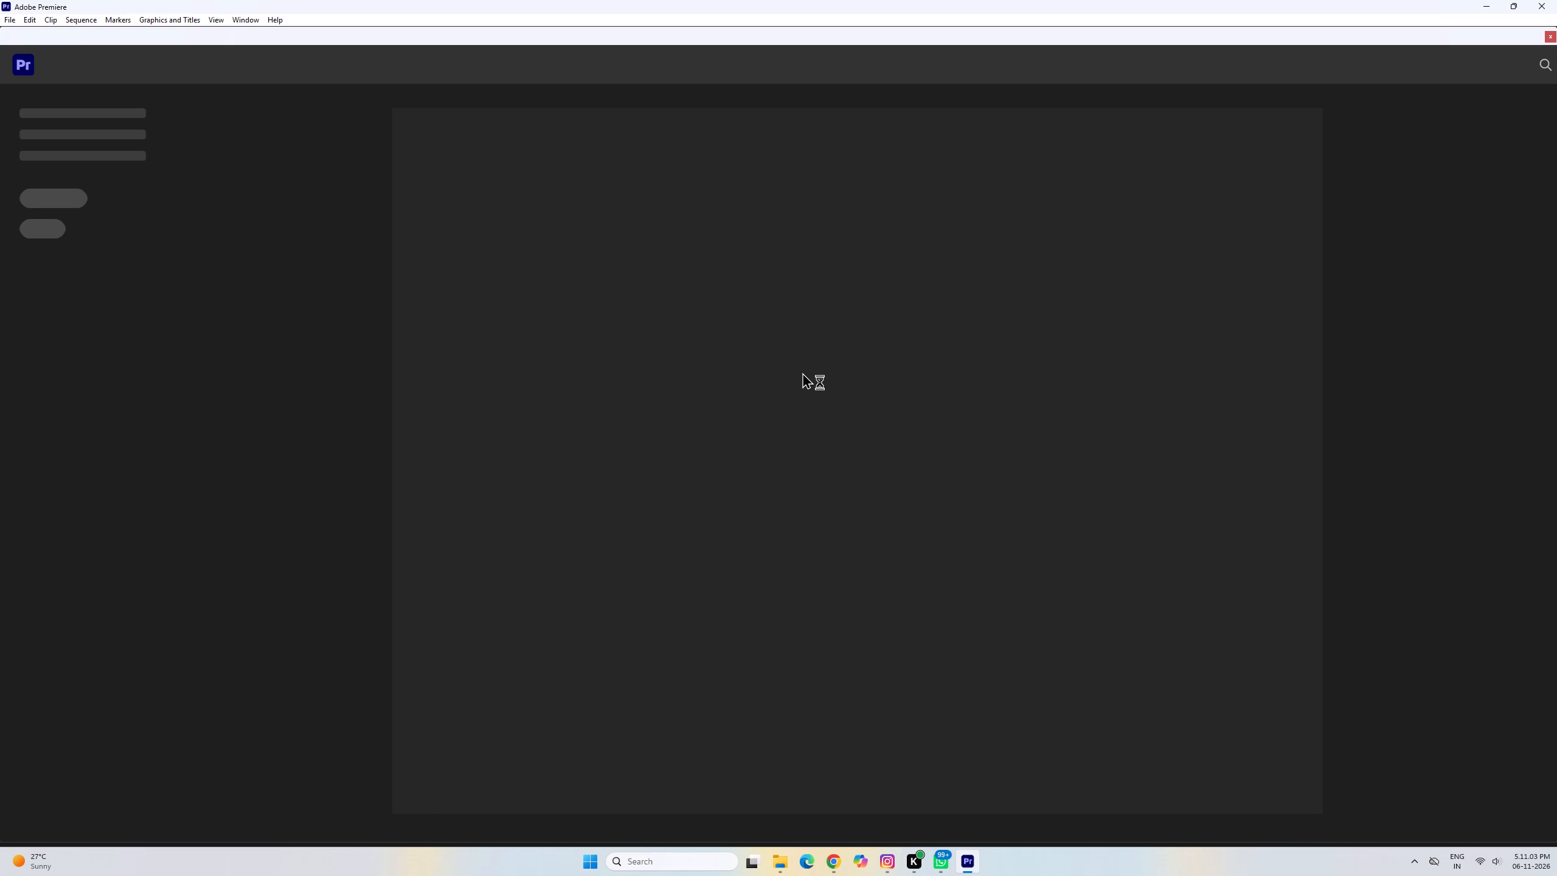
Open the recent NEW REES NOVE project.
left_click(513, 257)
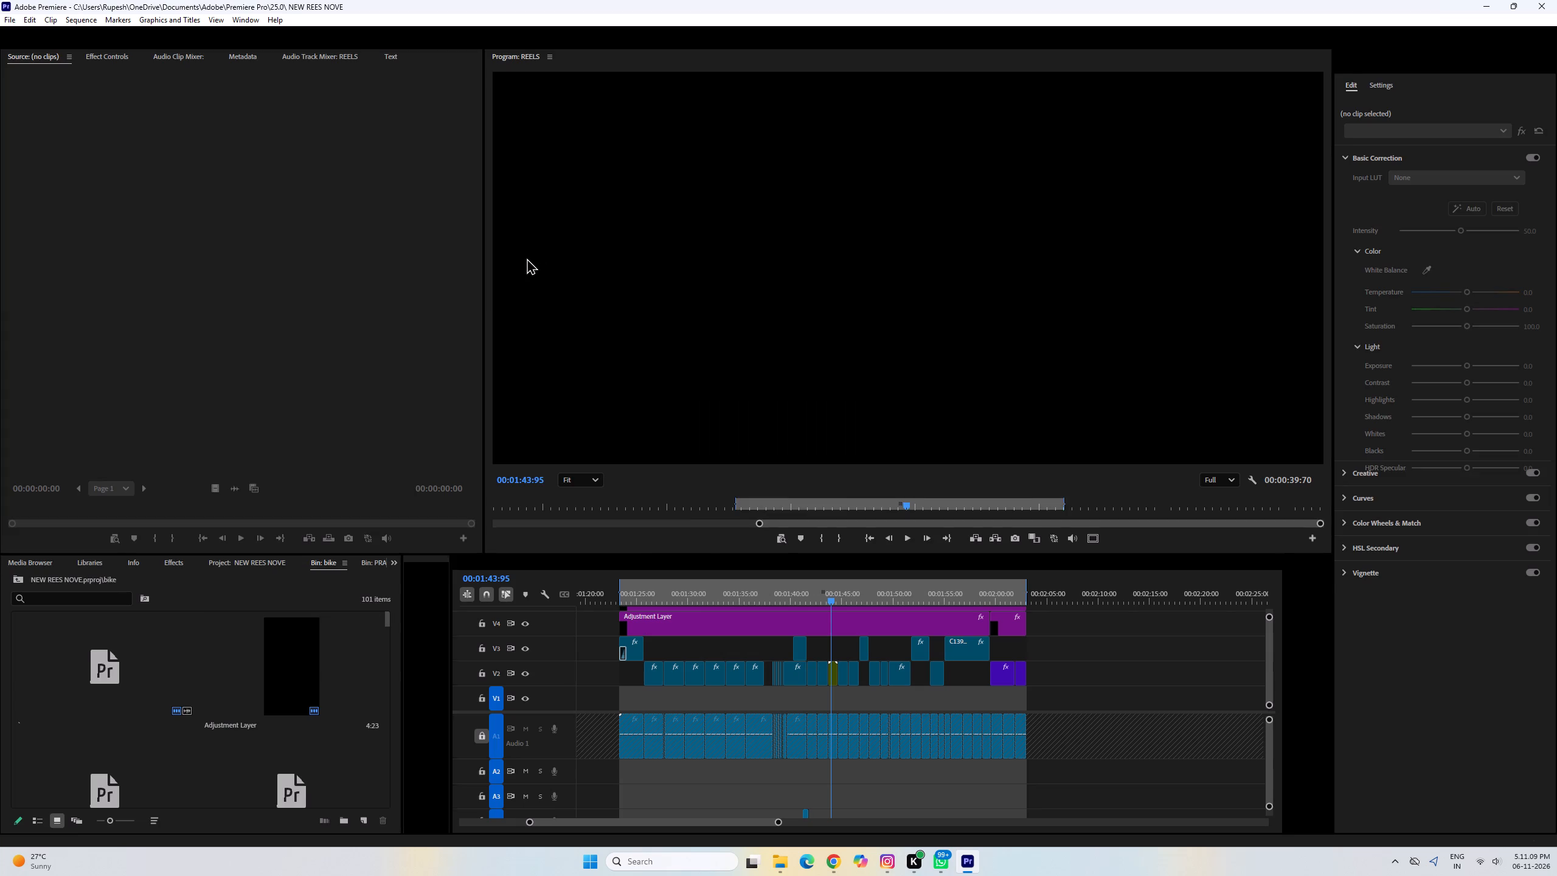
Check the reel edit in the REELS sequence at about 00:01:28 and 00:01:39.
left_click(671, 599)
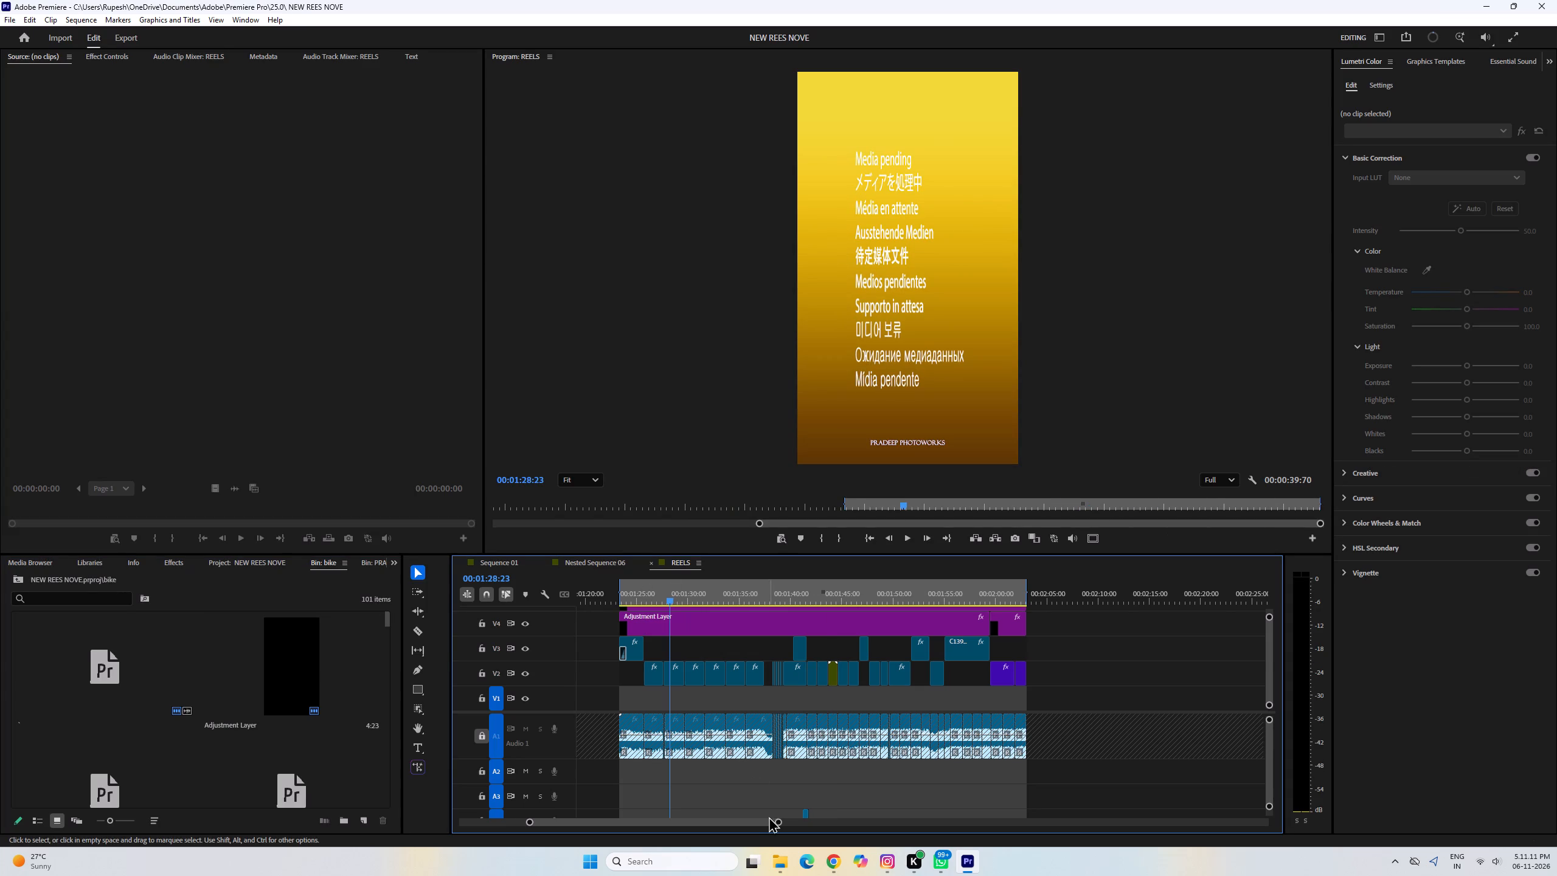
left_click_drag(777, 822, 712, 732)
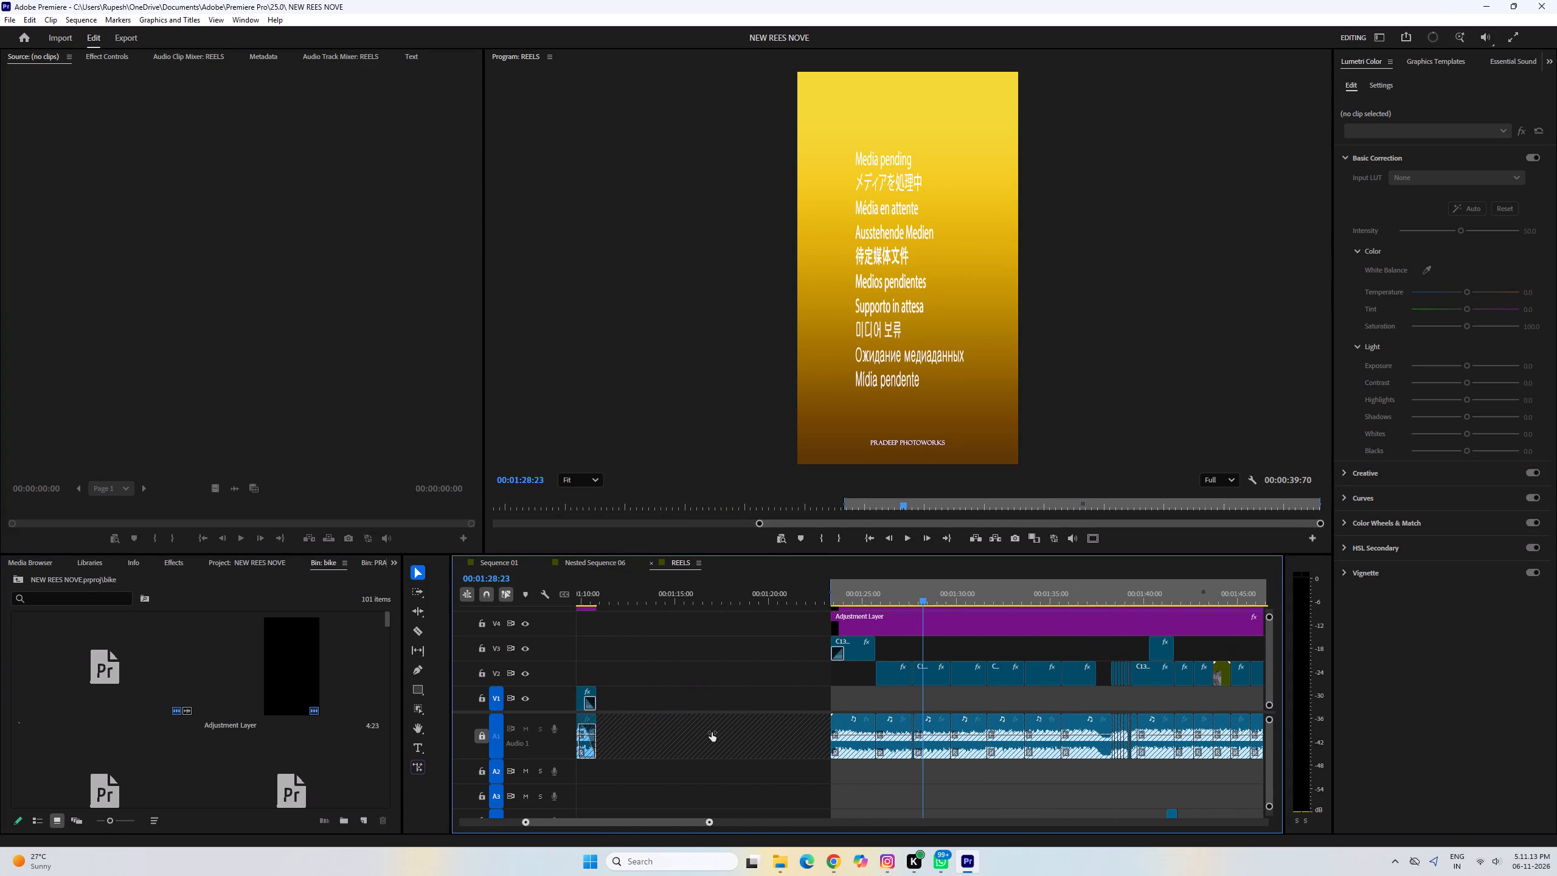
left_click_drag(712, 732, 712, 732)
left_click(1143, 599)
scroll(1142, 601, "down", 5)
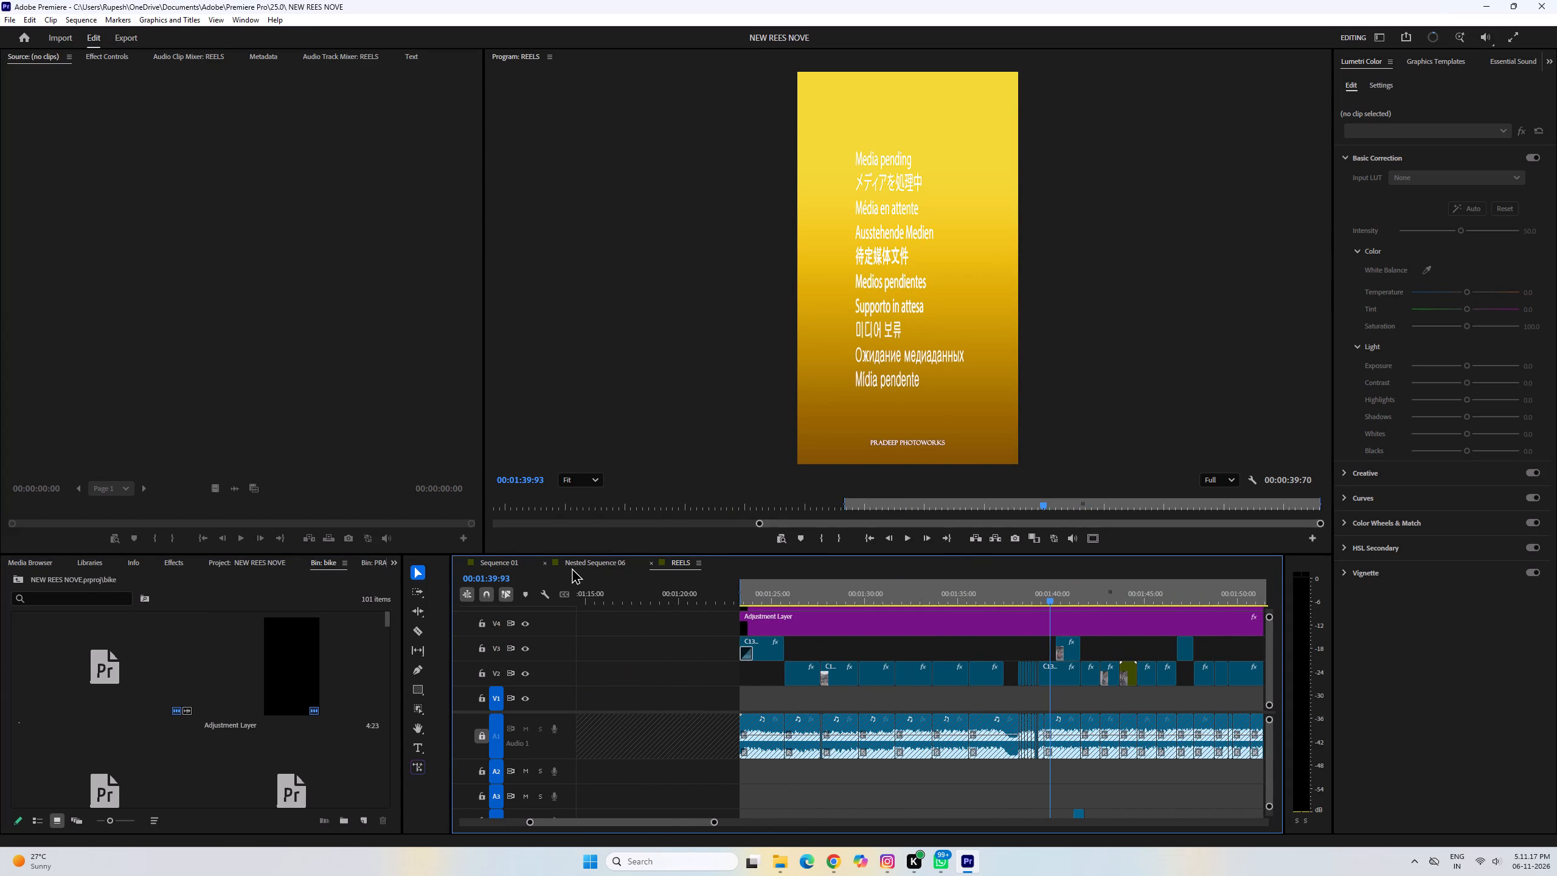
Switch to Sequence 01 and briefly play its last section from about 00:04:13.
left_click(587, 565)
left_click(503, 563)
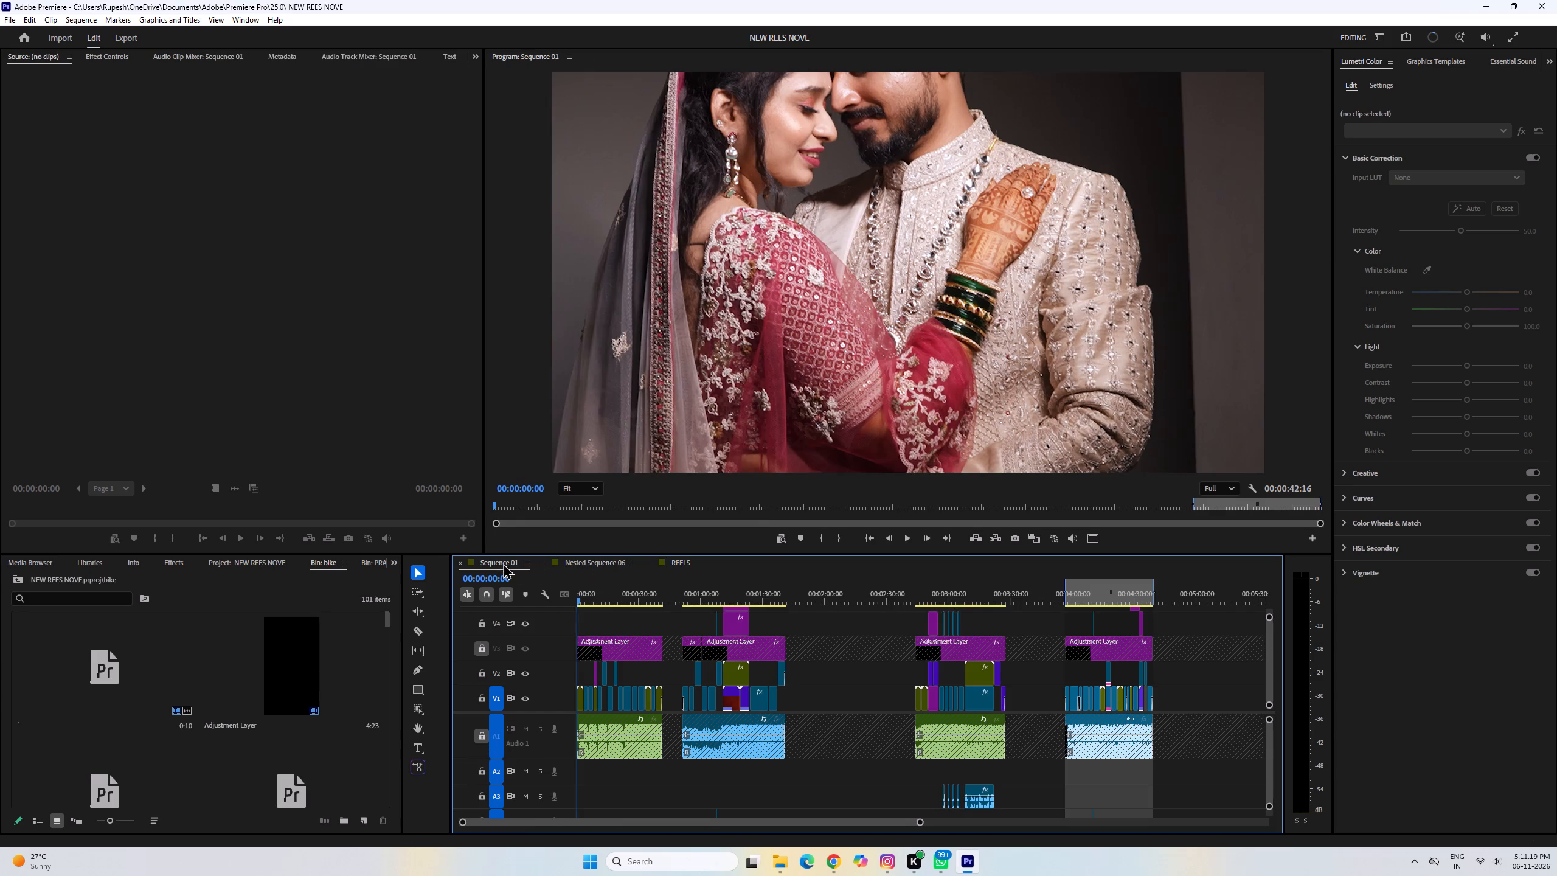
left_click(1101, 591)
scroll(1112, 592, "down", 5)
scroll(1054, 676, "down", 4)
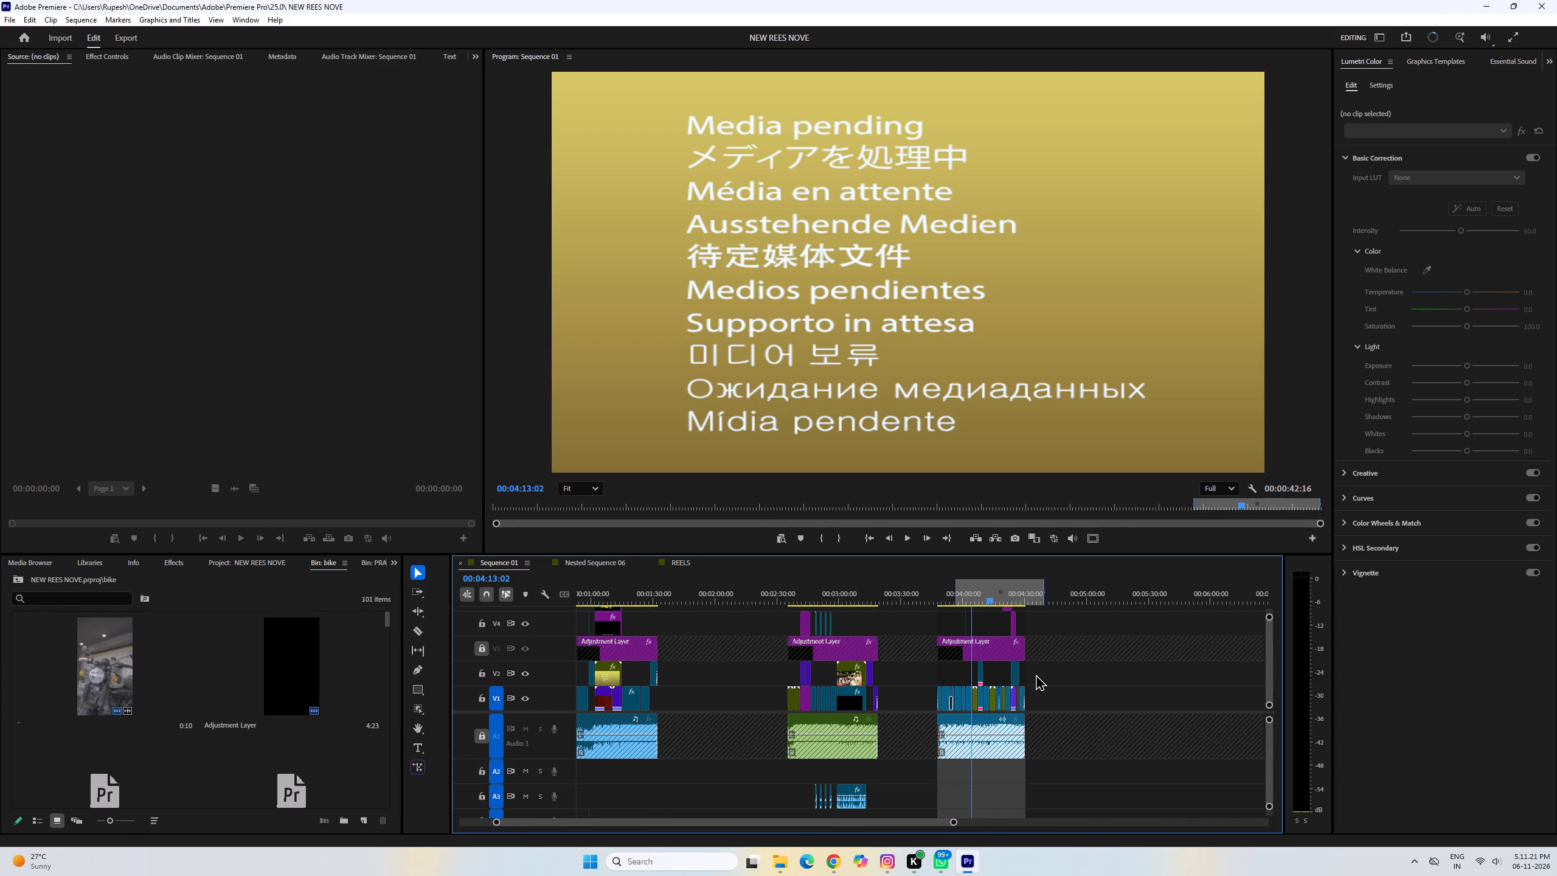
scroll(1024, 678, "down", 5)
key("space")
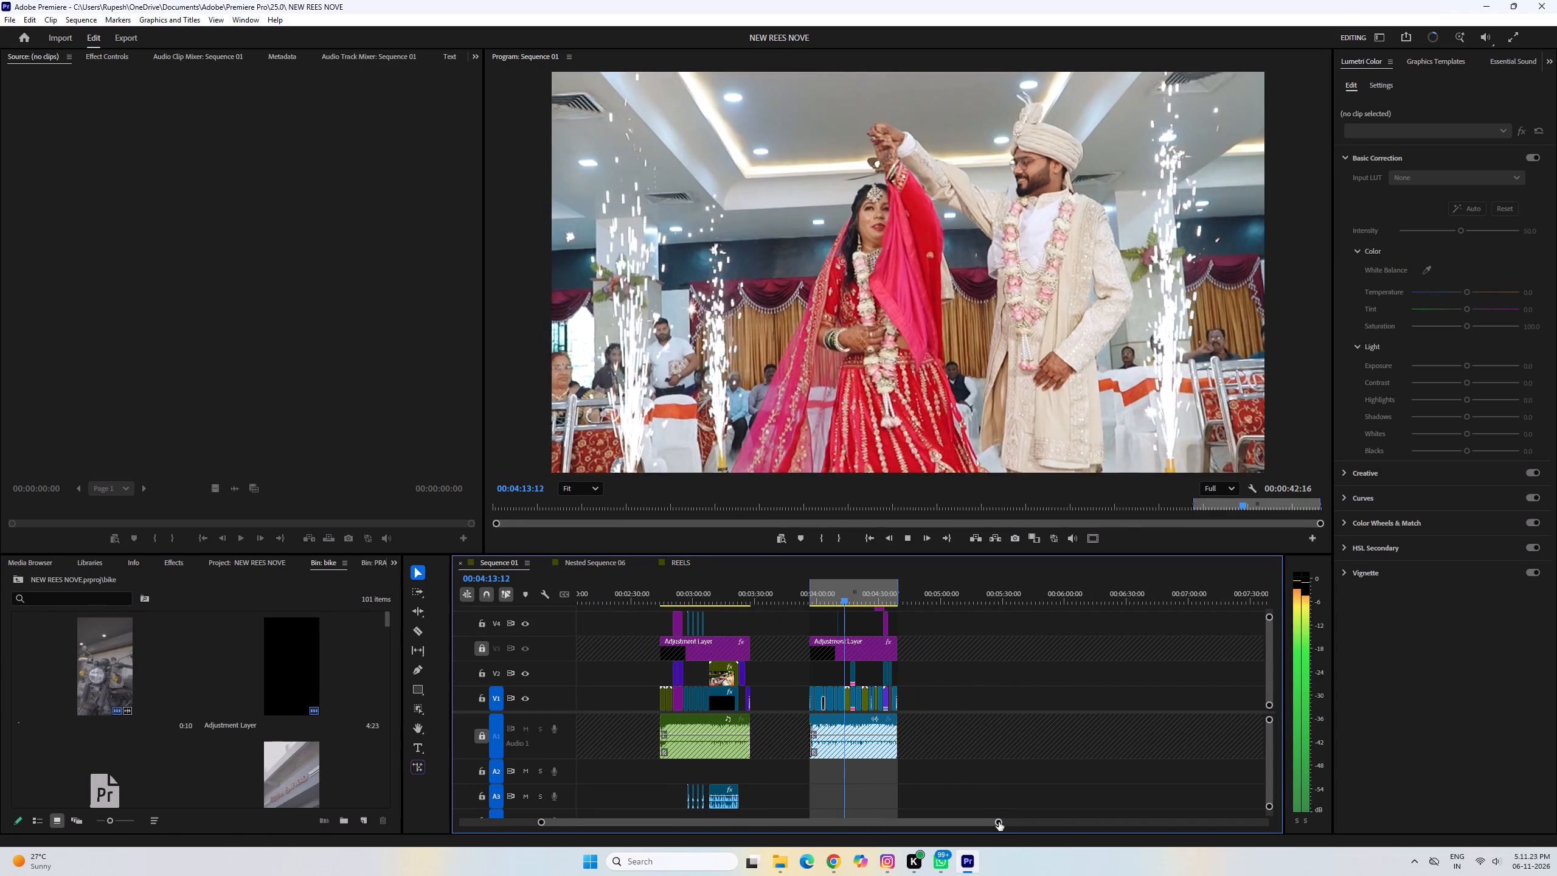